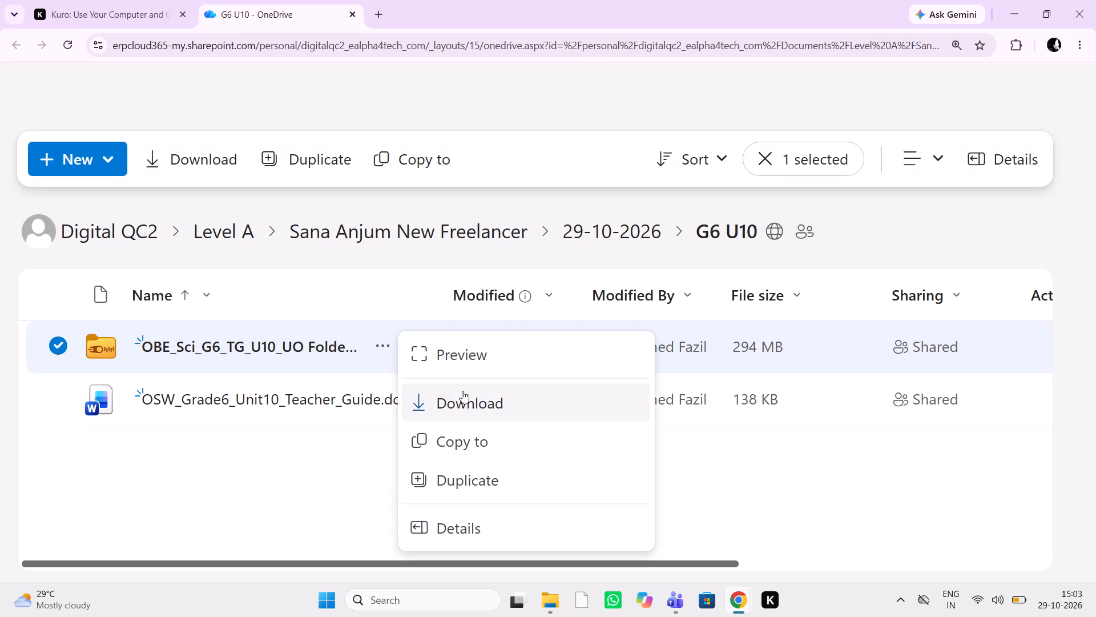
Download the OBE_Sci_G6_TG_U10_UO Folder.zip archive from the G6 U10 folder.
left_click(462, 391)
Download the OSW_Grade6_Unit10_Teacher_Guide Word document from the G6 U10 folder.
left_click(386, 401)
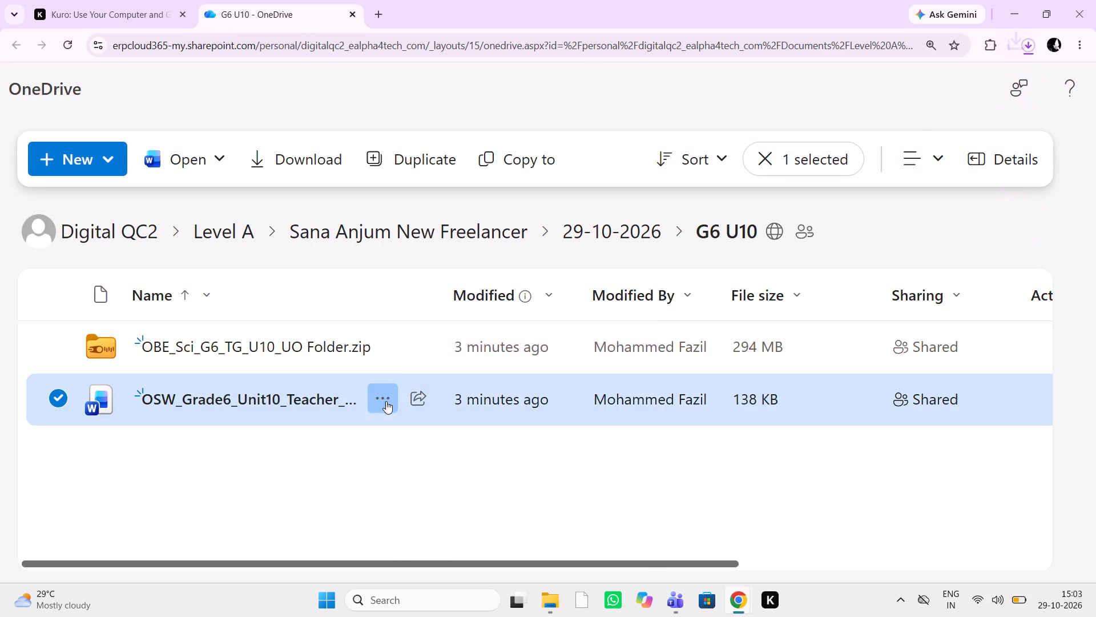
left_click(441, 424)
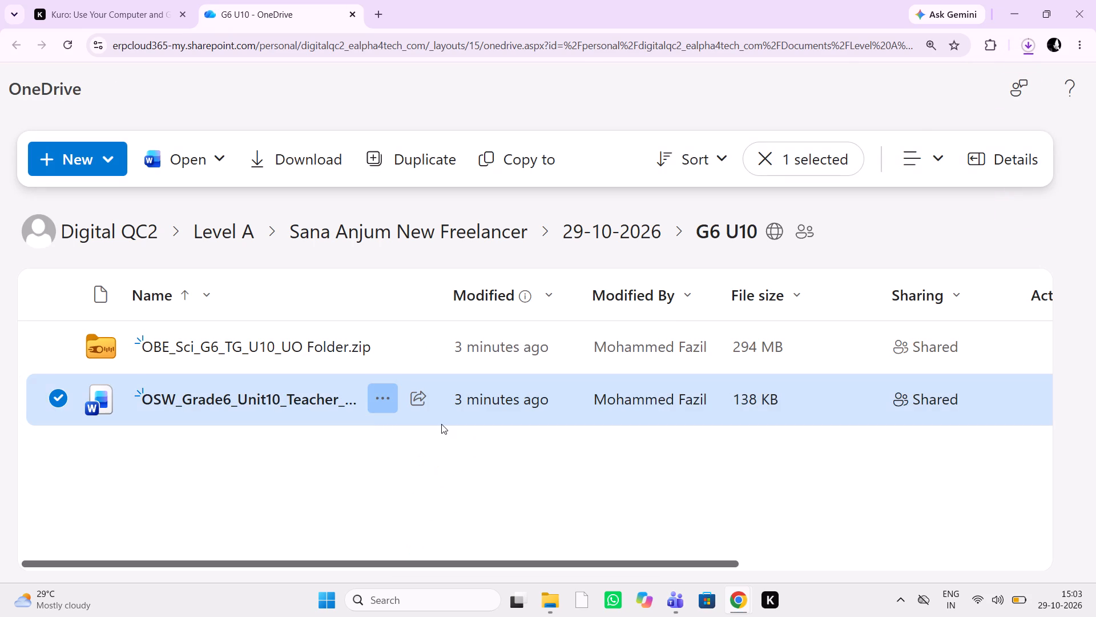
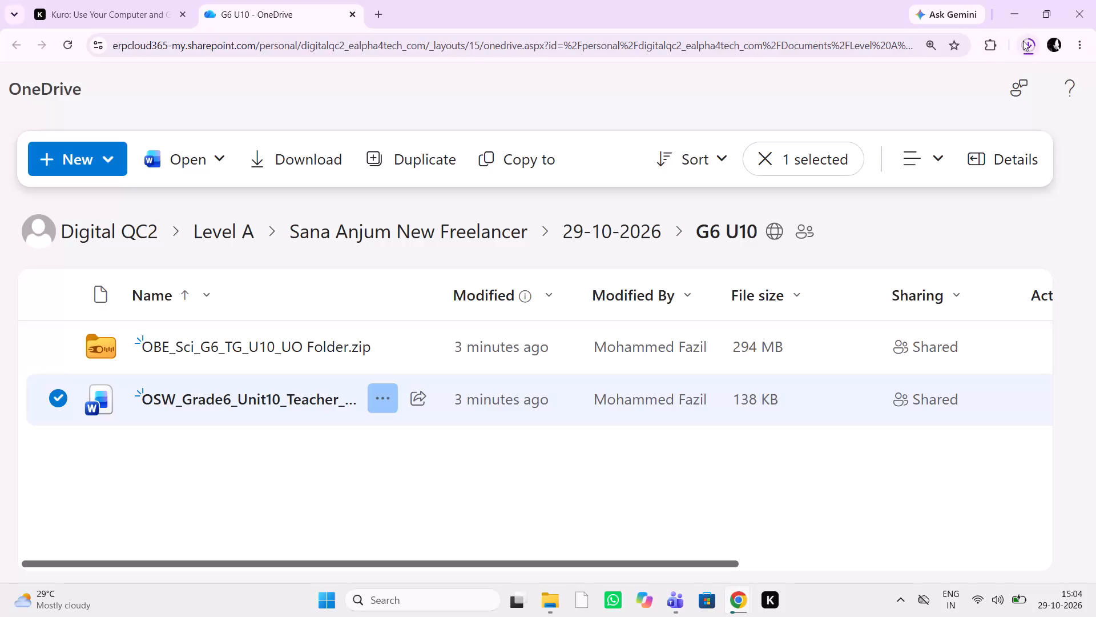
Open the downloaded OSW_Grade6_Unit10_Teacher_Guide document in Word from the recent downloads.
left_click(1023, 41)
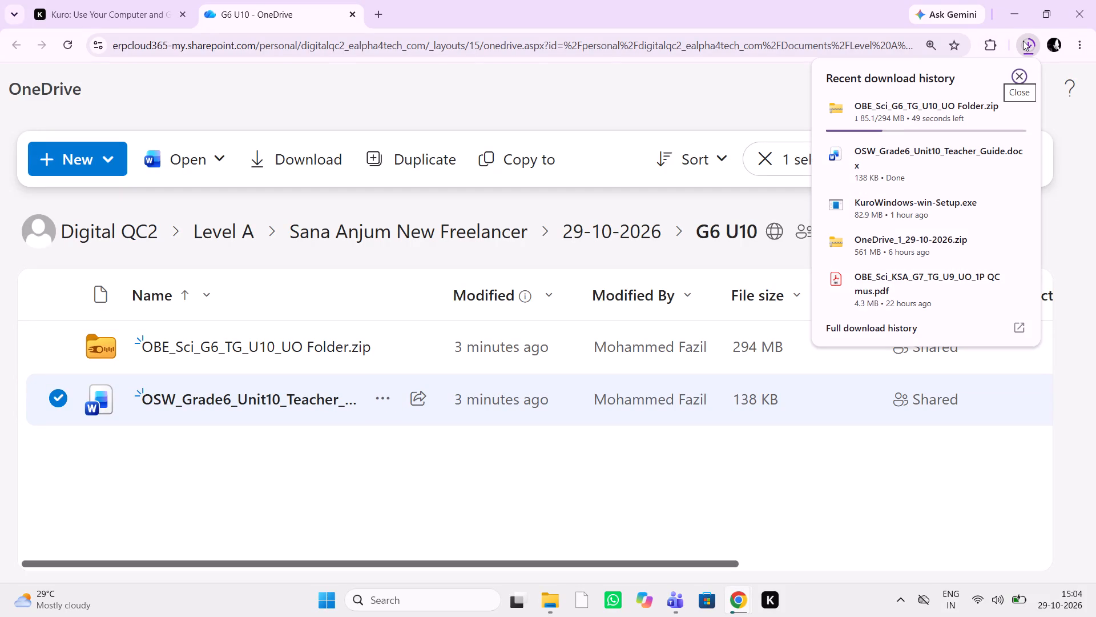
left_click(1016, 154)
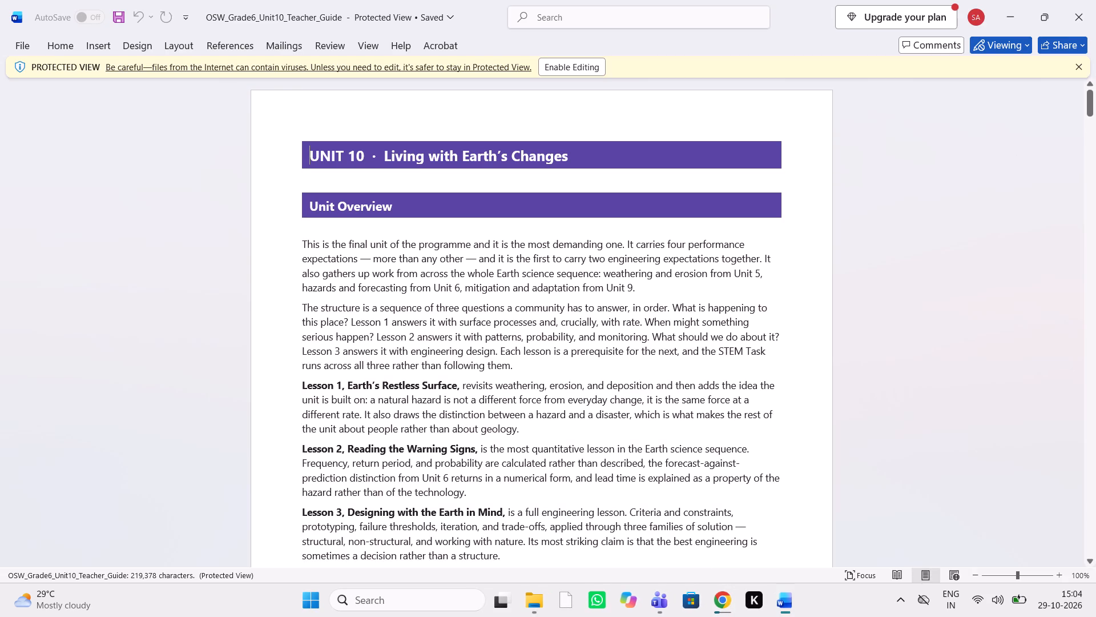
scroll(759, 231, "up", 1, "ctrl")
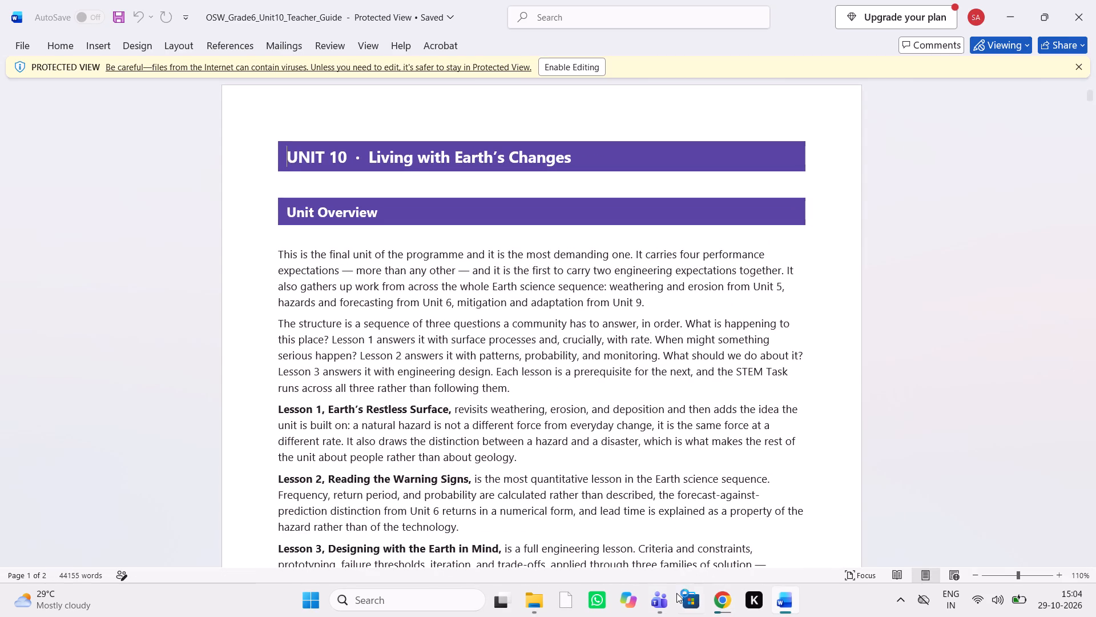
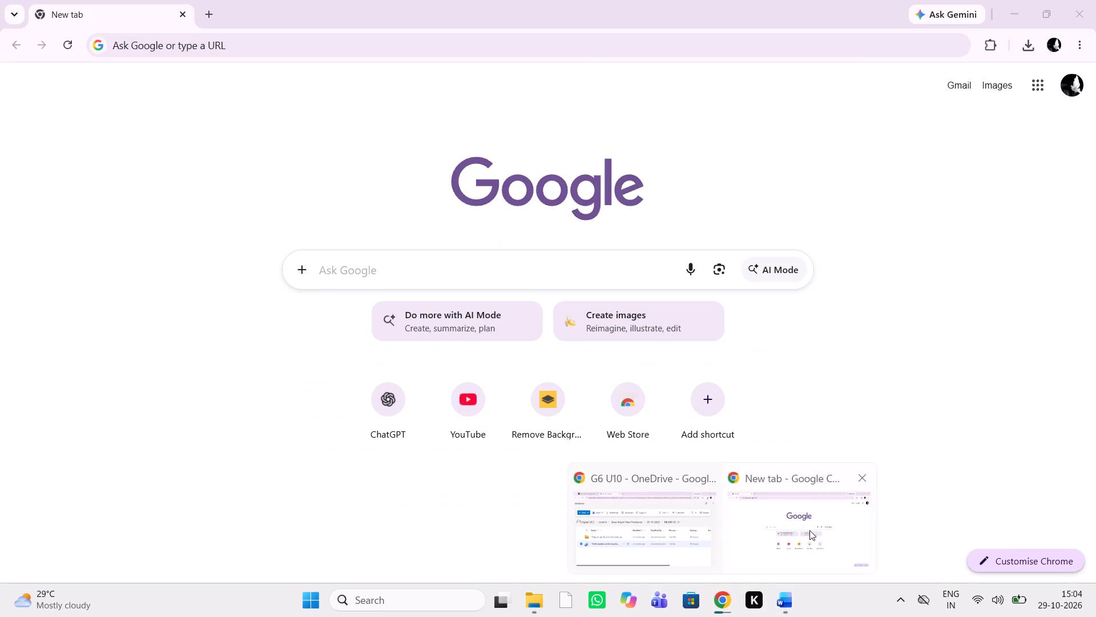
Open the downloaded OBE_Sci_G6_TG_U10_UO Folder.zip archive from the browser's recent downloads.
left_click(809, 530)
left_click(1030, 51)
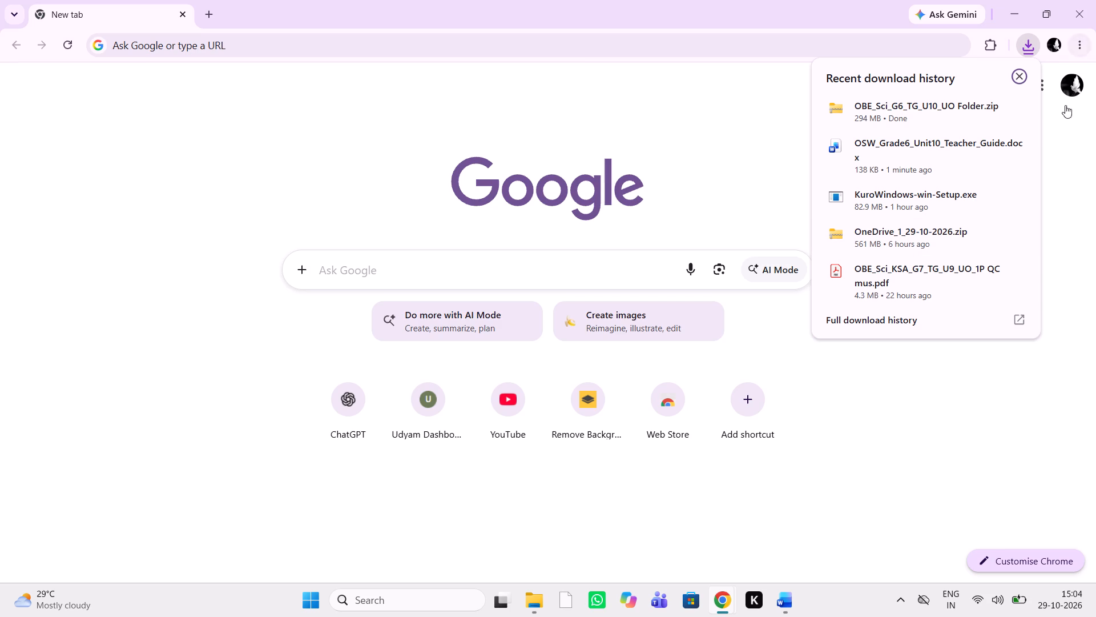
left_click(1020, 116)
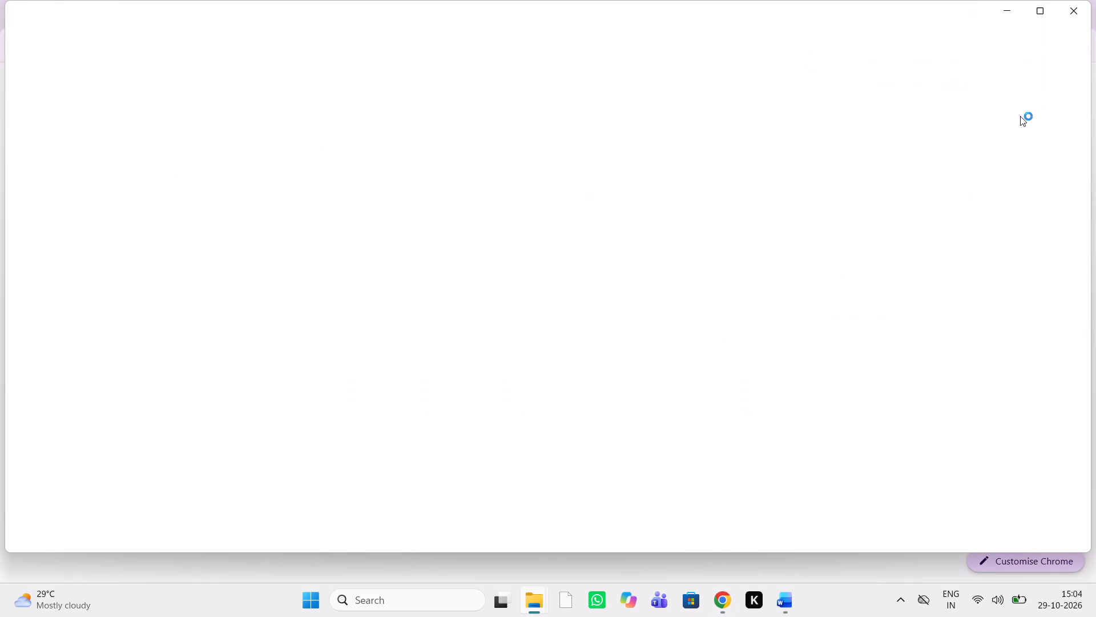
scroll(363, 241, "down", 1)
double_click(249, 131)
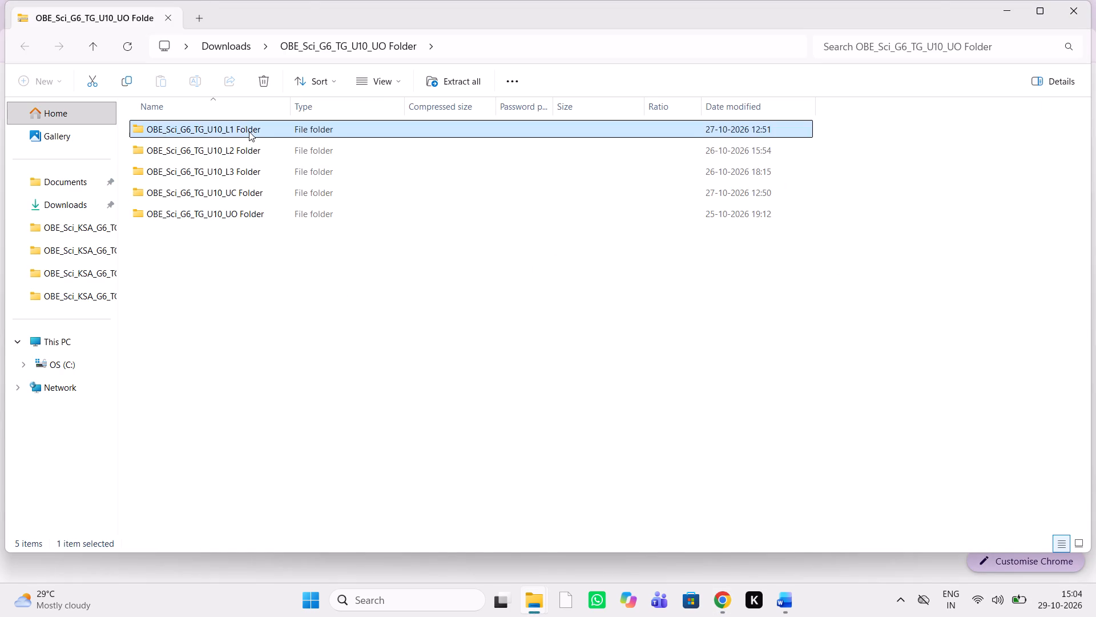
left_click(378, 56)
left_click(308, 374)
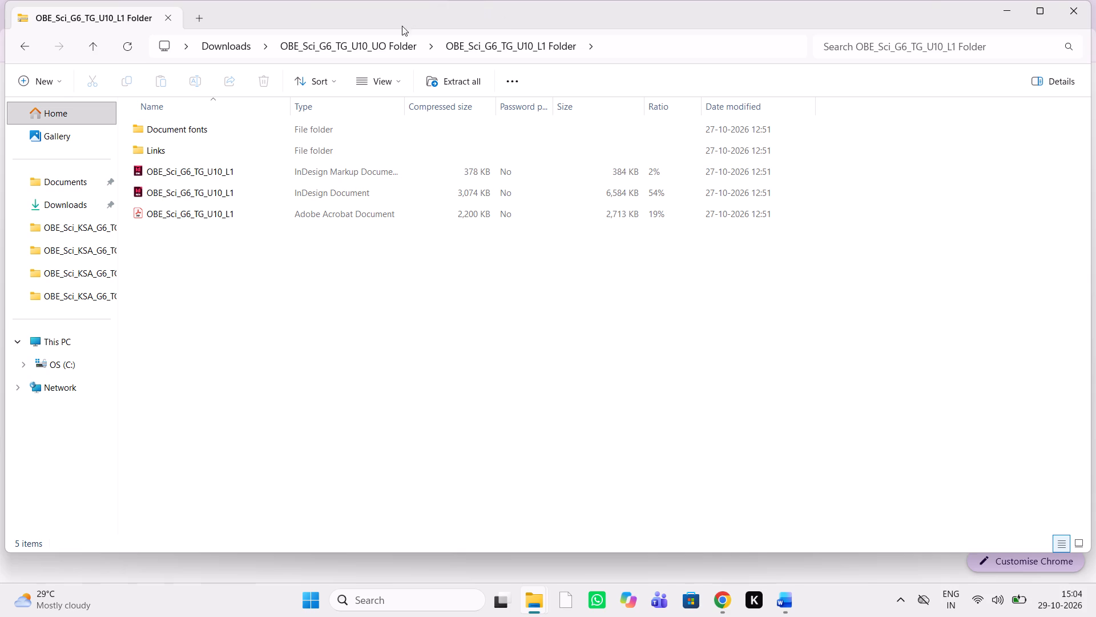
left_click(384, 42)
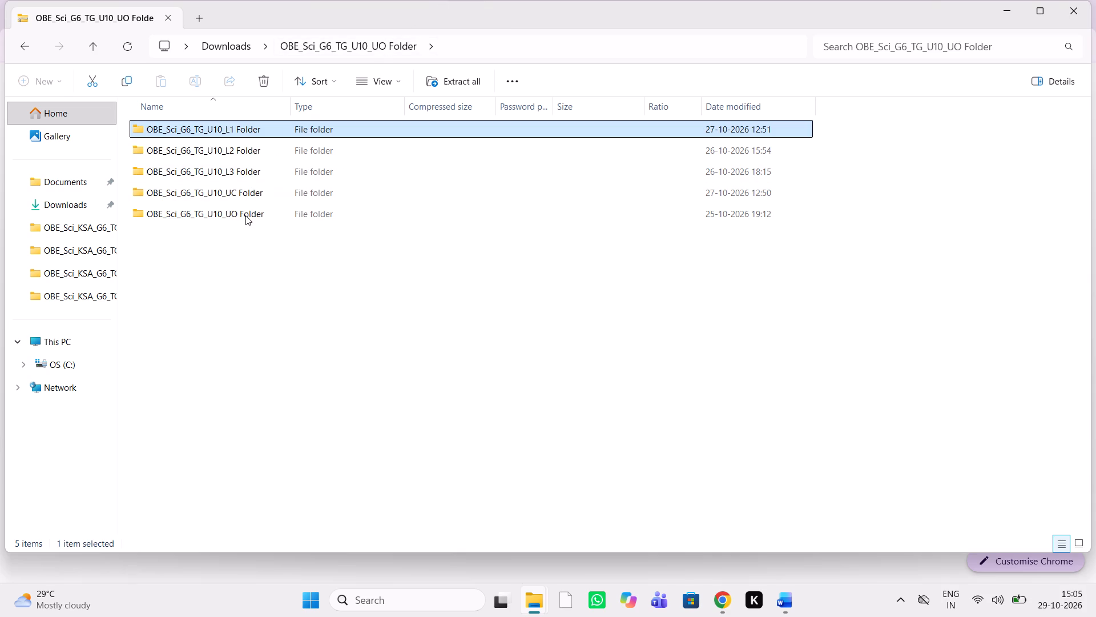
Open the full-unit PDF OBE_Sci_G6_TG_U10 from the archive's OBE_Sci_G6_TG_U10_UO Folder subfolder in Acrobat.
double_click(245, 215)
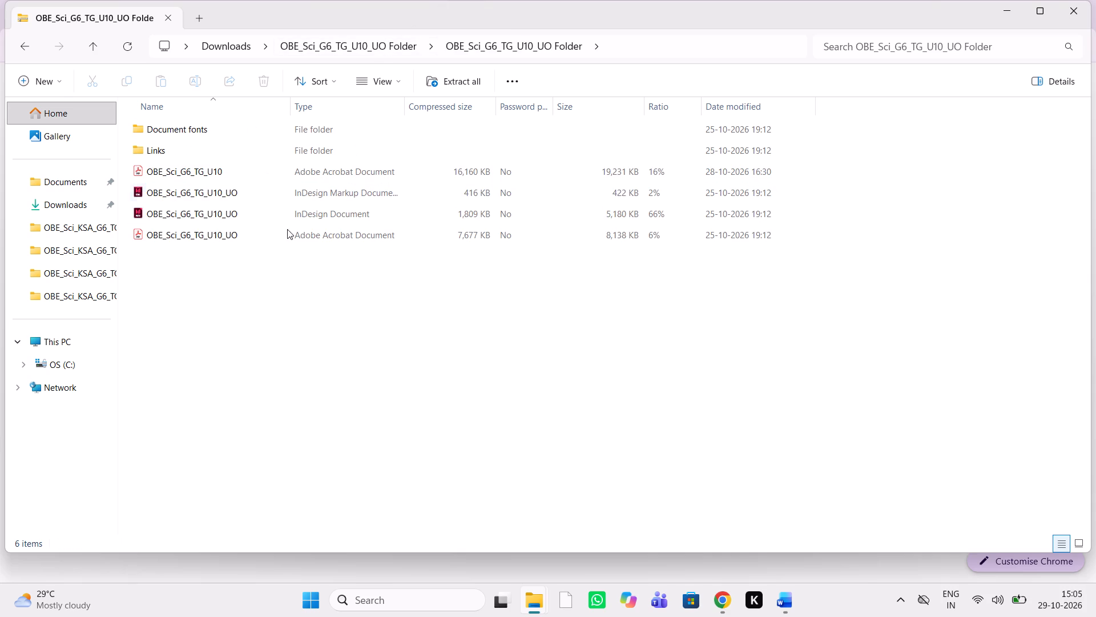
left_click(381, 174)
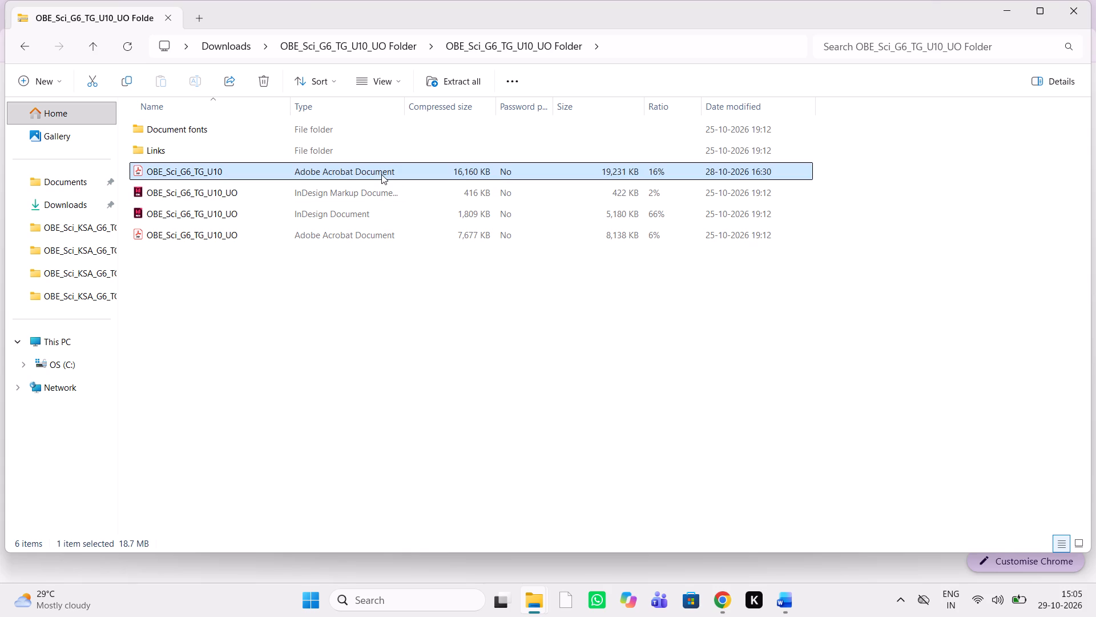
key("Return")
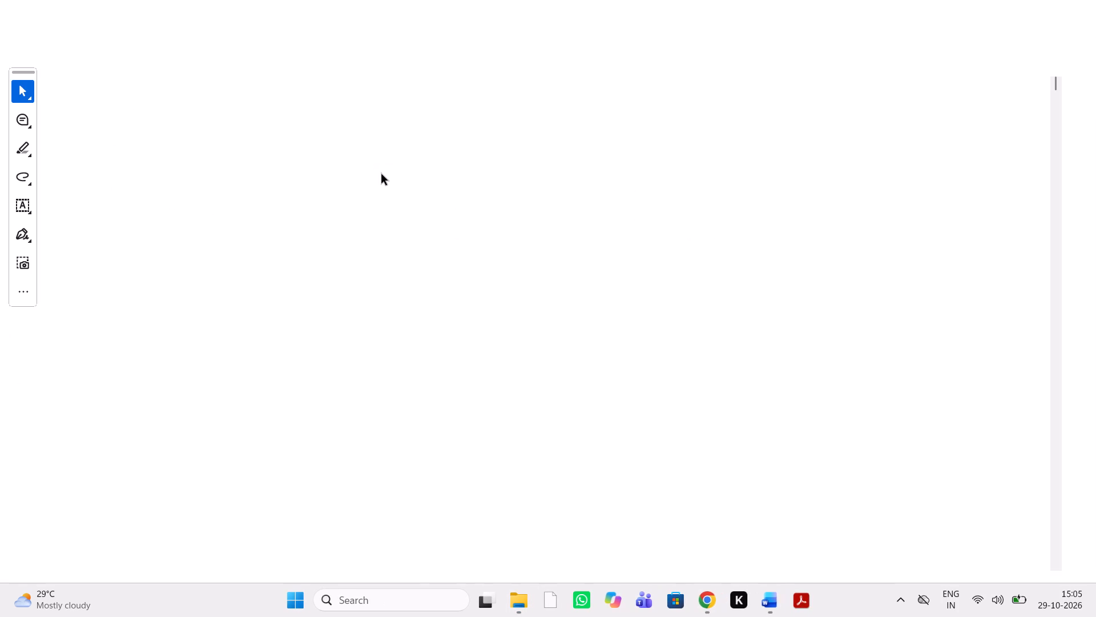
Skim the pages of the Unit 10 PDF and return to the Unit Overview opening page.
scroll(381, 174, "down", 20)
scroll(381, 174, "down", 20)
scroll(381, 174, "down", 20)
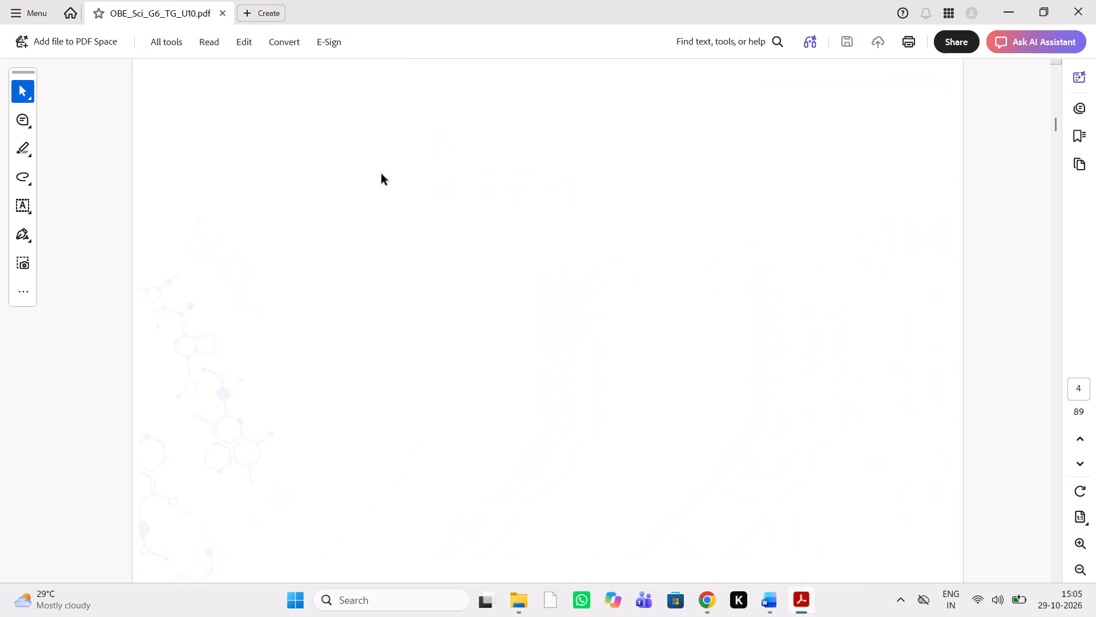
scroll(381, 174, "down", 20)
scroll(381, 174, "down", 20)
scroll(381, 174, "down", 20)
scroll(382, 134, "up", 20)
scroll(382, 134, "up", 20)
scroll(382, 134, "up", 20)
scroll(382, 134, "down", 6)
scroll(382, 134, "up", 20)
scroll(382, 134, "up", 20)
scroll(382, 134, "up", 20)
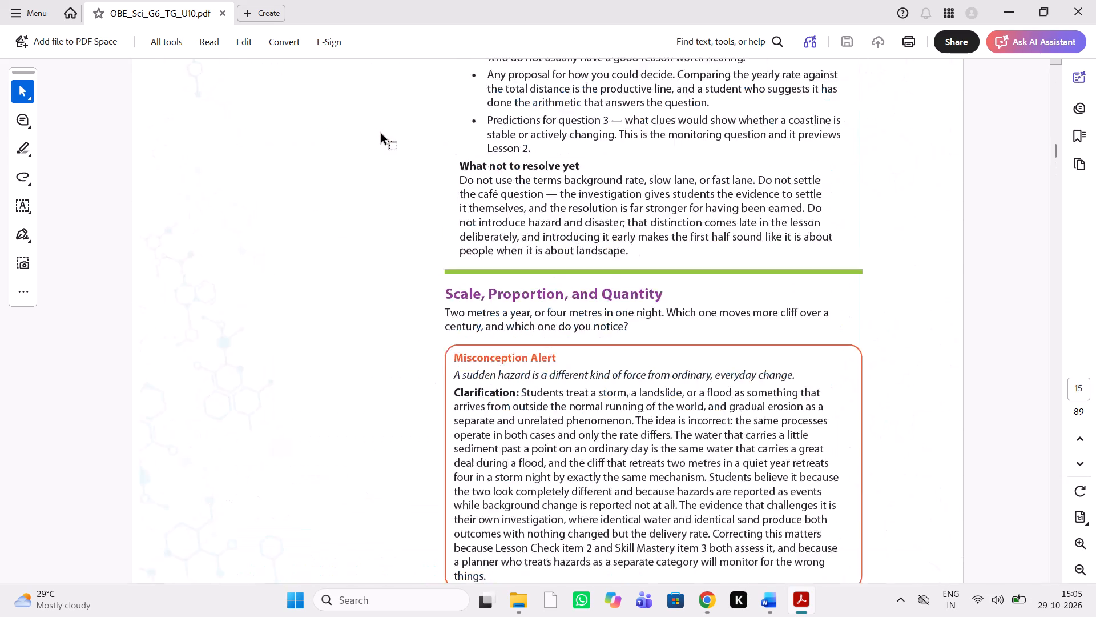
scroll(382, 134, "up", 20)
scroll(382, 134, "up", 20)
scroll(382, 134, "up", 20)
scroll(382, 134, "up", 4)
scroll(382, 134, "up", 20)
scroll(382, 134, "up", 18)
scroll(382, 134, "down", 6)
scroll(382, 134, "up", 20)
scroll(382, 134, "up", 20)
scroll(382, 134, "up", 15)
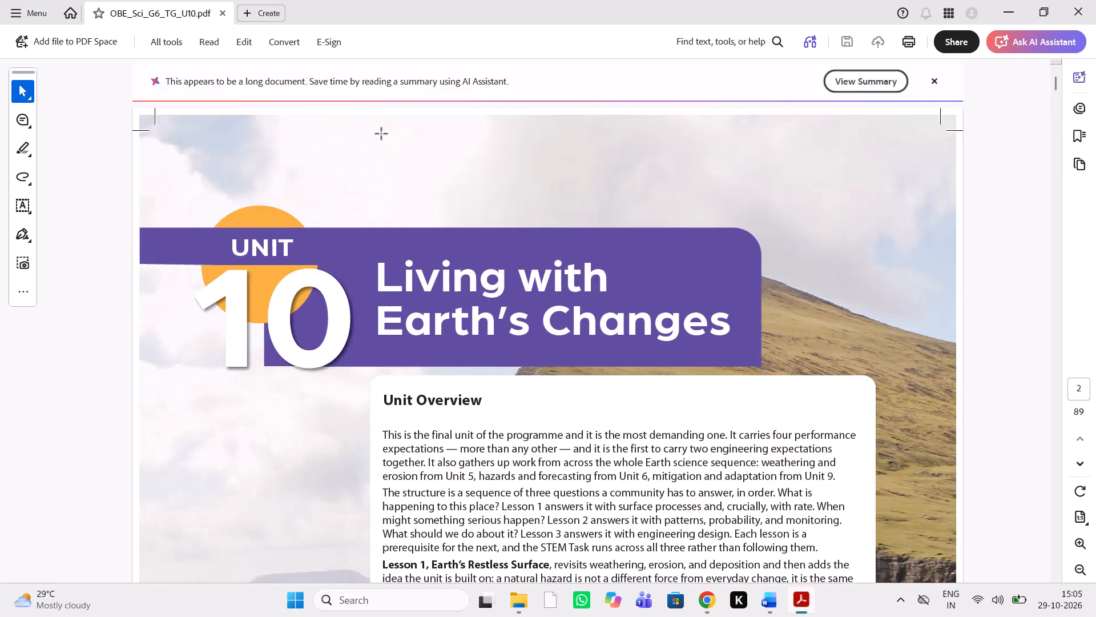
scroll(382, 134, "down", 1)
scroll(382, 134, "up", 4)
scroll(382, 134, "left", 1)
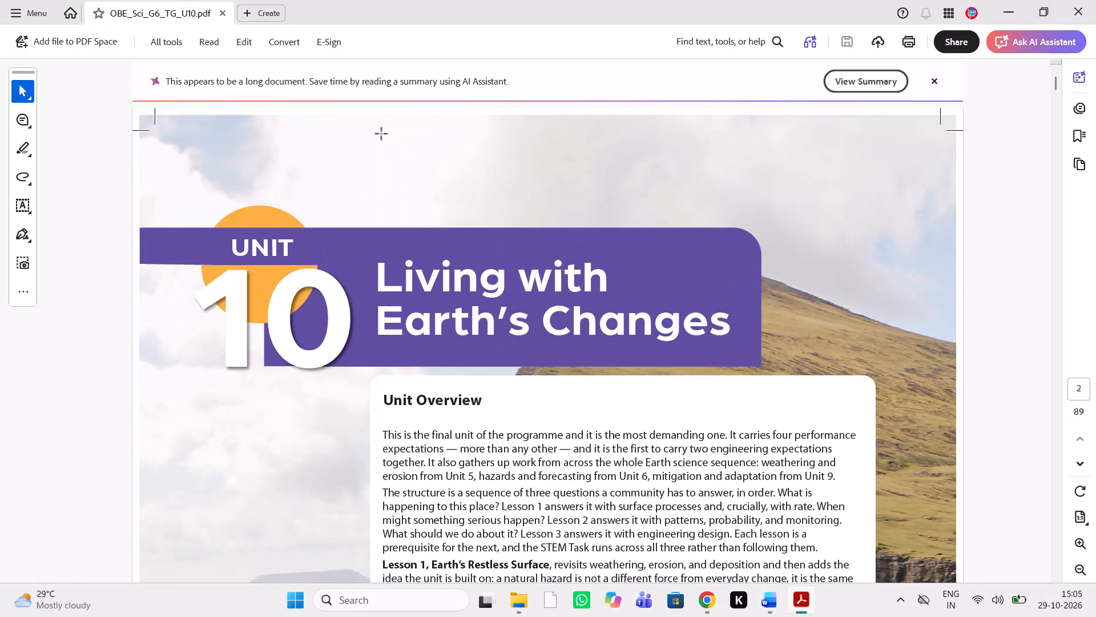
scroll(382, 134, "down", 2)
scroll(382, 134, "up", 1)
scroll(382, 134, "down", 1)
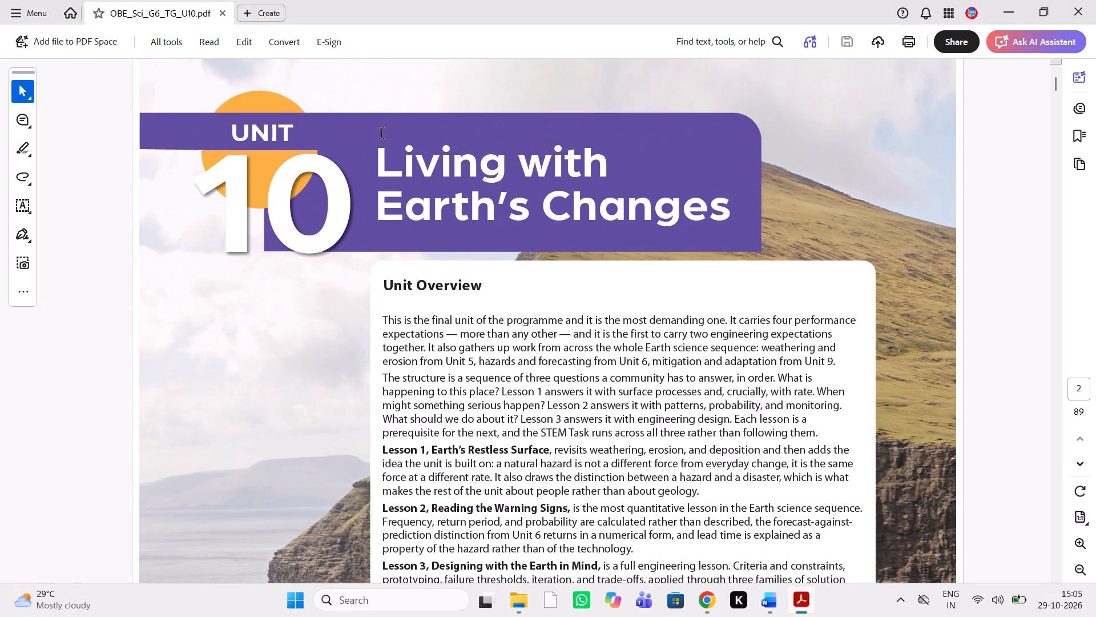
scroll(382, 134, "left", 1)
Activate the Add a comment tool for annotating the PDF.
left_click(25, 123)
scroll(241, 230, "down", 1)
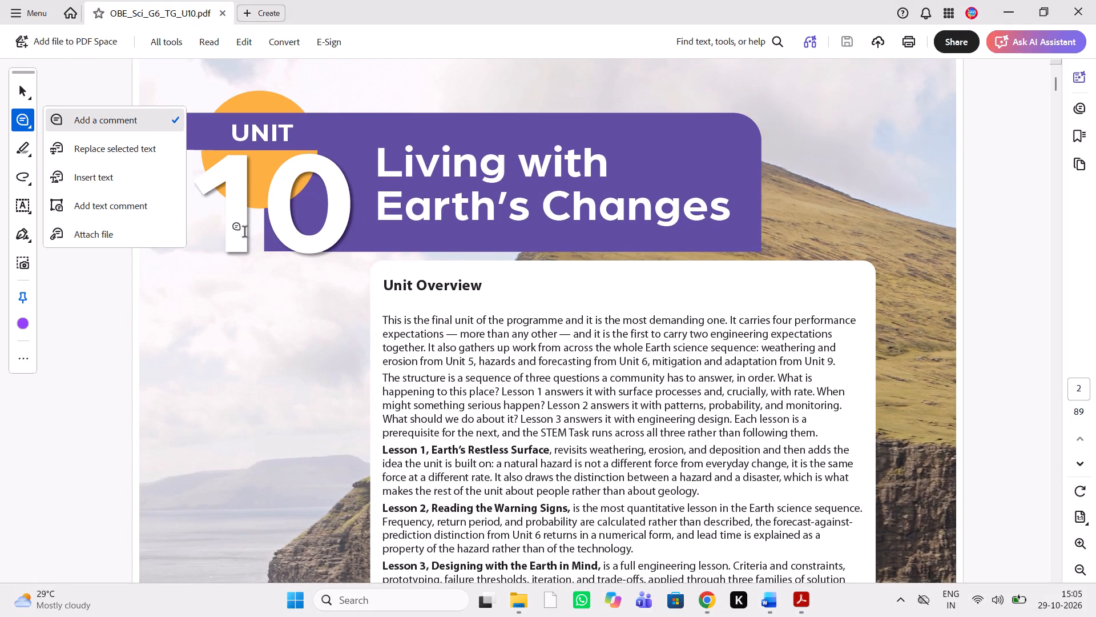
scroll(244, 233, "down", 1)
left_click(145, 124)
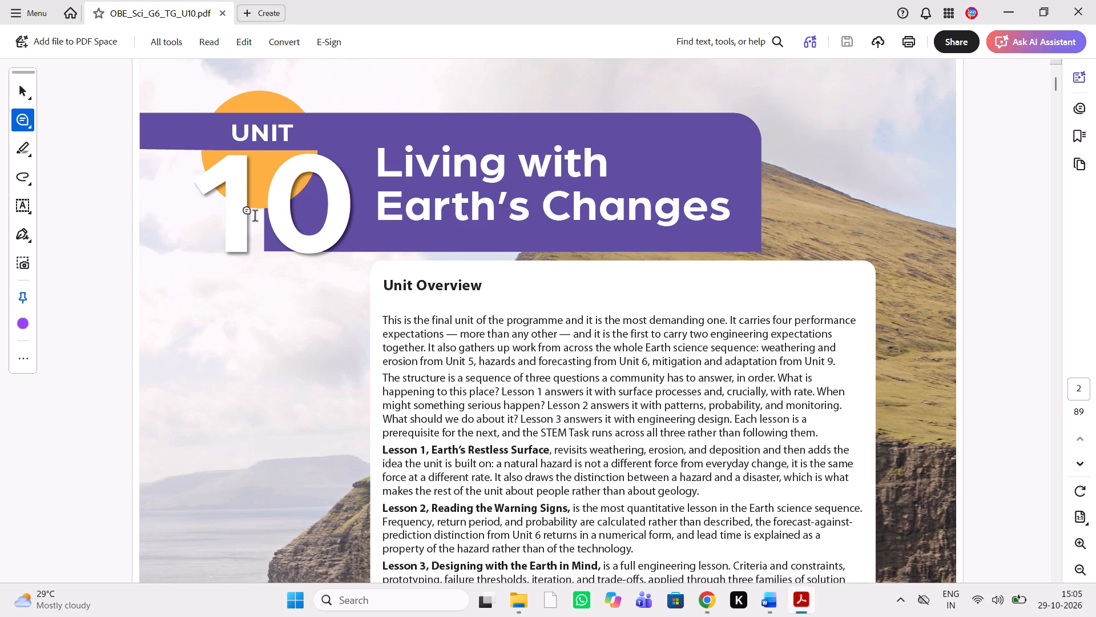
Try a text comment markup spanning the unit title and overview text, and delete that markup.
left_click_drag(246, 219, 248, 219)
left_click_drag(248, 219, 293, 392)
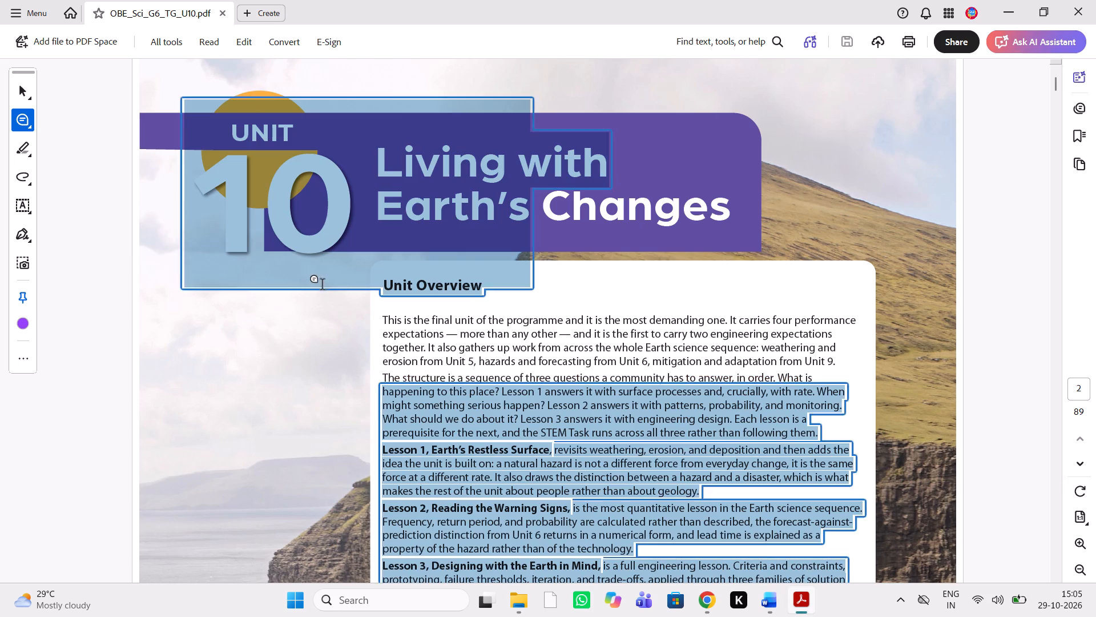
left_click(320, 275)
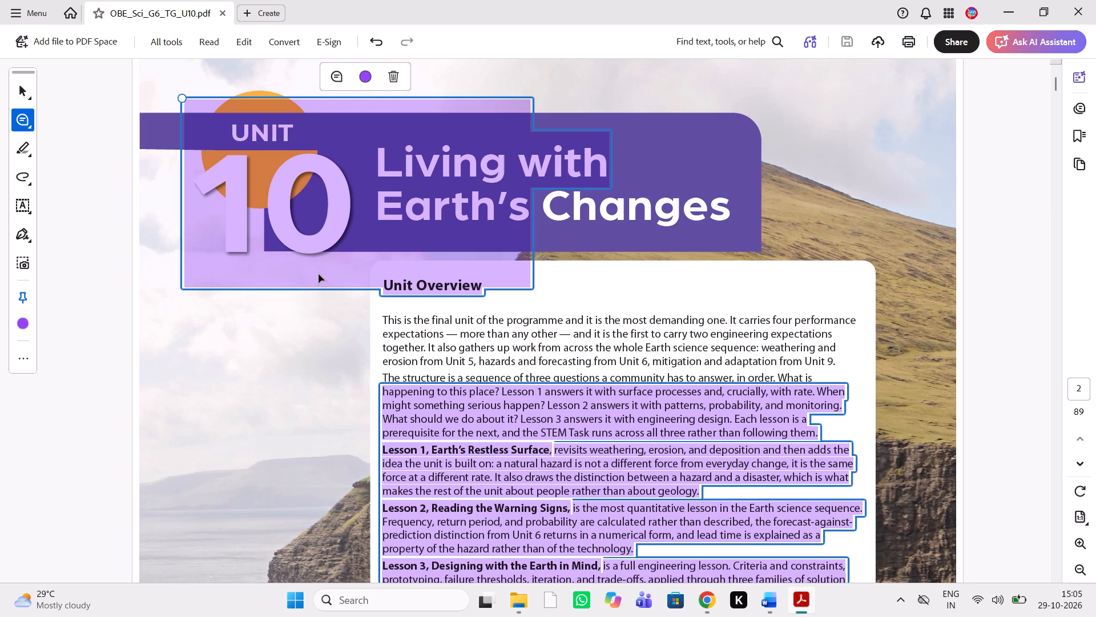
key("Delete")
Examine the Unit Overview, Teacher Note and Unit Alignment to Standards sections of the PDF.
scroll(493, 447, "down", 1)
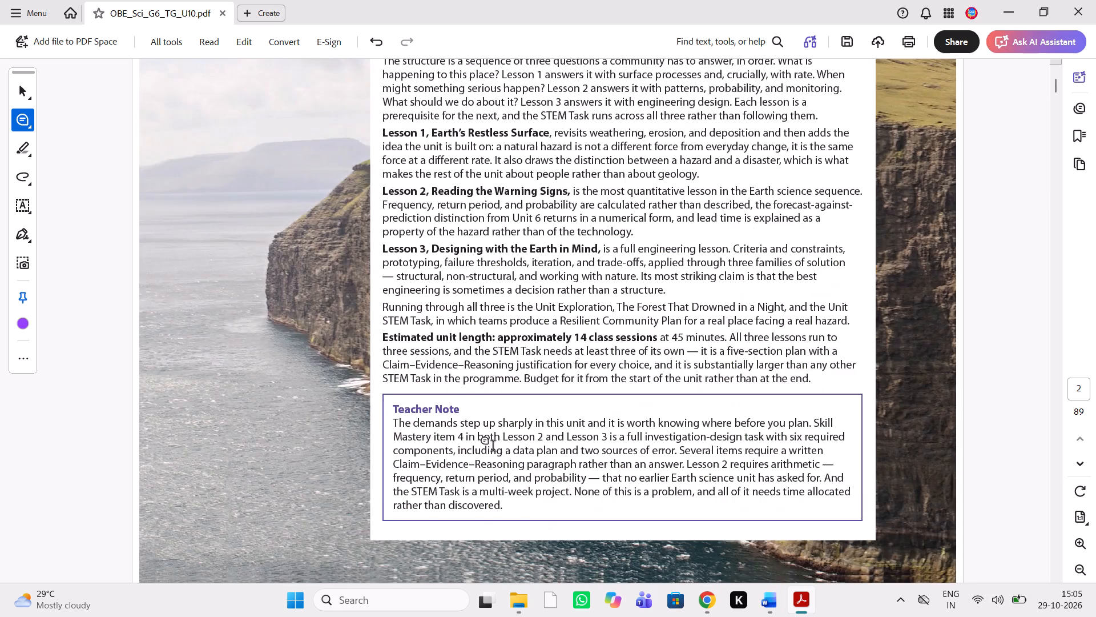
scroll(493, 447, "down", 1)
scroll(493, 447, "up", 1)
scroll(493, 447, "down", 3)
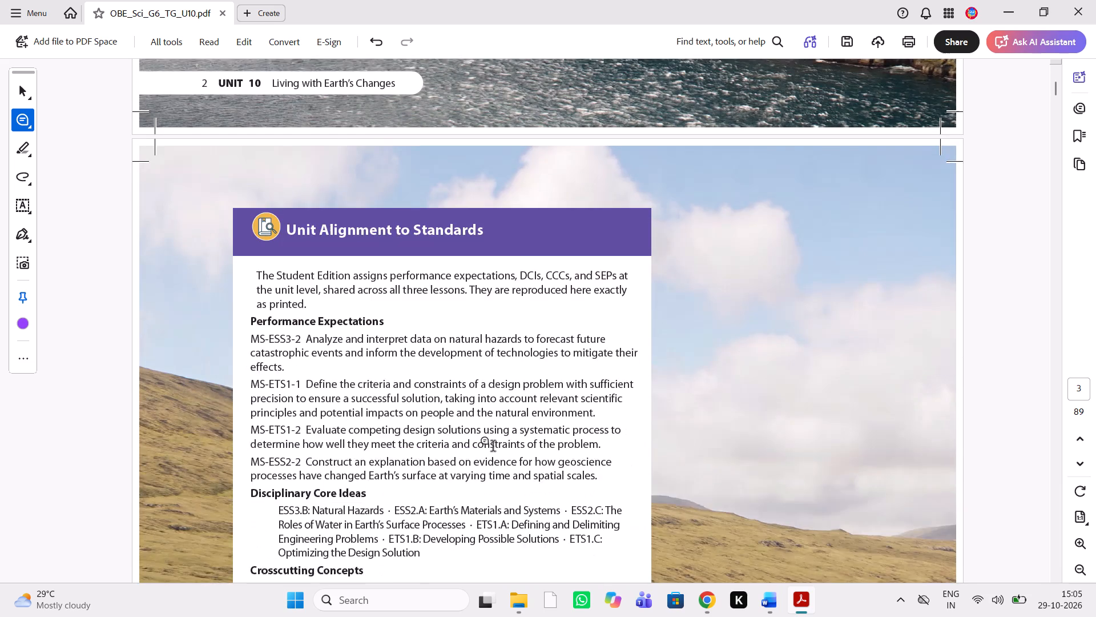
scroll(493, 447, "down", 2)
scroll(493, 447, "up", 14)
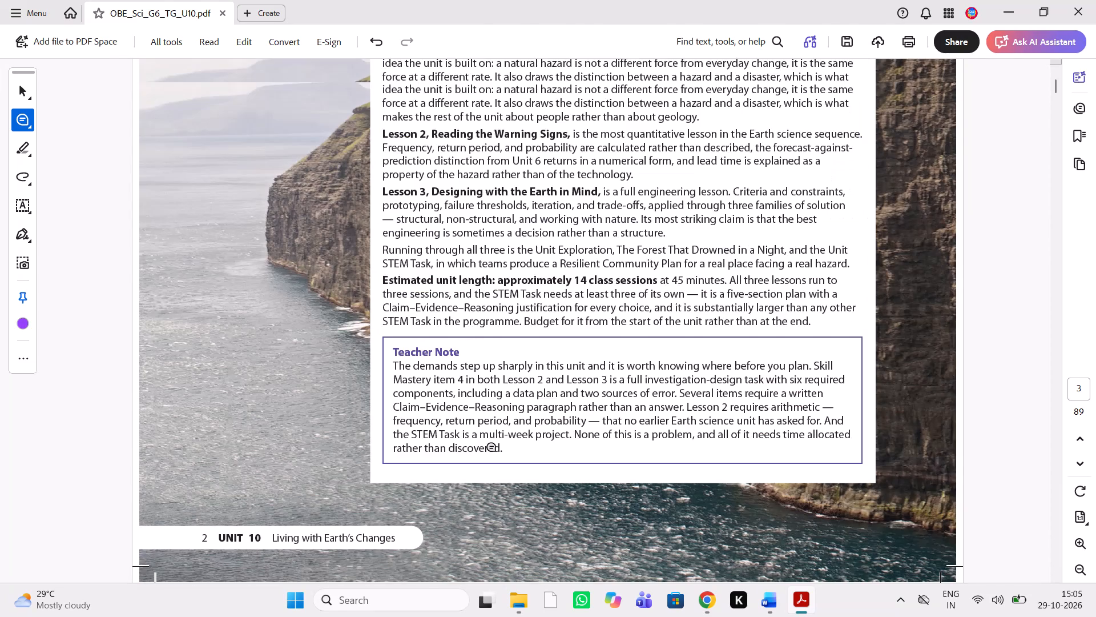
scroll(493, 447, "up", 2)
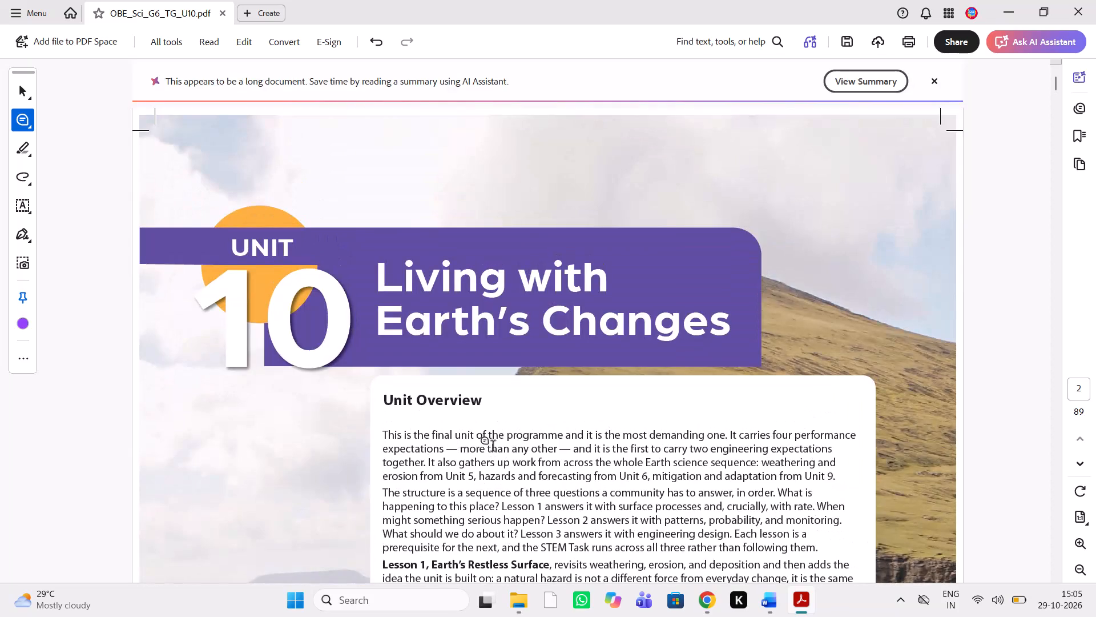
Place a blank comment note on the large unit number 10 on the opening page.
left_click(265, 328)
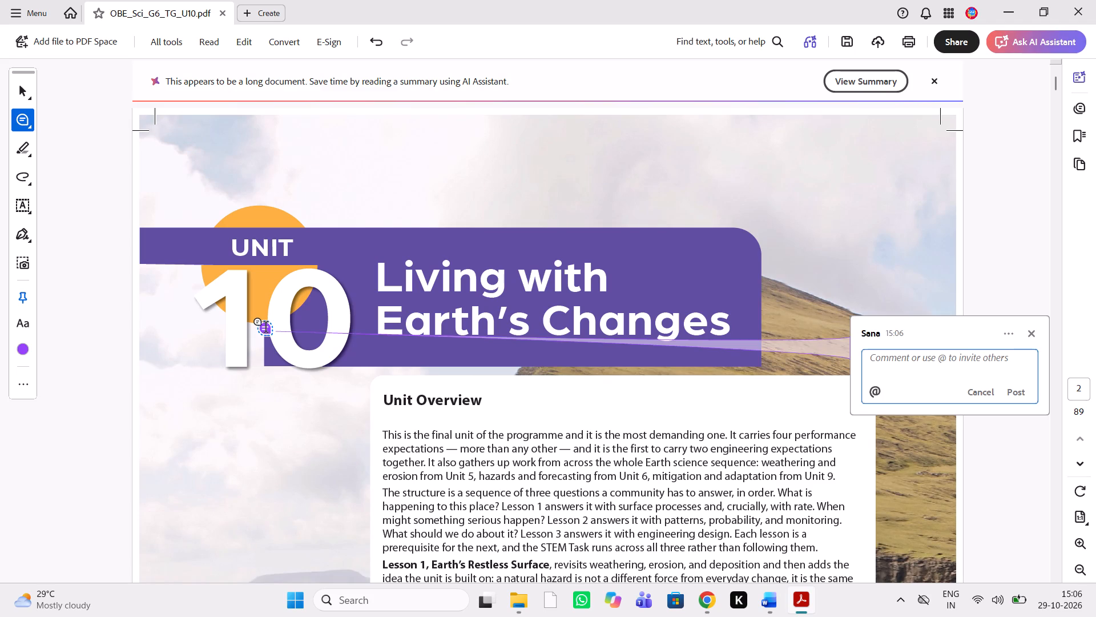
Open the OBE_Sci_G6_TG_U10_UO InDesign document from the archive folder in File Explorer.
left_click(517, 594)
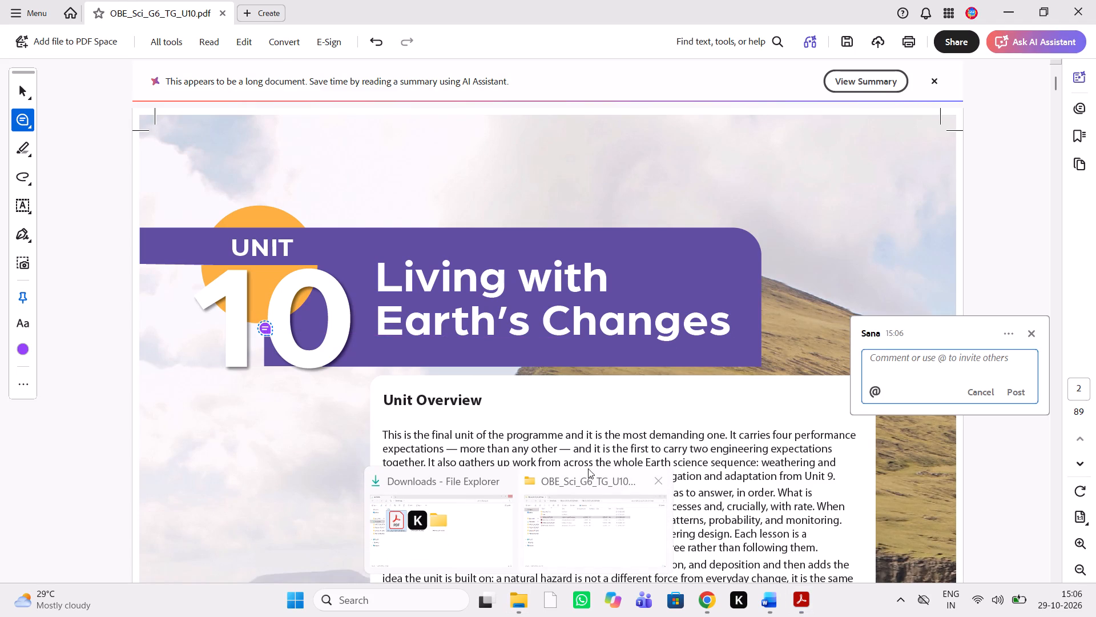
left_click(565, 512)
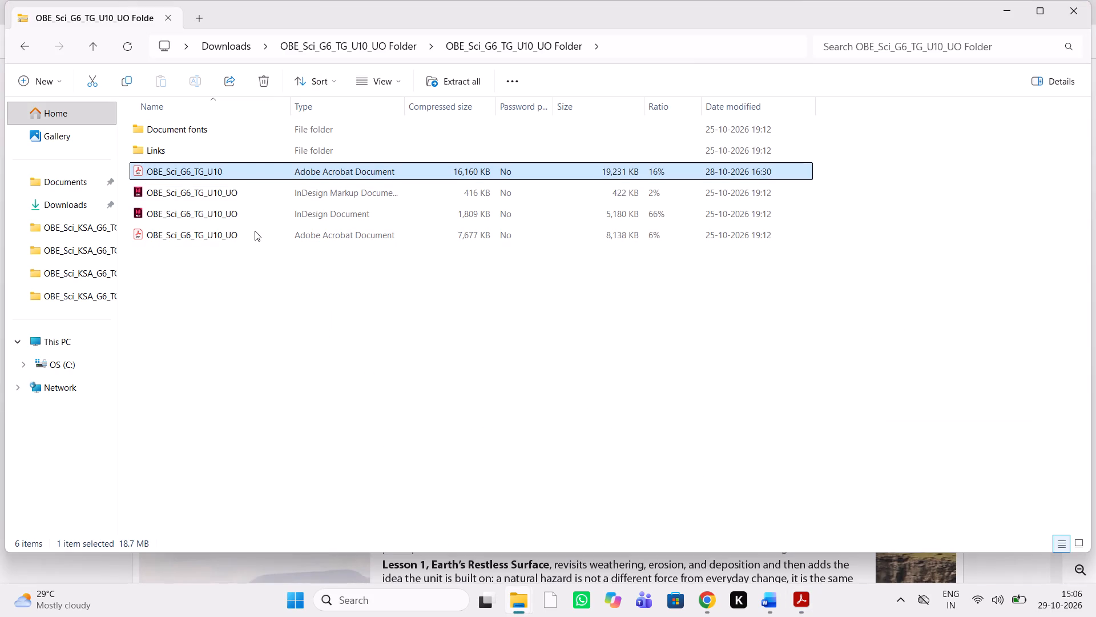
left_click(312, 218)
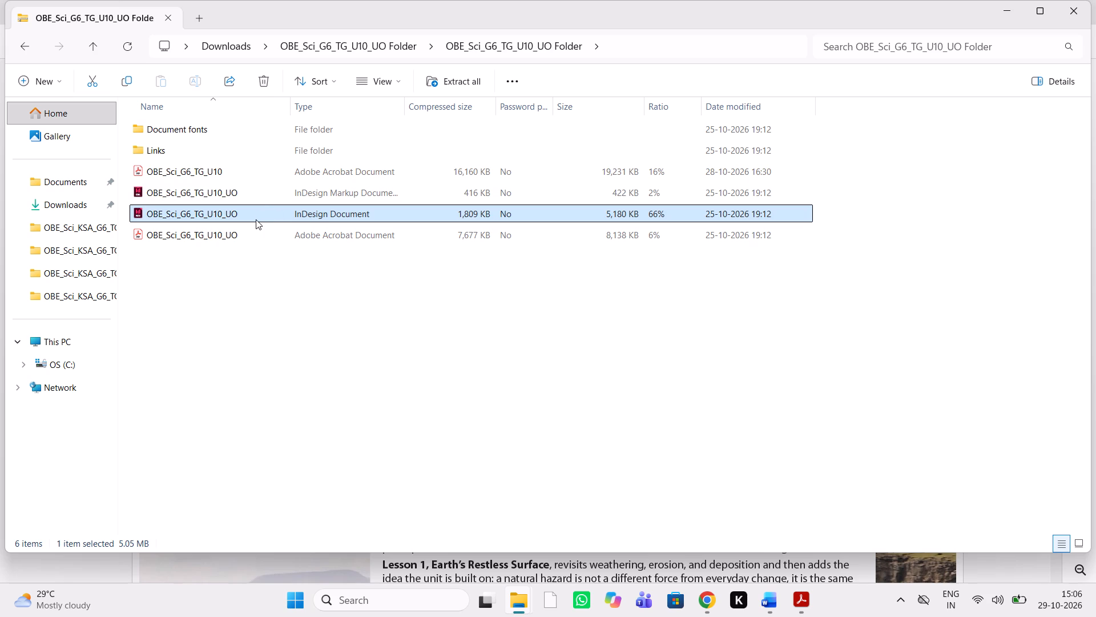
key("Return")
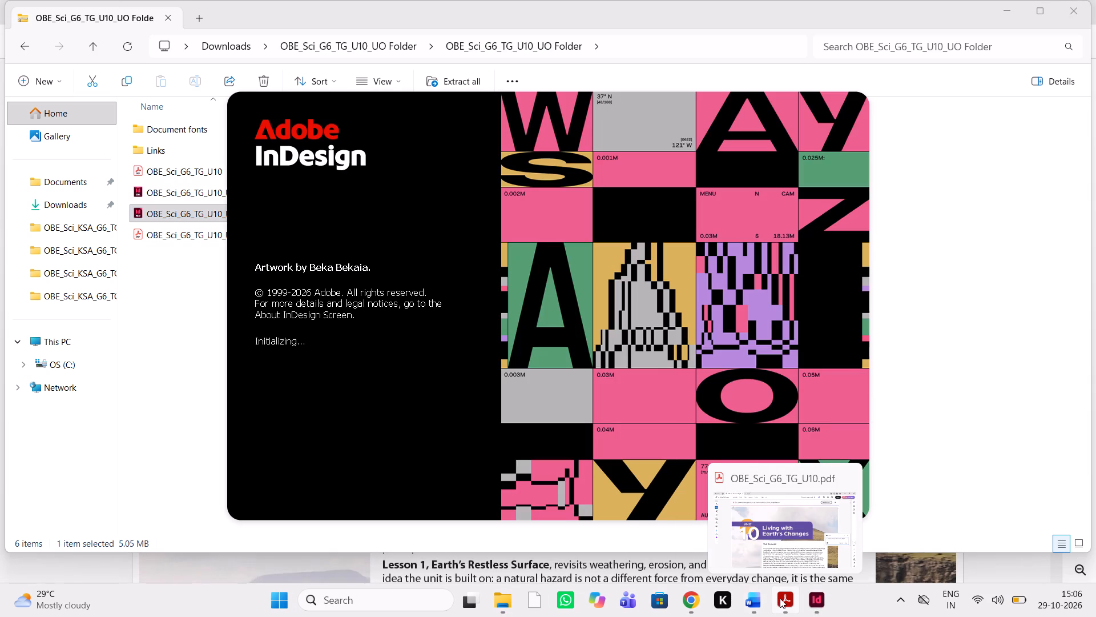
Switch back to the OBE_Sci_G6_TG_U10 PDF in Acrobat and read through the Unit Overview and Unit Alignment to Standards pages.
left_click(782, 599)
scroll(817, 449, "down", 1)
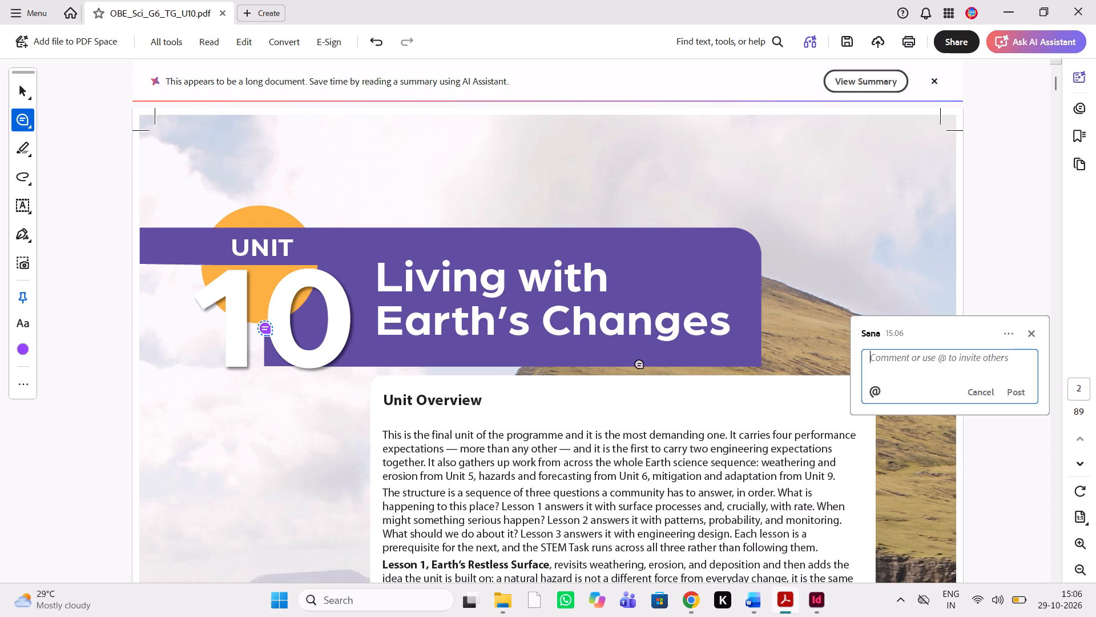
scroll(640, 364, "down", 2)
scroll(640, 364, "left", 5)
scroll(640, 364, "down", 6)
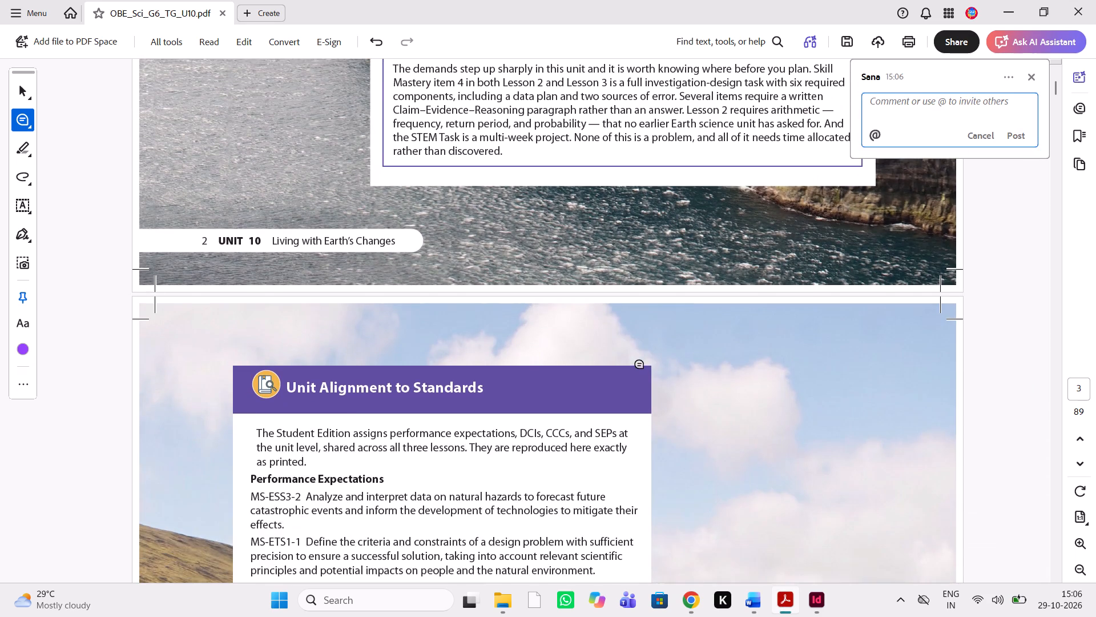
scroll(640, 364, "up", 20)
scroll(640, 364, "up", 16)
scroll(640, 364, "down", 8)
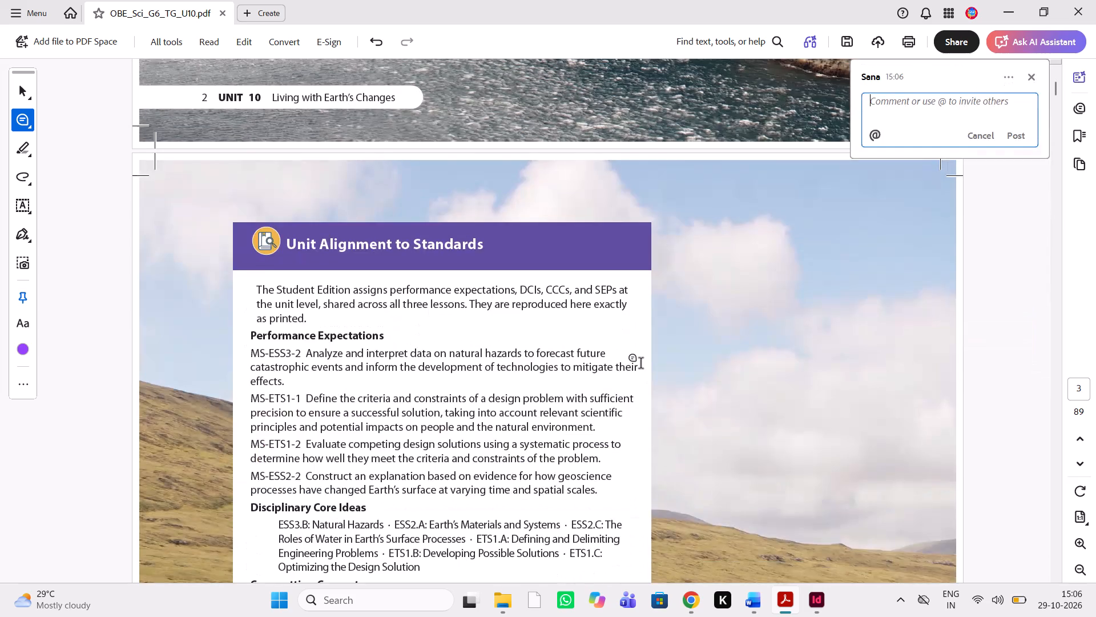
scroll(640, 364, "up", 6)
scroll(640, 364, "up", 17)
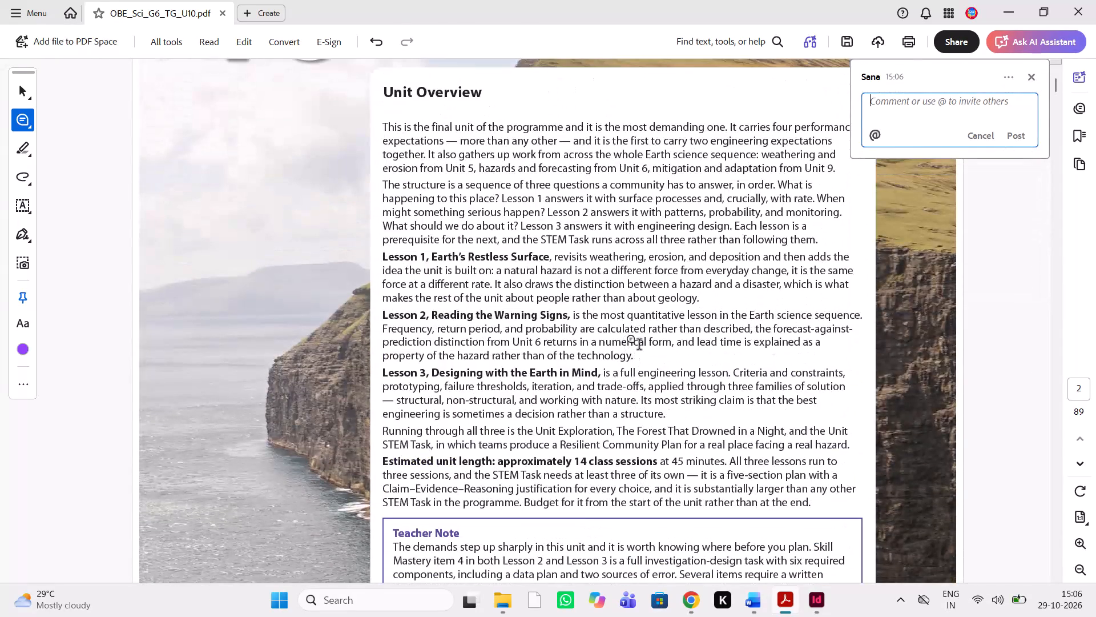
scroll(639, 346, "down", 5)
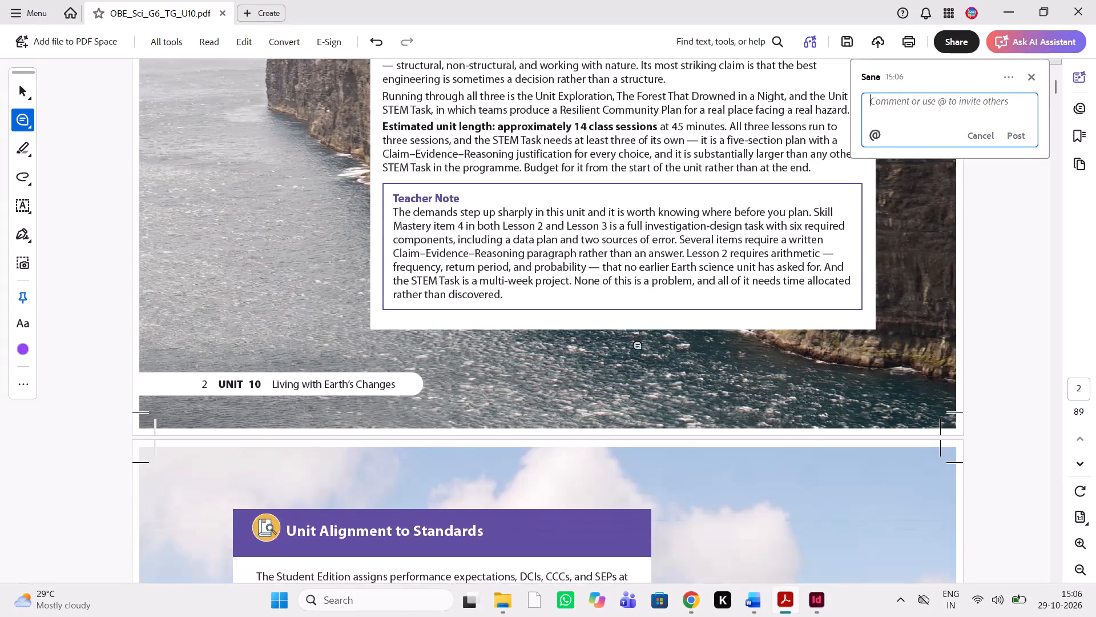
scroll(639, 346, "down", 3)
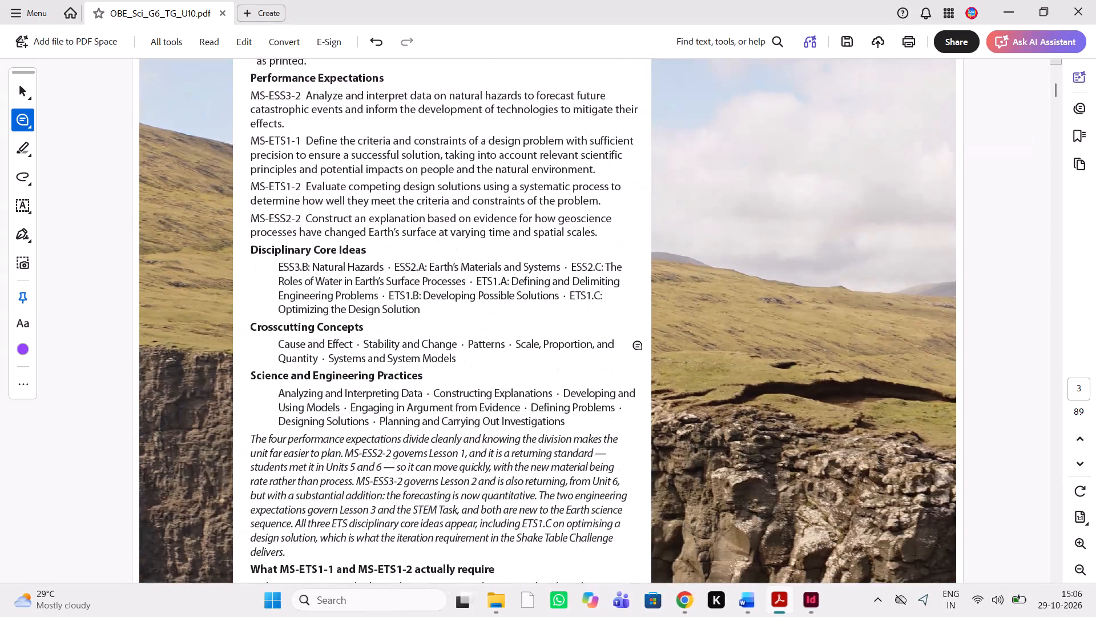
scroll(639, 346, "down", 3)
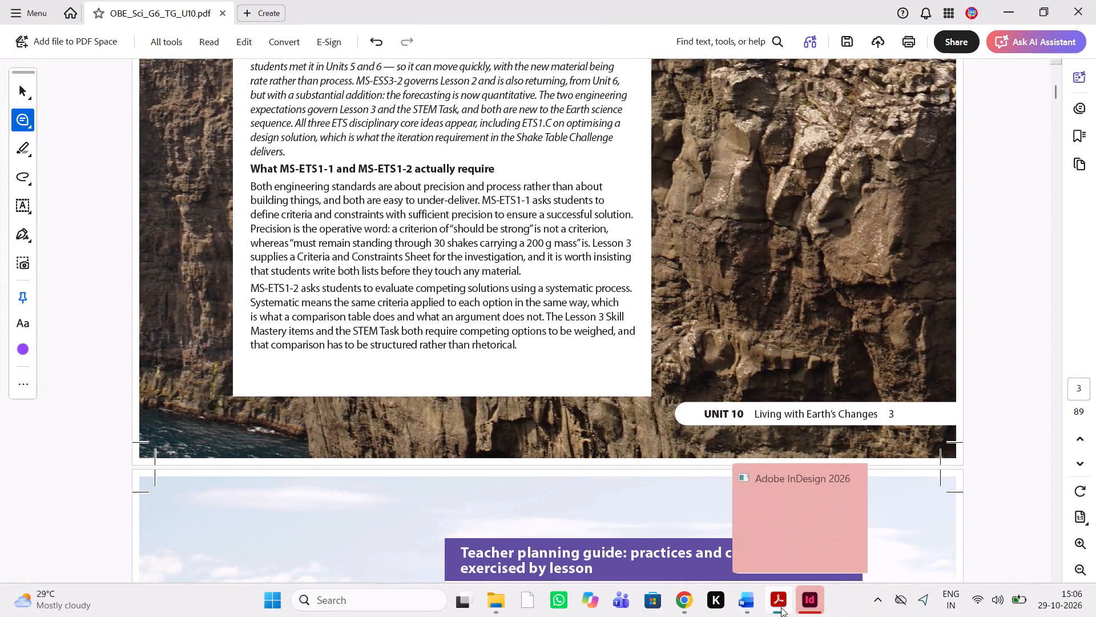
Switch to InDesign and acknowledge the missing-links warning for the document being opened.
left_click(805, 607)
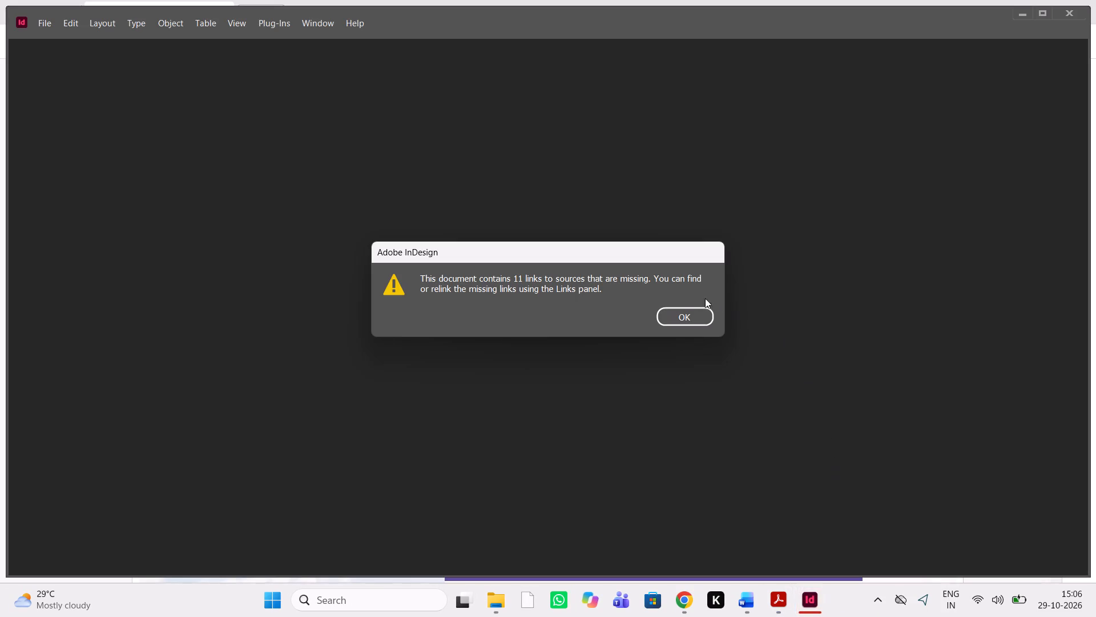
left_click(691, 315)
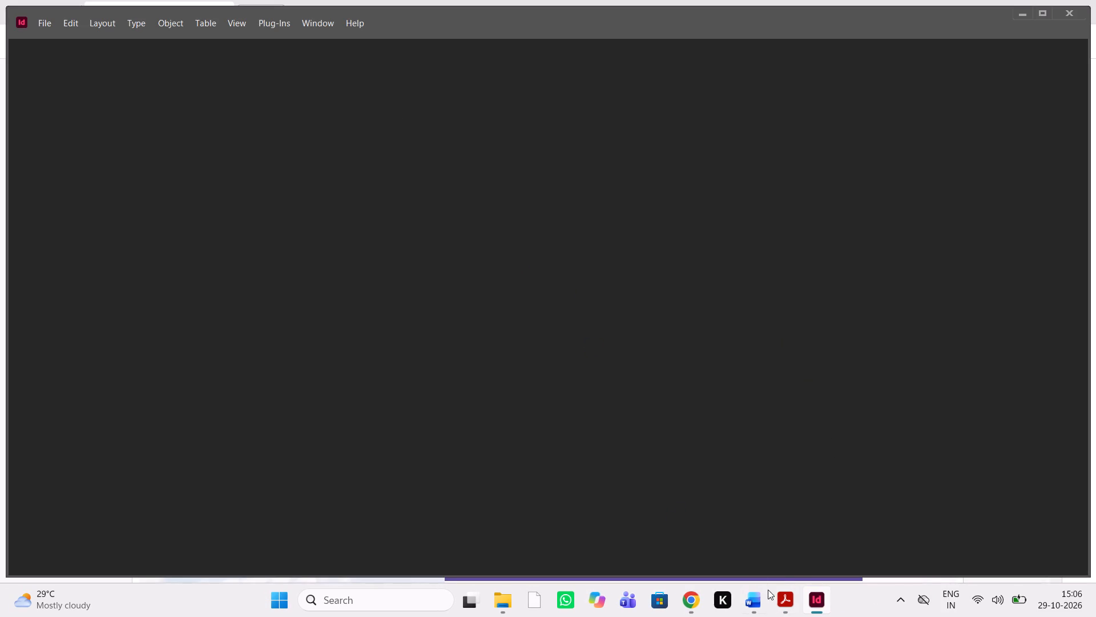
Return to the PDF in Acrobat and draw a rectangle markup around the empty space below the text on page 3.
left_click(782, 607)
scroll(670, 538, "down", 1)
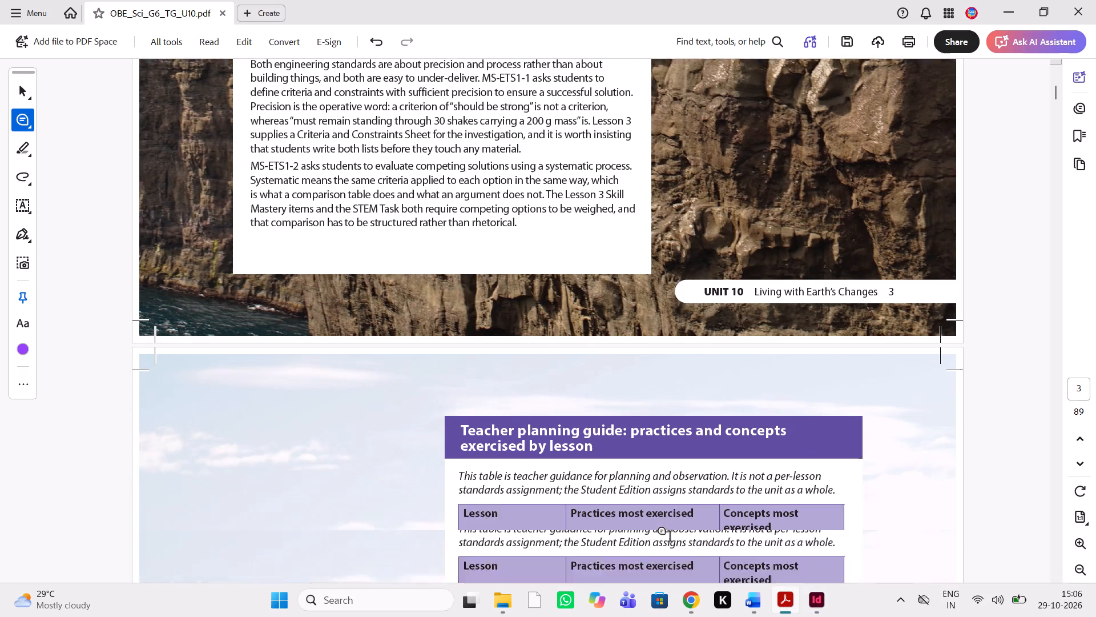
scroll(670, 538, "down", 1)
scroll(670, 538, "up", 1)
scroll(220, 346, "down", 1)
scroll(28, 149, "up", 1)
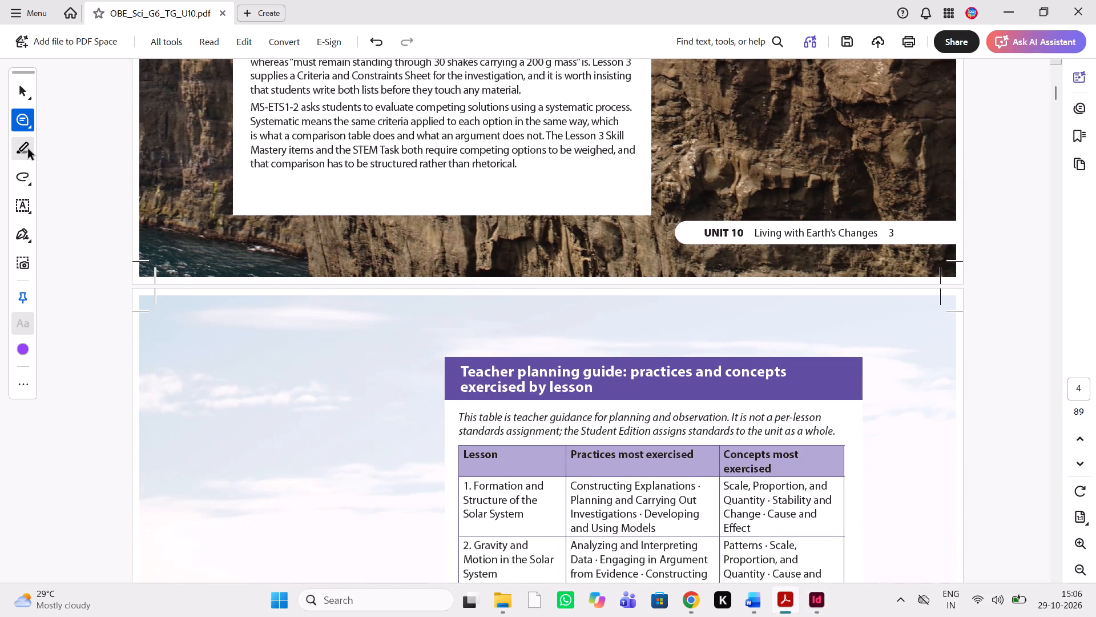
scroll(28, 149, "up", 1)
left_click(27, 181)
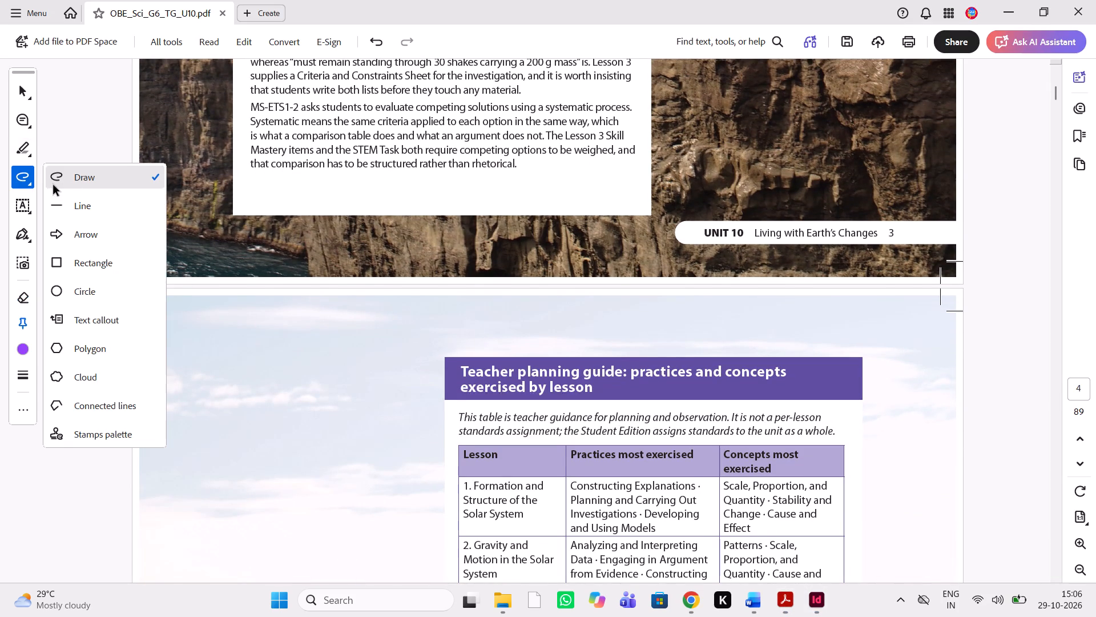
left_click(104, 263)
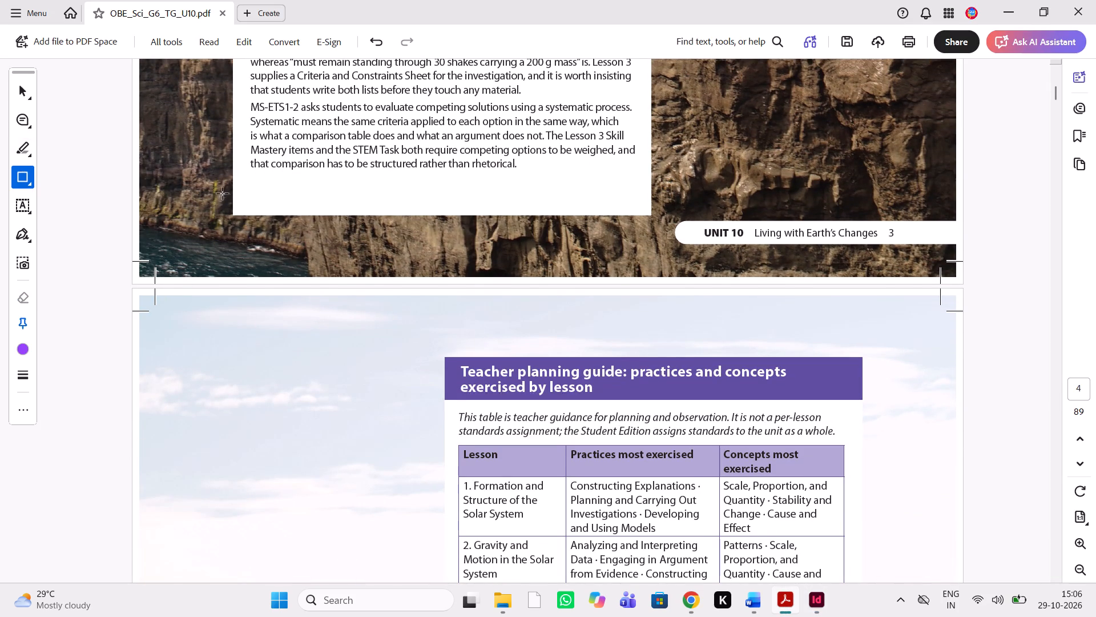
left_click_drag(227, 183, 643, 247)
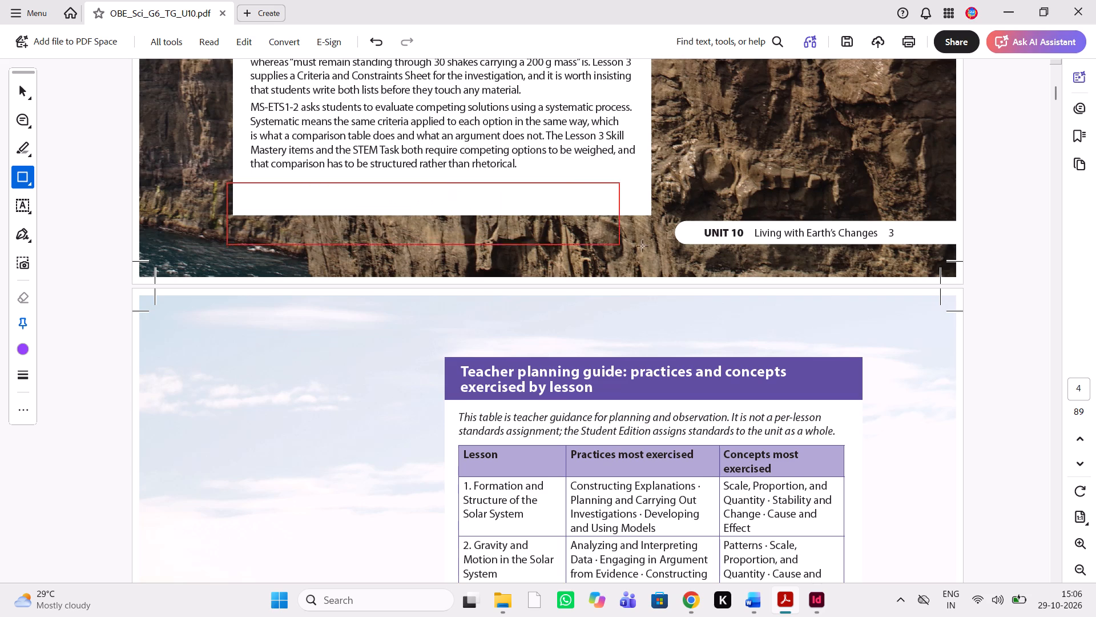
left_click_drag(643, 247, 678, 222)
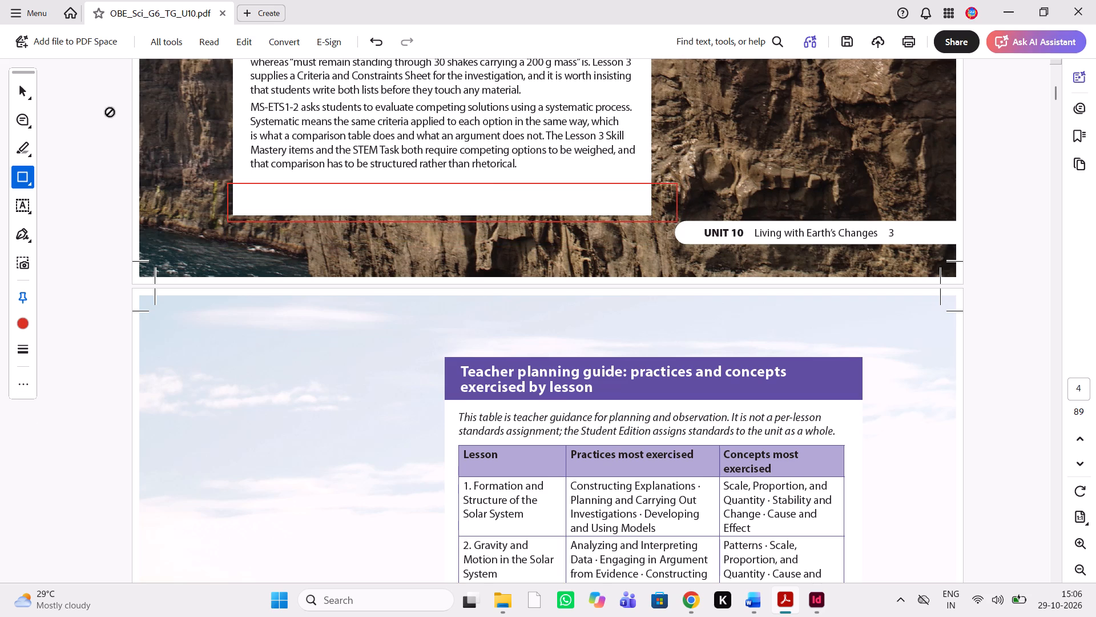
Attach the reply "reduce the space" to the rectangle markup on page 3.
left_click(30, 123)
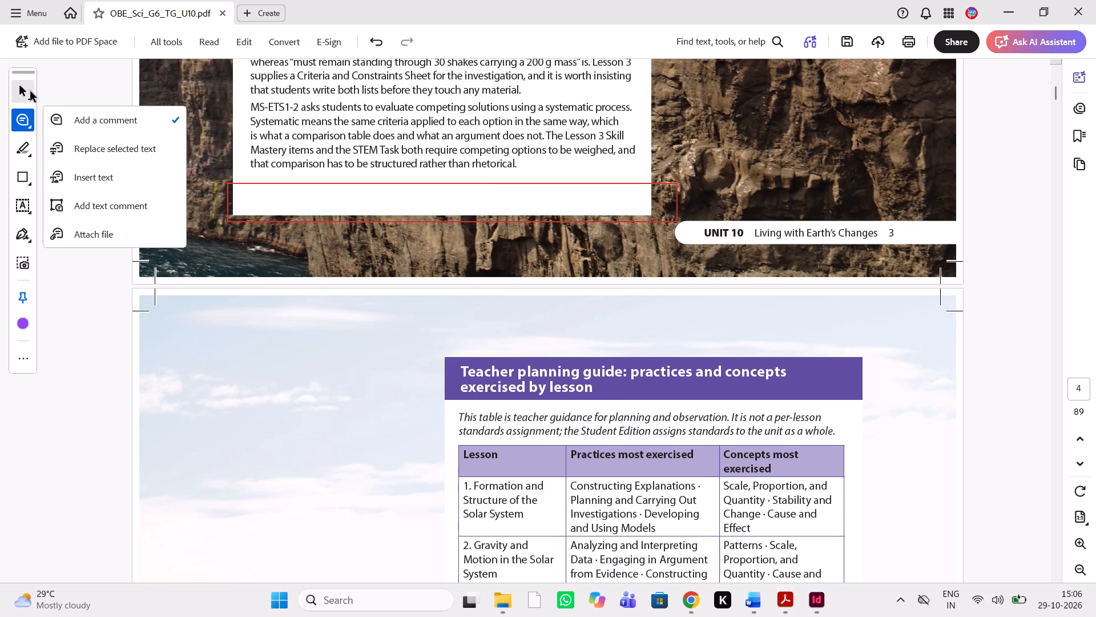
left_click(29, 91)
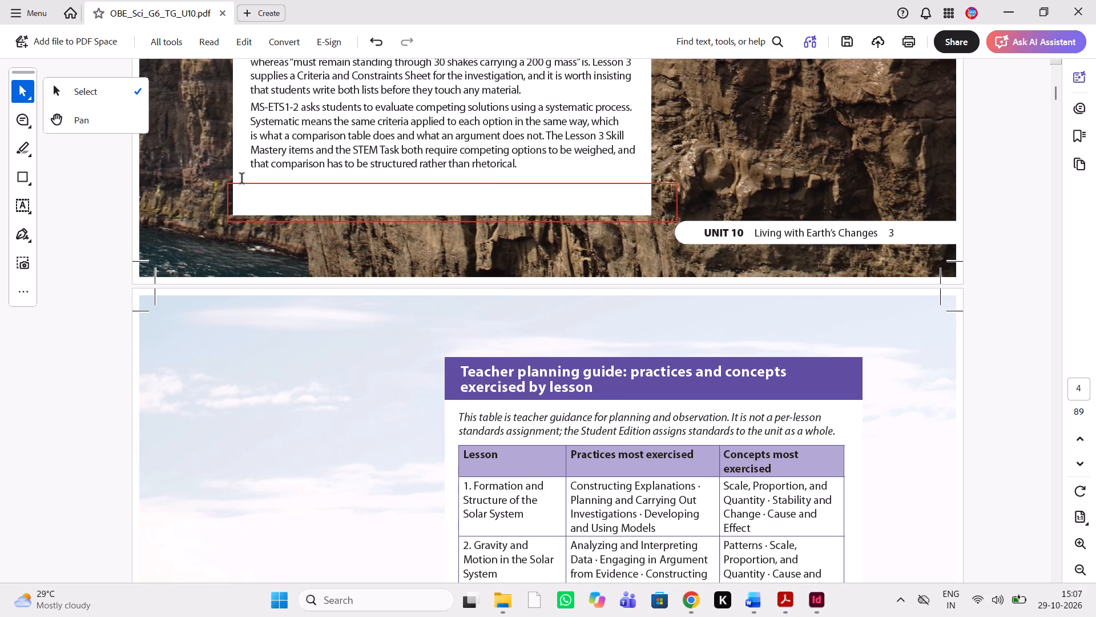
left_click(227, 210)
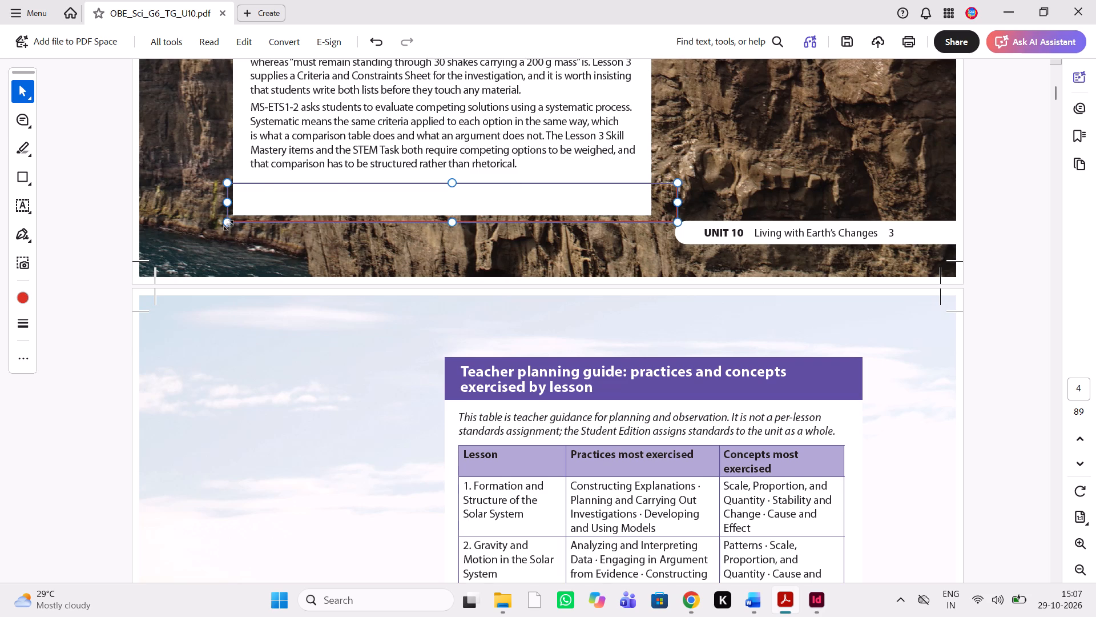
left_click(1077, 109)
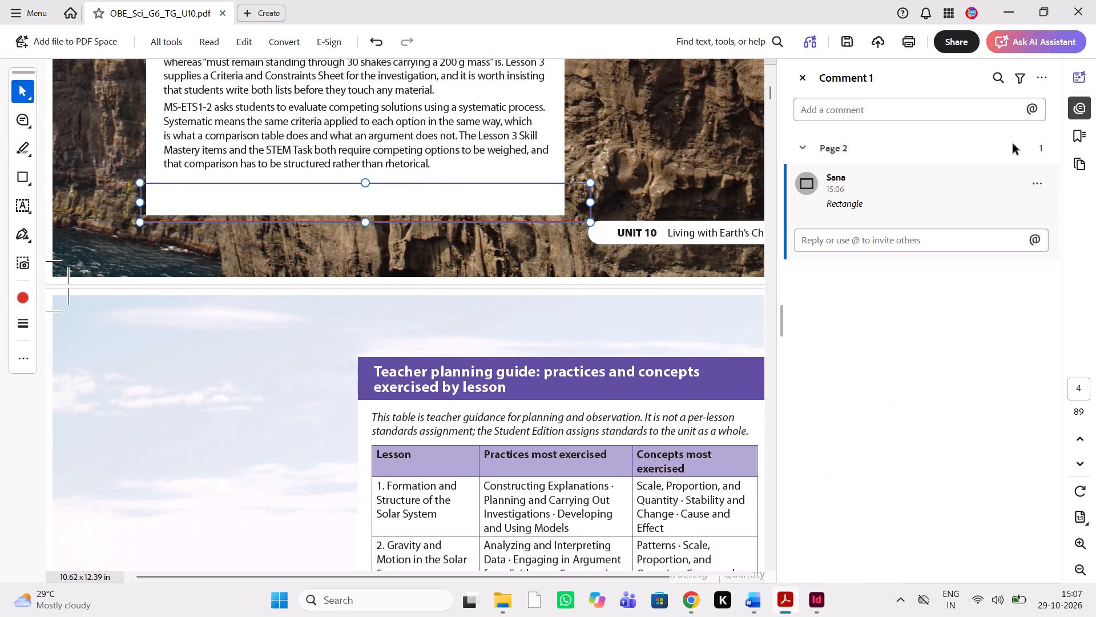
left_click(862, 235)
type("REDC")
key("BackSpace")
key("BackSpace")
key("BackSpace")
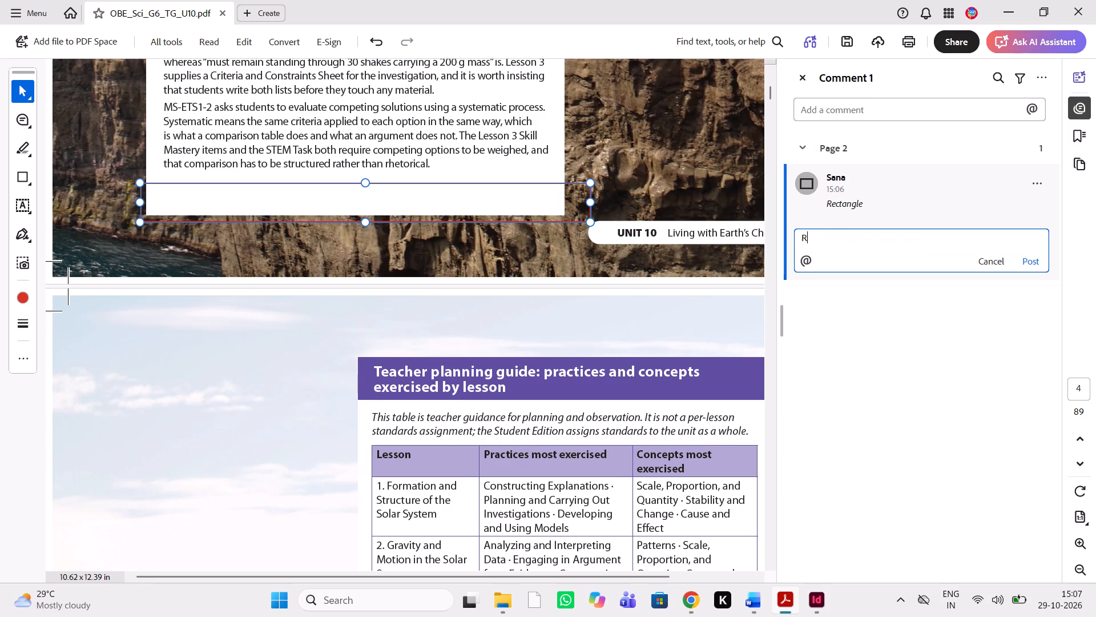
key("BackSpace")
key("BackSpace")
type("decrease the shape")
key("BackSpace")
key("BackSpace")
key("BackSpace")
key("BackSpace")
key("BackSpace")
key("BackSpace")
key("BackSpace")
key("BackSpace")
key("BackSpace")
key("BackSpace")
key("BackSpace")
key("BackSpace")
key("BackSpace")
key("BackSpace")
key("BackSpace")
key("BackSpace")
key("BackSpace")
key("BackSpace")
key("BackSpace")
key("BackSpace")
type("reduce the s")
type("pace")
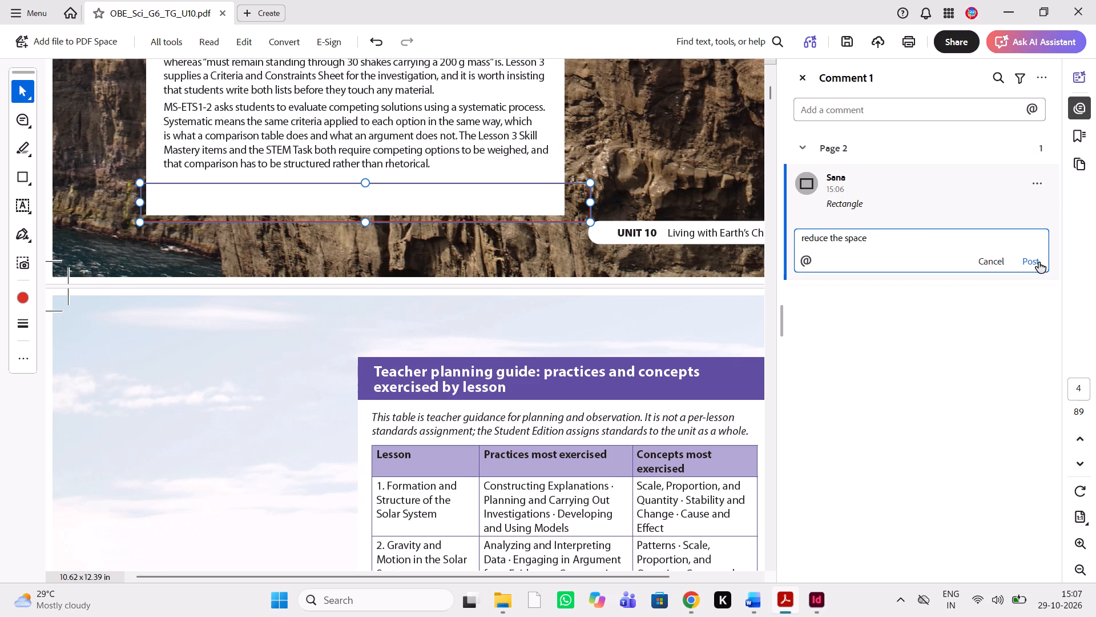
left_click(1039, 262)
Switch to the OBE_Sci_G6_TG_U10_UO document in InDesign and skip replacing its missing fonts.
scroll(690, 324, "left", 2)
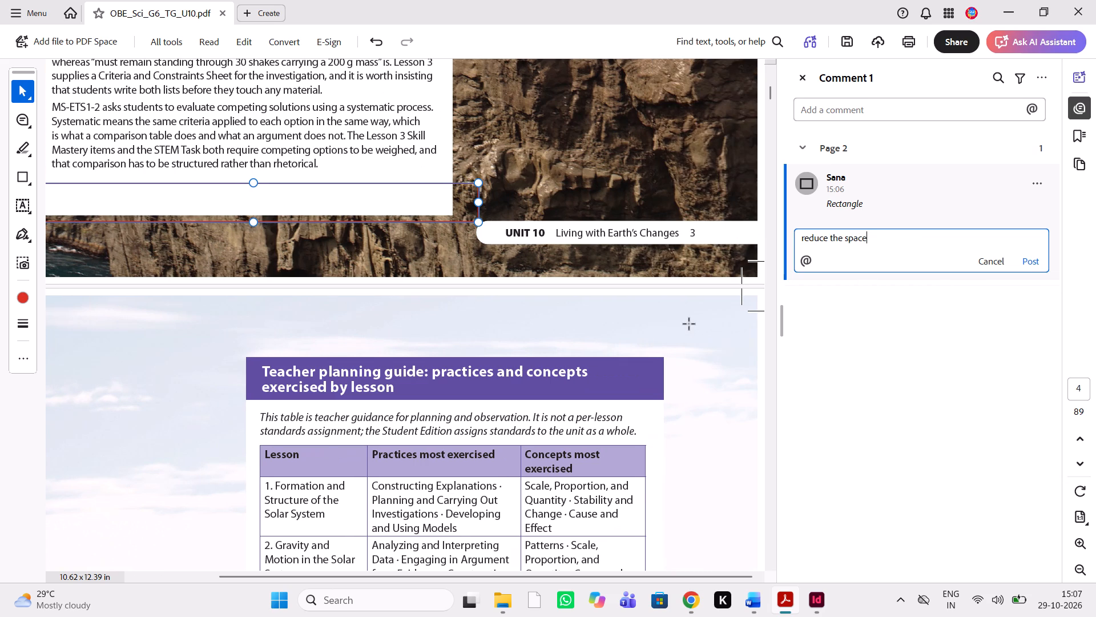
scroll(690, 324, "up", 5)
scroll(690, 324, "right", 2)
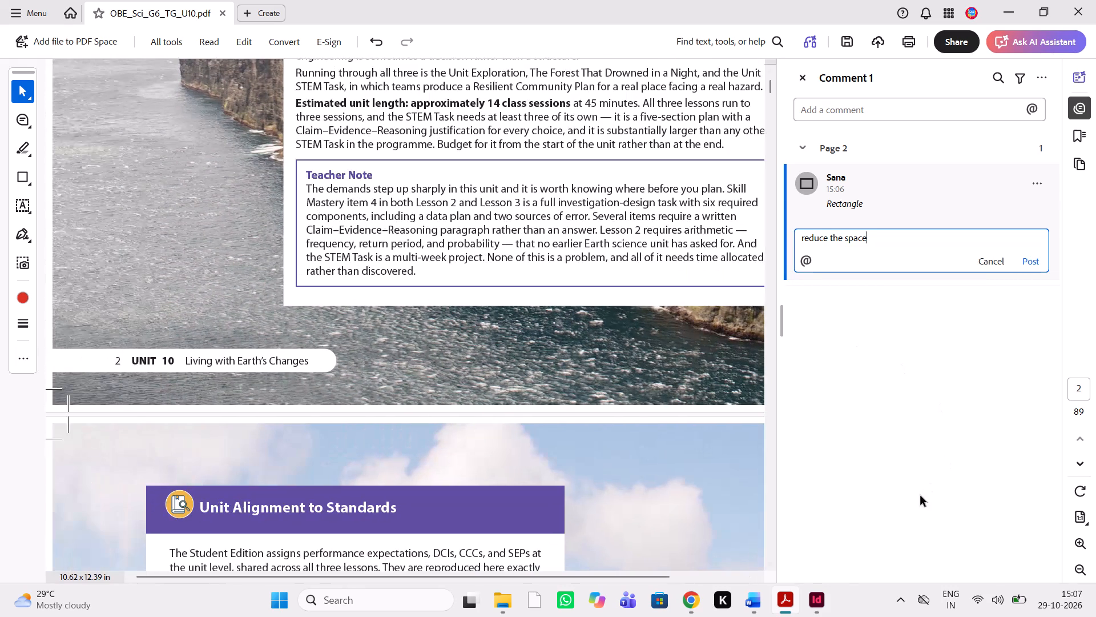
left_click(816, 605)
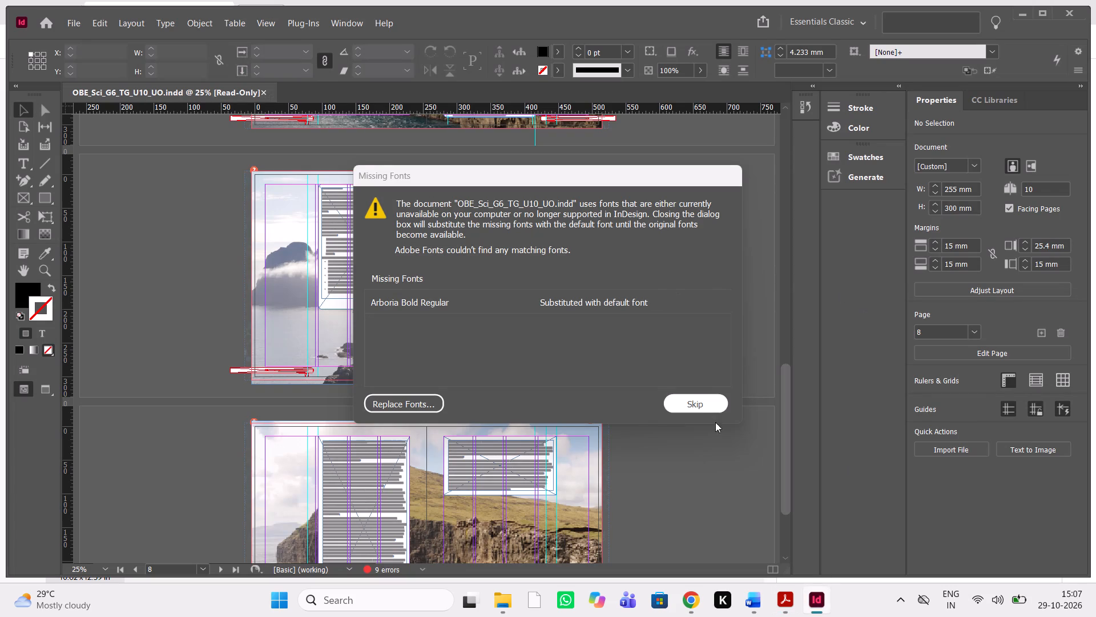
left_click(686, 388)
left_click(685, 402)
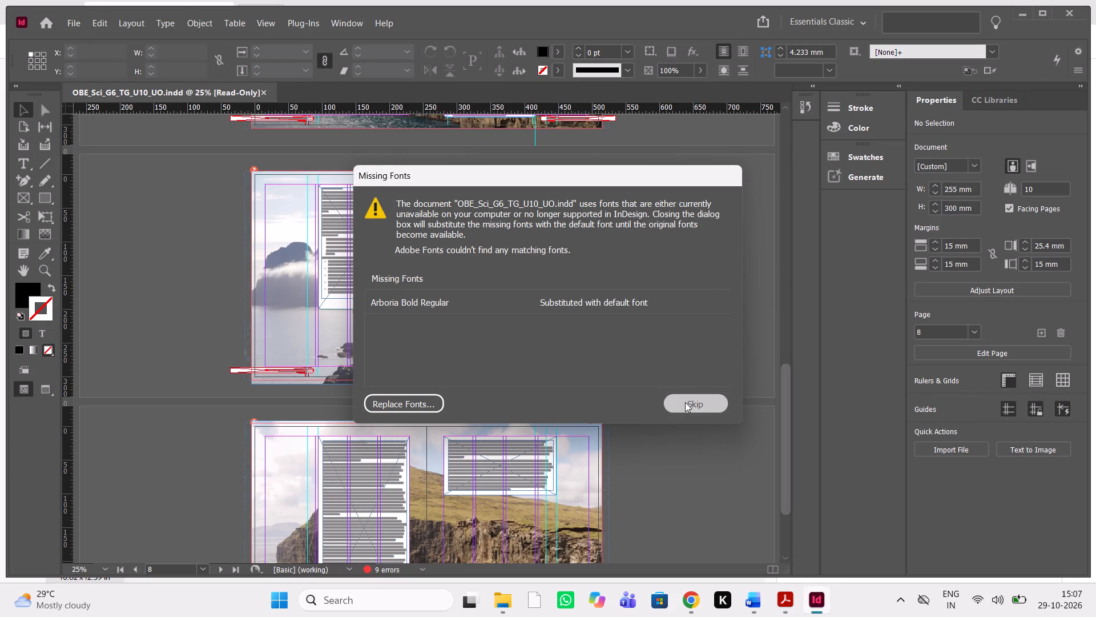
Zoom to 75% on the opening spread and enter the text of the large unit number 10 for editing.
scroll(440, 359, "up", 5)
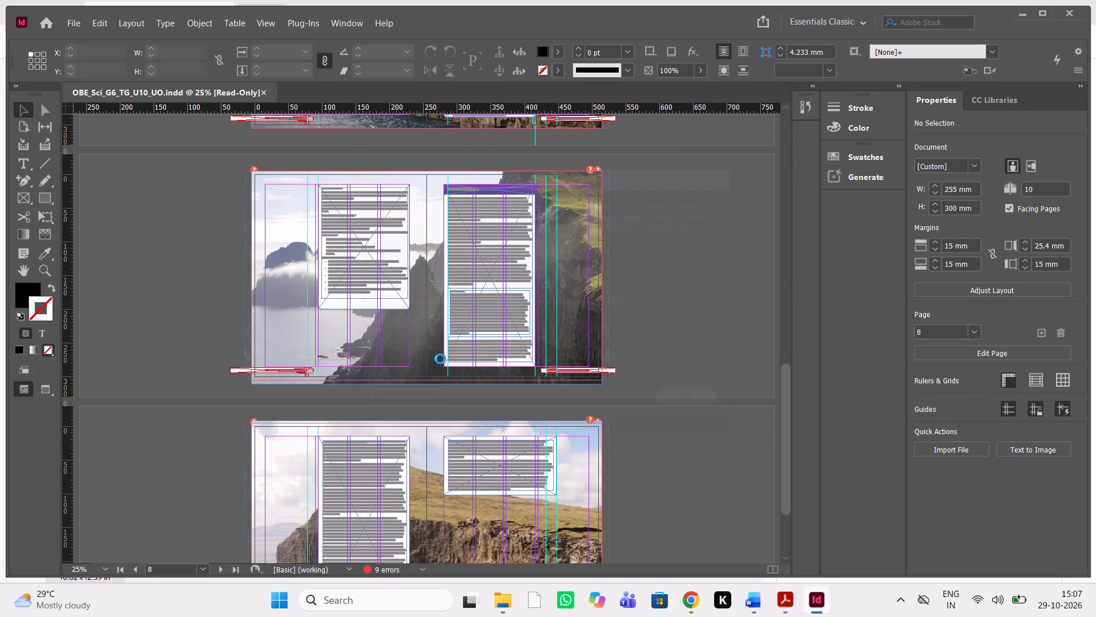
scroll(440, 359, "up", 20)
scroll(440, 359, "up", 20)
scroll(440, 359, "up", 1)
scroll(440, 359, "up", 20)
scroll(440, 359, "up", 20)
scroll(440, 359, "up", 20)
scroll(440, 359, "up", 1)
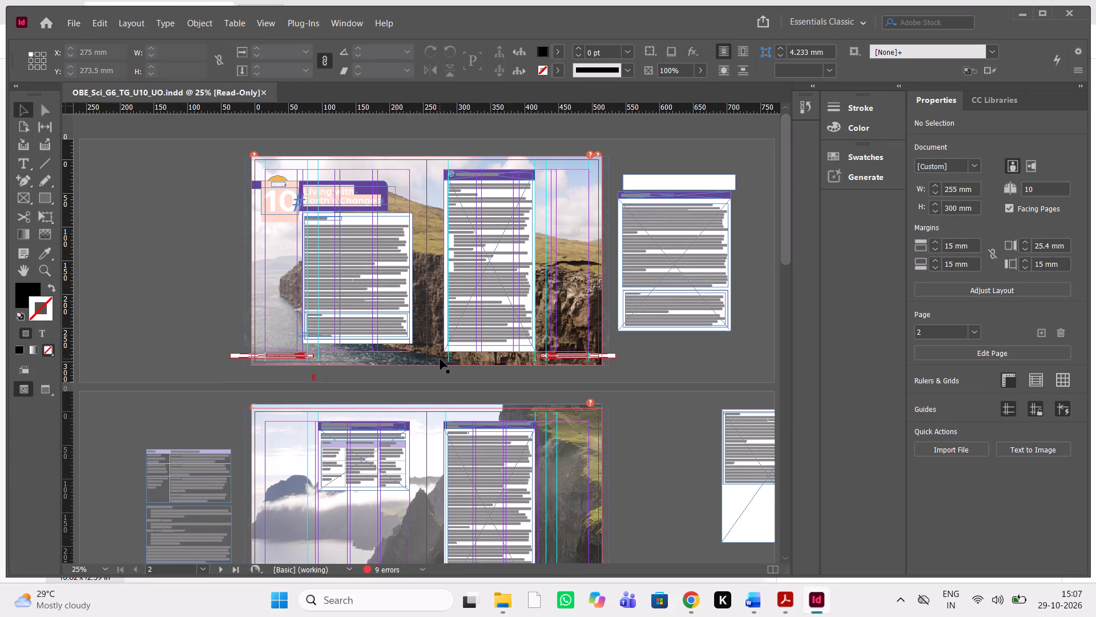
key("ctrl+equal")
key("ctrl+equal")
scroll(440, 359, "up", 1)
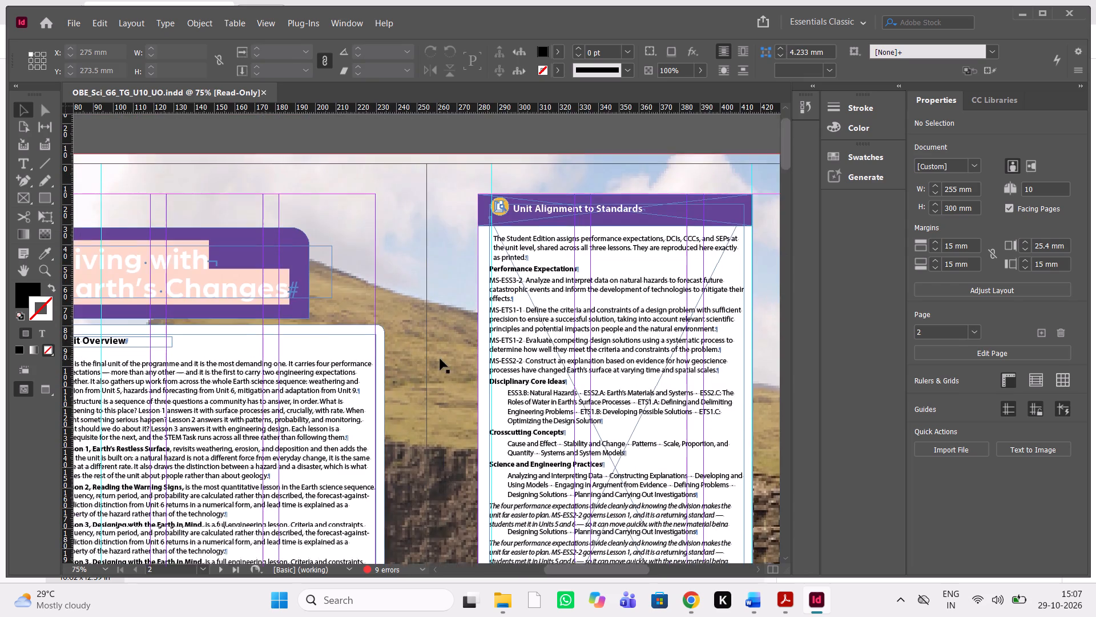
scroll(440, 359, "right", 1)
scroll(572, 263, "left", 1)
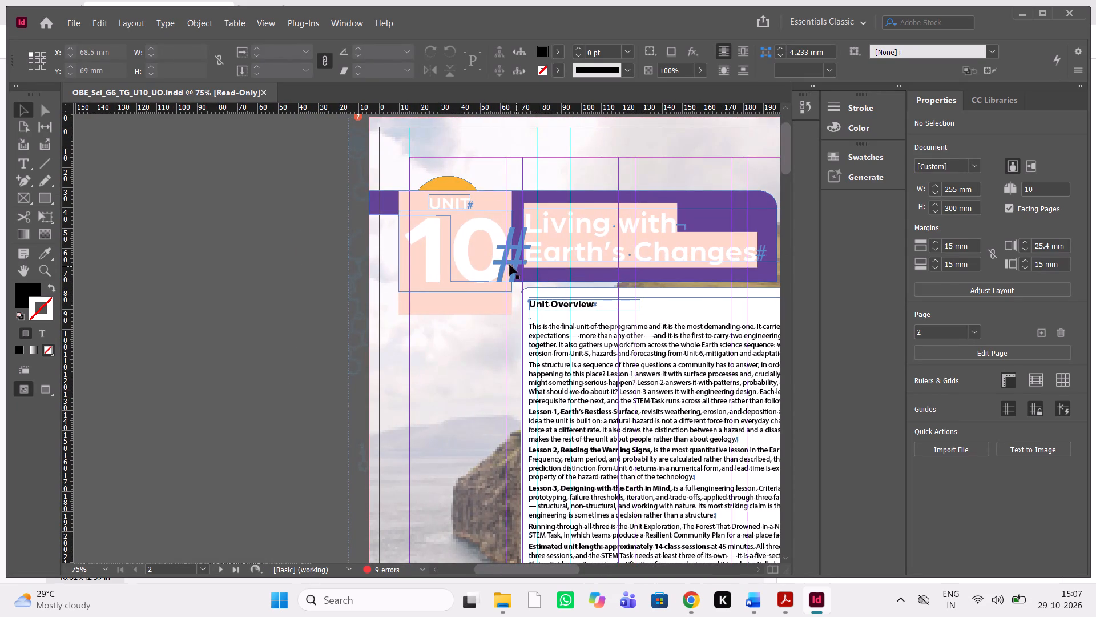
triple_click(477, 264)
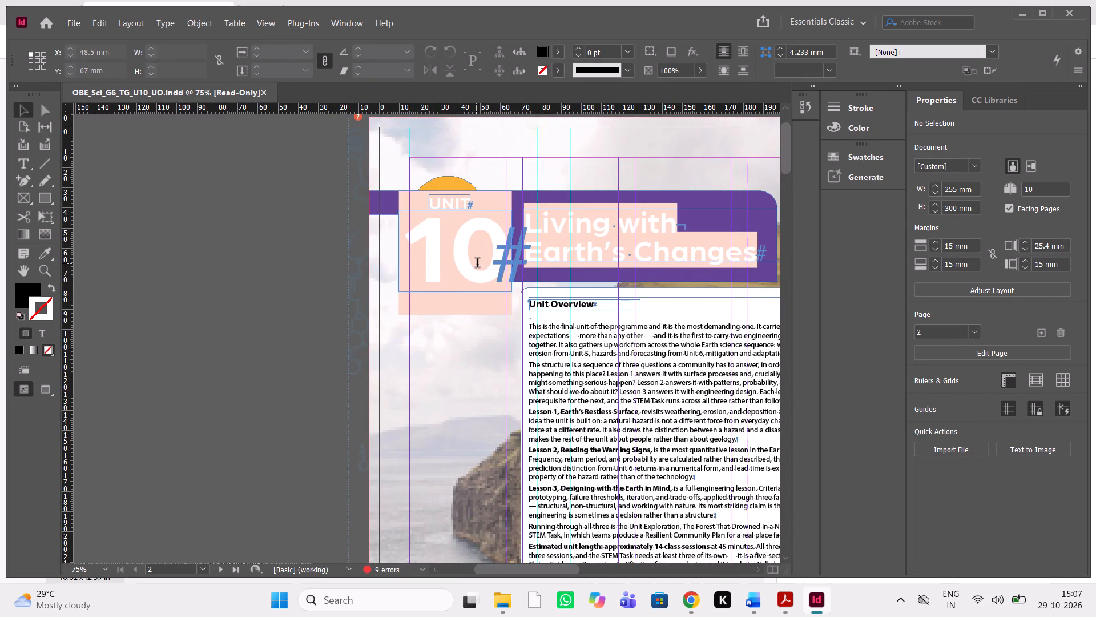
triple_click(441, 257)
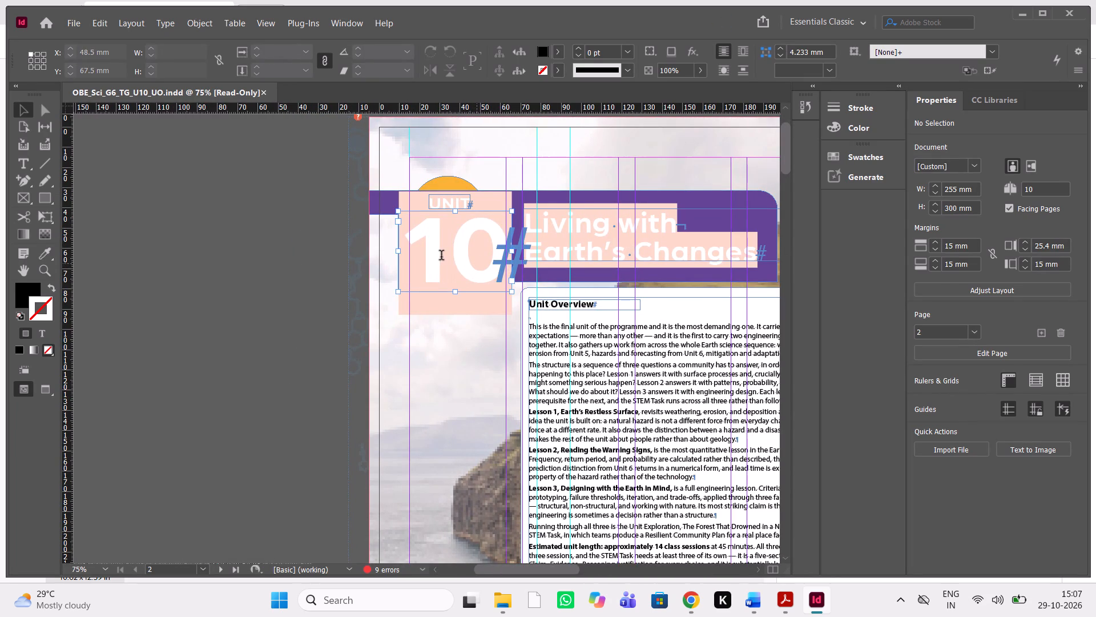
left_click(468, 259)
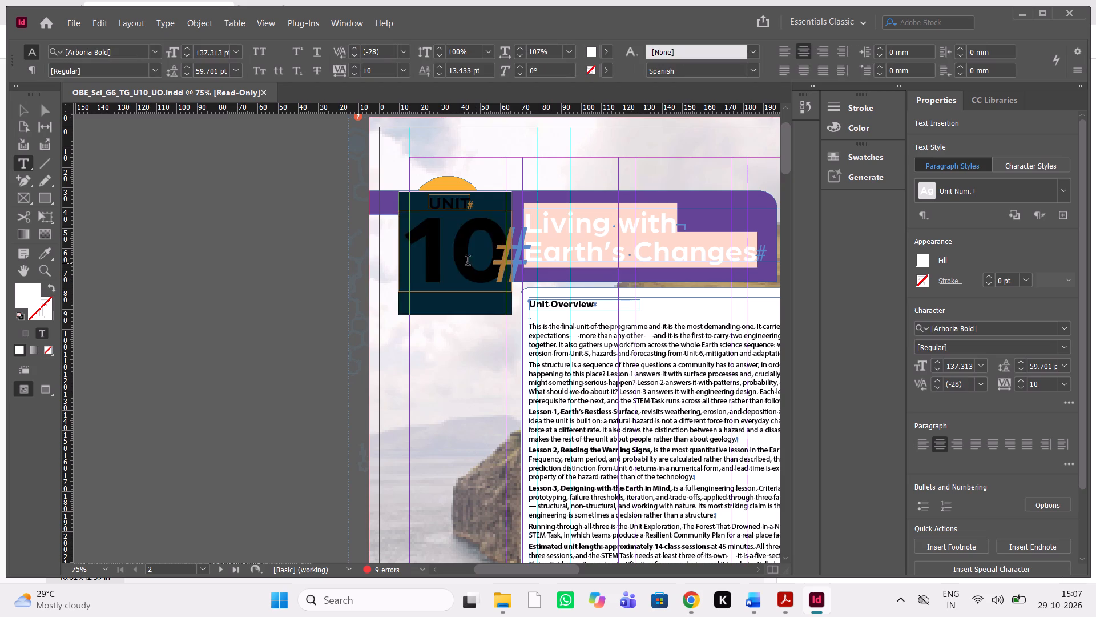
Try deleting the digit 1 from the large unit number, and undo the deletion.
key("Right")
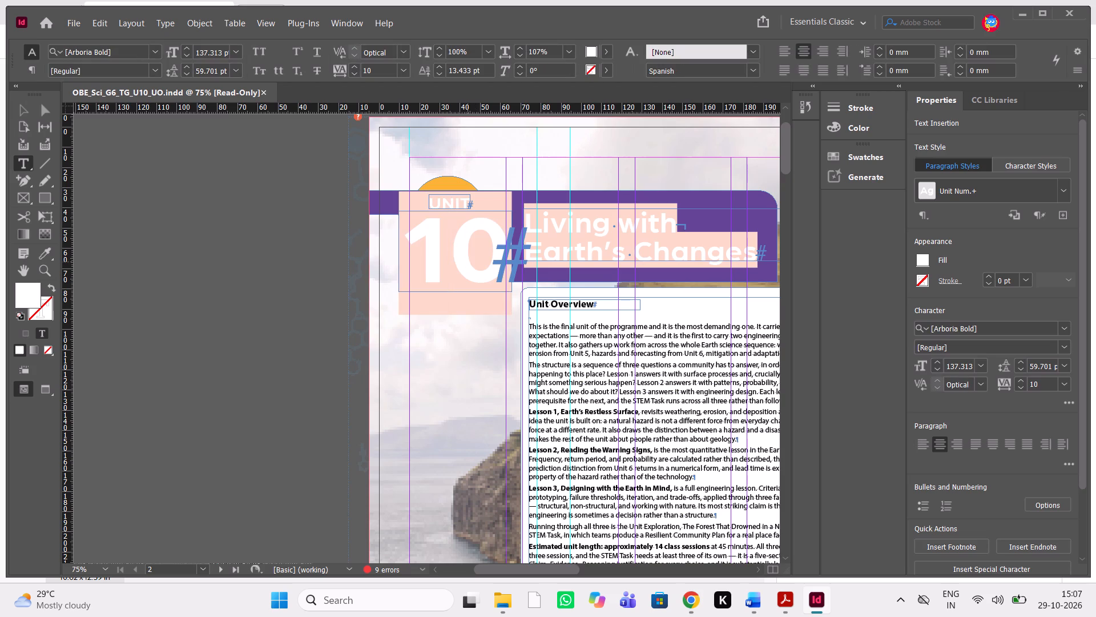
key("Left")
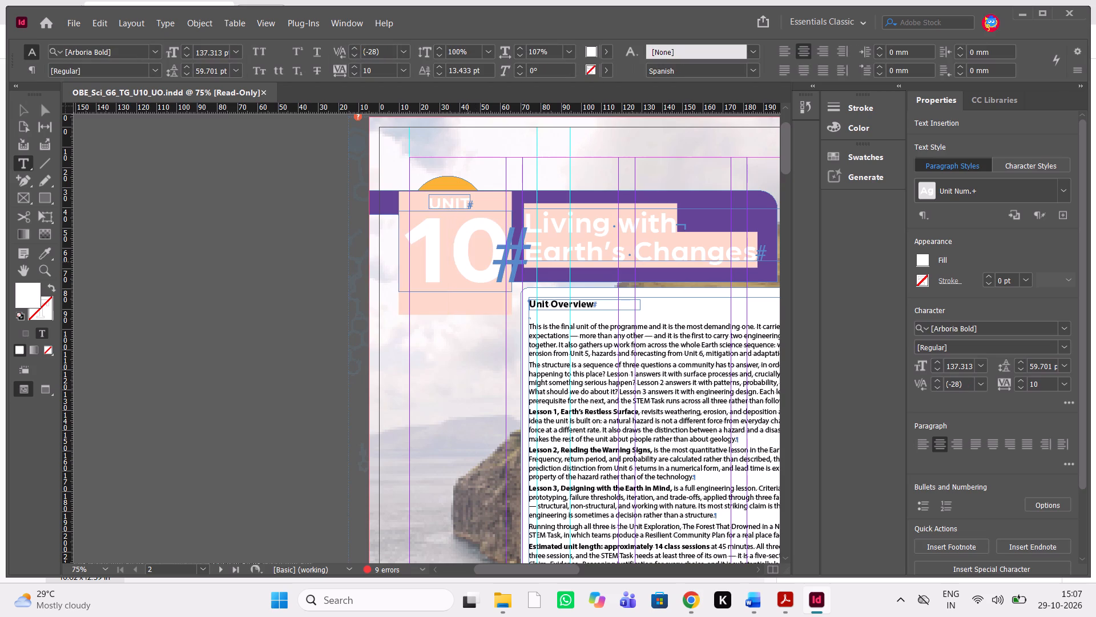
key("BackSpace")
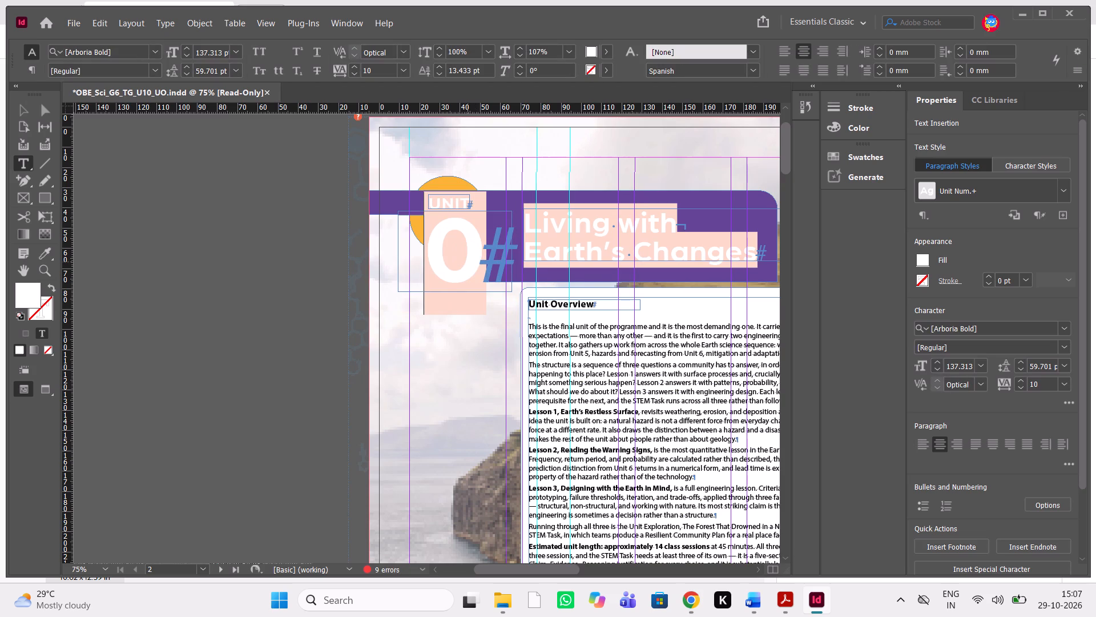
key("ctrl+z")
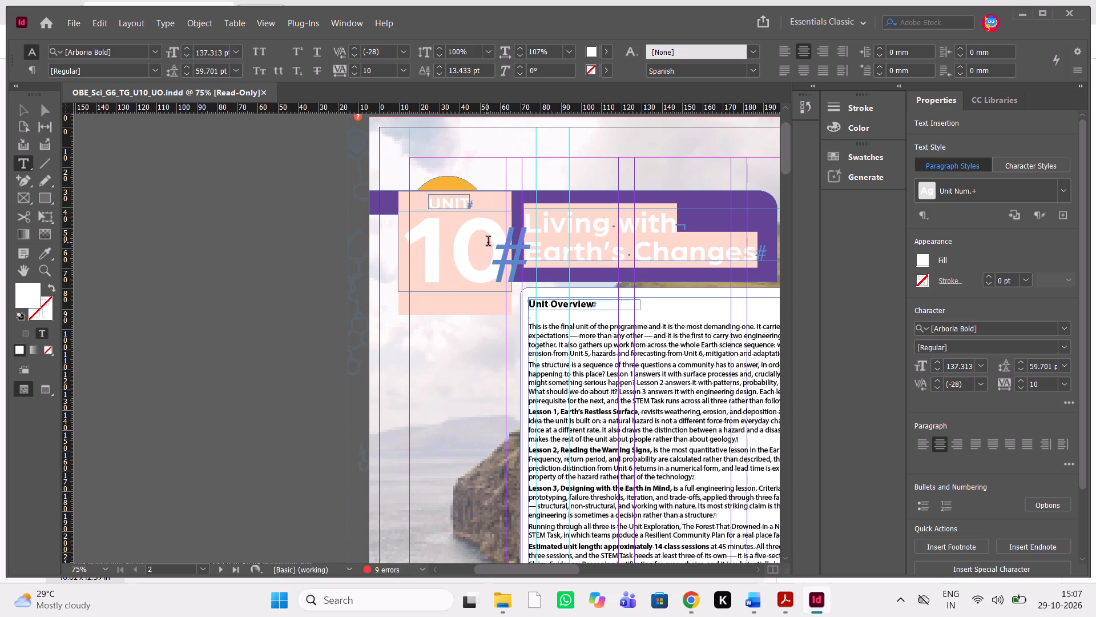
Delete the large unit number's digits and retype them as 10.
left_click(495, 245)
key("BackSpace")
key("BackSpace")
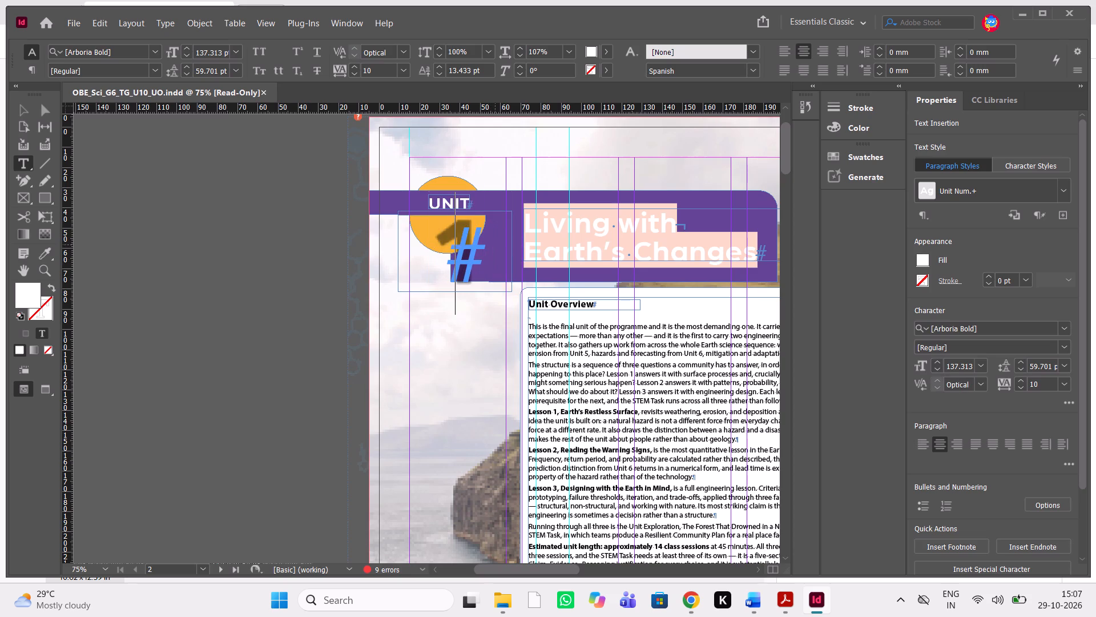
type("10")
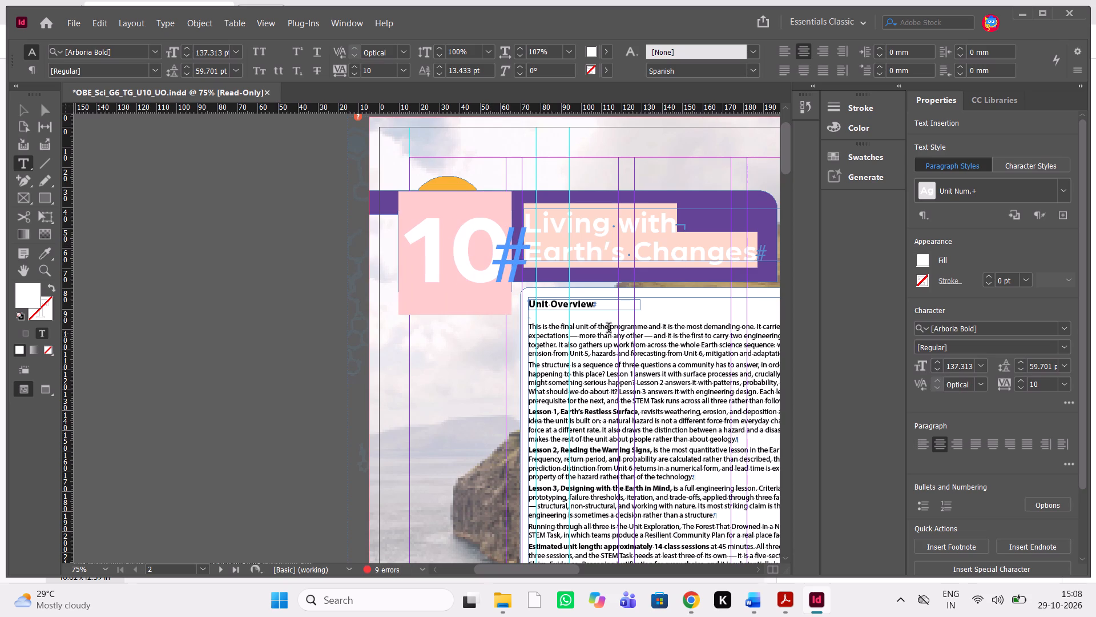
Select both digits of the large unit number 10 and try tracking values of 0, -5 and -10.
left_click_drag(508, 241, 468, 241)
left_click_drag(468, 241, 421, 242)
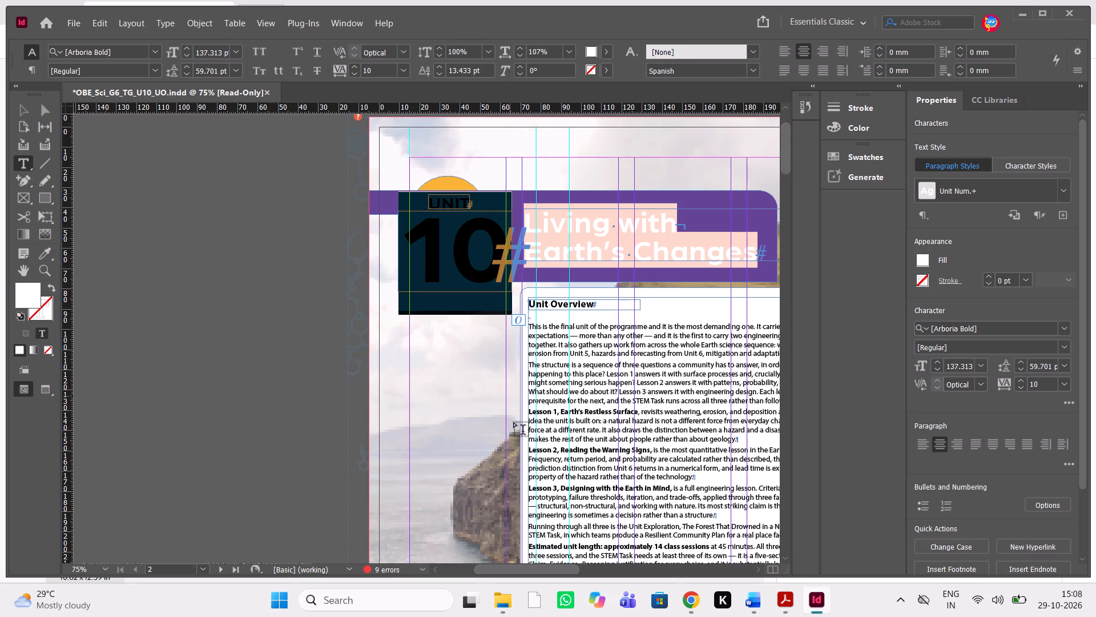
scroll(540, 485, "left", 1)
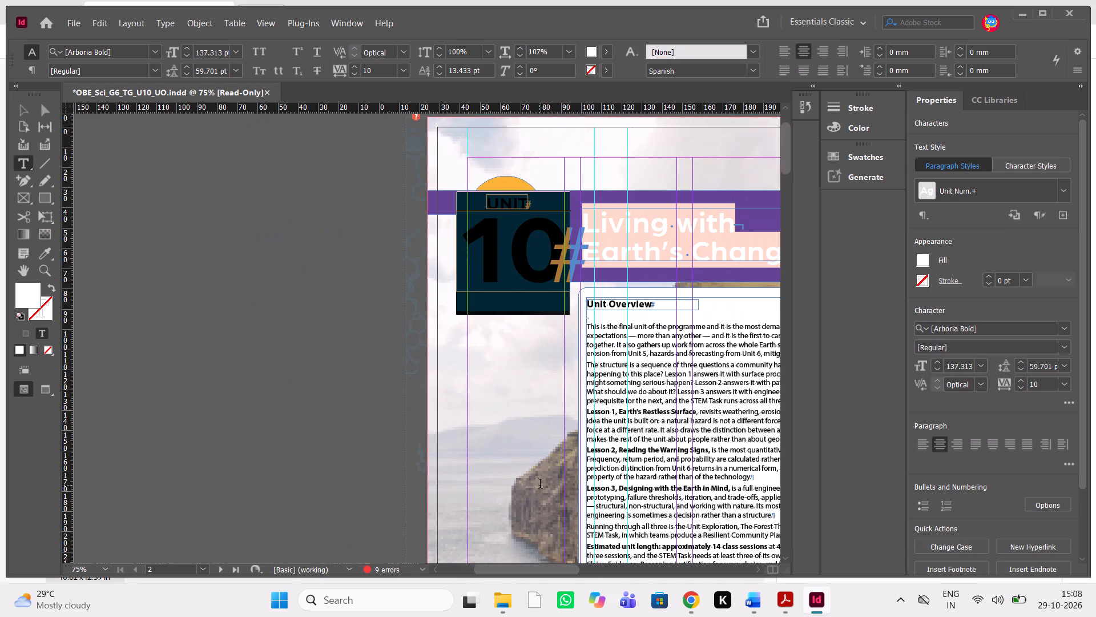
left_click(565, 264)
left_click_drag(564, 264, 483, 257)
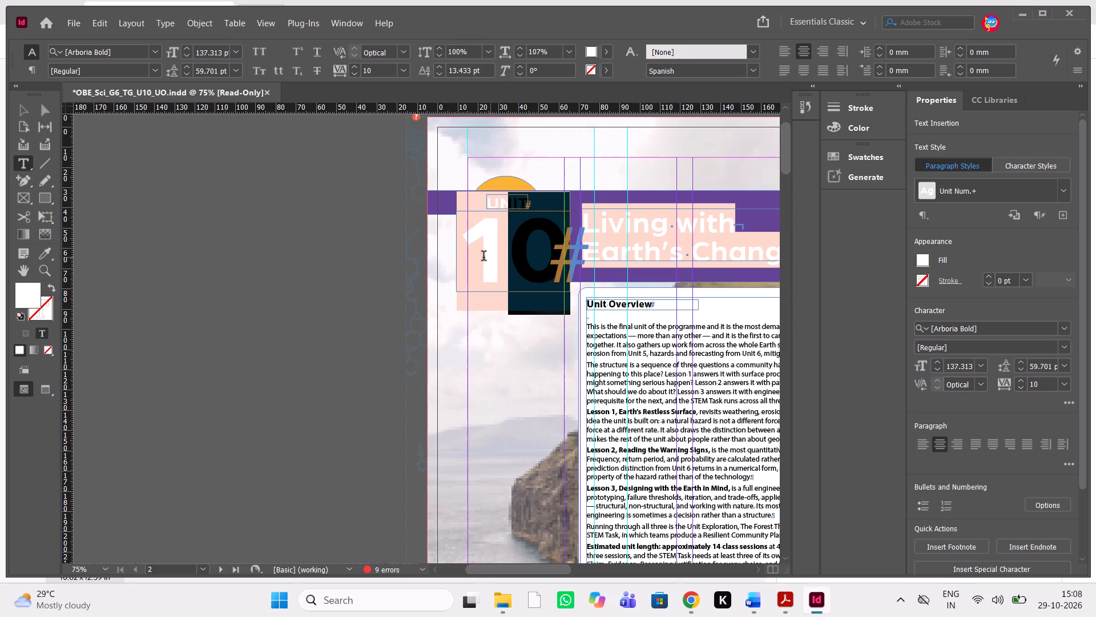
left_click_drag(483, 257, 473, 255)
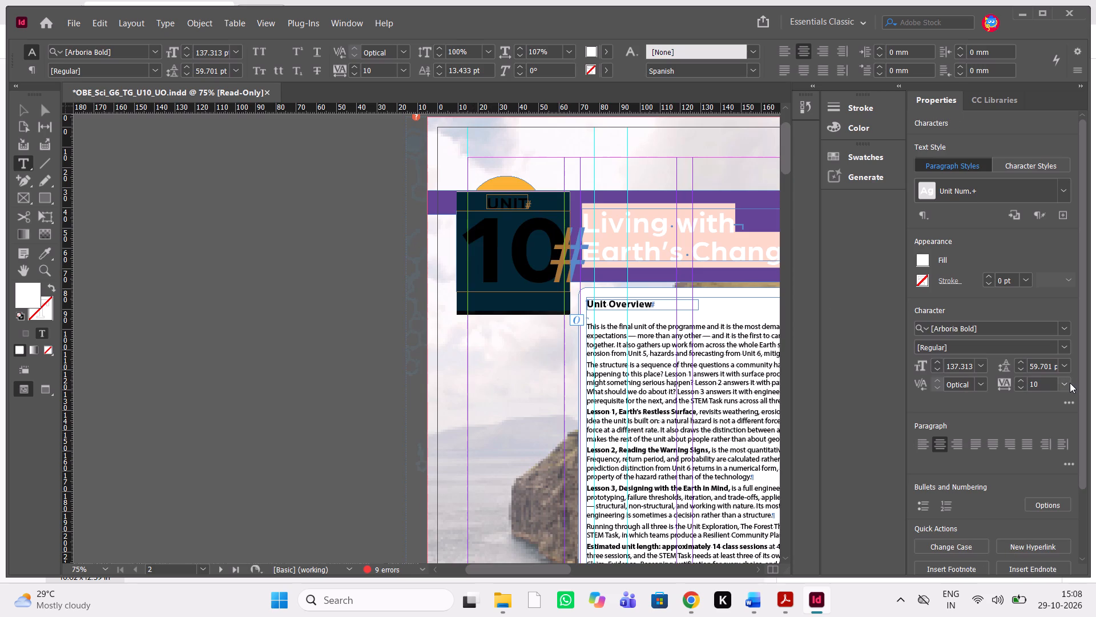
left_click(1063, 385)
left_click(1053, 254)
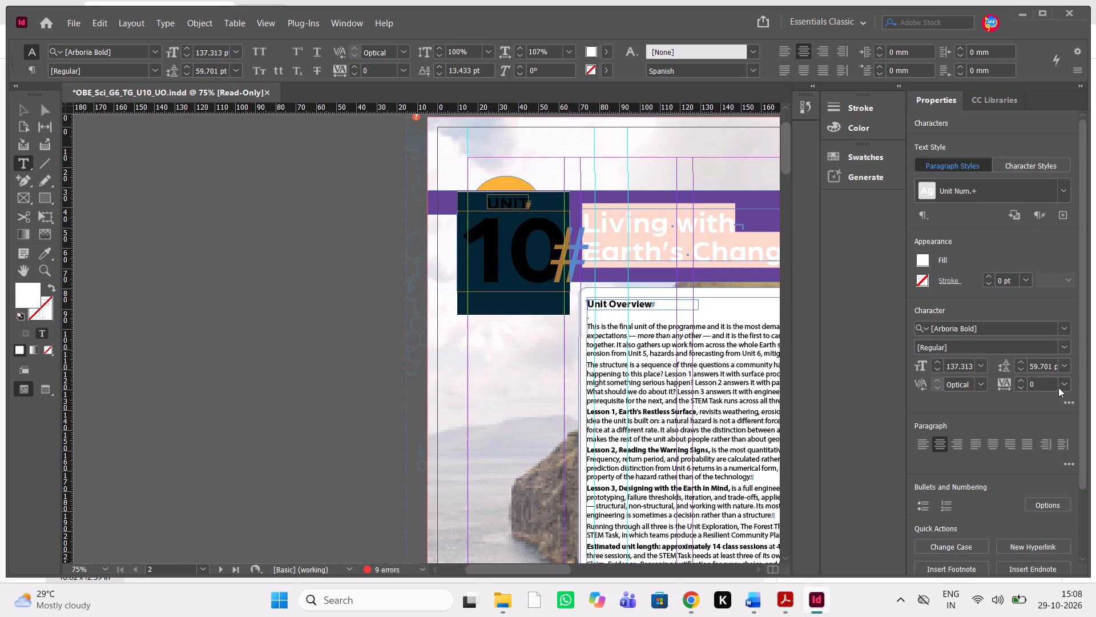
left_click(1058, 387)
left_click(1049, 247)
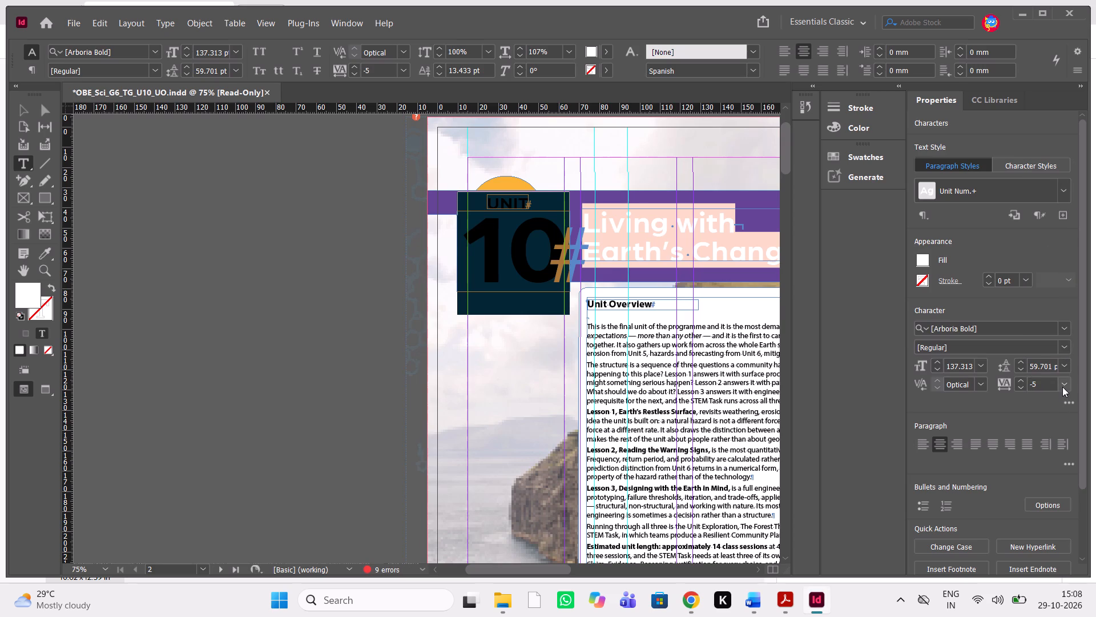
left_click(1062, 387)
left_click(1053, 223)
Set the tracking of the large unit number 10 to -20.
triple_click(1043, 390)
left_click(1046, 387)
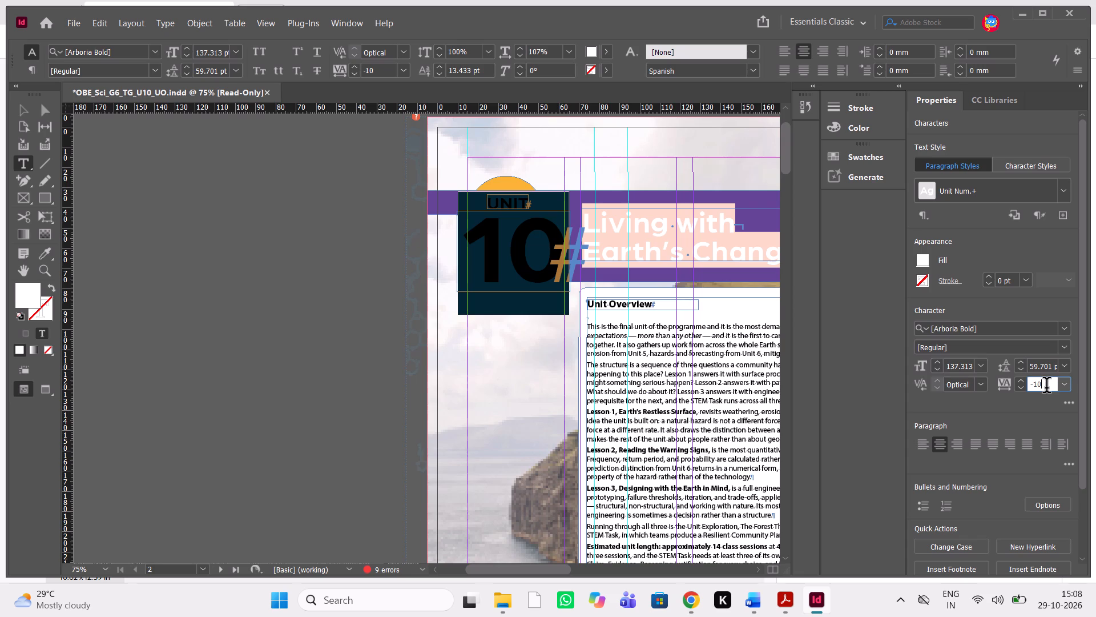
key("BackSpace")
key("BackSpace")
type("20")
key("Return")
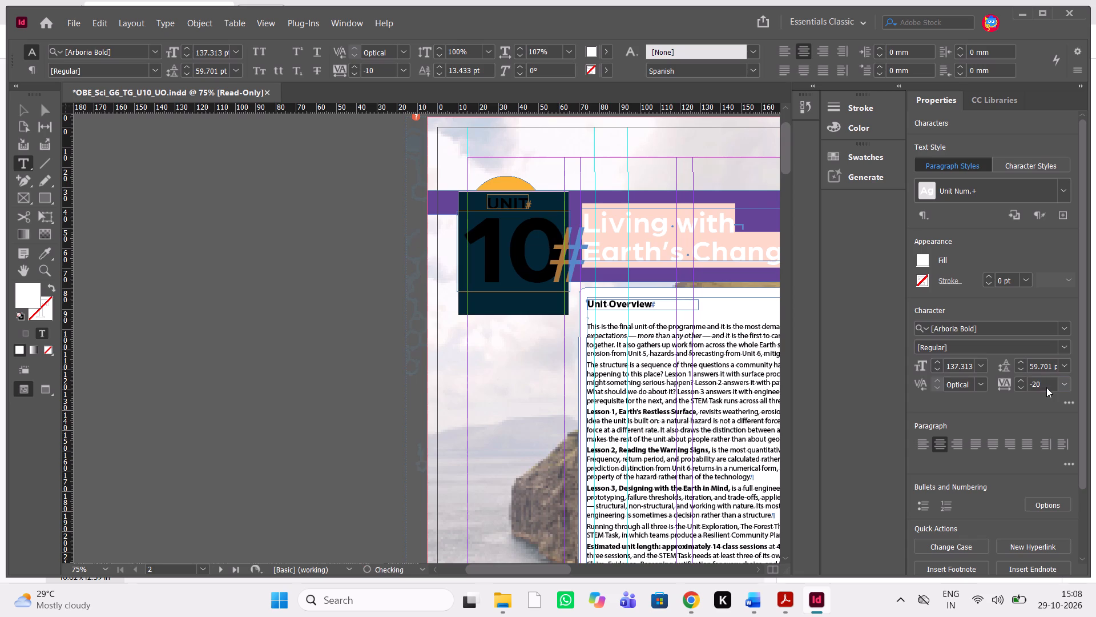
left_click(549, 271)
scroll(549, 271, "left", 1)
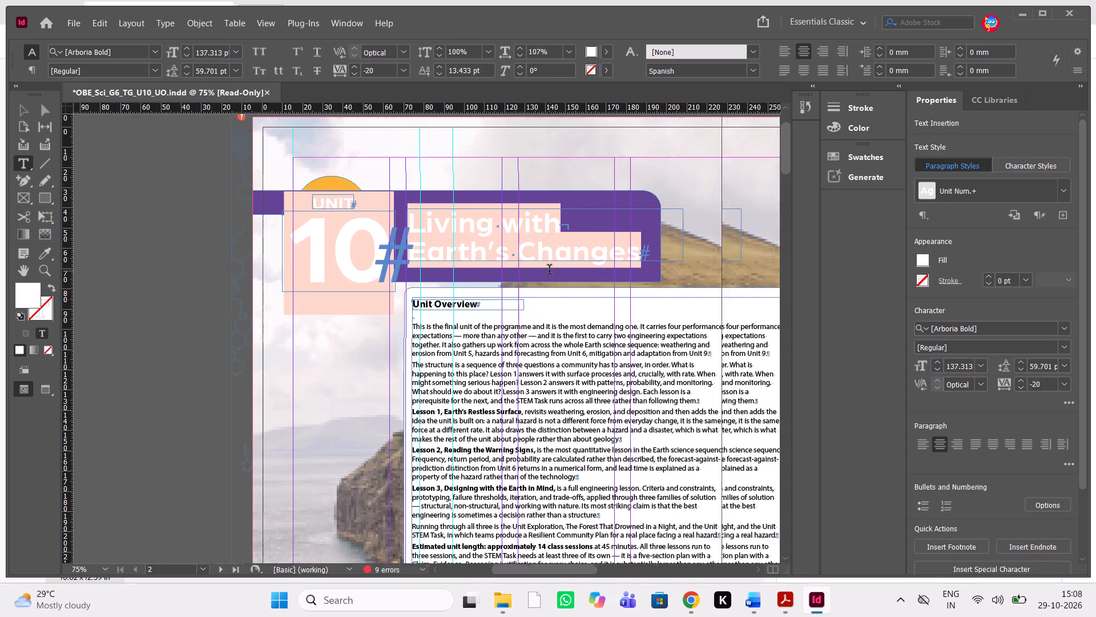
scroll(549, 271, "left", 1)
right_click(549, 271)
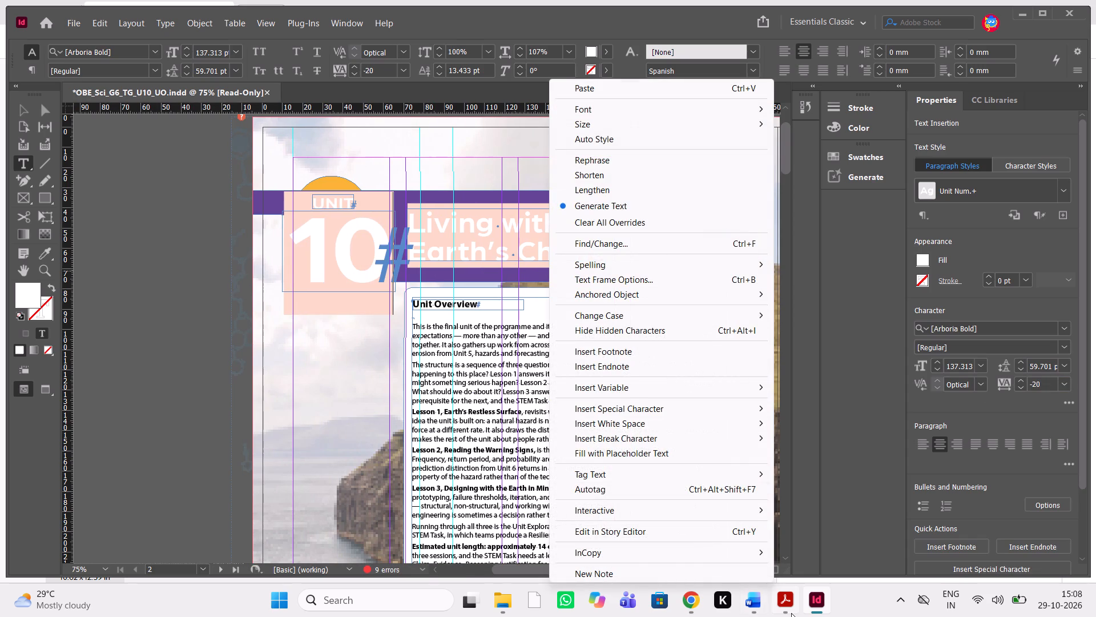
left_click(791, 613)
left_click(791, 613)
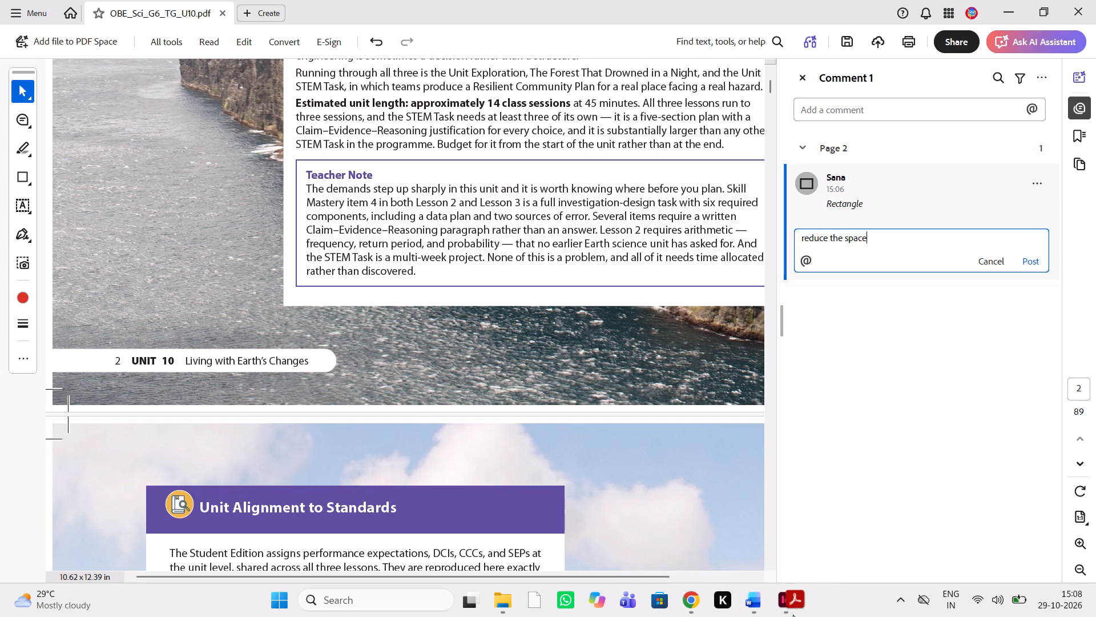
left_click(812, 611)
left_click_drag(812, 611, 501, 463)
Check the unit opener's heading in preview mode without guides and hidden characters, and return to the normal view.
scroll(501, 463, "up", 1)
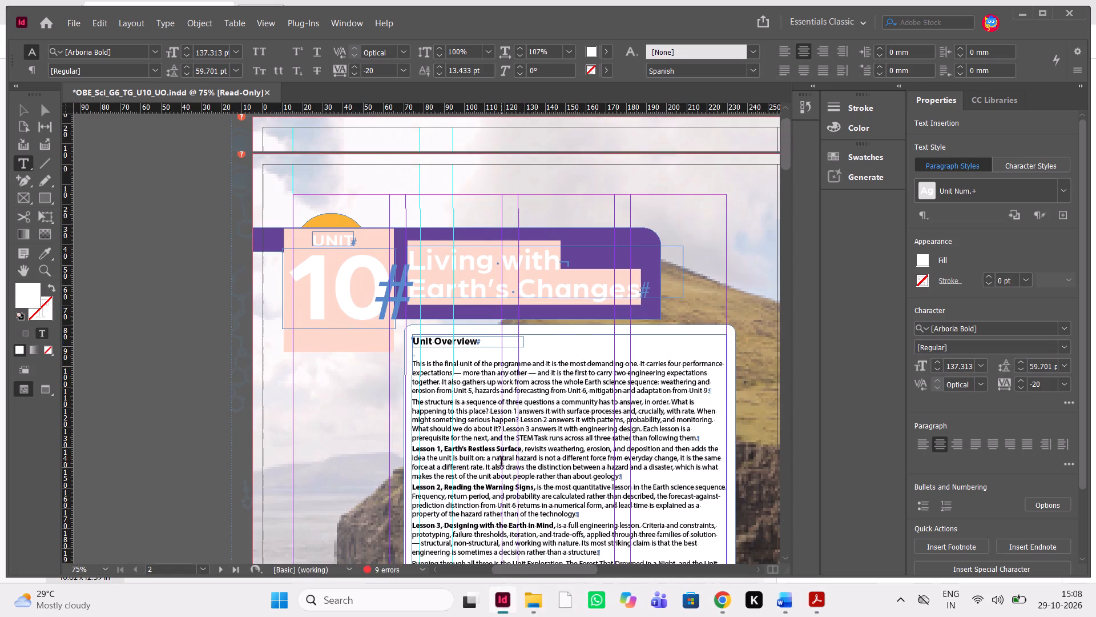
scroll(501, 463, "up", 1)
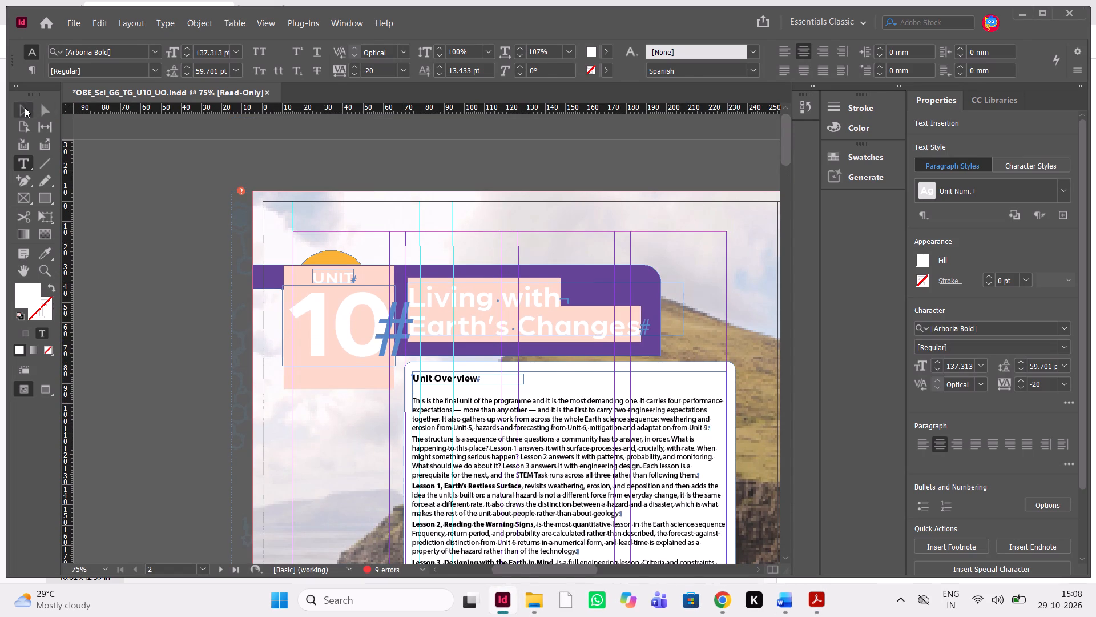
left_click(25, 107)
left_click(147, 237)
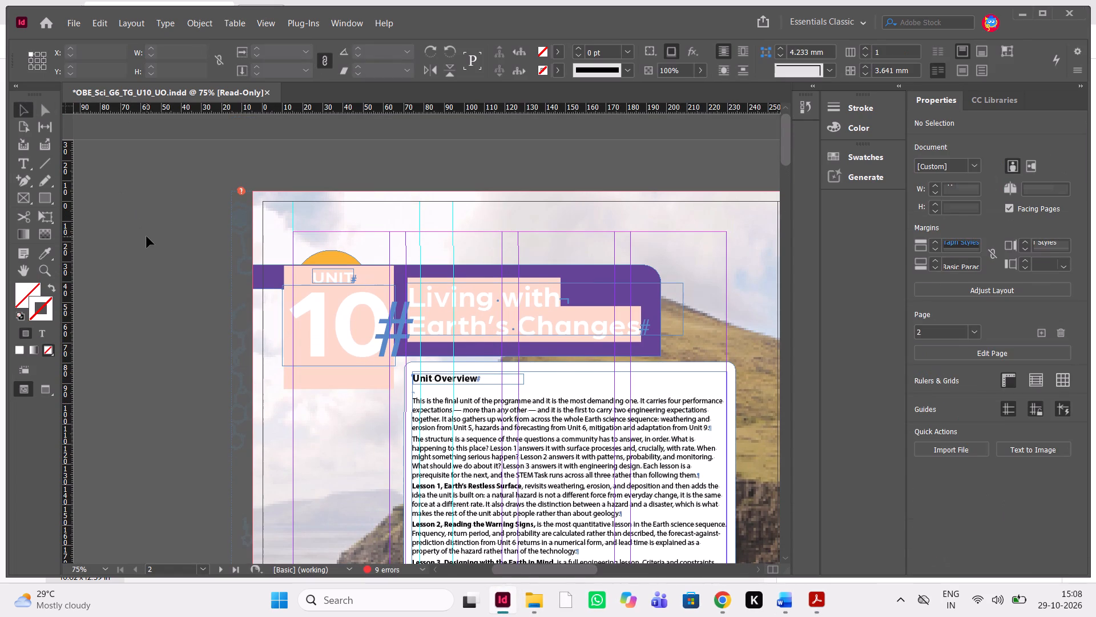
left_click(147, 237)
key("w")
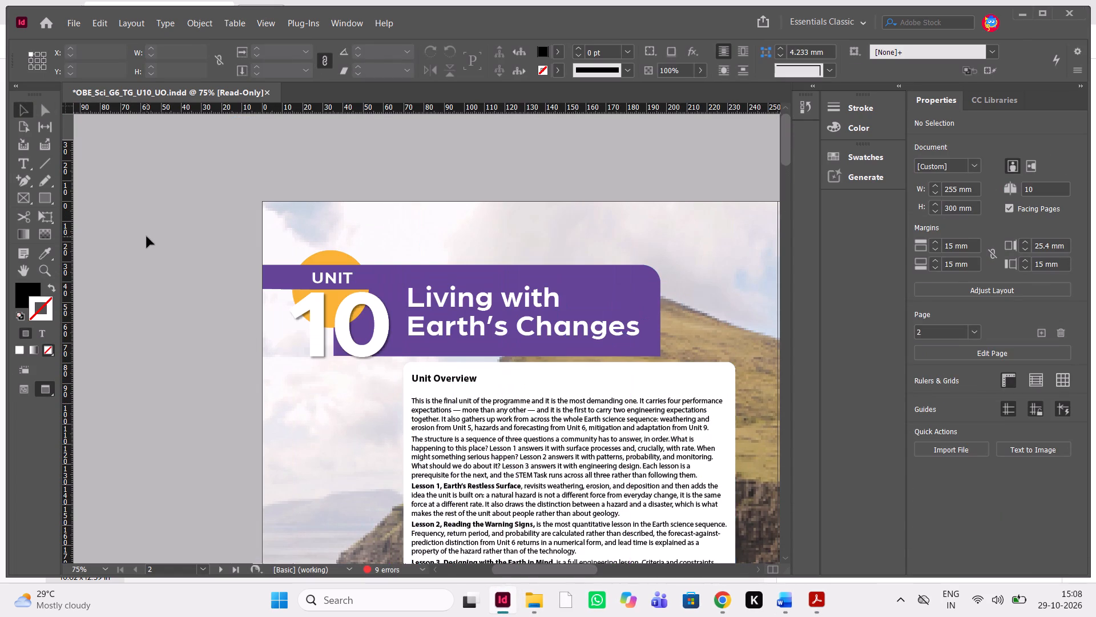
key("w")
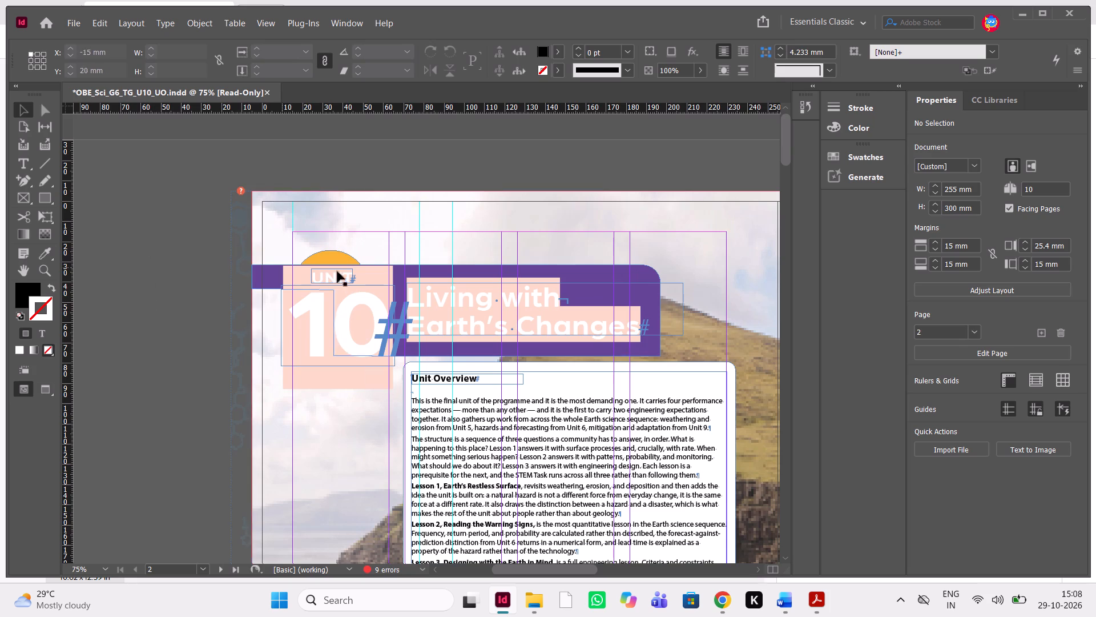
Select only the 0 of the large unit number 10, try a tracking of -10, and set it to -25.
triple_click(366, 312)
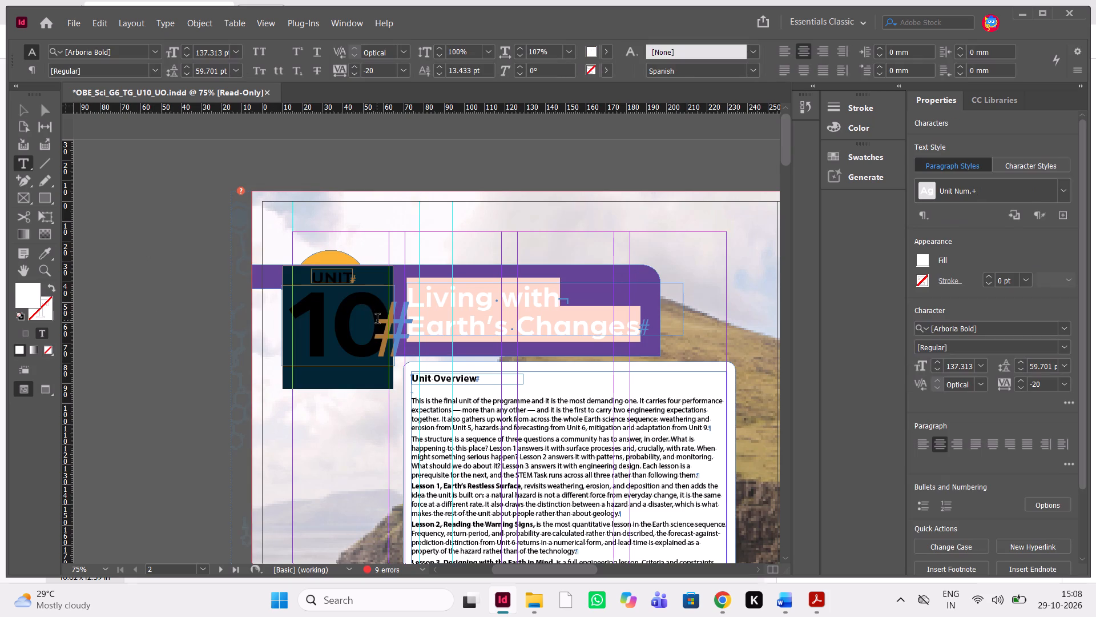
left_click(377, 320)
key("Escape")
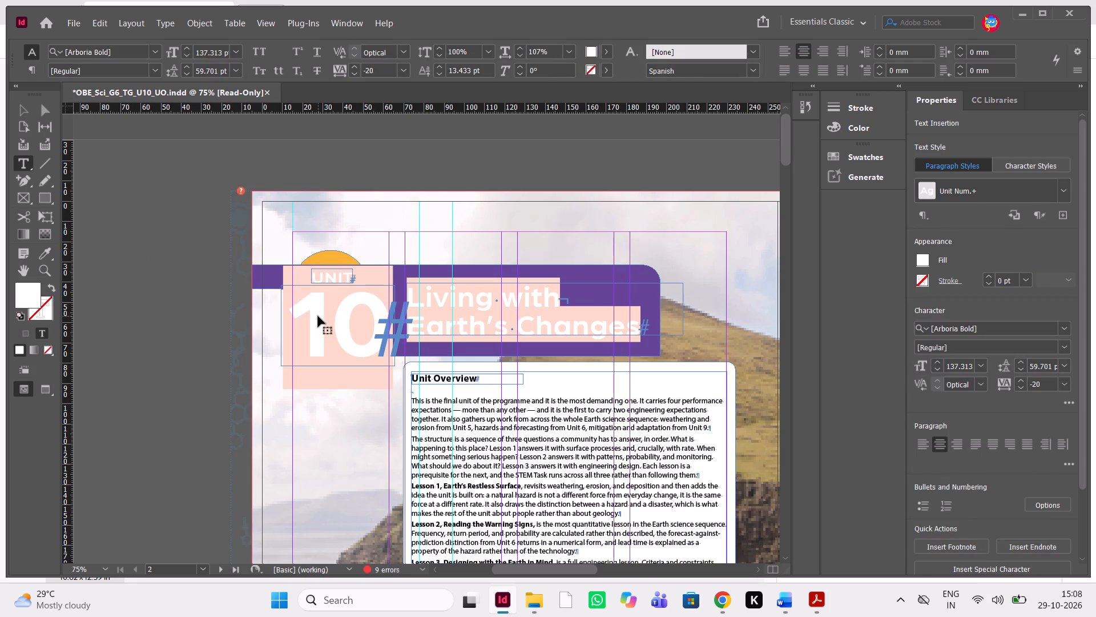
left_click(349, 338)
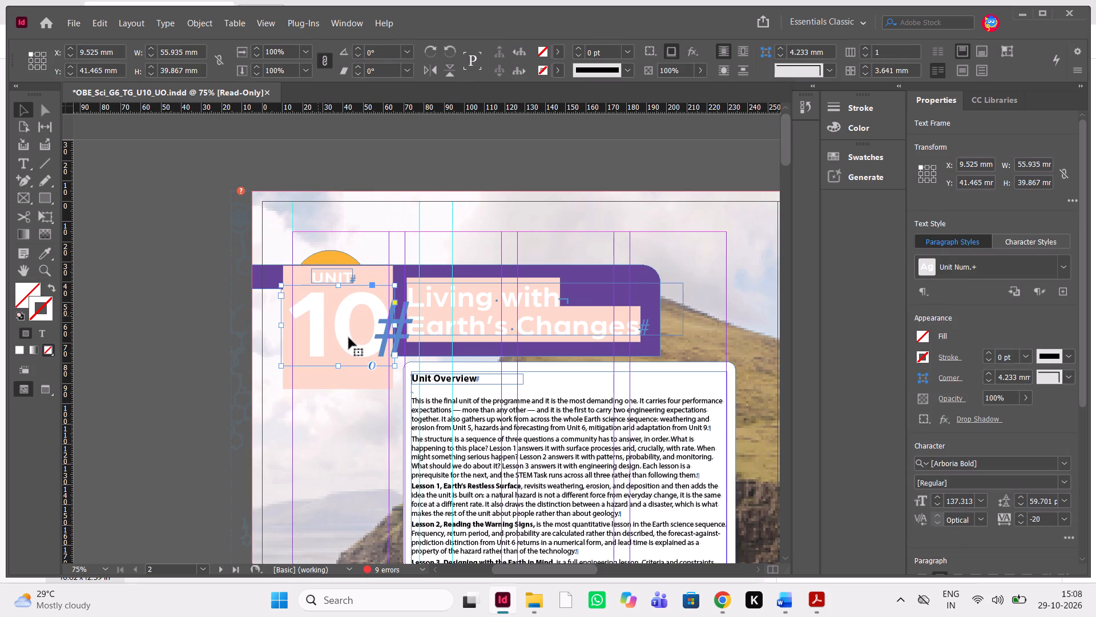
triple_click(349, 338)
left_click(349, 338)
double_click(349, 338)
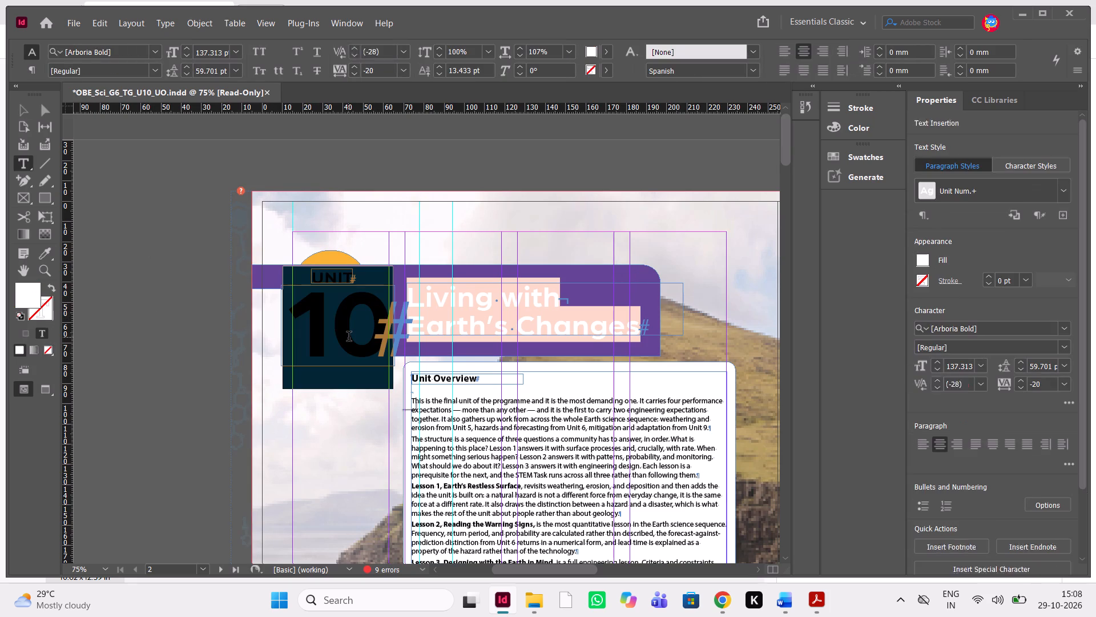
left_click(352, 320)
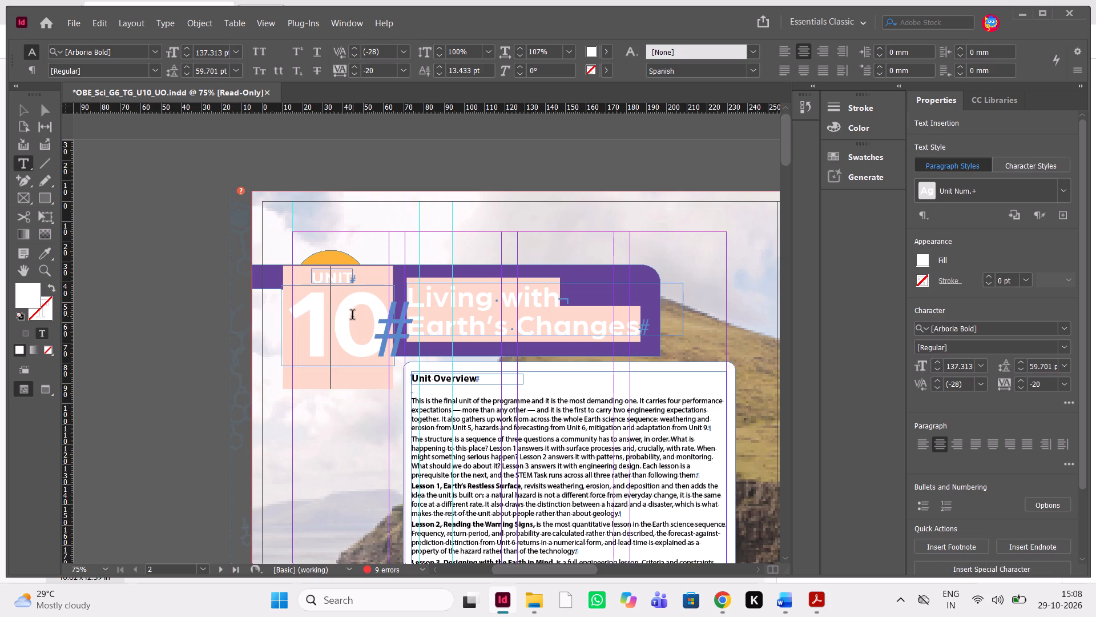
left_click_drag(342, 319, 386, 319)
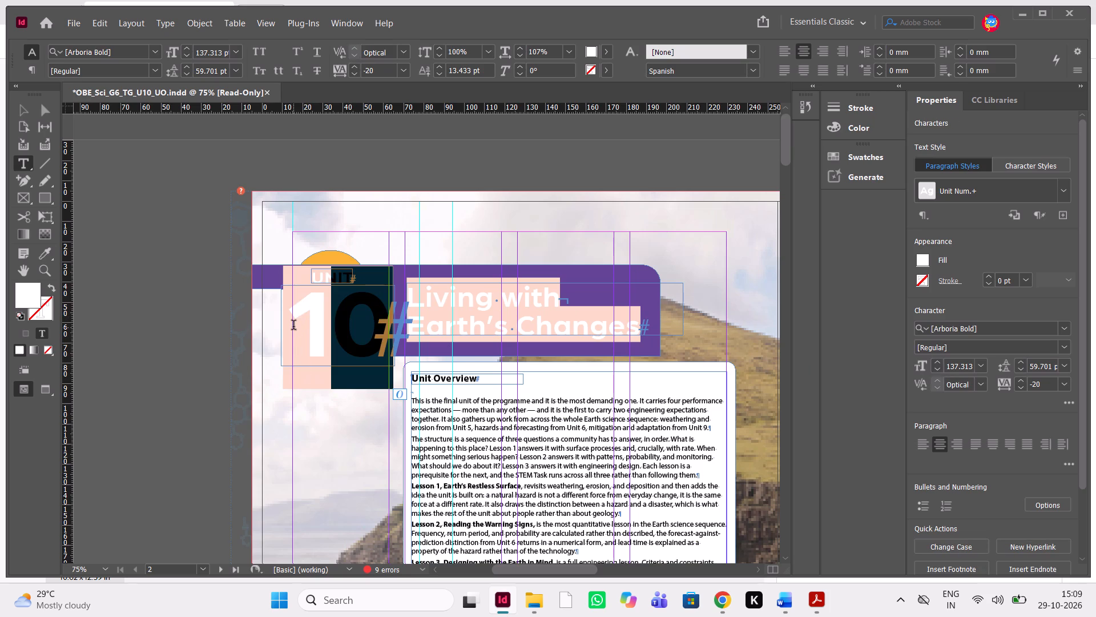
left_click_drag(293, 326, 337, 335)
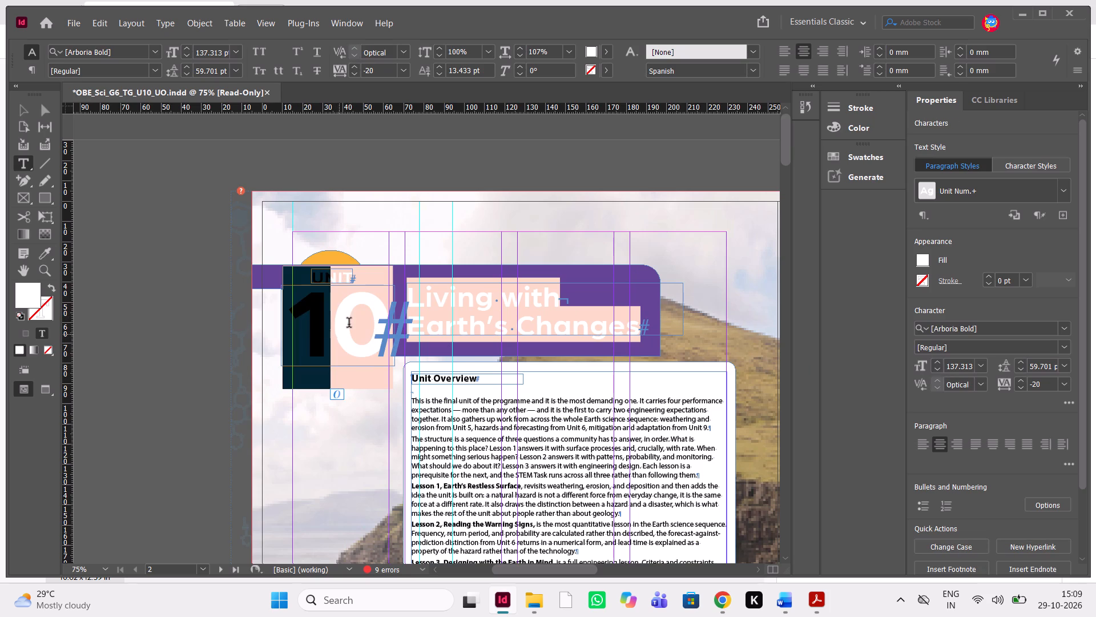
left_click_drag(332, 320, 392, 337)
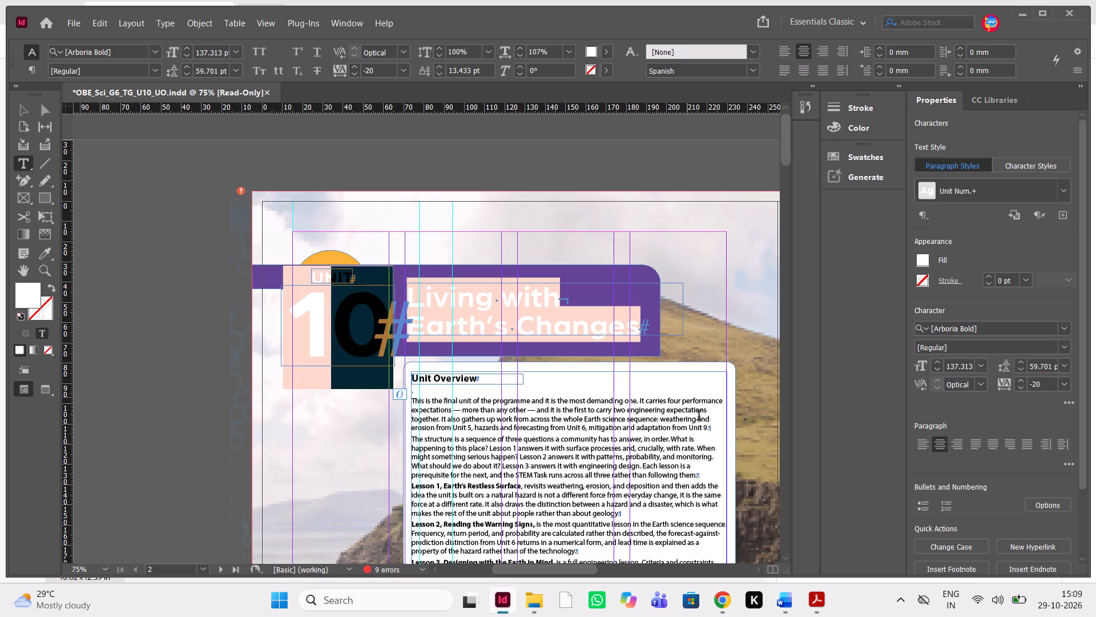
left_click(1067, 385)
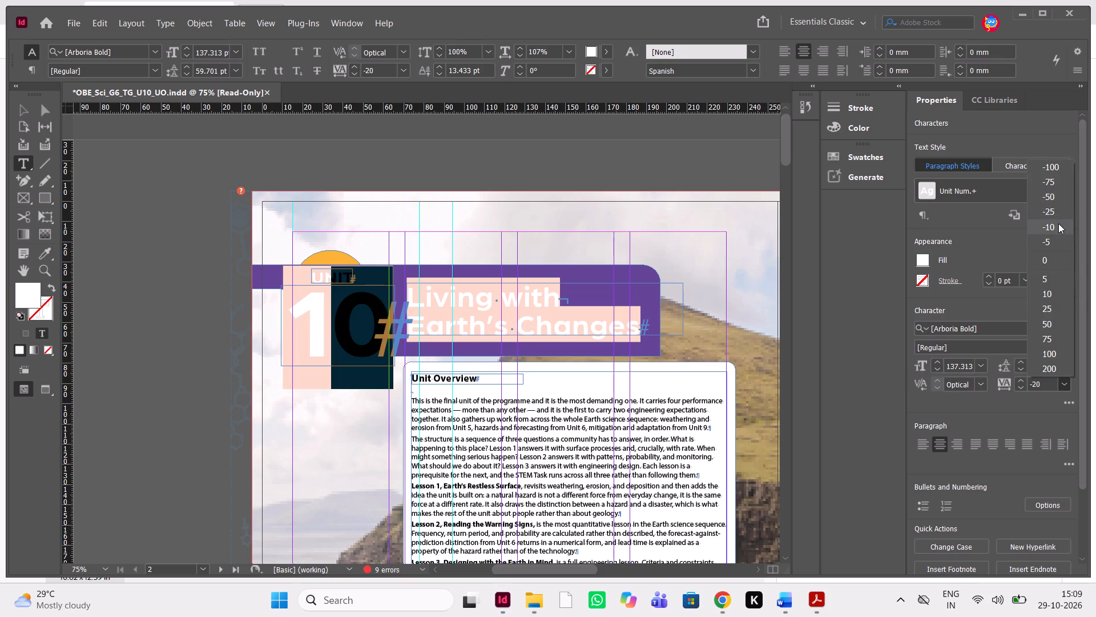
left_click(1058, 223)
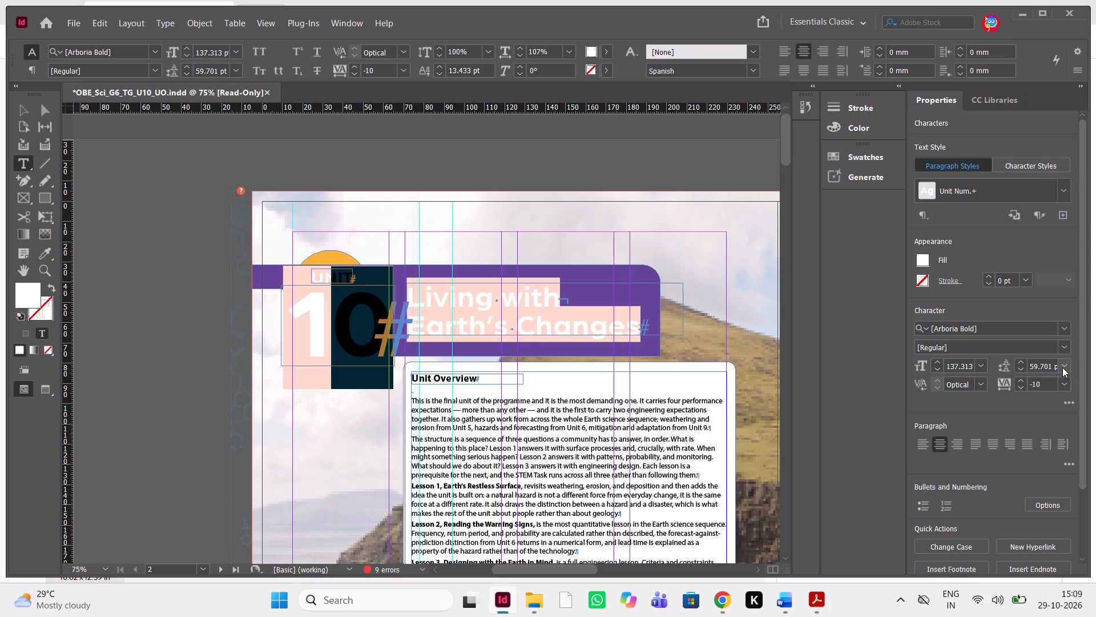
left_click(1065, 384)
left_click(1050, 211)
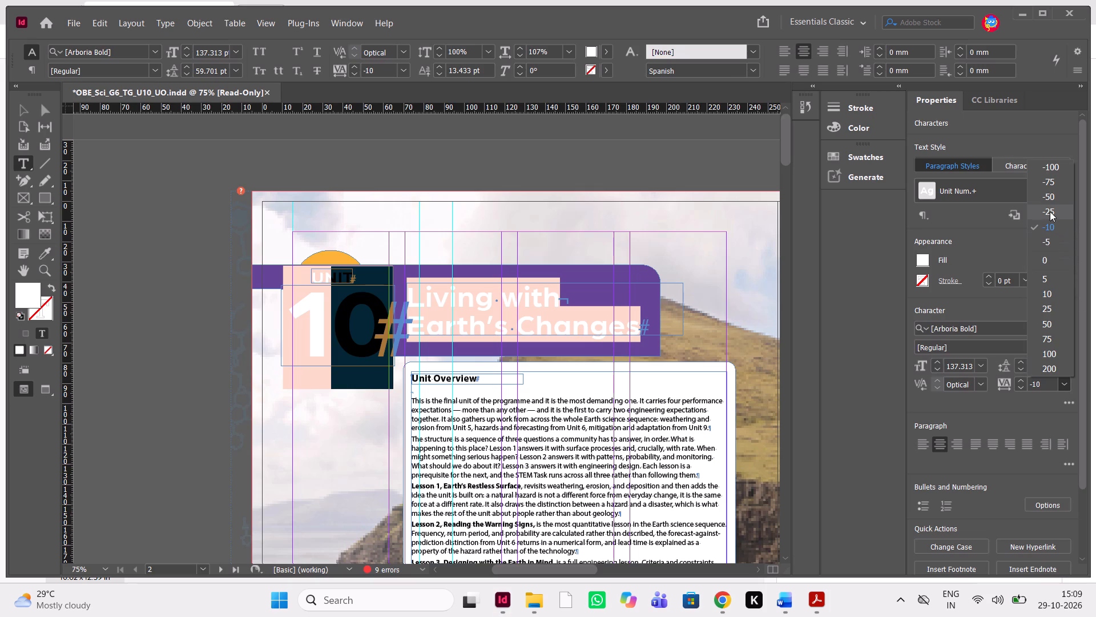
Select both digits of the large unit number 10, try a tracking of -50, and set it to -75.
left_click(323, 326)
left_click_drag(308, 316, 344, 334)
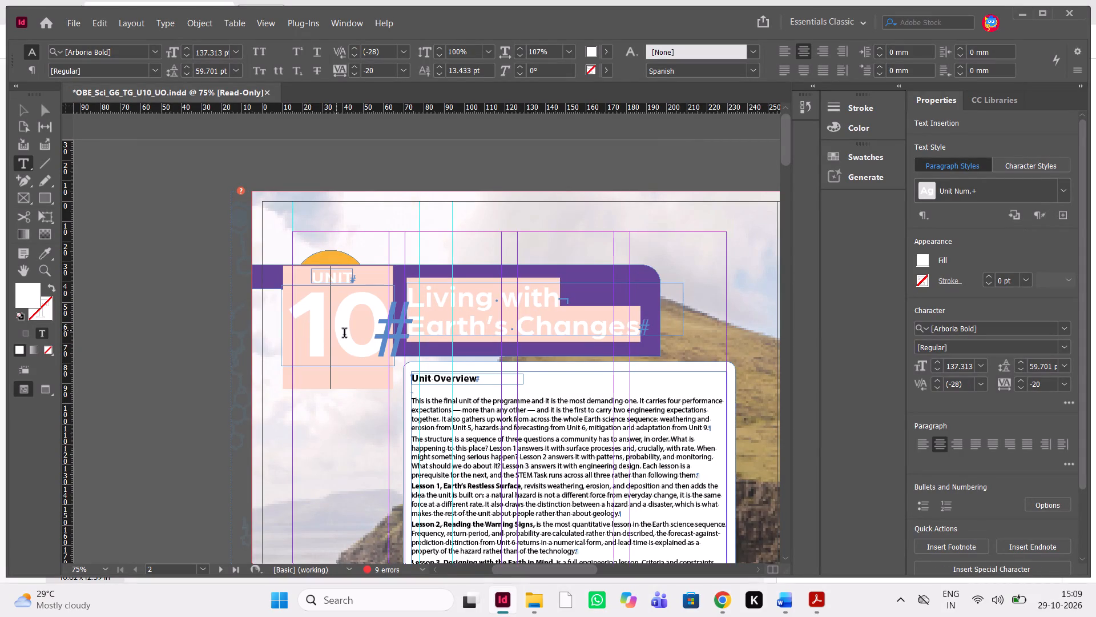
left_click_drag(344, 334, 354, 336)
triple_click(385, 348)
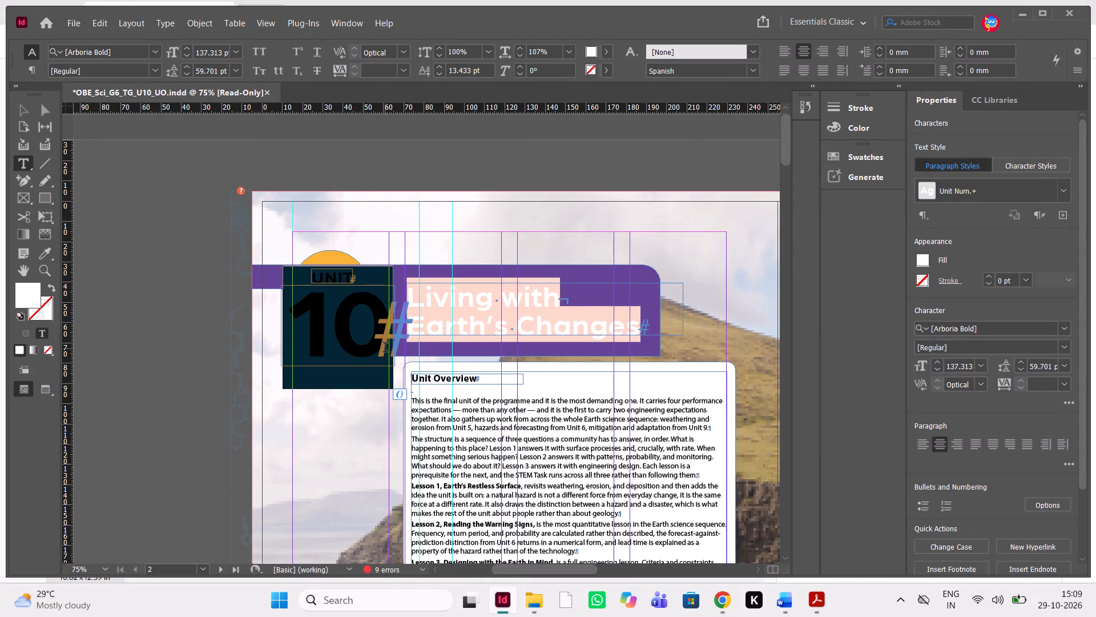
left_click(336, 339)
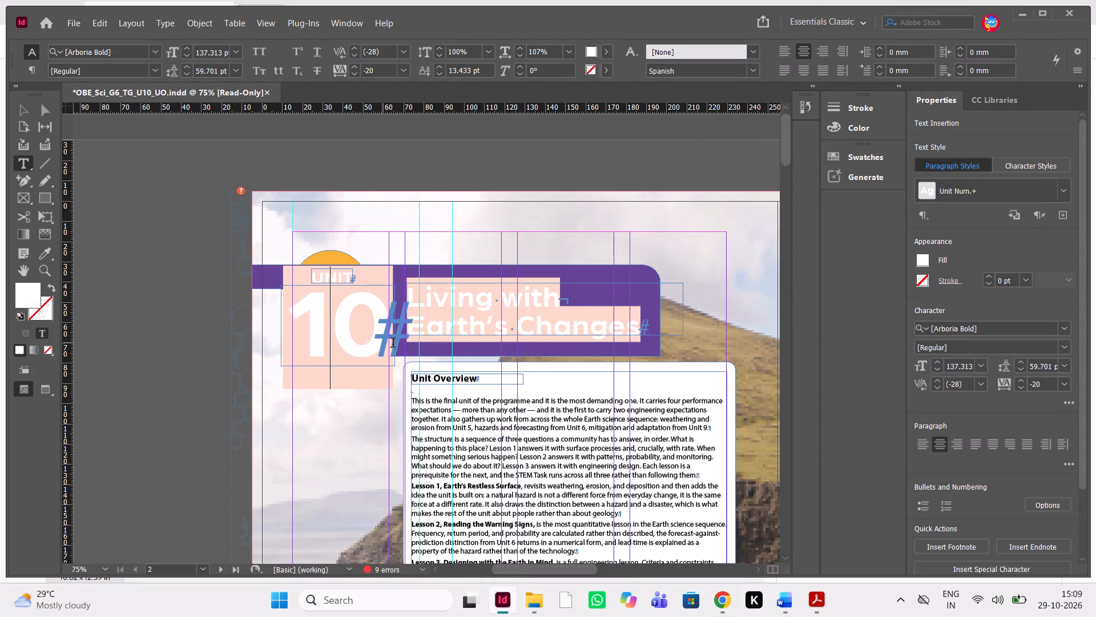
key("Right")
key("shift+Left")
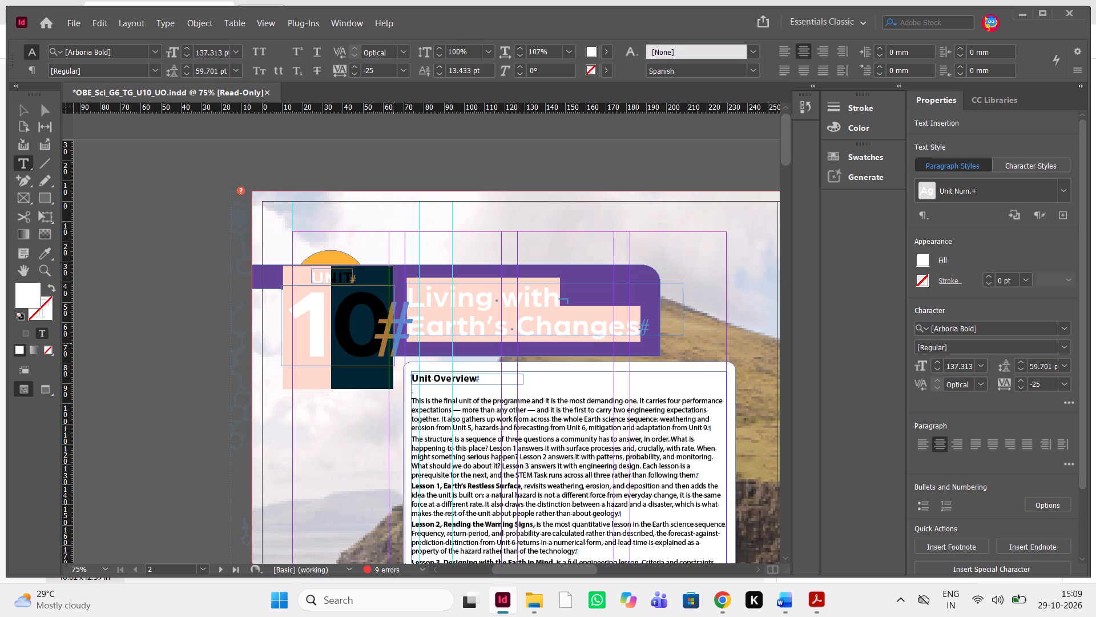
key("shift+Left")
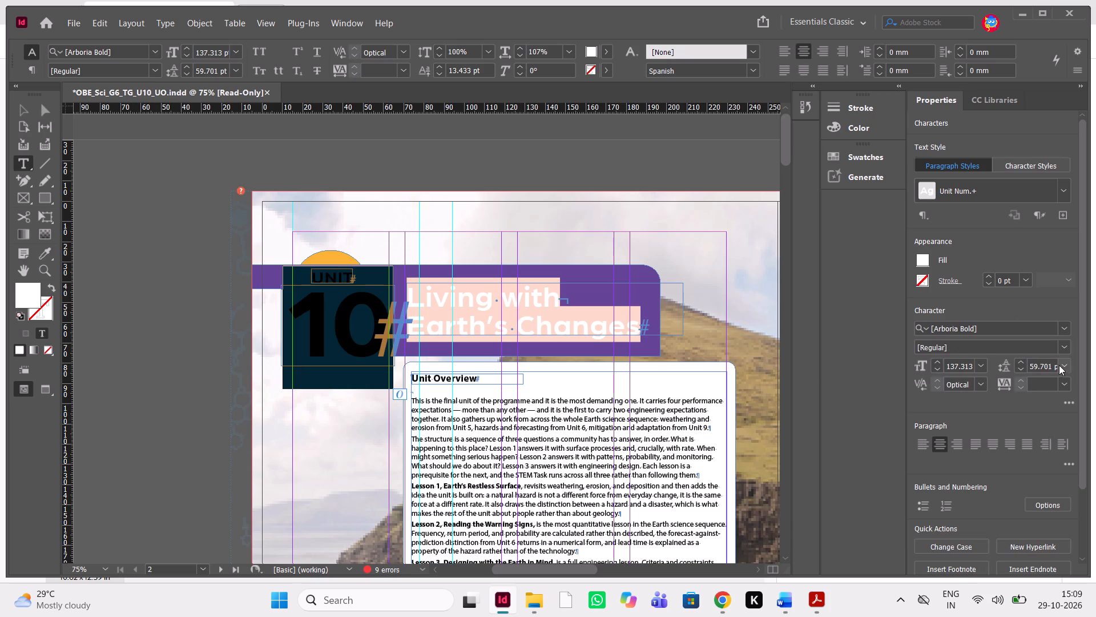
left_click(1065, 383)
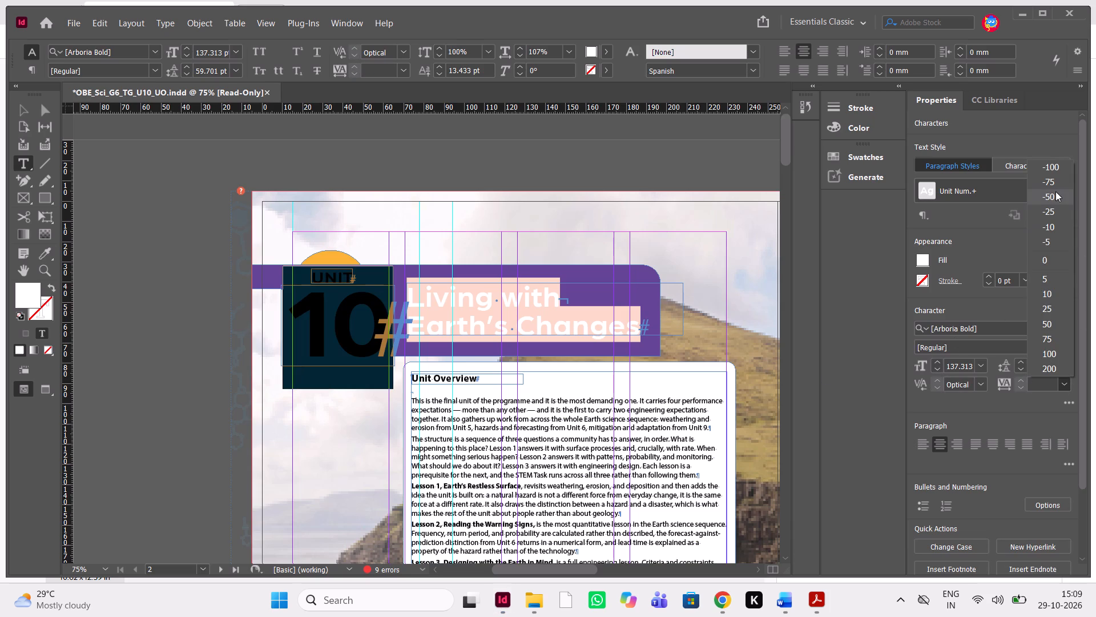
left_click(1055, 191)
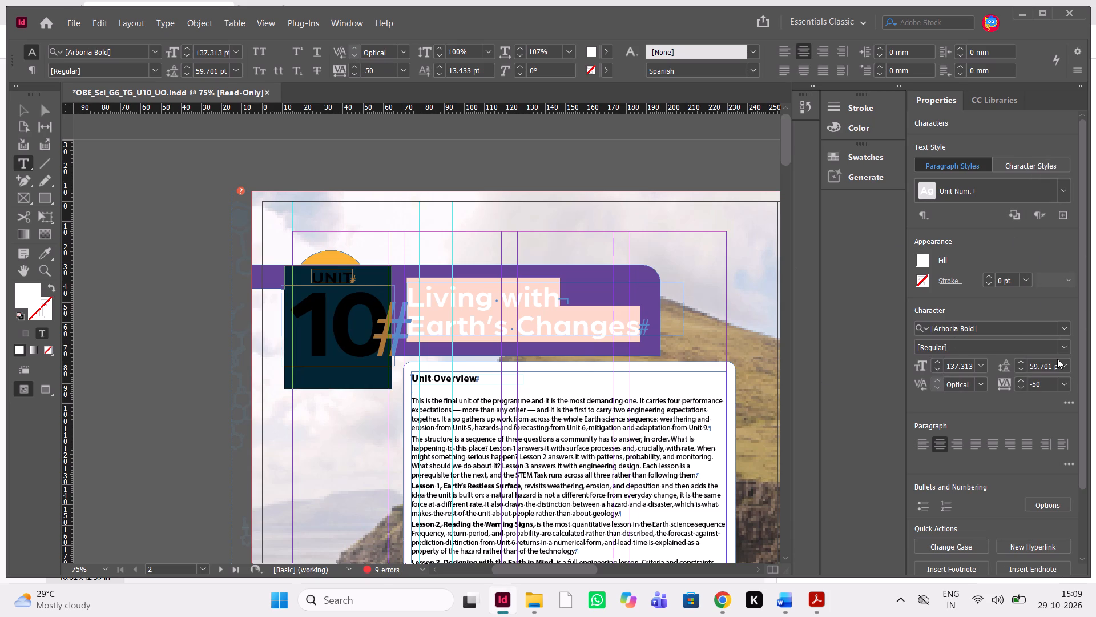
triple_click(1043, 383)
left_click(1049, 385)
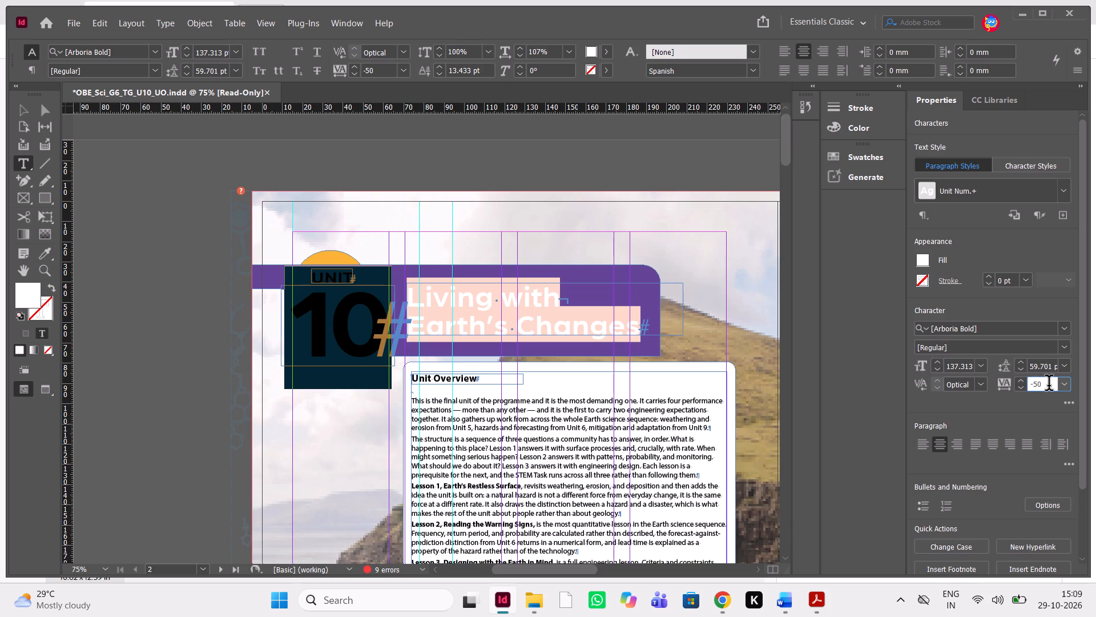
key("BackSpace")
key("BackSpace")
type("75")
key("Return")
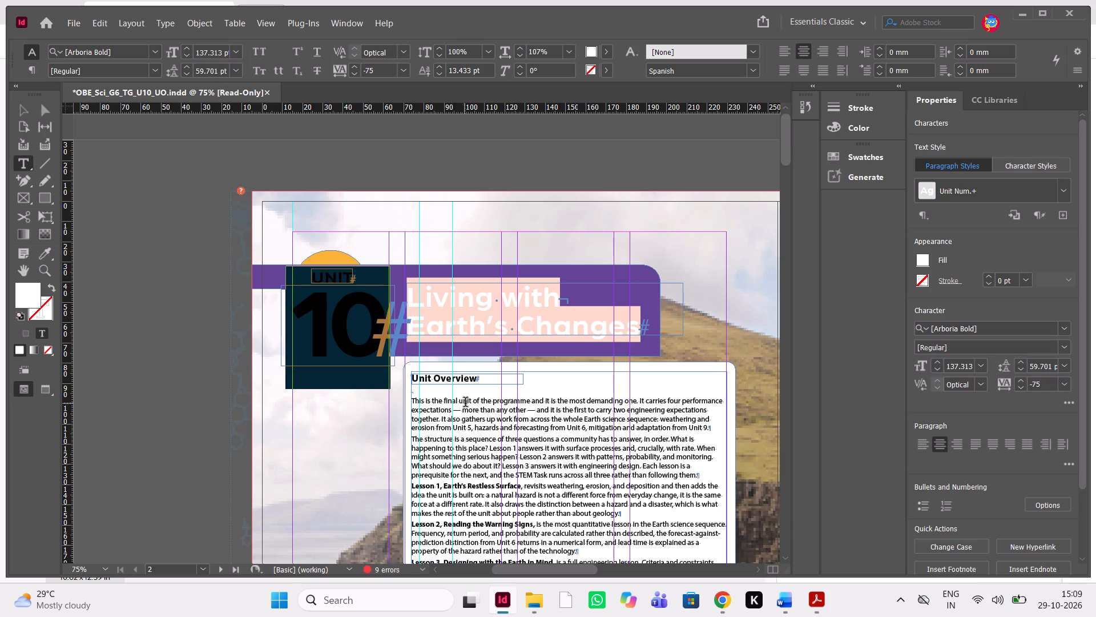
Deselect the number frame and check the unit opener's digit spacing up close in preview mode.
left_click_drag(23, 107, 161, 223)
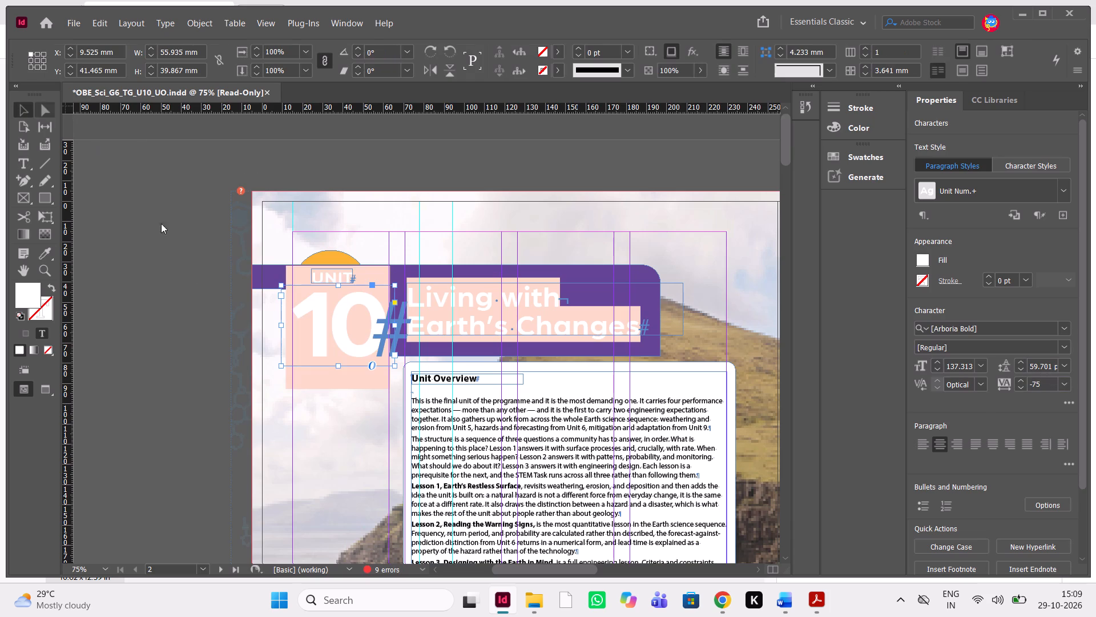
left_click_drag(161, 223, 199, 296)
left_click(199, 296)
key("w")
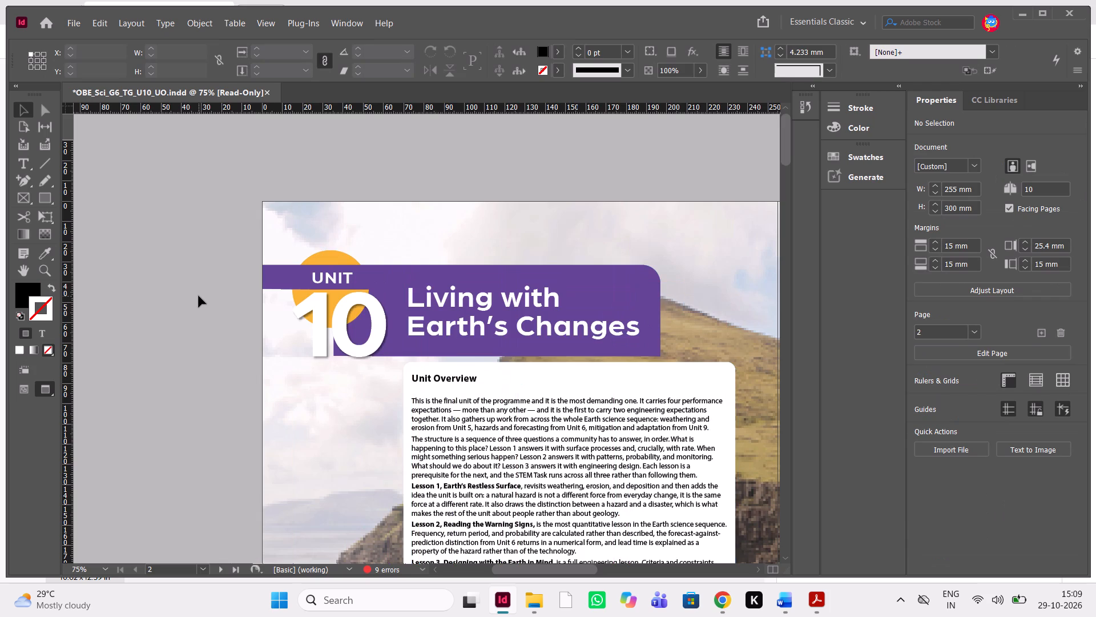
key("ctrl+equal")
key("ctrl+equal")
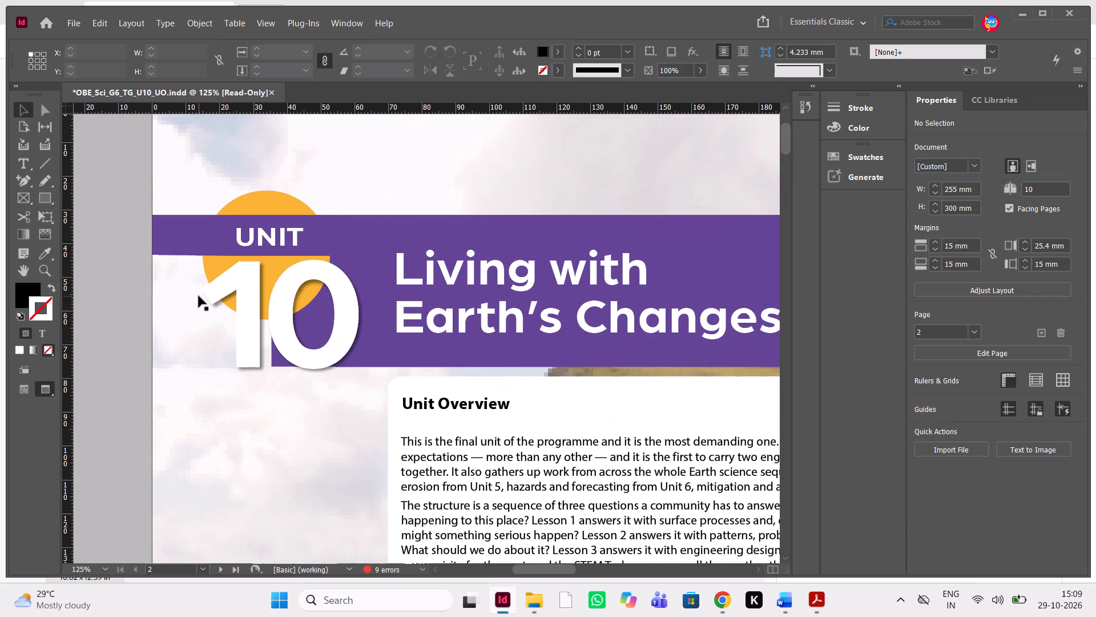
key("ctrl+minus")
key("ctrl+minus")
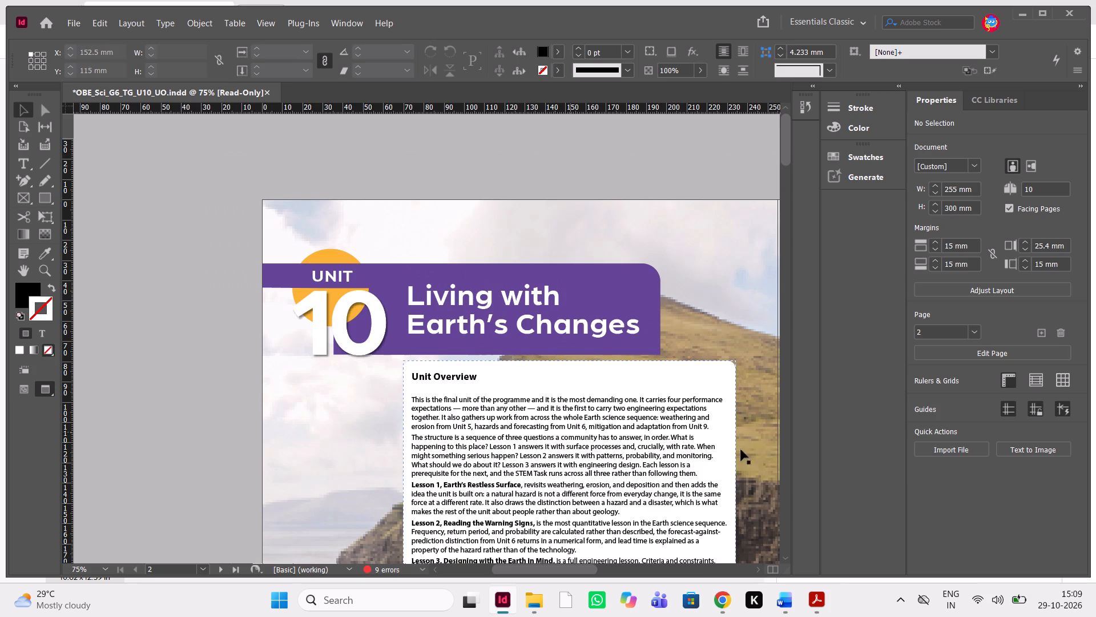
Switch to the PDF in Acrobat, draw a short line between the 1 and 0 of the unit number, and post the comment "decrease the space" on it.
left_click(823, 611)
scroll(538, 361, "up", 11)
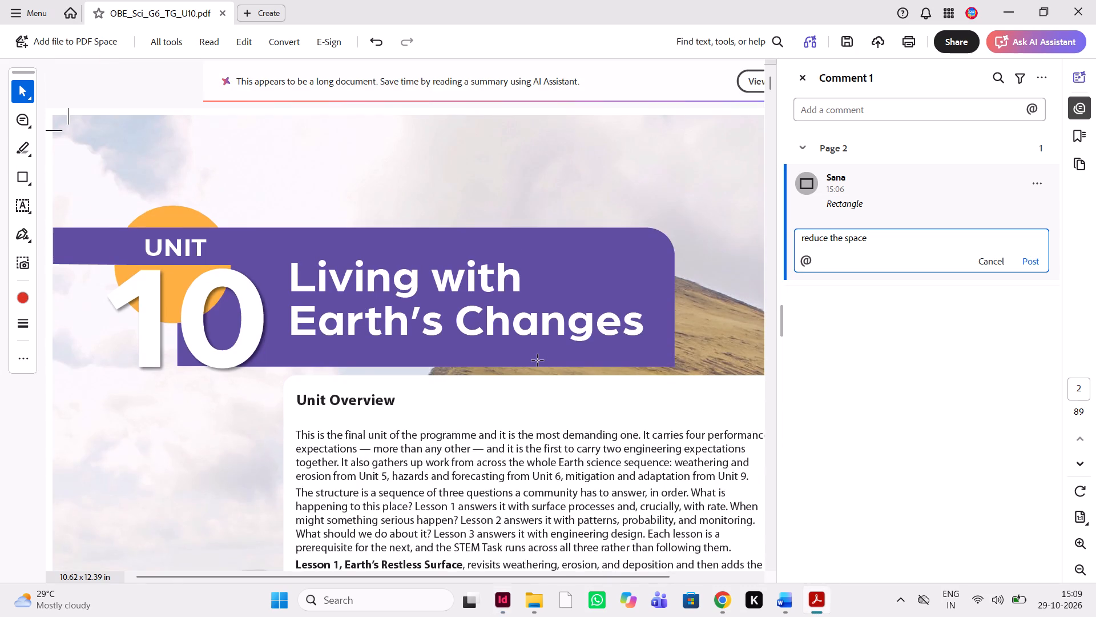
scroll(538, 361, "up", 4)
left_click(32, 184)
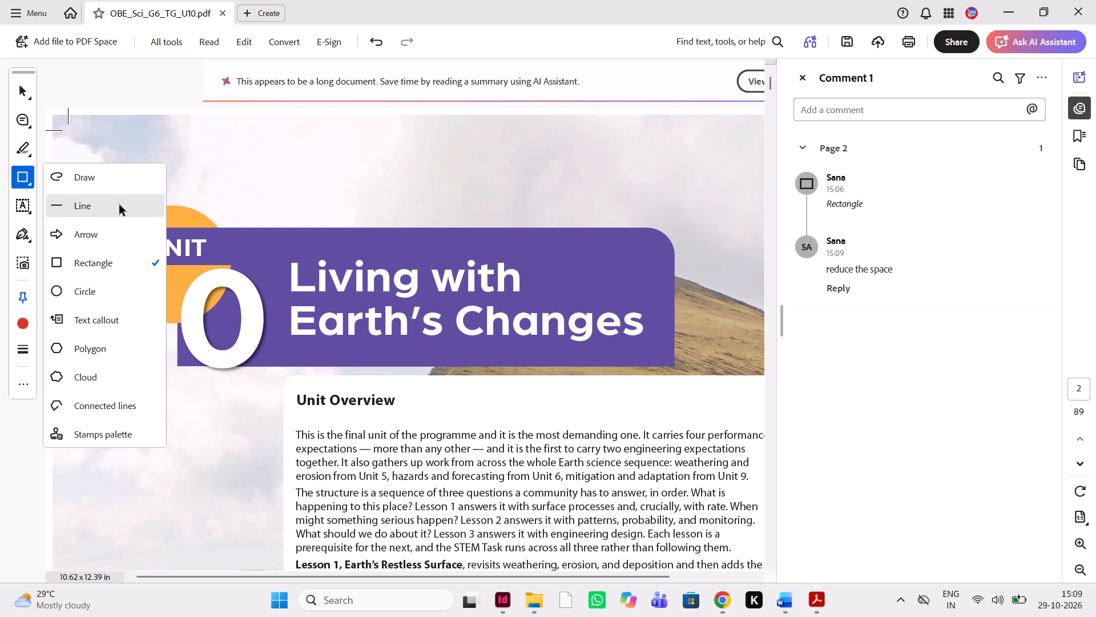
left_click(119, 205)
left_click_drag(162, 330, 184, 331)
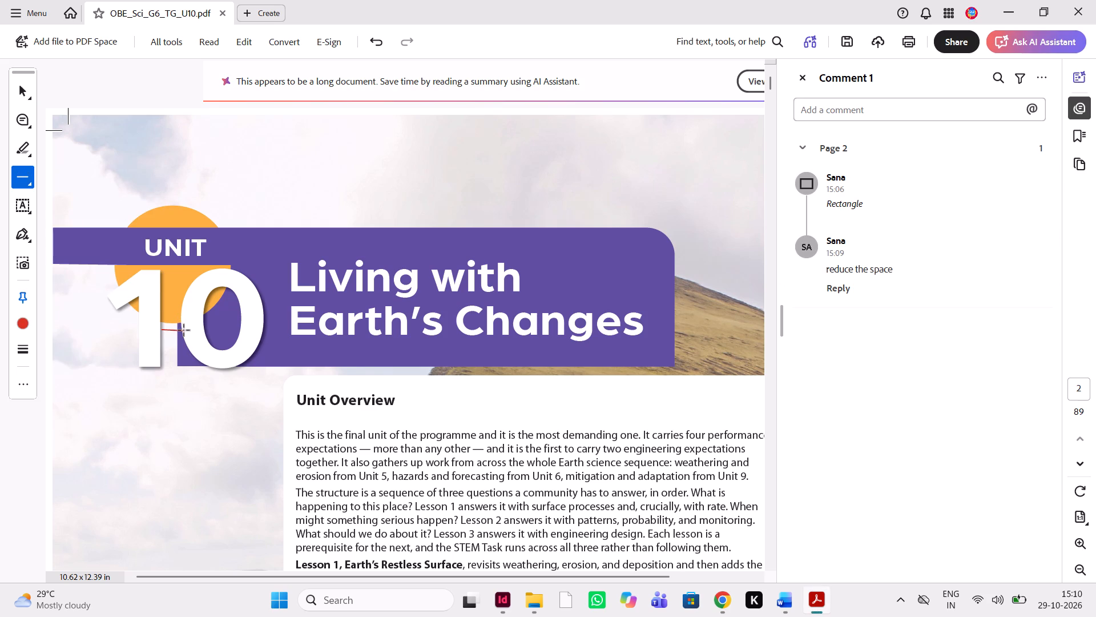
left_click_drag(184, 331, 185, 330)
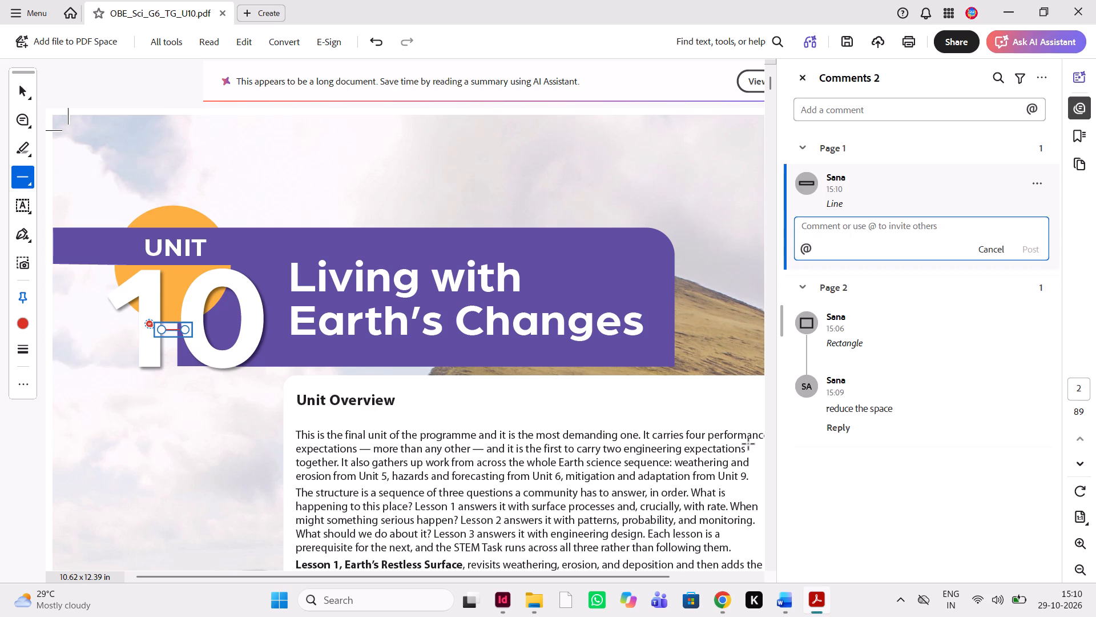
type("decrease the space")
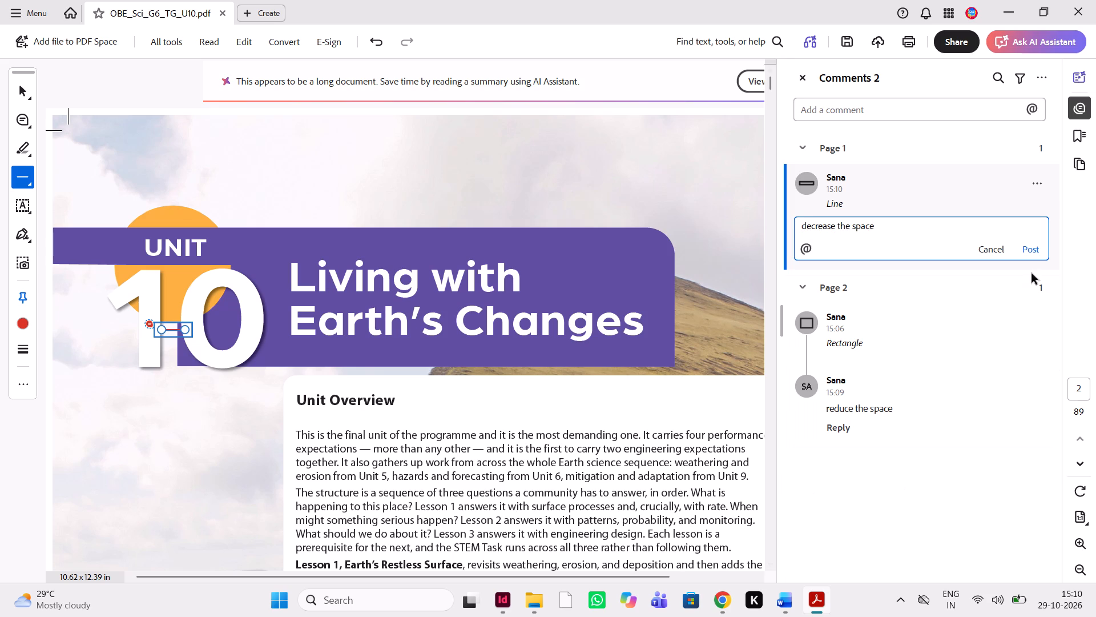
left_click(1039, 248)
Switch to the Word teacher guide, restore it to a smaller window over the PDF, and stretch it to full height for comparing the Unit Overview text.
scroll(724, 355, "left", 1)
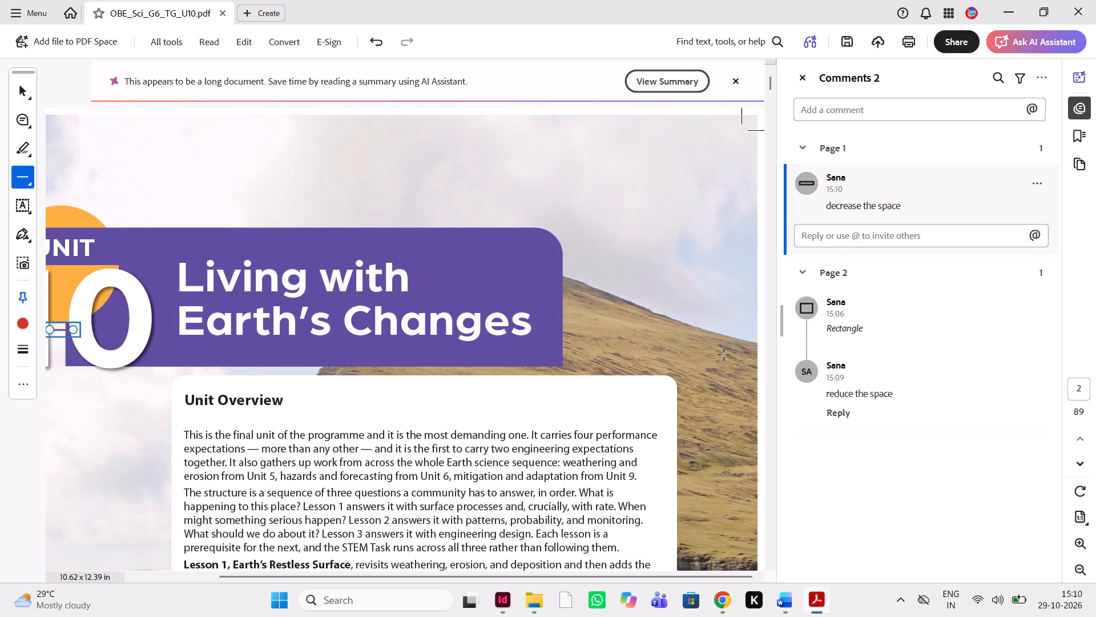
scroll(724, 355, "left", 1)
scroll(724, 355, "down", 1)
scroll(724, 355, "up", 1)
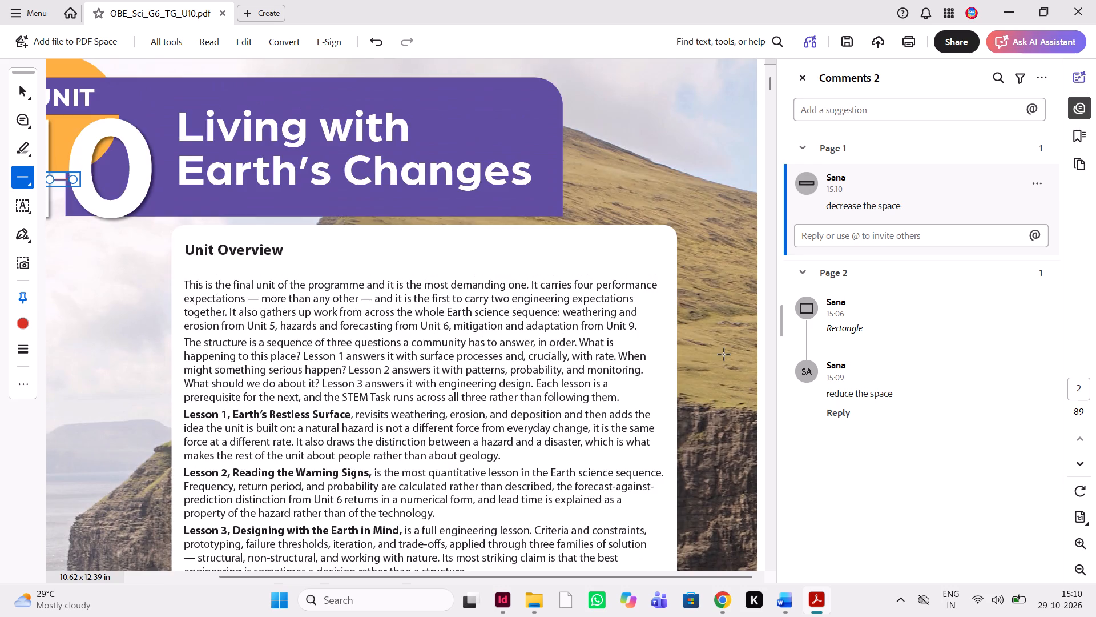
scroll(724, 355, "down", 1)
left_click(780, 608)
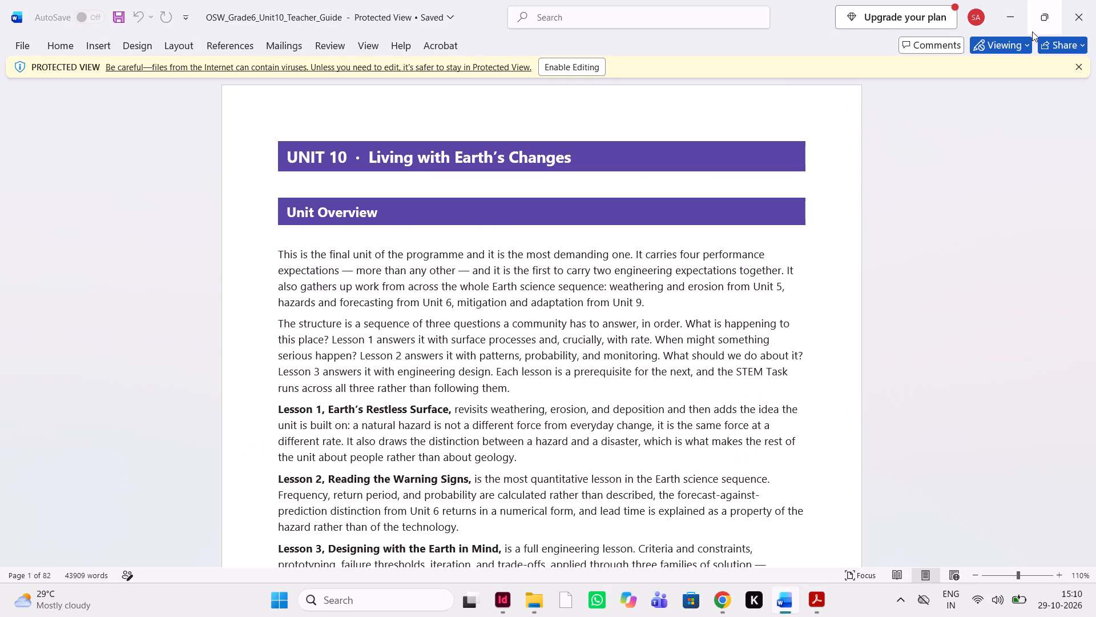
left_click(1041, 31)
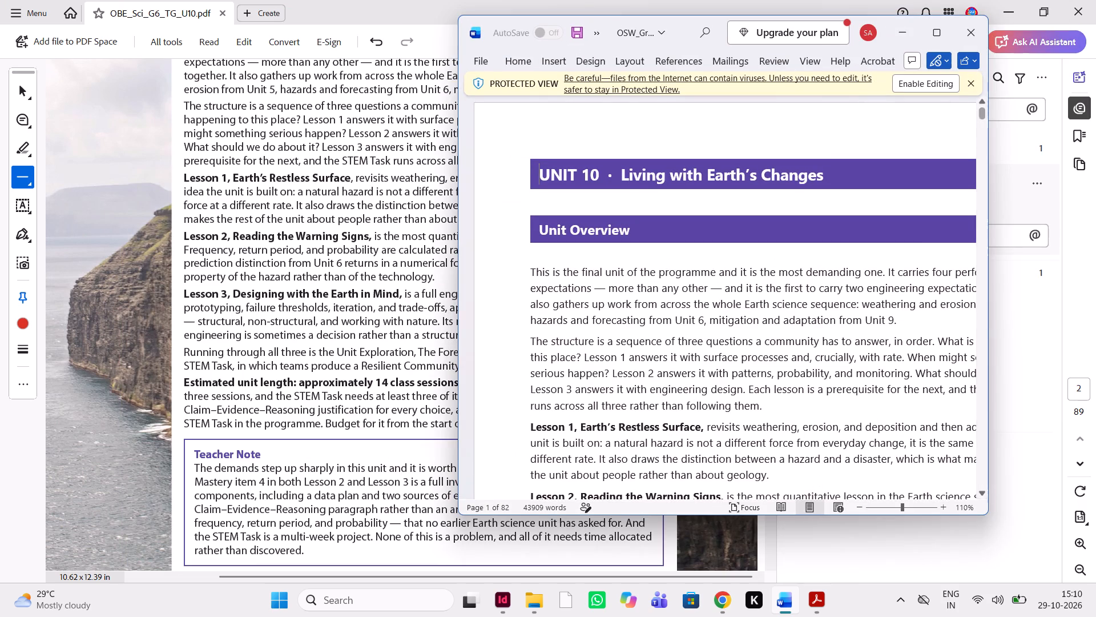
scroll(689, 302, "down", 2)
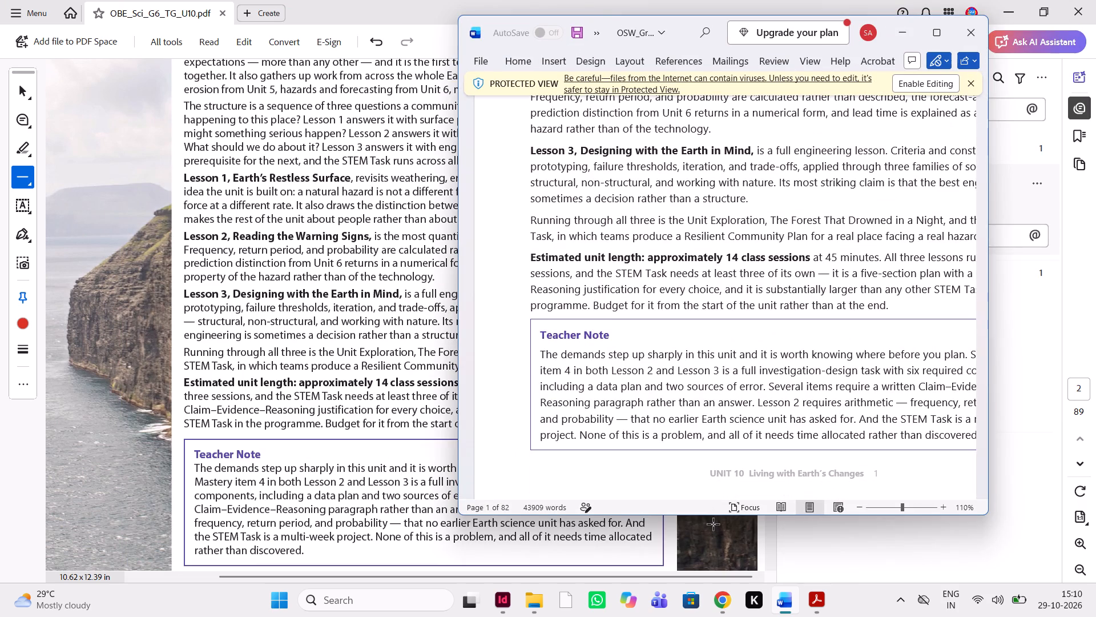
left_click_drag(723, 518, 751, 582)
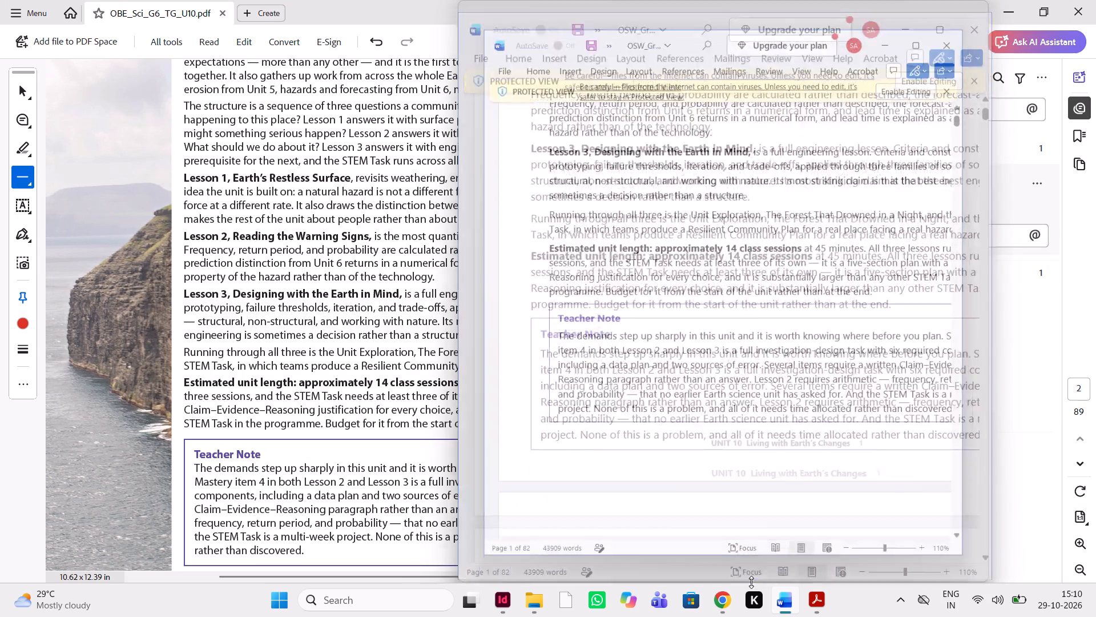
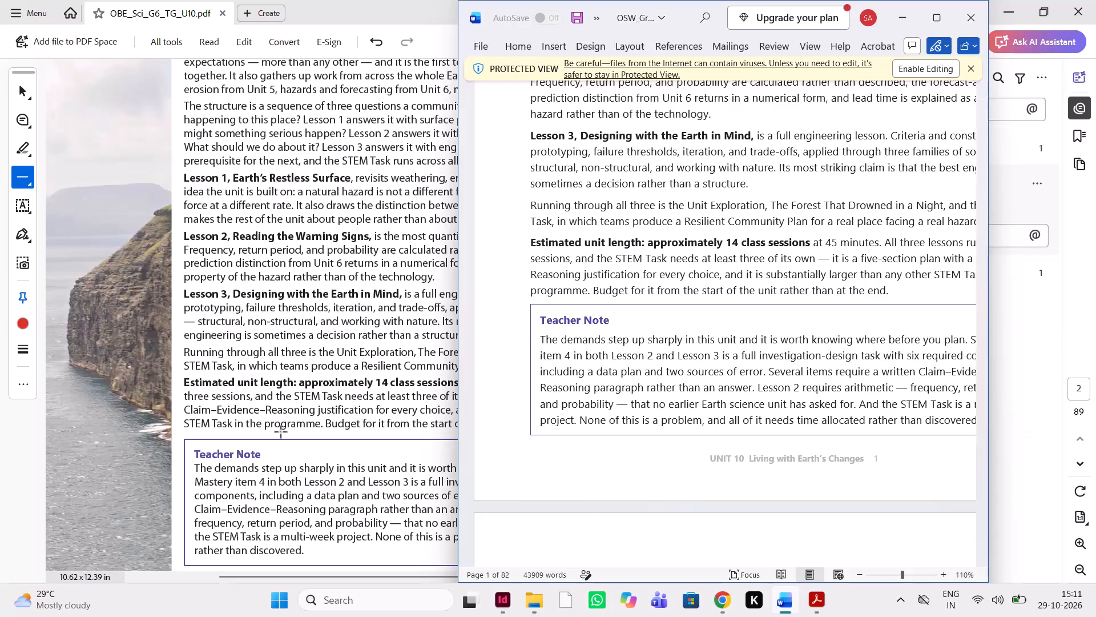
Switch back to the PDF in Acrobat and delete the page 1 line annotation with the comment "decrease the space".
left_click(281, 432)
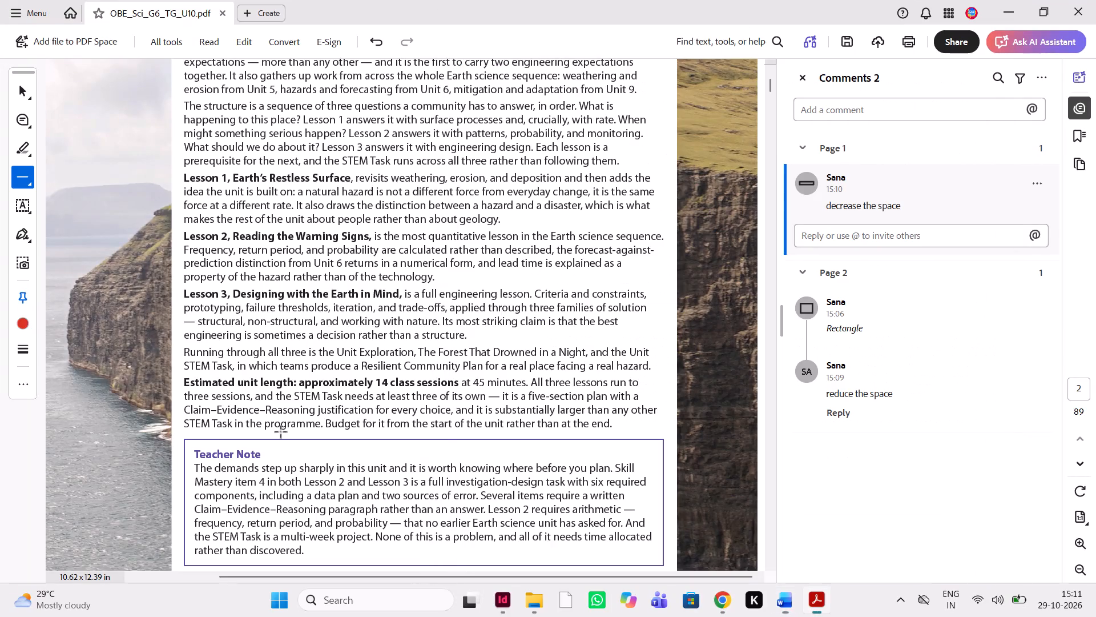
key("Escape")
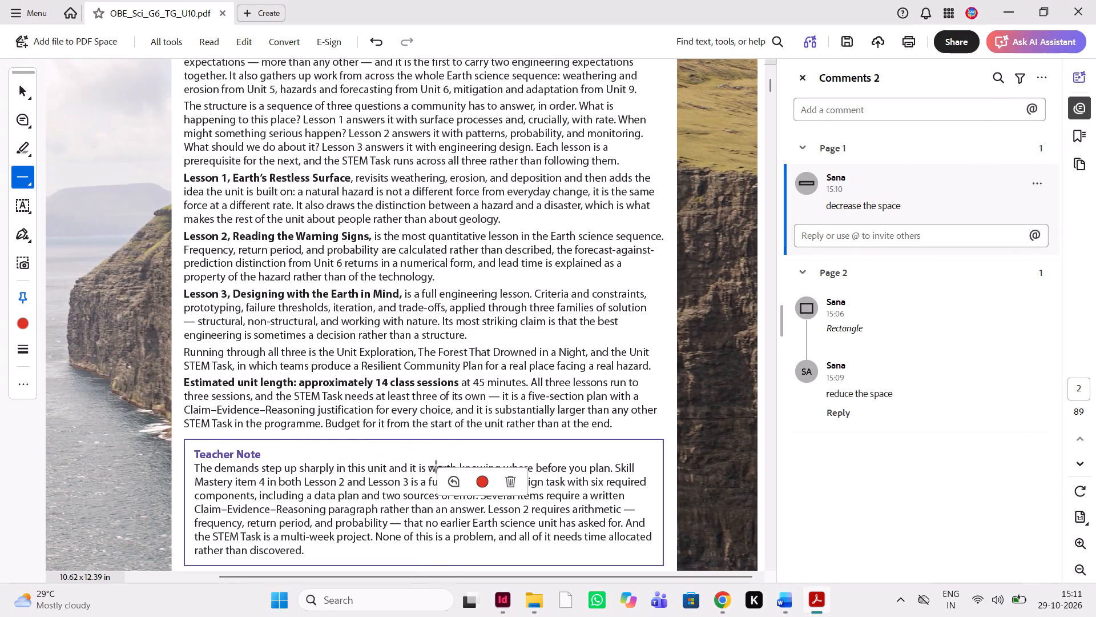
left_click(437, 467)
left_click(509, 485)
Draw a line from the icon through the Unit Alignment to Standards heading and post the comment "align in middle" on it.
scroll(509, 485, "down", 2)
scroll(509, 485, "right", 1)
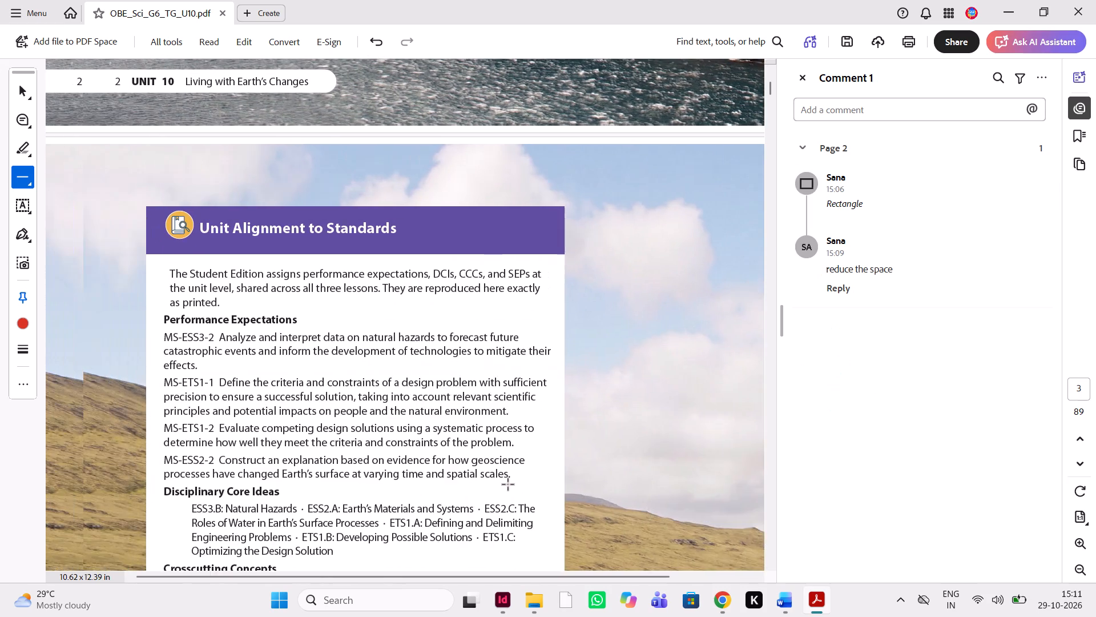
scroll(509, 485, "right", 1)
scroll(509, 485, "up", 1)
scroll(509, 485, "left", 1)
scroll(509, 485, "down", 2)
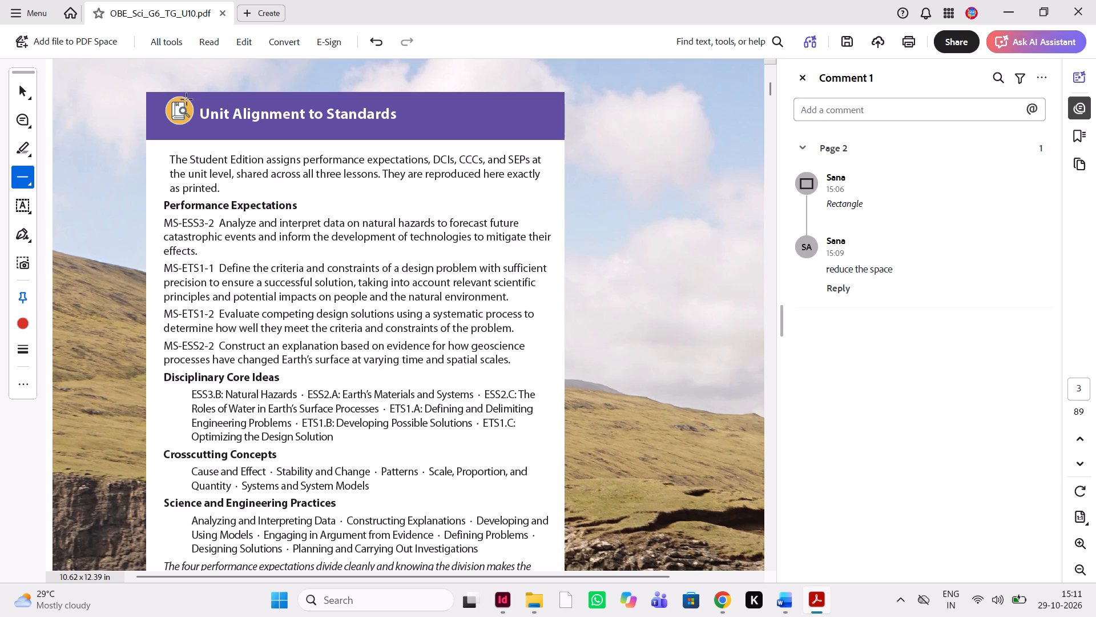
left_click_drag(177, 113, 186, 112)
left_click_drag(186, 112, 407, 111)
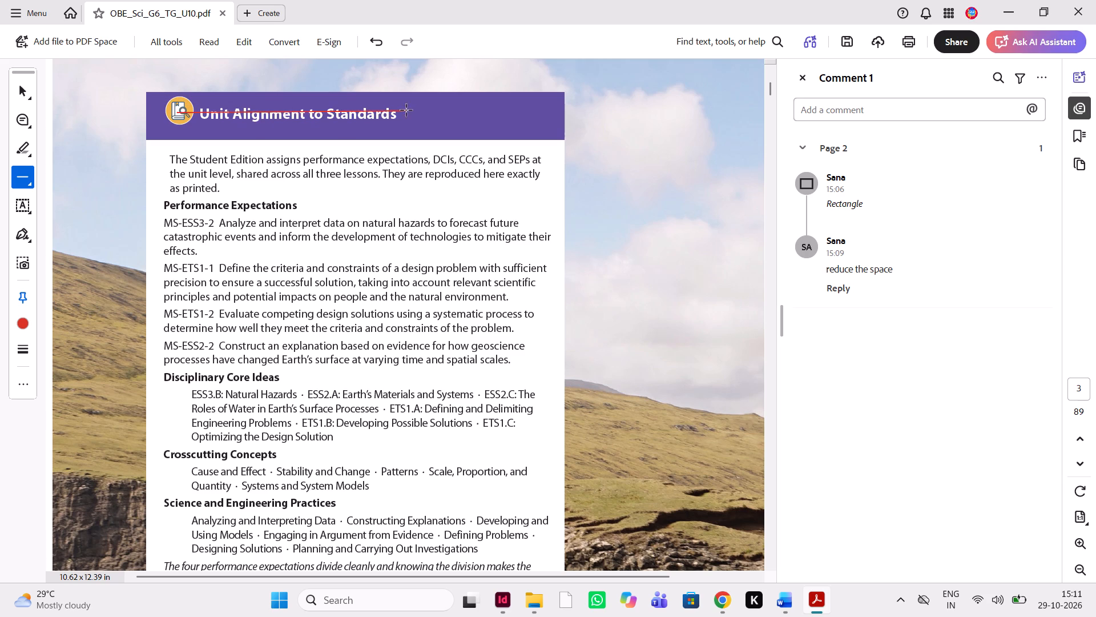
left_click_drag(407, 111, 405, 115)
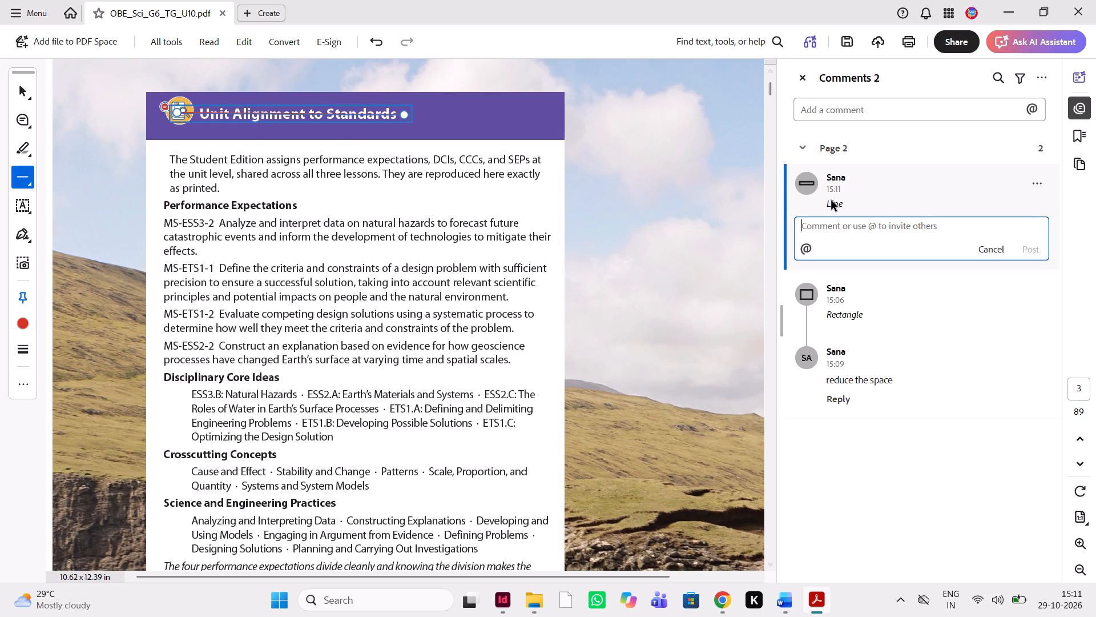
type("align in middle")
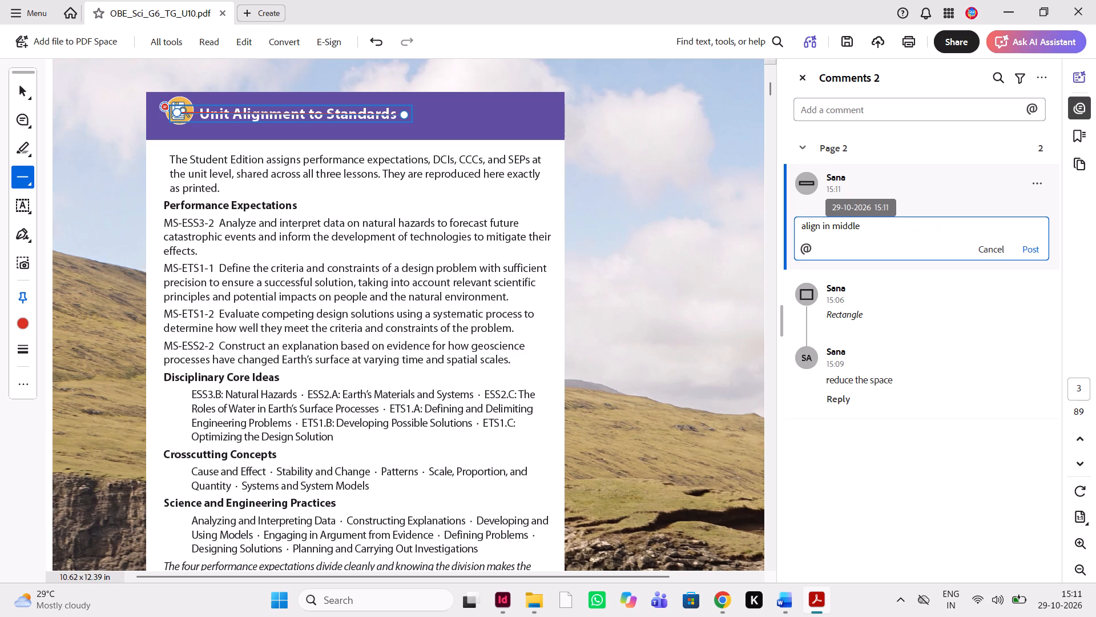
left_click(1039, 253)
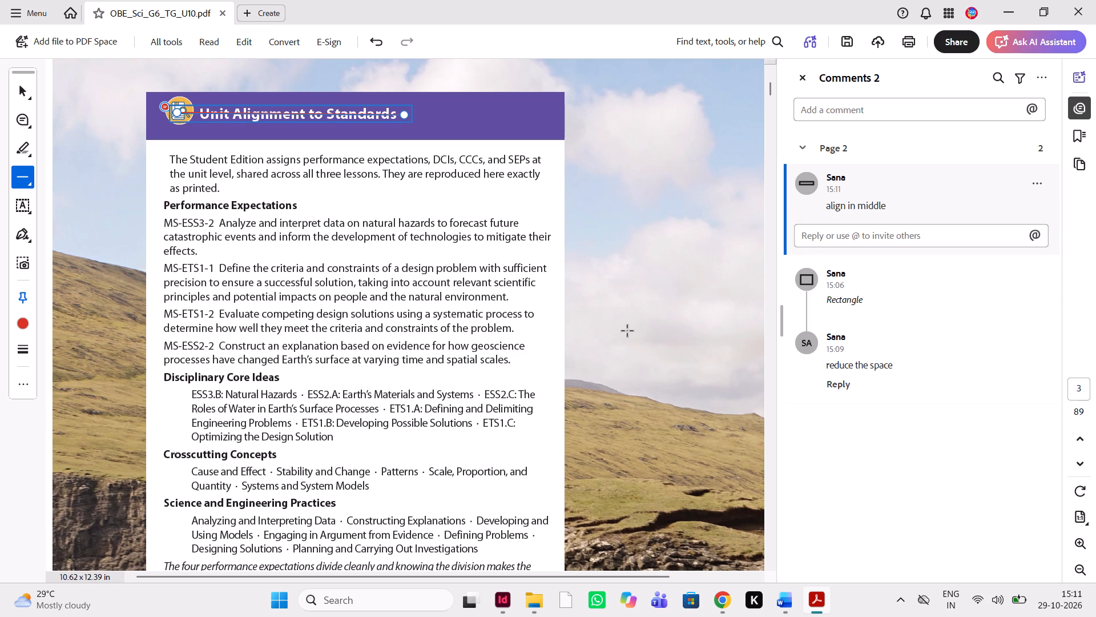
Switch to the Word teacher guide and compare its Performance Expectations section with the PDF page.
scroll(628, 331, "down", 4)
left_click(786, 603)
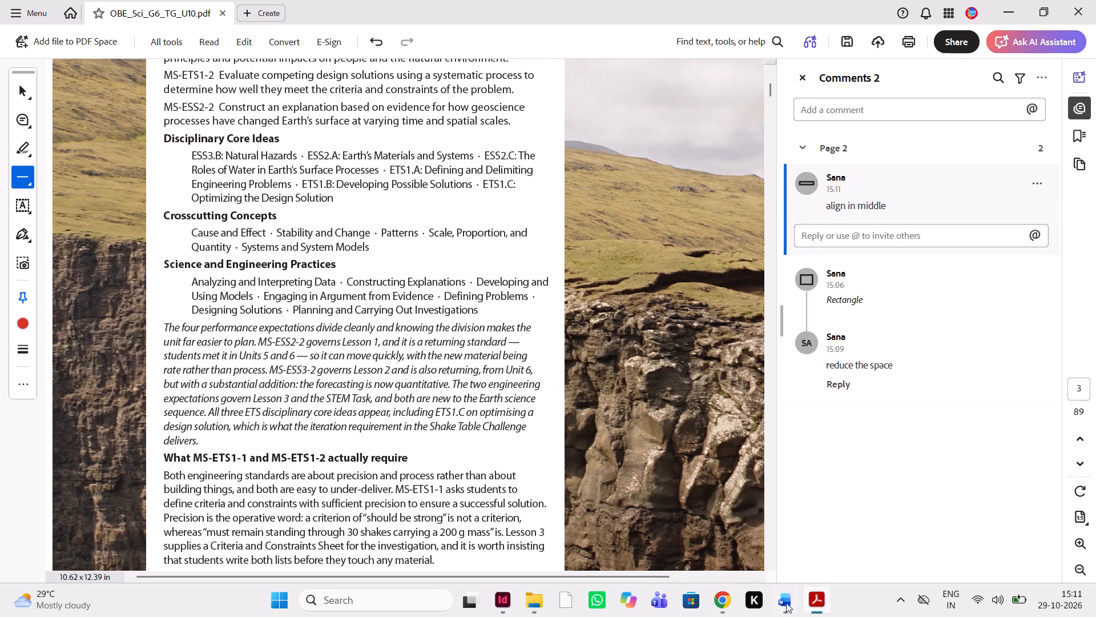
left_click(786, 603)
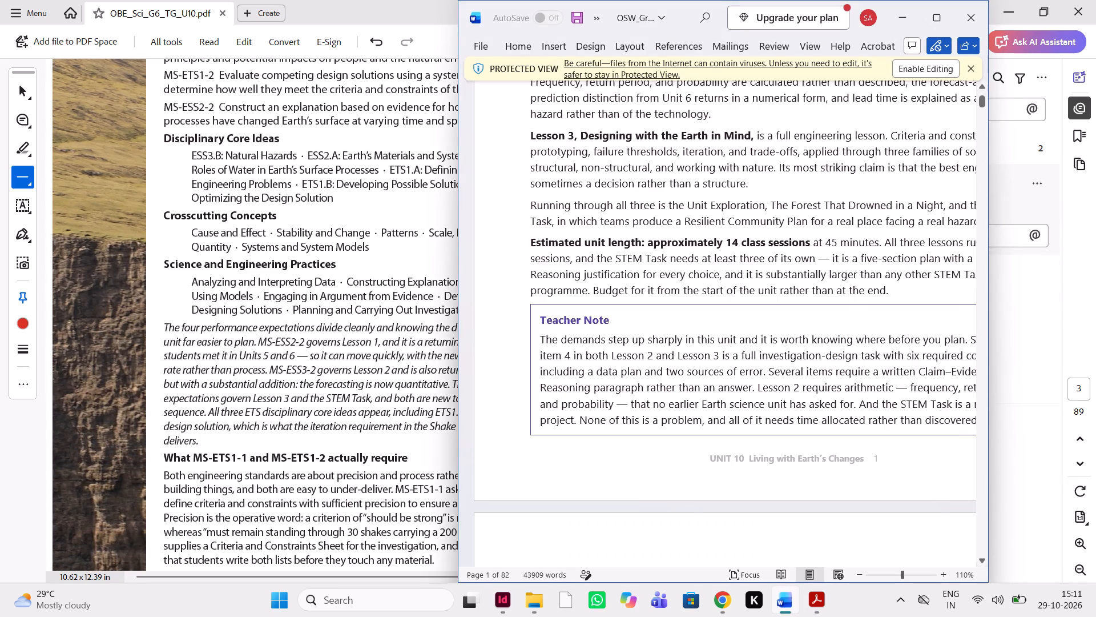
scroll(686, 307, "down", 3)
scroll(283, 314, "up", 1)
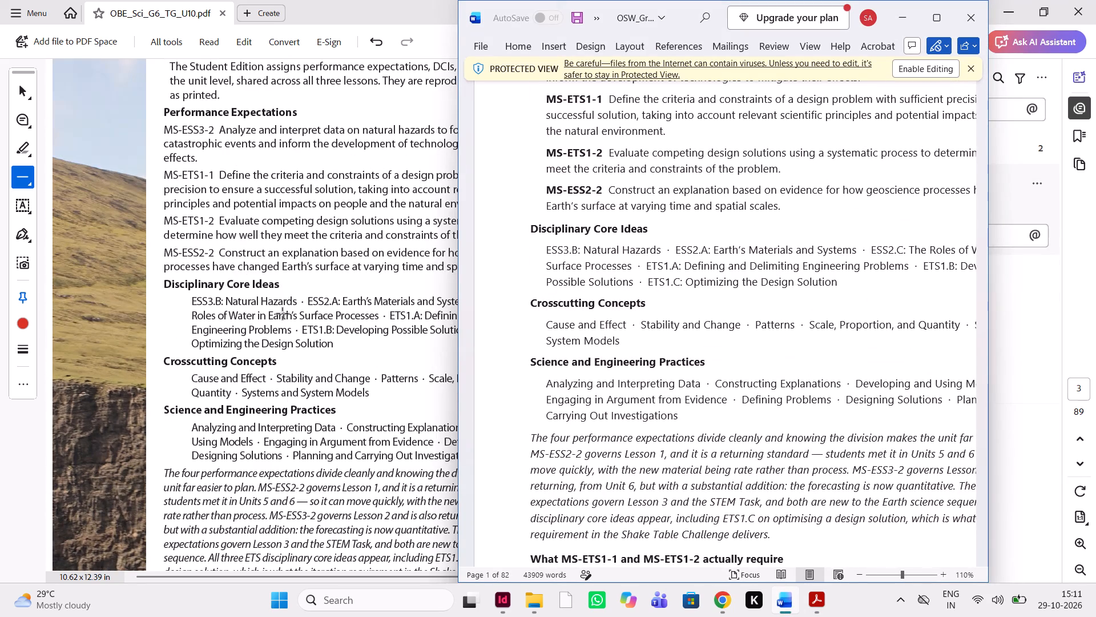
scroll(283, 314, "up", 1)
scroll(548, 277, "up", 1)
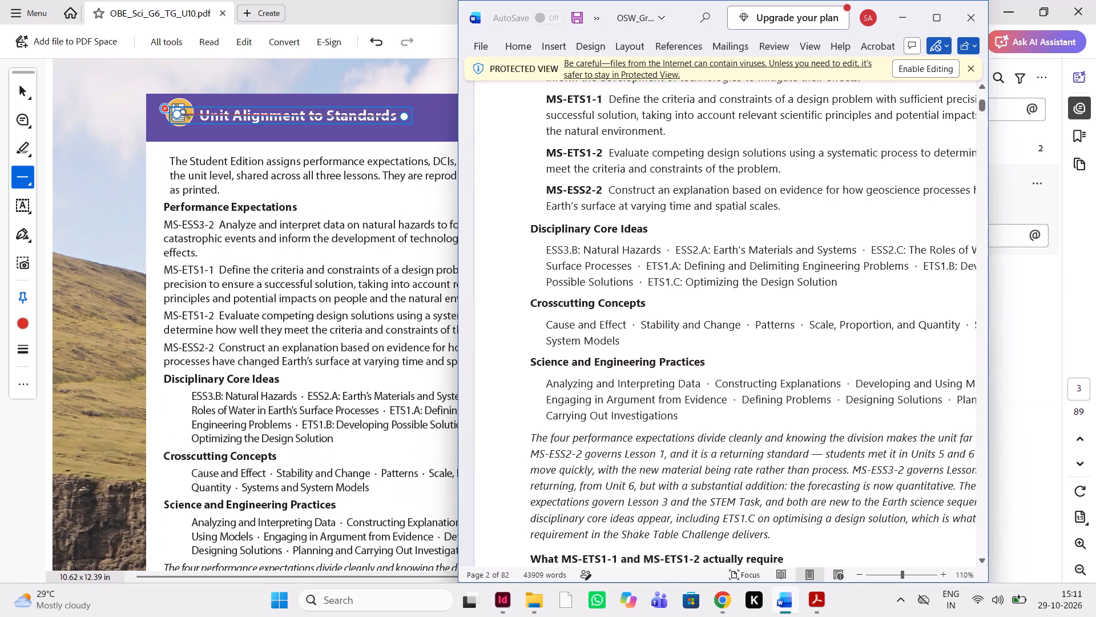
scroll(548, 277, "up", 1)
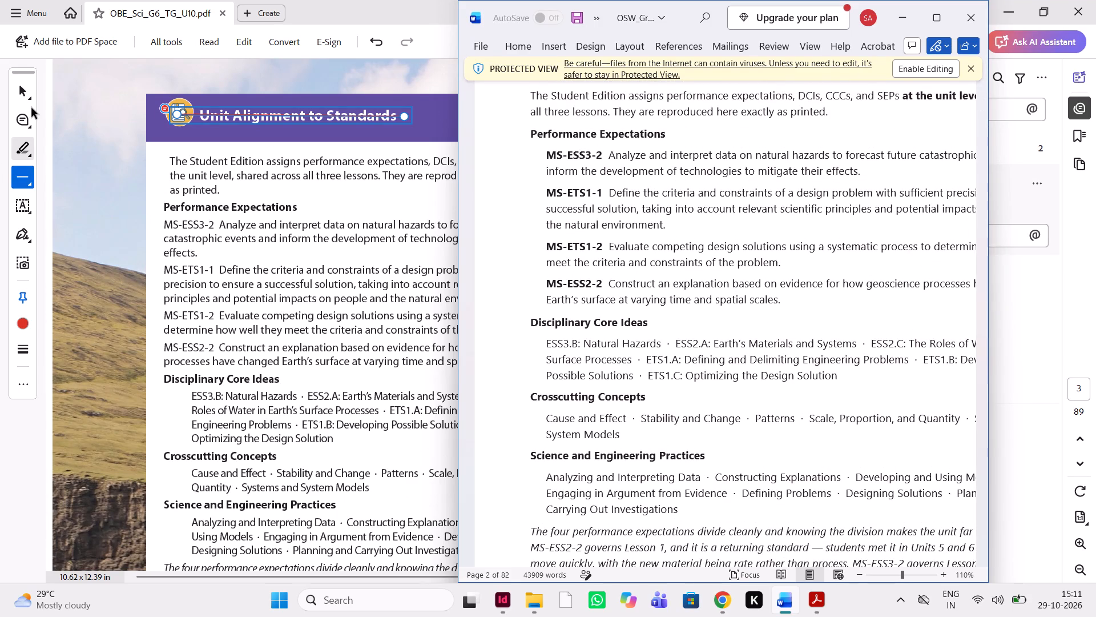
In the PDF, add a text-highlight comment reading "bold it" to the code MS-ETS1-1 under Performance Expectations.
left_click(25, 122)
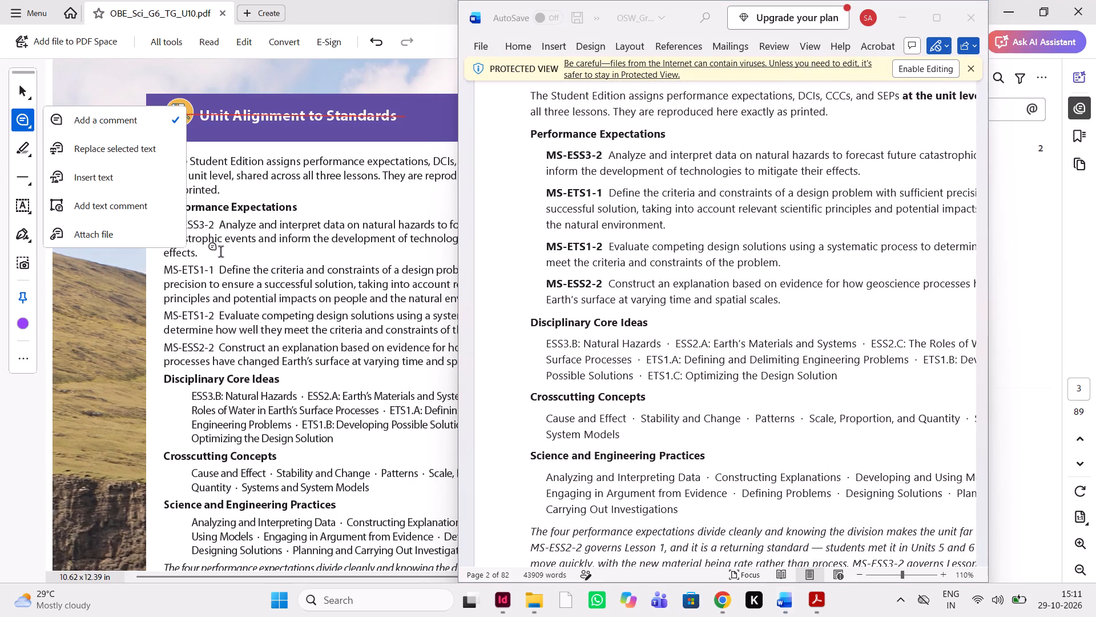
left_click(155, 121)
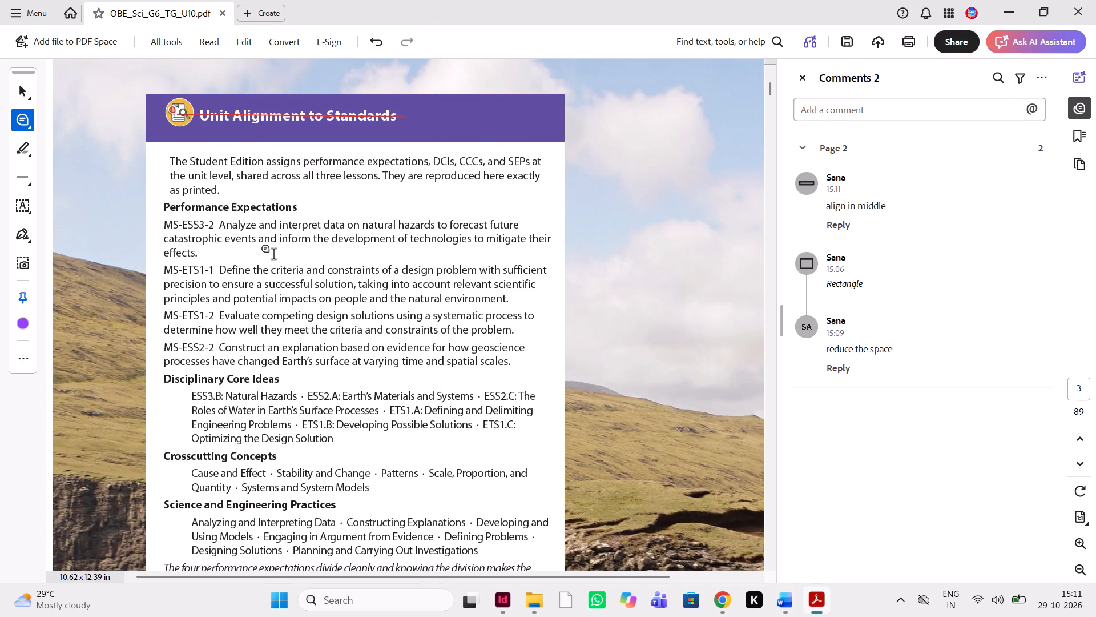
left_click_drag(215, 270, 144, 268)
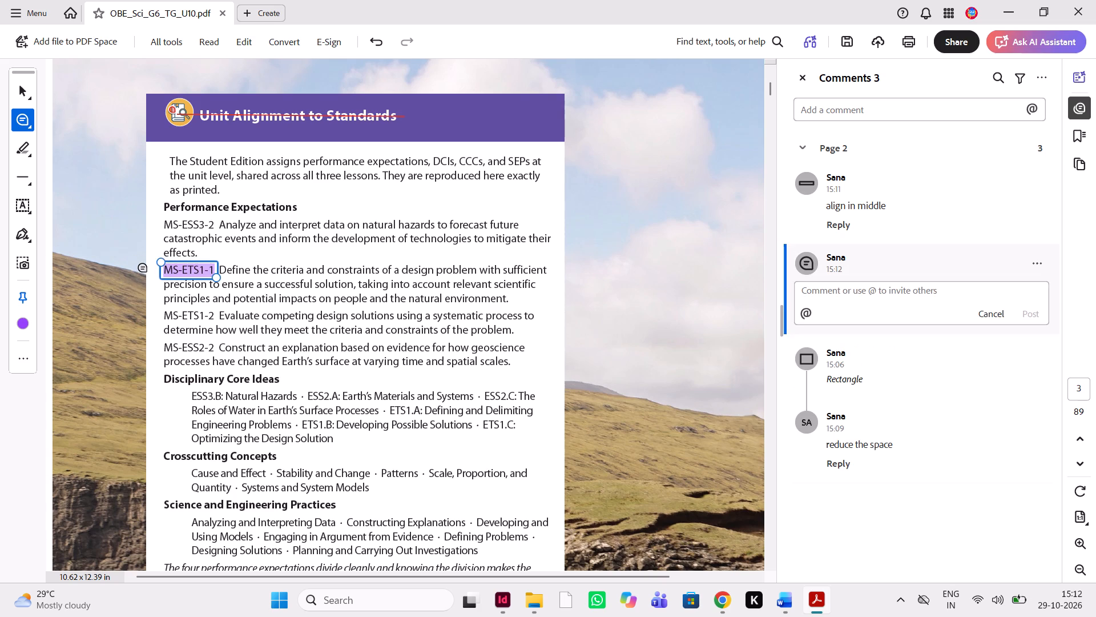
type("bold ir")
key("BackSpace")
type("r=")
key("BackSpace")
key("BackSpace")
key("t")
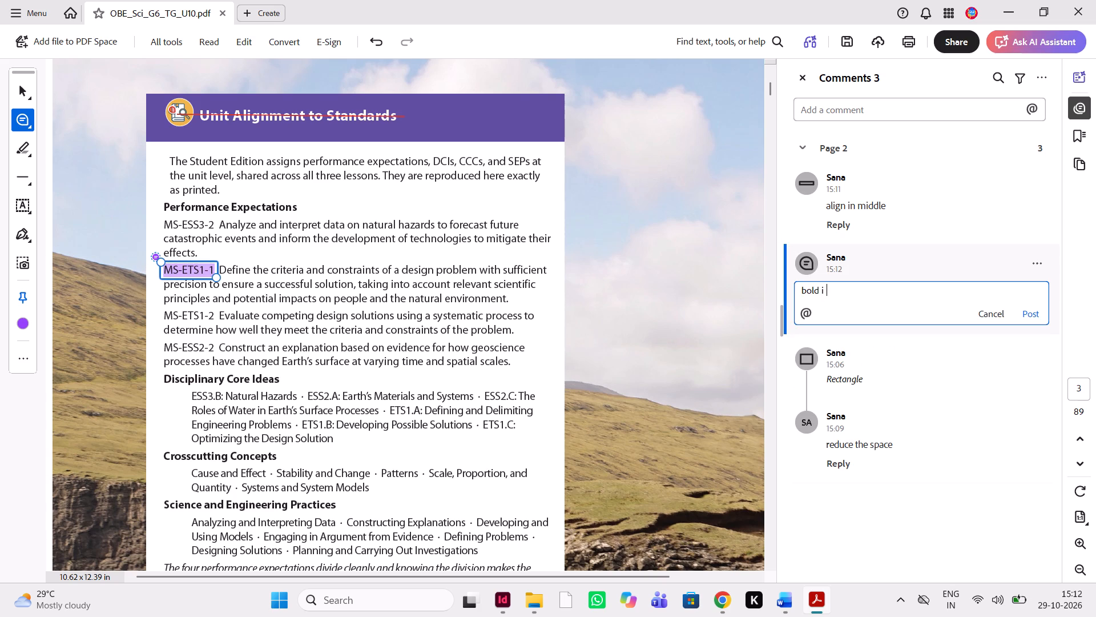
Add the same "bold it" comment to each of the codes MS-ETS1-2 and MS-ESS2-2.
left_click_drag(215, 320, 165, 316)
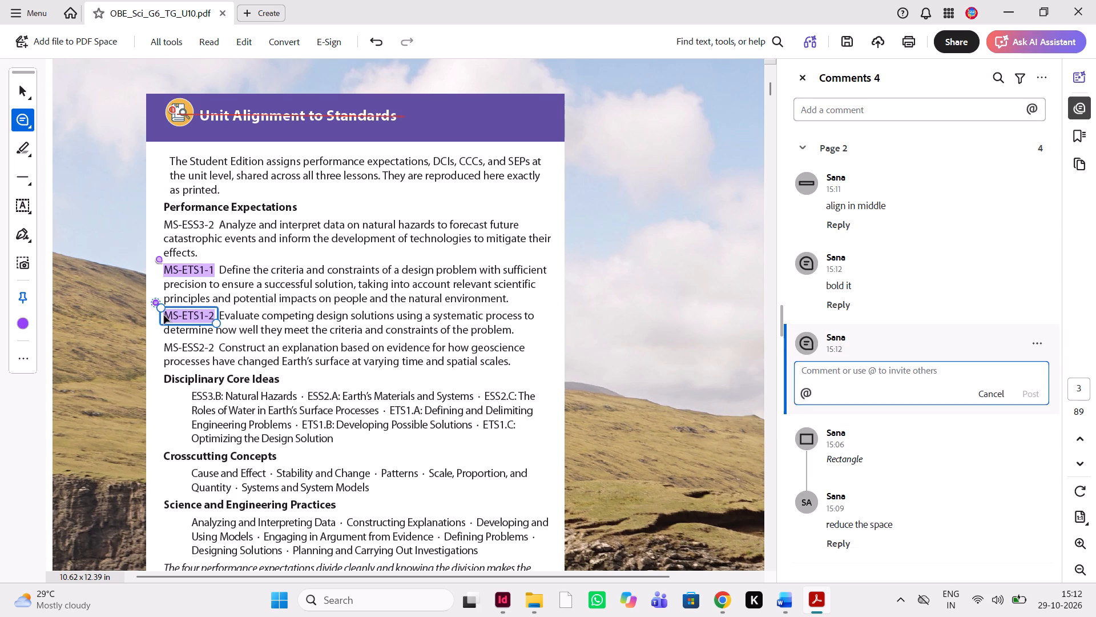
type("bold it")
left_click_drag(219, 347, 178, 350)
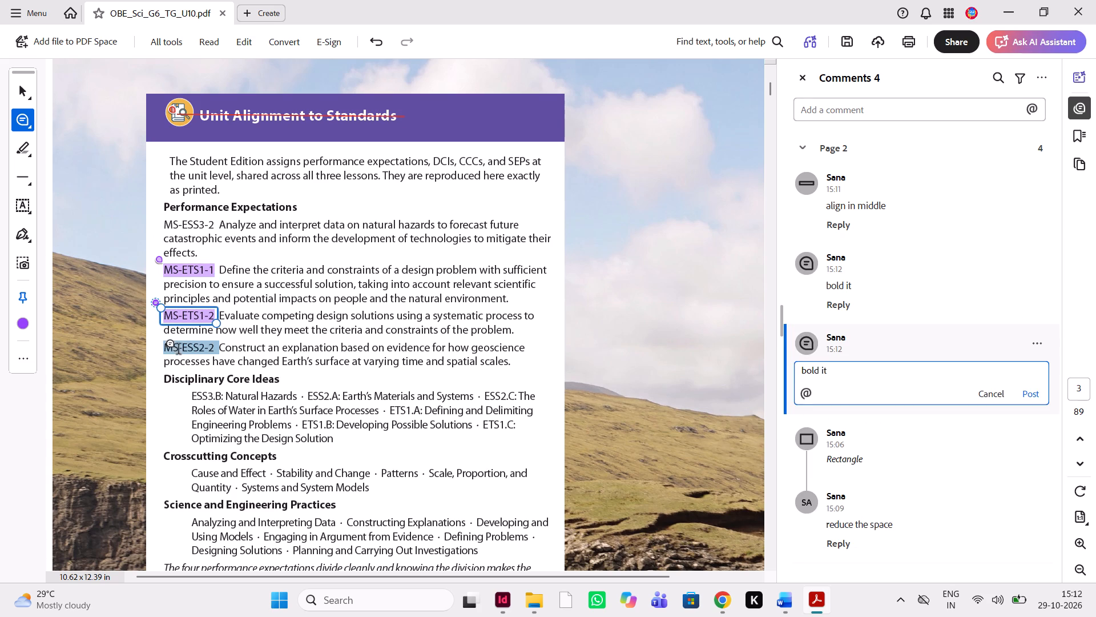
left_click_drag(178, 350, 171, 350)
type("bold it")
key("space")
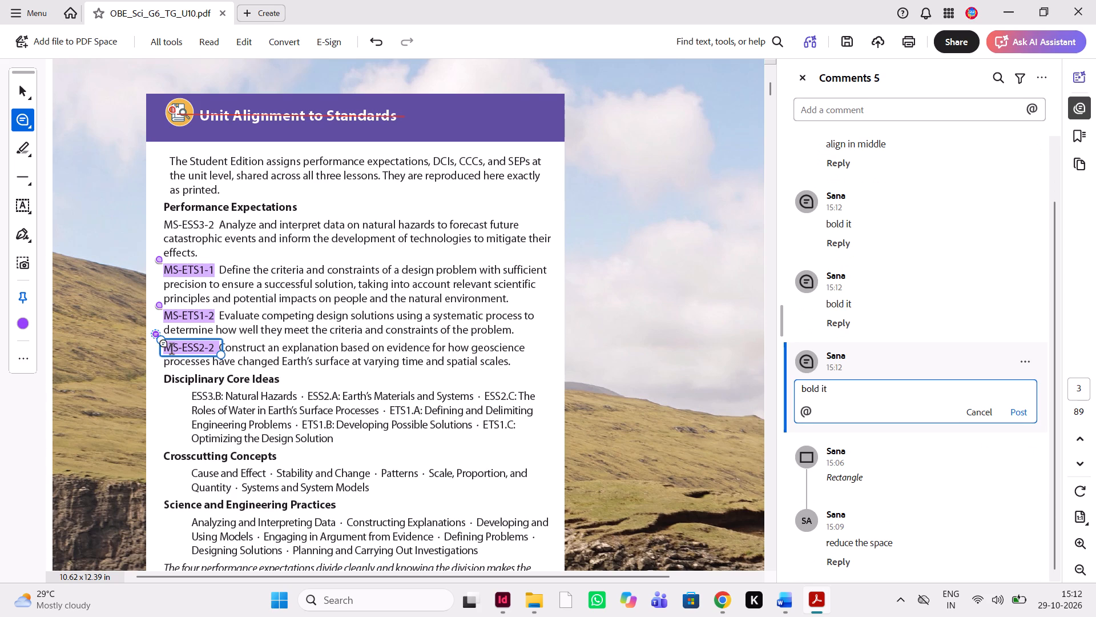
left_click(1024, 410)
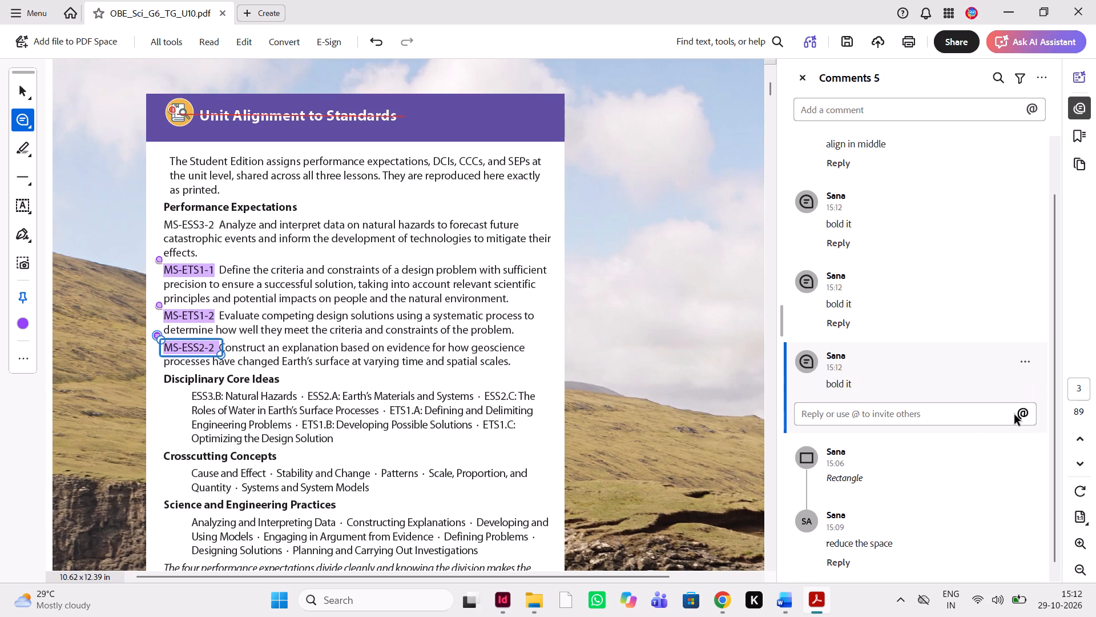
Switch to Word and compare the rest of the Unit Alignment to Standards text with the PDF, up to the Teacher planning guide.
left_click(791, 607)
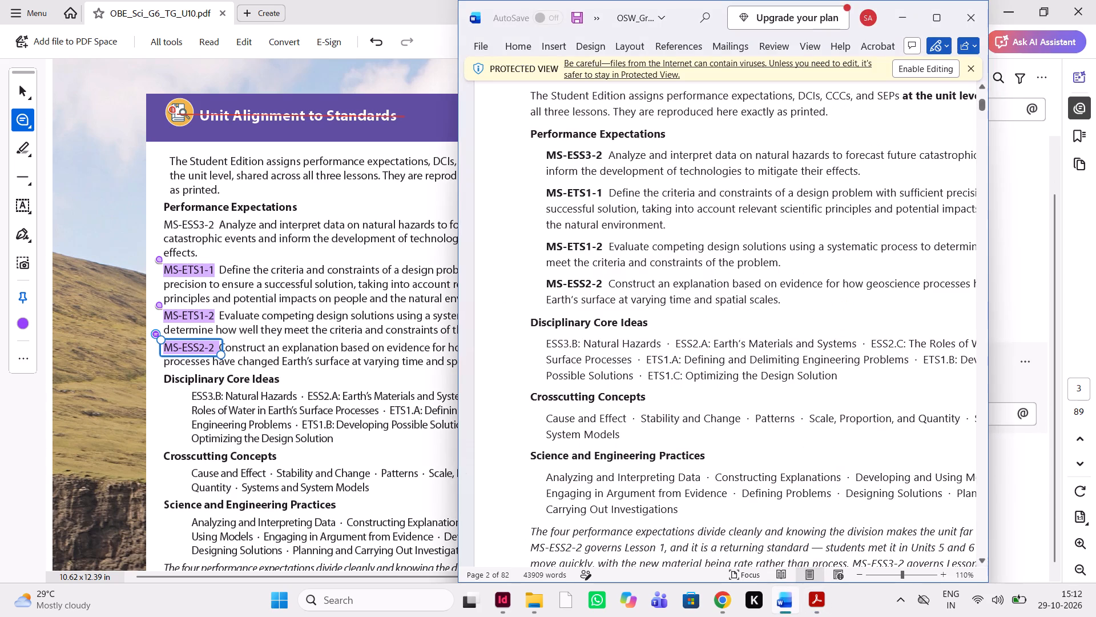
scroll(420, 475, "down", 1)
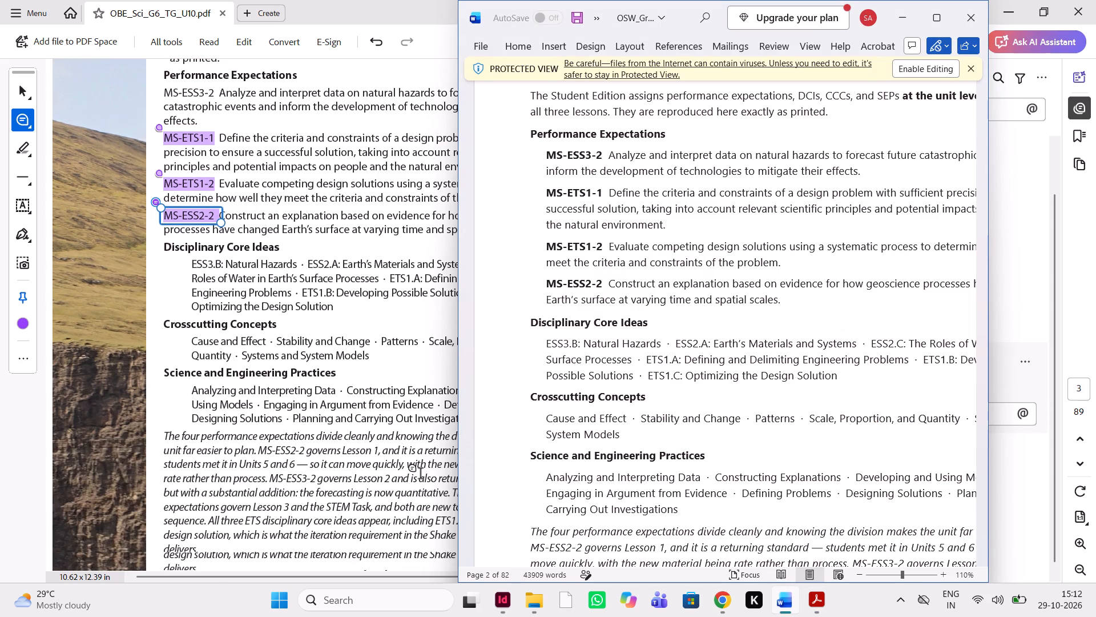
scroll(420, 475, "left", 1)
scroll(420, 475, "down", 1)
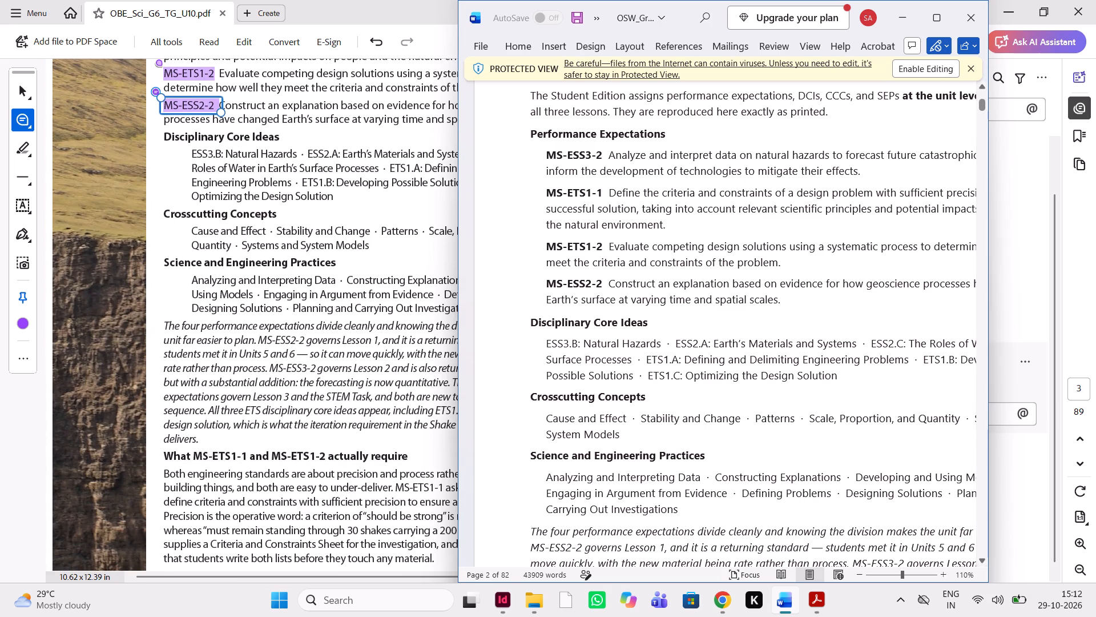
scroll(724, 482, "down", 1)
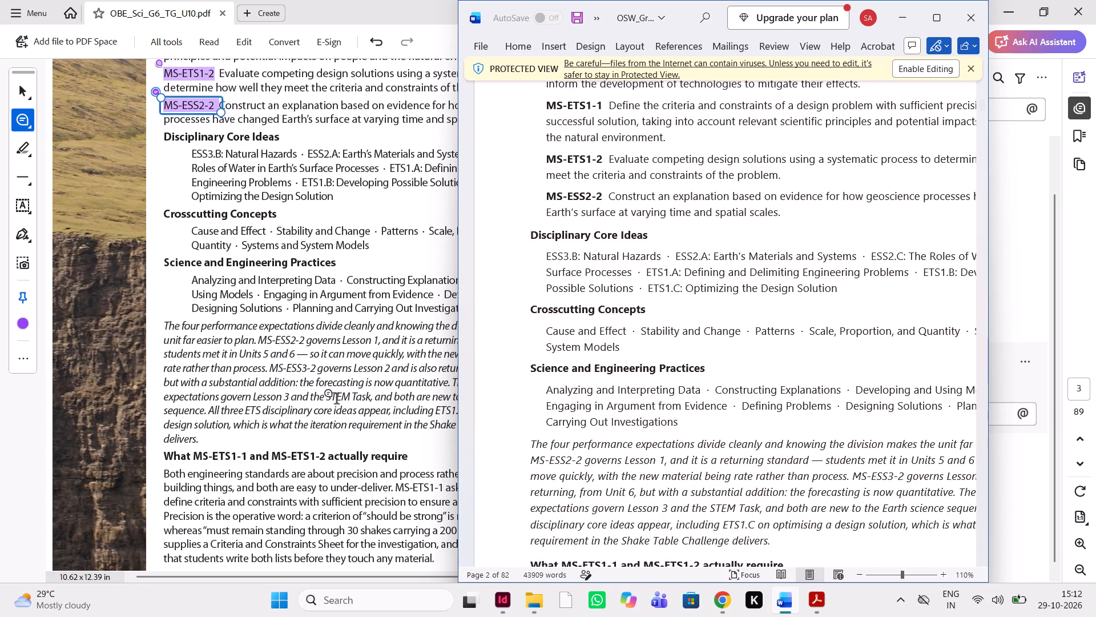
scroll(336, 400, "left", 1)
scroll(336, 400, "right", 1)
scroll(336, 400, "up", 1)
scroll(336, 400, "left", 1)
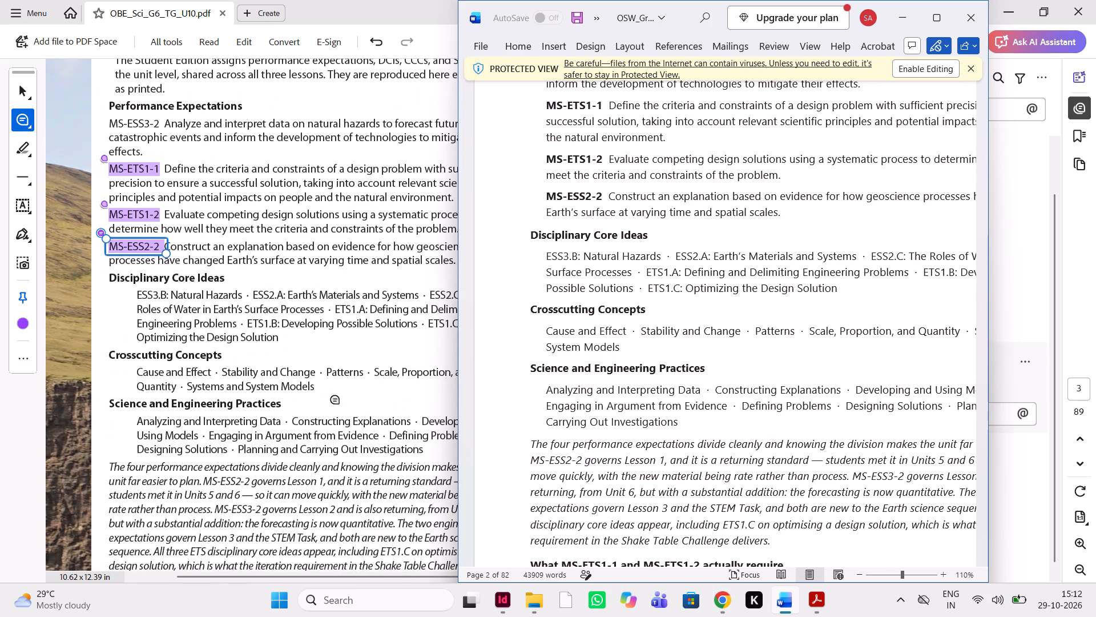
scroll(336, 400, "down", 2)
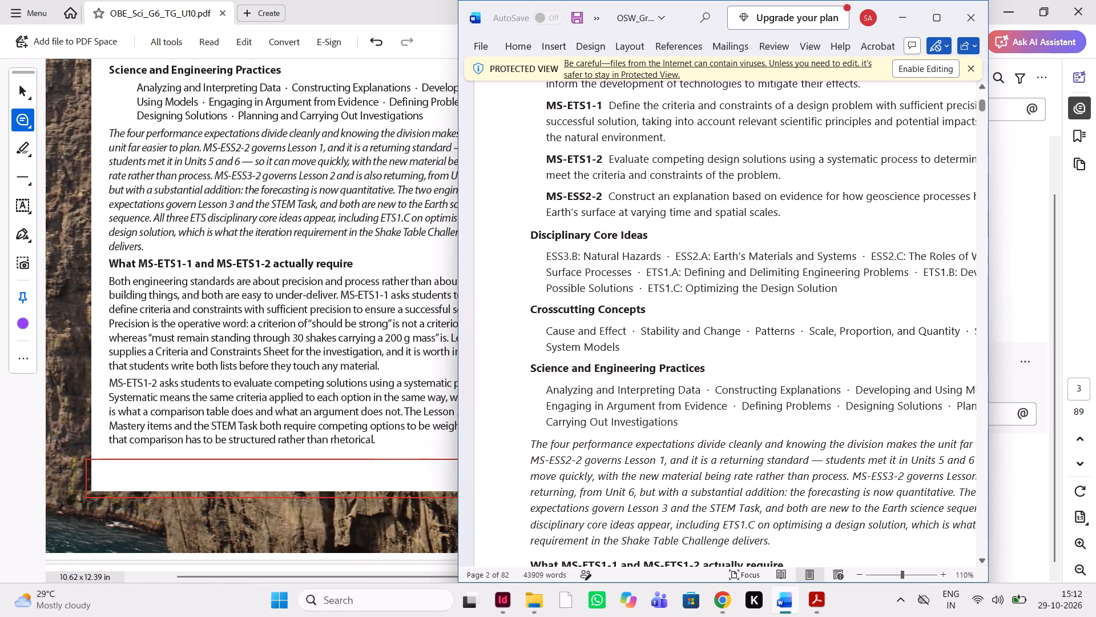
scroll(686, 383, "down", 2)
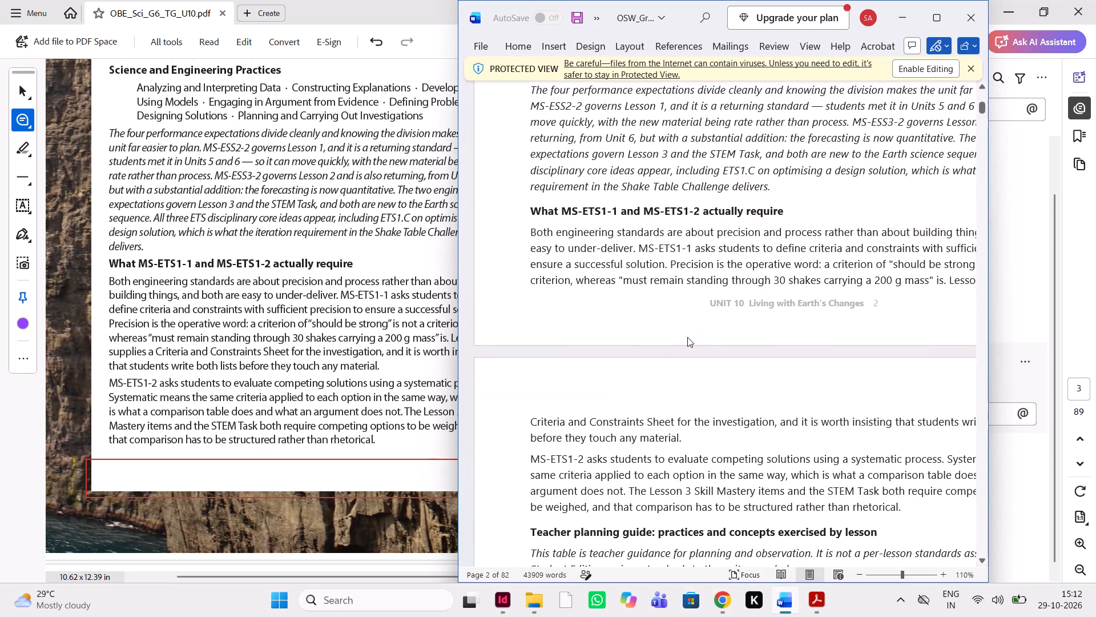
scroll(687, 337, "down", 1)
scroll(680, 291, "up", 1)
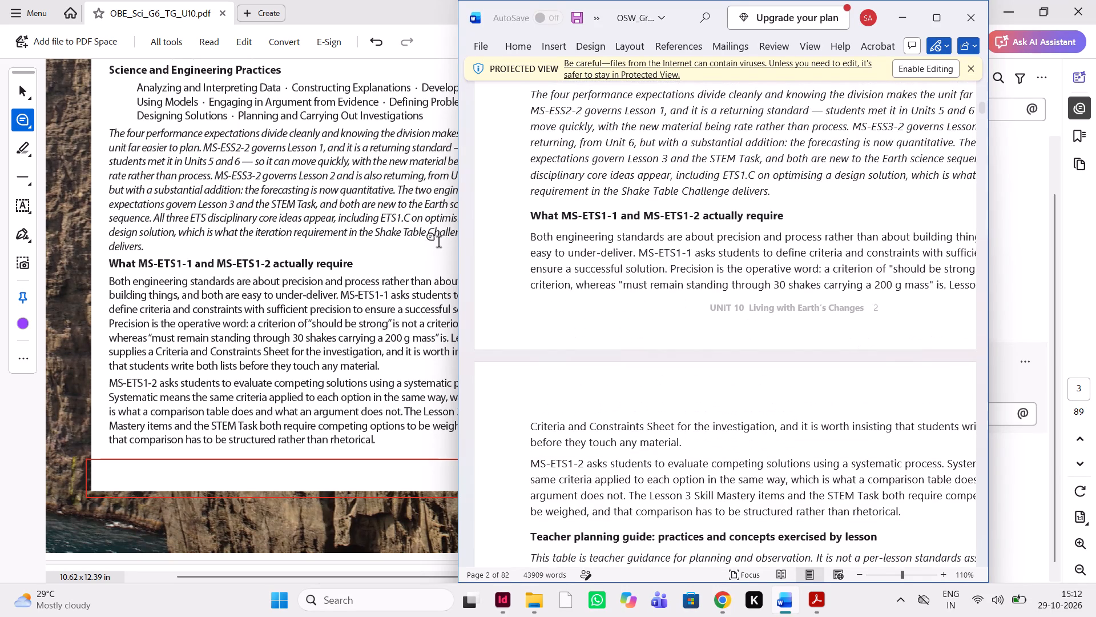
scroll(354, 356, "down", 1)
scroll(354, 356, "left", 1)
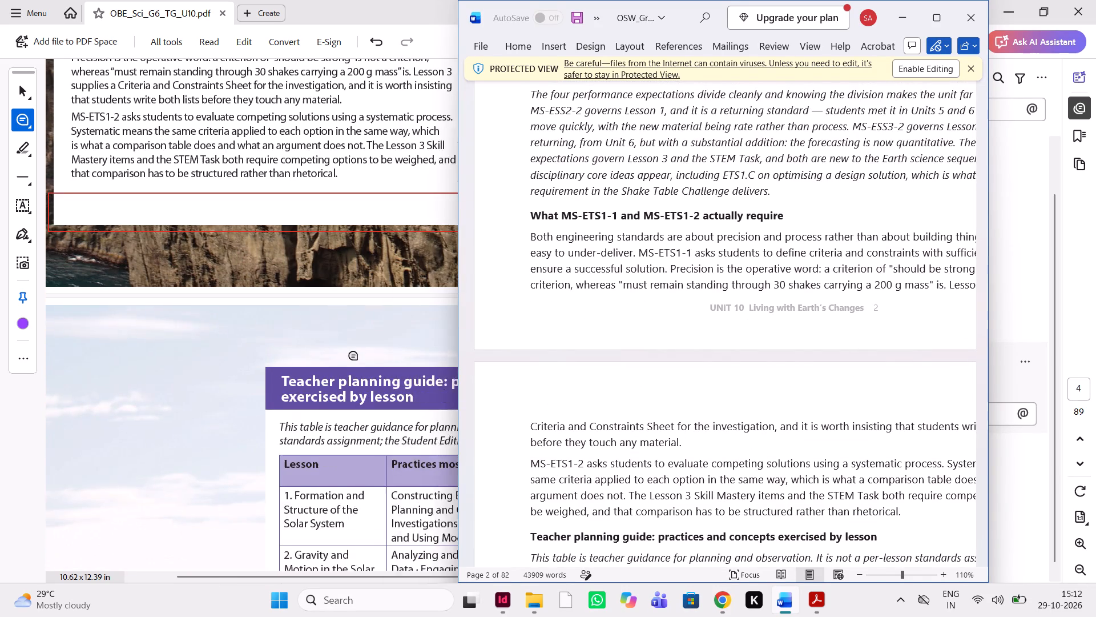
scroll(354, 356, "left", 1)
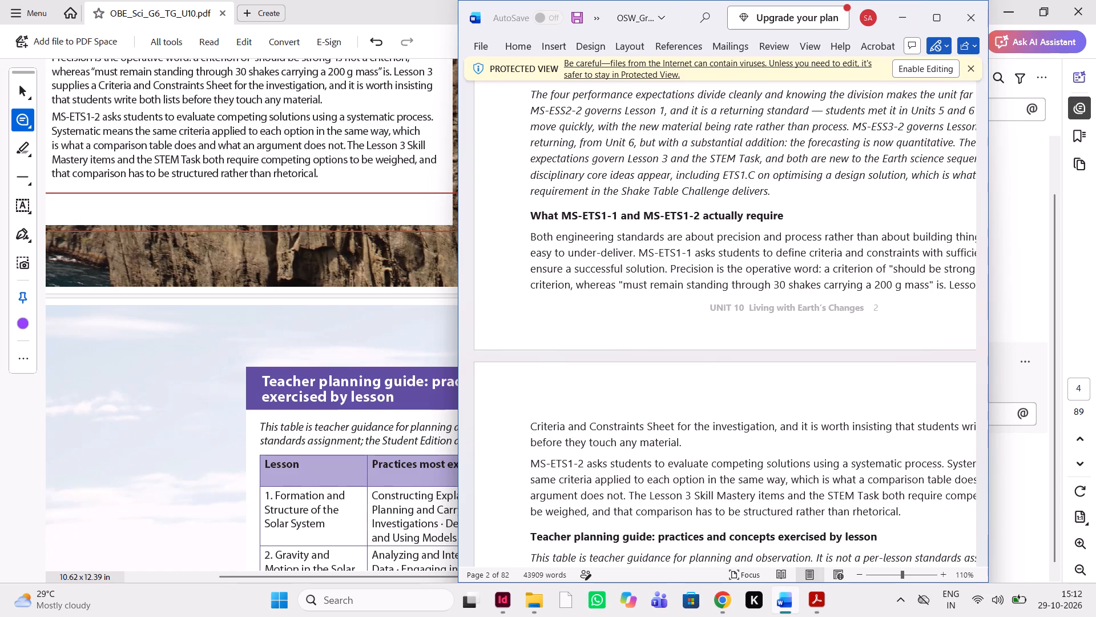
Bring the Word manuscript back up and resize its window so the Teacher planning guide in the PDF stays uncovered.
left_click(902, 3)
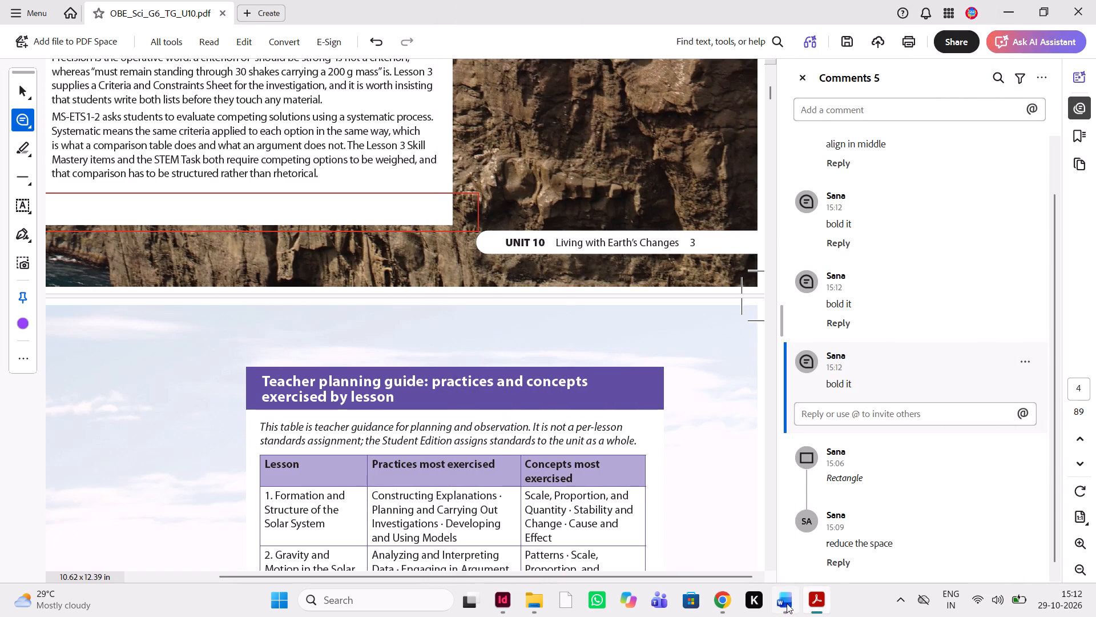
left_click(784, 604)
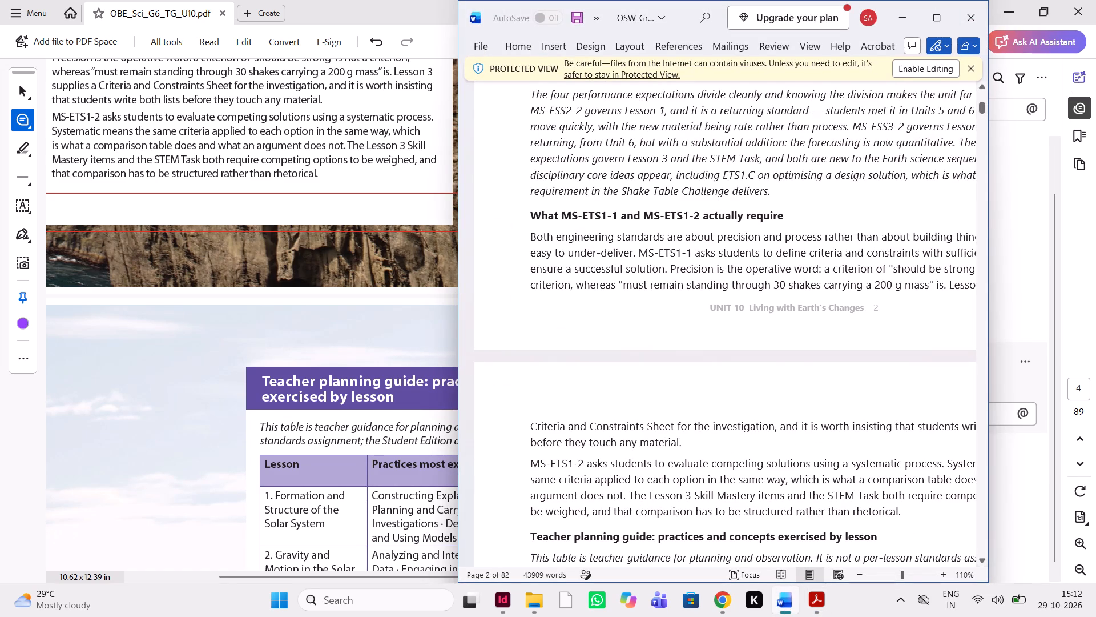
left_click_drag(456, 358, 618, 373)
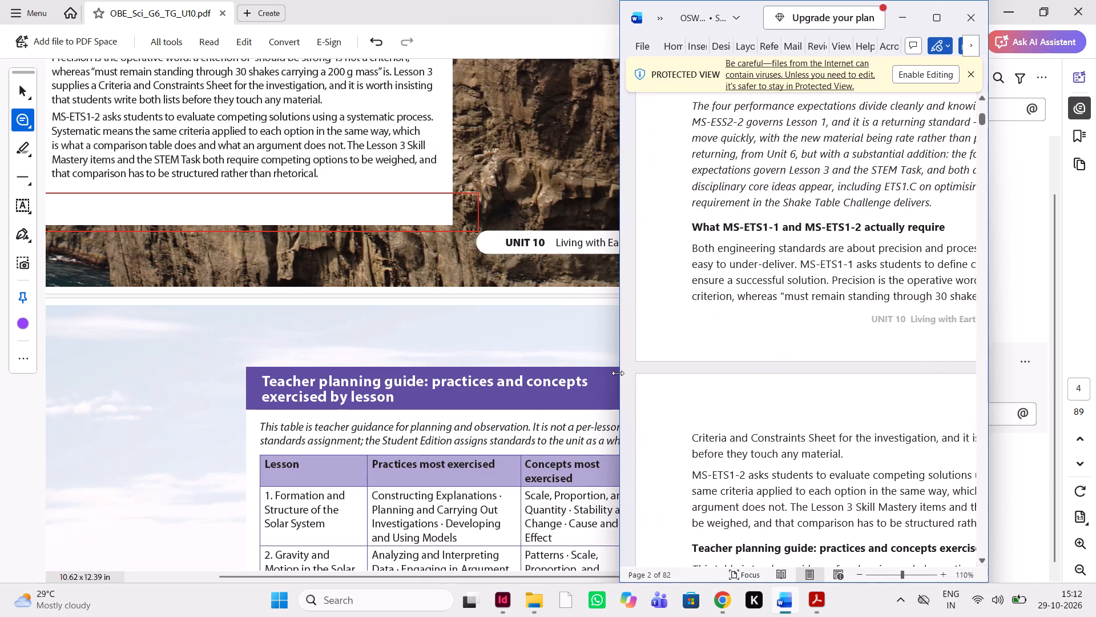
left_click_drag(991, 269, 1095, 260)
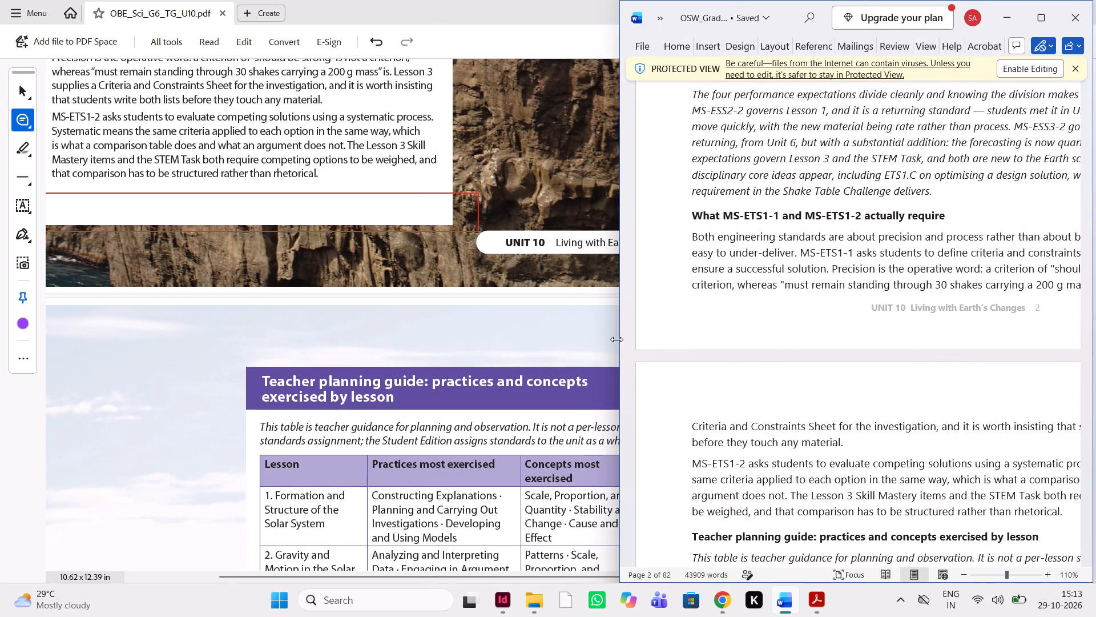
left_click_drag(616, 339, 675, 322)
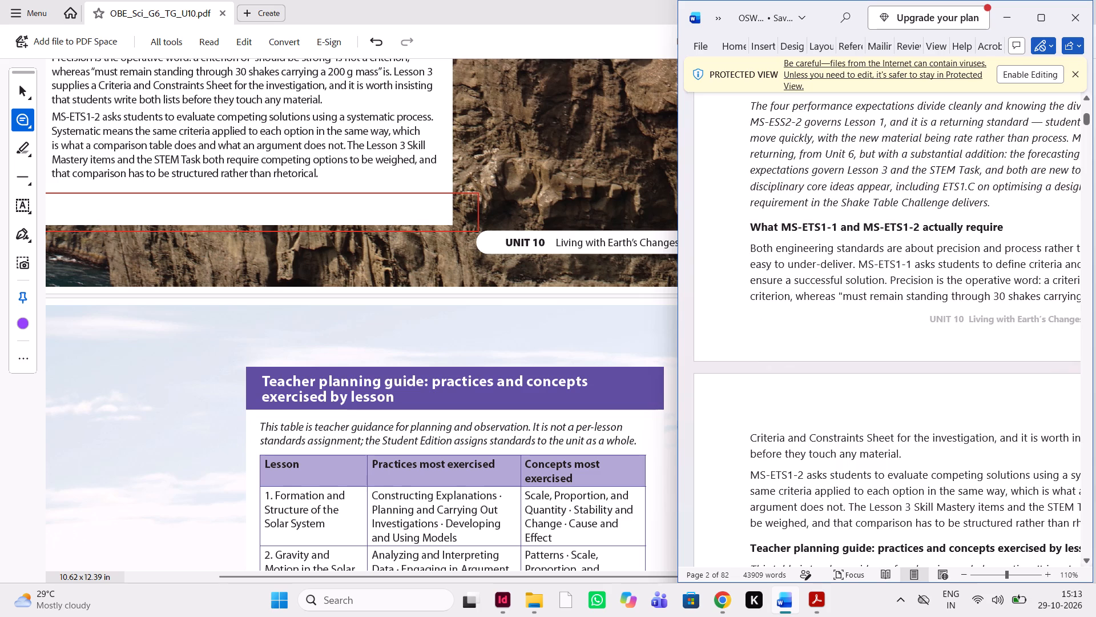
Compare the Teacher planning guide note and lesson table in the Word manuscript with the PDF version.
scroll(855, 377, "left", 1)
scroll(855, 377, "down", 1)
scroll(579, 420, "down", 1)
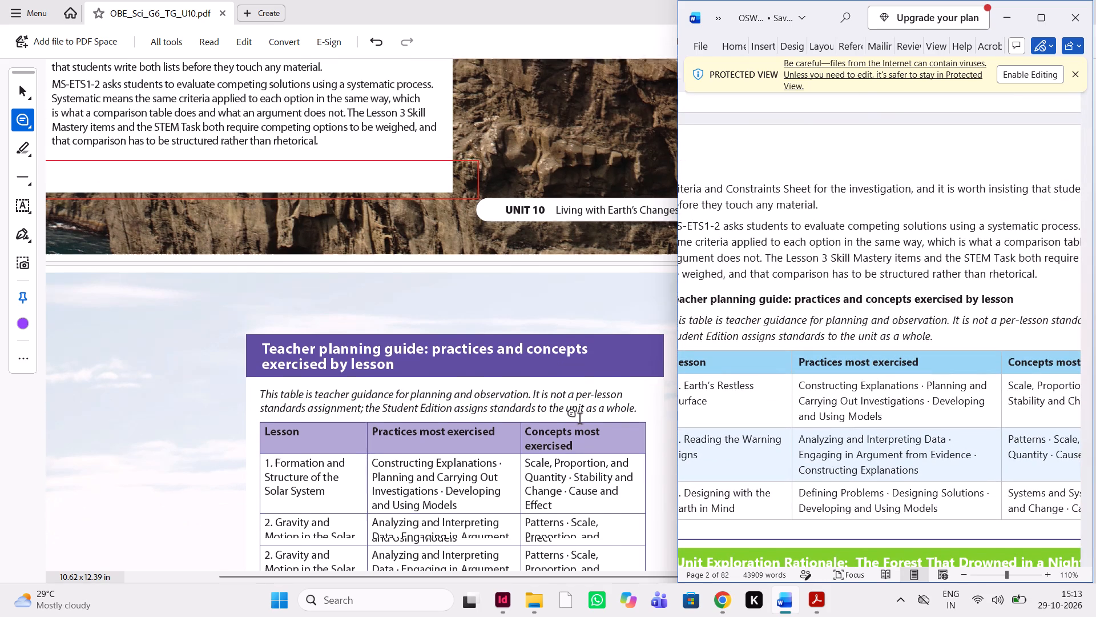
scroll(579, 420, "down", 1)
scroll(579, 420, "left", 1)
scroll(1035, 337, "right", 1)
scroll(1035, 337, "up", 1)
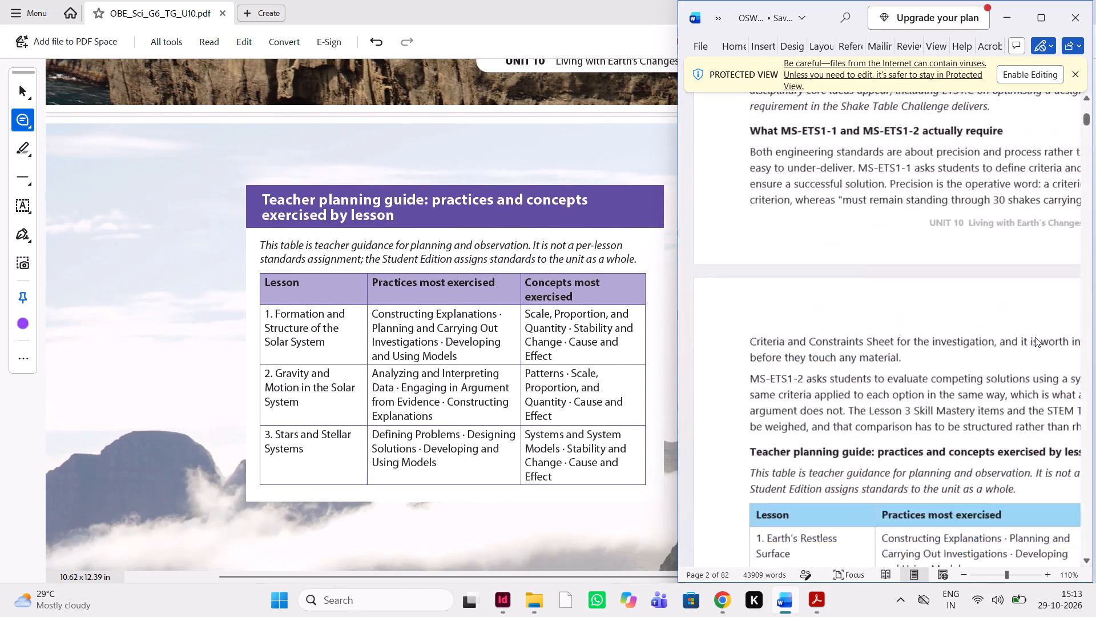
scroll(1035, 337, "up", 1)
scroll(1035, 337, "down", 1)
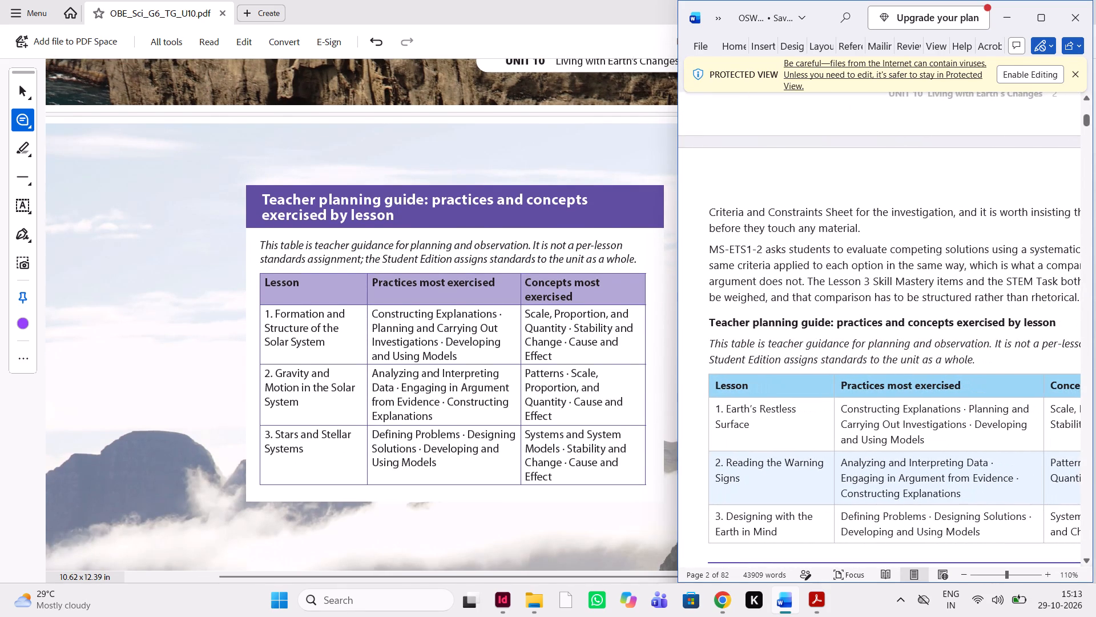
scroll(1035, 337, "down", 1)
scroll(1035, 337, "right", 1)
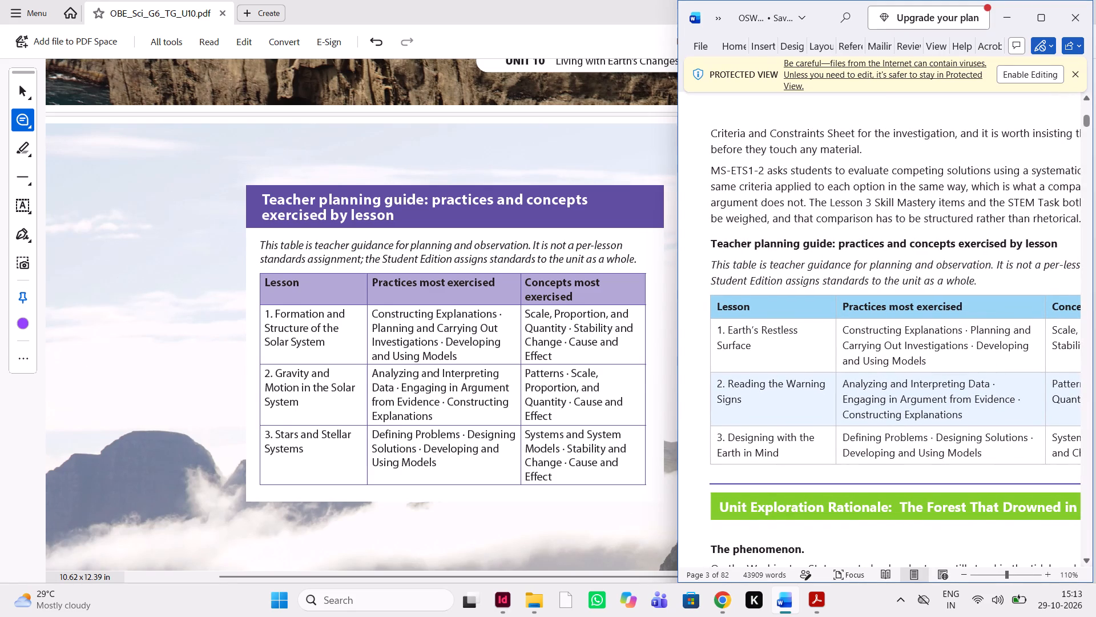
scroll(765, 257, "down", 4)
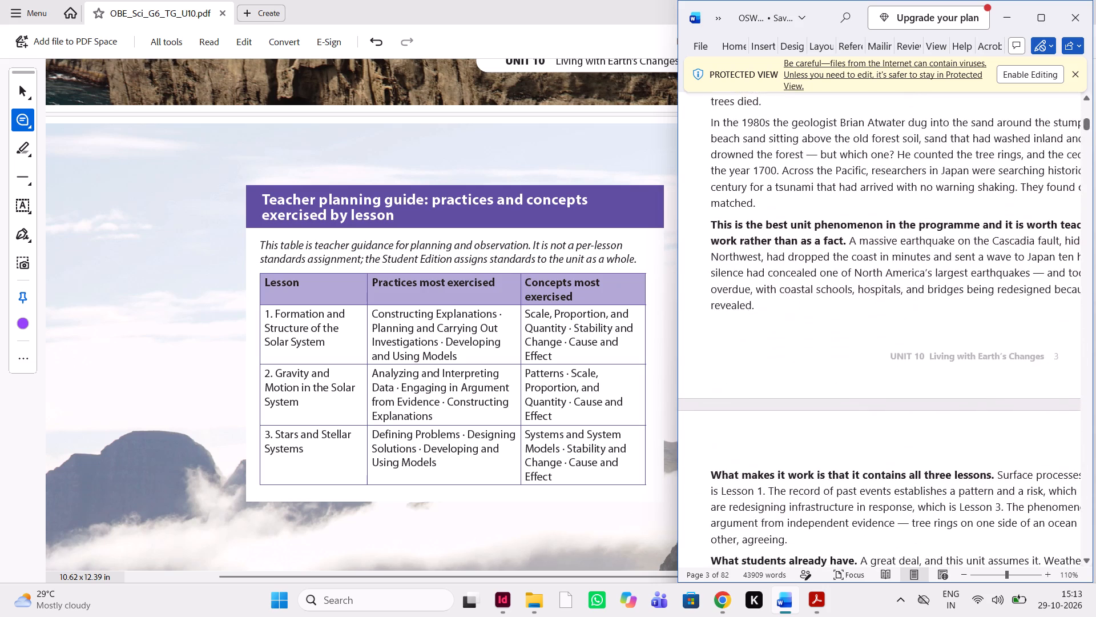
scroll(765, 257, "up", 4)
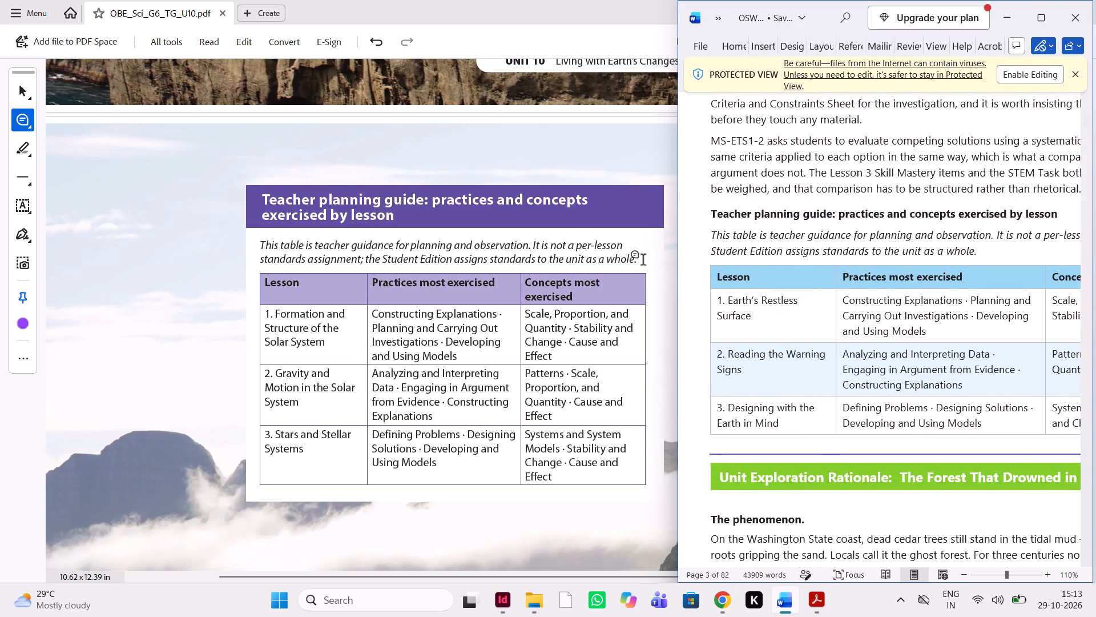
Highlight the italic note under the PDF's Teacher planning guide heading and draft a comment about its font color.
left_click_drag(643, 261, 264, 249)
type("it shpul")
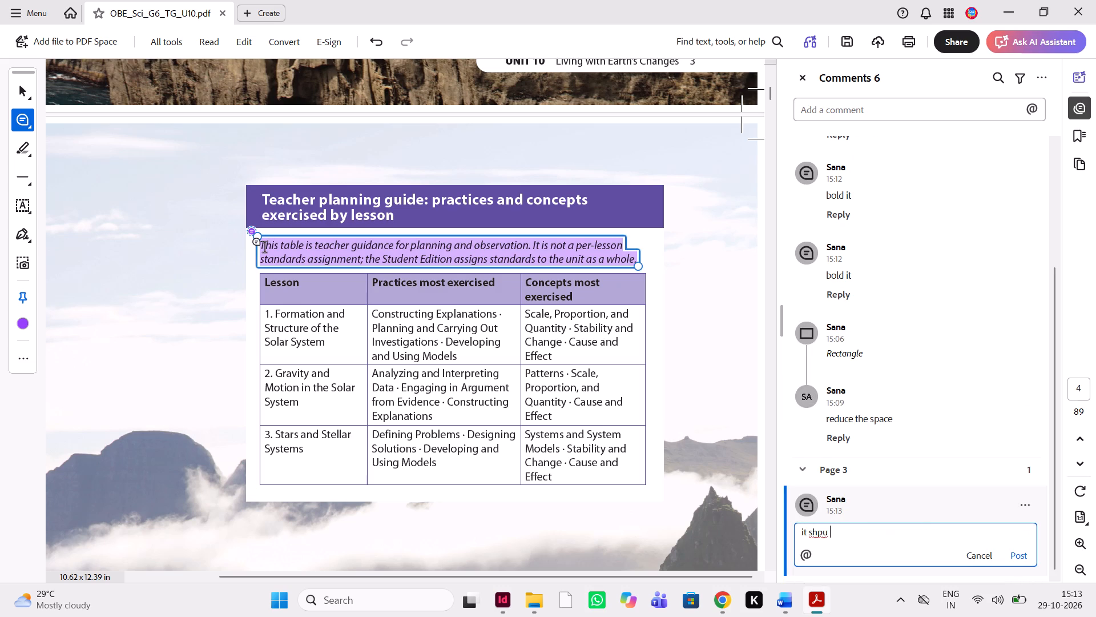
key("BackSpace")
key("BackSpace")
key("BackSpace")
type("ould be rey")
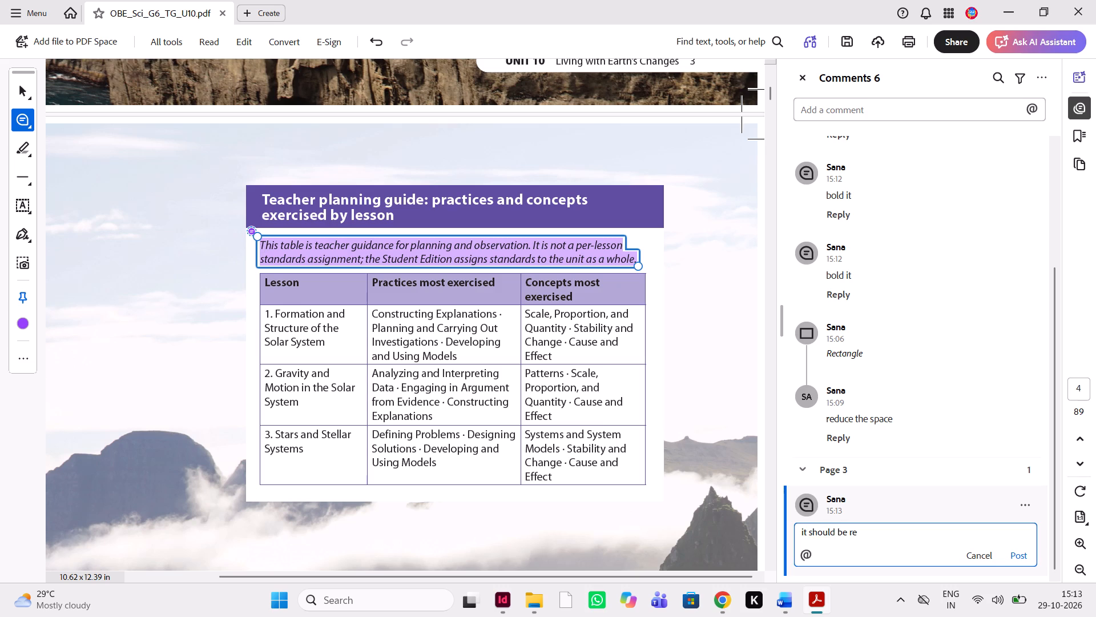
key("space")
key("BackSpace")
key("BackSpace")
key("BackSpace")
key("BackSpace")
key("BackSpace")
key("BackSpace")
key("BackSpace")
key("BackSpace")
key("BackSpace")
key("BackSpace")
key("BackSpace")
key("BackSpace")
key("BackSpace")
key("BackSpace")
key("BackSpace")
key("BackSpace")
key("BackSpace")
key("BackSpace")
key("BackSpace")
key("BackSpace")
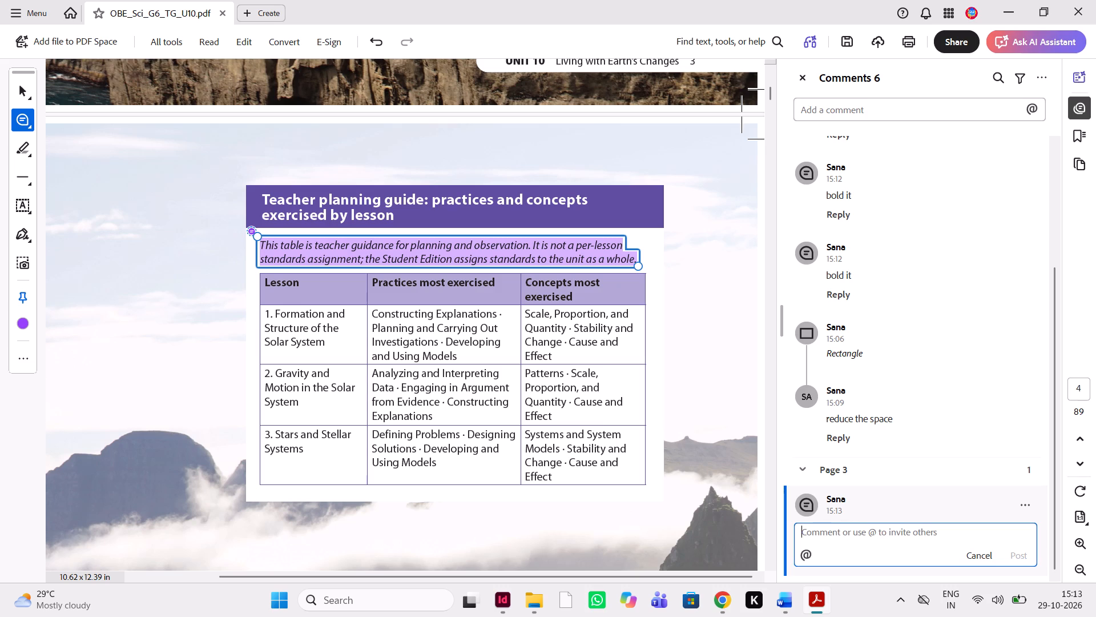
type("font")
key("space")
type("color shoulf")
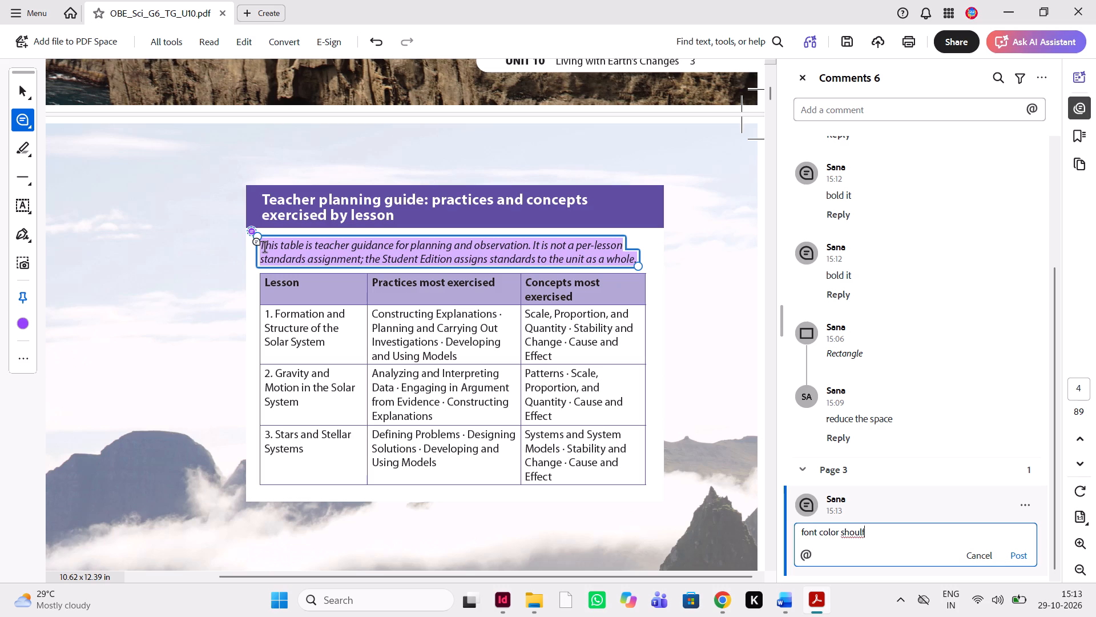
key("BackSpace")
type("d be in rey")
Open the OBE_Sci_KSA_G6_TG_U9_UO PDF from the GRADE-6 folder of SCIENCE FILES in Documents as a formatting reference.
left_click(535, 604)
double_click(535, 604)
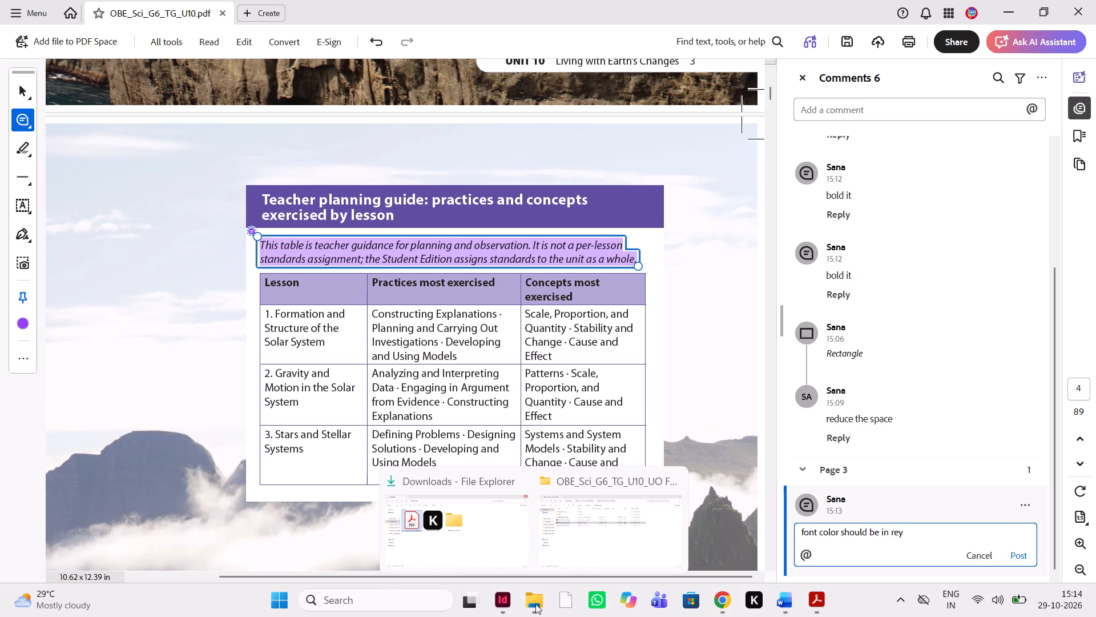
left_click(535, 604)
left_click(485, 530)
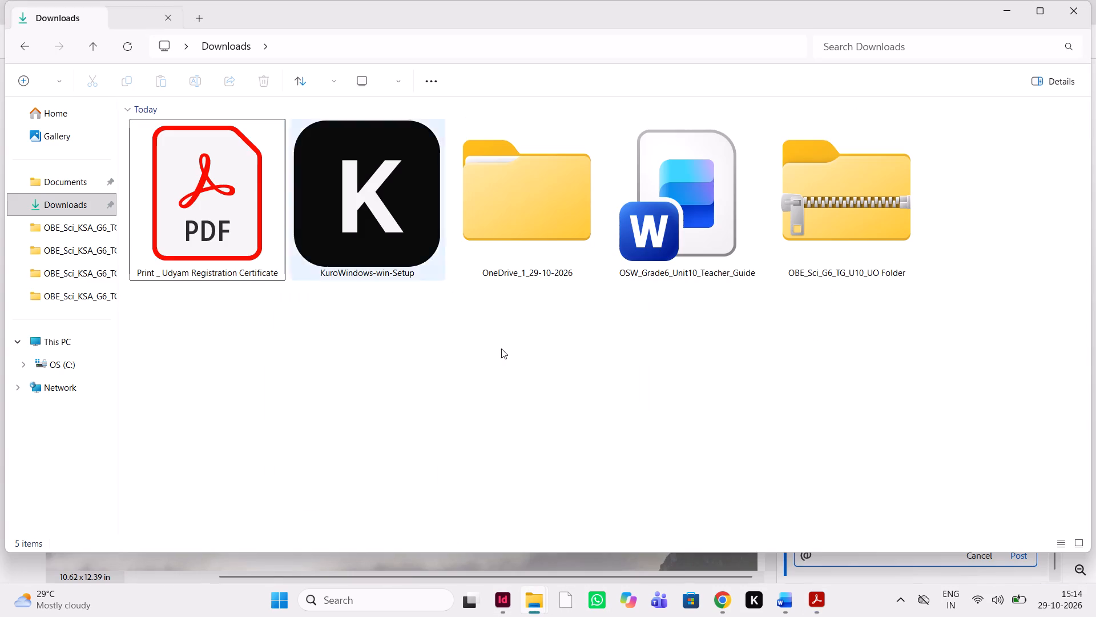
double_click(62, 176)
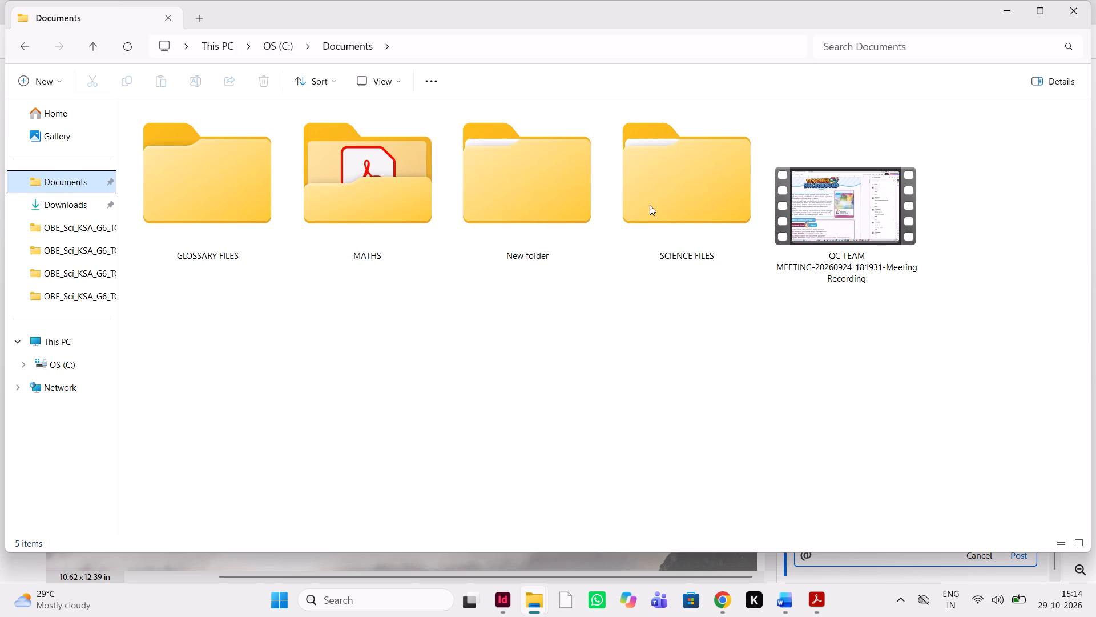
double_click(674, 215)
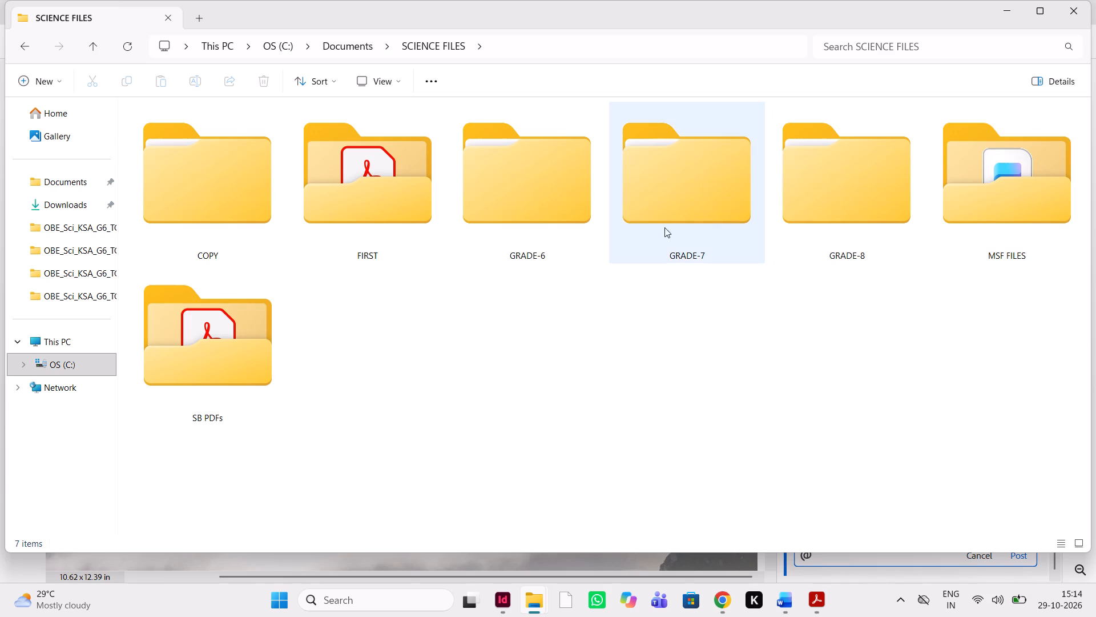
left_click(539, 241)
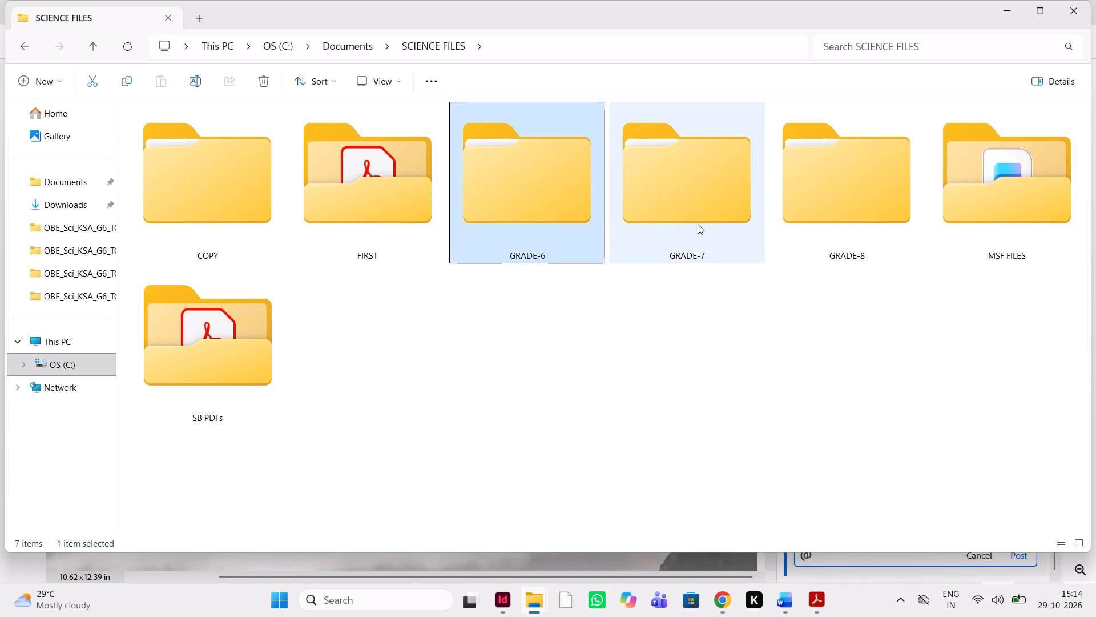
double_click(523, 226)
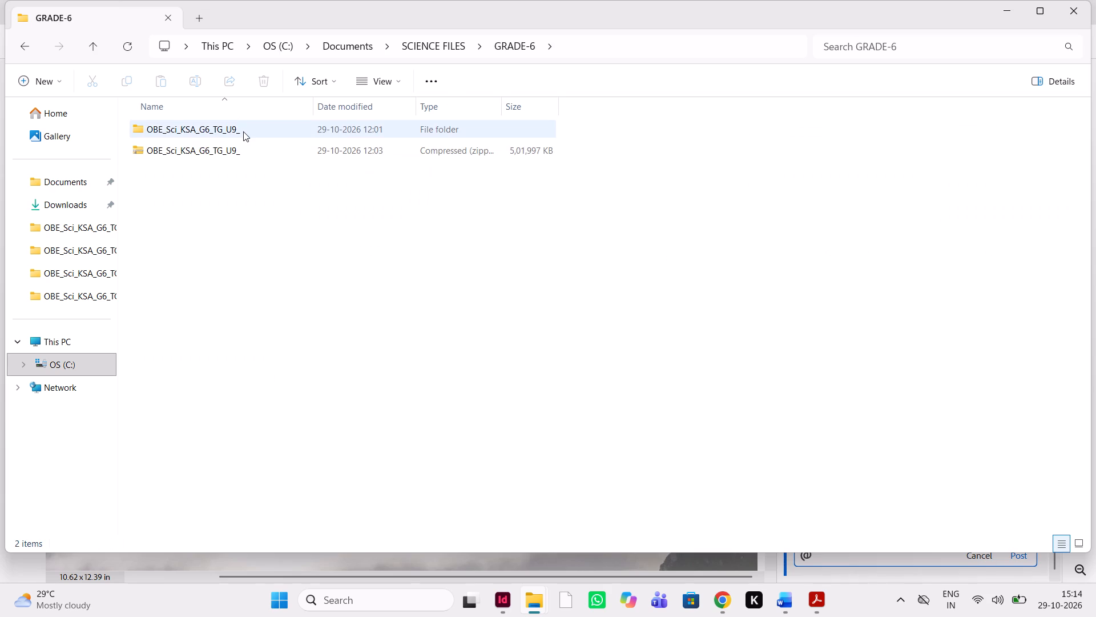
double_click(243, 131)
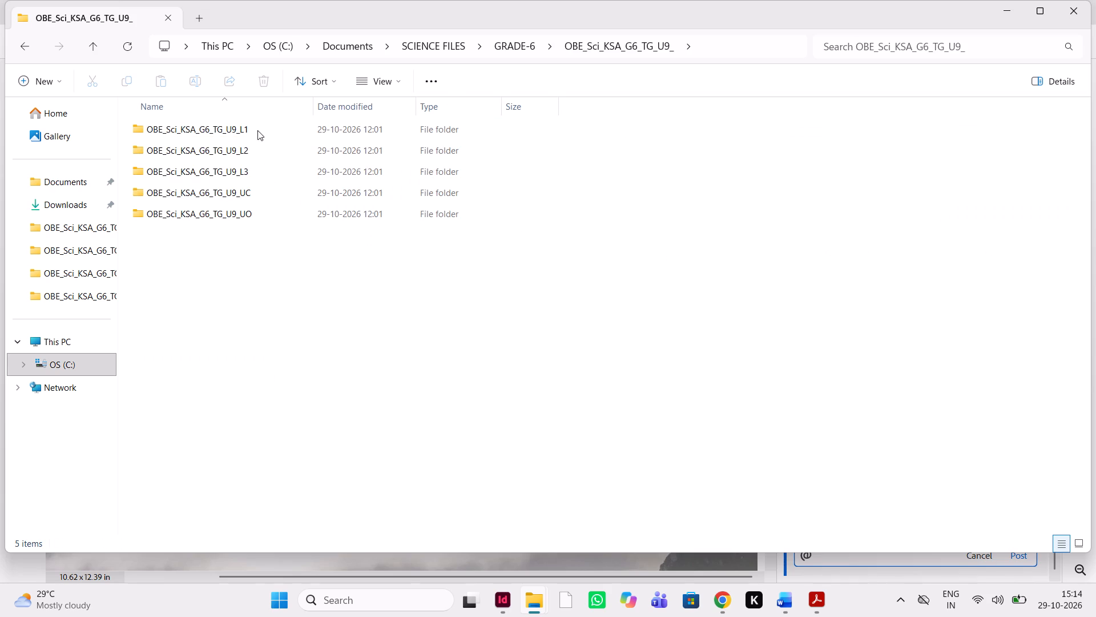
double_click(251, 216)
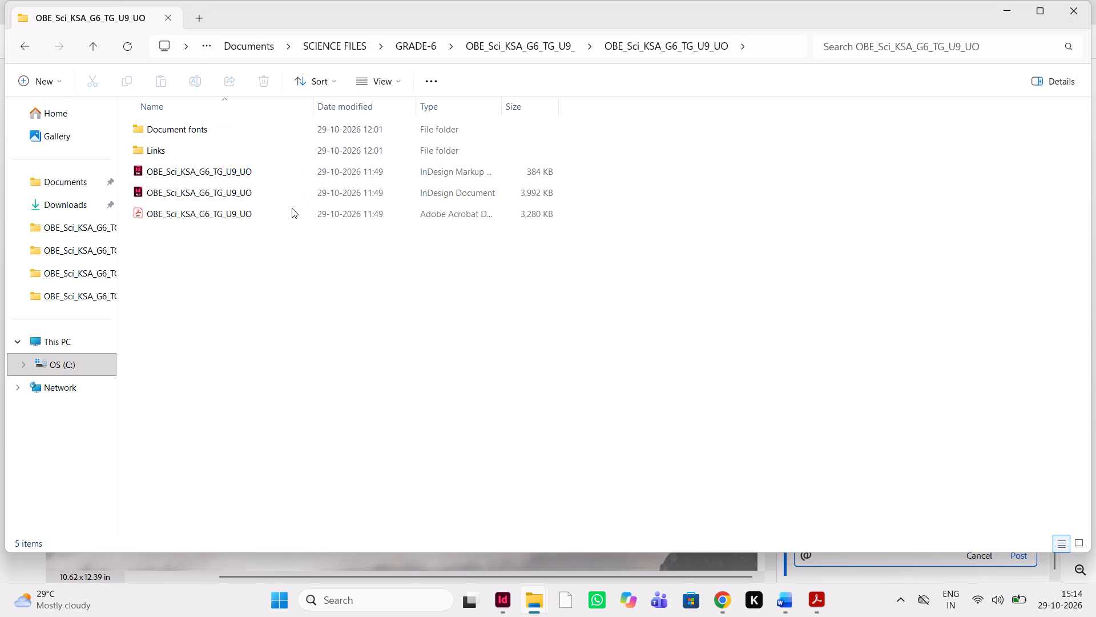
triple_click(286, 217)
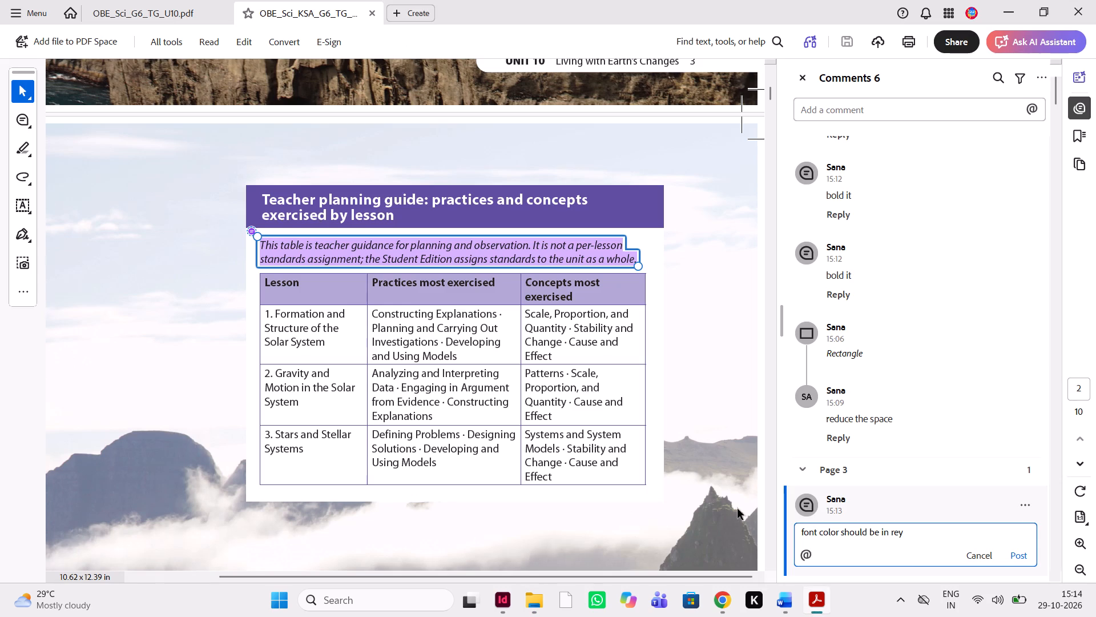
Examine how the Unit 9 guide formats its Teacher planning guide note and table, and close that PDF.
scroll(633, 415, "down", 2)
scroll(633, 415, "up", 2)
scroll(633, 415, "down", 1)
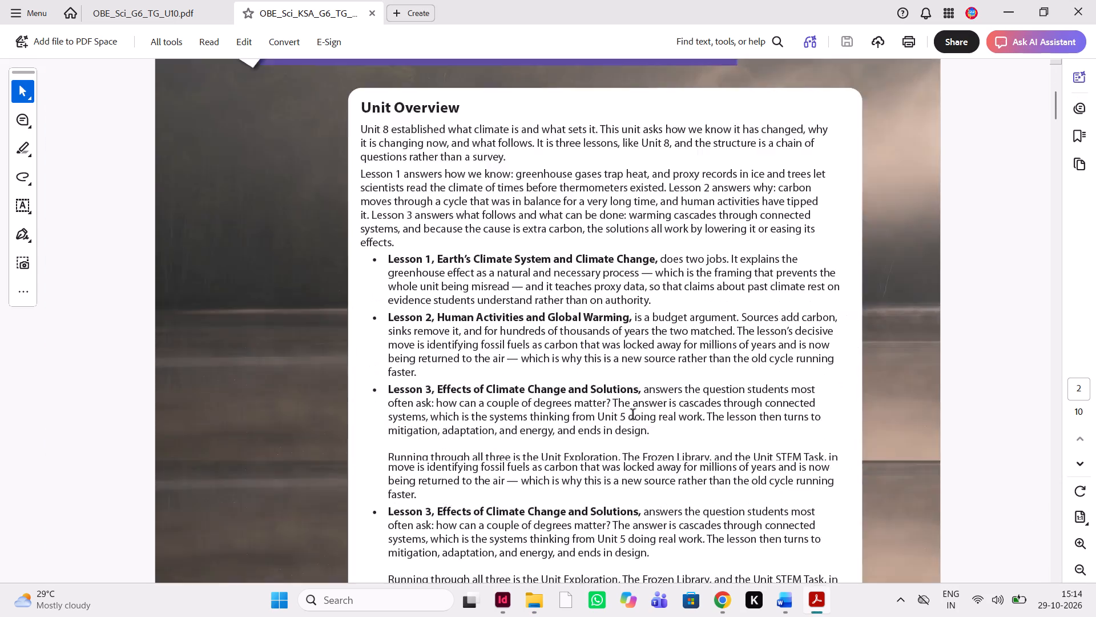
scroll(633, 415, "down", 10)
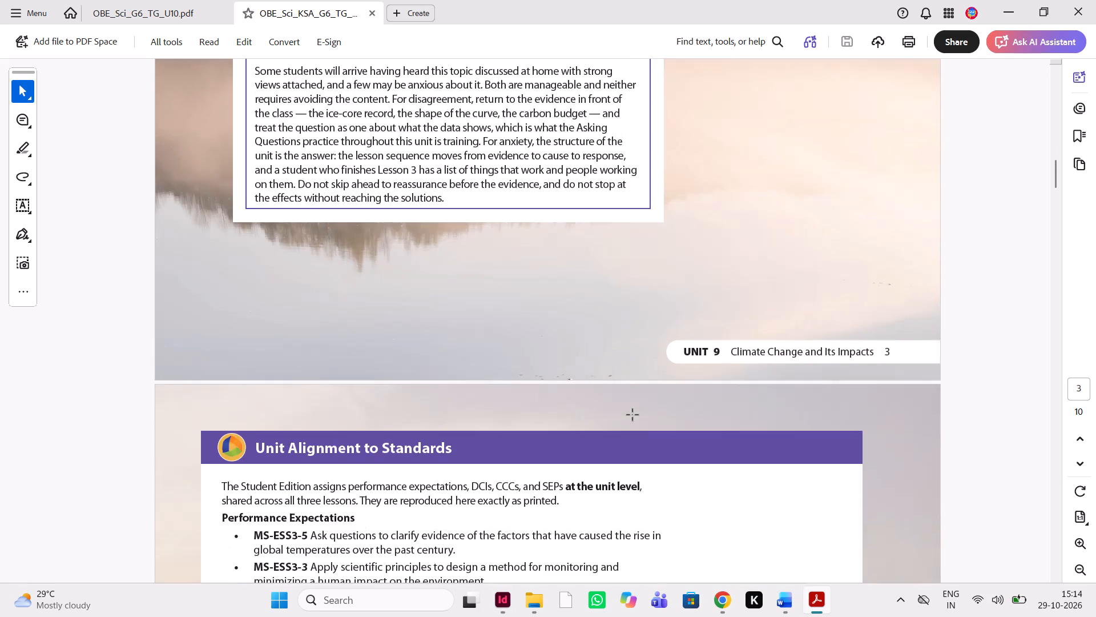
scroll(633, 415, "down", 6)
scroll(633, 415, "up", 1)
scroll(633, 415, "down", 1)
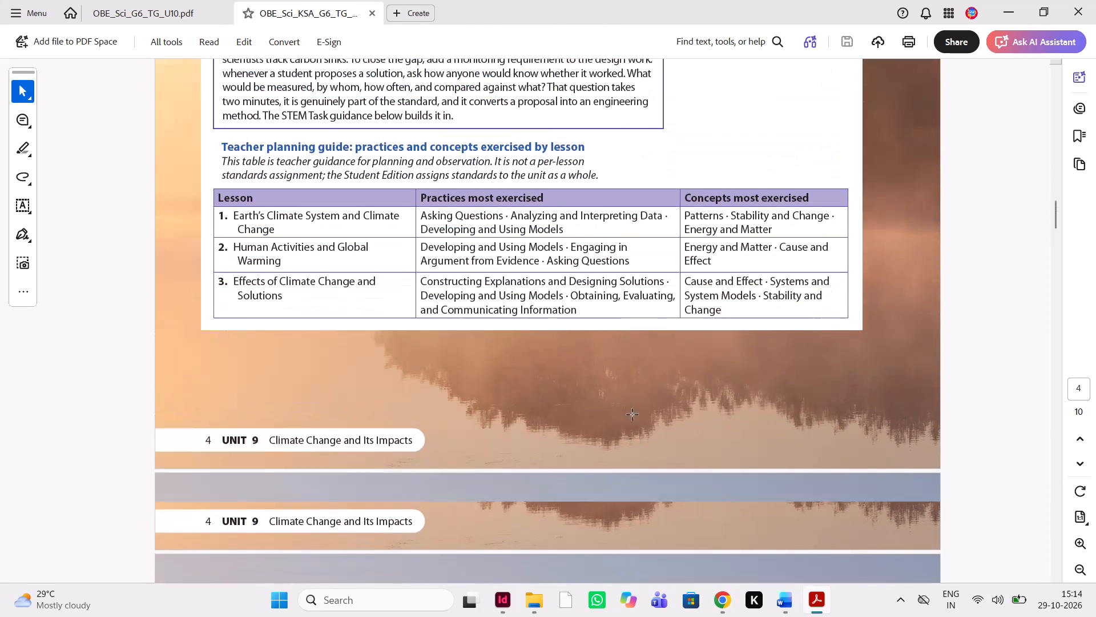
scroll(633, 415, "down", 1)
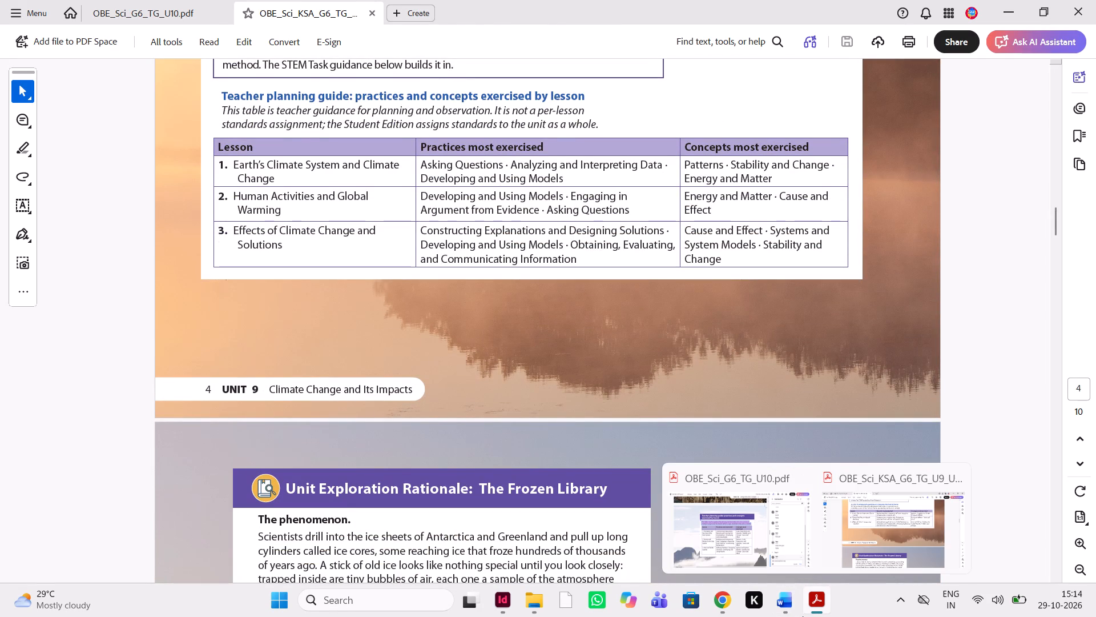
left_click(803, 616)
left_click(825, 591)
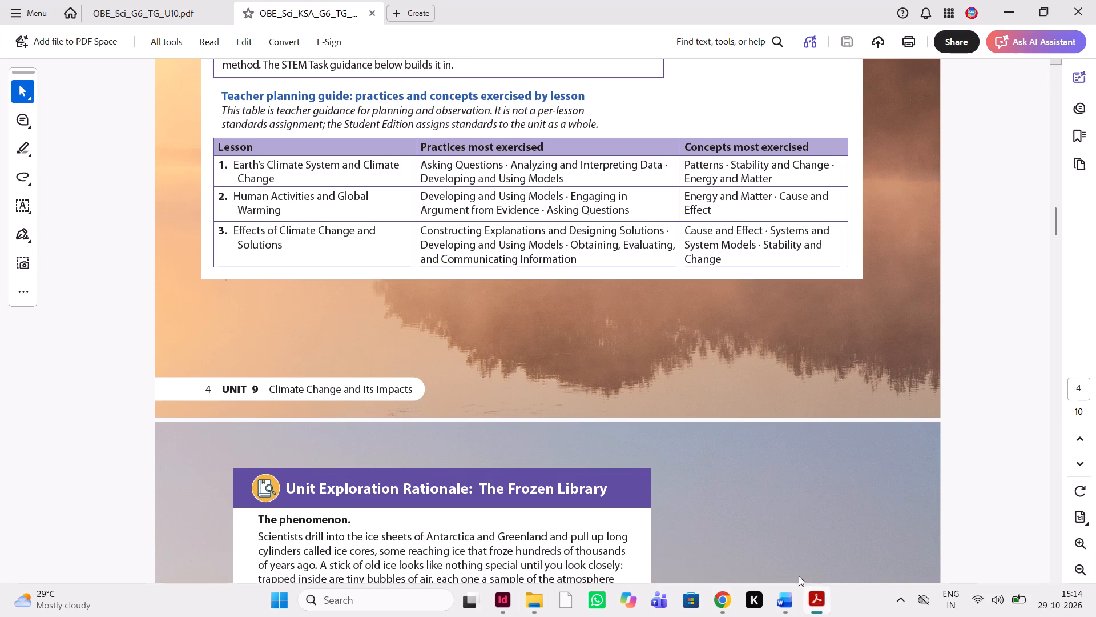
scroll(599, 431, "up", 2)
scroll(599, 431, "down", 2)
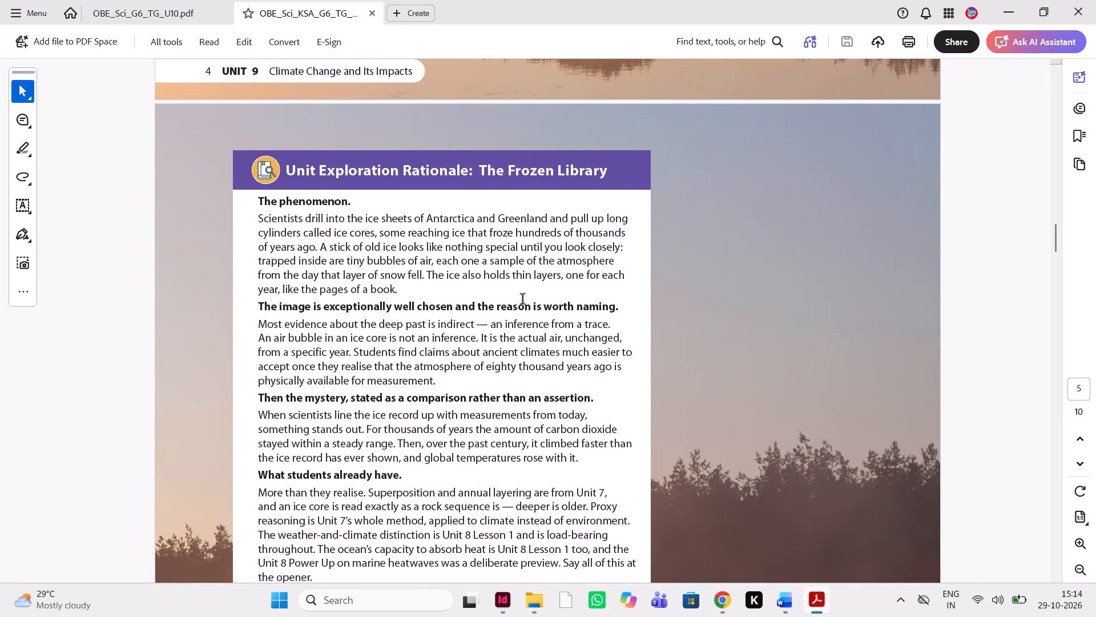
left_click(372, 16)
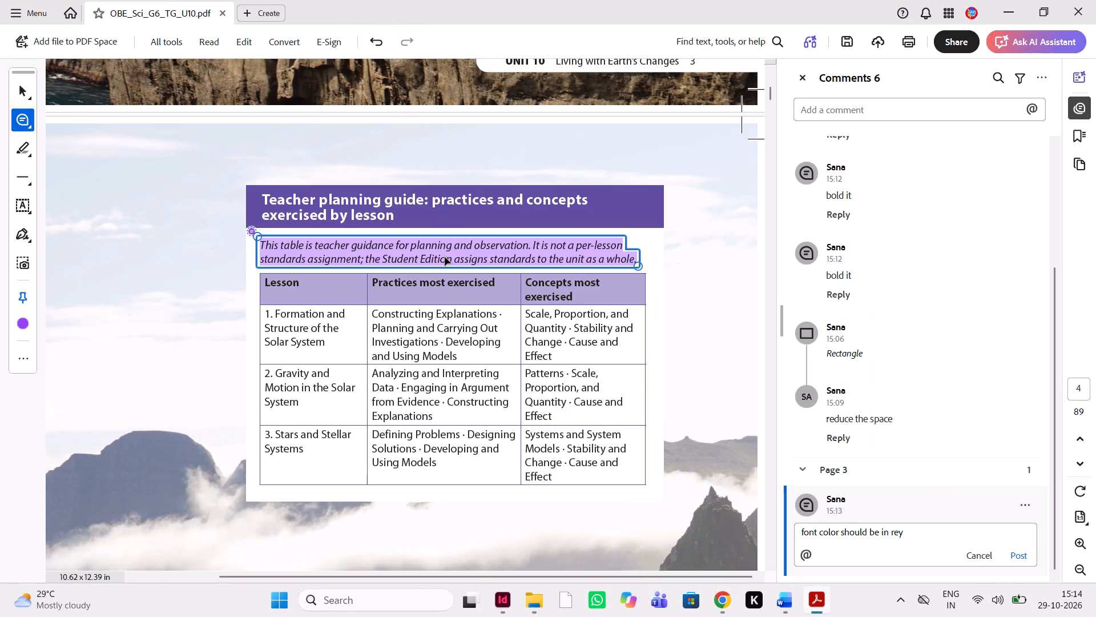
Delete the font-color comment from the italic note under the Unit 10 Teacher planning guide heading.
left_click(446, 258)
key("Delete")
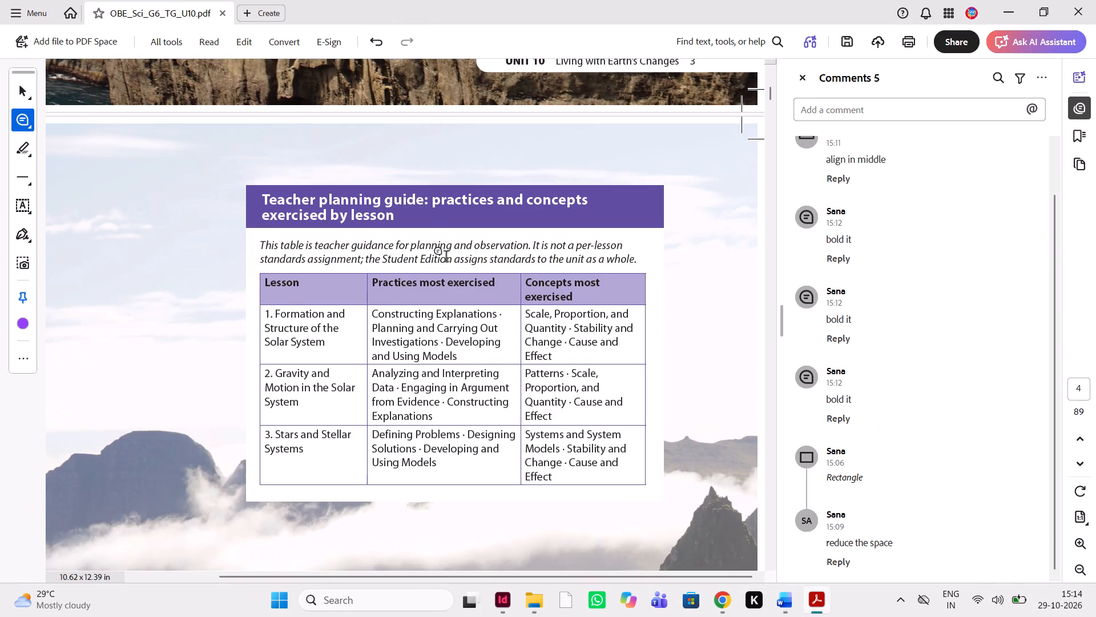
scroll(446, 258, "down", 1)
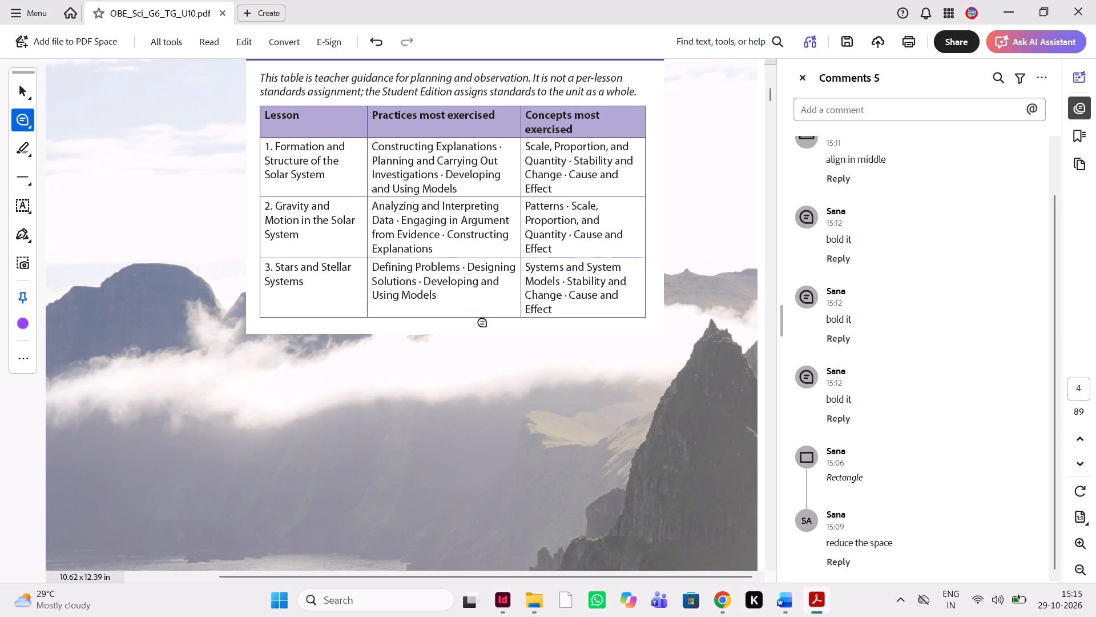
Compare the Teacher planning guide table in the Unit 10 Word manuscript with the same table in the PDF.
left_click(817, 607)
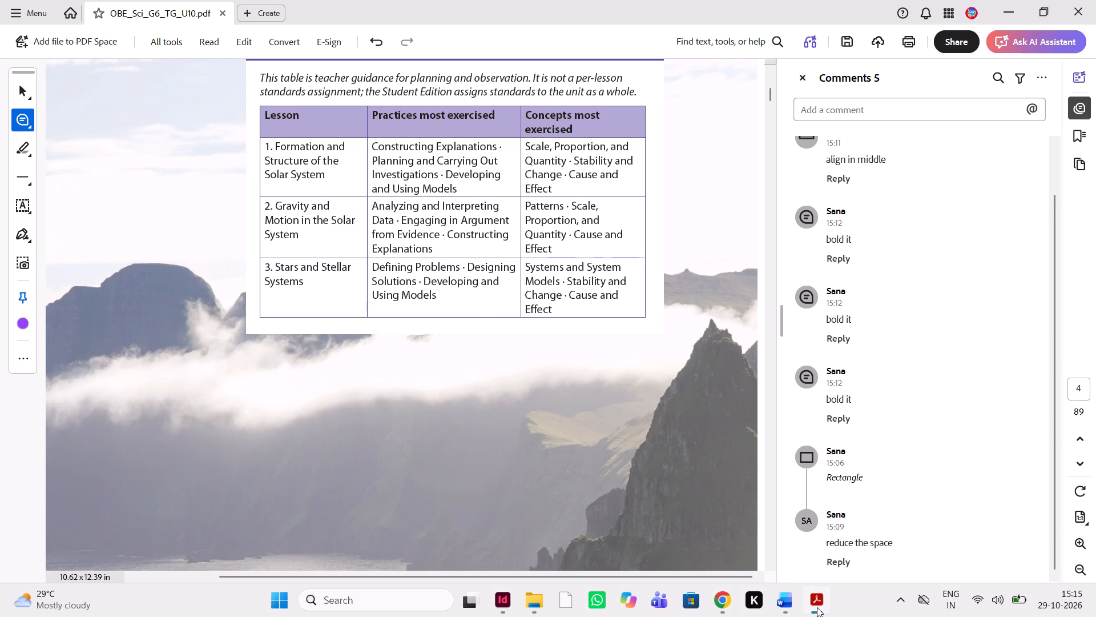
left_click(817, 607)
left_click(777, 604)
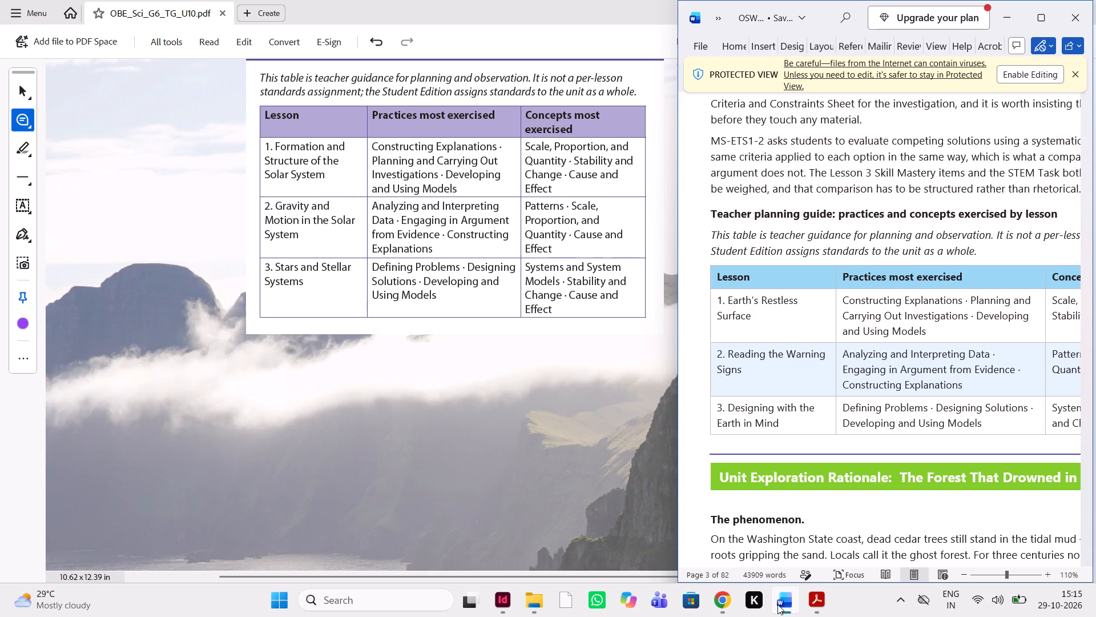
scroll(553, 468, "up", 1)
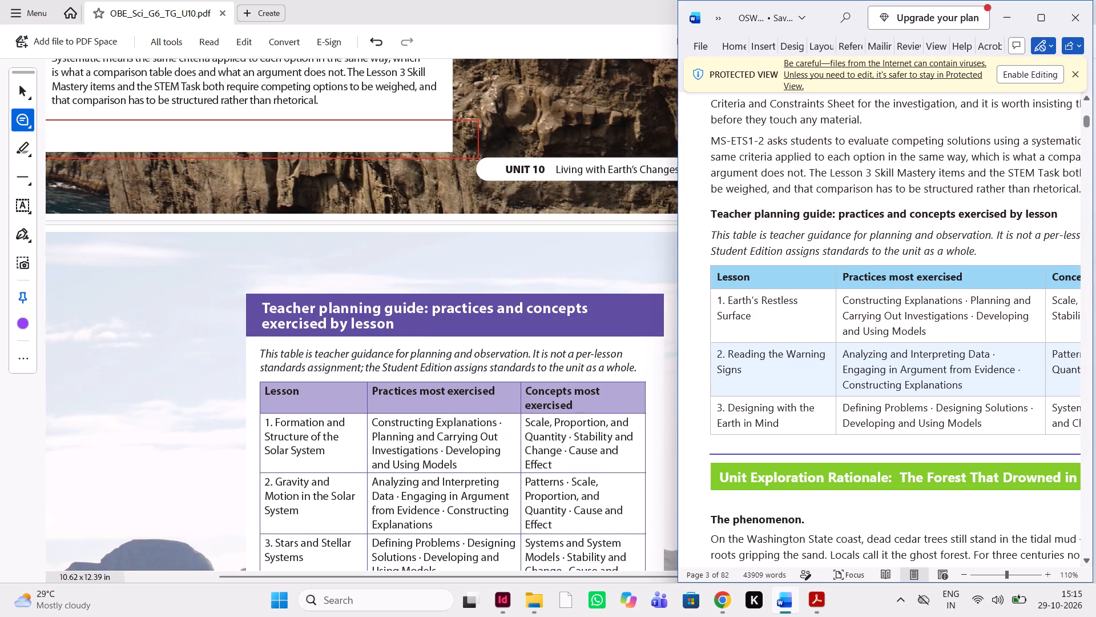
scroll(847, 378, "up", 1)
scroll(847, 378, "down", 1)
scroll(513, 442, "down", 1)
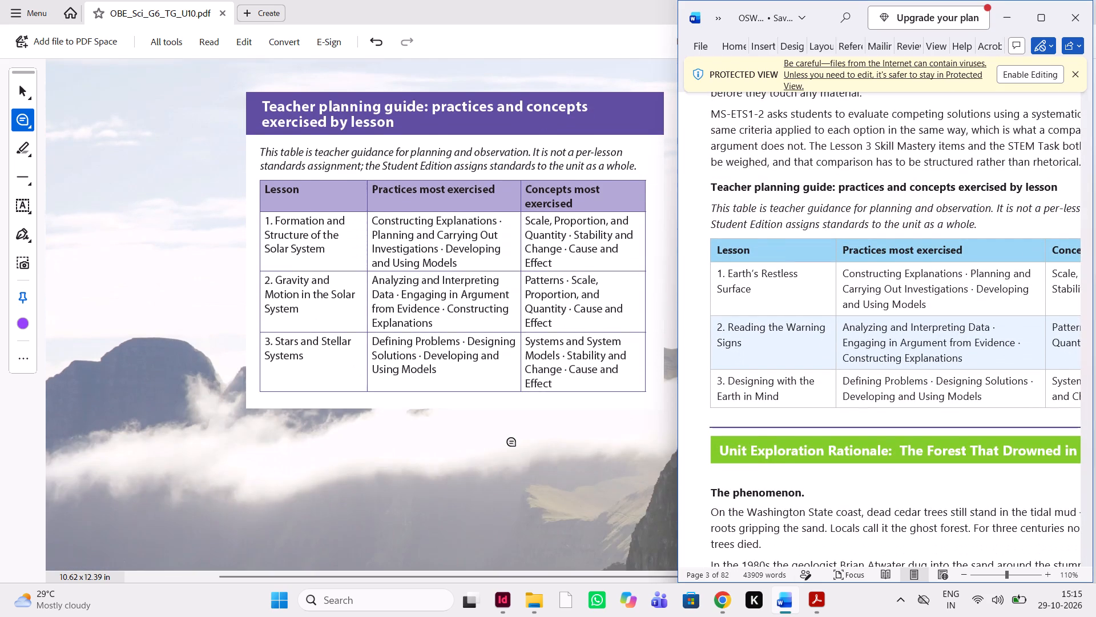
scroll(513, 442, "left", 1)
scroll(478, 446, "down", 3)
scroll(478, 446, "up", 3)
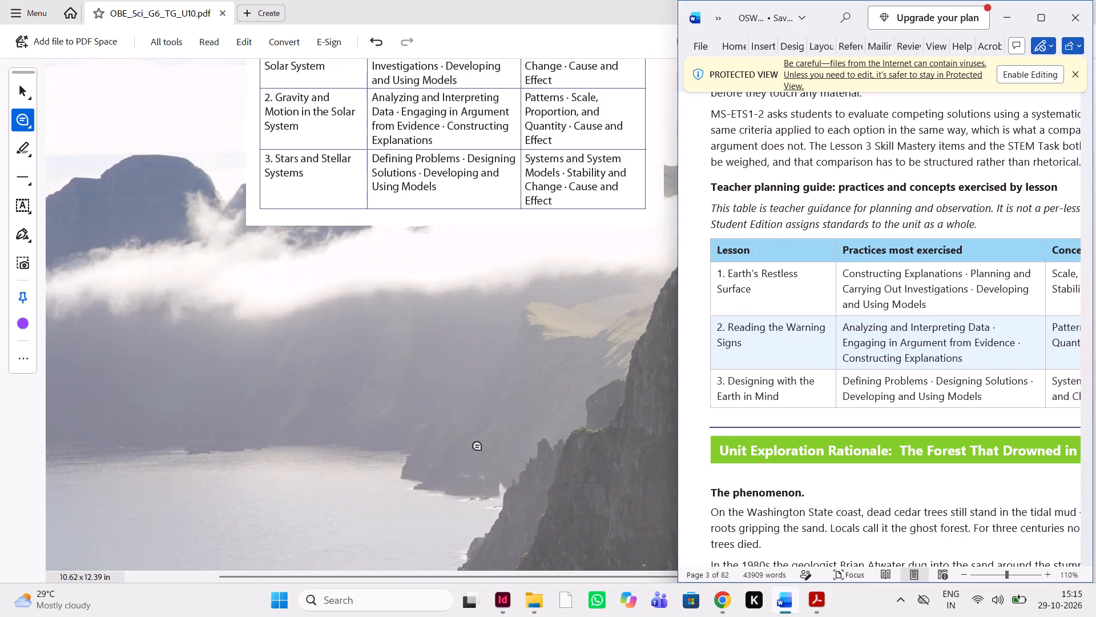
scroll(852, 375, "up", 3)
scroll(852, 375, "down", 3)
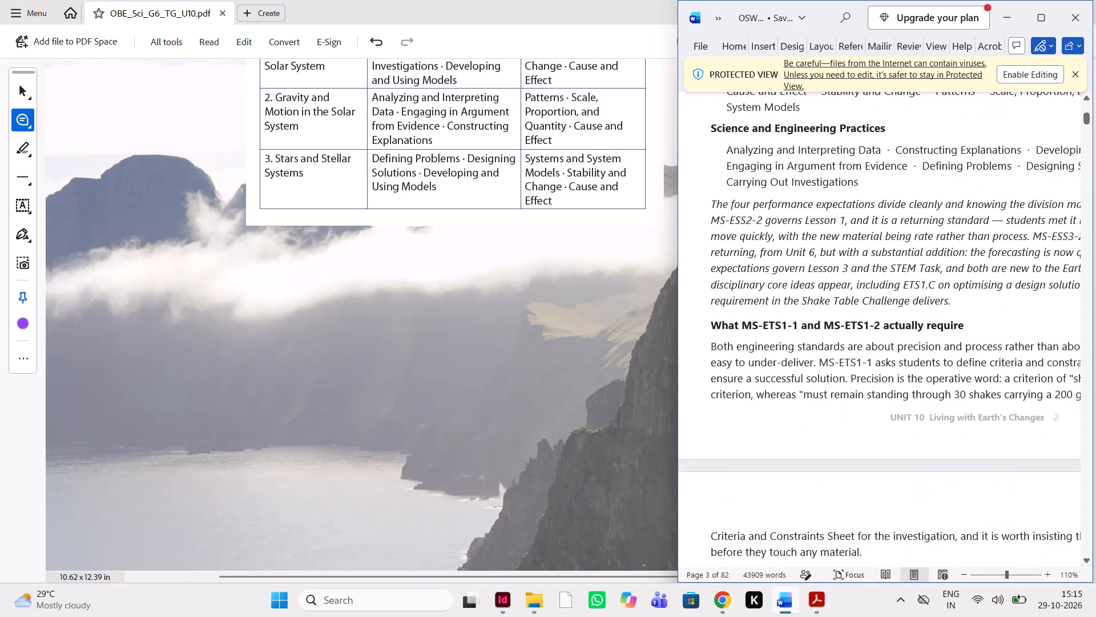
scroll(852, 375, "up", 1)
scroll(852, 375, "down", 1)
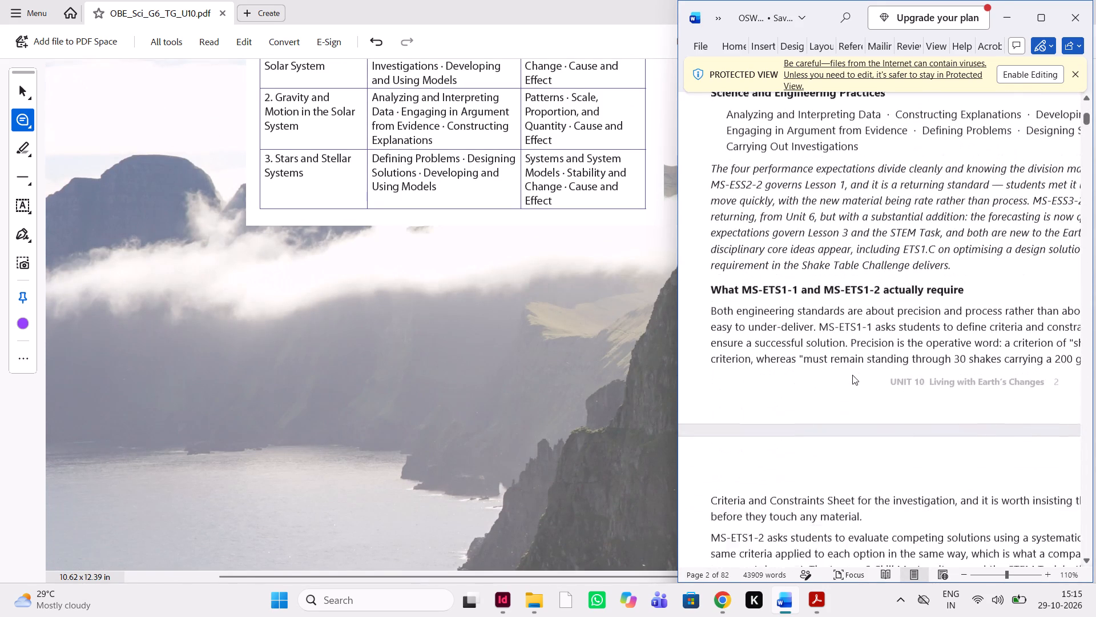
scroll(852, 375, "down", 1)
scroll(640, 372, "up", 1)
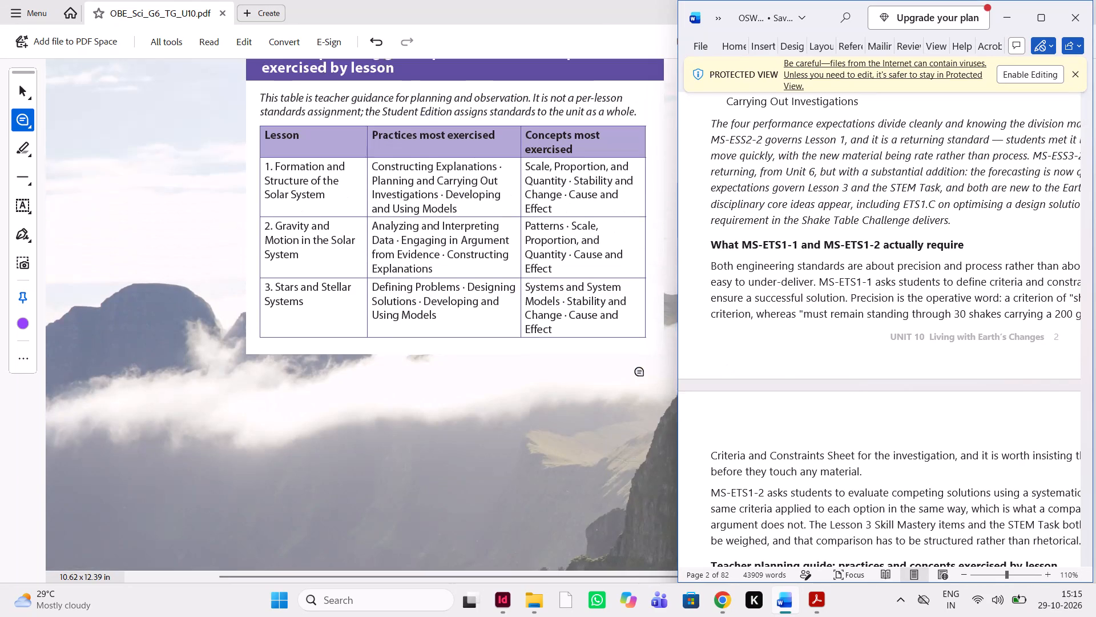
scroll(876, 396, "down", 1)
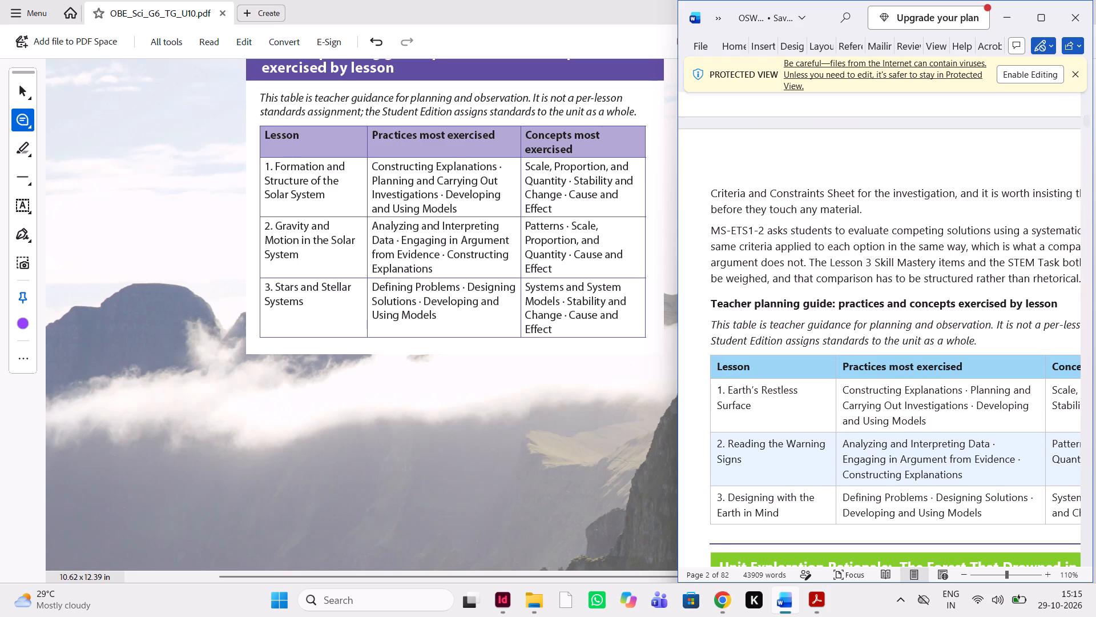
scroll(876, 396, "left", 1)
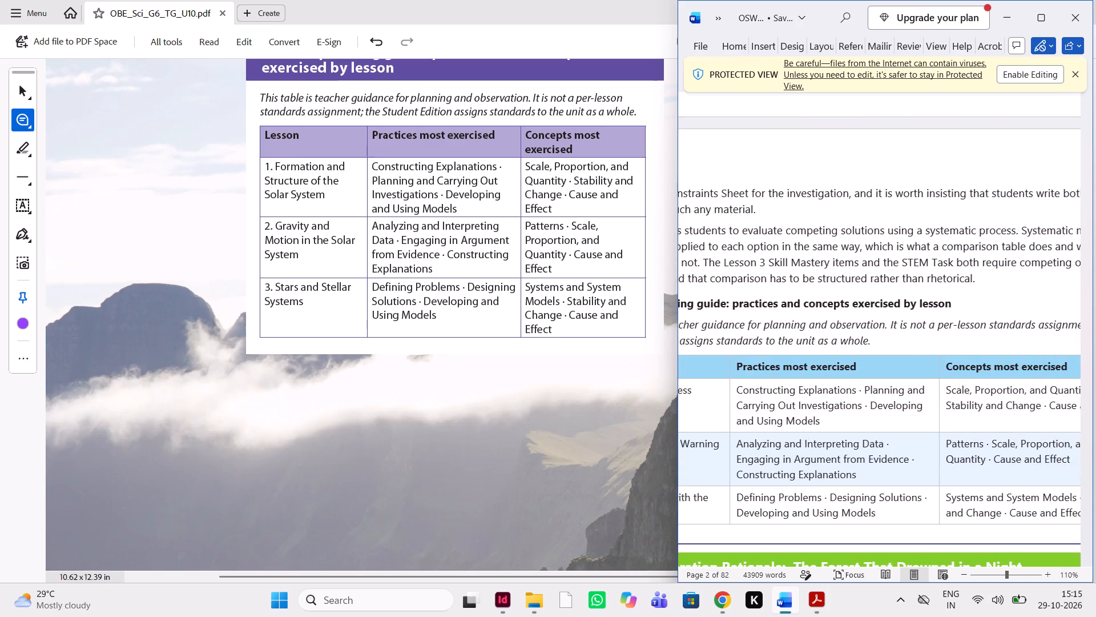
scroll(876, 396, "right", 1)
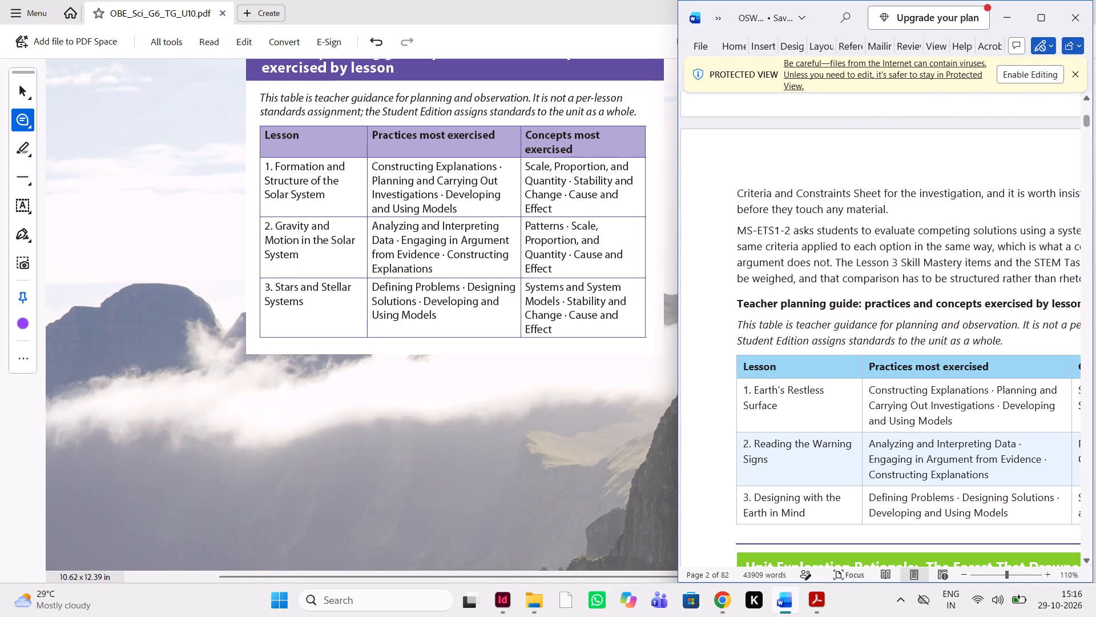
scroll(803, 386, "down", 1)
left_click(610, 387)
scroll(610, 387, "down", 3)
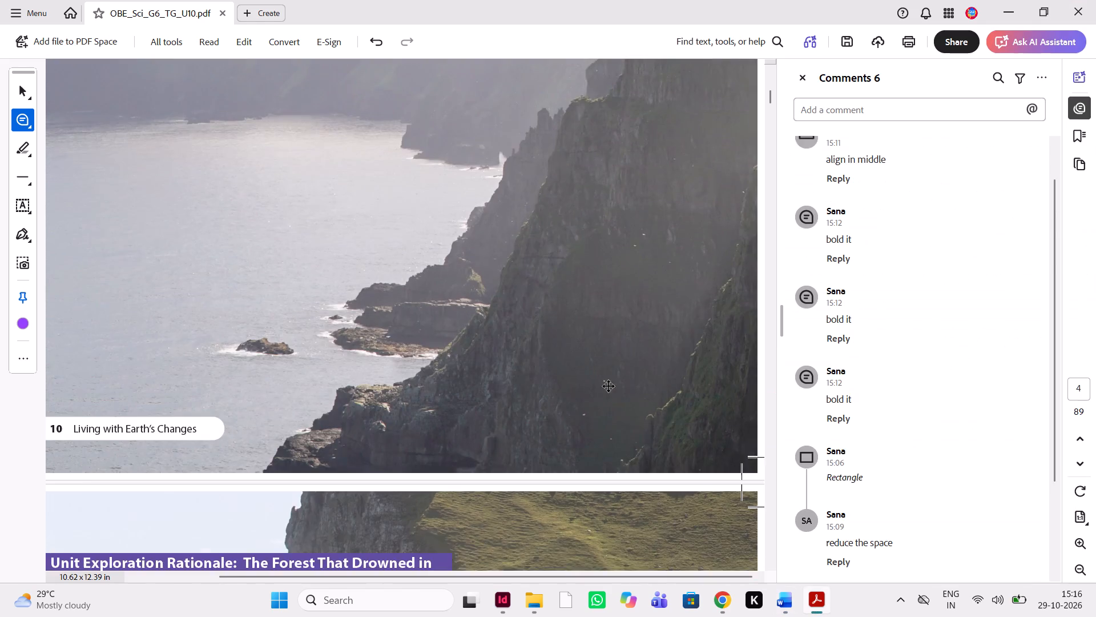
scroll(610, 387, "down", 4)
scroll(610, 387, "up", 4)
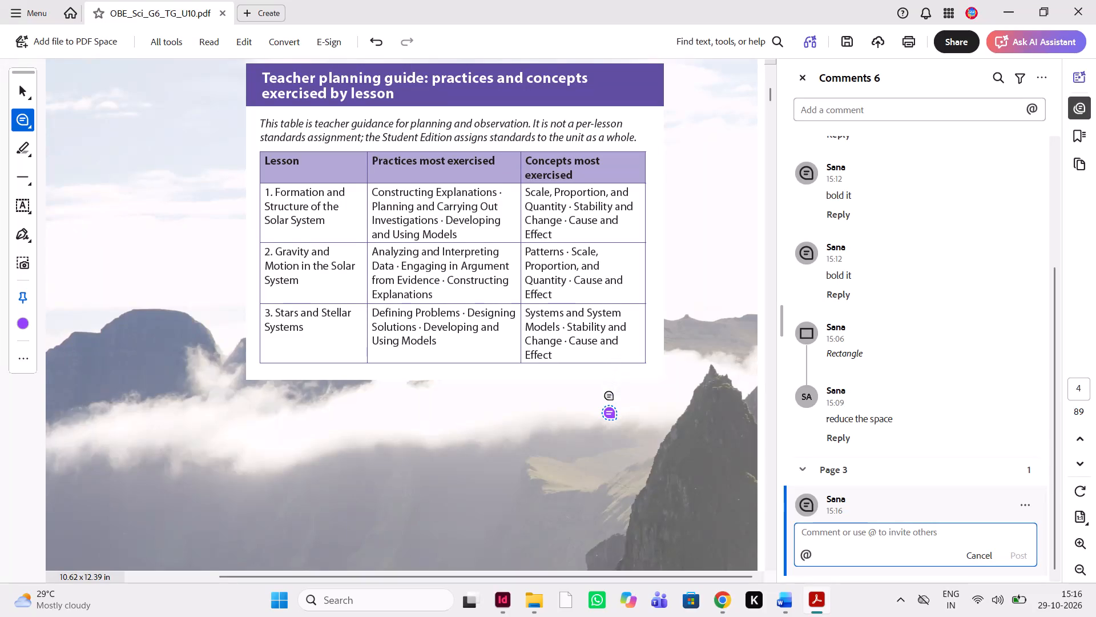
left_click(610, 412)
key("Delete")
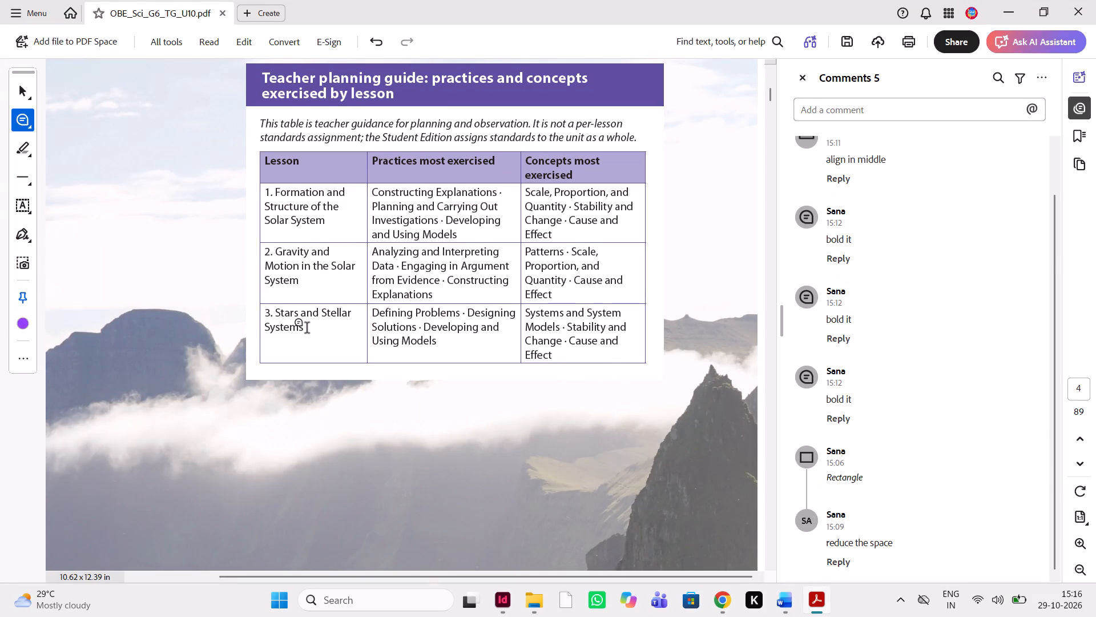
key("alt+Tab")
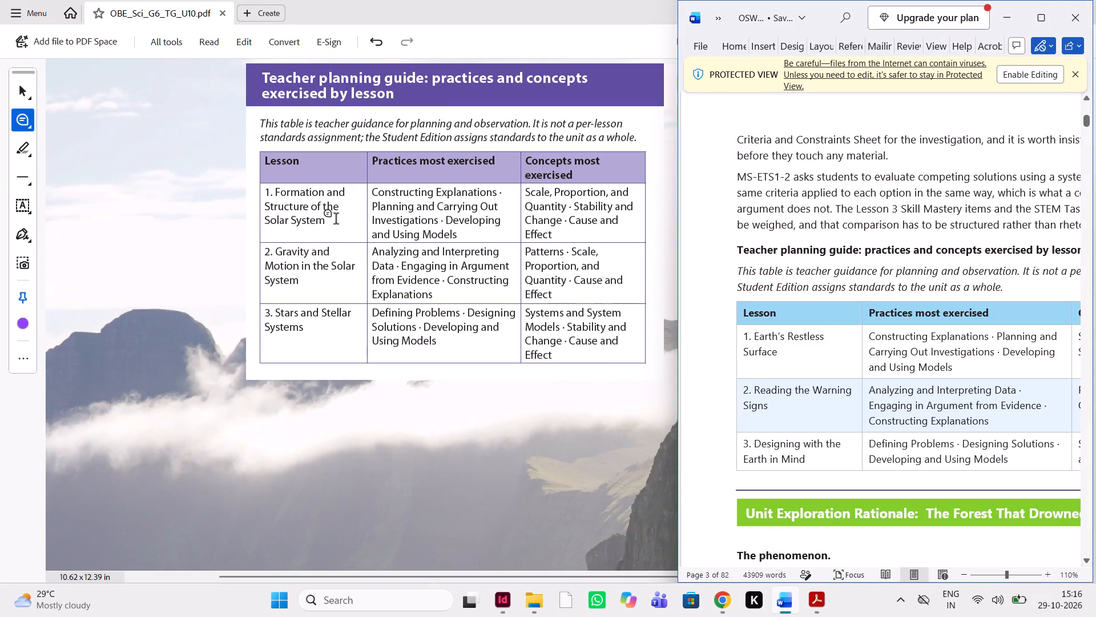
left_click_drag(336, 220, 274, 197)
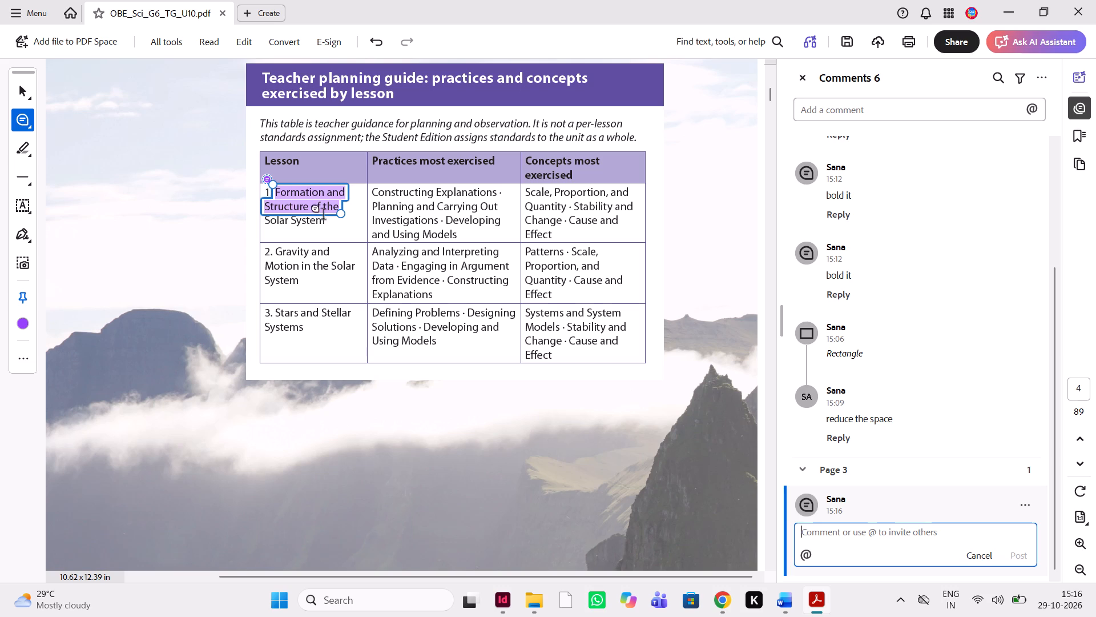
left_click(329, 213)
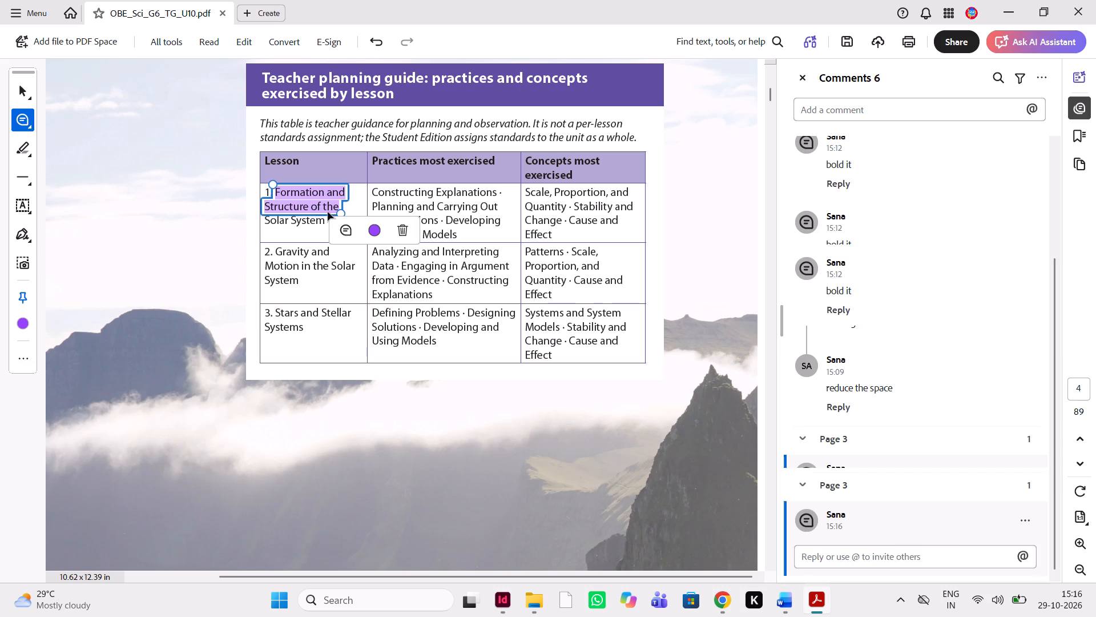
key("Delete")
Highlight the lesson 1 title "Formation and Structure of the Solar System" in the PDF table and post the comment "change it according to MSF".
left_click_drag(334, 225, 279, 198)
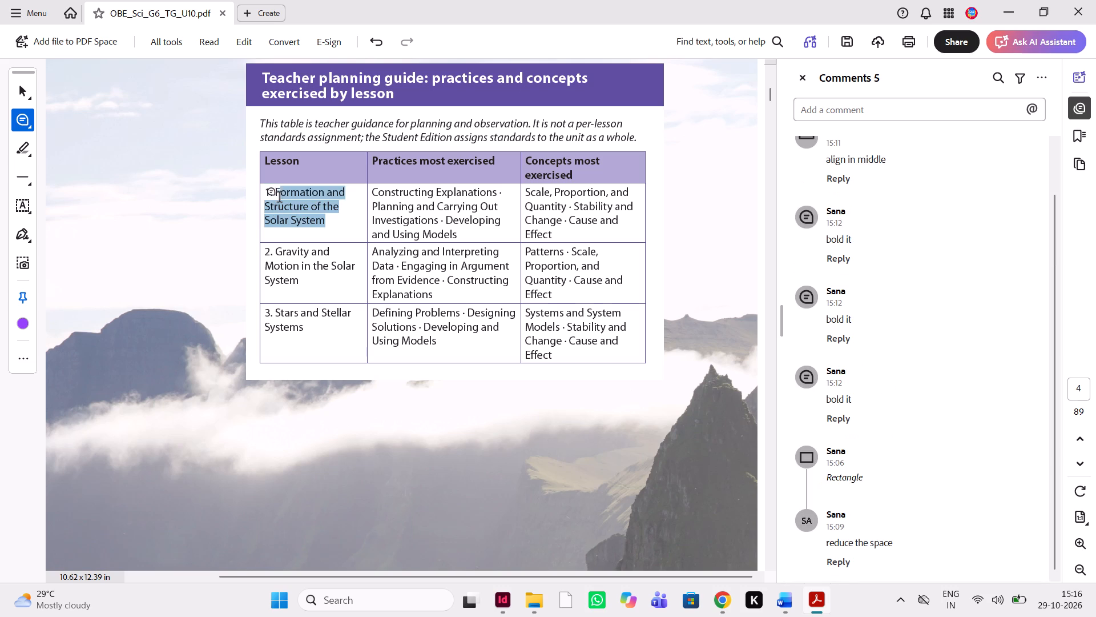
left_click_drag(279, 198, 275, 198)
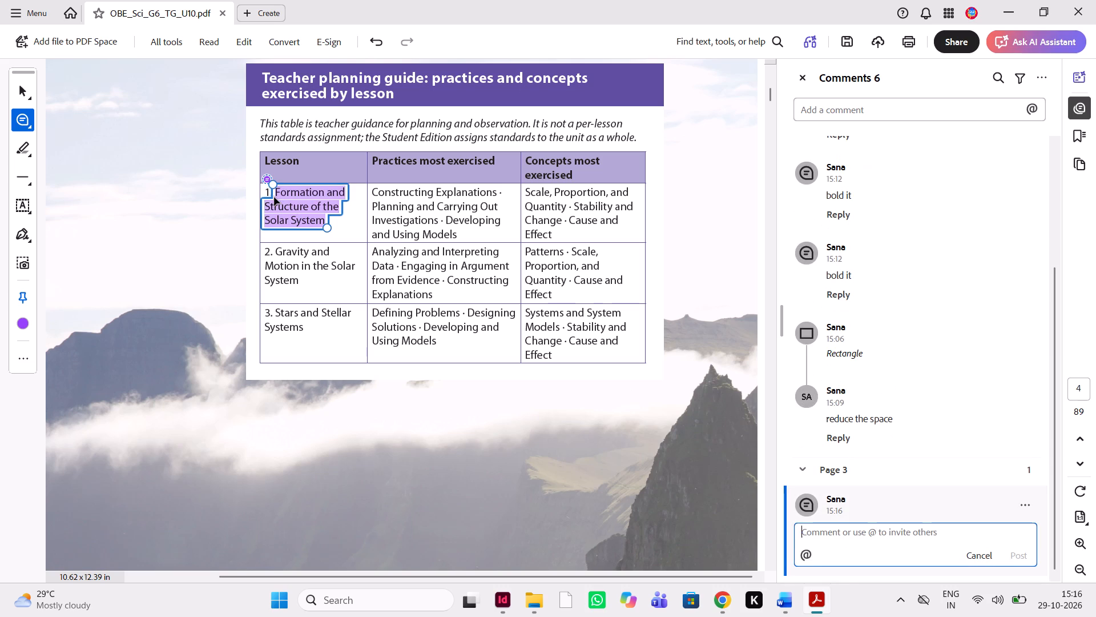
type("chnage")
key("space")
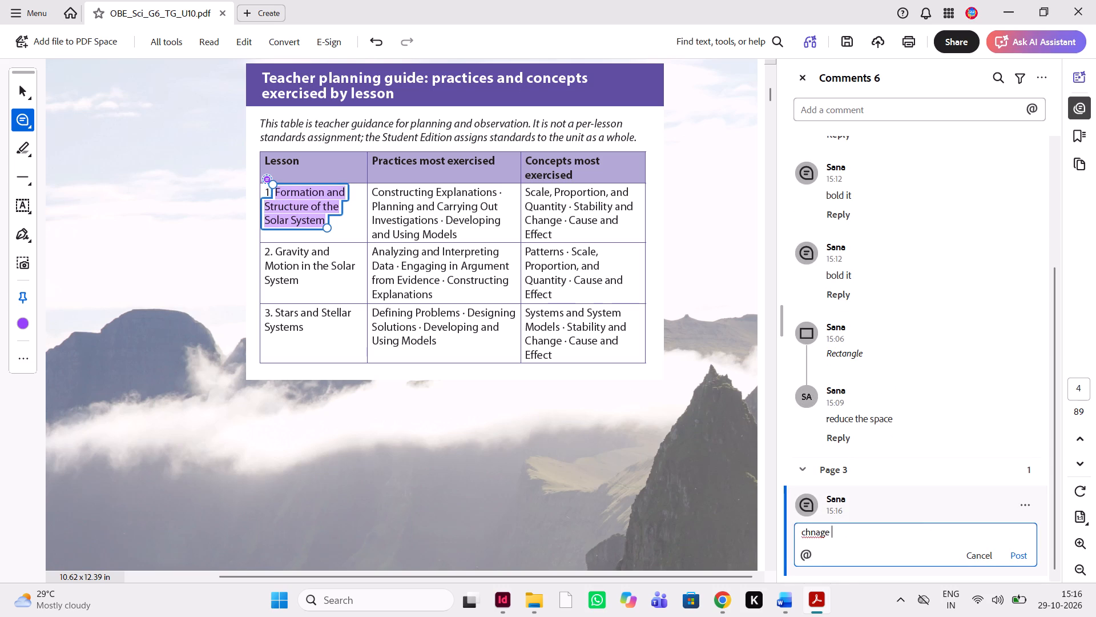
key("BackSpace")
key("BackSpace")
key("BackSpace")
key("BackSpace")
key("BackSpace")
type("ange it acori")
key("BackSpace")
key("BackSpace")
key("BackSpace")
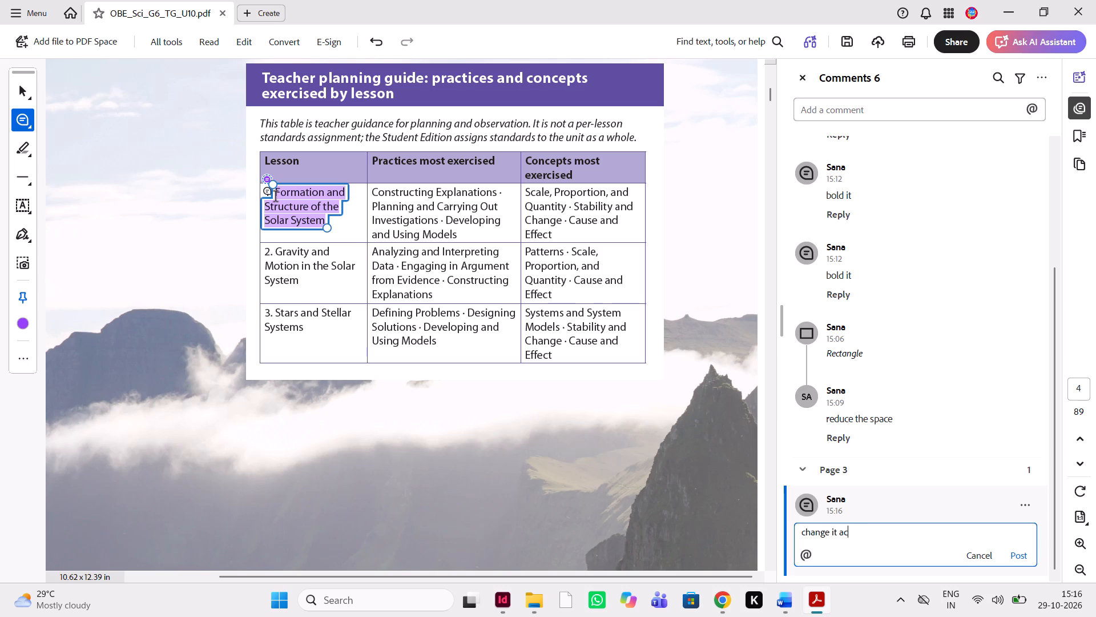
key("v")
key("BackSpace")
type("cording to")
key("space")
type("MSF")
key("space")
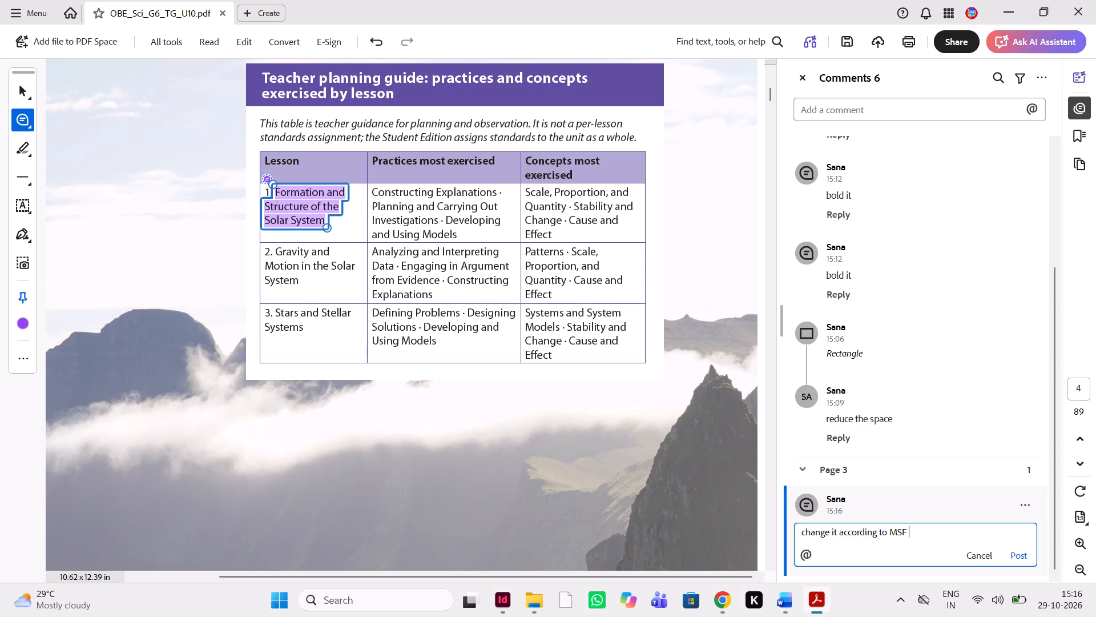
left_click(1020, 561)
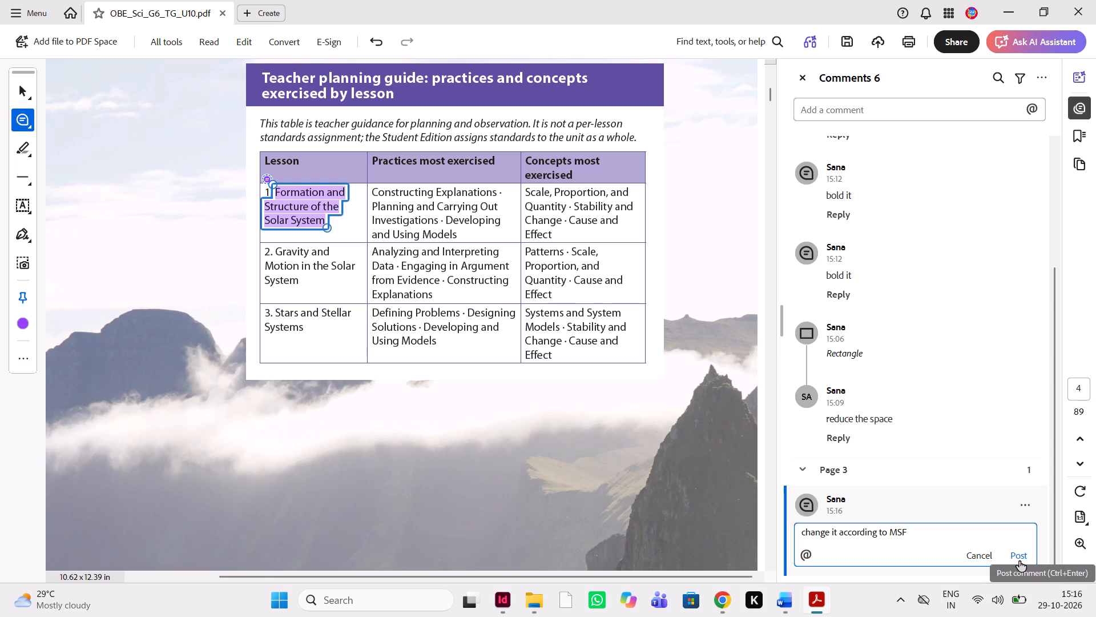
left_click(1024, 558)
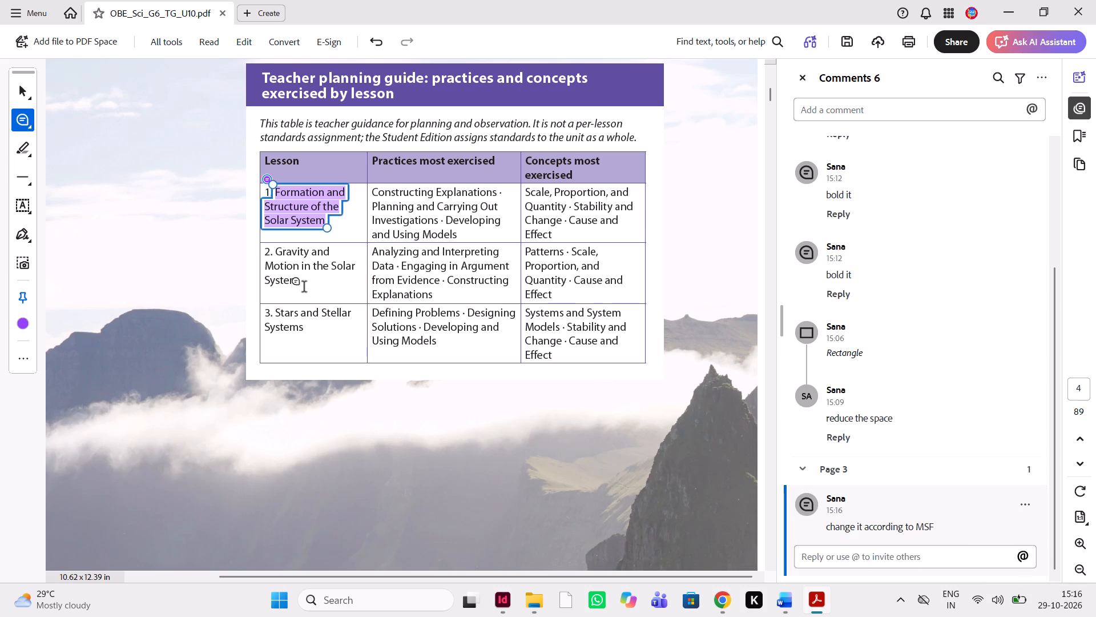
Highlight the lesson 2 title "Gravity and Motion in the Solar System" and add the comment "change it according to MSF".
left_click_drag(304, 288, 274, 251)
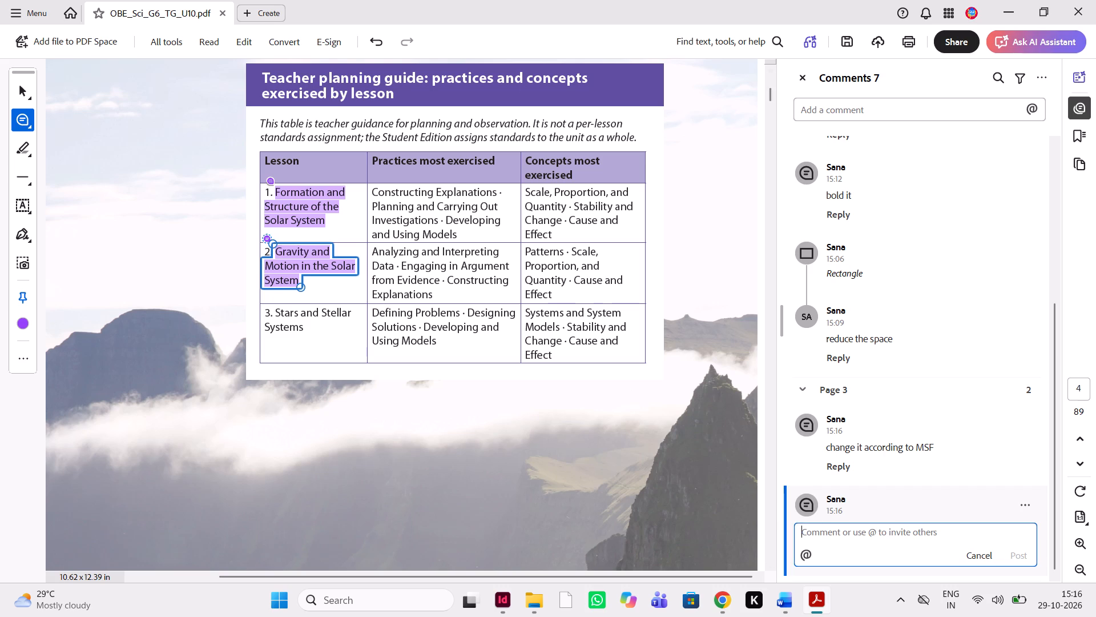
left_click(845, 540)
type("chnage")
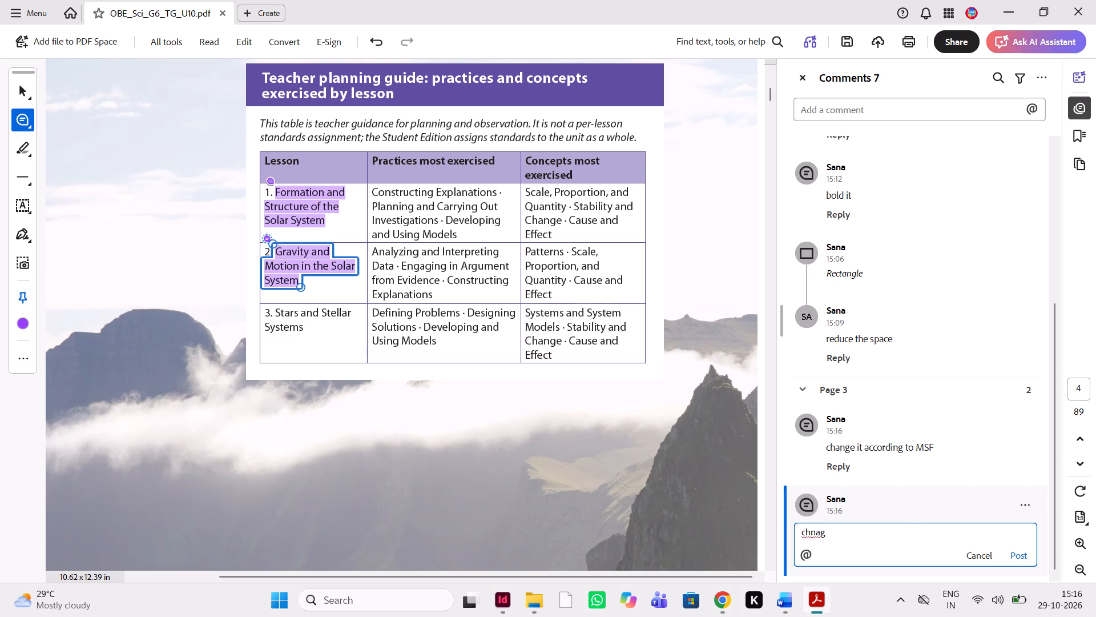
key("space")
key("BackSpace")
key("BackSpace")
key("BackSpace")
key("BackSpace")
key("BackSpace")
type("ange")
key("space")
type("it accord")
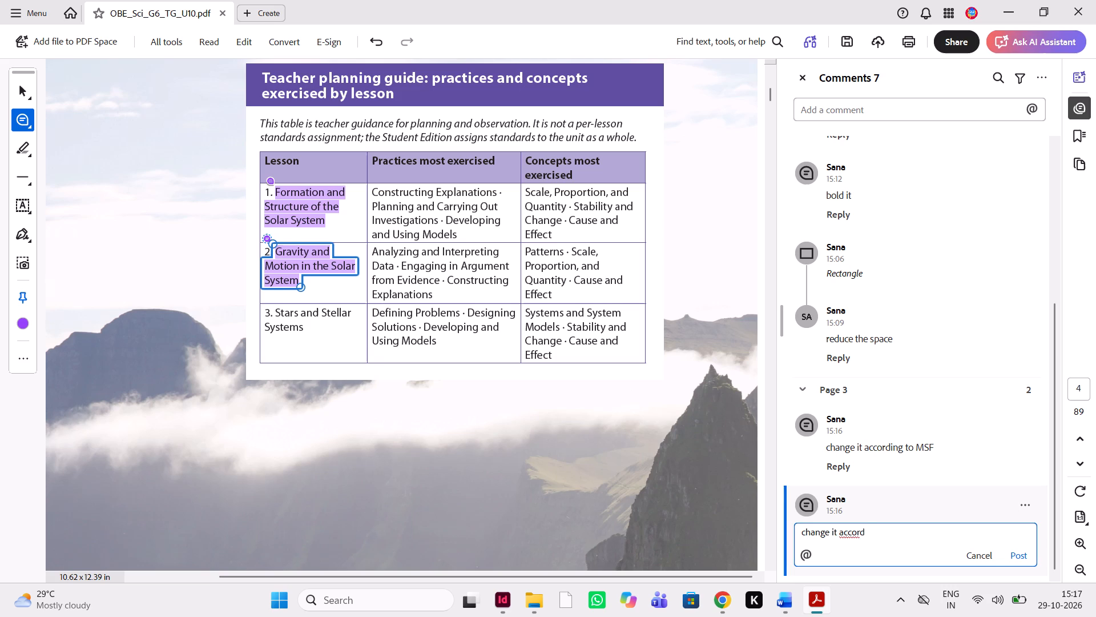
type("ing")
key("space")
type("to")
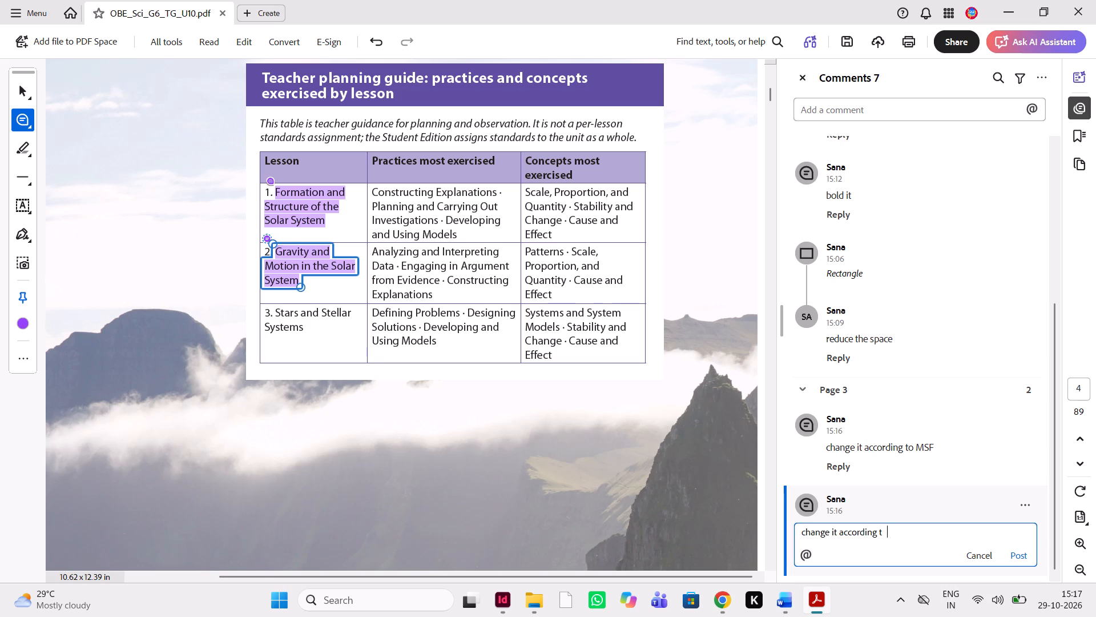
key("space")
type("MSF")
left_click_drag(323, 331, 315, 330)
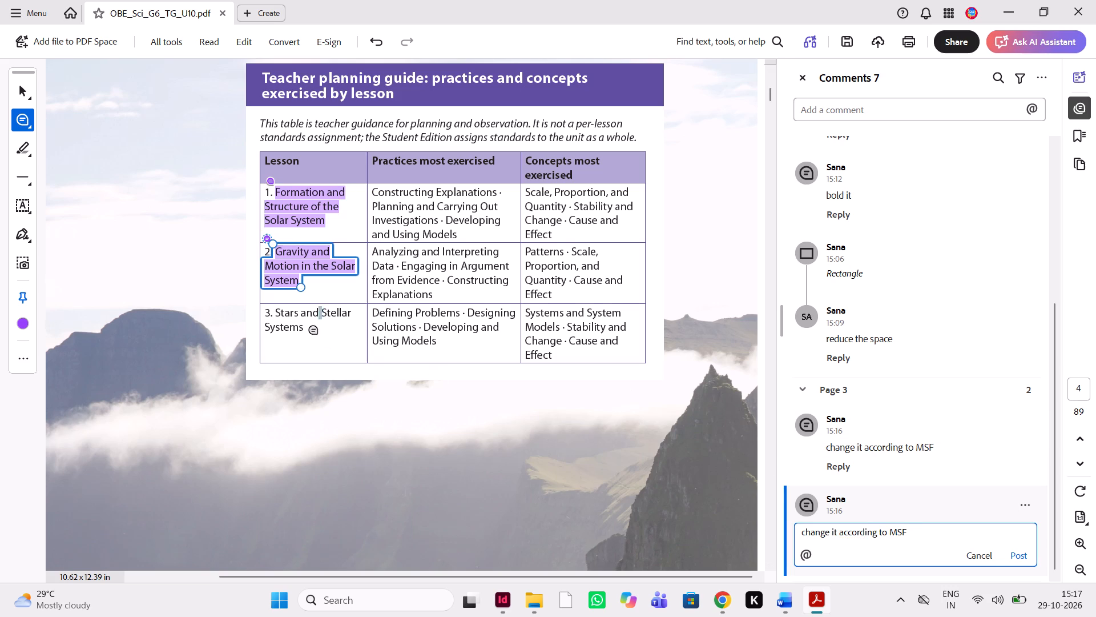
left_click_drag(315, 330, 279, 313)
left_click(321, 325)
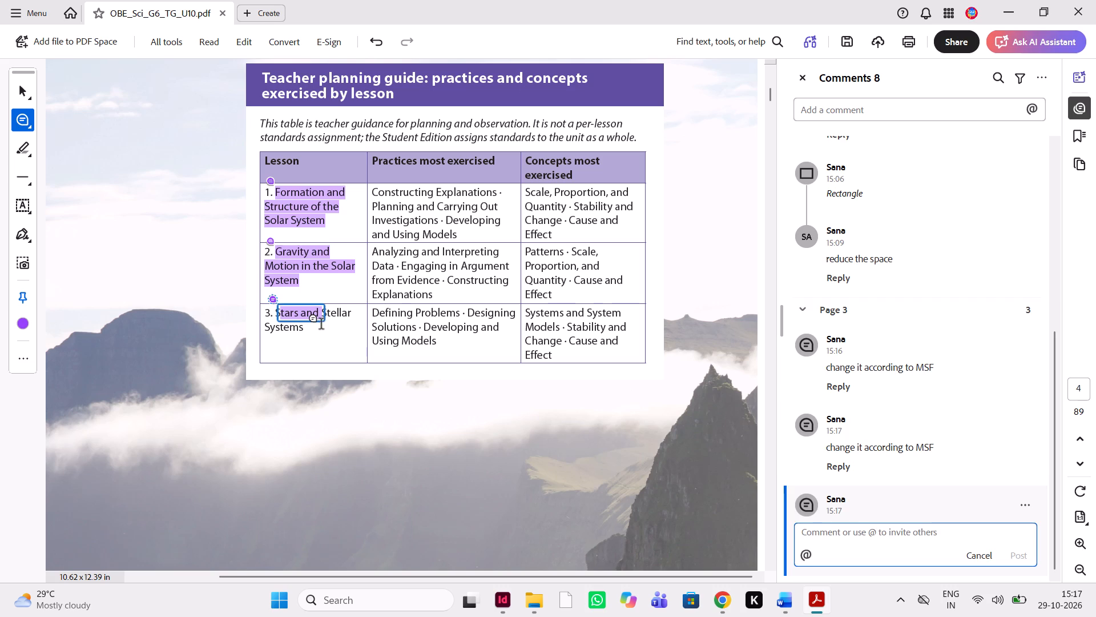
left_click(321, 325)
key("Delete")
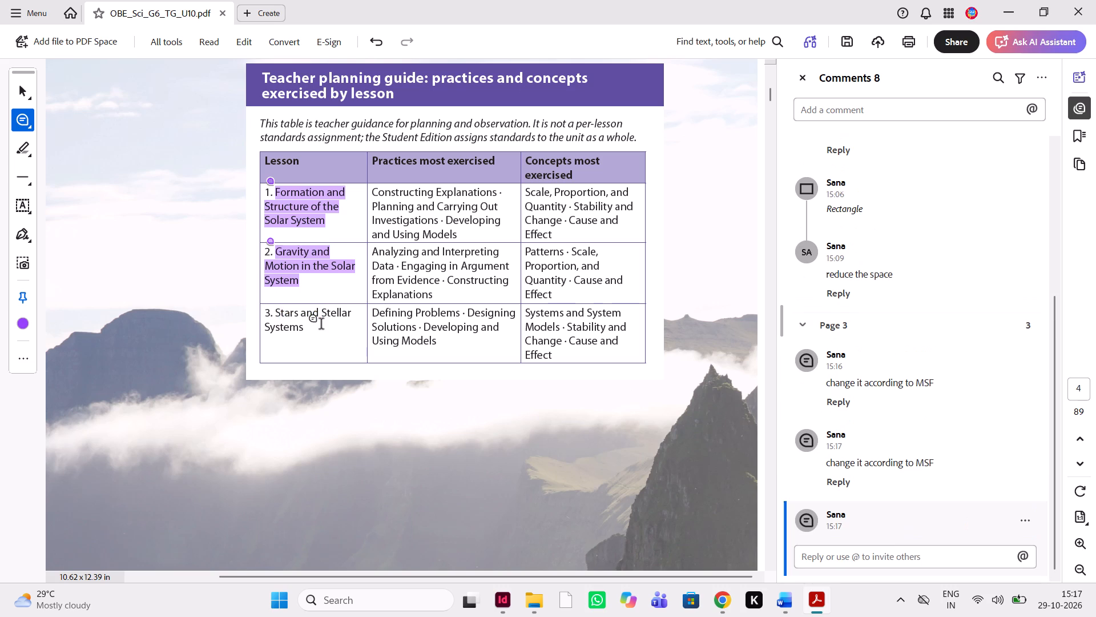
Highlight the lesson 3 title "Stars and Stellar Systems" in the PDF table and add the comment "change it according to MSF".
left_click_drag(314, 334, 274, 314)
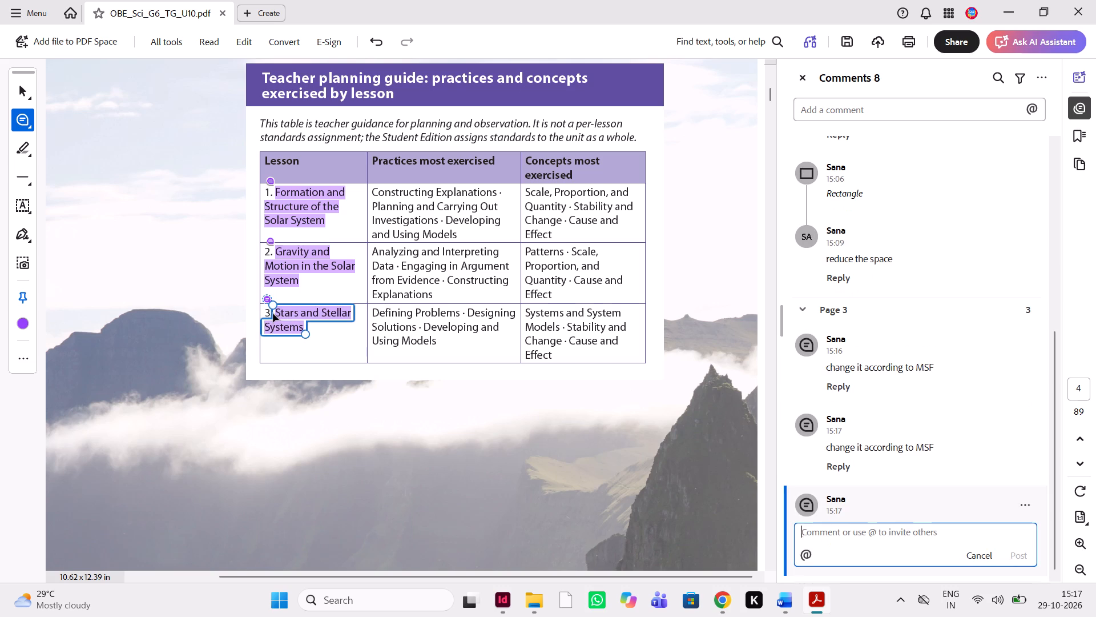
type("chnage")
key("space")
key("BackSpace")
key("BackSpace")
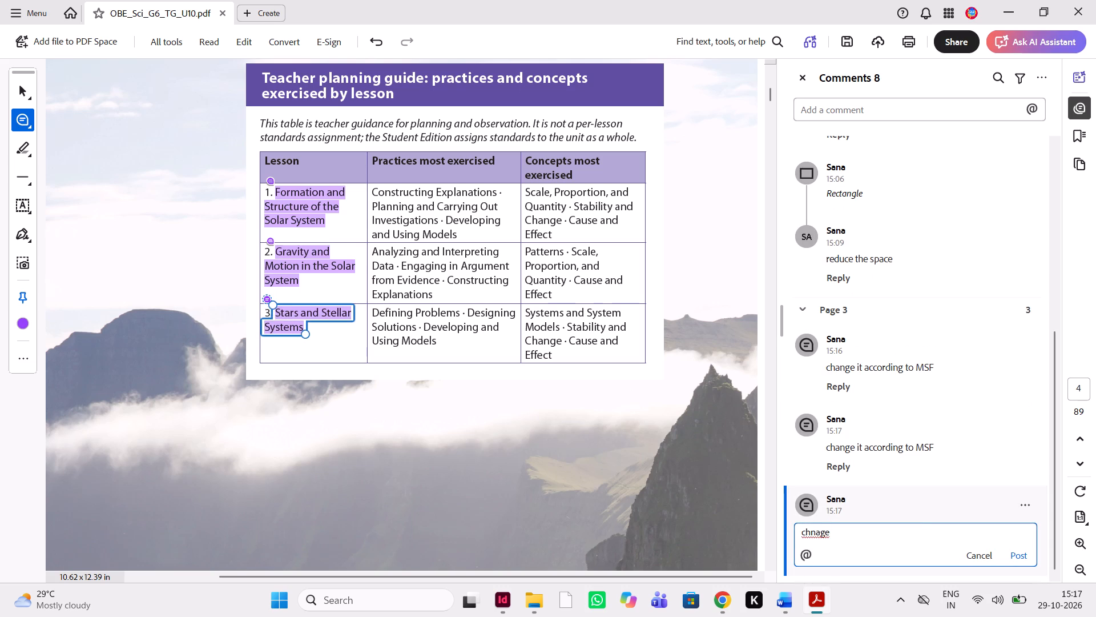
key("BackSpace")
key("BackSpace")
key("BackSpace")
type("ange it according to")
key("space")
type("MSF")
key("space")
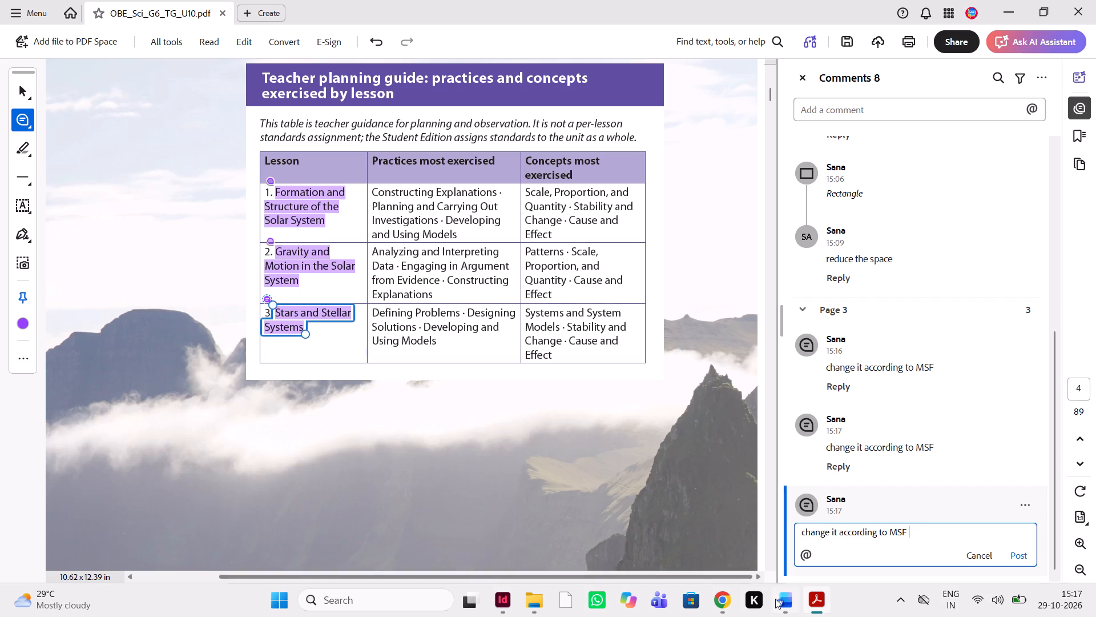
Compare the practices and concepts columns of the Teacher planning guide table in the Word manuscript with the PDF table.
left_click(789, 607)
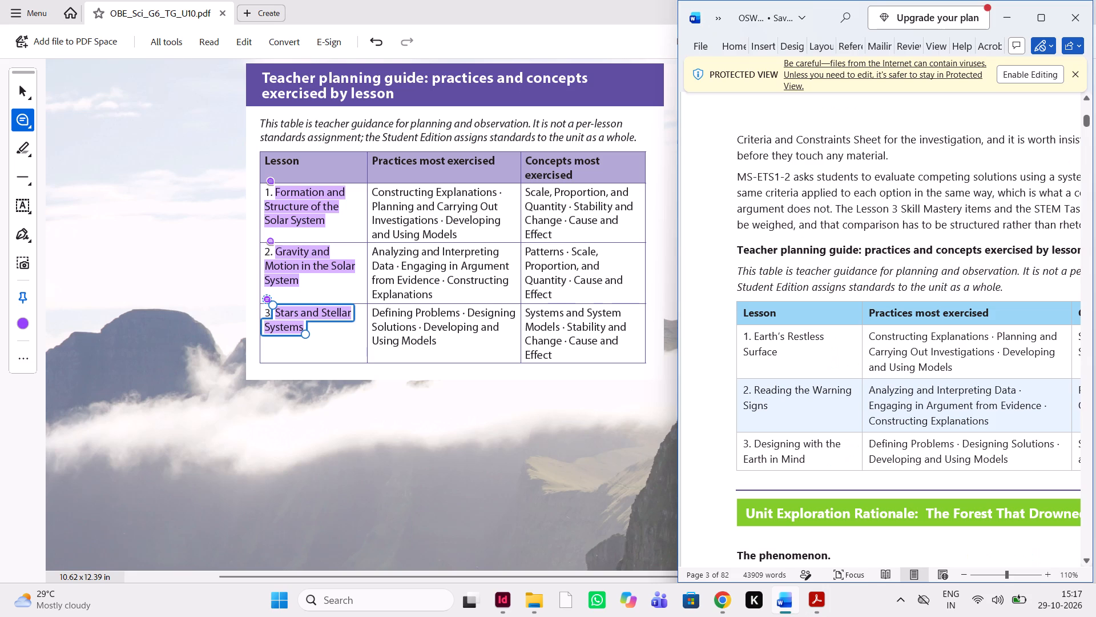
scroll(886, 467, "down", 1)
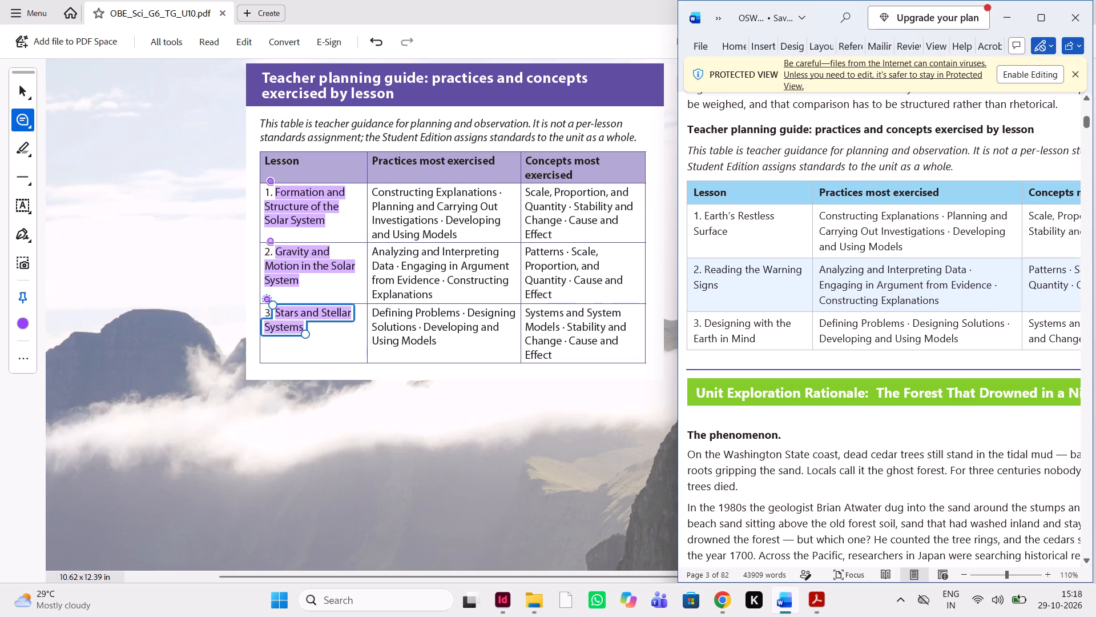
scroll(494, 450, "down", 1)
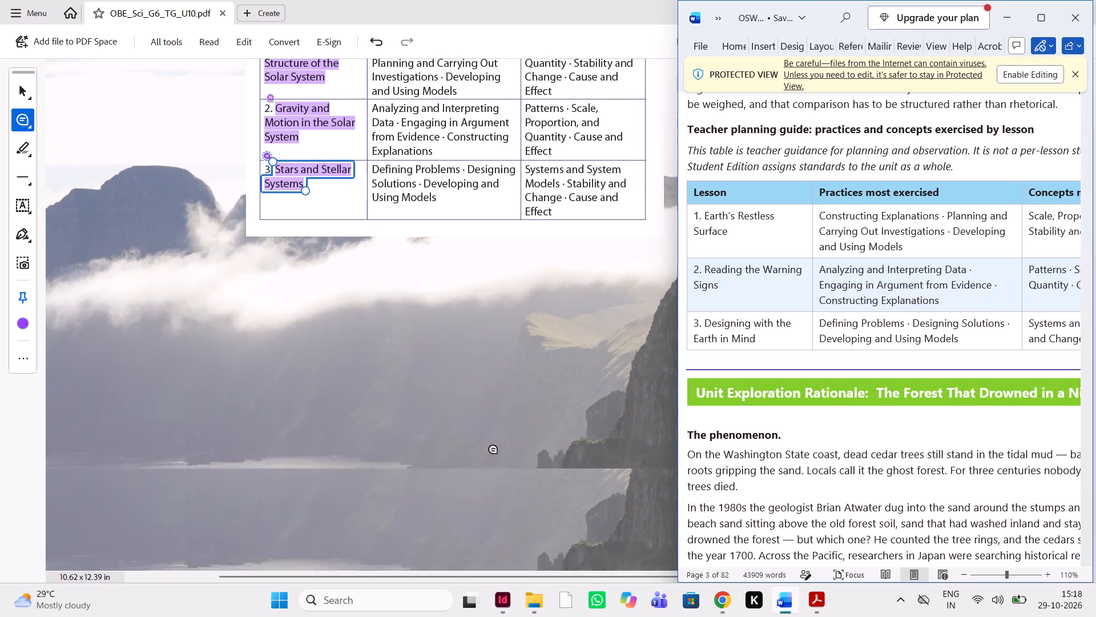
scroll(494, 450, "down", 1)
scroll(494, 450, "up", 2)
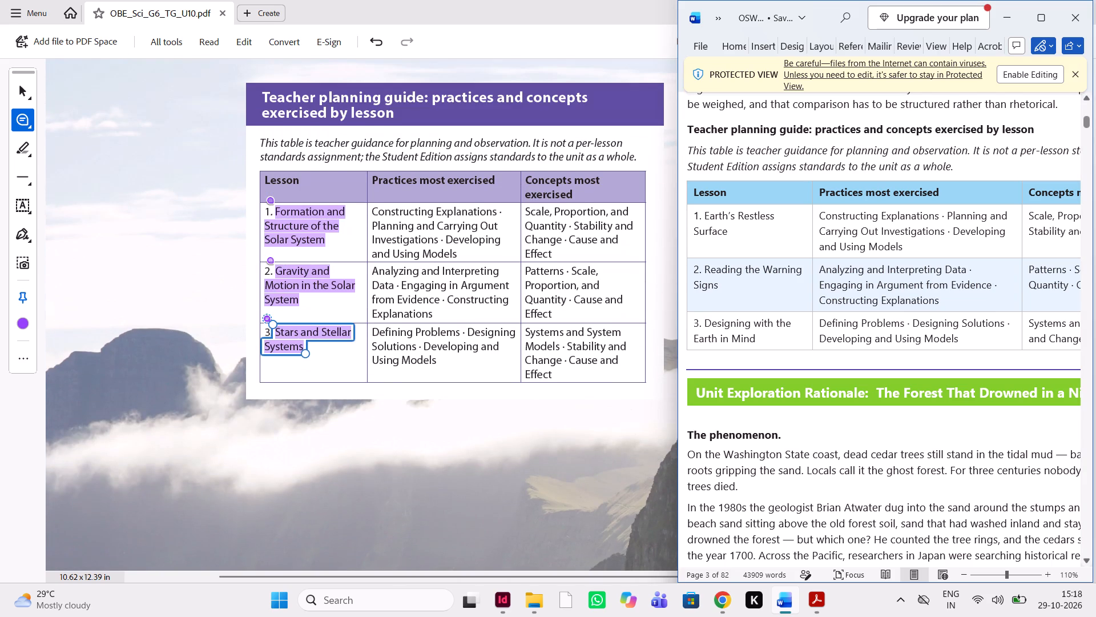
scroll(942, 338, "left", 1)
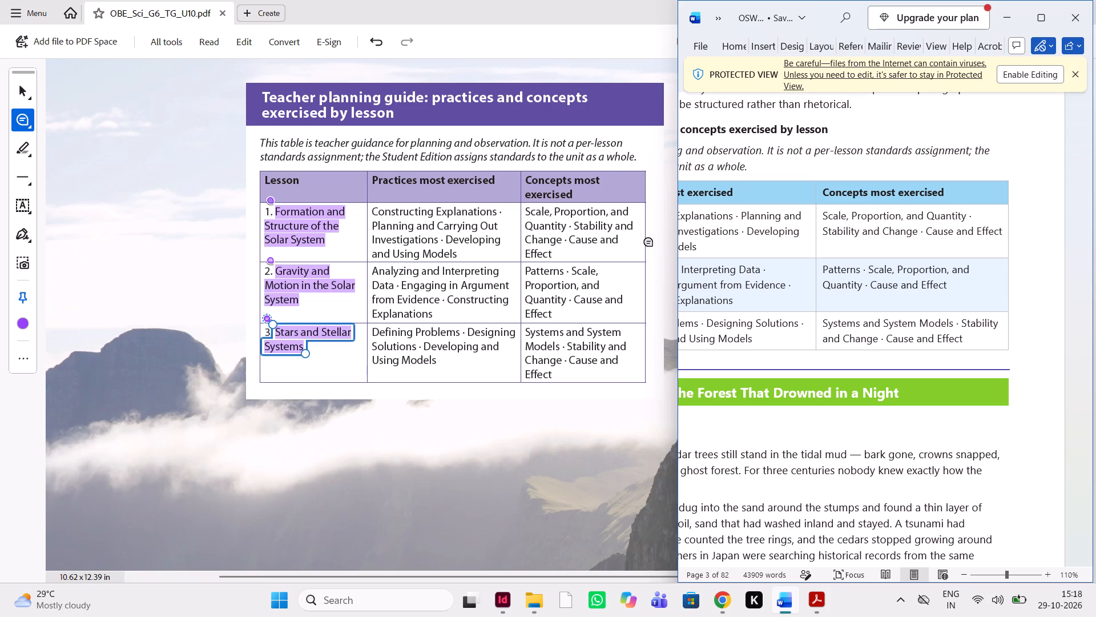
Place a note at the start of the PDF heading "Unit Exploration Rationale: The Forest That Drowned in a Night" with the comment "add icon".
scroll(525, 289, "down", 2)
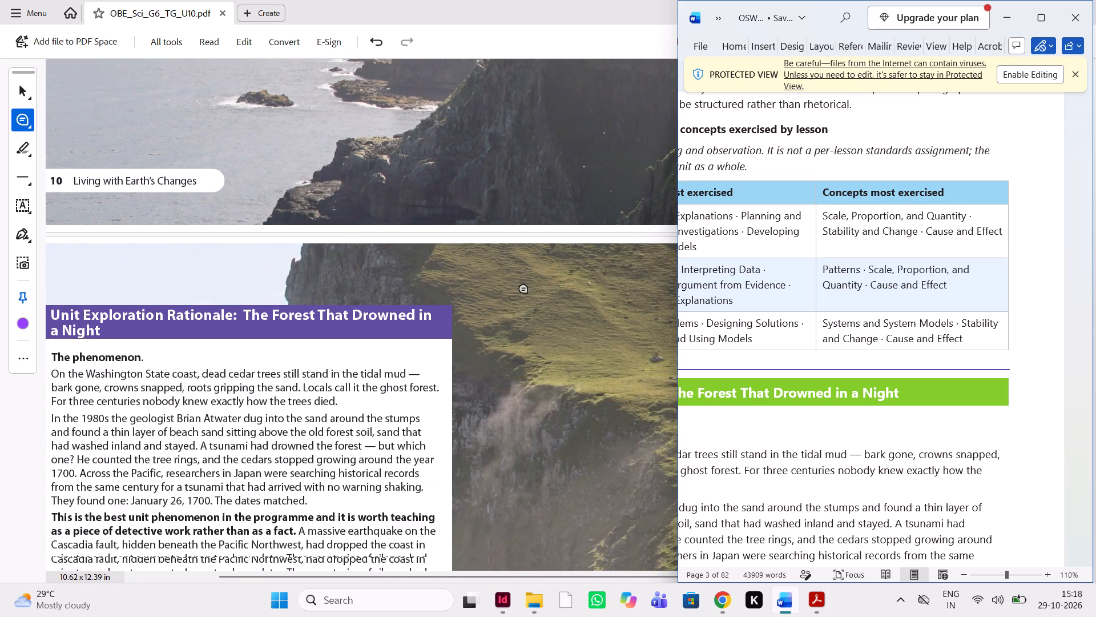
scroll(525, 289, "down", 1)
scroll(525, 289, "up", 17)
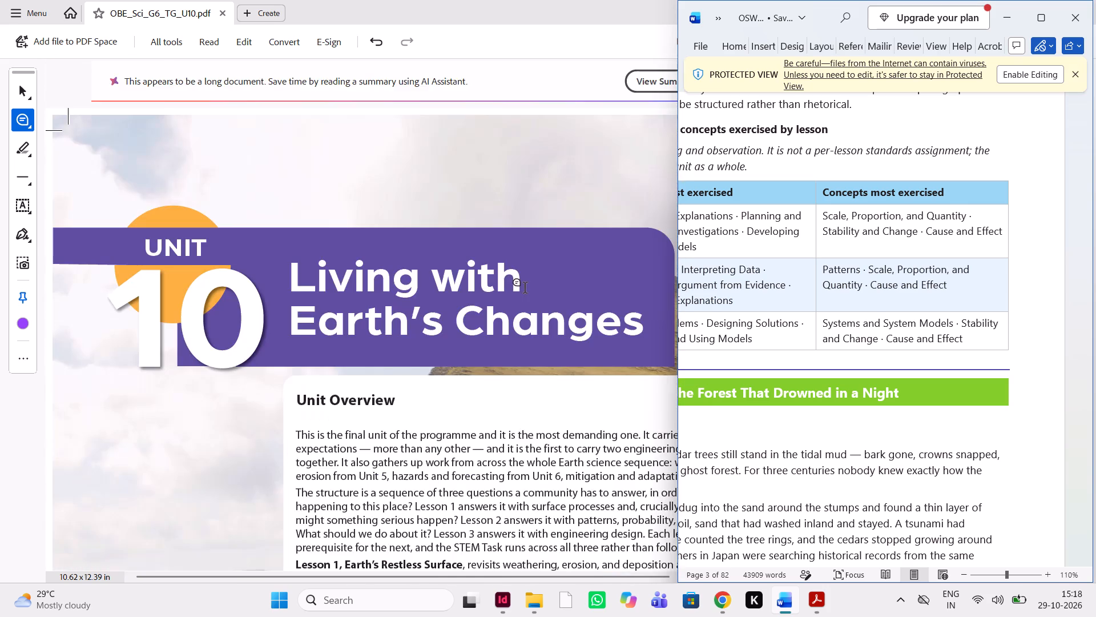
scroll(525, 289, "down", 4)
scroll(525, 289, "up", 2)
scroll(525, 289, "down", 6)
scroll(525, 289, "up", 3)
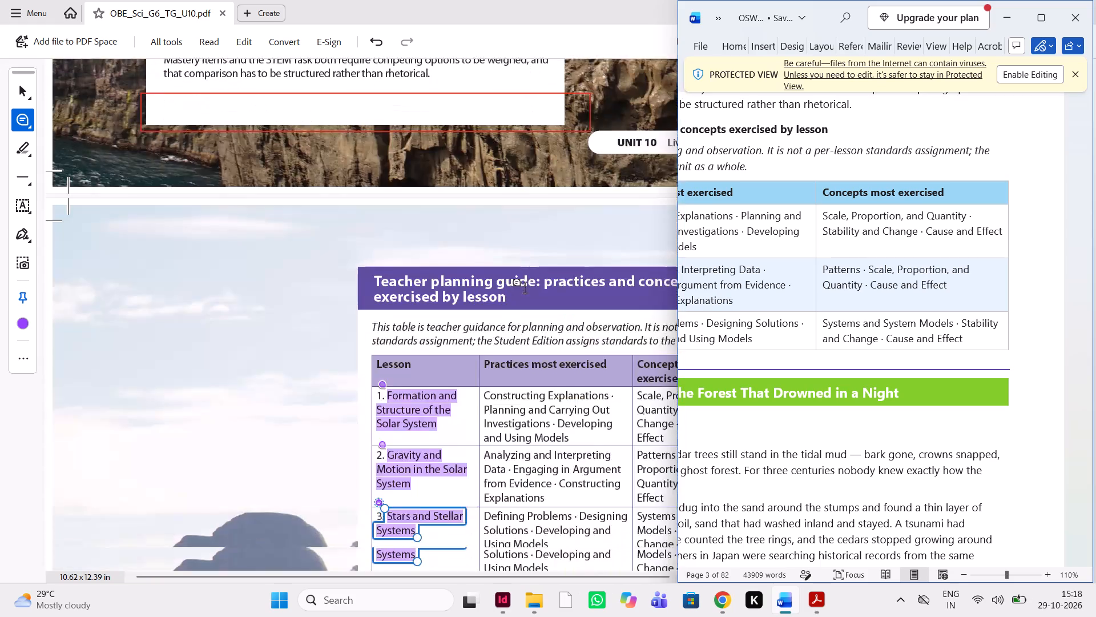
scroll(525, 289, "up", 6)
scroll(525, 289, "down", 10)
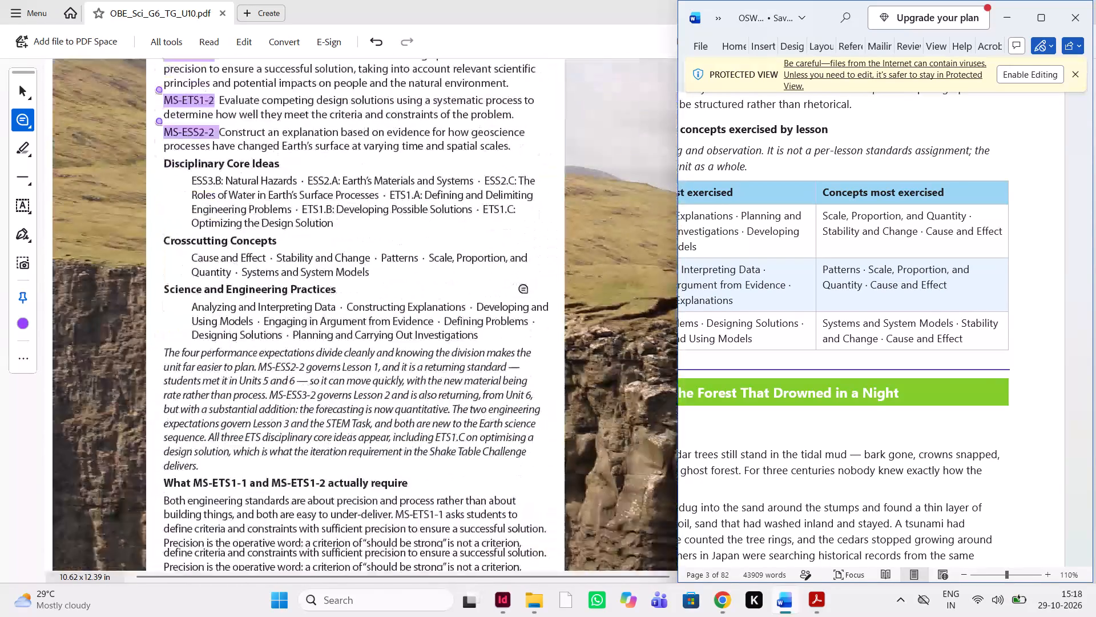
scroll(525, 289, "down", 13)
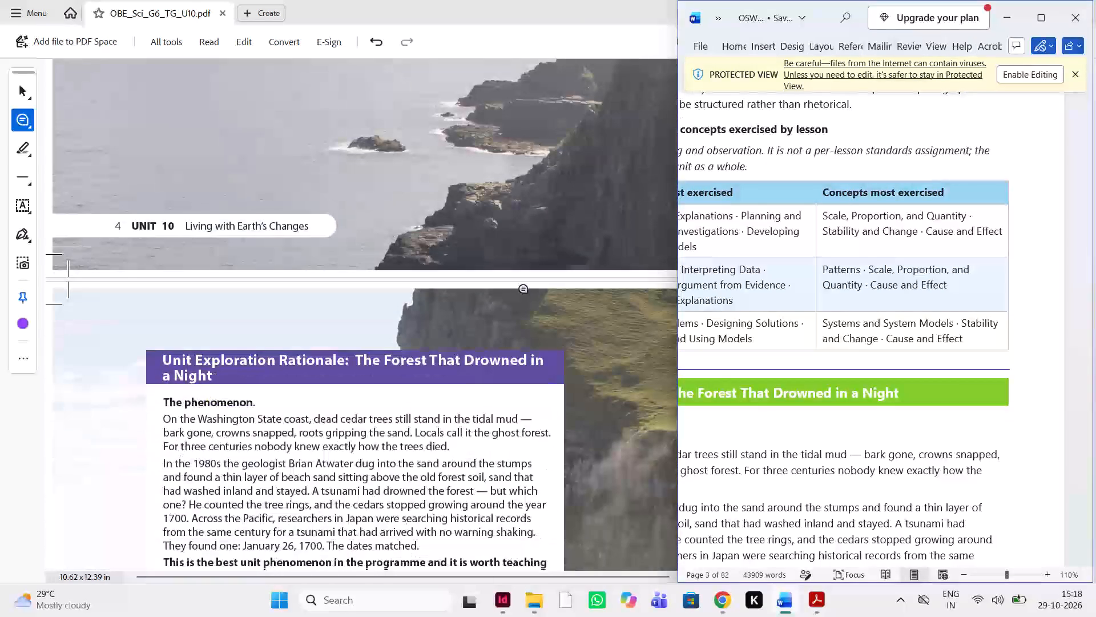
scroll(525, 289, "down", 1)
scroll(525, 289, "up", 1)
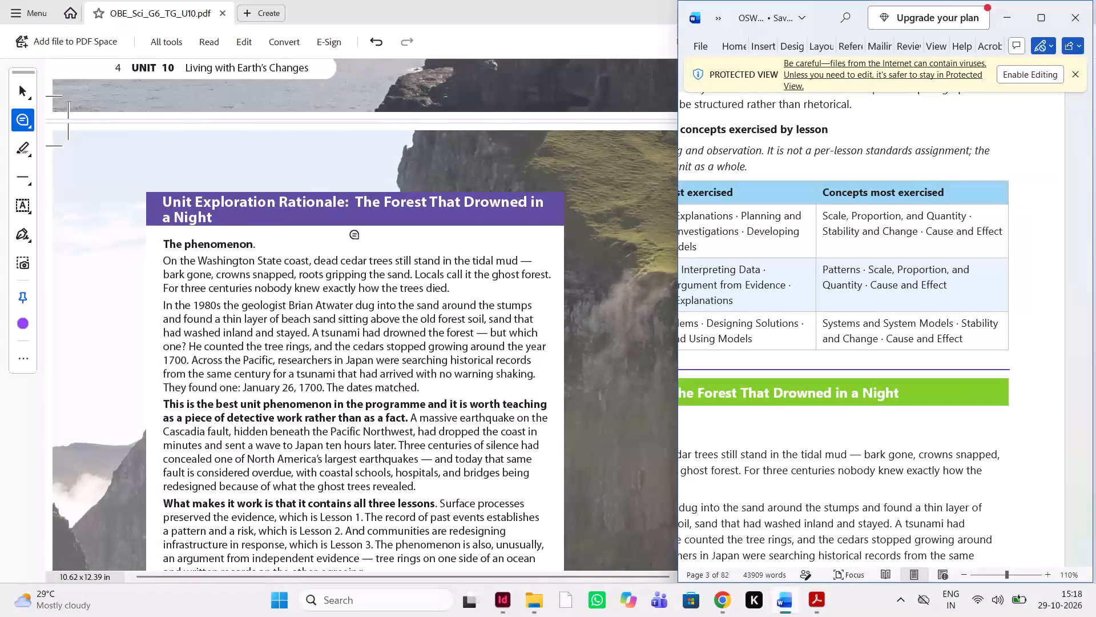
left_click(158, 213)
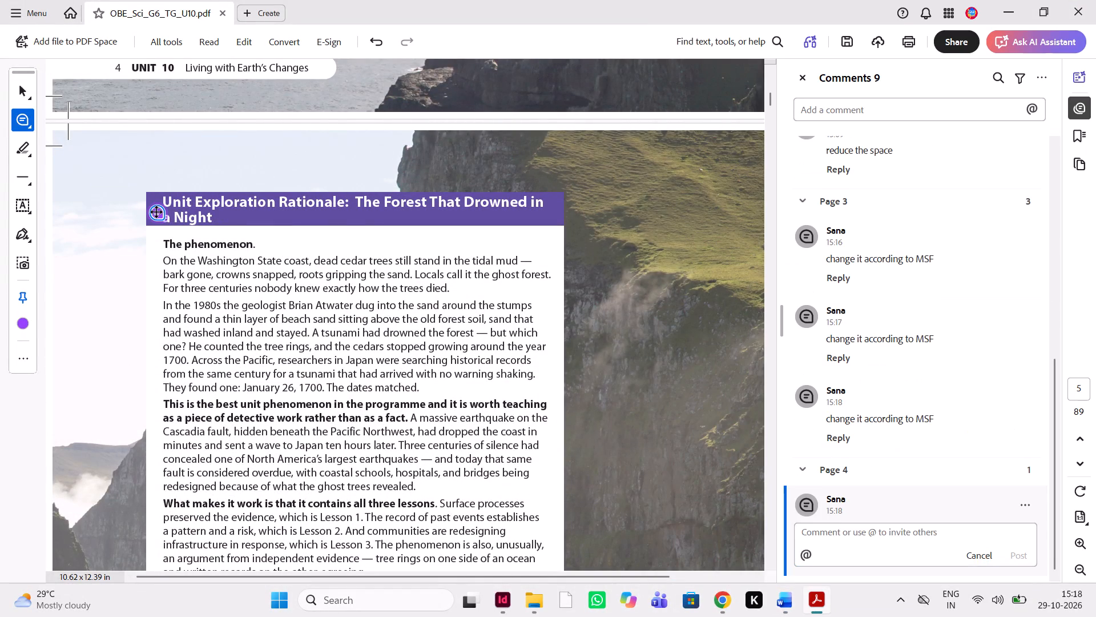
type("add")
key("space")
type("icon")
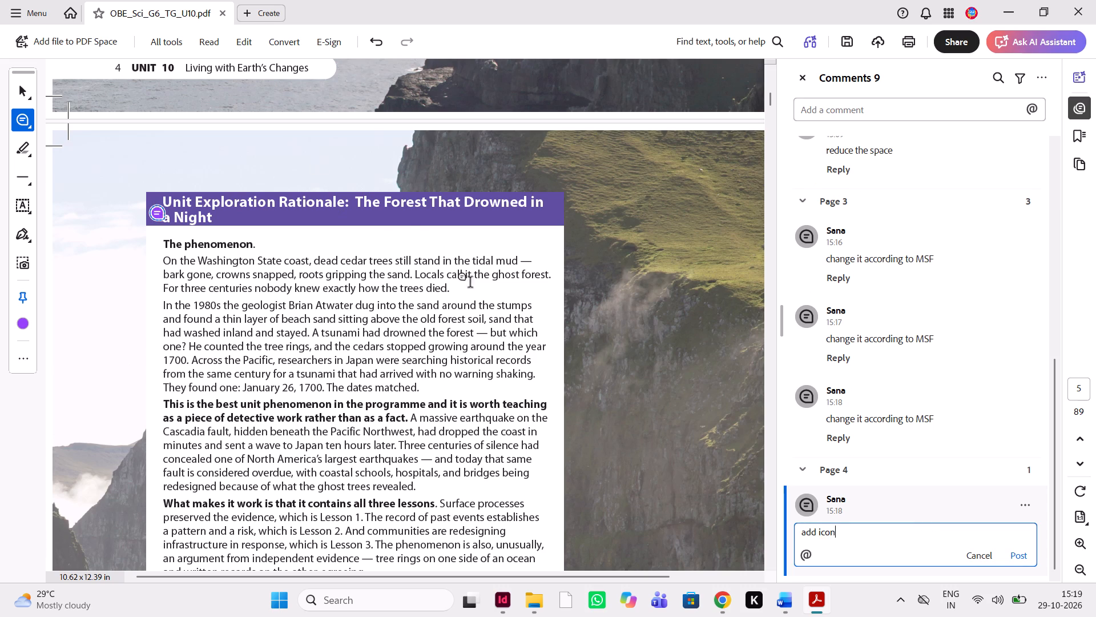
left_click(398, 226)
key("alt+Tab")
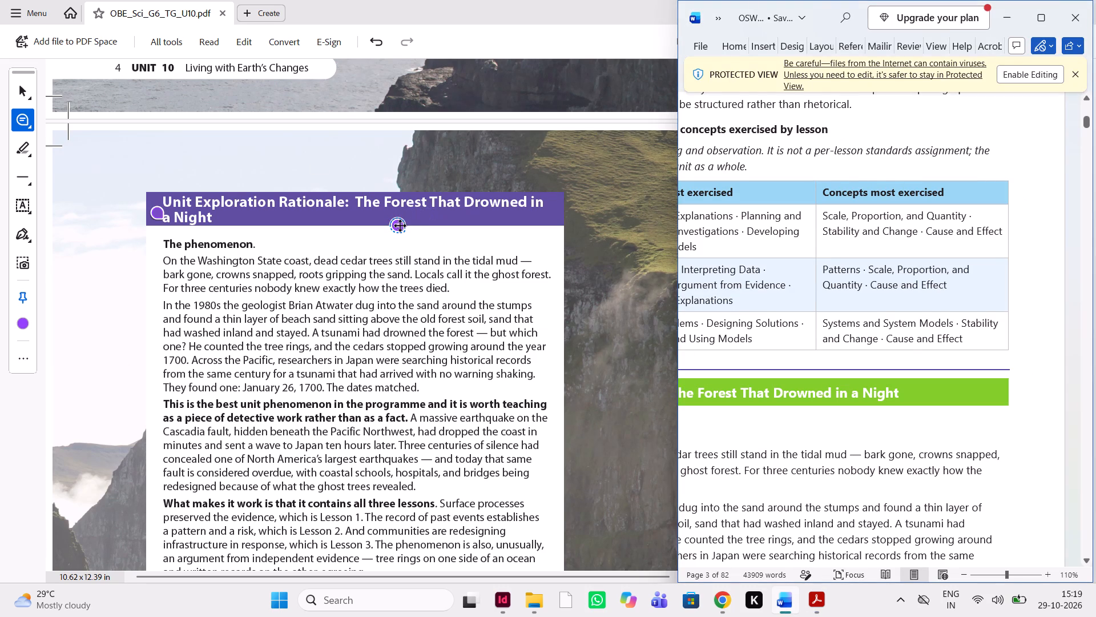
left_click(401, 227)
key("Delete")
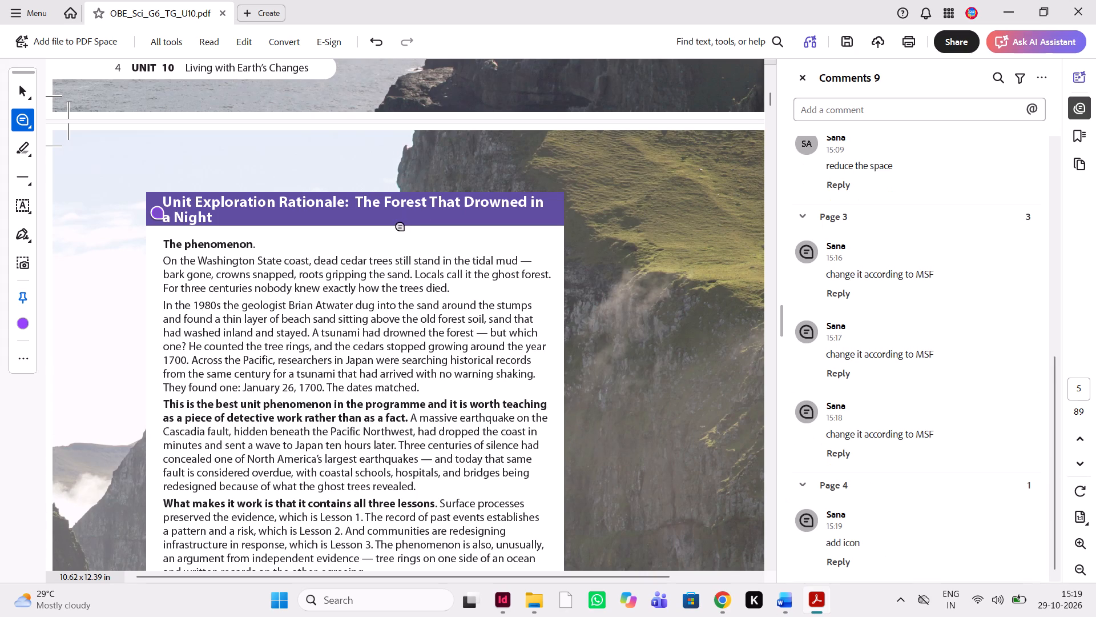
Place a note on the lower edge of the Unit Exploration Rationale heading banner with the comment "increase the shape size".
left_click(448, 225)
type("increase the shape")
key("space")
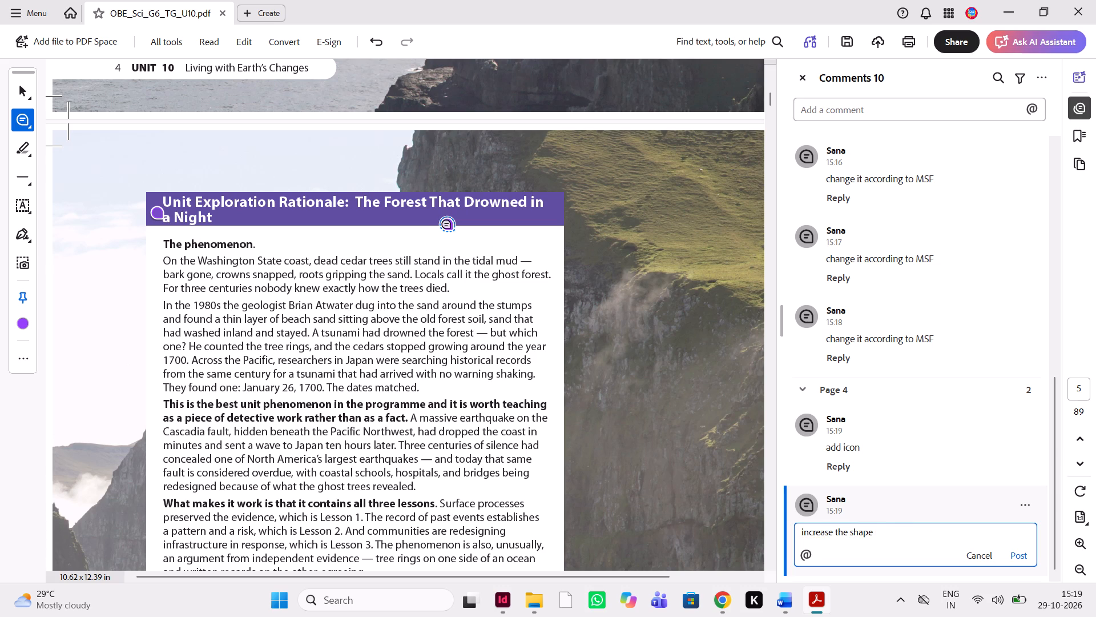
type("size")
key("space")
Switch to the Word manuscript and compare the Unit Exploration Rationale heading and its opening phenomenon paragraphs with the PDF.
left_click(784, 616)
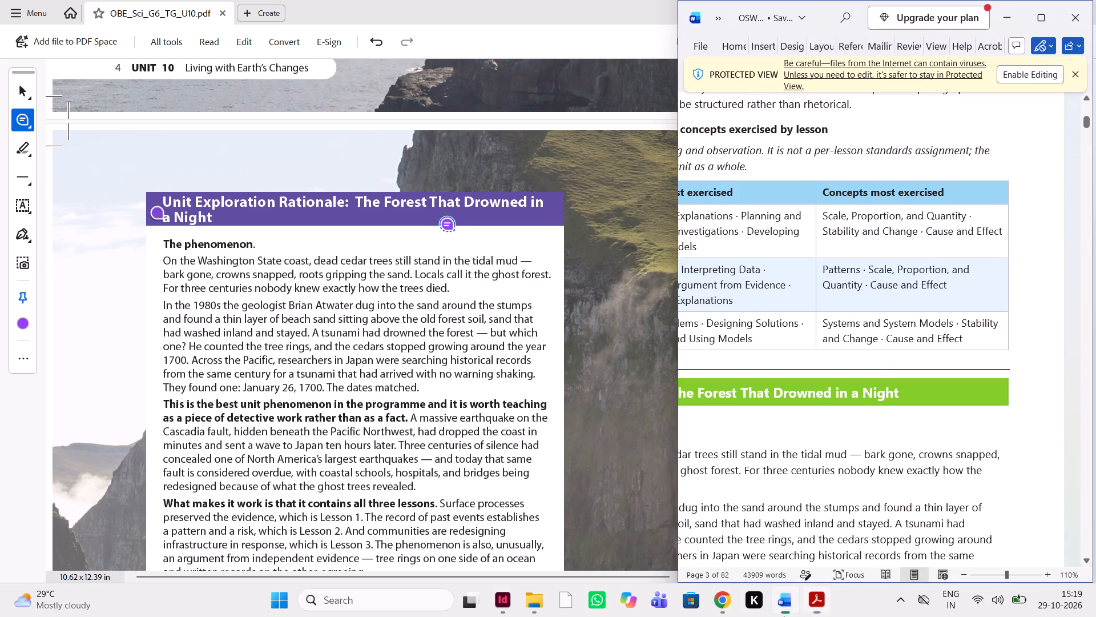
scroll(891, 318, "right", 1)
scroll(891, 318, "left", 1)
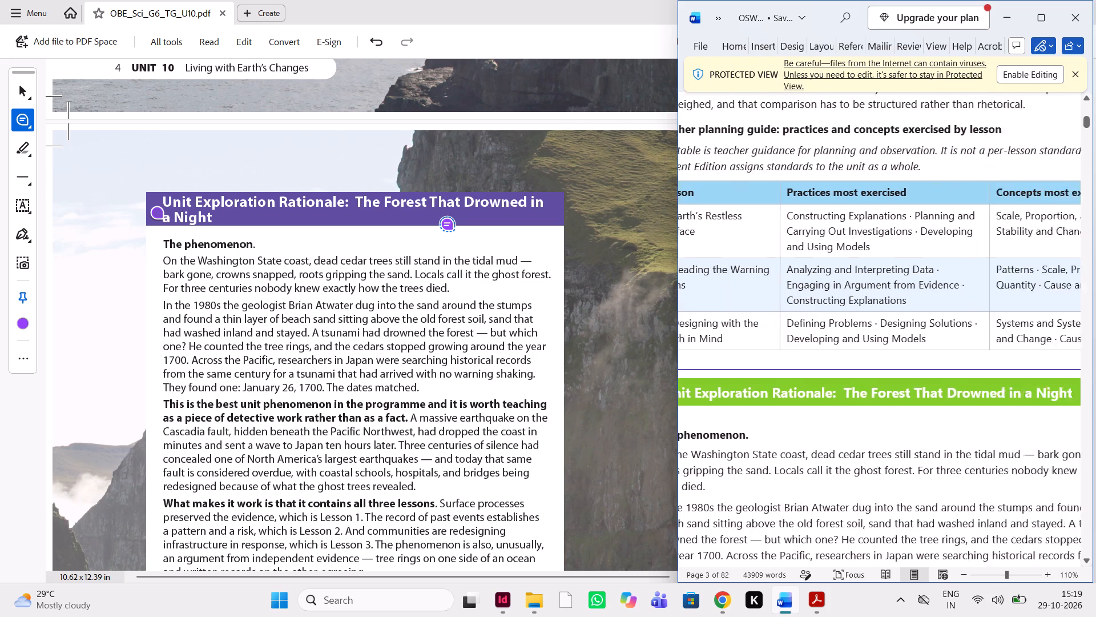
scroll(891, 318, "left", 1)
scroll(891, 318, "down", 1)
scroll(891, 318, "up", 2)
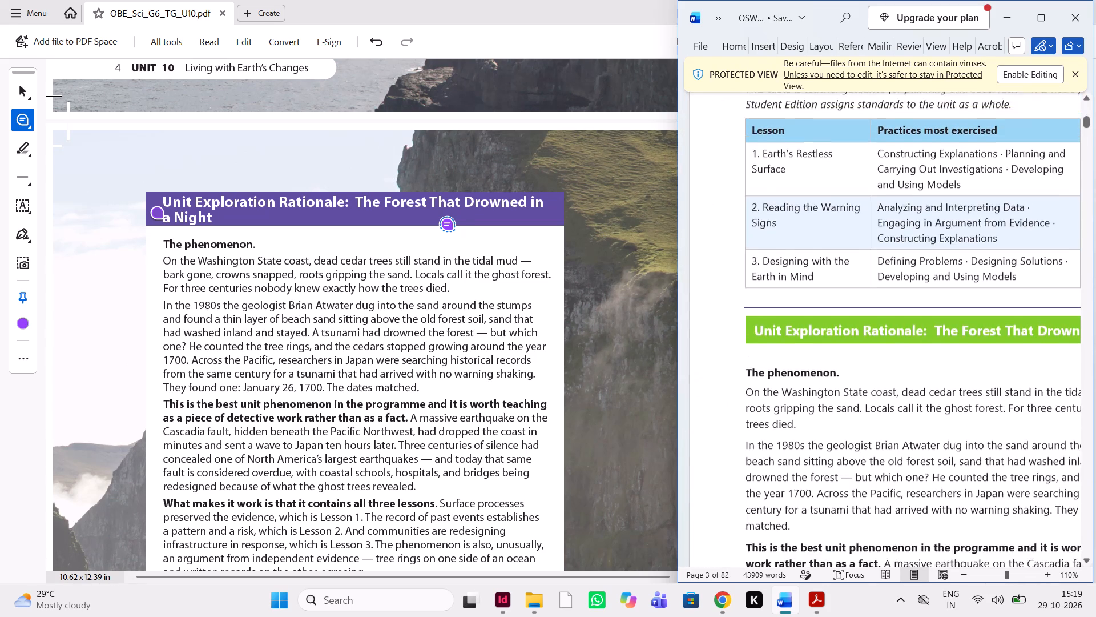
scroll(891, 318, "down", 1)
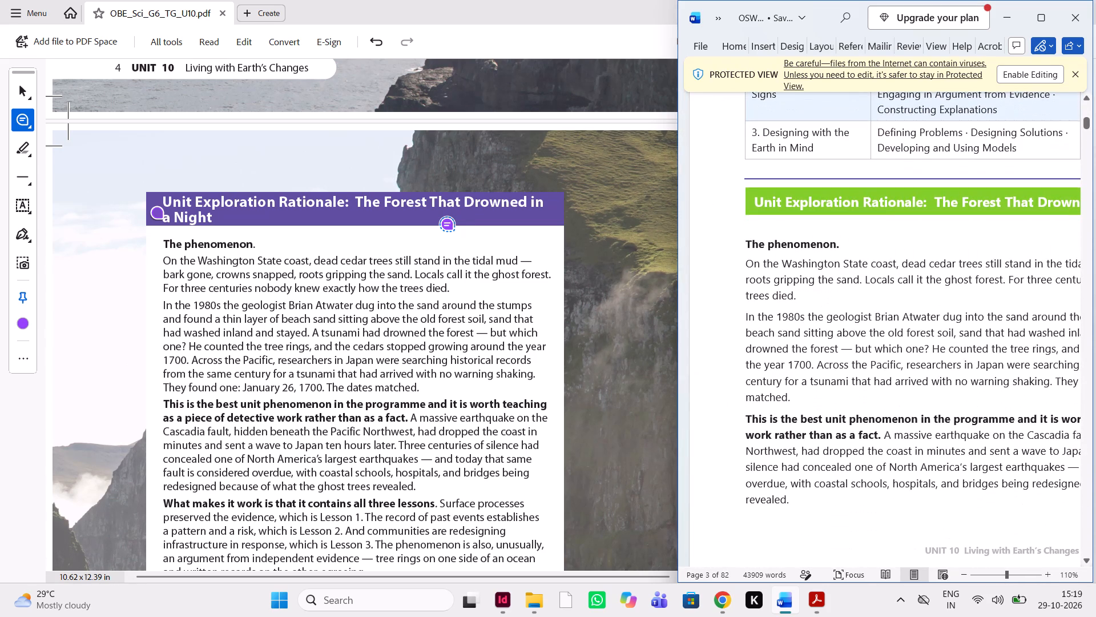
scroll(891, 318, "left", 1)
scroll(891, 318, "right", 1)
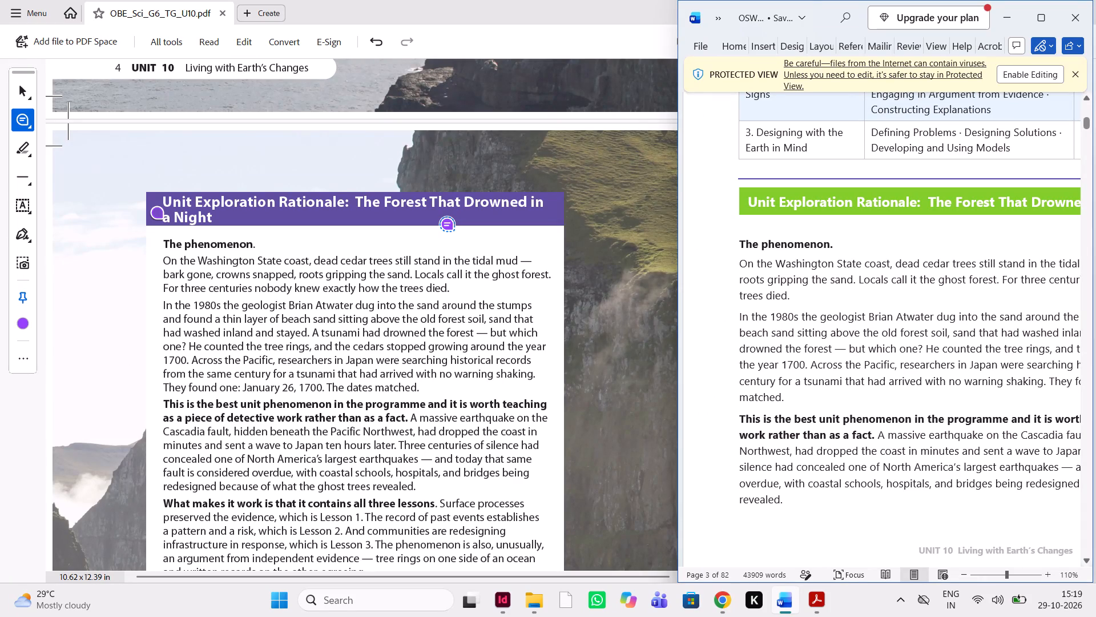
scroll(965, 363, "left", 1)
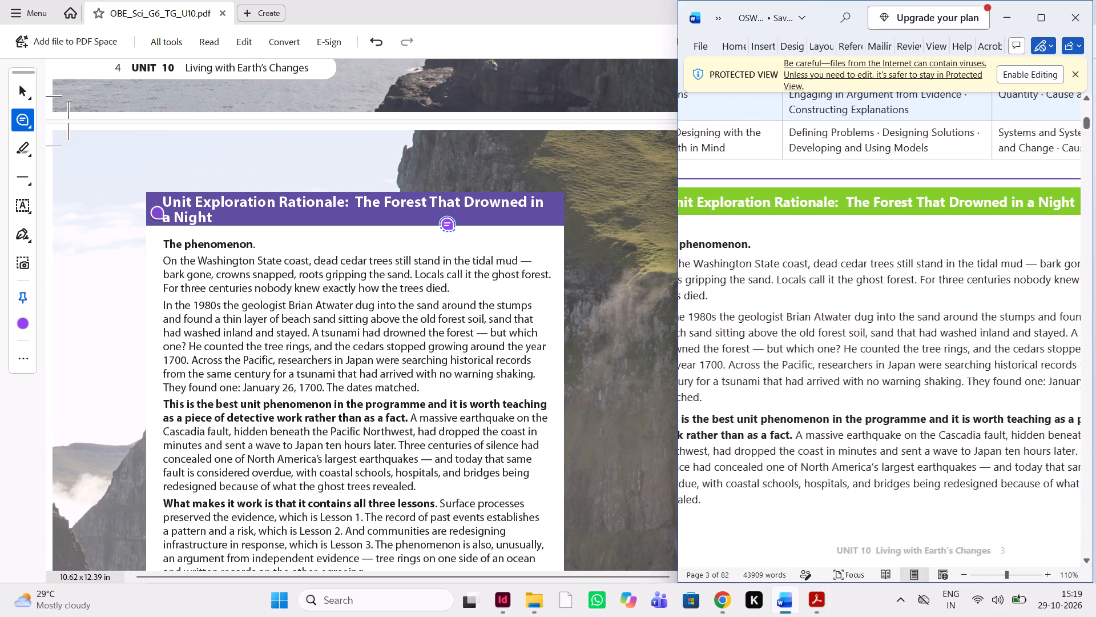
scroll(965, 363, "left", 1)
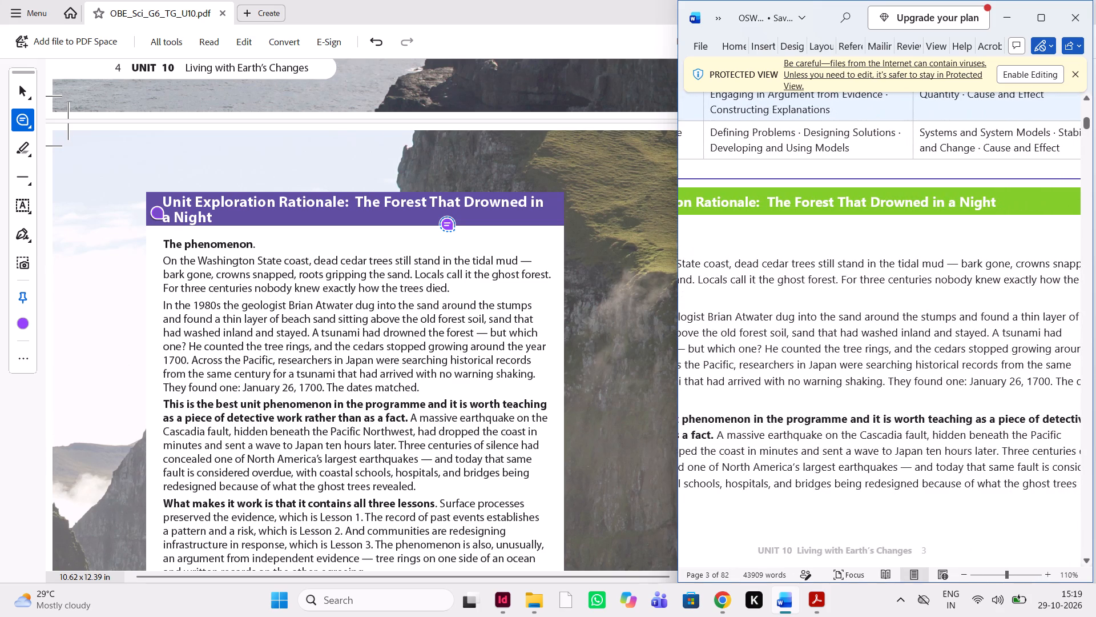
scroll(965, 363, "right", 1)
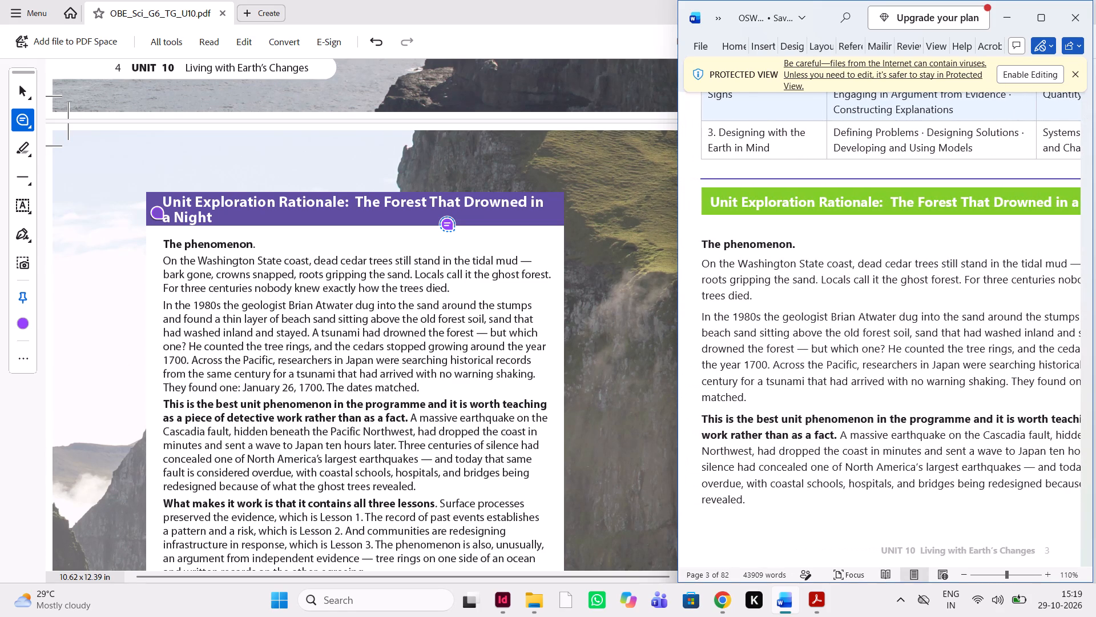
scroll(965, 363, "left", 1)
scroll(965, 363, "up", 1)
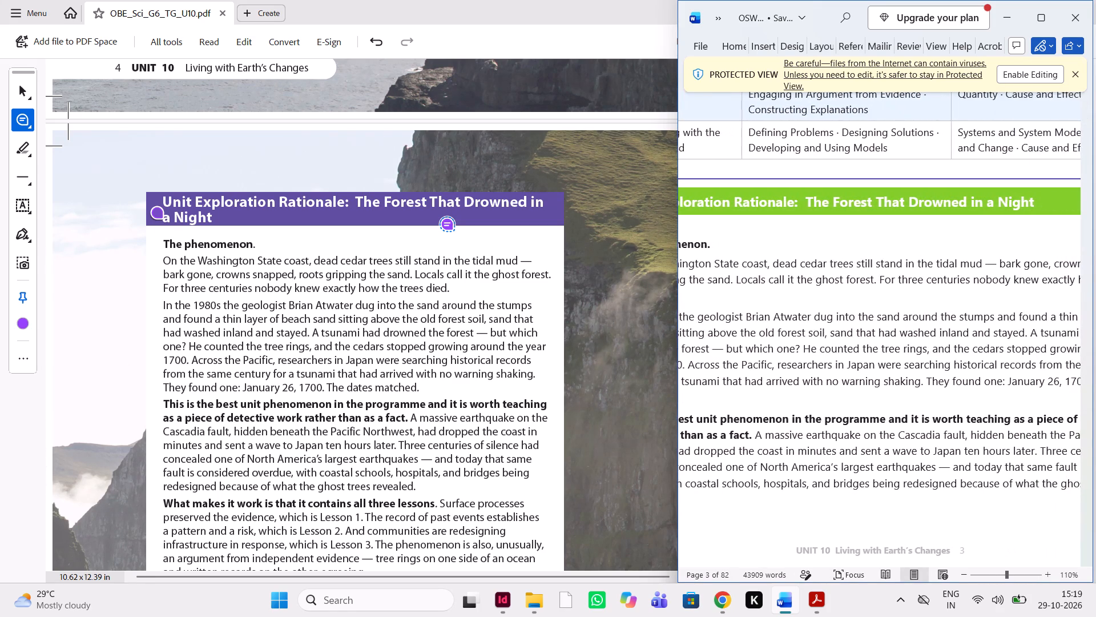
scroll(965, 363, "left", 1)
scroll(965, 363, "right", 1)
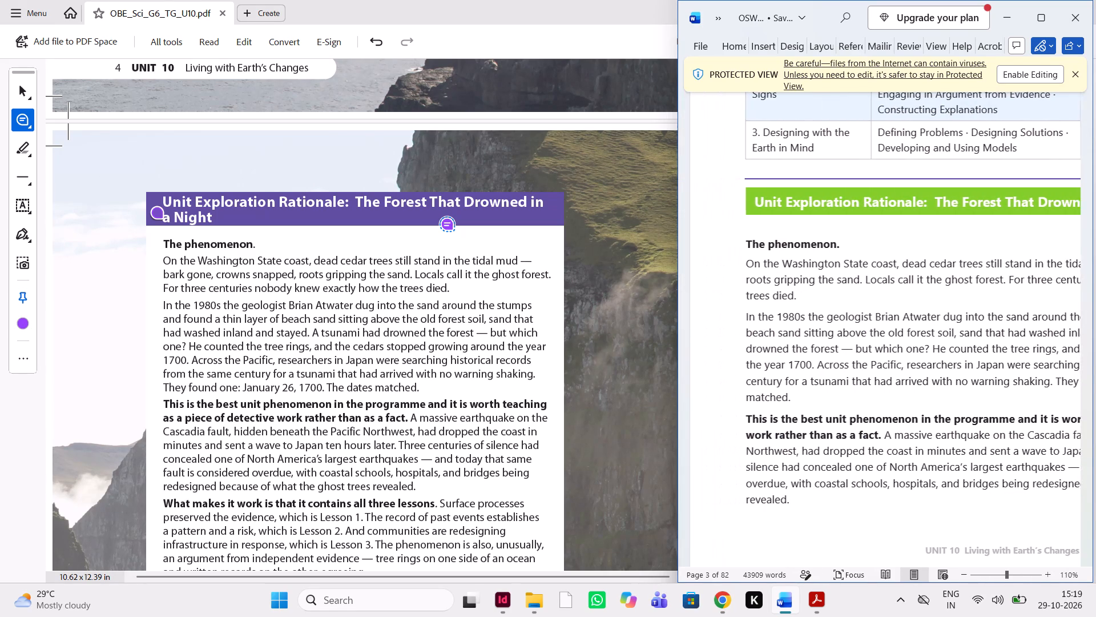
scroll(965, 363, "left", 1)
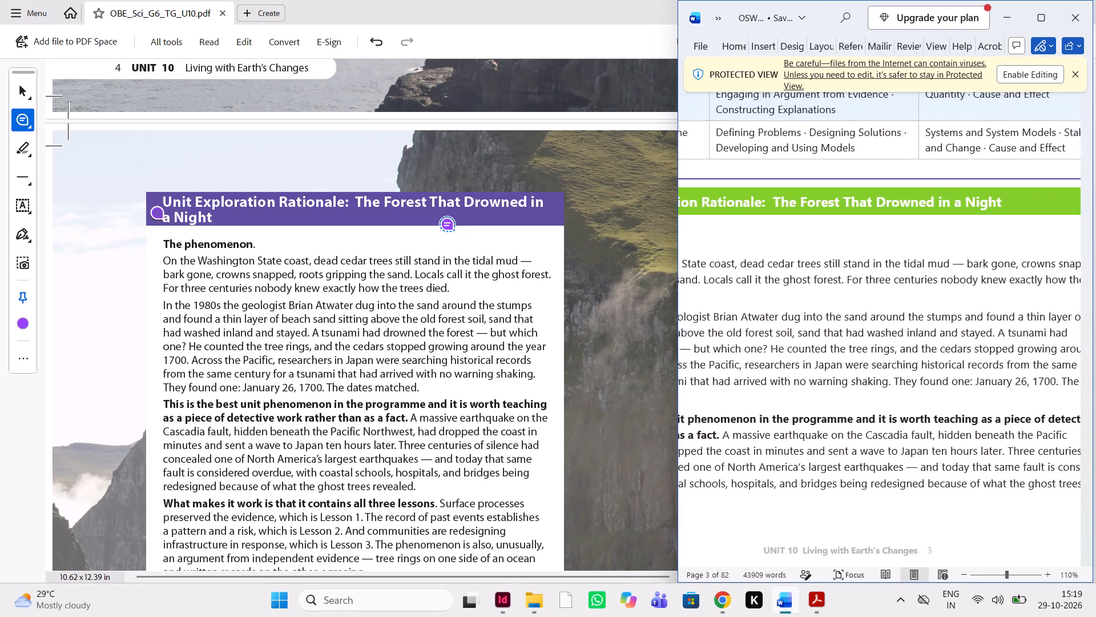
scroll(965, 363, "left", 1)
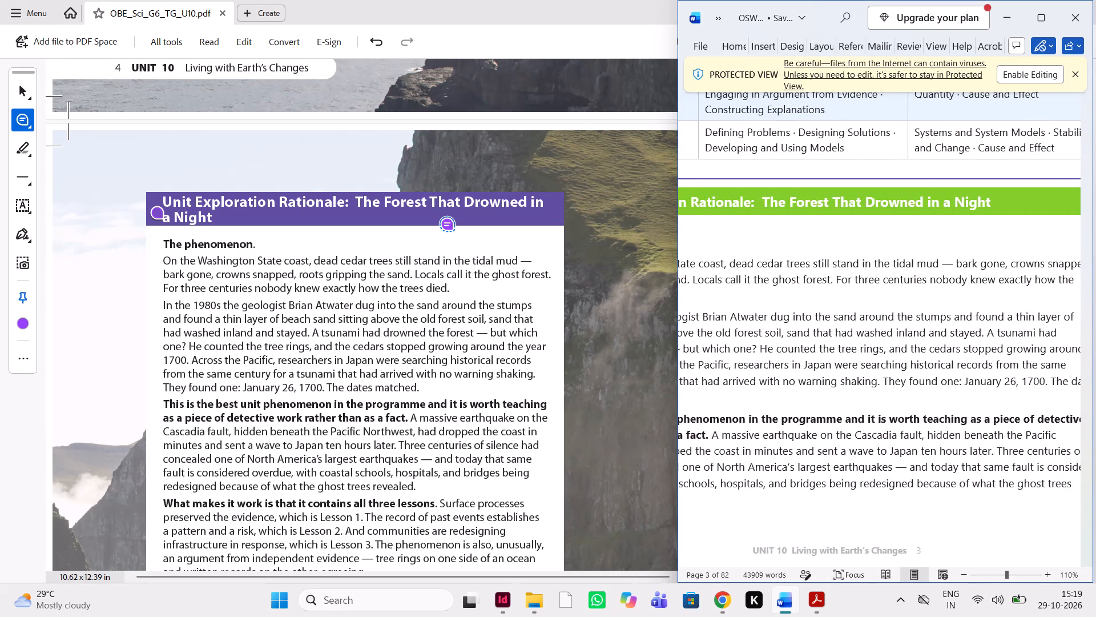
scroll(965, 363, "left", 1)
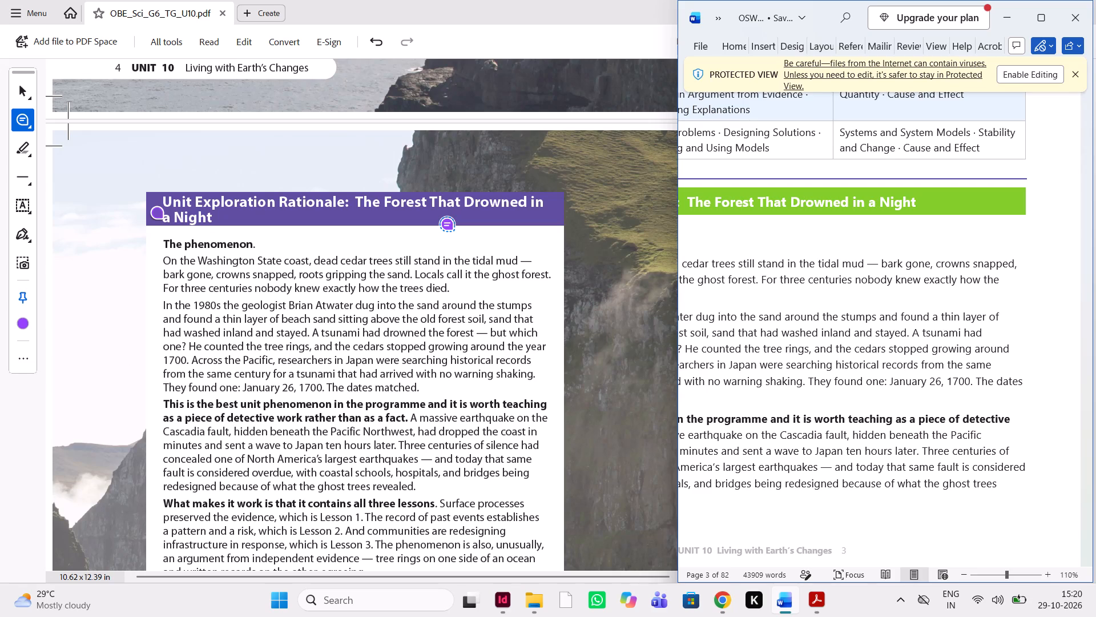
scroll(965, 363, "right", 2)
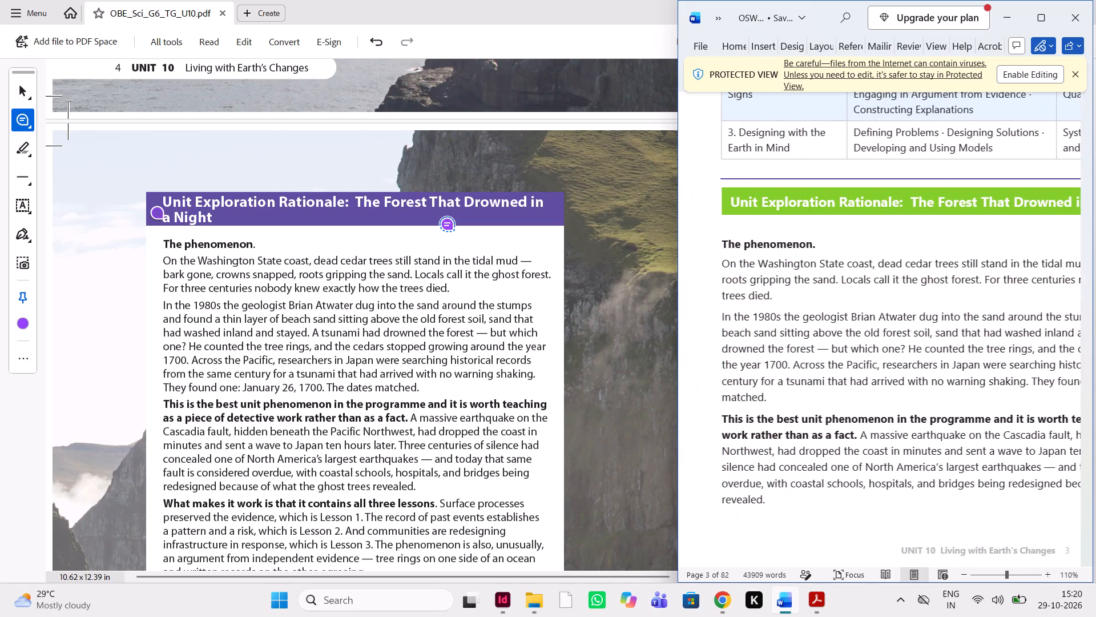
scroll(965, 363, "left", 1)
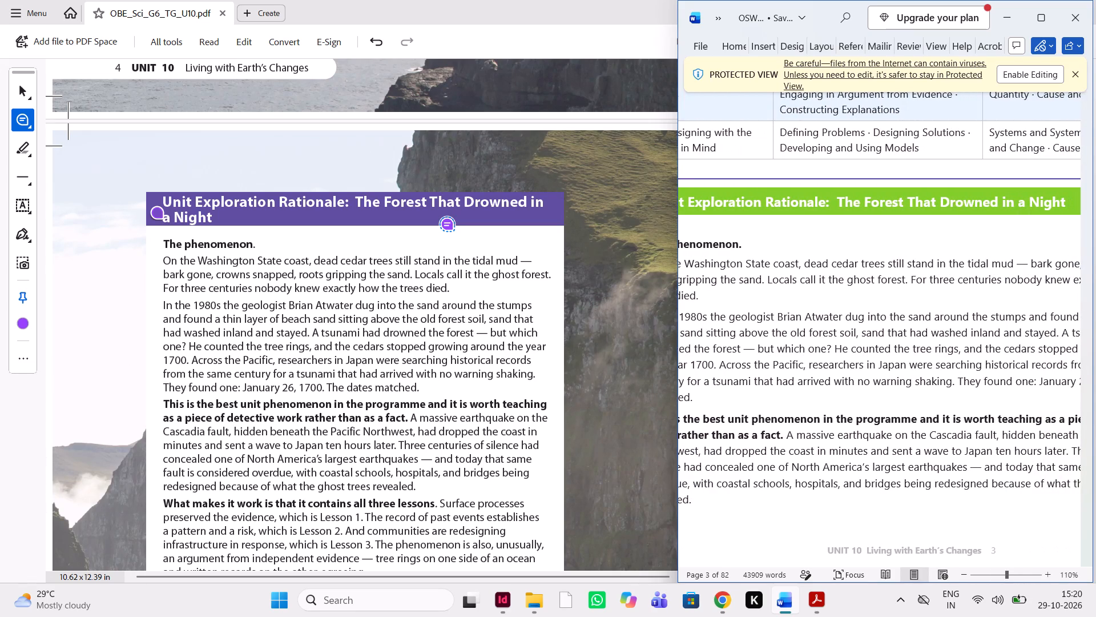
scroll(965, 363, "left", 2)
scroll(965, 363, "right", 1)
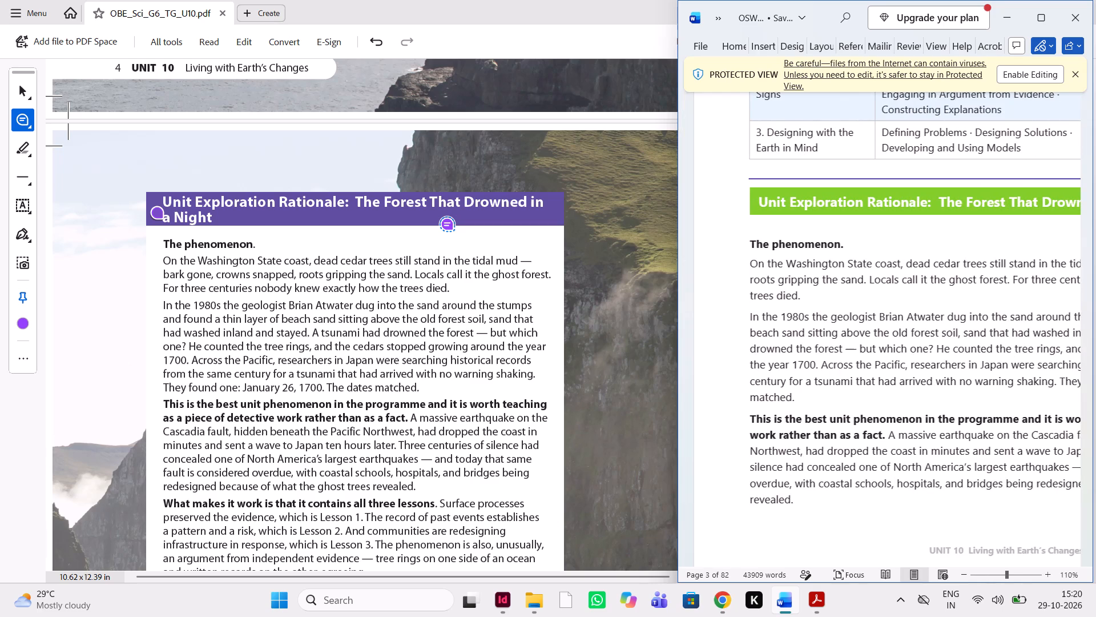
Compare the "What makes it work", "What students already have" and "How to introduce it" passages in the Word manuscript with the PDF.
scroll(698, 430, "down", 1)
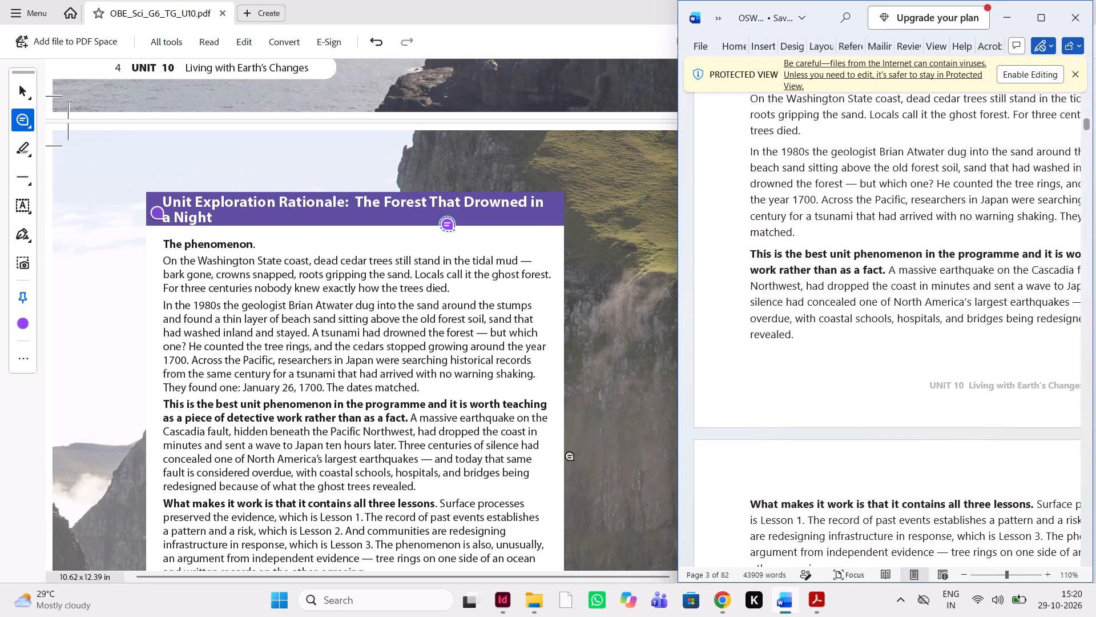
scroll(558, 463, "down", 1)
scroll(867, 398, "up", 1)
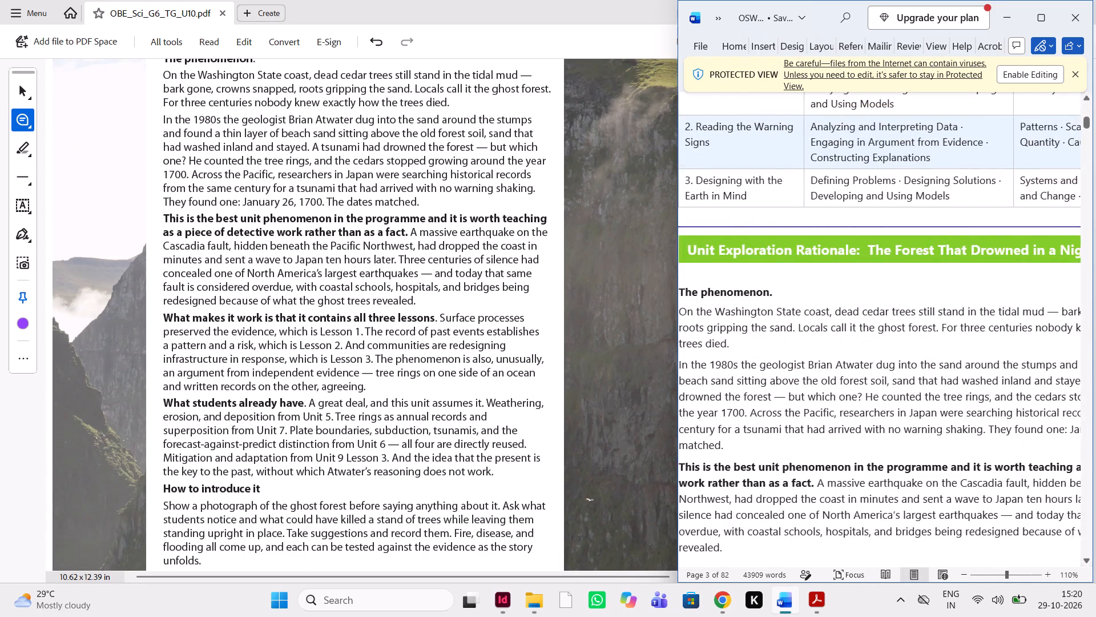
scroll(867, 398, "down", 1)
scroll(867, 398, "right", 1)
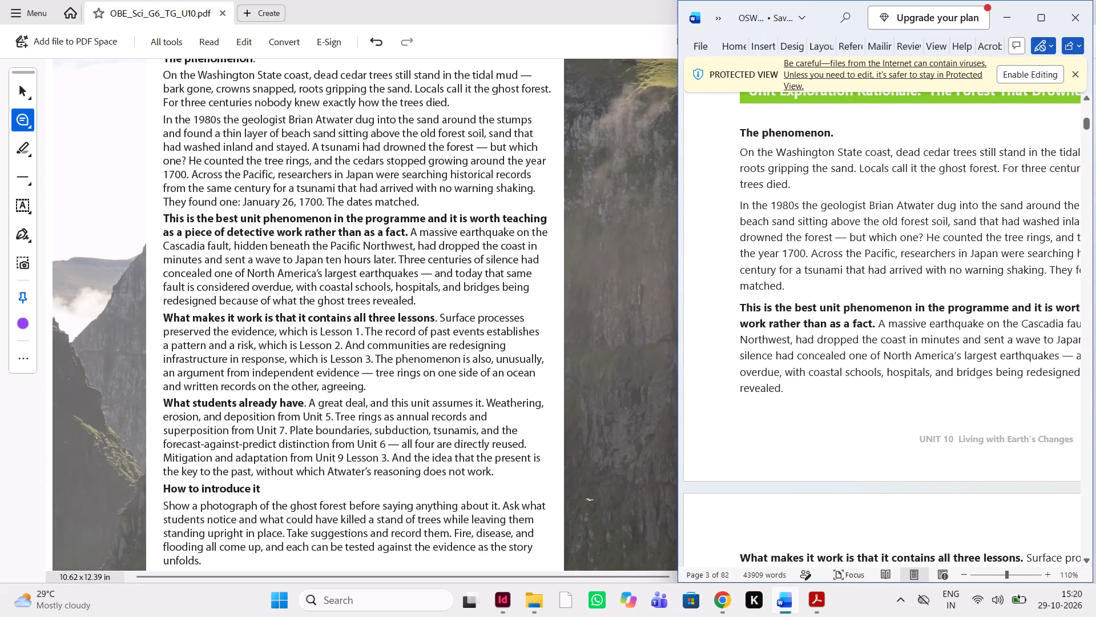
scroll(511, 426, "down", 1)
scroll(428, 411, "up", 2)
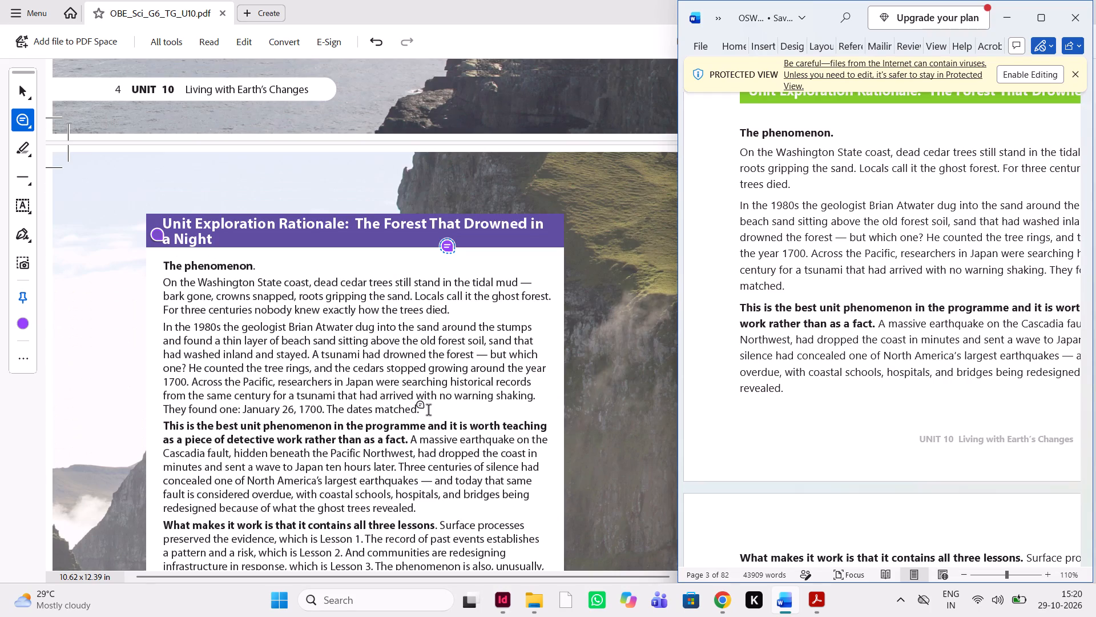
scroll(428, 411, "down", 1)
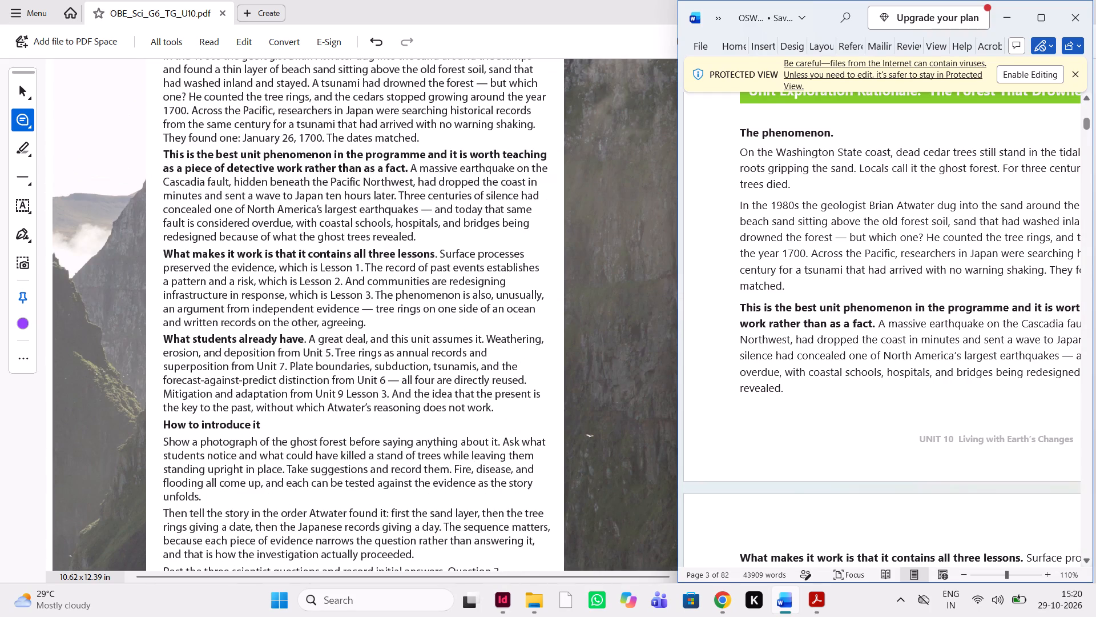
scroll(717, 431, "down", 2)
scroll(717, 431, "left", 1)
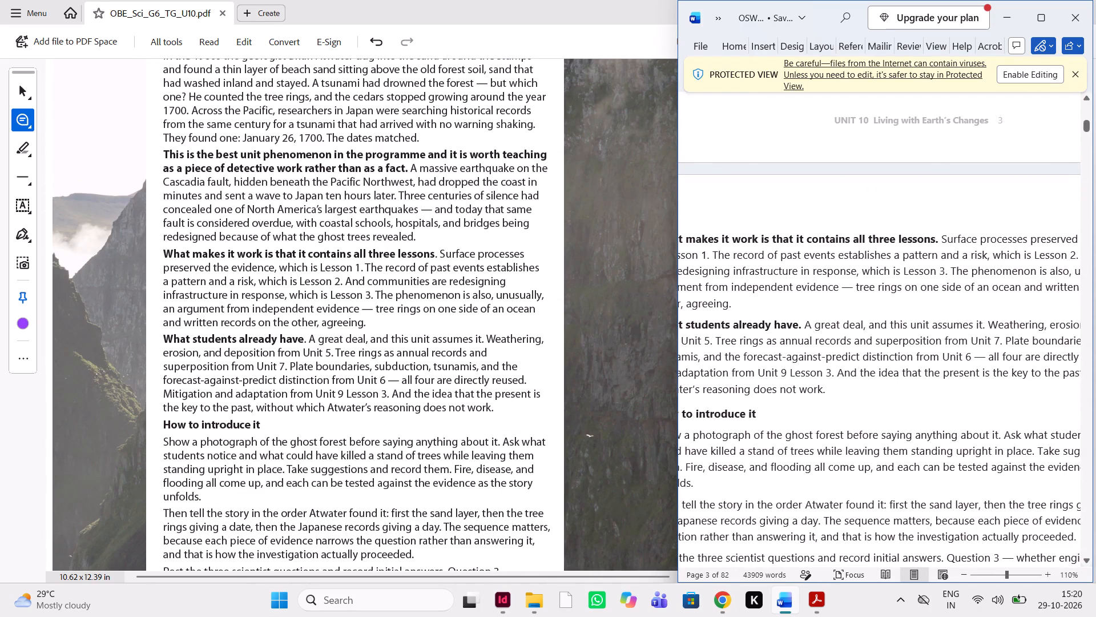
scroll(717, 431, "right", 1)
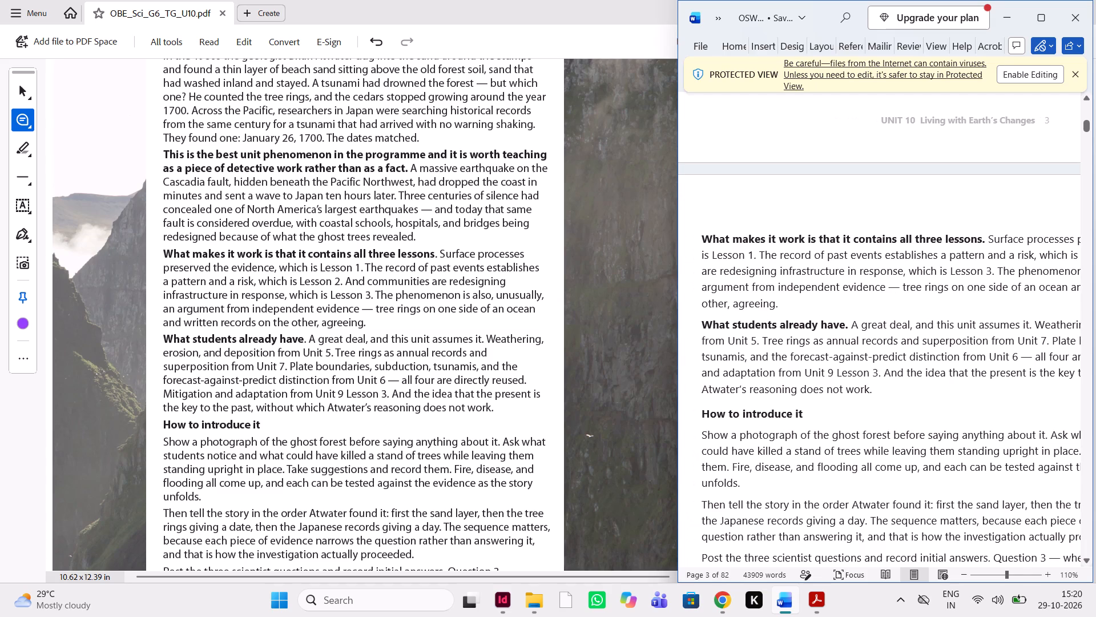
scroll(717, 431, "down", 1)
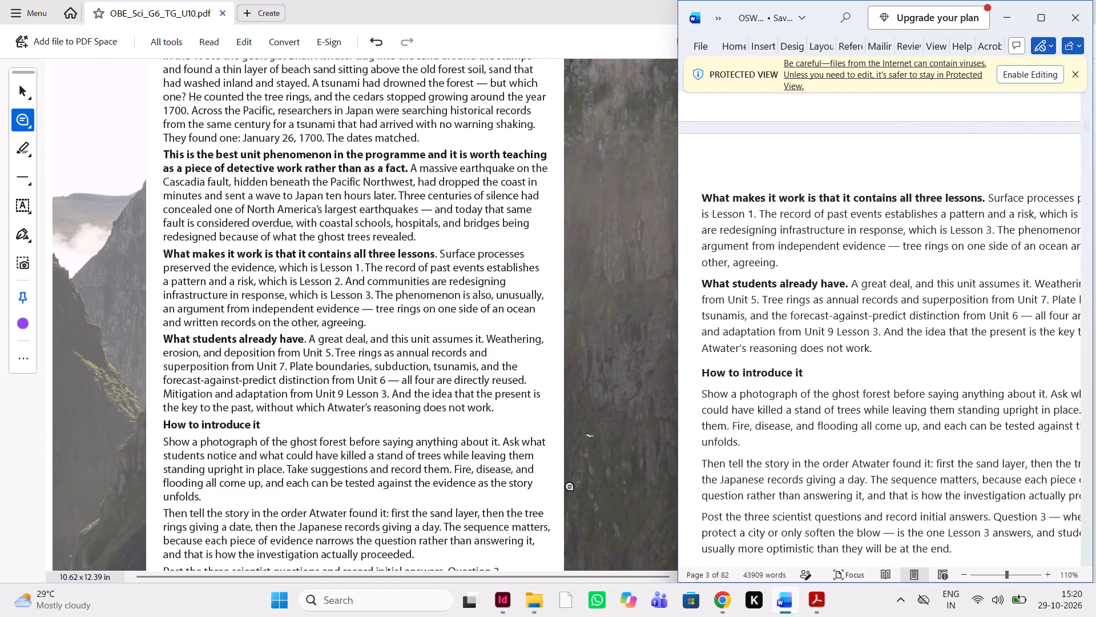
scroll(597, 444, "down", 1)
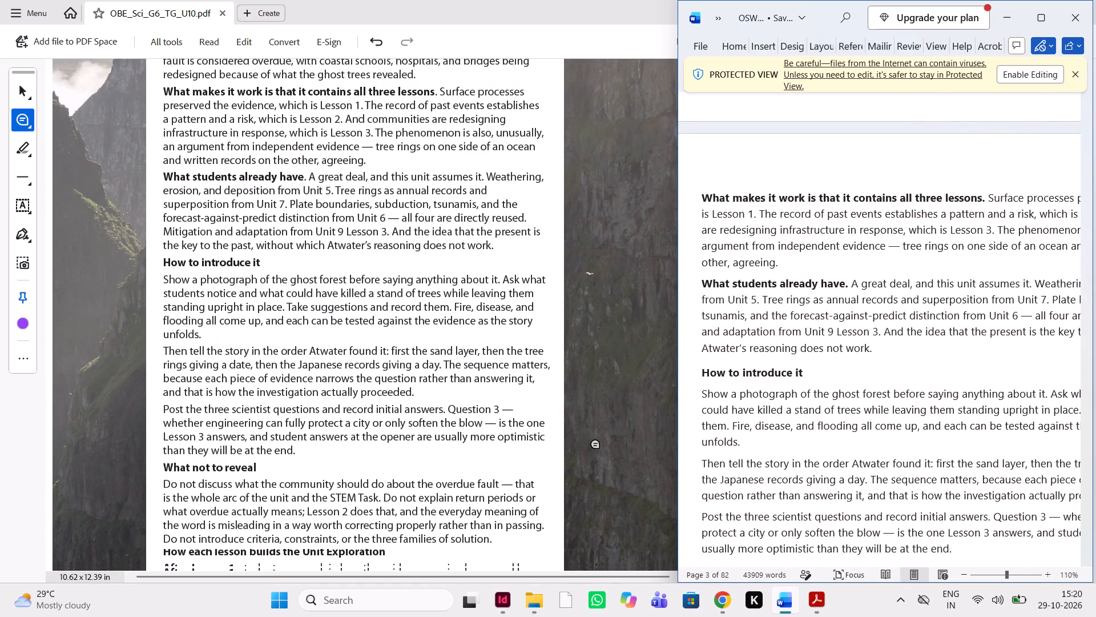
scroll(833, 400, "down", 1)
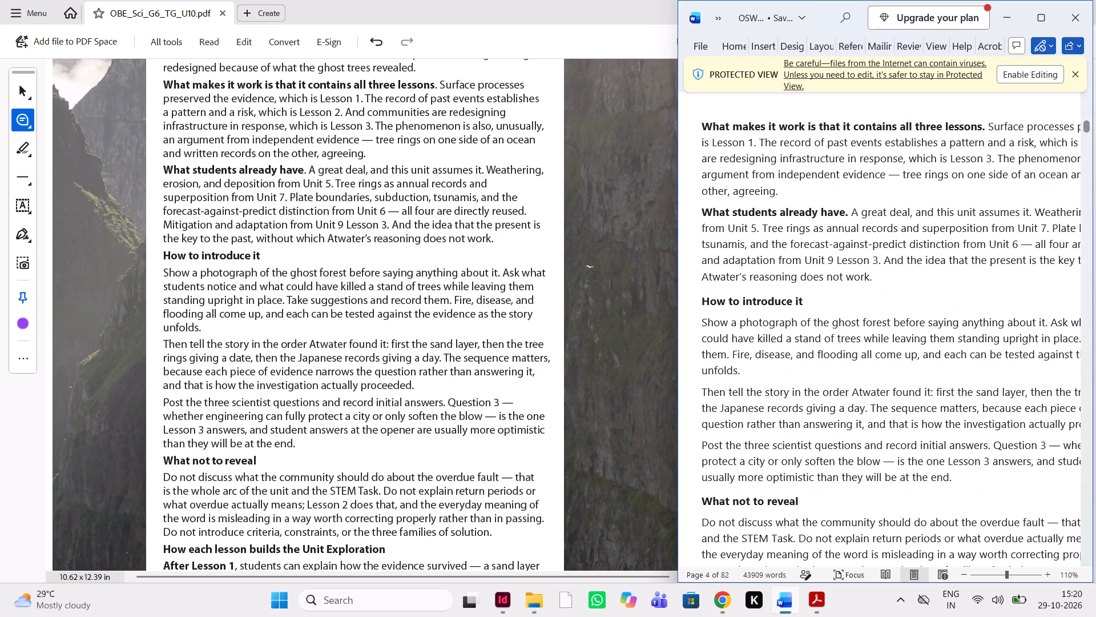
scroll(833, 400, "left", 2)
scroll(833, 400, "right", 1)
Compare the "What not to reveal" and "How each lesson builds the Unit Exploration" sections in the Word manuscript with the PDF.
scroll(833, 400, "down", 1)
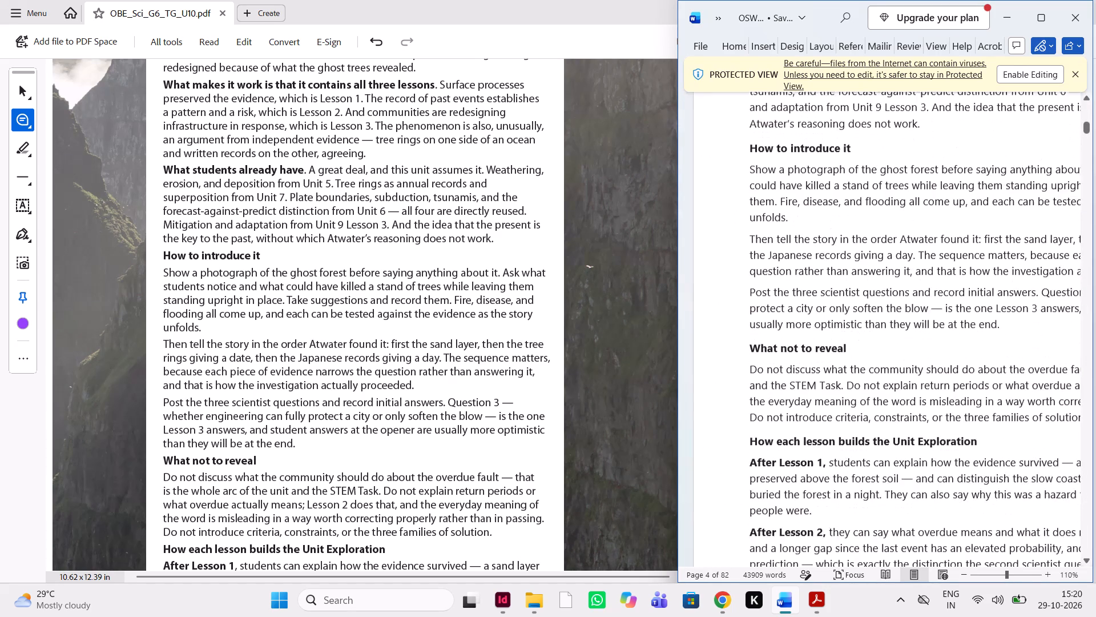
scroll(833, 400, "left", 1)
scroll(835, 436, "down", 1)
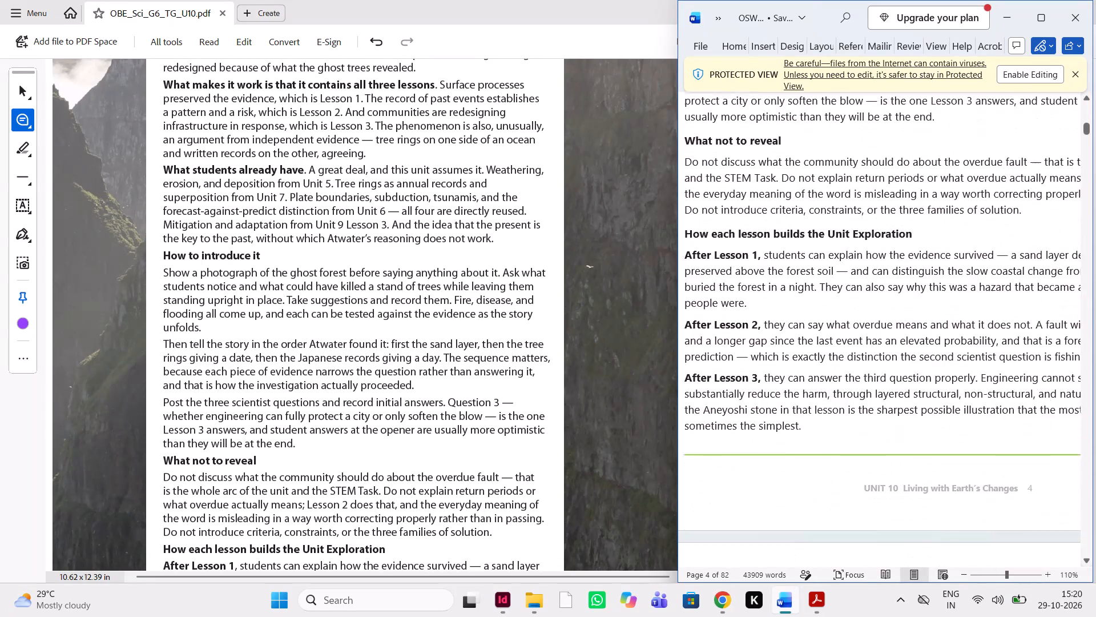
scroll(835, 436, "down", 1)
scroll(835, 436, "up", 1)
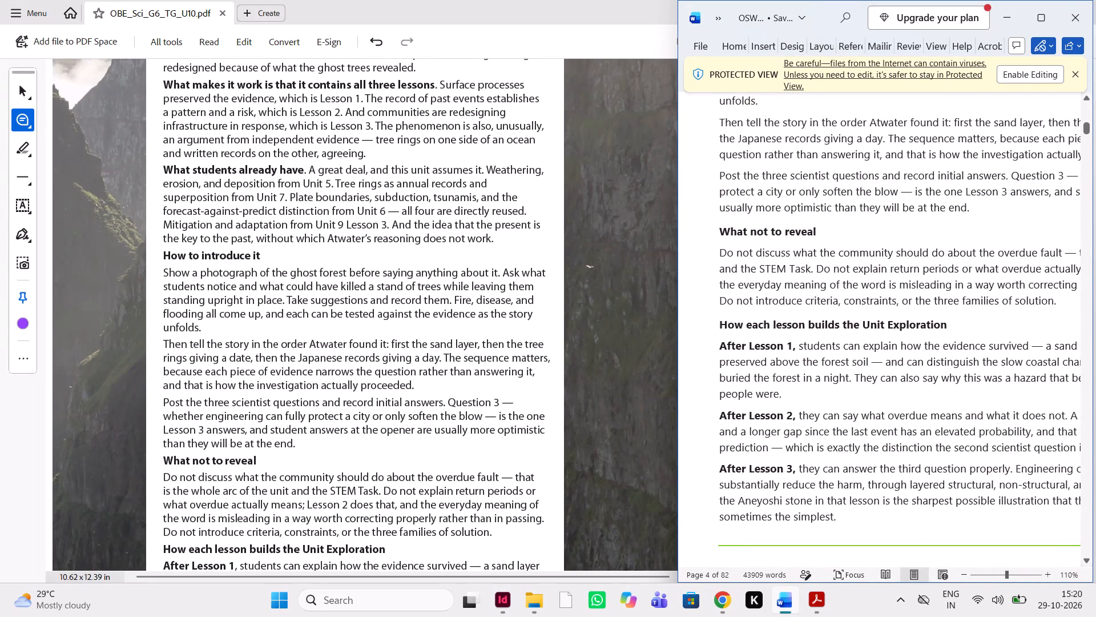
scroll(835, 436, "left", 1)
left_click_drag(835, 436, 543, 447)
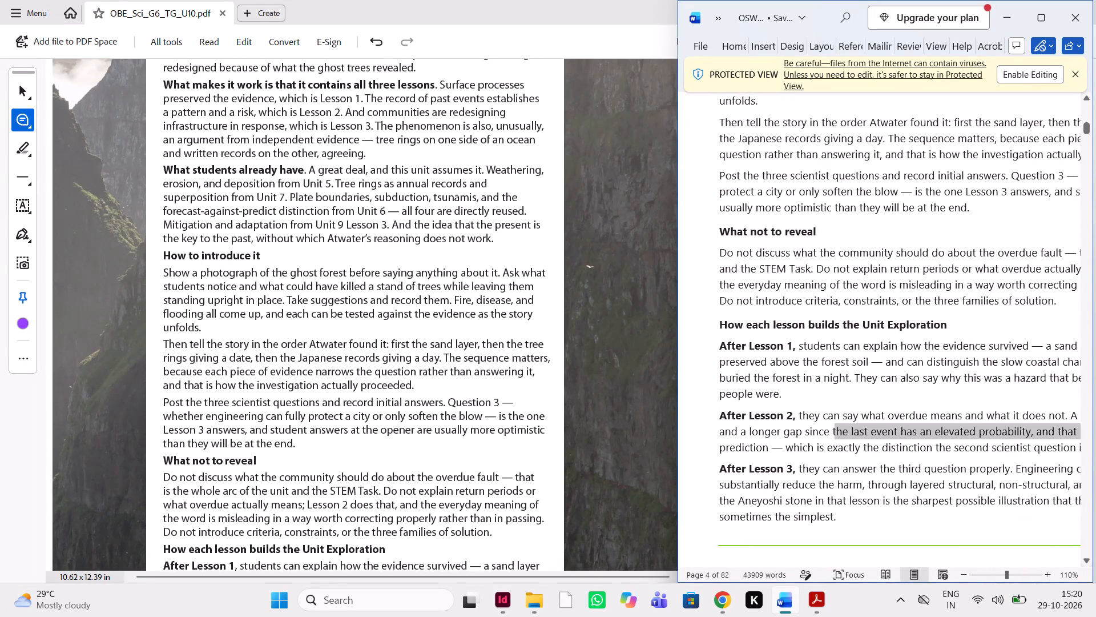
left_click_drag(543, 447, 547, 425)
scroll(547, 425, "down", 1)
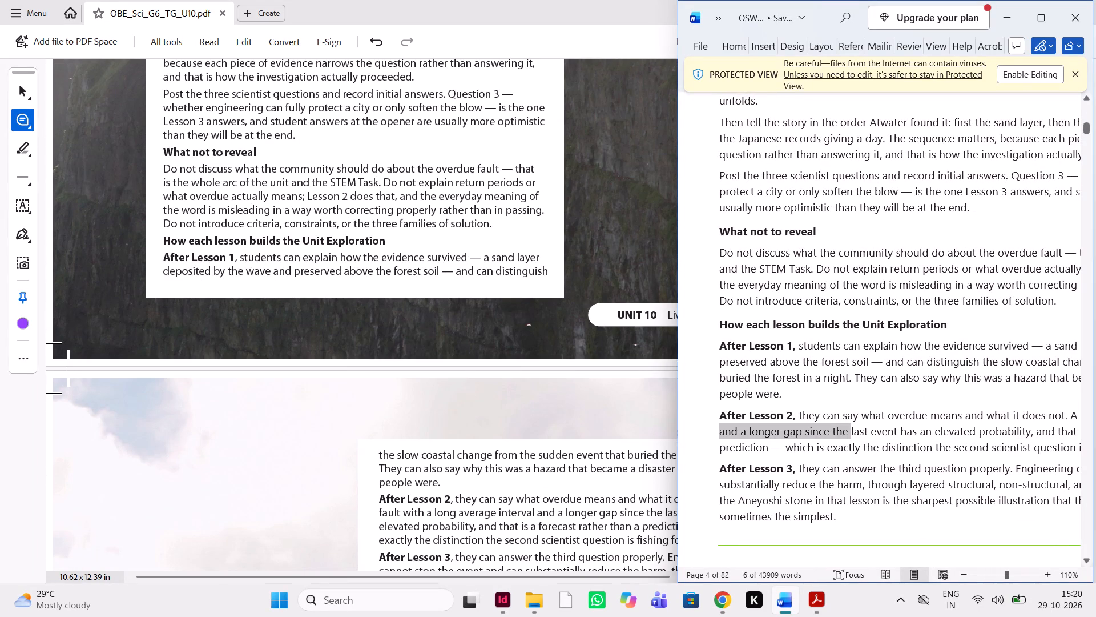
scroll(775, 402, "up", 1)
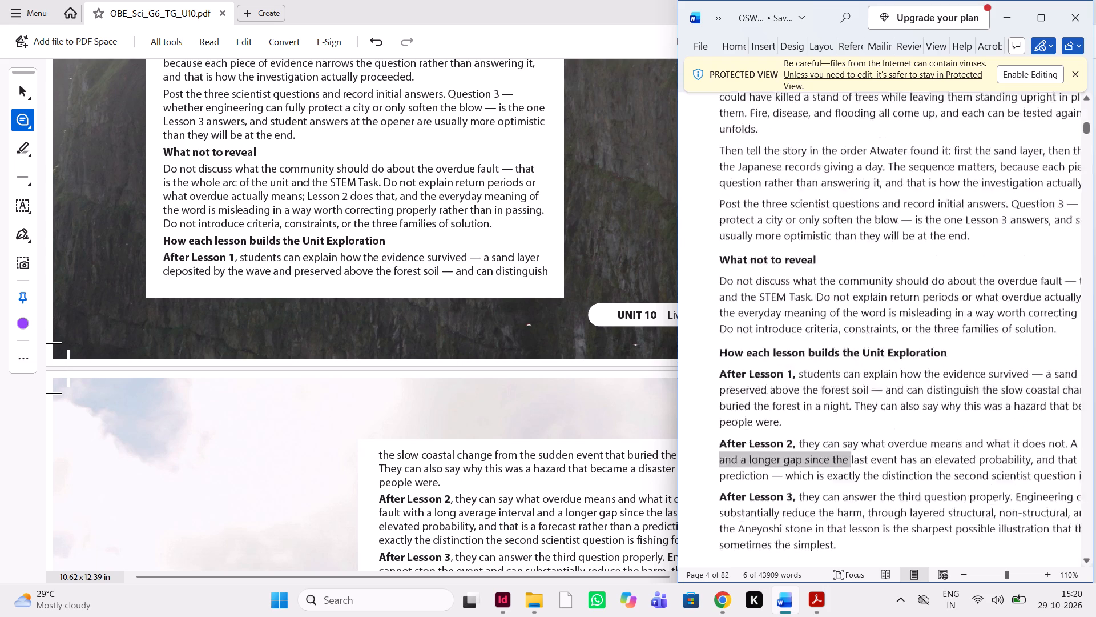
scroll(775, 402, "up", 1)
scroll(593, 311, "left", 1)
scroll(593, 311, "right", 1)
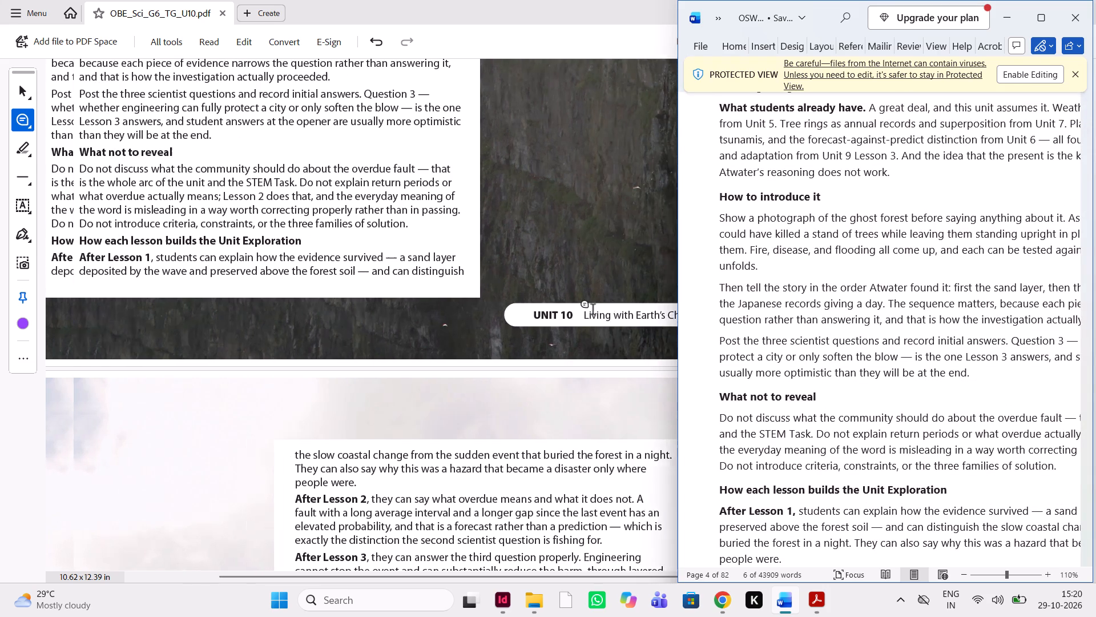
scroll(593, 311, "right", 1)
scroll(593, 311, "up", 7)
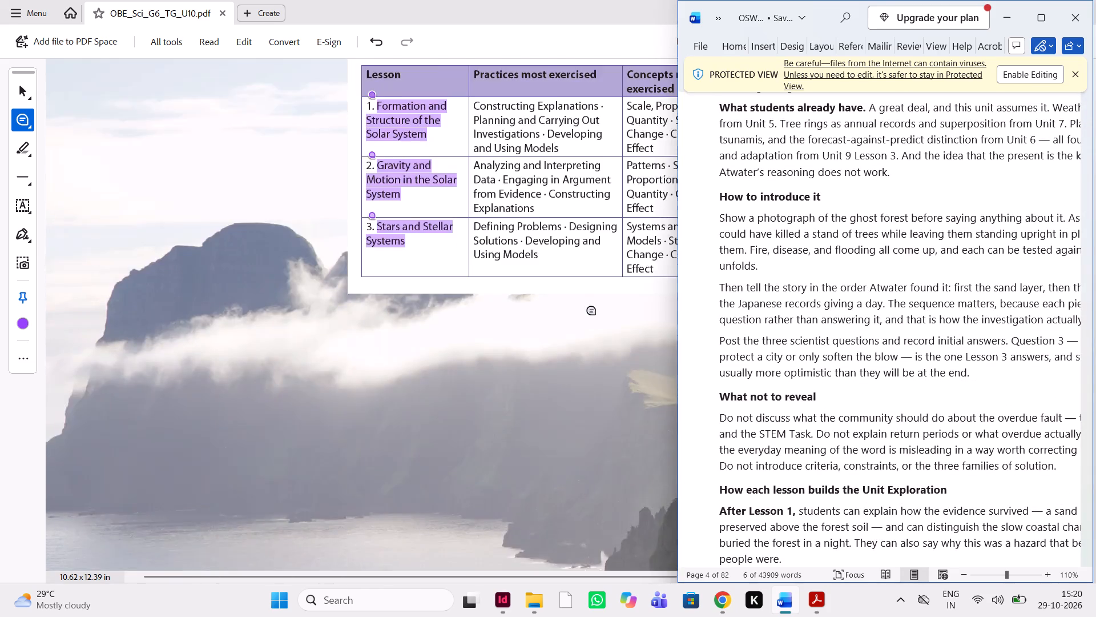
Look back through the PDF's unit overview, Teacher Note and Unit Exploration Rationale pages up to the lesson-by-lesson exploration paragraphs.
scroll(593, 311, "up", 7)
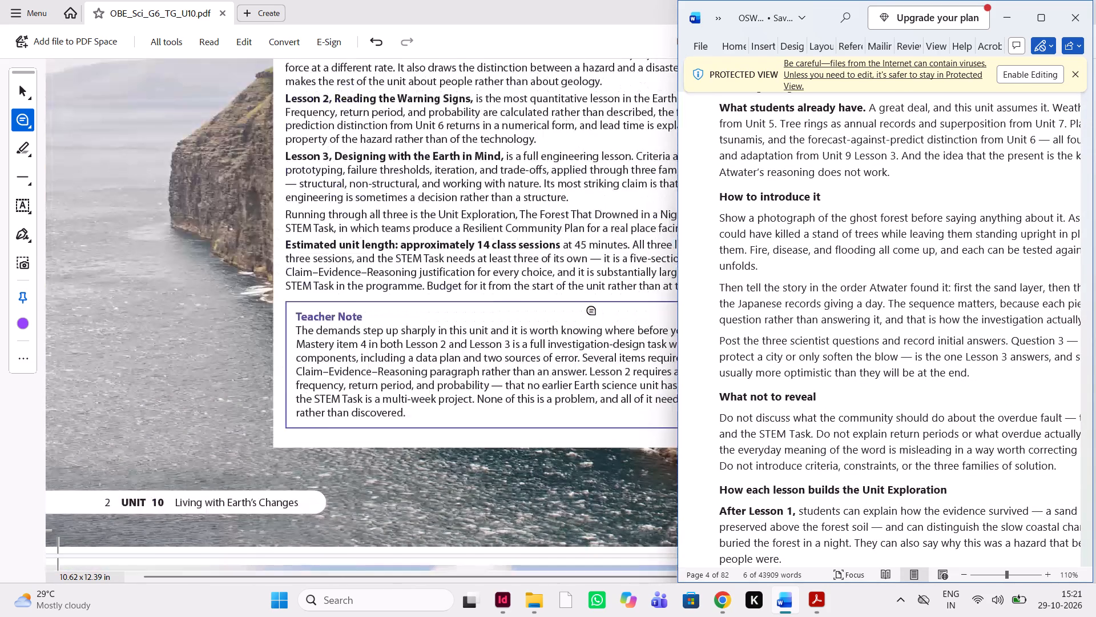
scroll(593, 311, "up", 2)
scroll(593, 311, "down", 3)
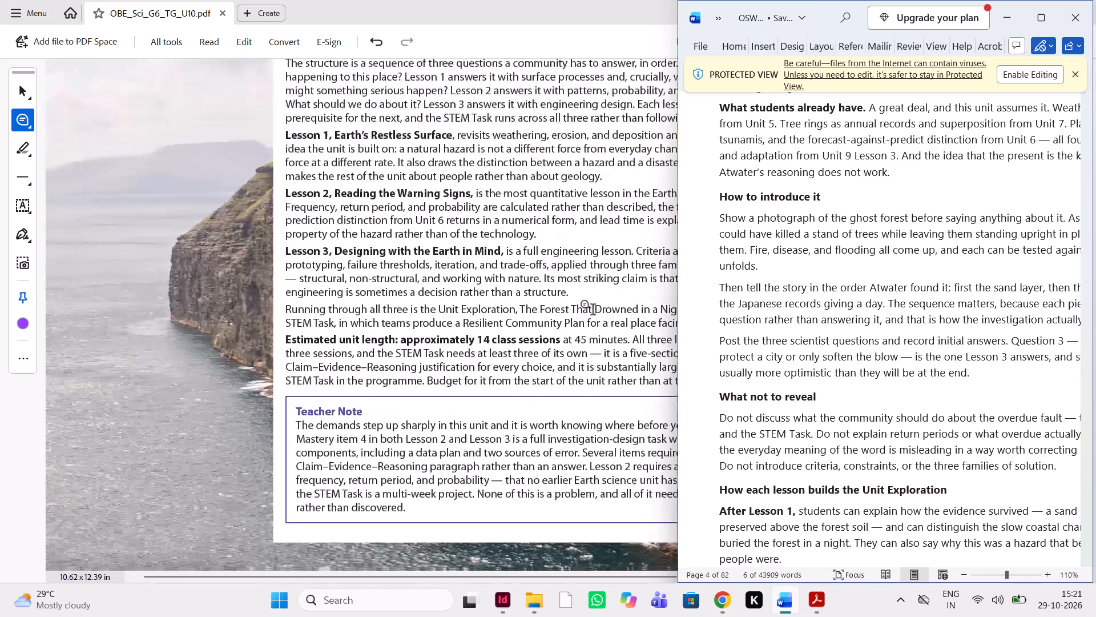
scroll(593, 311, "down", 11)
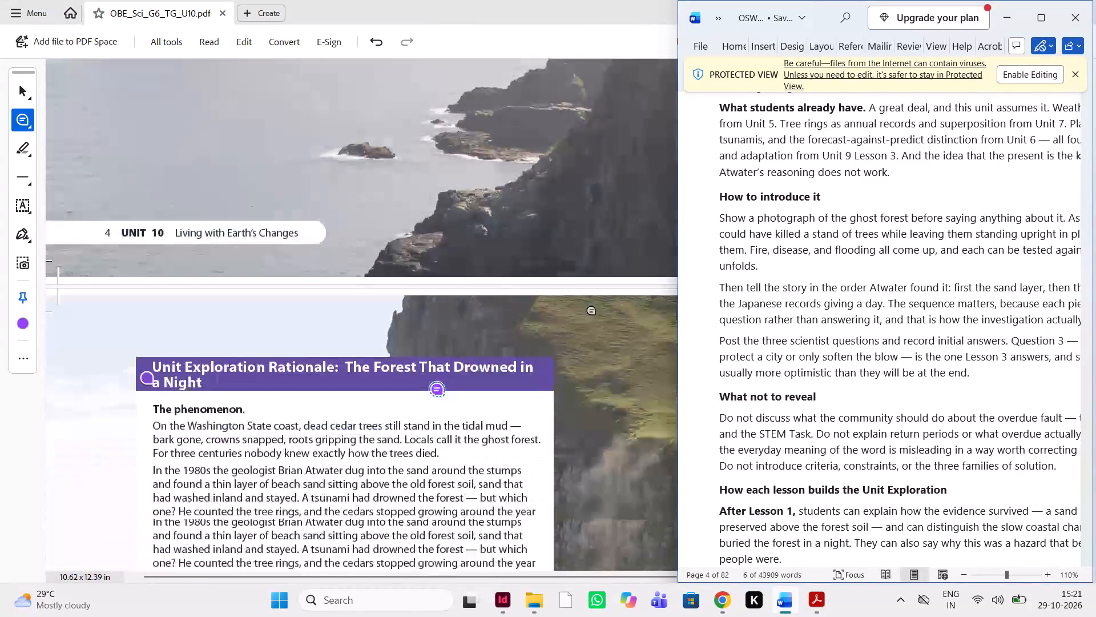
scroll(593, 311, "down", 5)
scroll(593, 311, "left", 2)
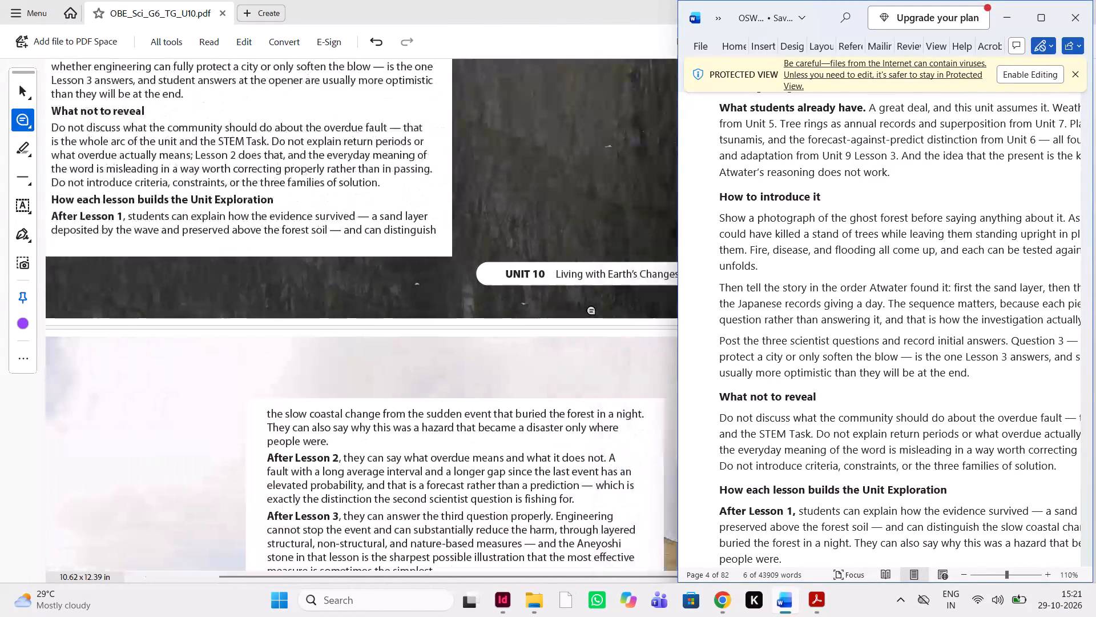
scroll(593, 311, "left", 1)
Compare the "After Lesson 1", "After Lesson 2" and "After Lesson 3" paragraphs in the Word manuscript with the PDF.
scroll(787, 435, "down", 3)
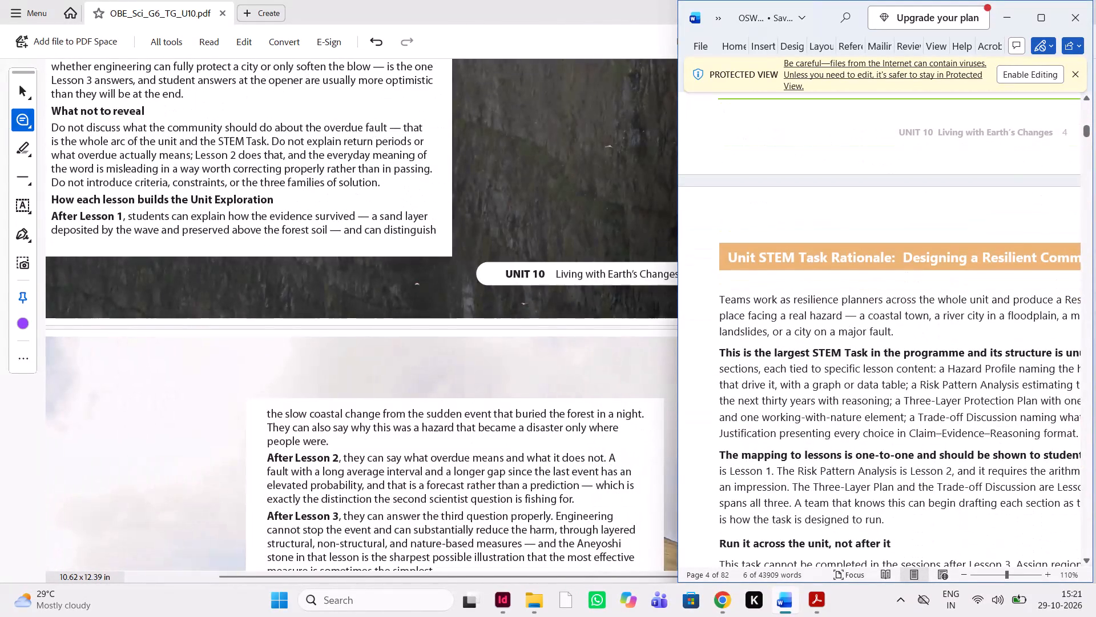
scroll(787, 435, "up", 1)
scroll(787, 435, "down", 6)
scroll(787, 435, "up", 2)
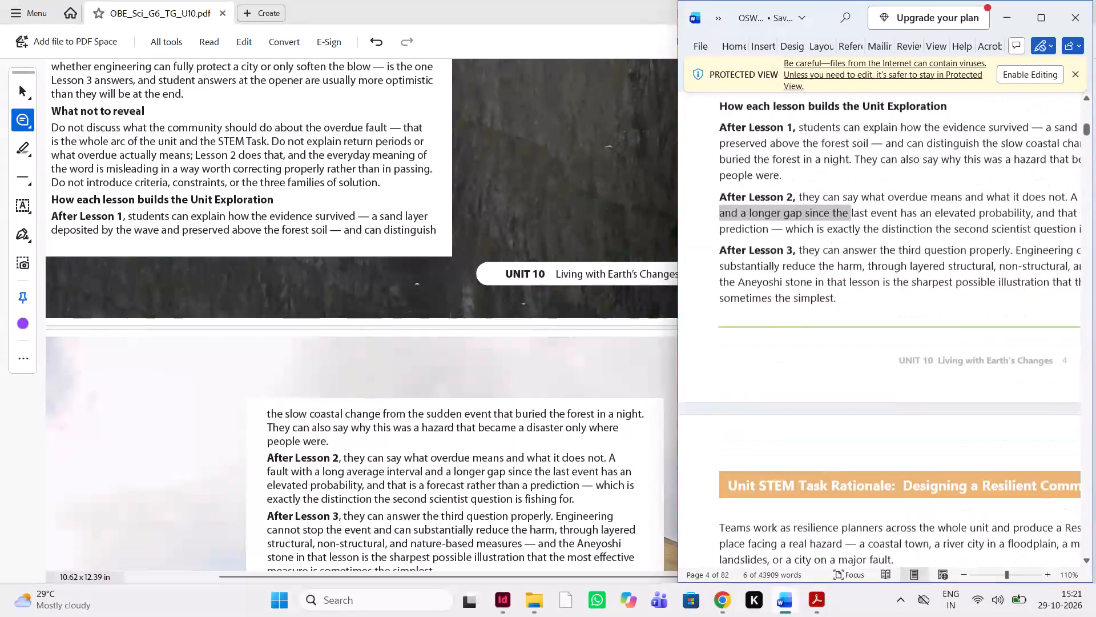
scroll(787, 435, "up", 2)
scroll(507, 540, "down", 1)
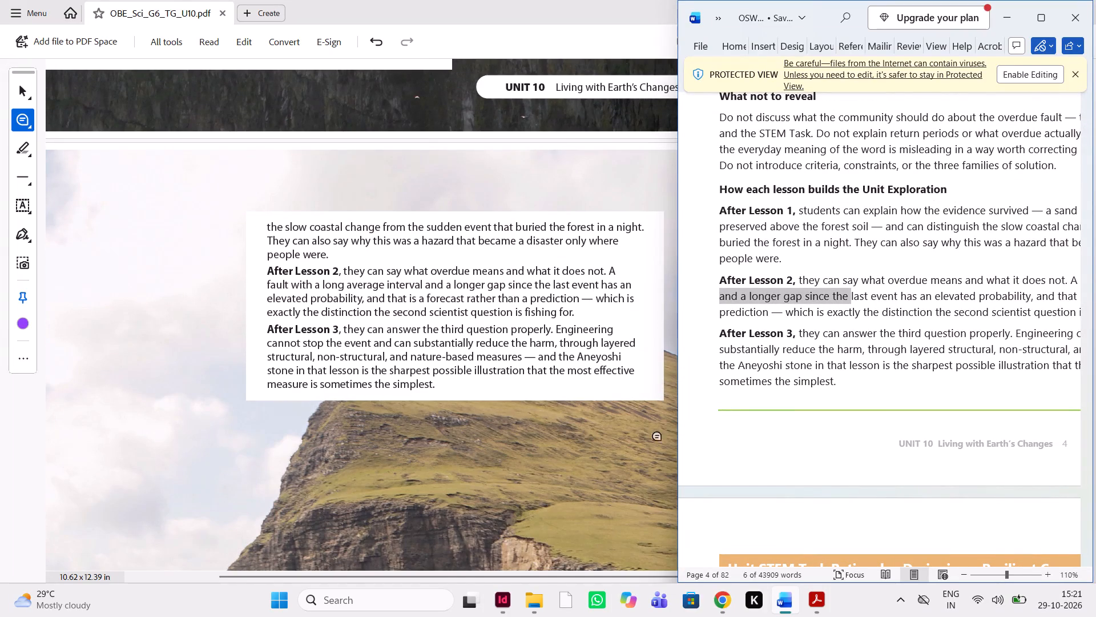
scroll(541, 515, "up", 7)
scroll(541, 515, "down", 2)
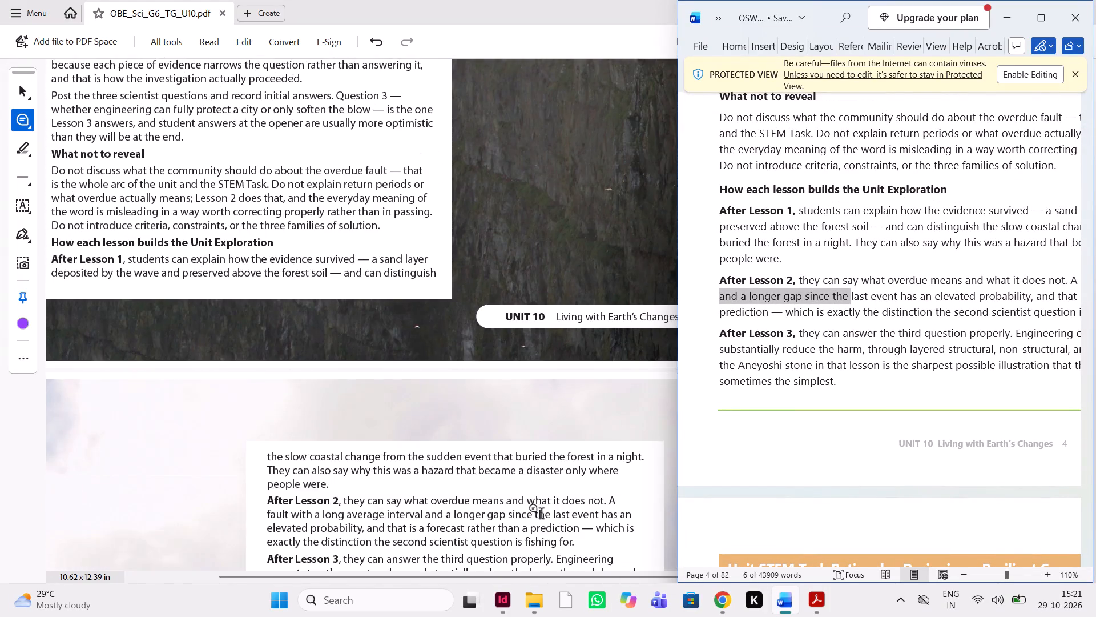
scroll(541, 515, "down", 2)
scroll(541, 515, "up", 5)
scroll(541, 515, "down", 1)
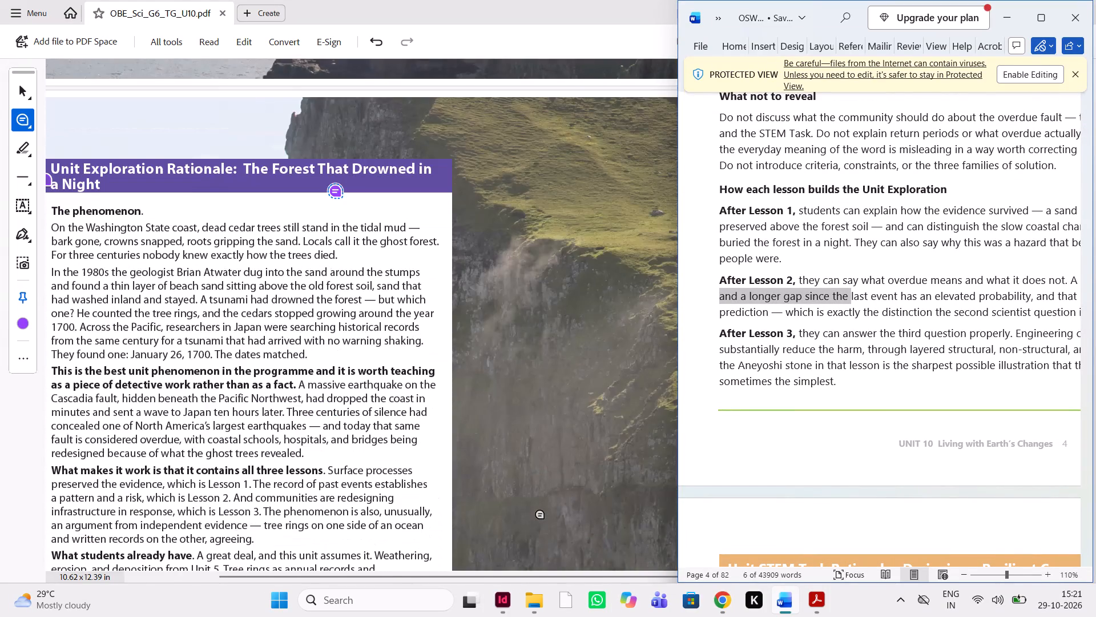
scroll(541, 515, "down", 5)
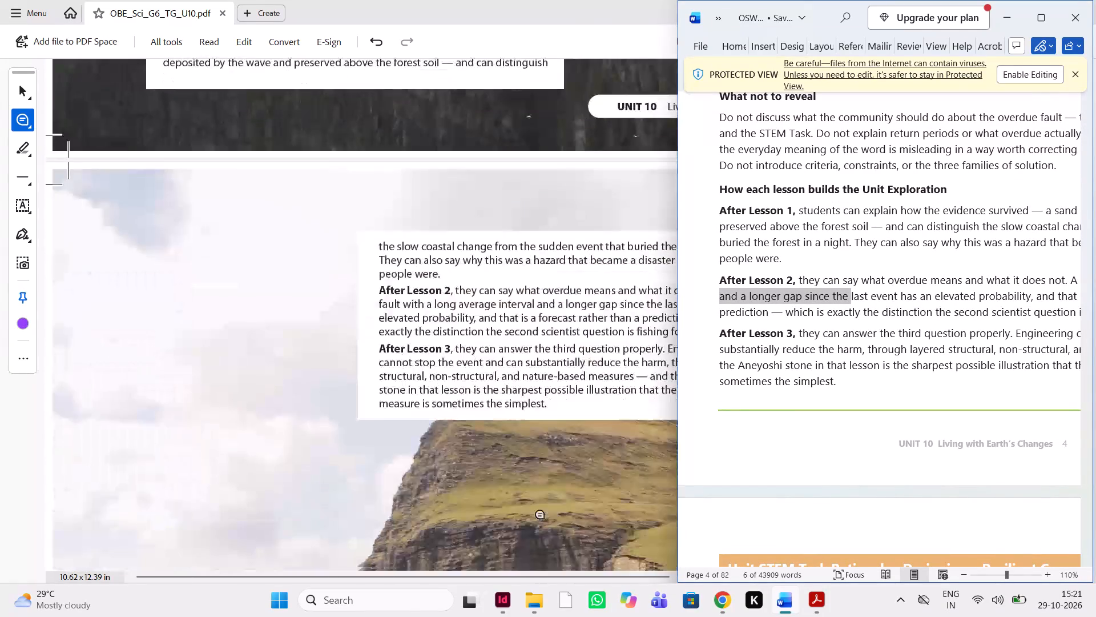
Find the Unit STEM Task Rationale section in both the PDF and the Word manuscript and skim its contents.
scroll(541, 515, "down", 4)
scroll(541, 515, "up", 1)
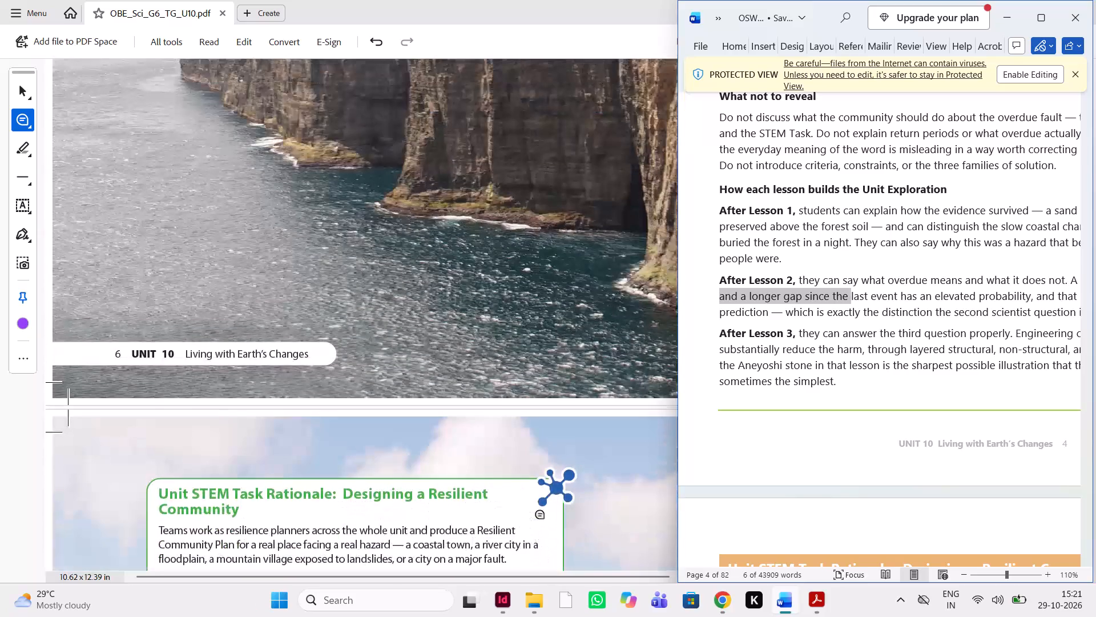
scroll(541, 515, "up", 1)
scroll(904, 466, "down", 3)
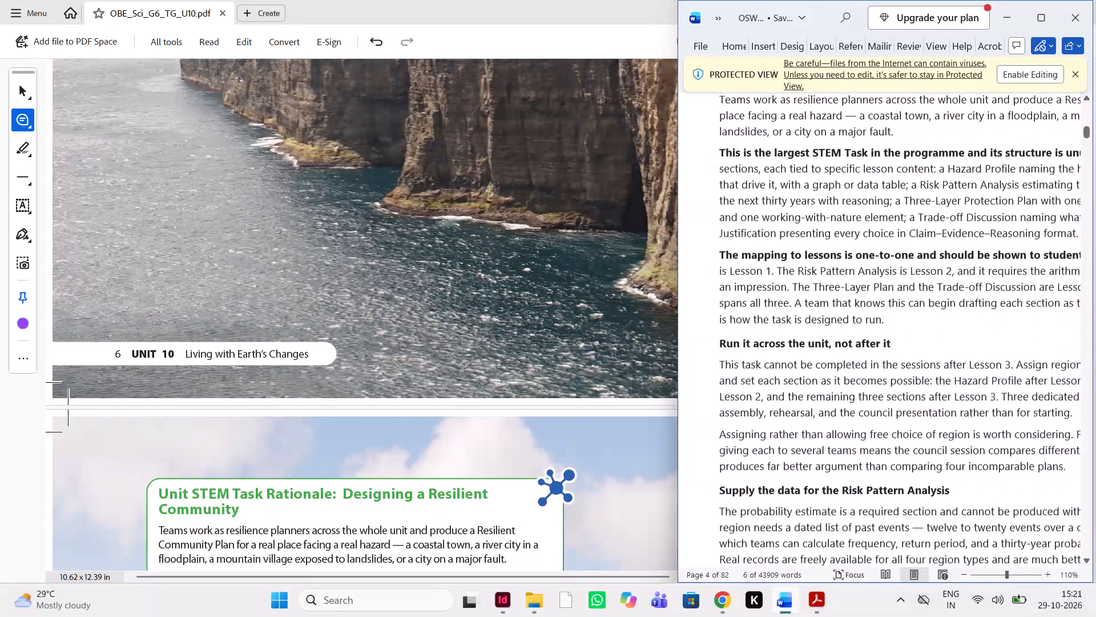
scroll(640, 518, "down", 5)
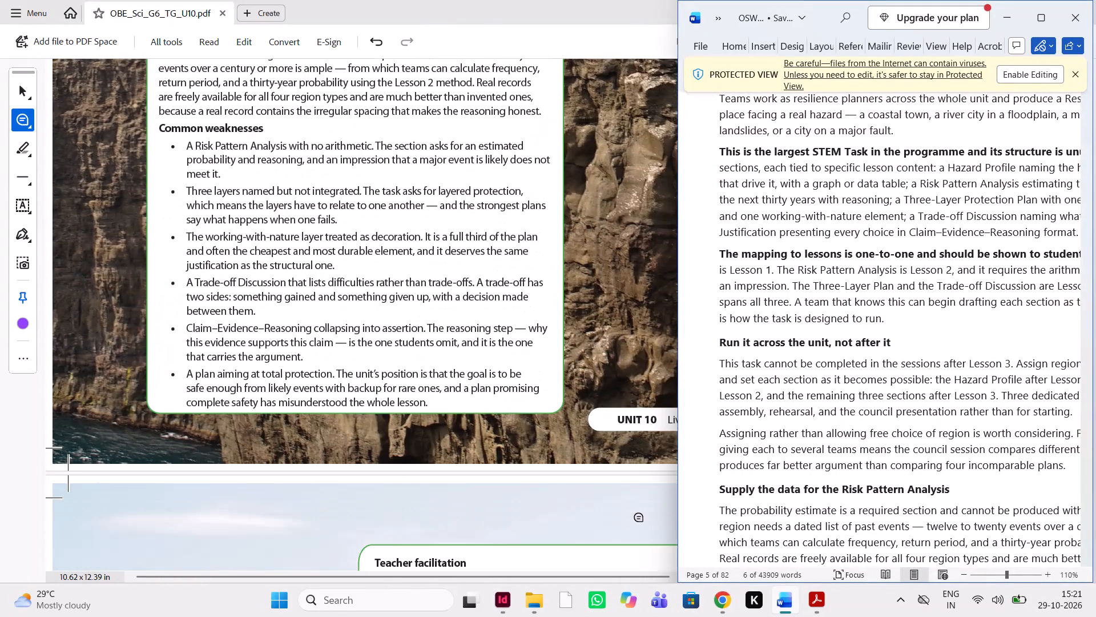
scroll(640, 518, "down", 4)
scroll(640, 518, "up", 10)
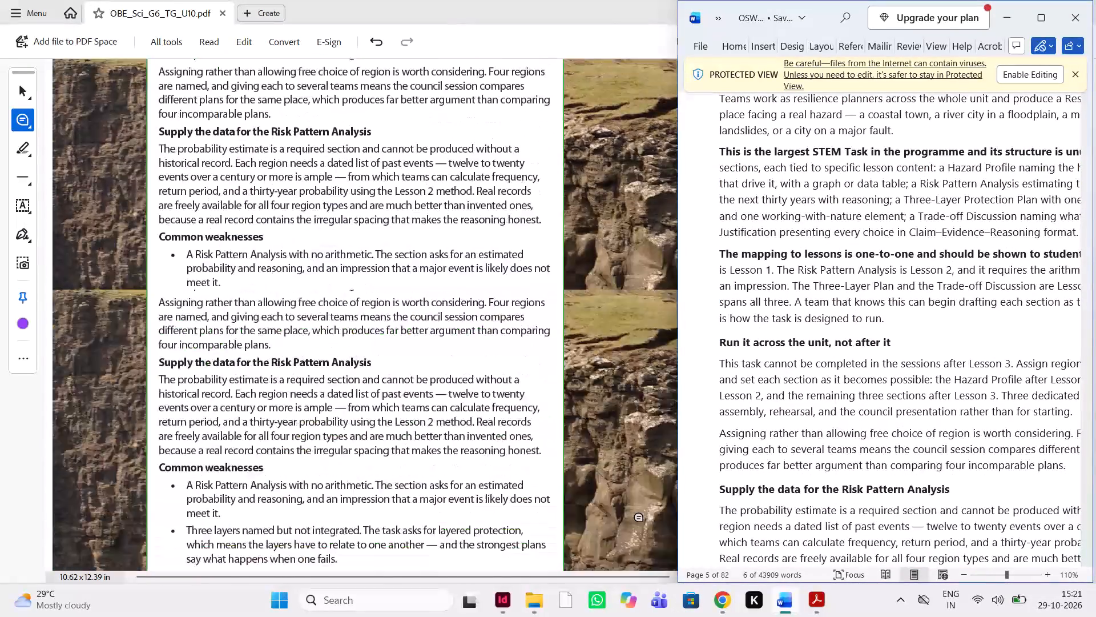
scroll(640, 518, "up", 3)
scroll(640, 518, "down", 1)
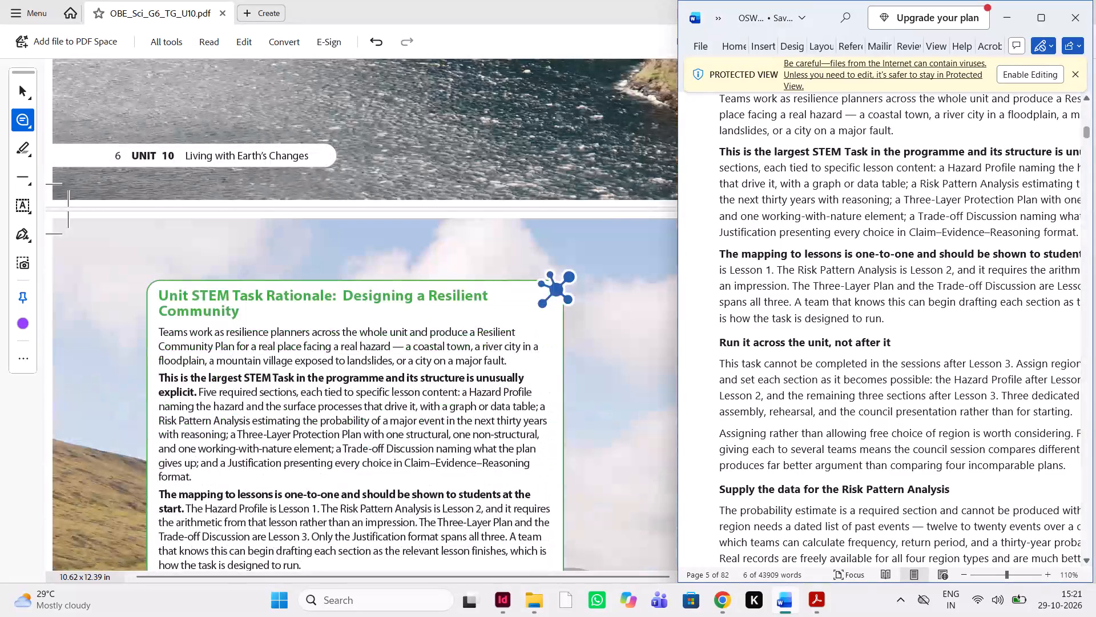
Recheck the end of the Unit Exploration Rationale and its transition to the Unit STEM Task Rationale in both documents.
scroll(881, 318, "up", 2)
scroll(535, 306, "up", 1)
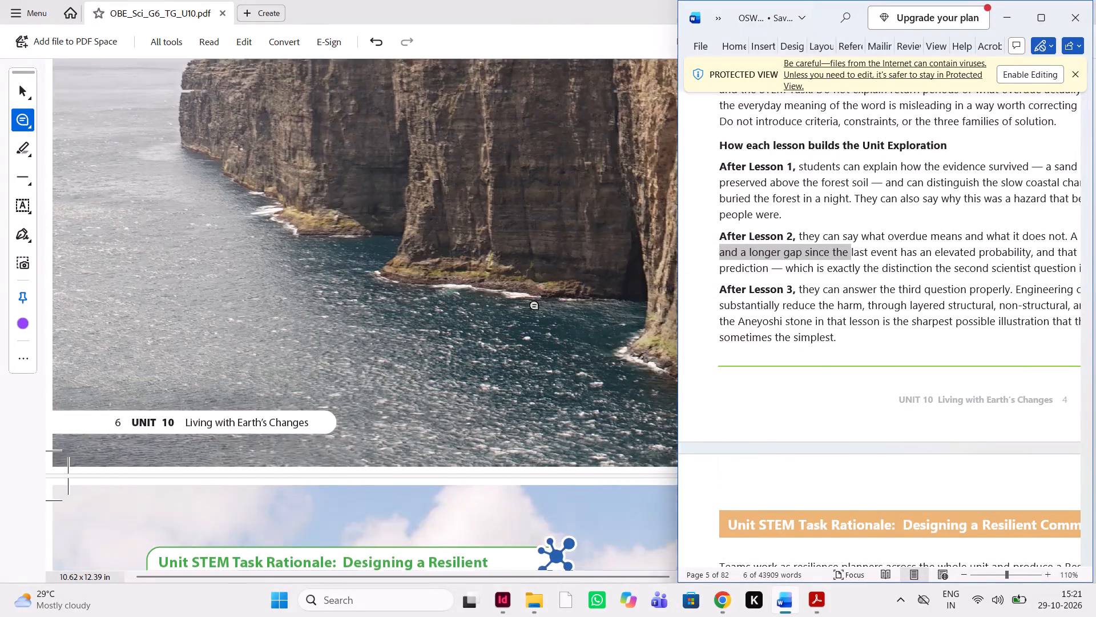
scroll(535, 306, "up", 5)
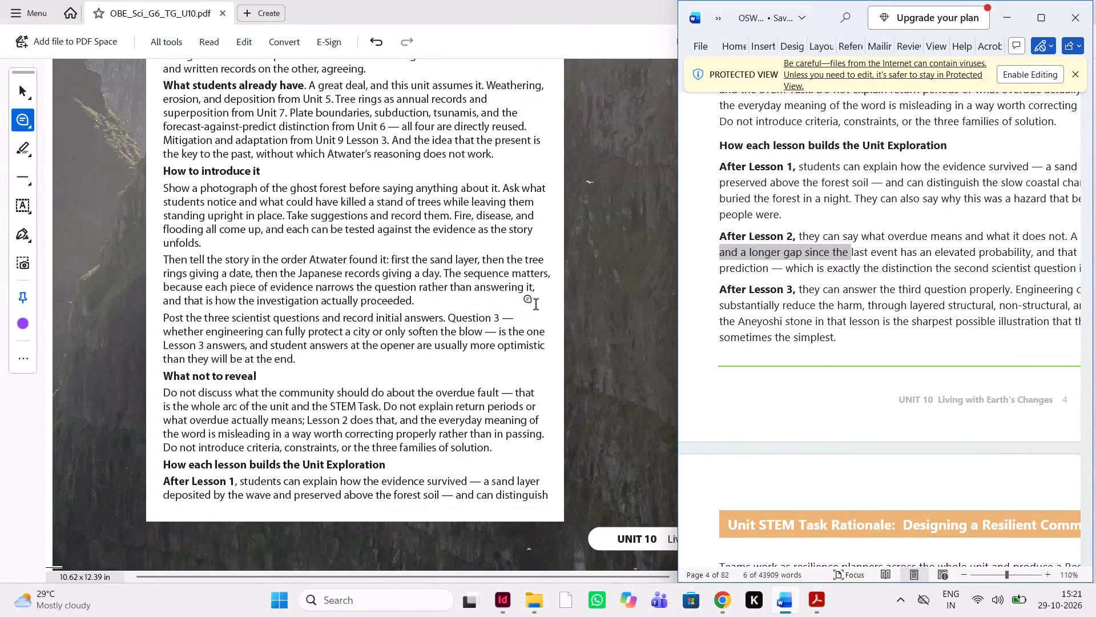
scroll(535, 306, "down", 6)
scroll(535, 306, "left", 1)
scroll(535, 306, "down", 3)
scroll(535, 306, "up", 1)
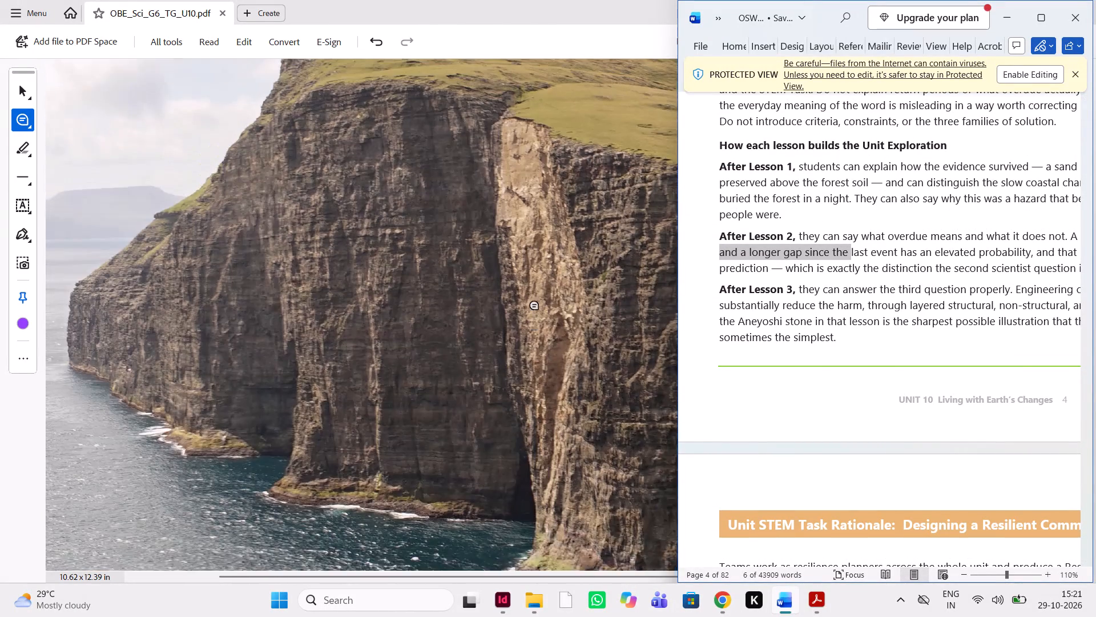
scroll(535, 306, "up", 2)
scroll(535, 306, "down", 2)
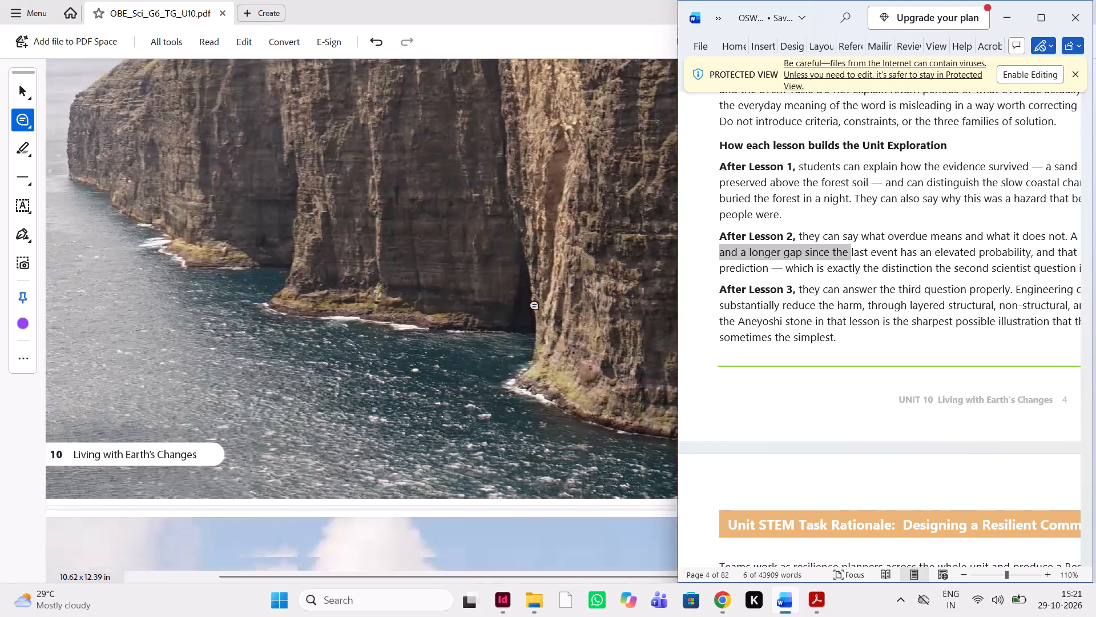
scroll(535, 306, "down", 4)
scroll(535, 306, "up", 2)
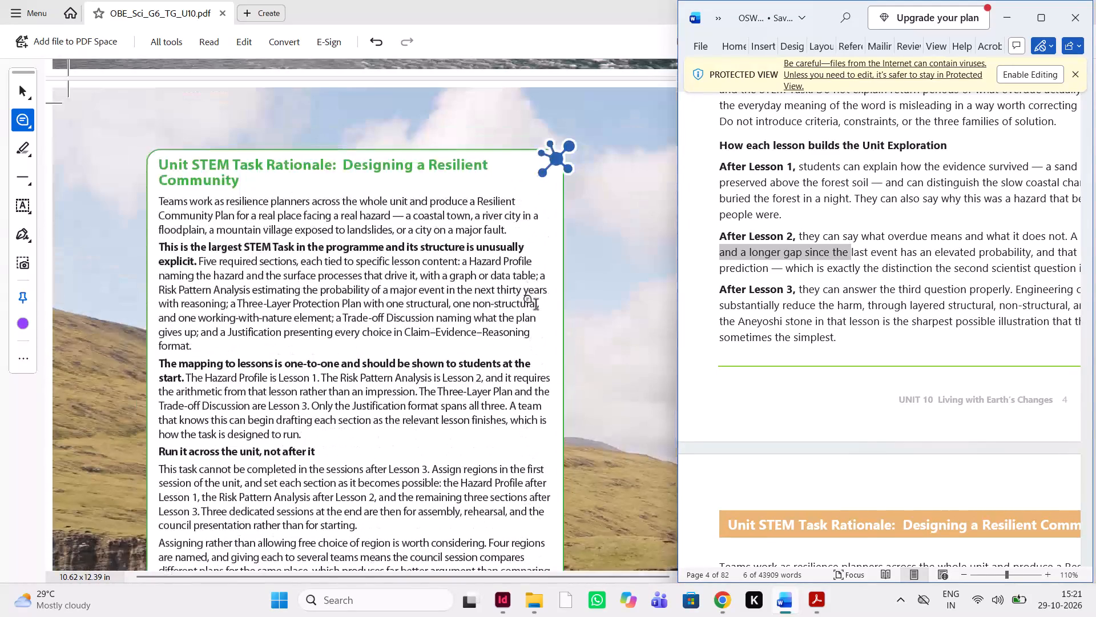
Compare the Unit STEM Task Rationale heading, "Designing a Resilient Community", and its opening paragraphs in the Word manuscript with the PDF.
scroll(535, 306, "up", 1)
scroll(933, 336, "down", 2)
scroll(933, 336, "up", 1)
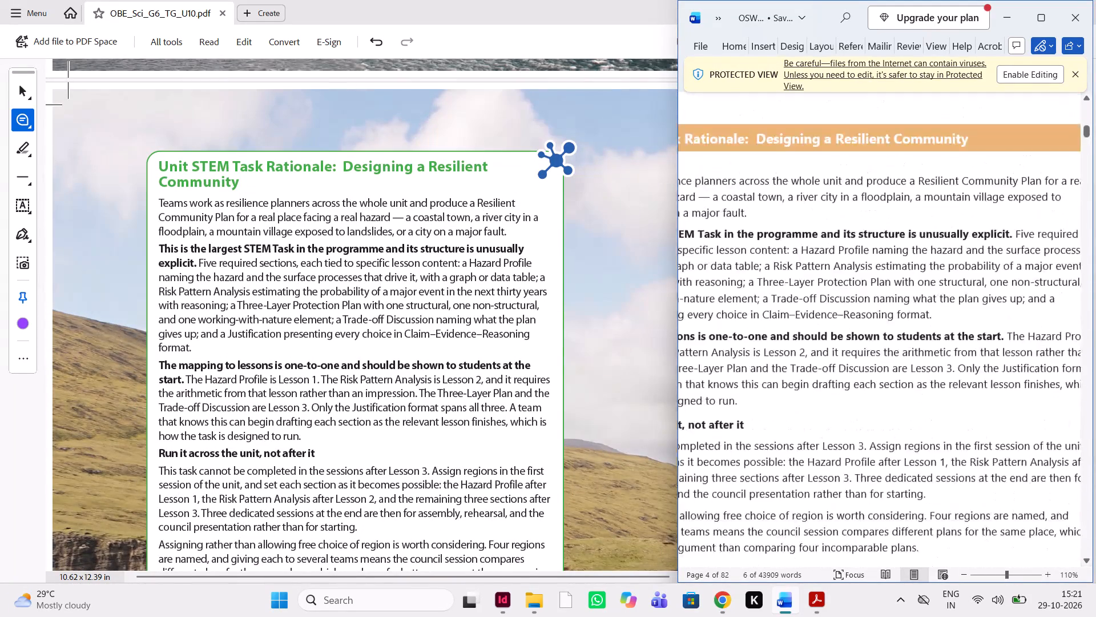
scroll(933, 336, "up", 1)
scroll(933, 336, "right", 1)
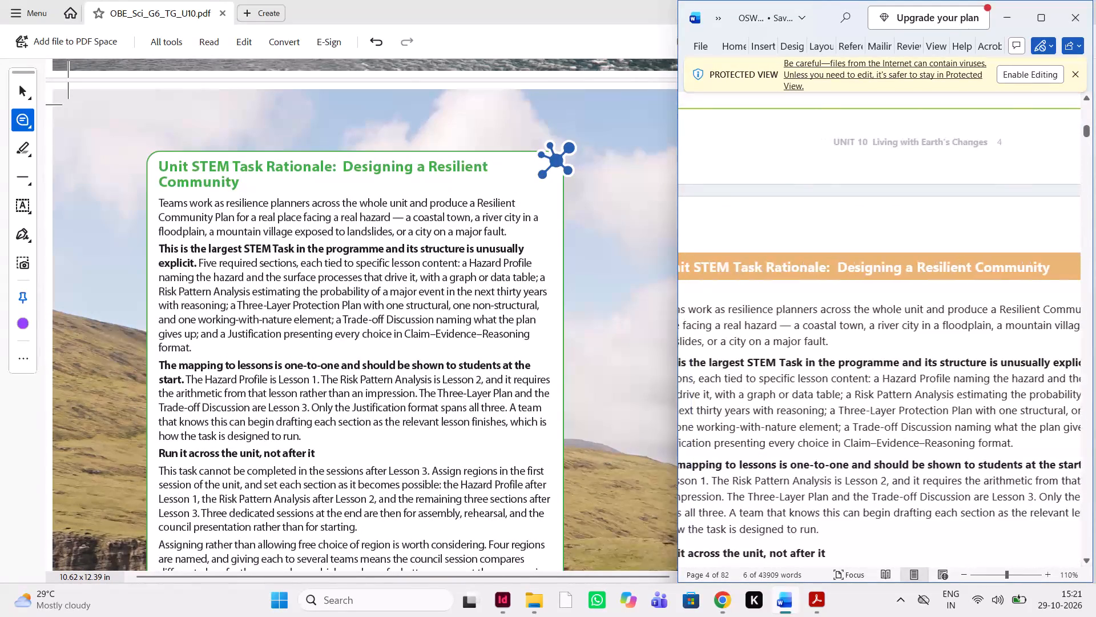
scroll(933, 336, "right", 1)
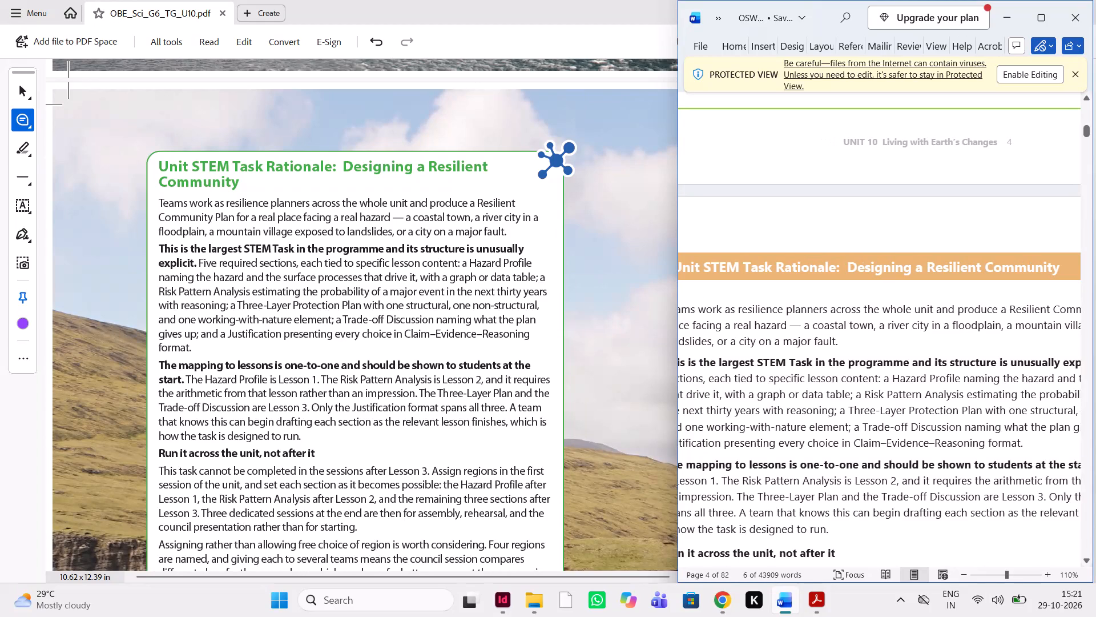
scroll(933, 336, "right", 1)
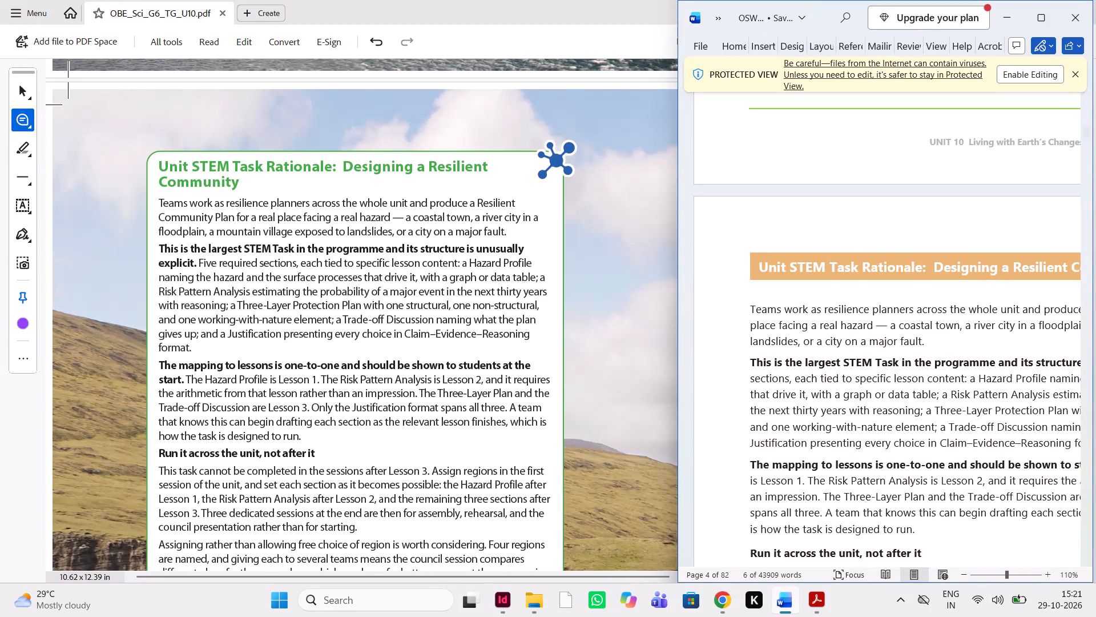
scroll(933, 336, "left", 2)
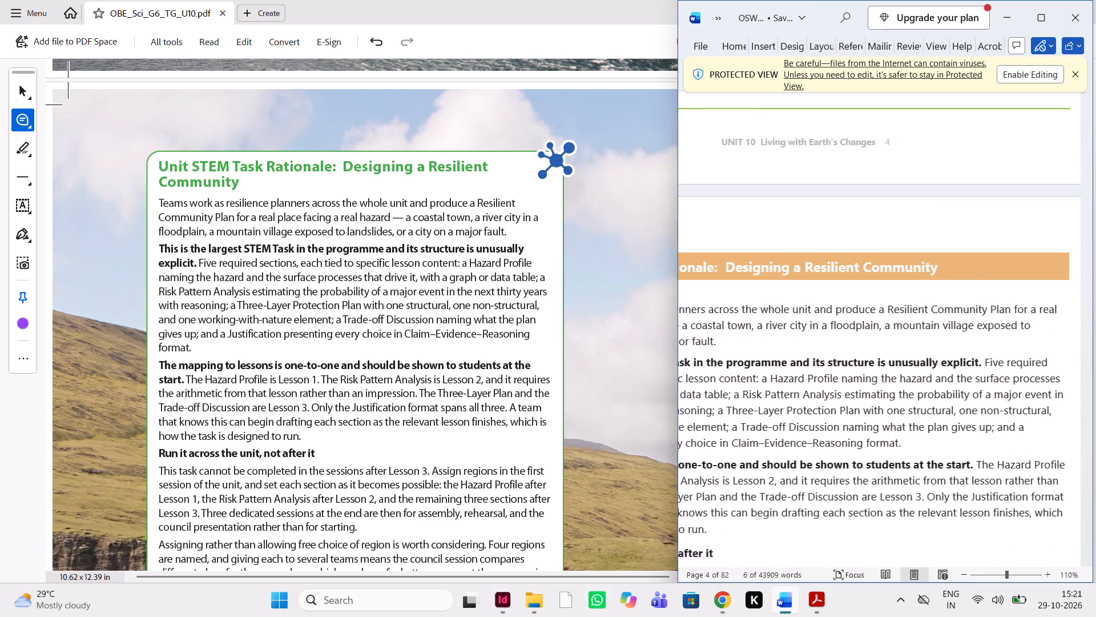
scroll(933, 336, "right", 1)
scroll(933, 336, "down", 1)
scroll(933, 336, "up", 1)
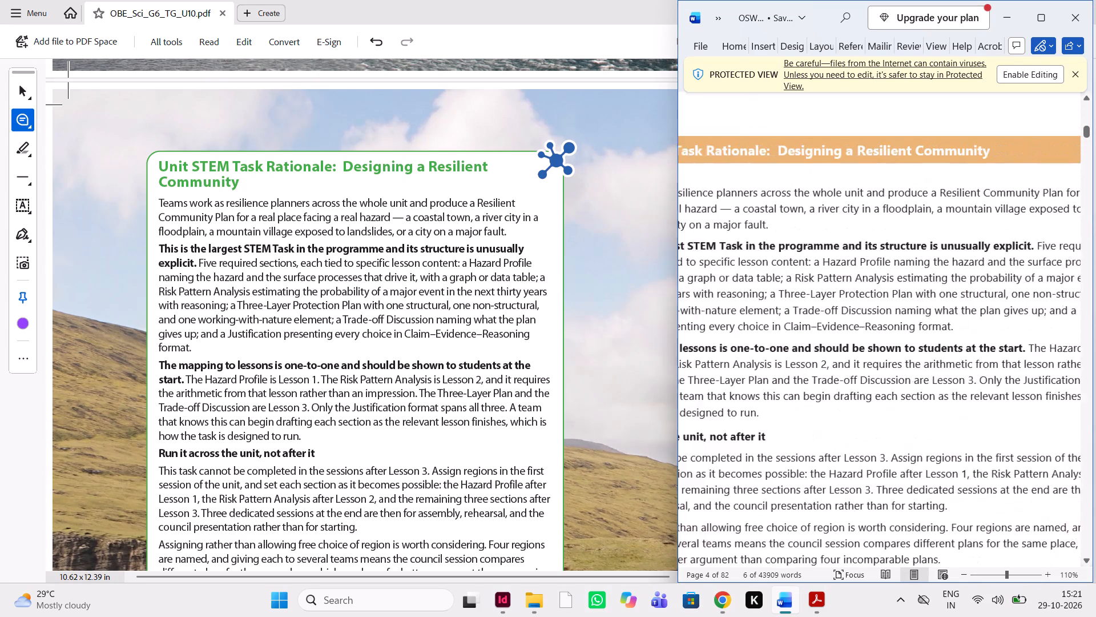
scroll(933, 336, "up", 1)
scroll(933, 336, "right", 1)
Compare the "Run it across the unit, not after it" and "Supply the data for the Risk Pattern Analysis" sections between manuscript and PDF.
scroll(933, 336, "down", 1)
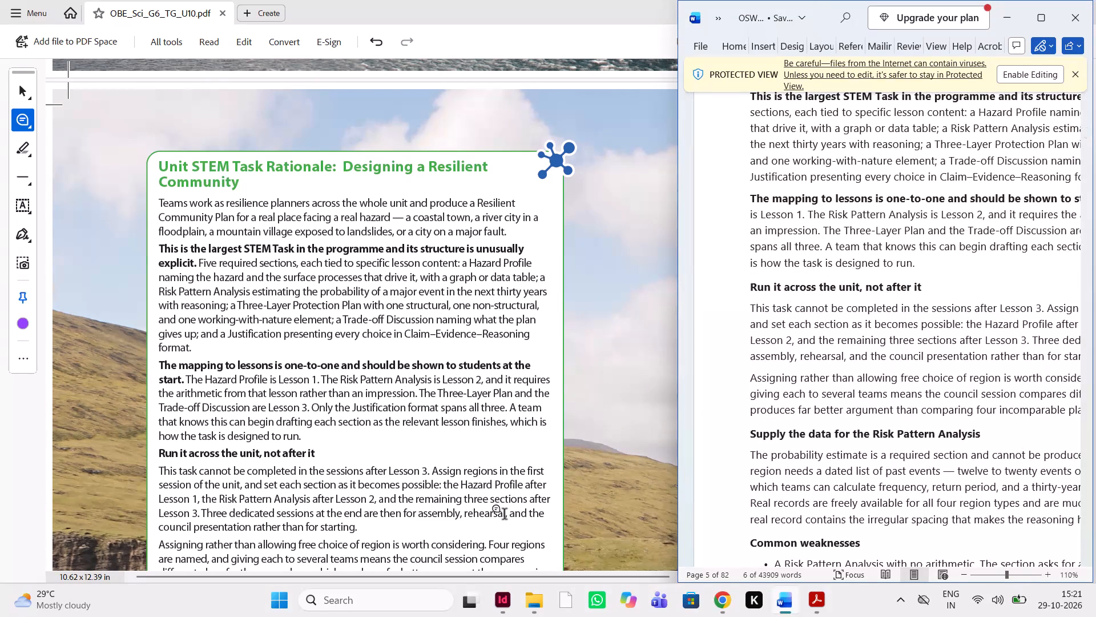
scroll(504, 515, "down", 2)
scroll(960, 548, "down", 1)
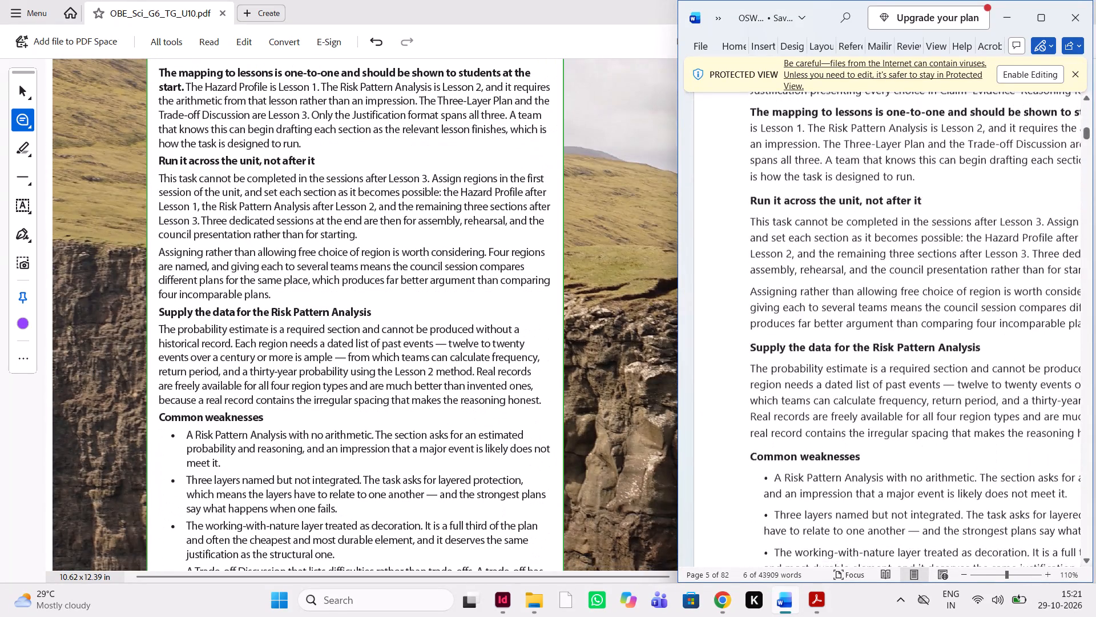
scroll(960, 548, "left", 1)
scroll(960, 548, "down", 1)
scroll(908, 554, "left", 1)
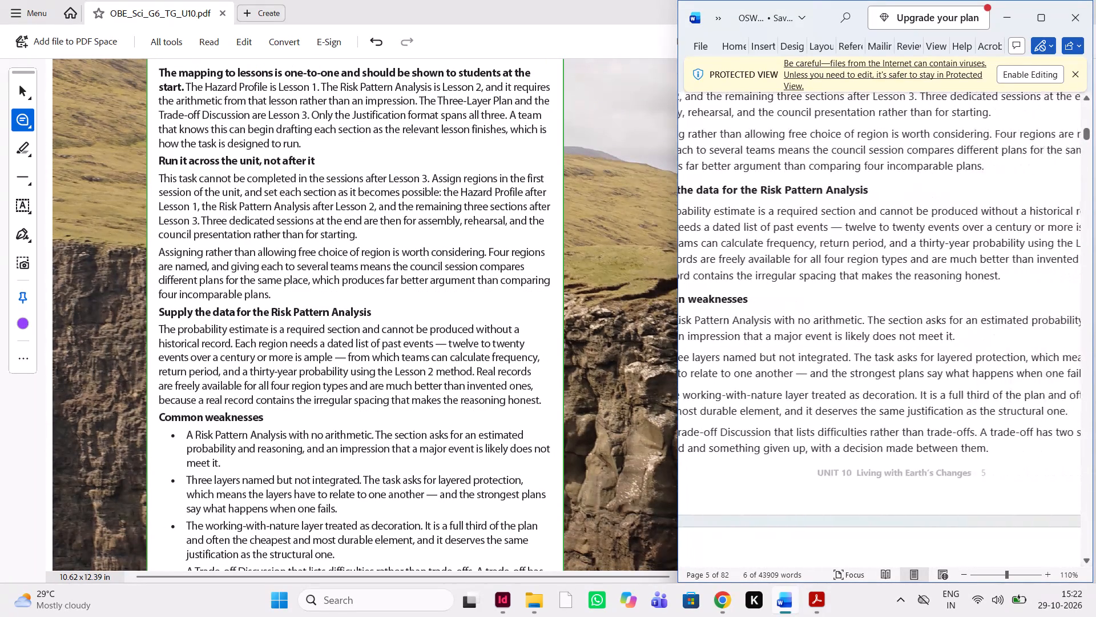
scroll(908, 554, "left", 1)
scroll(908, 554, "right", 1)
scroll(356, 503, "down", 1)
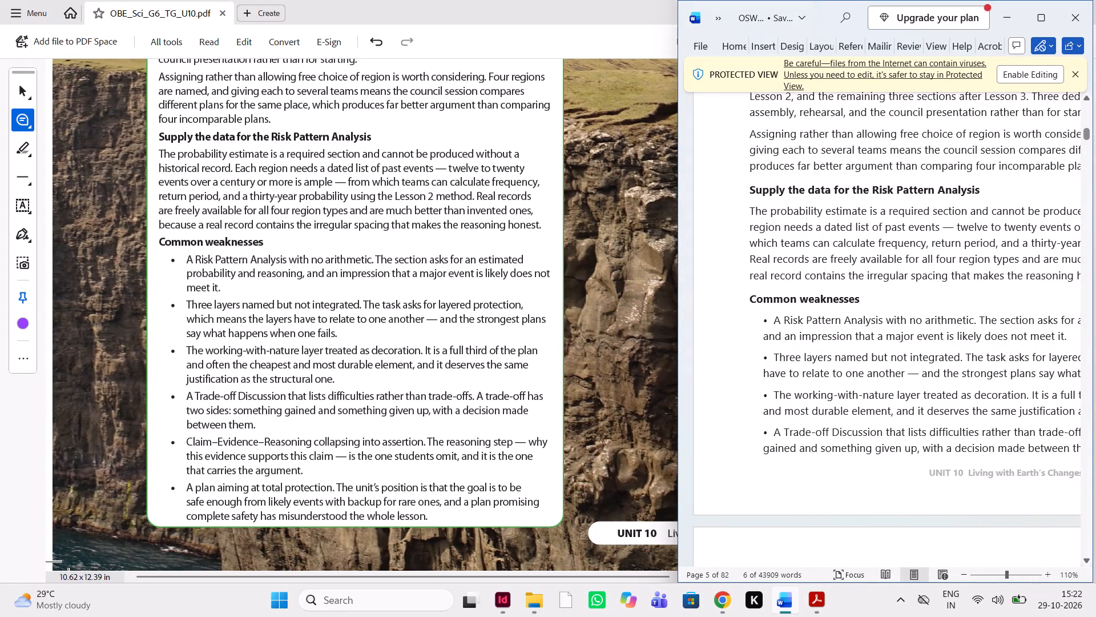
Compare the "Common weaknesses" bullets of the Unit STEM Task Rationale in the Word manuscript with the PDF.
scroll(796, 419, "left", 1)
scroll(796, 419, "right", 1)
scroll(796, 419, "left", 1)
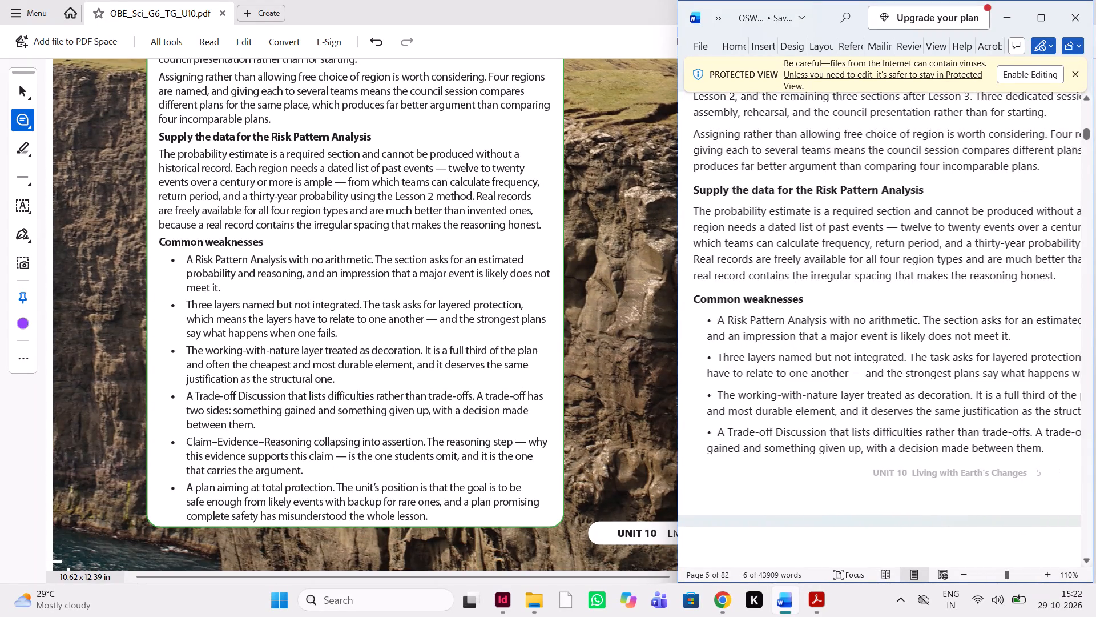
scroll(796, 419, "left", 1)
scroll(796, 419, "right", 1)
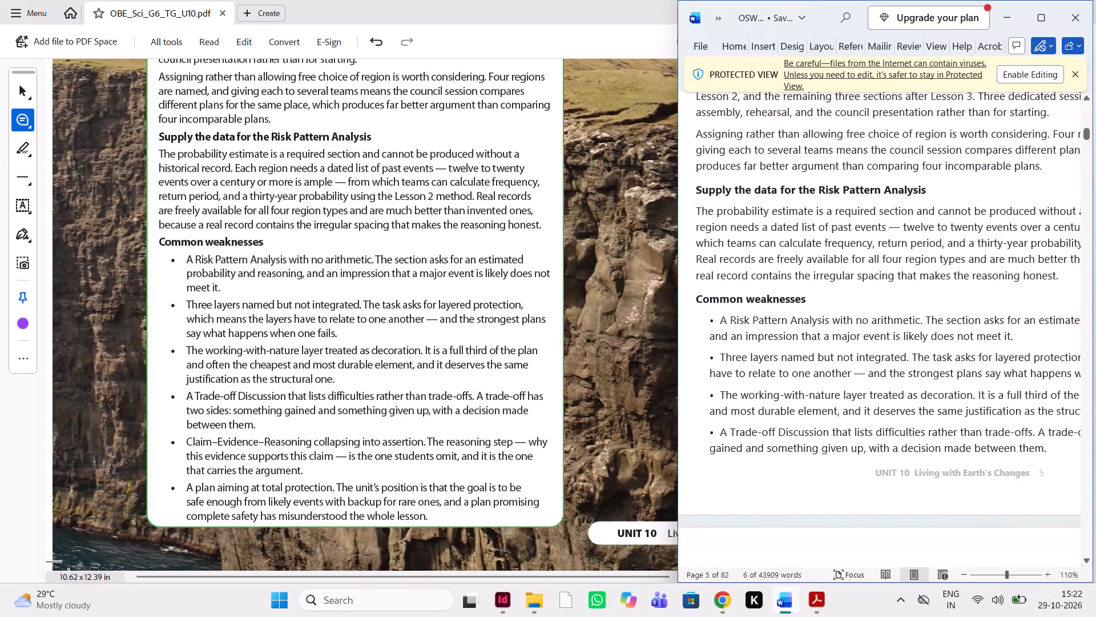
scroll(796, 419, "down", 1)
scroll(796, 419, "left", 1)
scroll(796, 419, "right", 1)
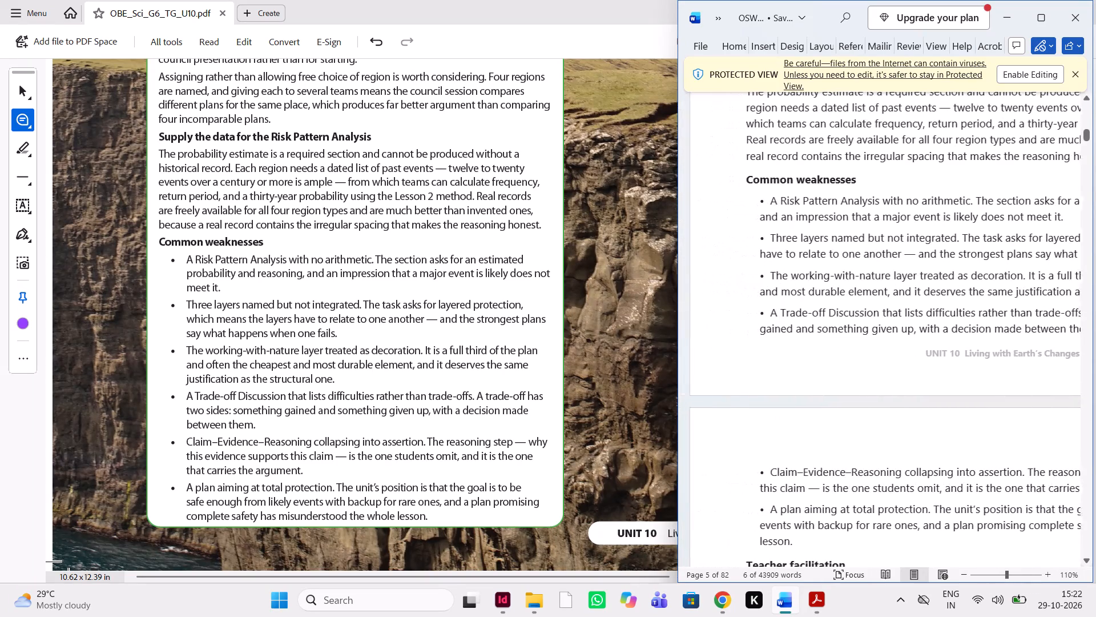
scroll(796, 419, "left", 1)
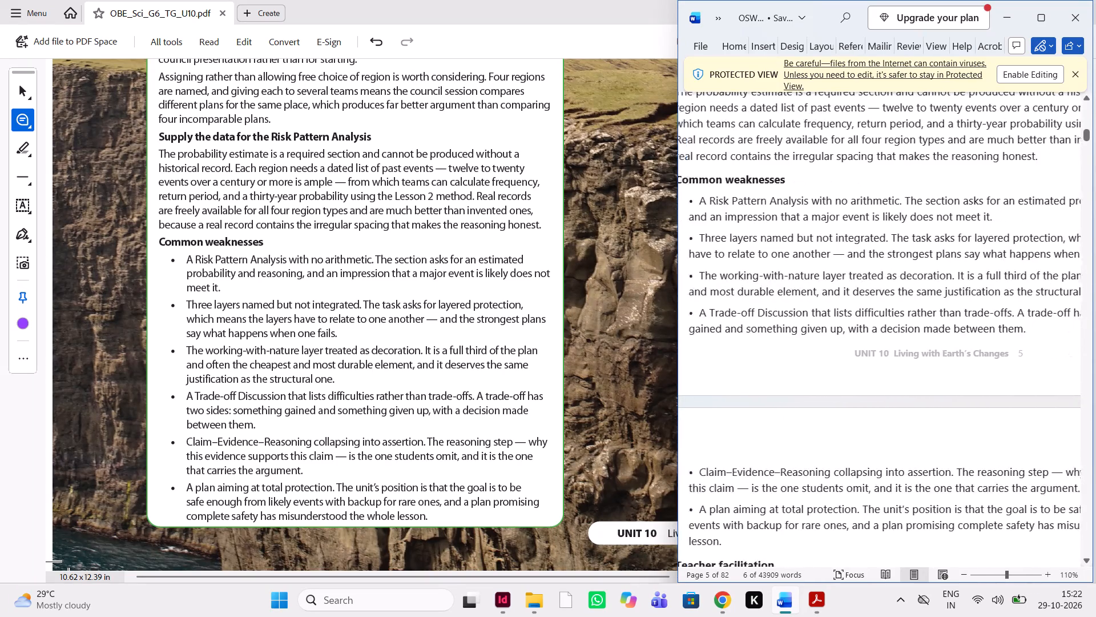
scroll(796, 419, "left", 1)
scroll(796, 419, "down", 1)
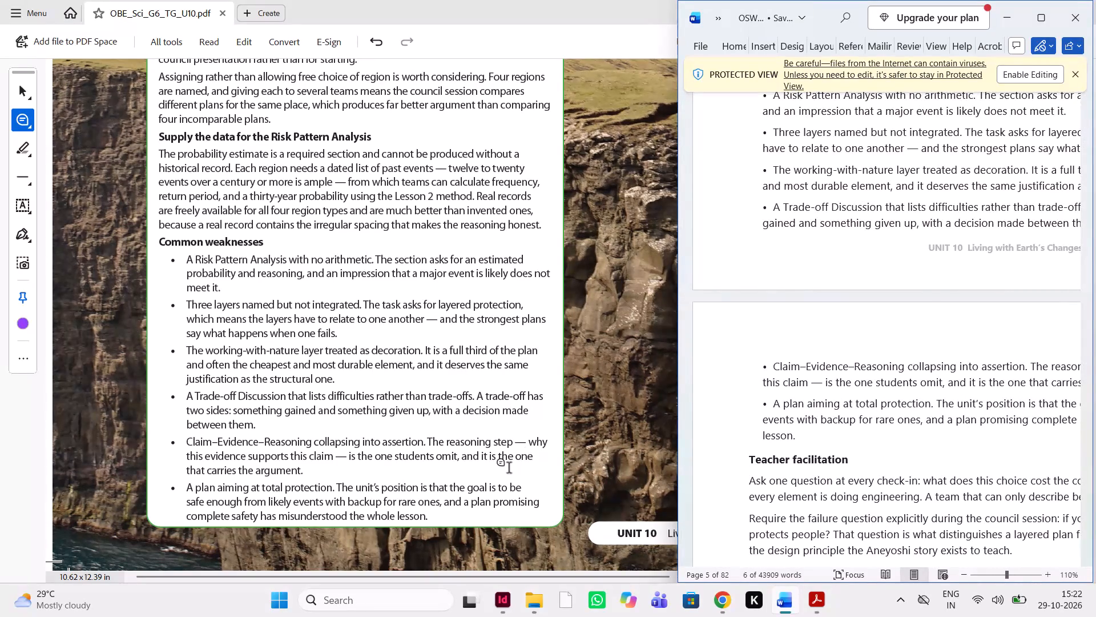
scroll(509, 469, "down", 1)
scroll(898, 325, "left", 1)
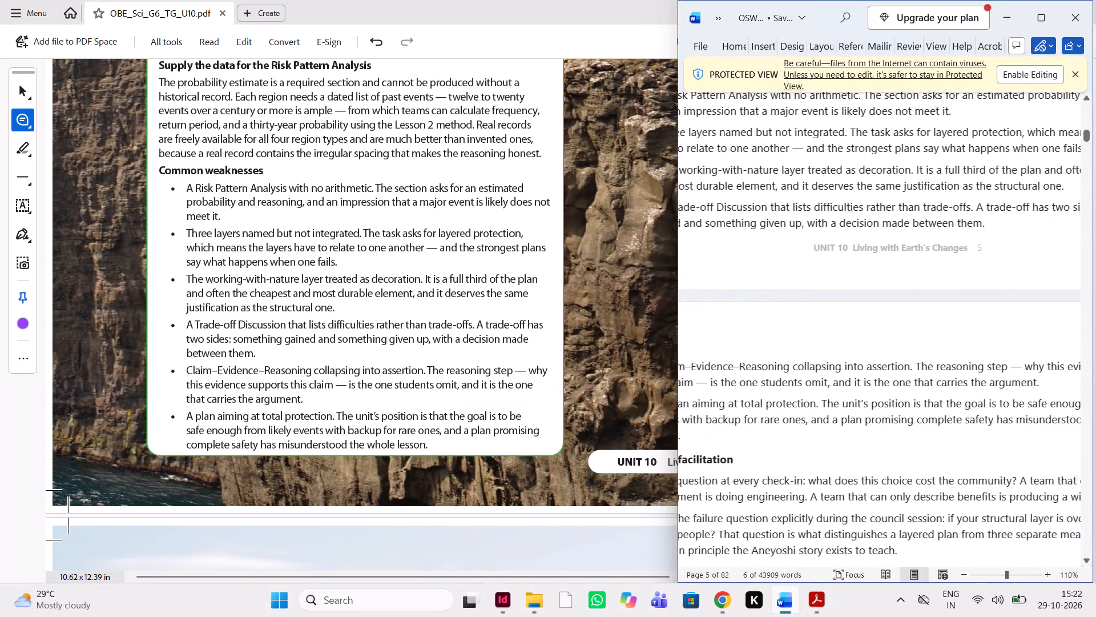
scroll(898, 325, "left", 1)
scroll(898, 325, "right", 1)
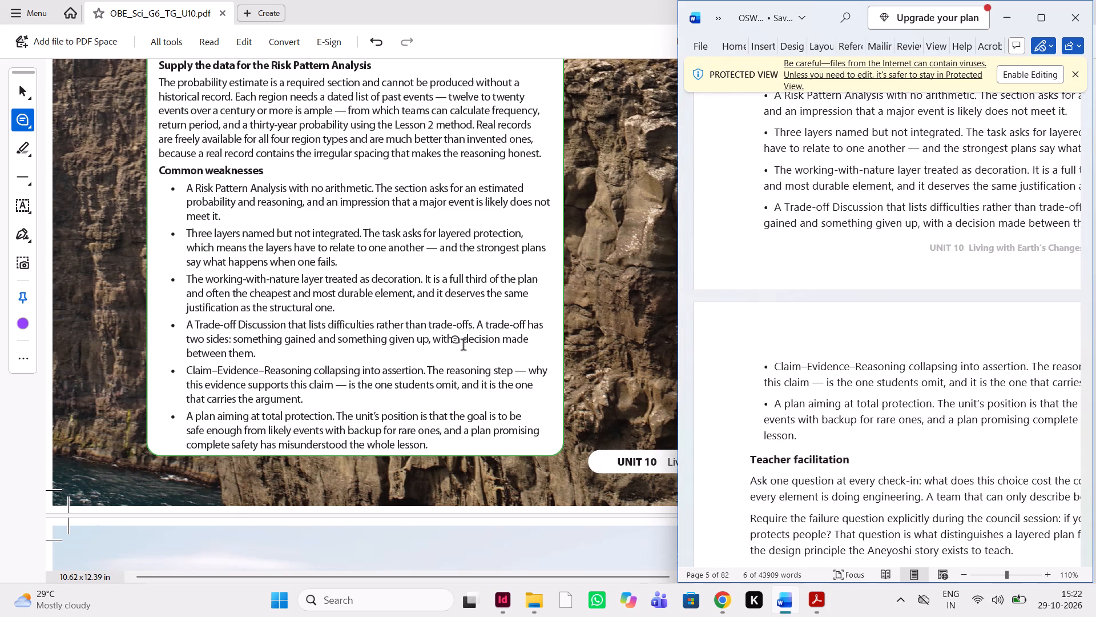
scroll(463, 346, "up", 2)
Compare the "Teacher facilitation", "Adaptation for further support" and "Adaptation for extra challenge" sections between the PDF and the Word manuscript.
scroll(463, 346, "down", 4)
scroll(463, 346, "left", 2)
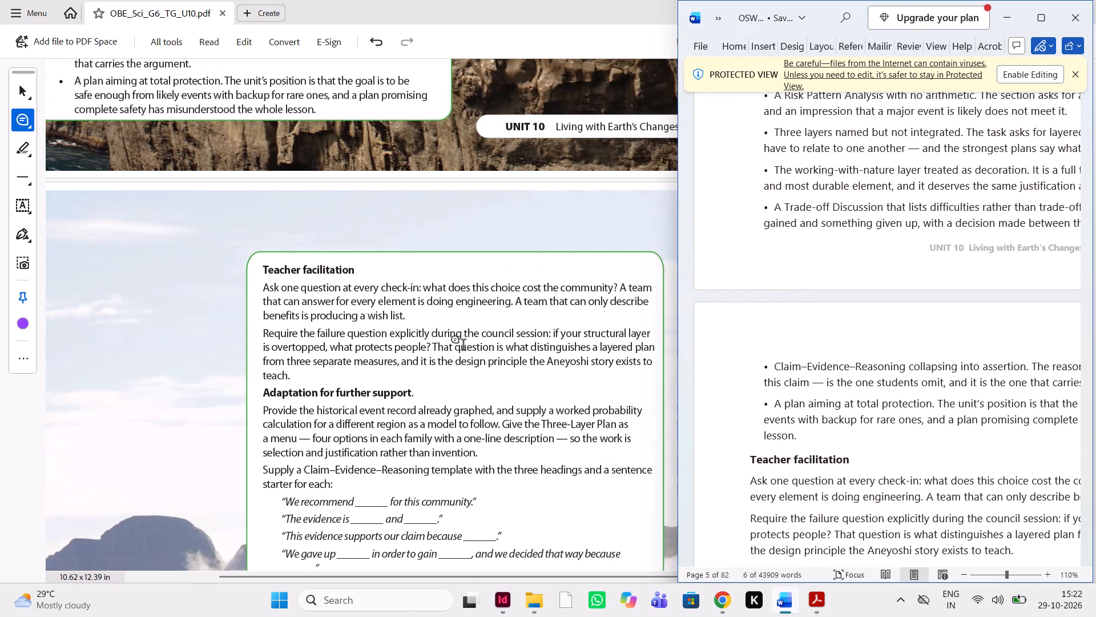
scroll(463, 346, "down", 1)
scroll(765, 332, "down", 1)
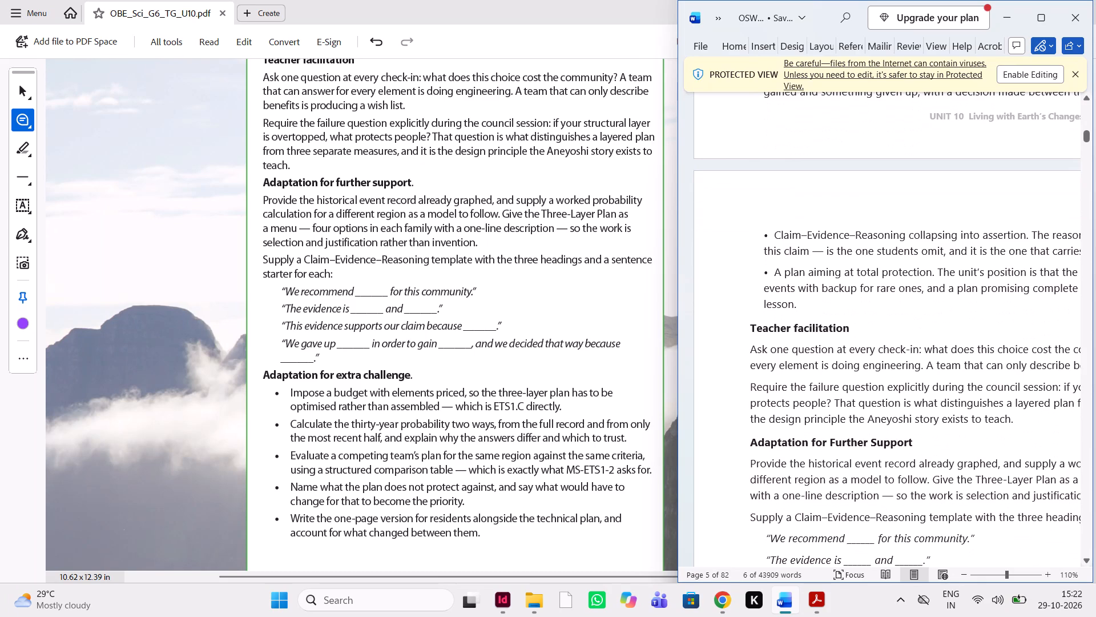
scroll(765, 332, "left", 3)
scroll(765, 332, "down", 1)
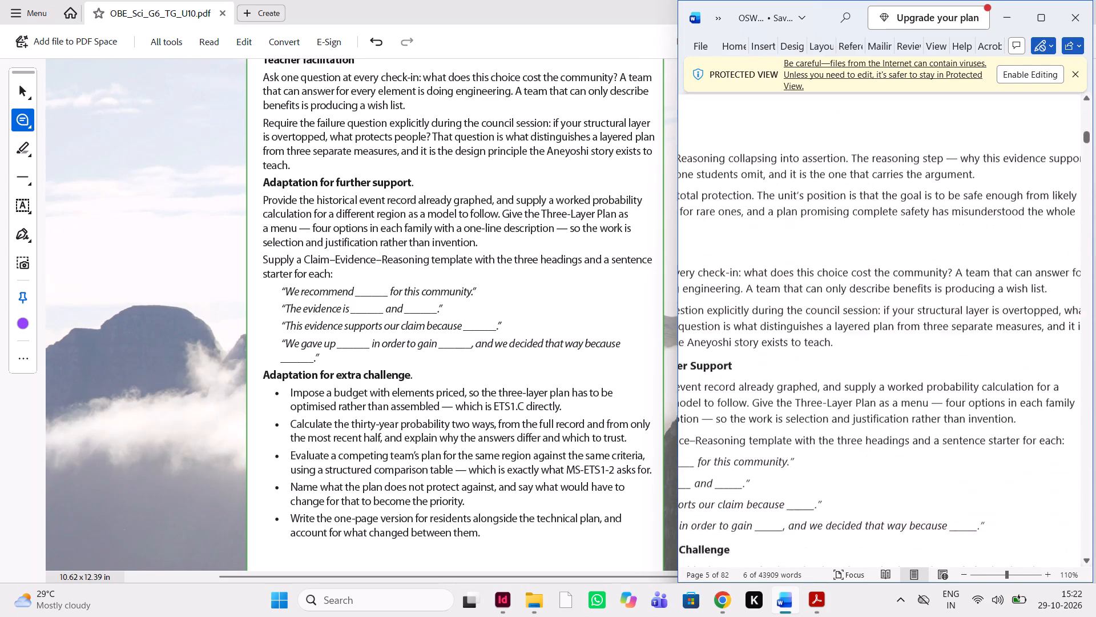
scroll(765, 332, "down", 1)
scroll(765, 332, "right", 1)
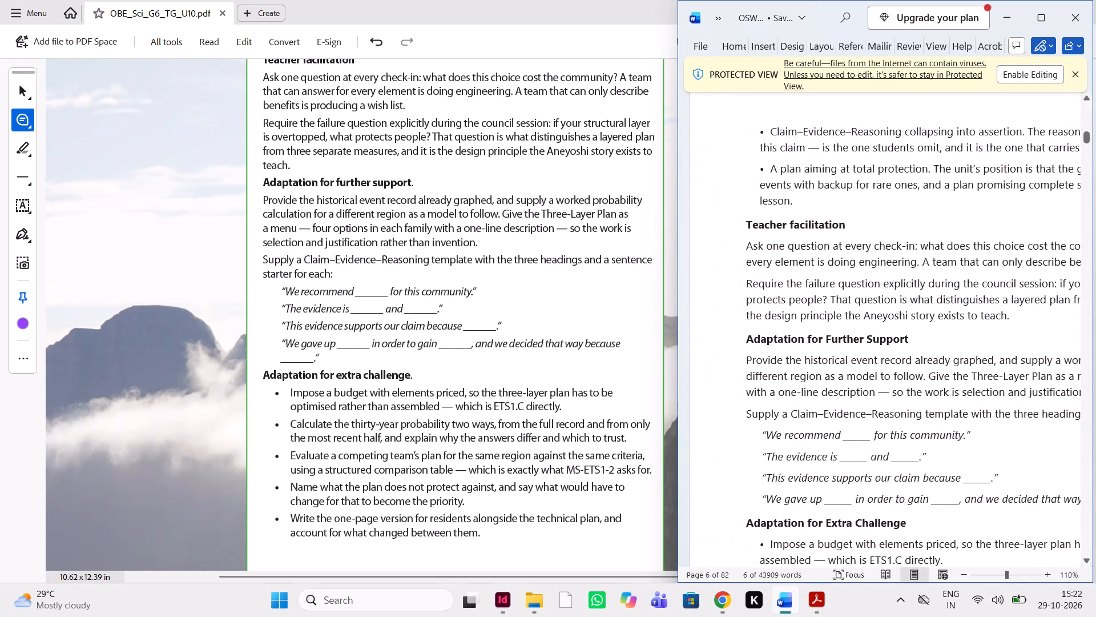
scroll(765, 332, "down", 1)
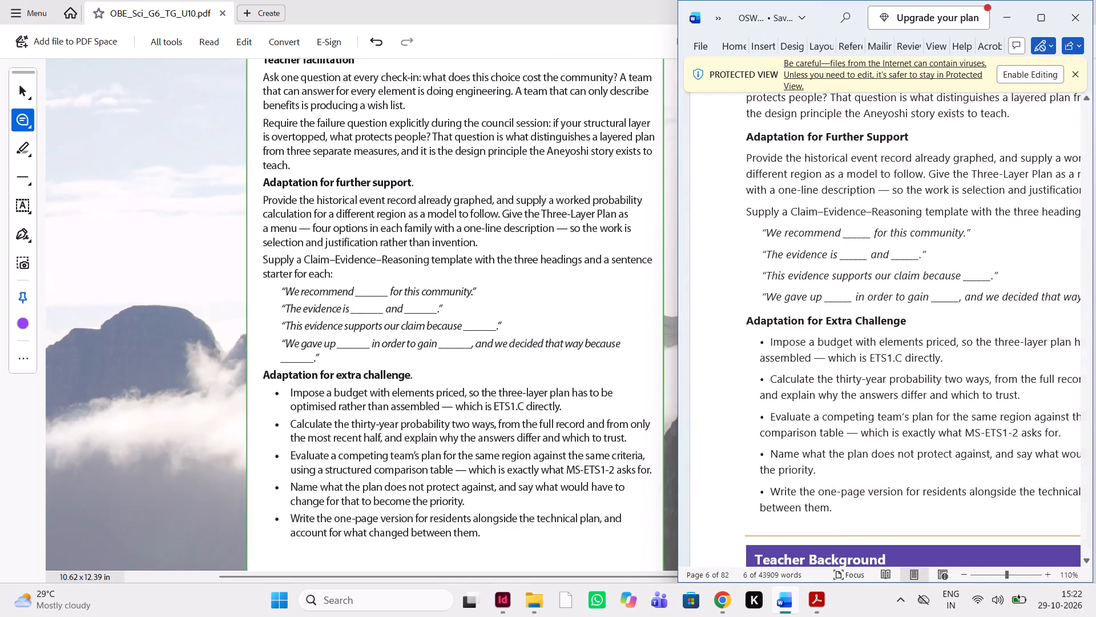
scroll(784, 414, "left", 1)
scroll(784, 414, "right", 2)
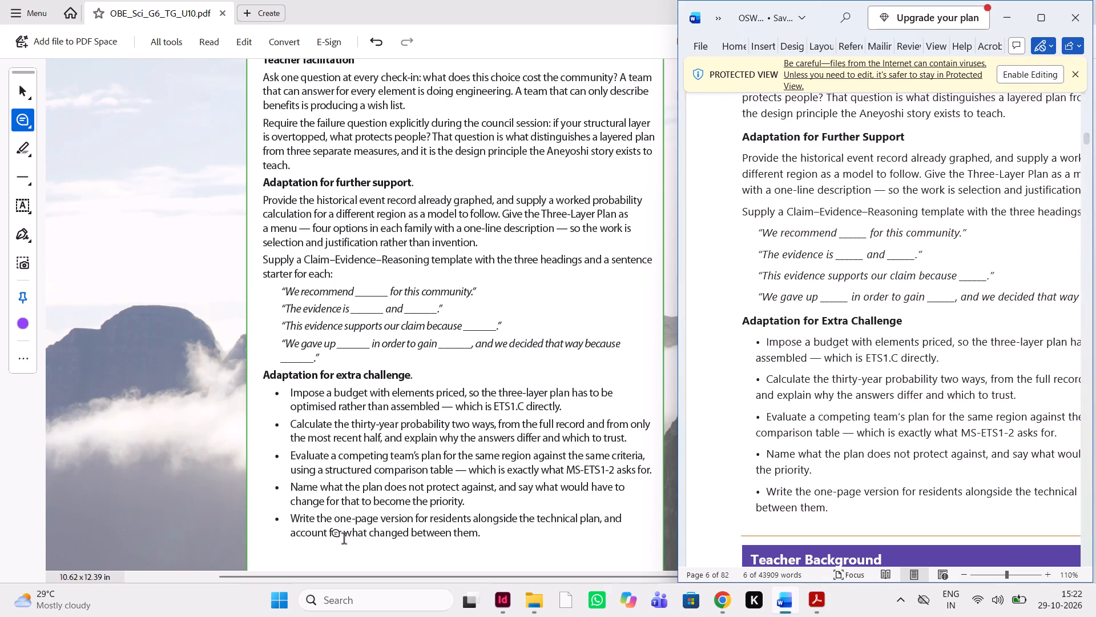
scroll(438, 486, "down", 1)
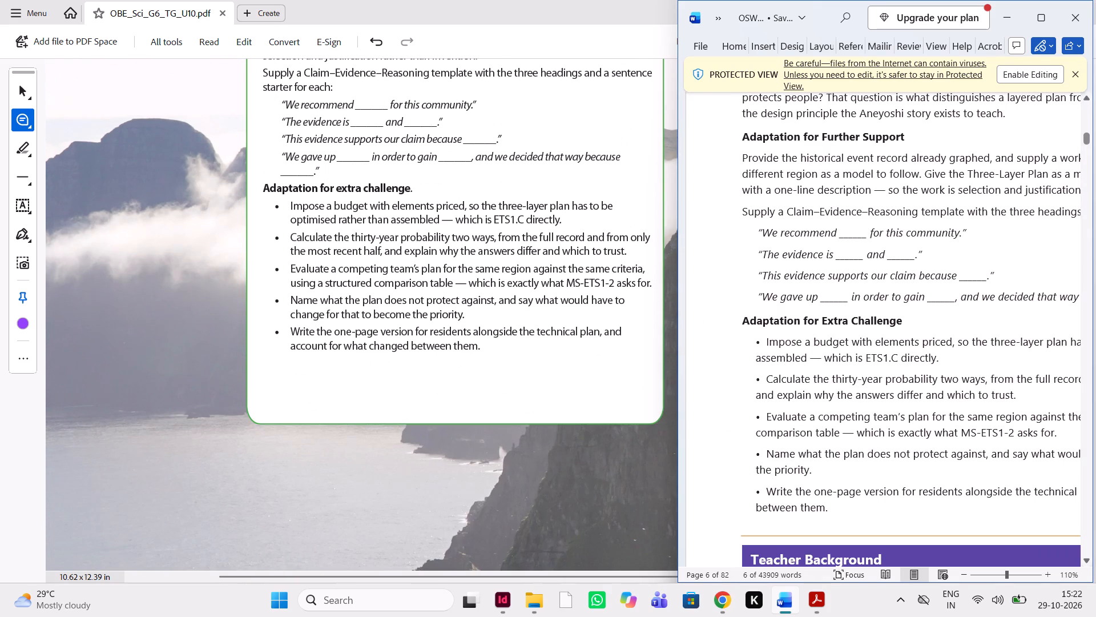
scroll(936, 368, "down", 1)
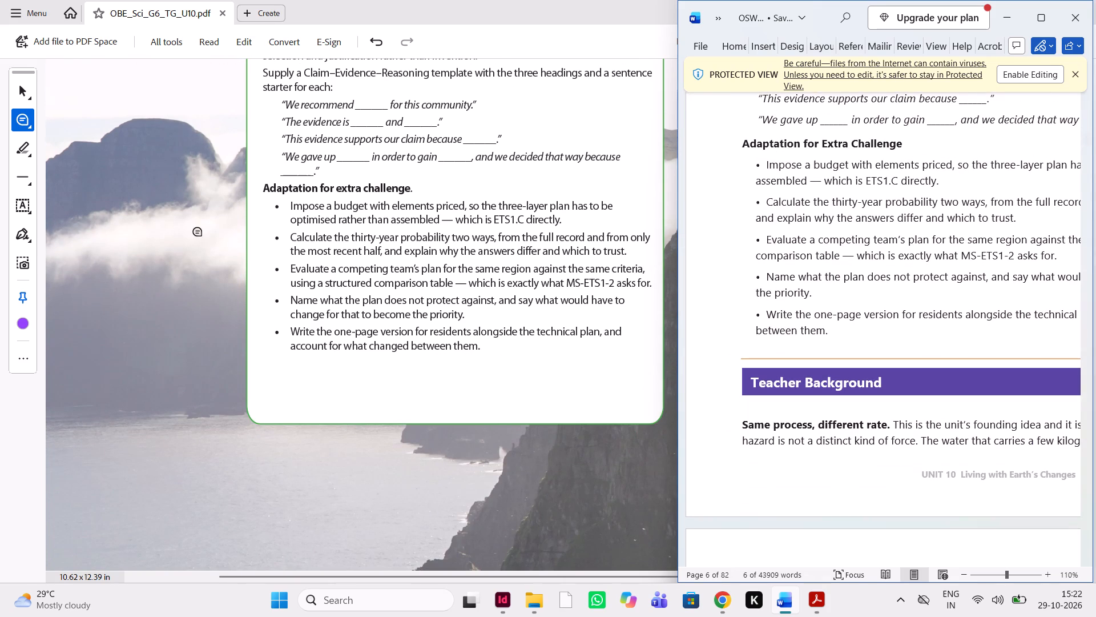
In the Acrobat PDF, draw a red rectangle around the empty bottom of the text box below "Adaptation for extra challenge" and start its comment.
left_click(22, 184)
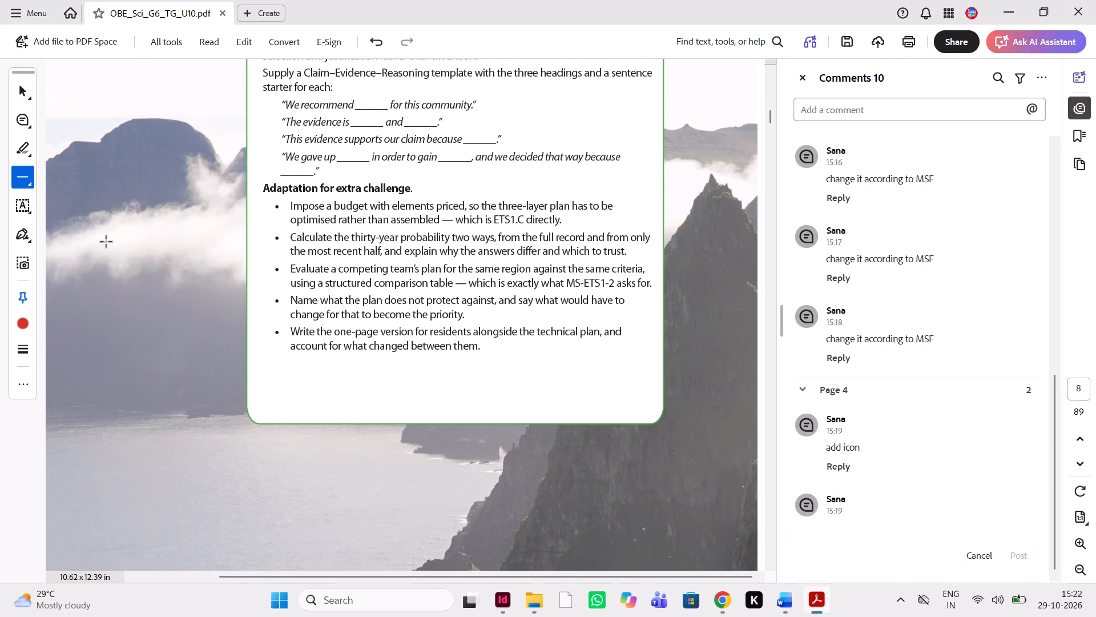
left_click(27, 180)
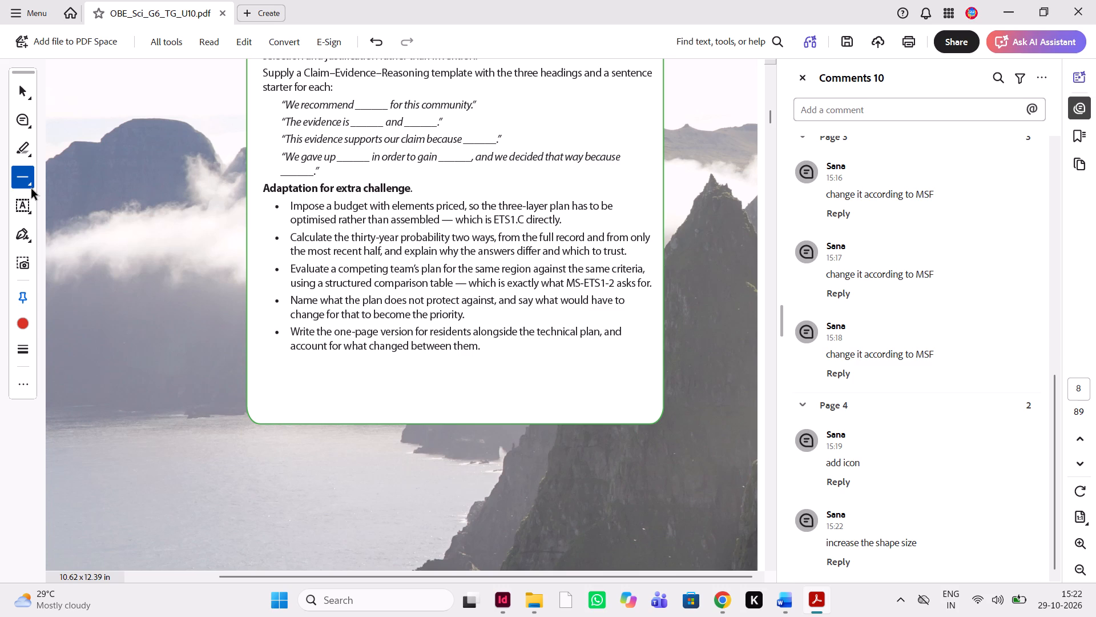
left_click(27, 187)
left_click(99, 262)
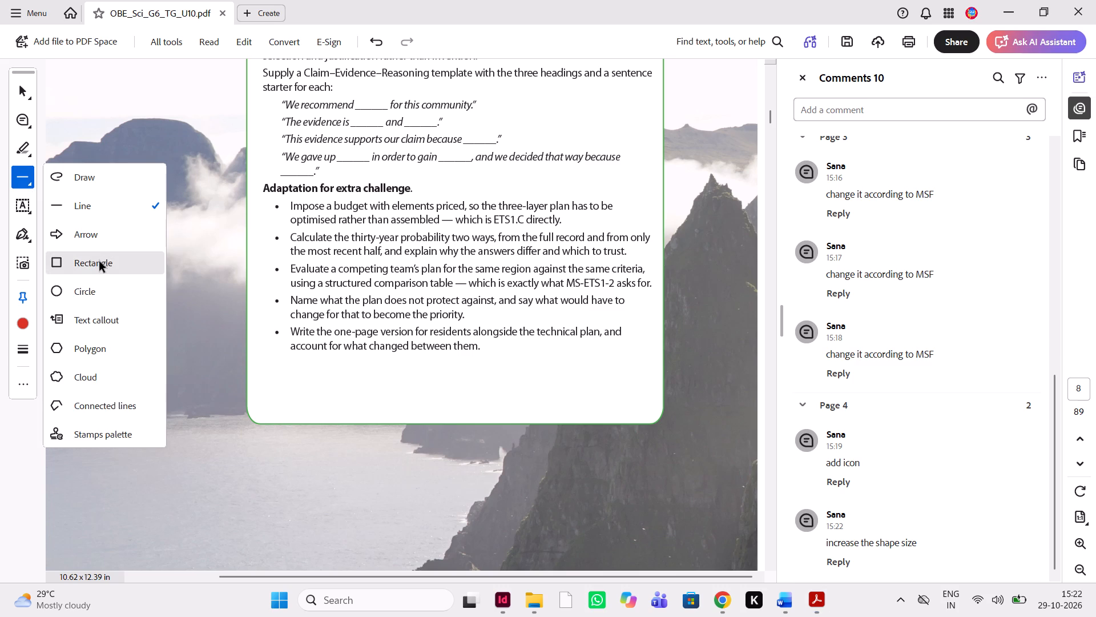
left_click_drag(231, 362, 679, 464)
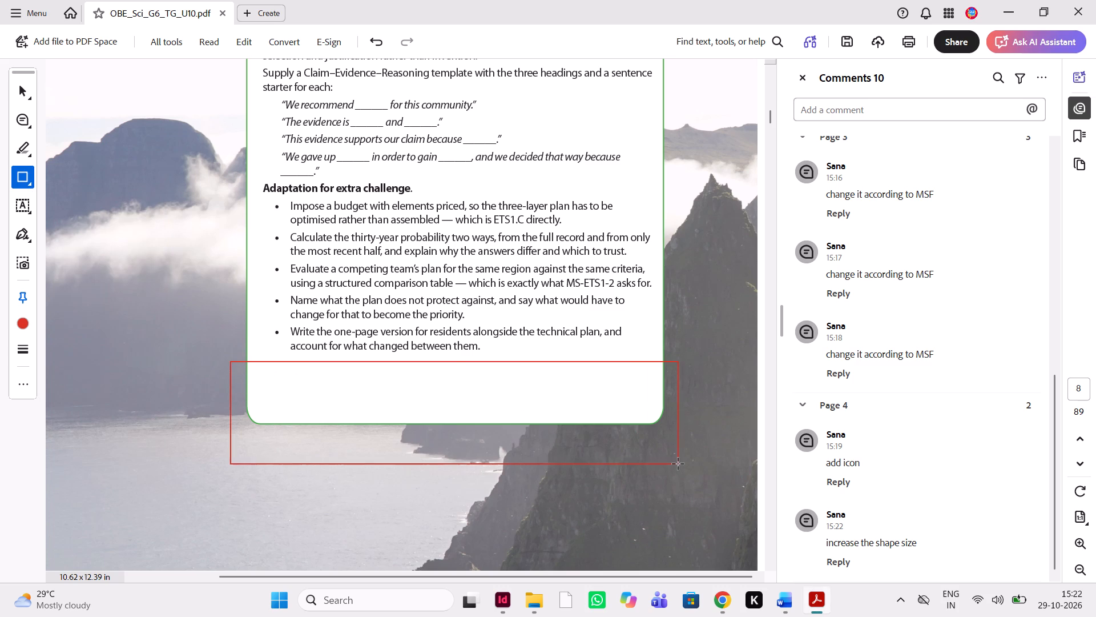
left_click_drag(679, 464, 680, 464)
left_click(911, 540)
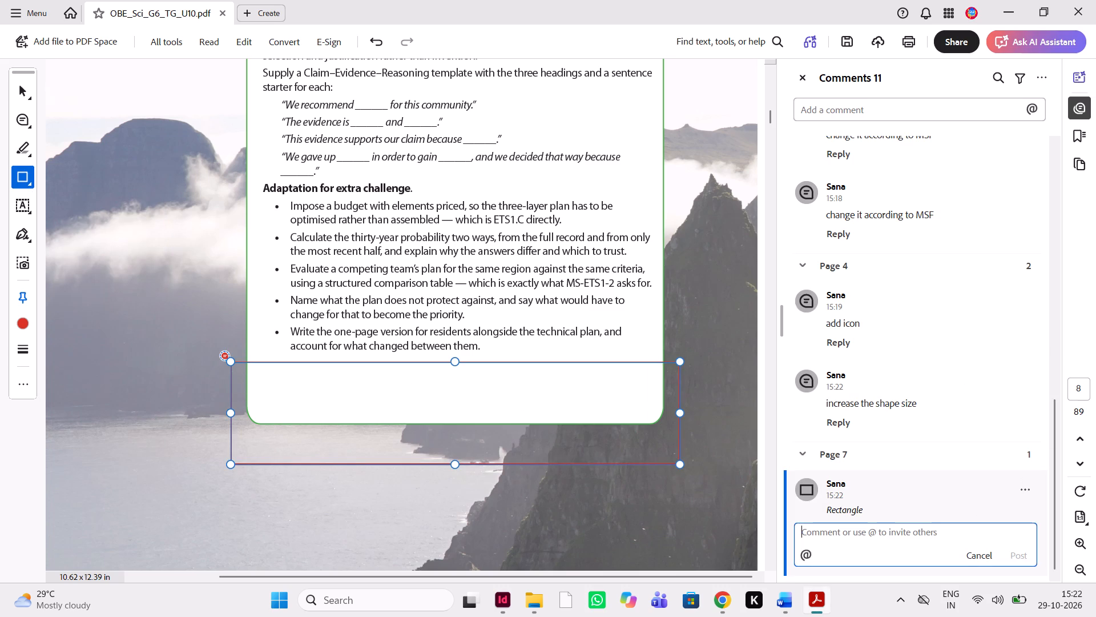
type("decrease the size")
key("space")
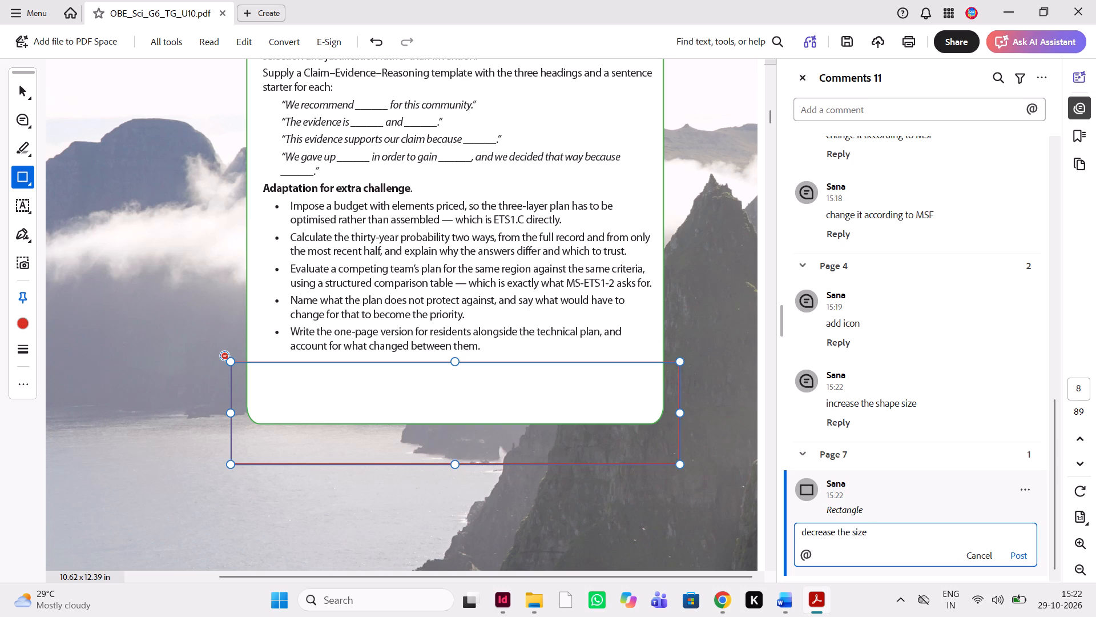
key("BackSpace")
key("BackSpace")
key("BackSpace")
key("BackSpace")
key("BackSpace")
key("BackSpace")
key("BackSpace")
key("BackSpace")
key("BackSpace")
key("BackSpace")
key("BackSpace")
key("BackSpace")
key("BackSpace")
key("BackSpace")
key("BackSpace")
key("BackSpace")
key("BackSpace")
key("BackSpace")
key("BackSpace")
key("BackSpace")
Post the comment "reduce the size" on the rectangle around the text box's empty bottom.
type("reduxe")
key("BackSpace")
key("BackSpace")
type("ce the size")
key("space")
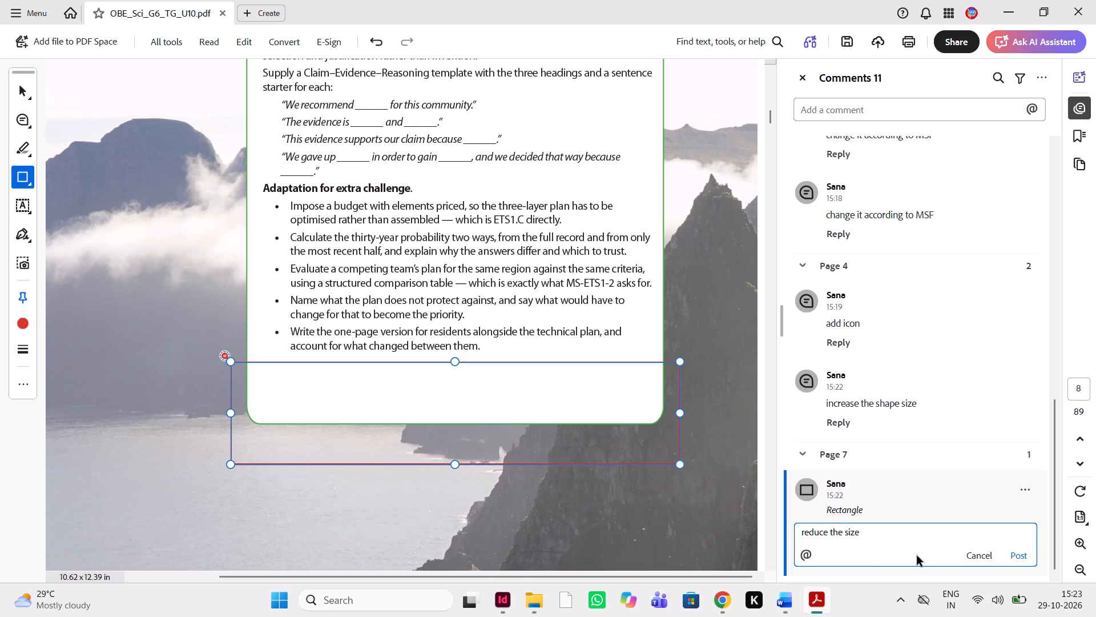
left_click(1022, 552)
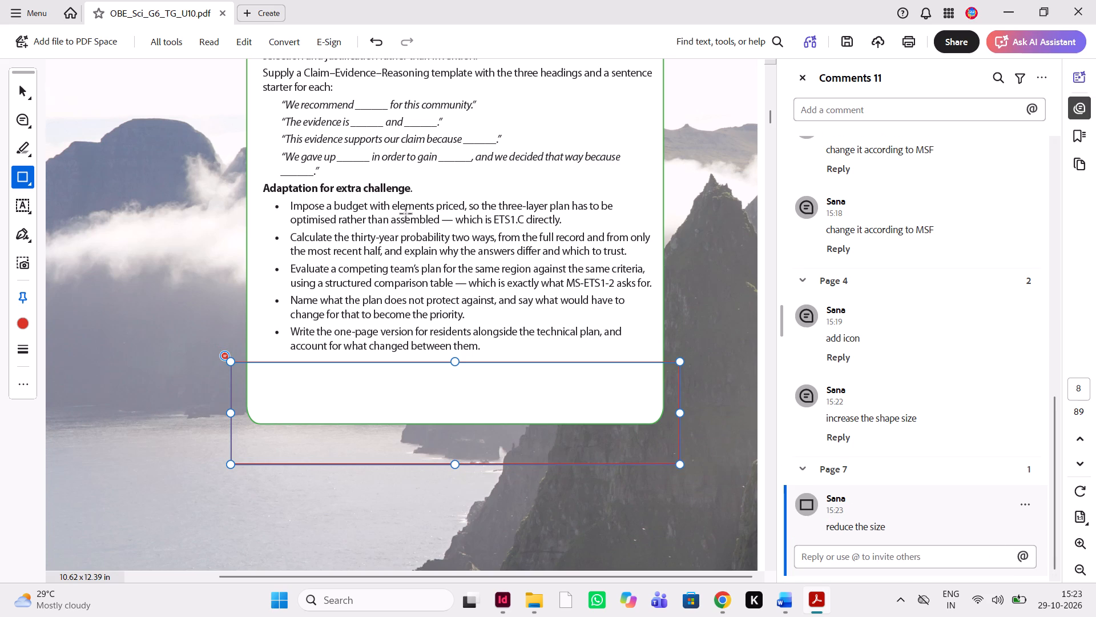
Compare the Teacher Background heading and its paragraphs through "Frequency, return period, and probability" in the PDF with the Word manuscript.
scroll(384, 302, "down", 2)
scroll(384, 302, "up", 2)
scroll(384, 302, "down", 1)
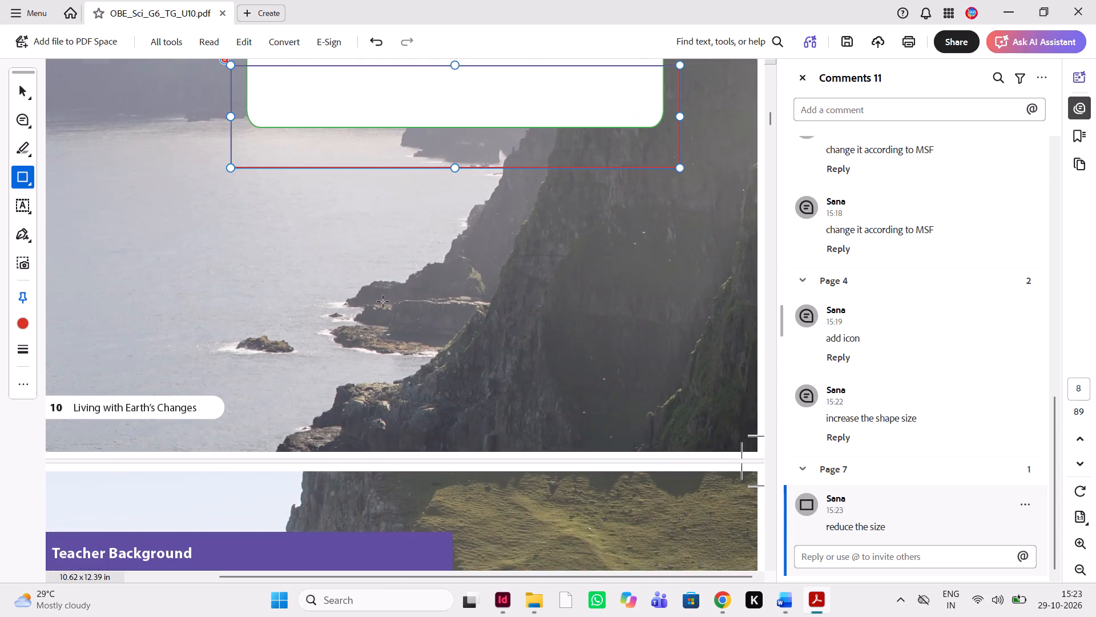
scroll(384, 302, "down", 2)
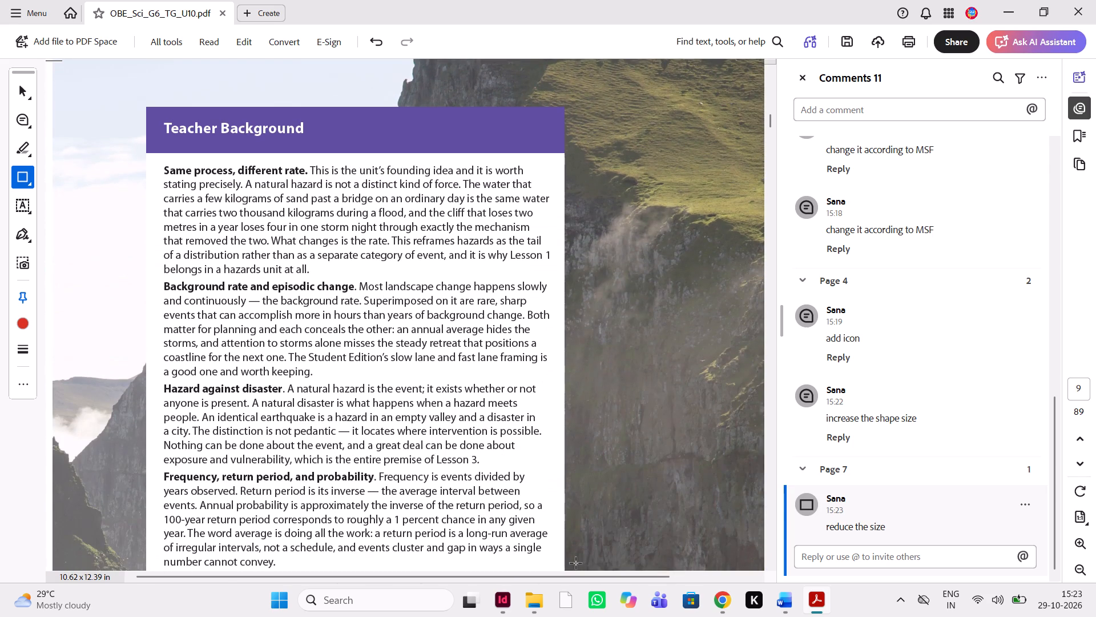
left_click(783, 599)
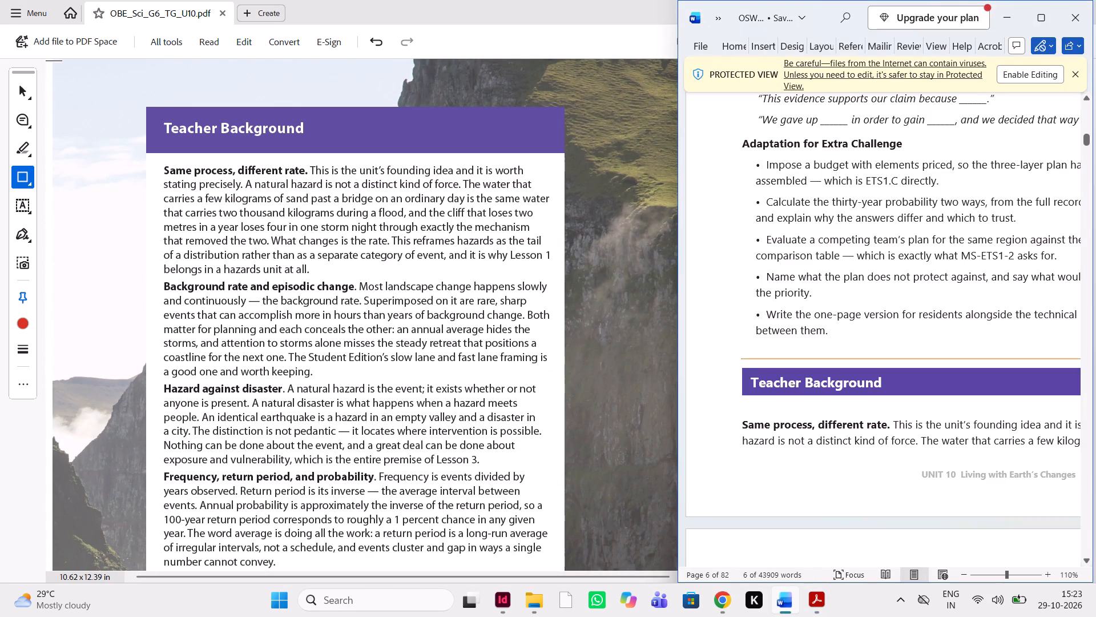
scroll(869, 409, "left", 1)
scroll(869, 409, "down", 1)
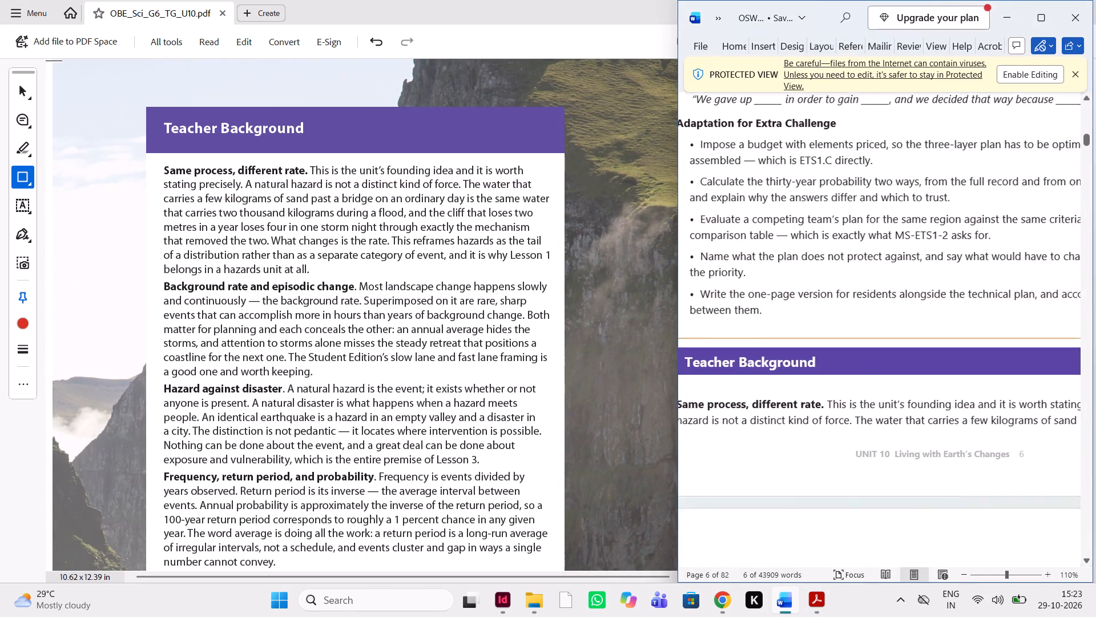
scroll(869, 409, "down", 2)
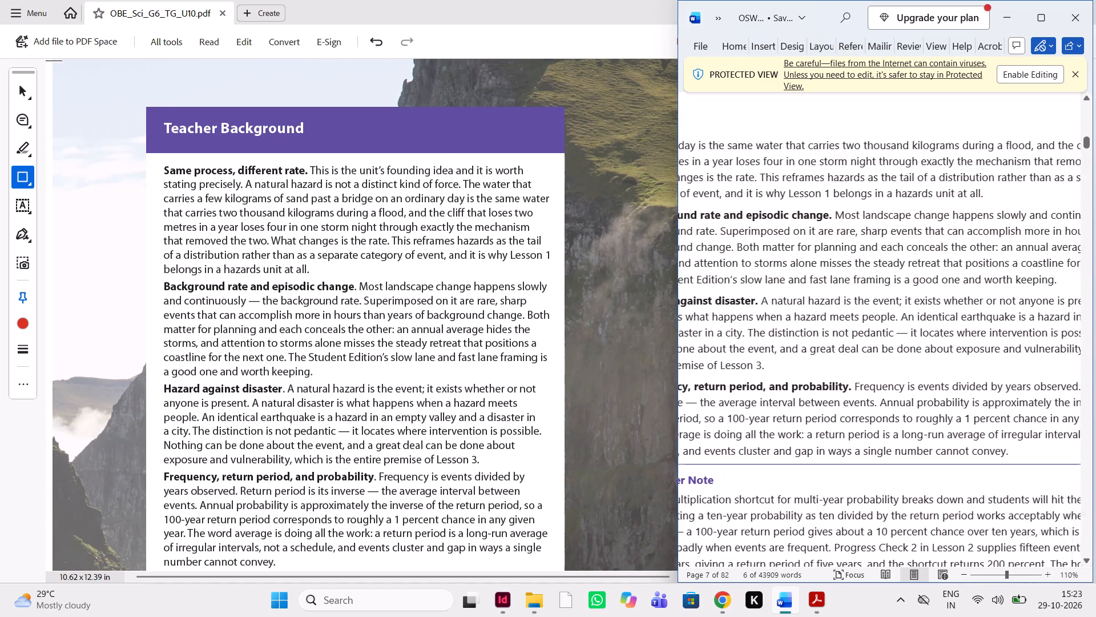
scroll(869, 409, "down", 1)
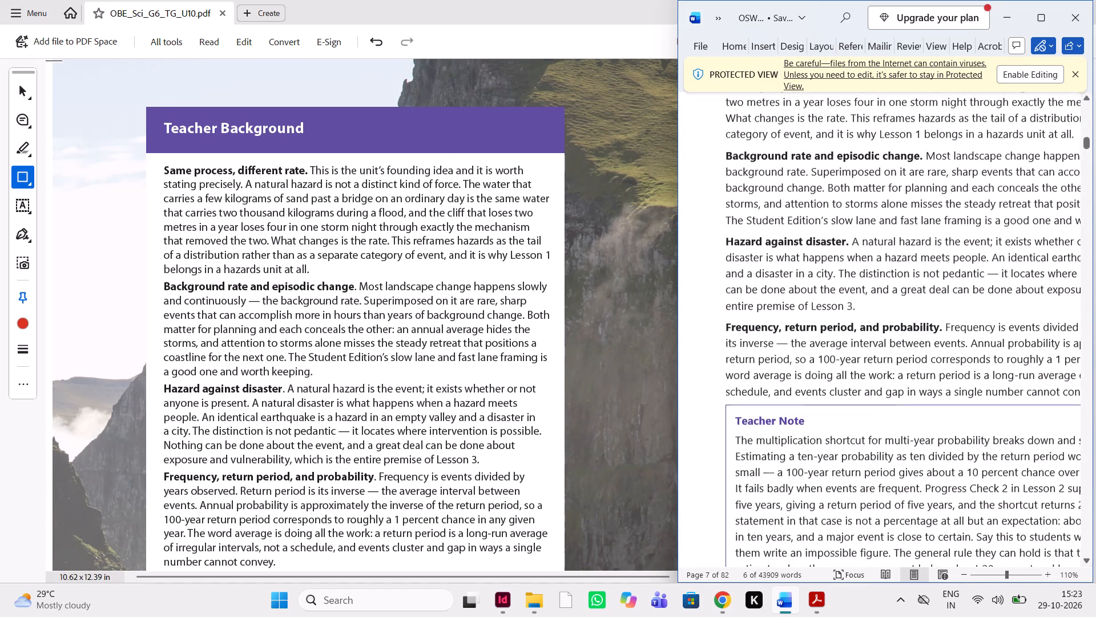
scroll(869, 409, "down", 1)
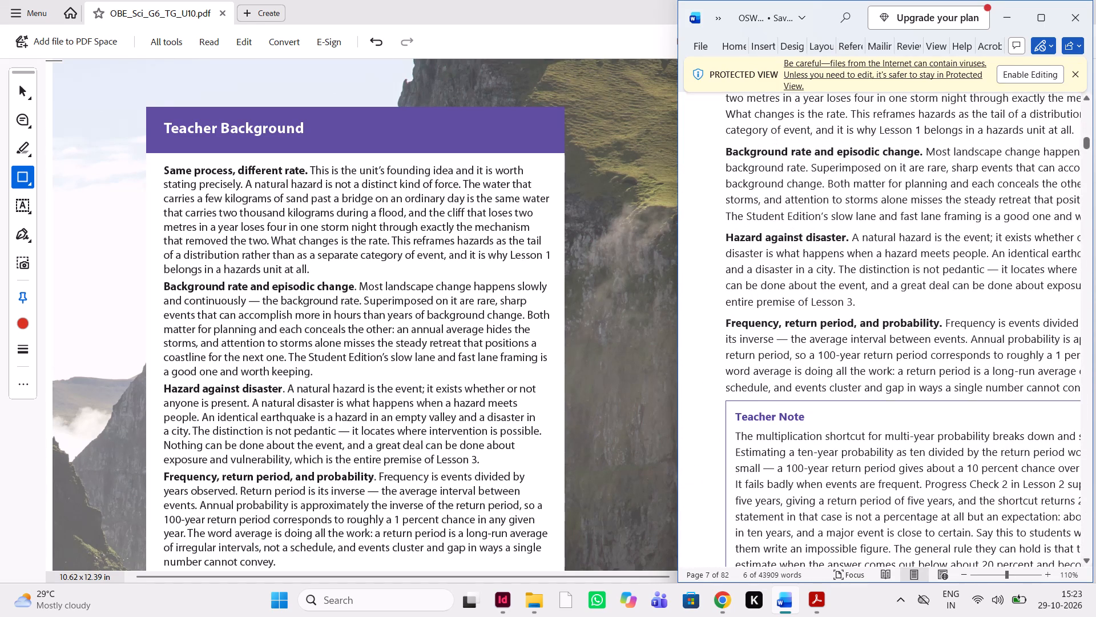
scroll(869, 409, "down", 1)
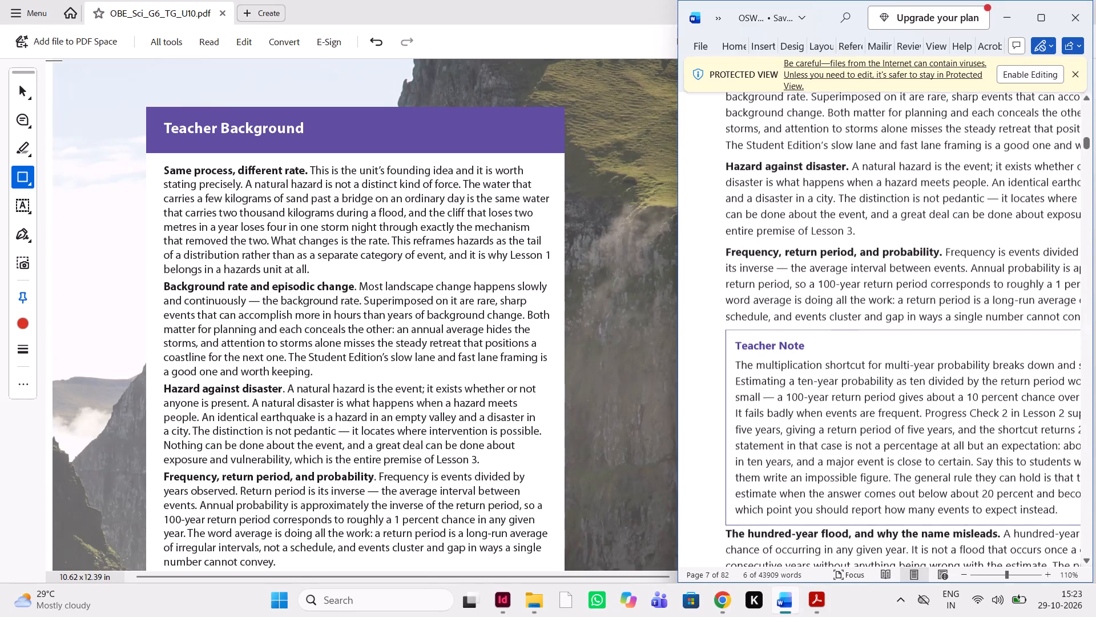
Compare the Teacher Note box on multi-year probability in the PDF with the Word manuscript.
scroll(869, 409, "left", 1)
scroll(490, 479, "down", 1)
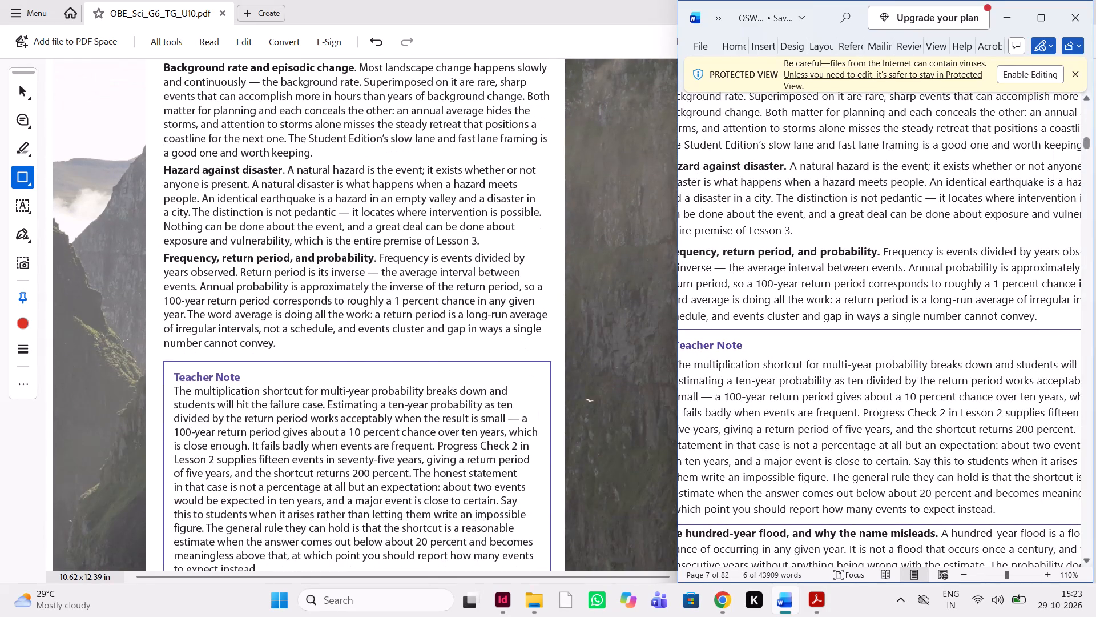
scroll(481, 445, "down", 1)
scroll(784, 447, "right", 1)
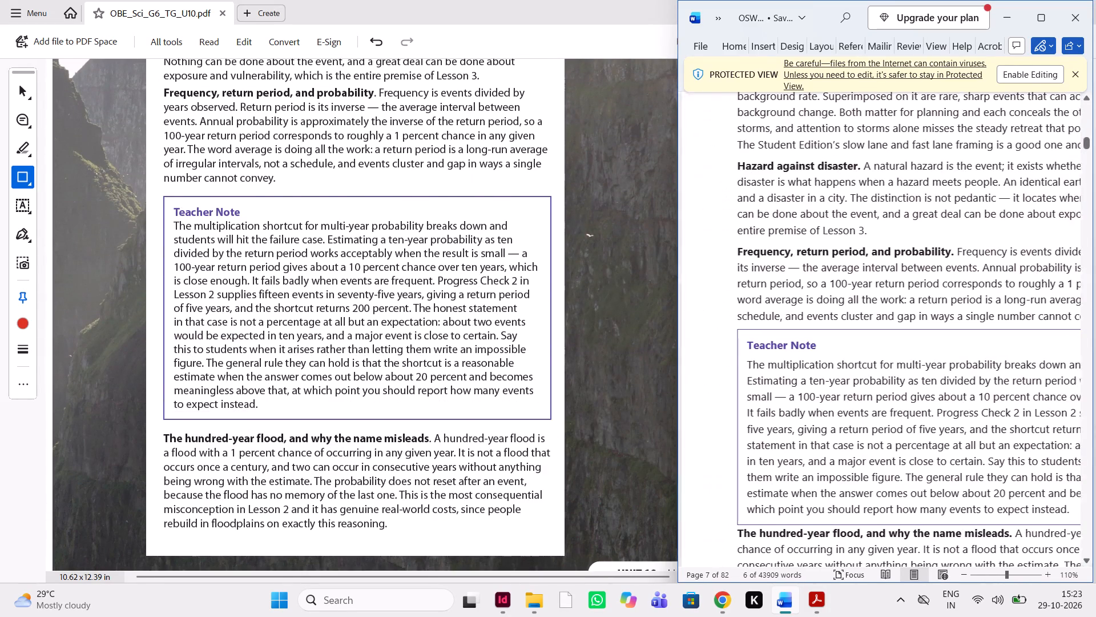
scroll(784, 447, "right", 1)
scroll(784, 447, "left", 1)
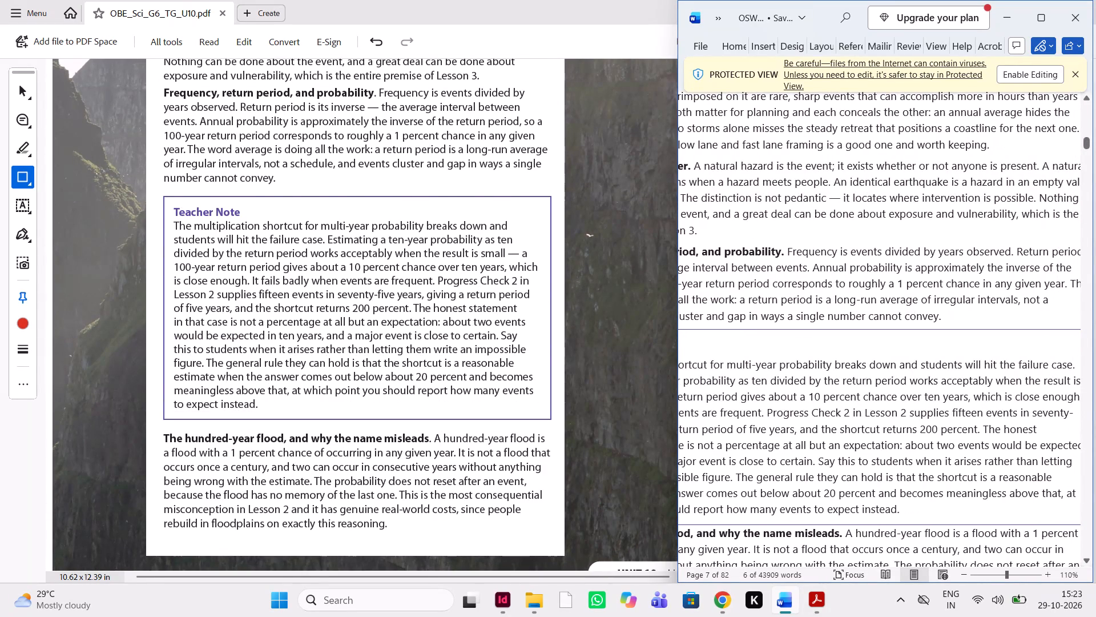
scroll(784, 447, "right", 1)
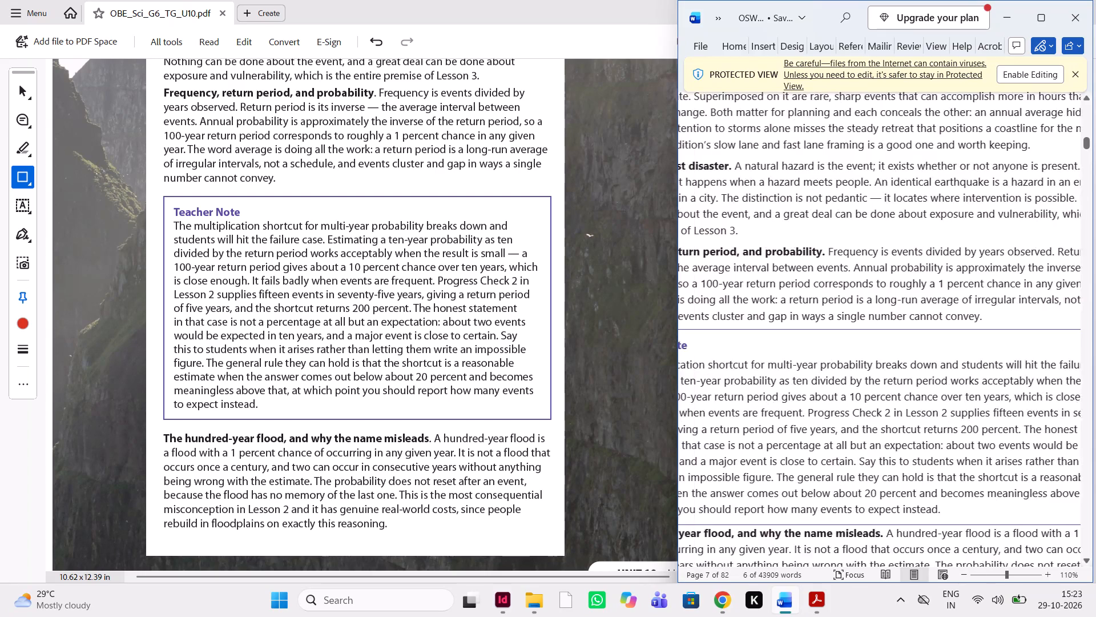
scroll(784, 447, "right", 1)
scroll(784, 447, "up", 1)
scroll(784, 447, "down", 2)
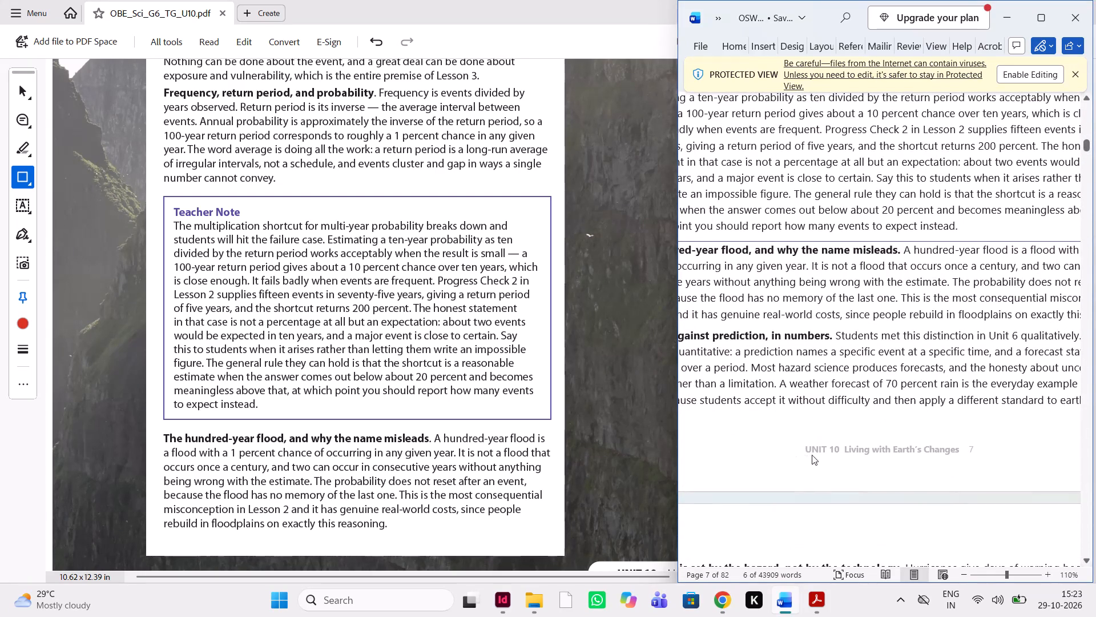
Compare "The hundred-year flood, and why the name misleads" and the page break before "Forecast against prediction" between the PDF and the Word manuscript.
left_click(812, 455)
scroll(812, 455, "right", 1)
scroll(426, 420, "down", 1)
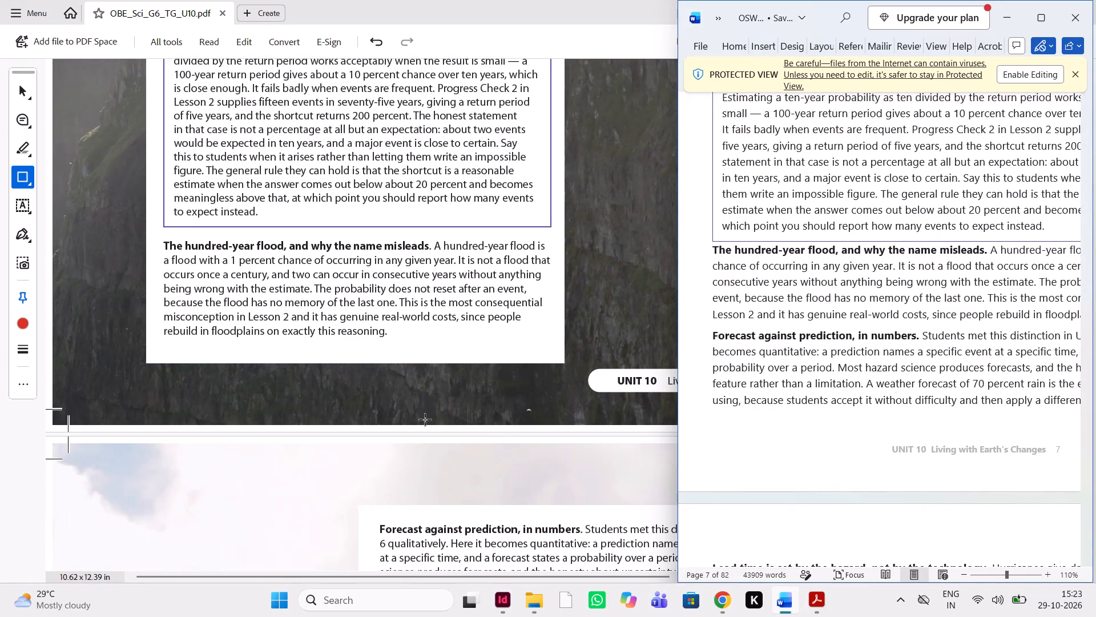
scroll(848, 287, "up", 2)
scroll(848, 287, "down", 1)
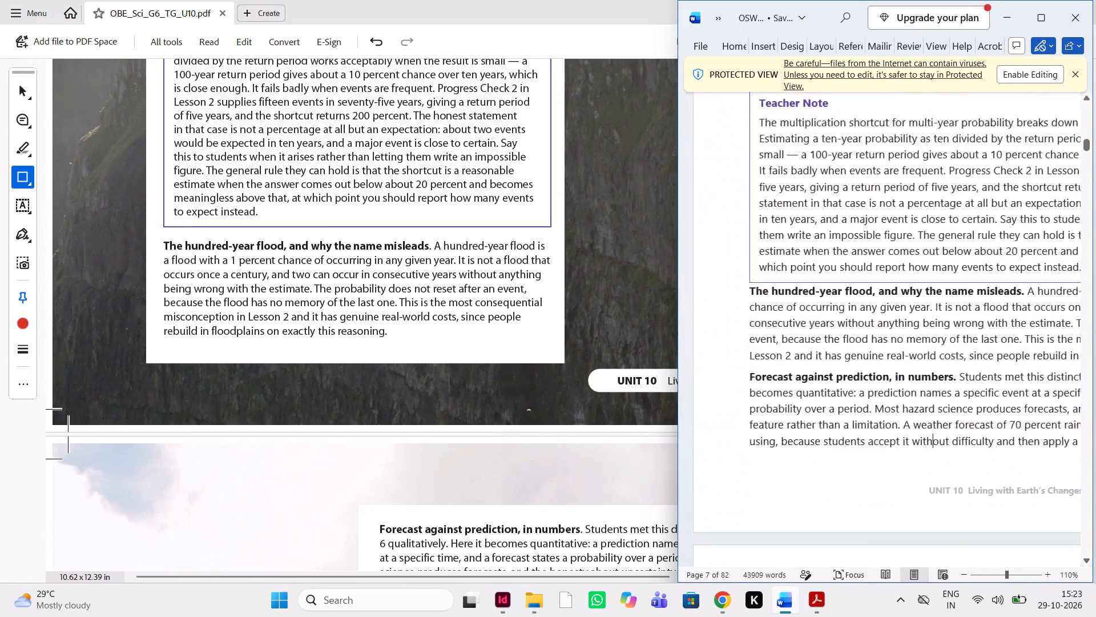
scroll(848, 287, "down", 1)
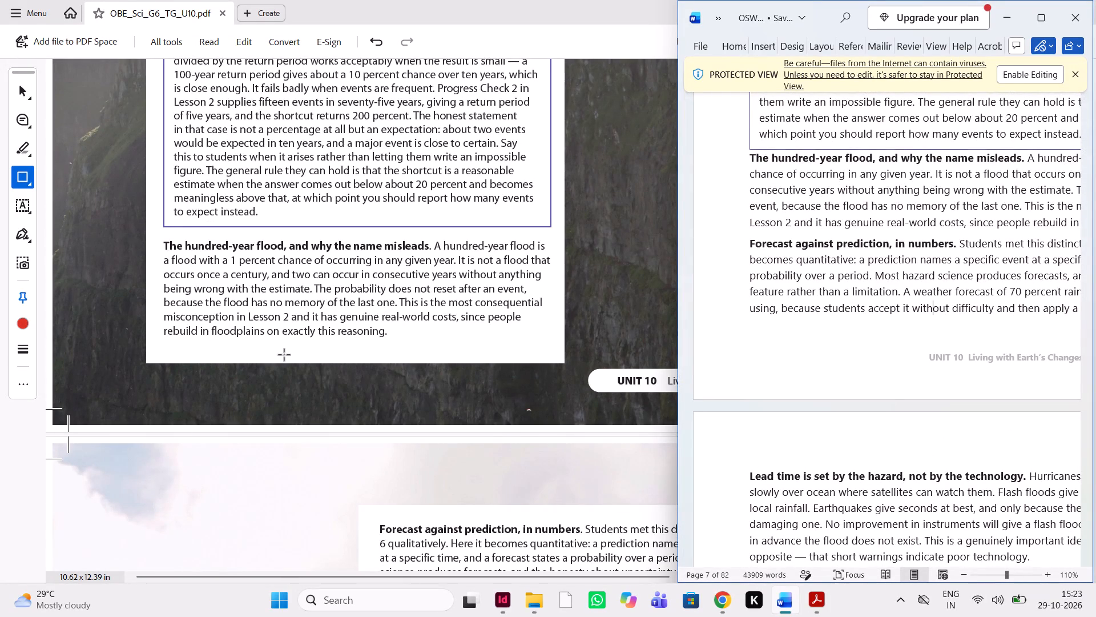
scroll(285, 355, "up", 1)
scroll(285, 355, "down", 2)
scroll(285, 355, "left", 1)
scroll(285, 355, "down", 1)
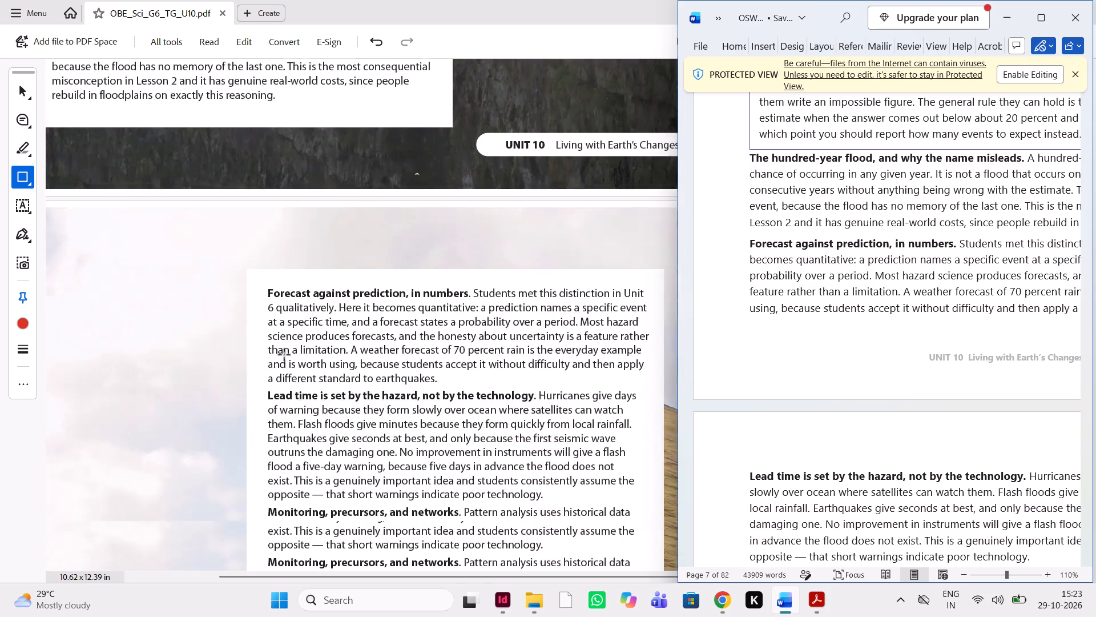
scroll(285, 355, "down", 2)
scroll(285, 355, "up", 5)
scroll(285, 355, "right", 1)
scroll(285, 355, "up", 1)
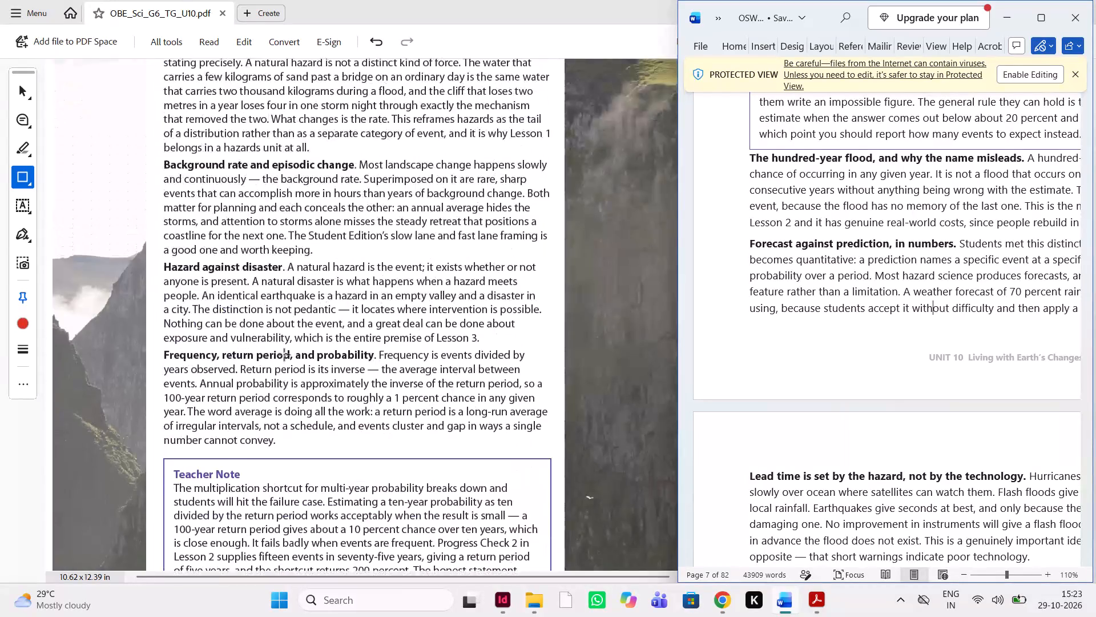
scroll(285, 355, "up", 2)
scroll(285, 355, "down", 3)
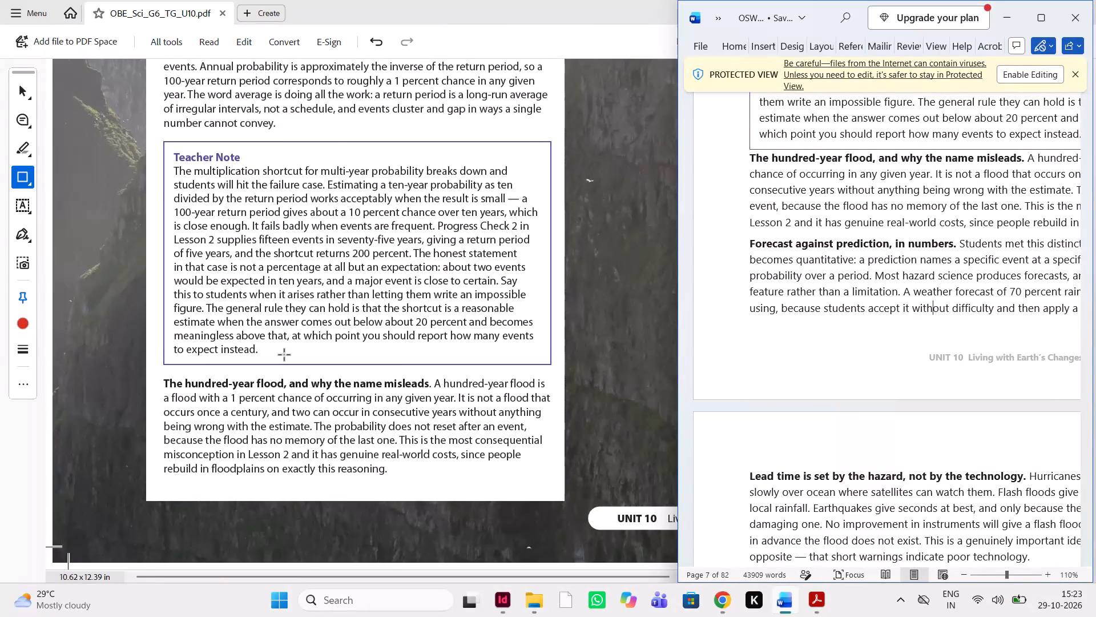
In the Acrobat PDF, draw a red rectangle around the text box's empty bottom below "The hundred-year flood" and enter the comment "reduce the space".
scroll(285, 355, "down", 1)
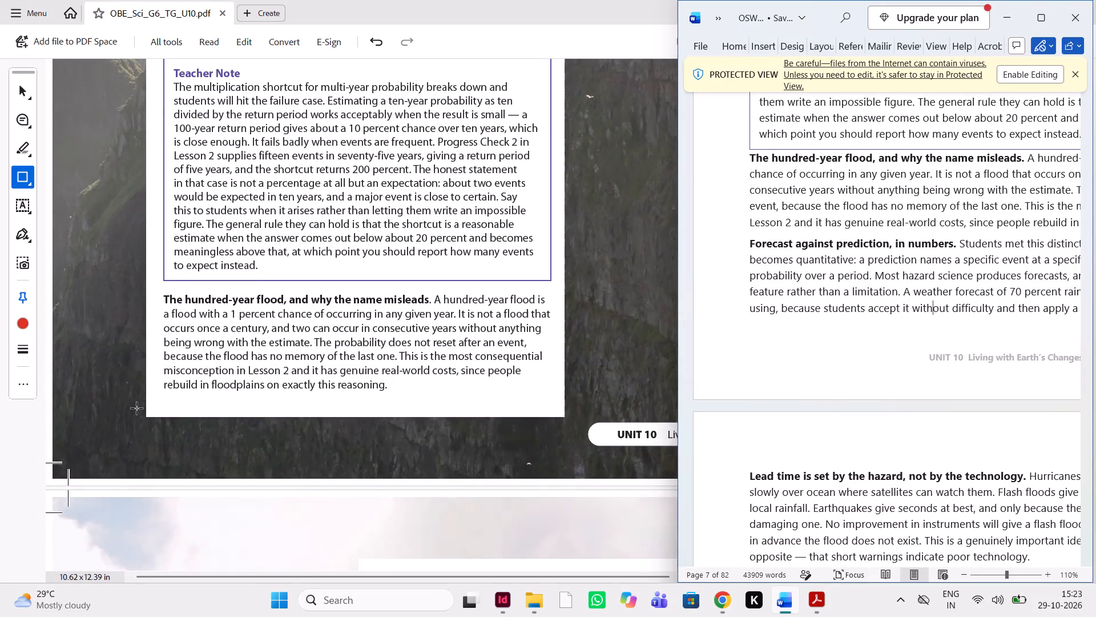
left_click_drag(138, 409, 647, 420)
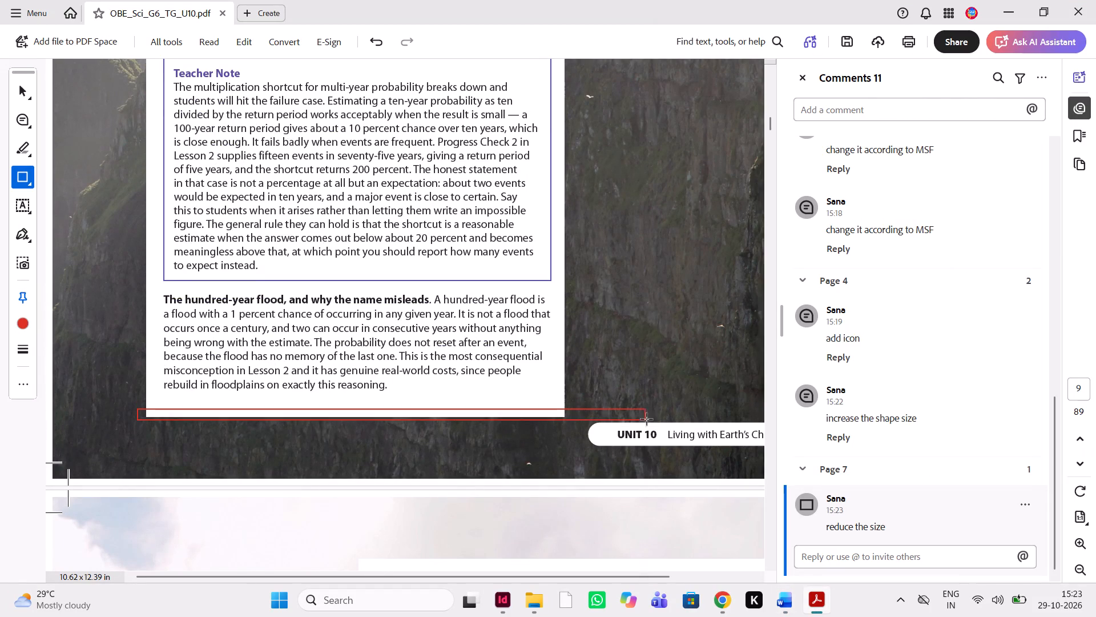
left_click_drag(647, 420, 537, 430)
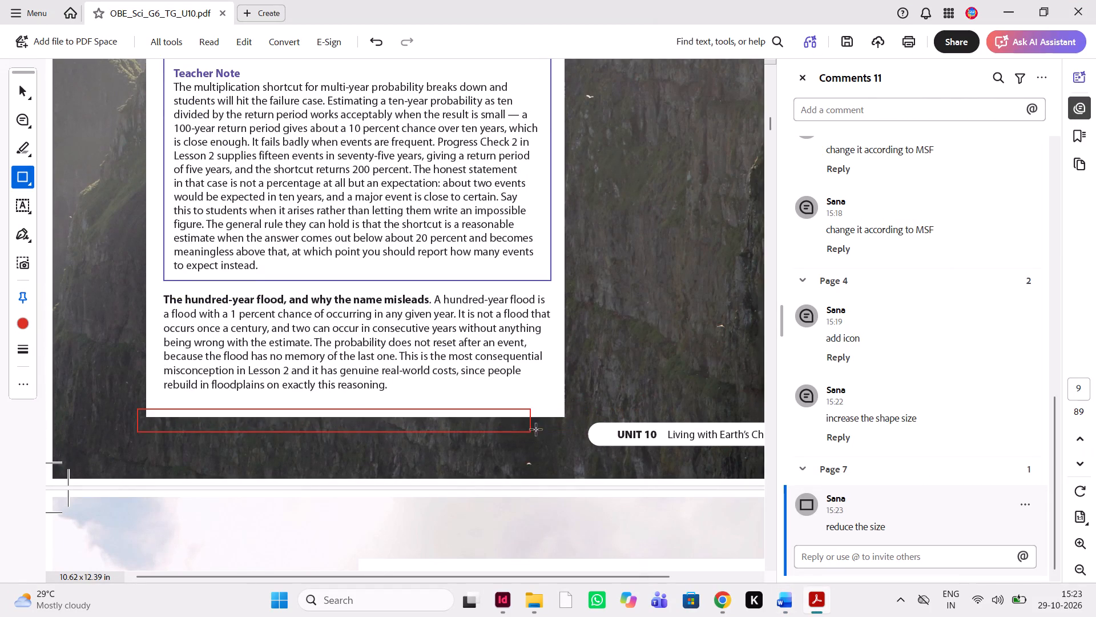
left_click_drag(537, 430, 572, 428)
left_click(837, 538)
type("redi")
key("BackSpace")
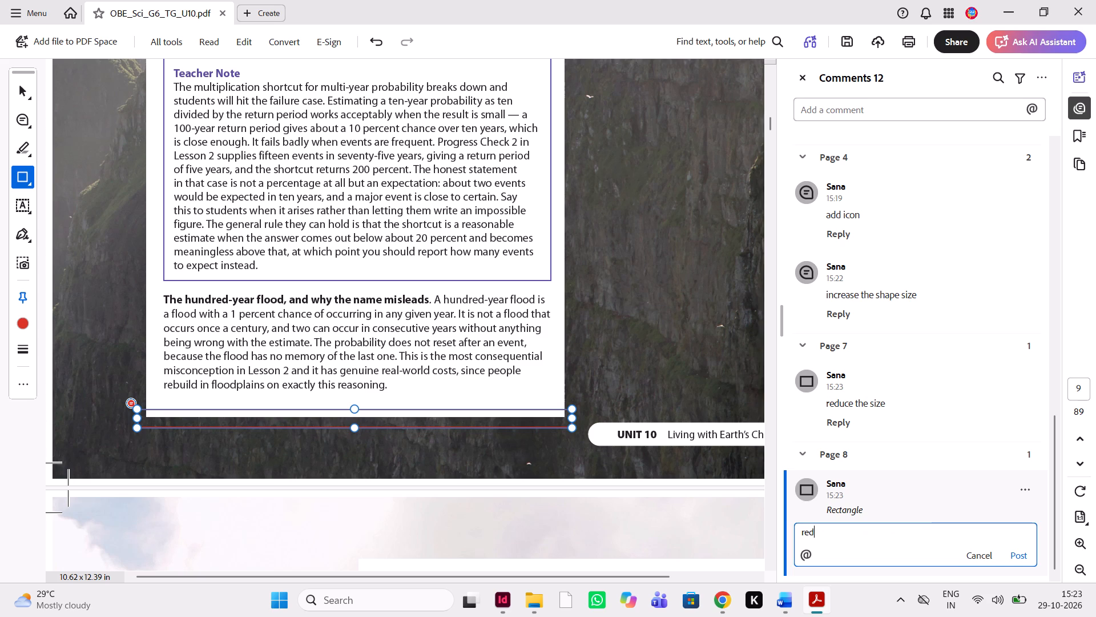
type("uce the space")
key("space")
Compare the "Forecast against prediction, in numbers" and "Lead time is set by the hazard" paragraphs between the PDF and the Word manuscript.
scroll(674, 528, "down", 1)
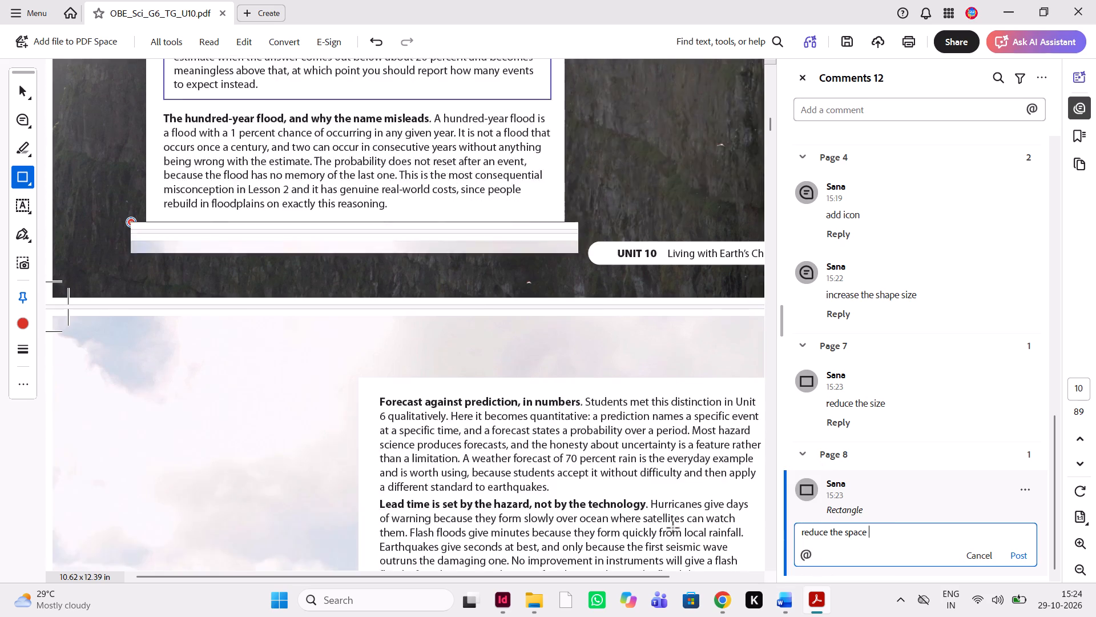
scroll(674, 528, "down", 1)
scroll(674, 528, "up", 1)
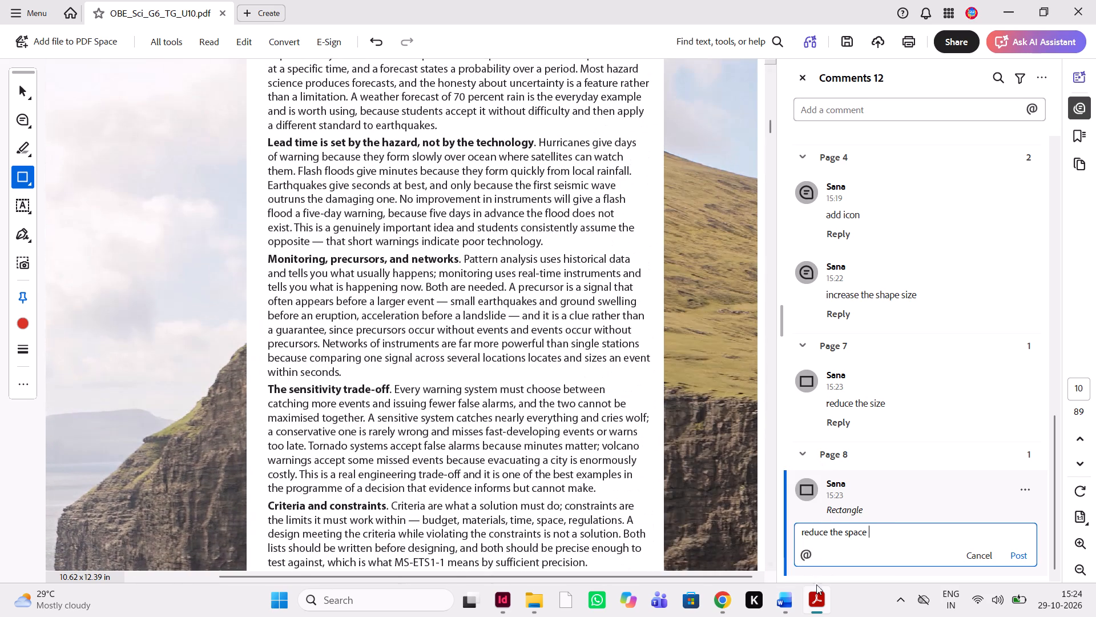
left_click(786, 615)
scroll(864, 420, "down", 1)
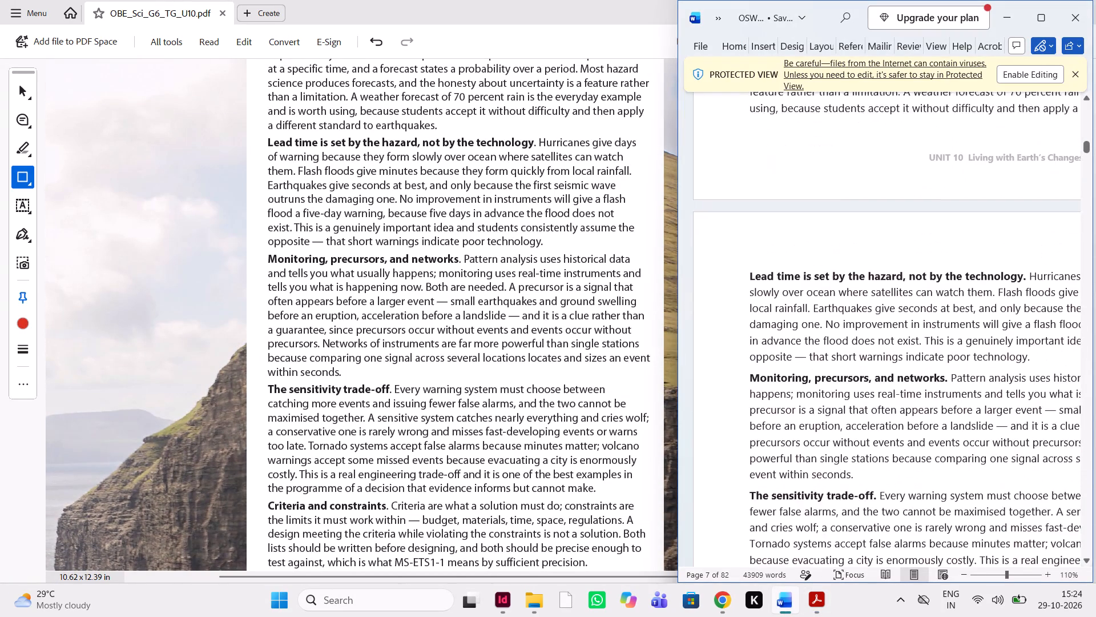
scroll(498, 346, "up", 1)
scroll(498, 346, "down", 3)
scroll(498, 346, "up", 1)
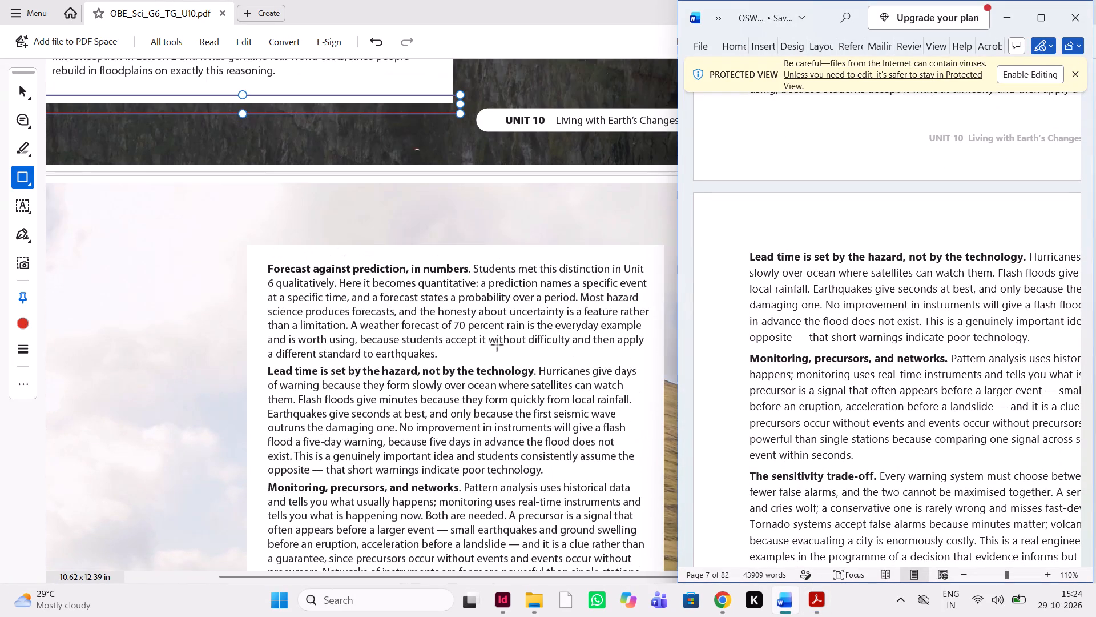
scroll(785, 283, "up", 1)
scroll(785, 283, "left", 1)
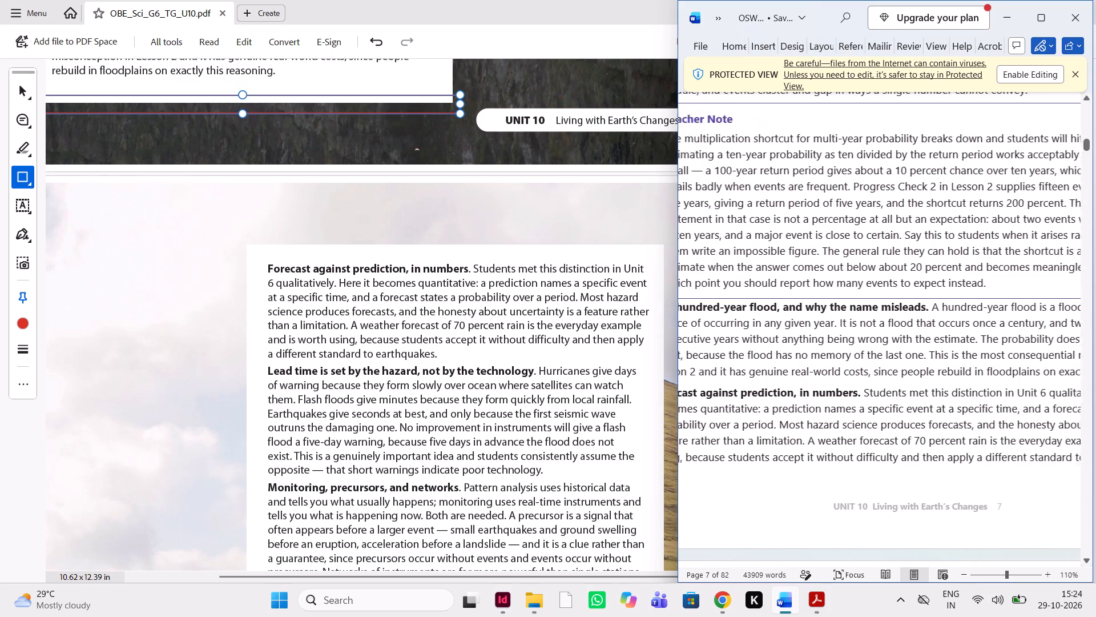
scroll(785, 283, "left", 2)
scroll(785, 283, "down", 1)
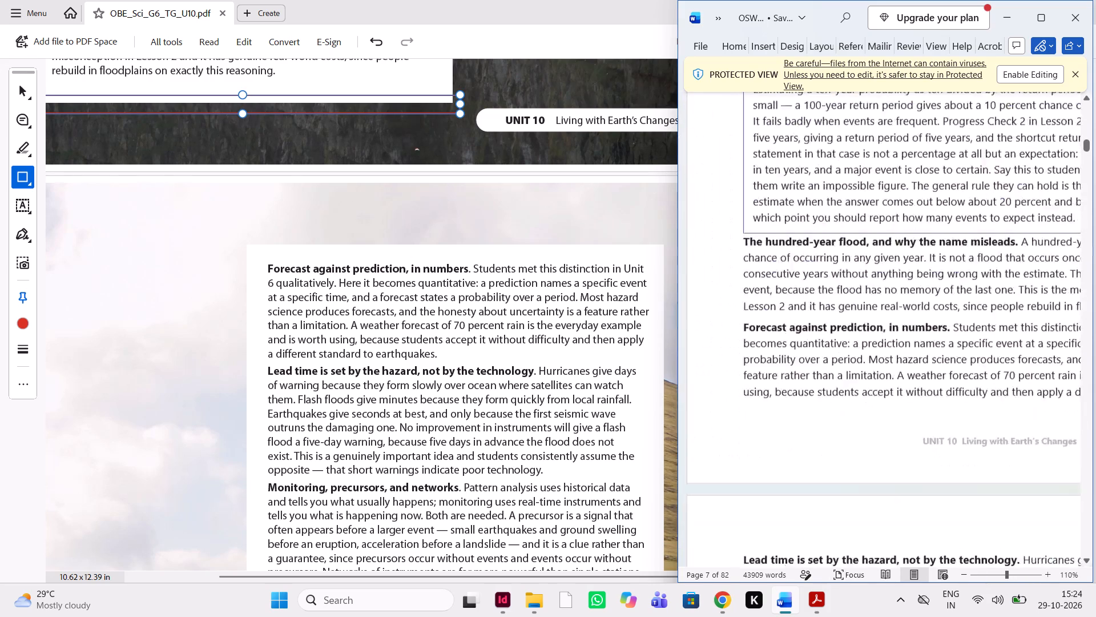
scroll(785, 283, "down", 2)
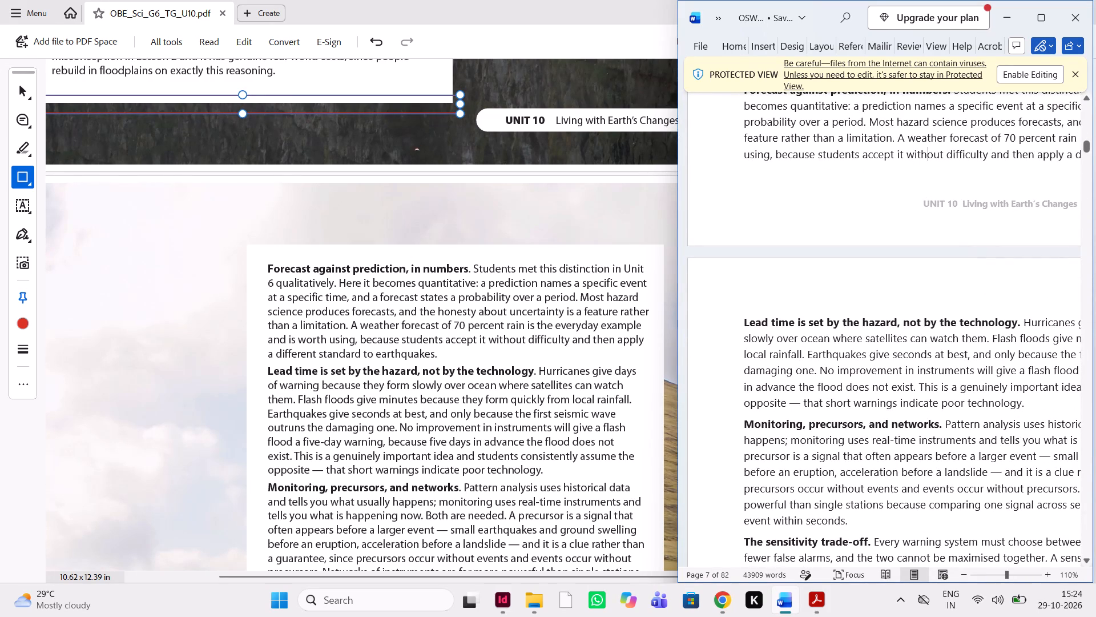
scroll(785, 283, "left", 1)
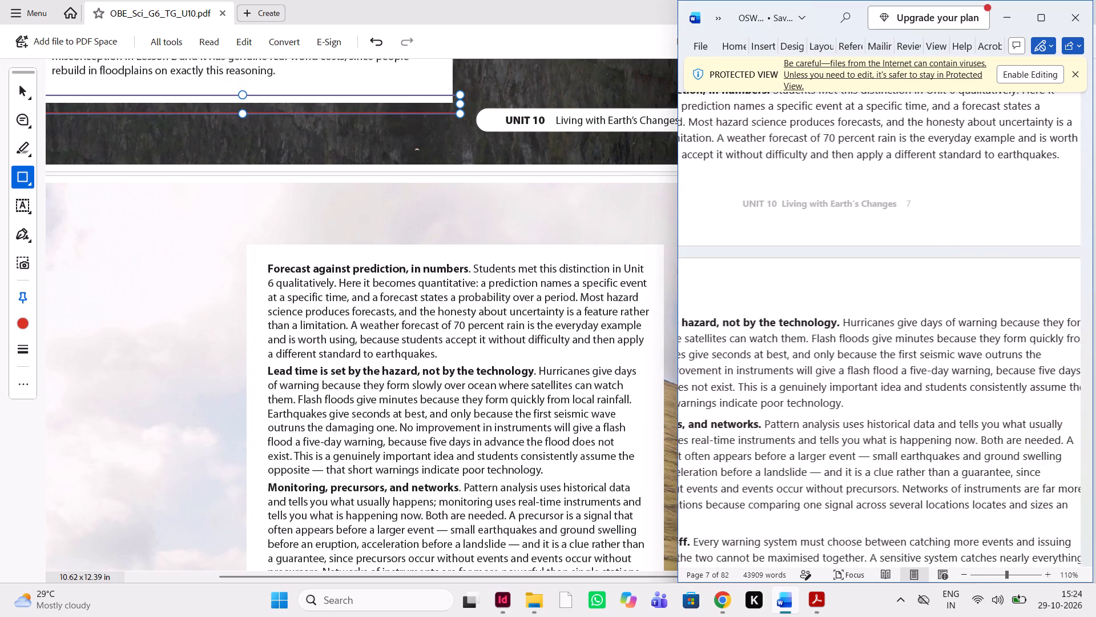
scroll(785, 283, "left", 1)
scroll(785, 283, "right", 1)
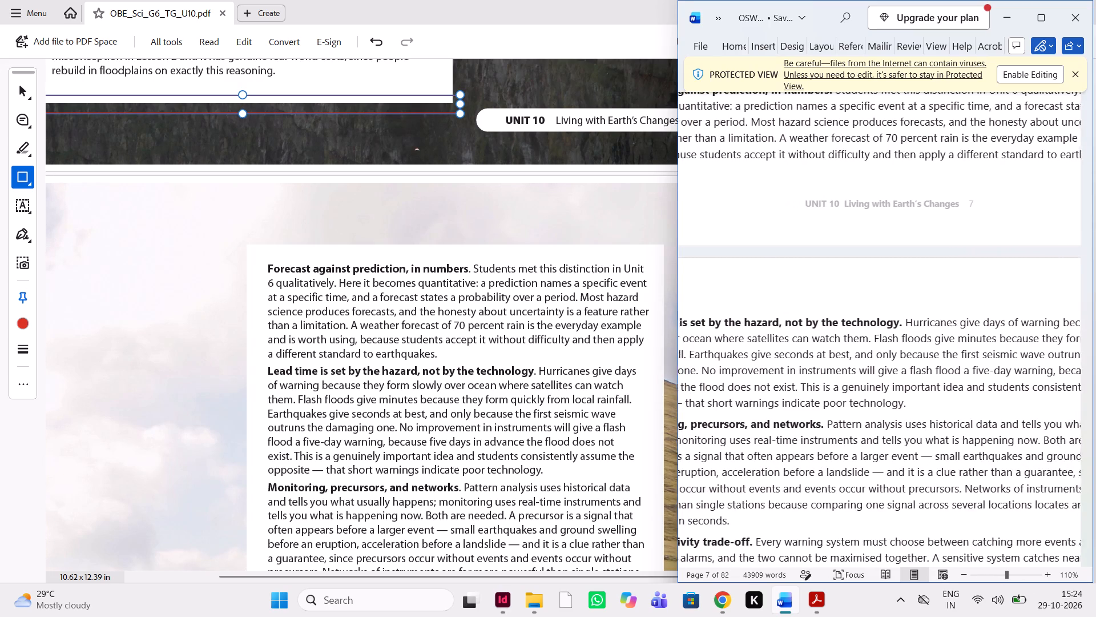
scroll(785, 283, "right", 2)
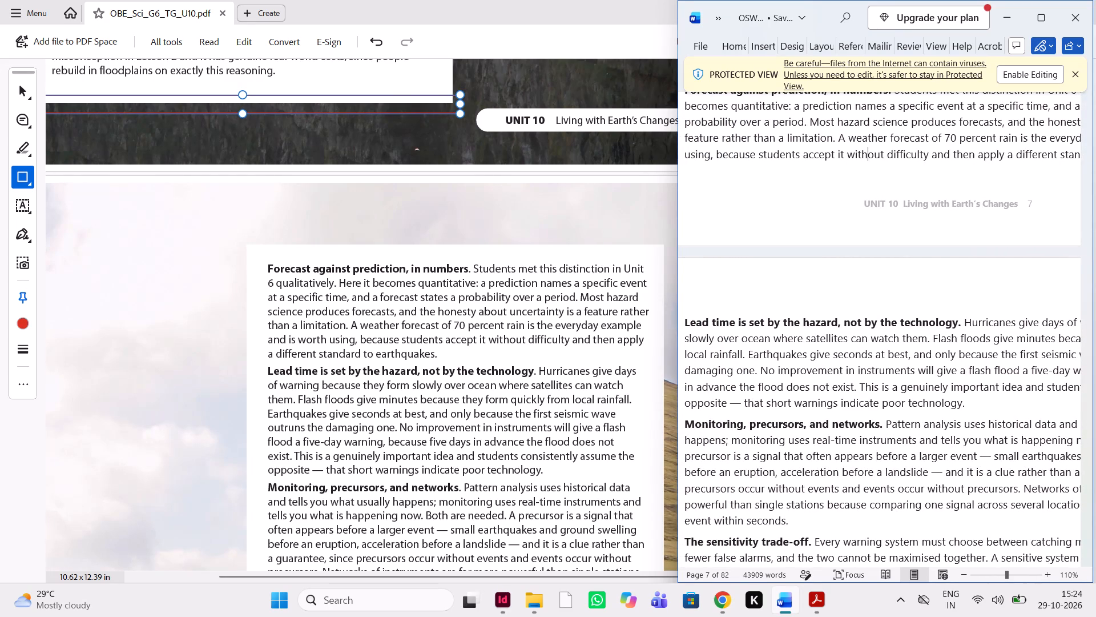
scroll(785, 283, "left", 2)
scroll(785, 283, "right", 2)
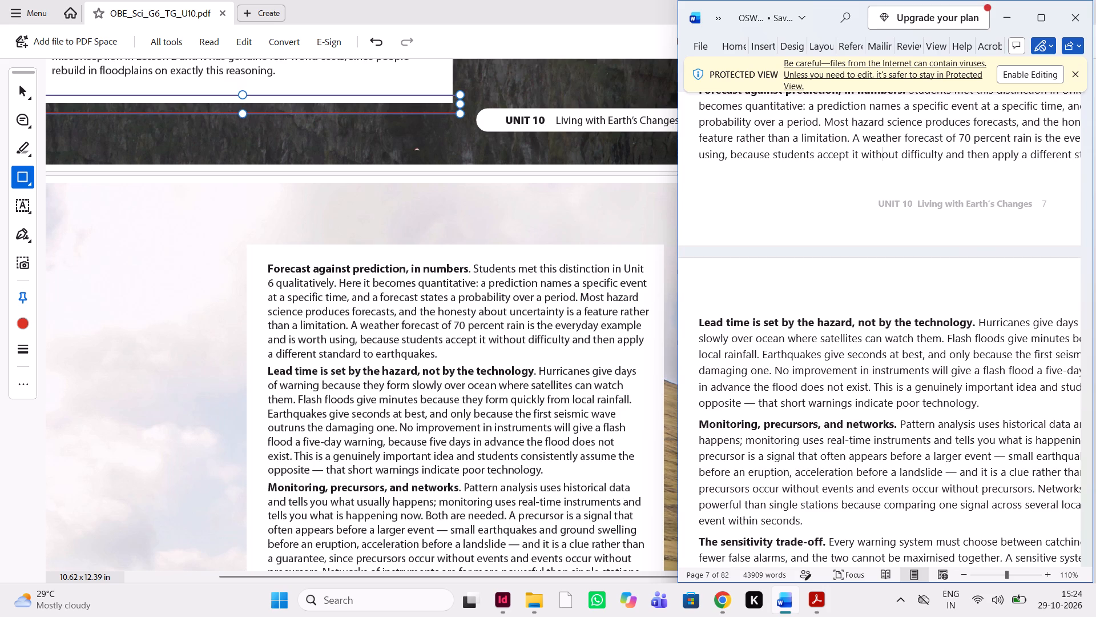
Compare the paragraphs from "Monitoring, precursors, and networks" through "Three families of solution" between the PDF and the Word manuscript.
scroll(785, 283, "down", 1)
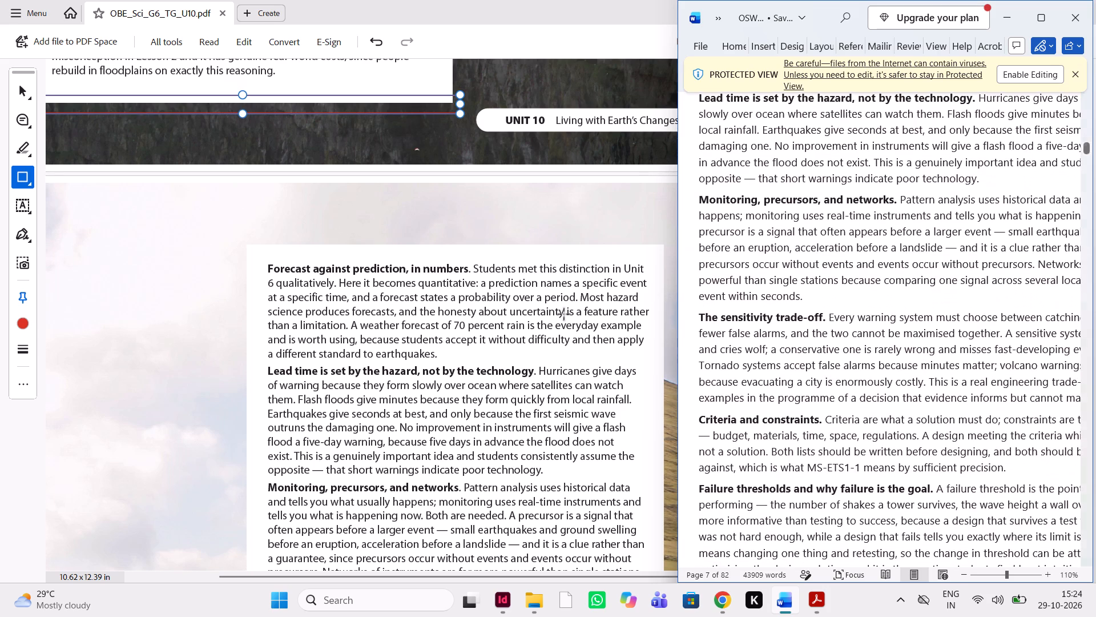
scroll(482, 357, "down", 1)
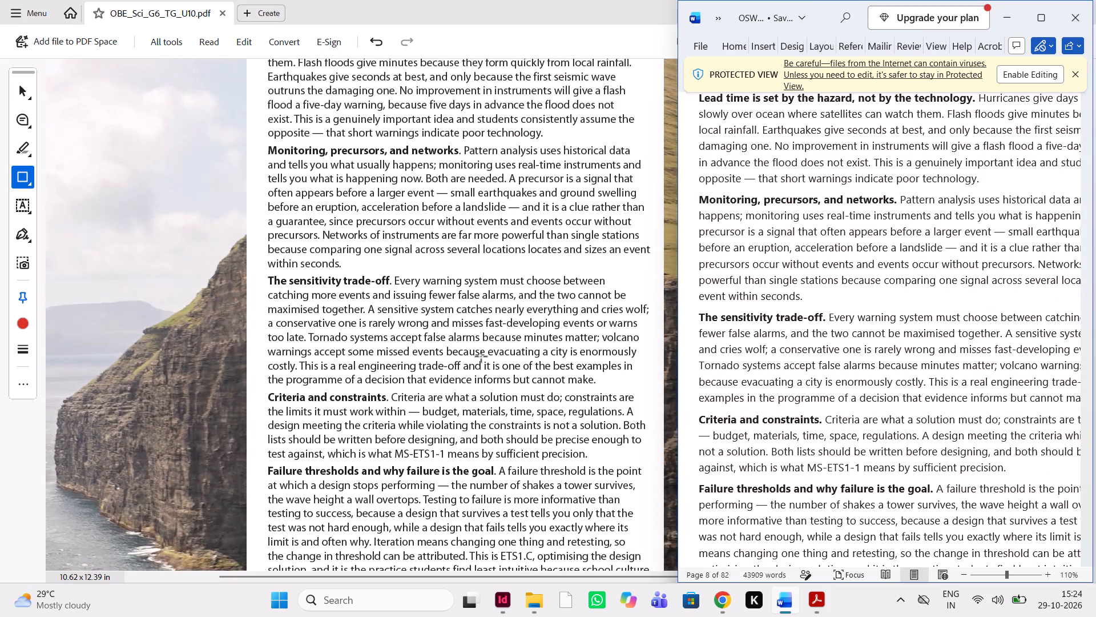
scroll(768, 411, "left", 1)
scroll(768, 411, "right", 2)
scroll(768, 411, "down", 1)
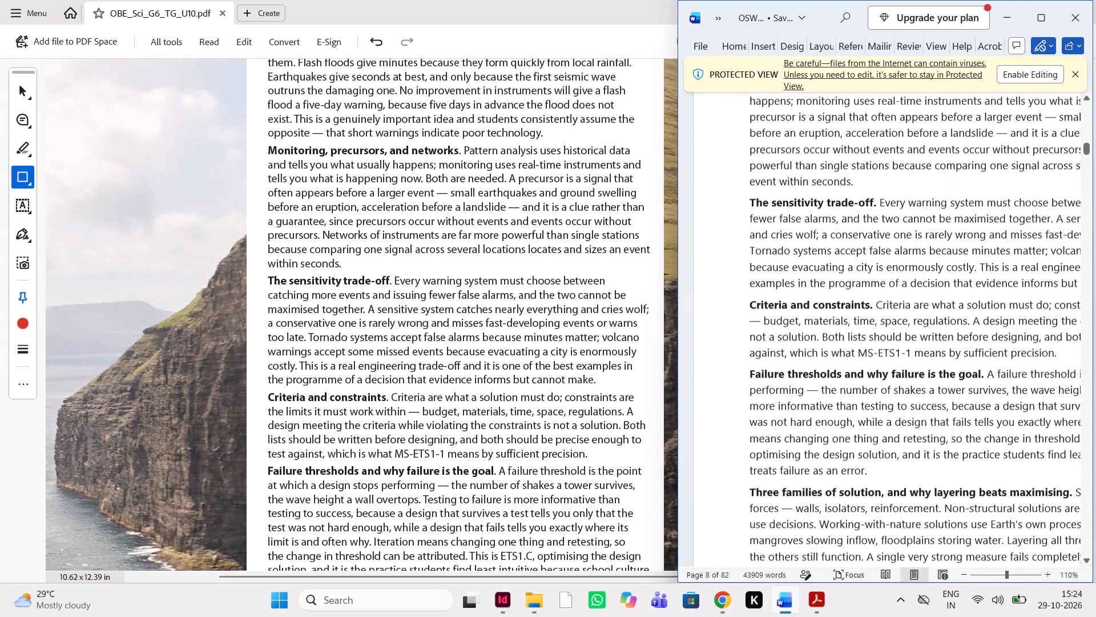
scroll(768, 411, "down", 1)
scroll(768, 411, "left", 1)
scroll(768, 411, "right", 1)
scroll(768, 411, "down", 1)
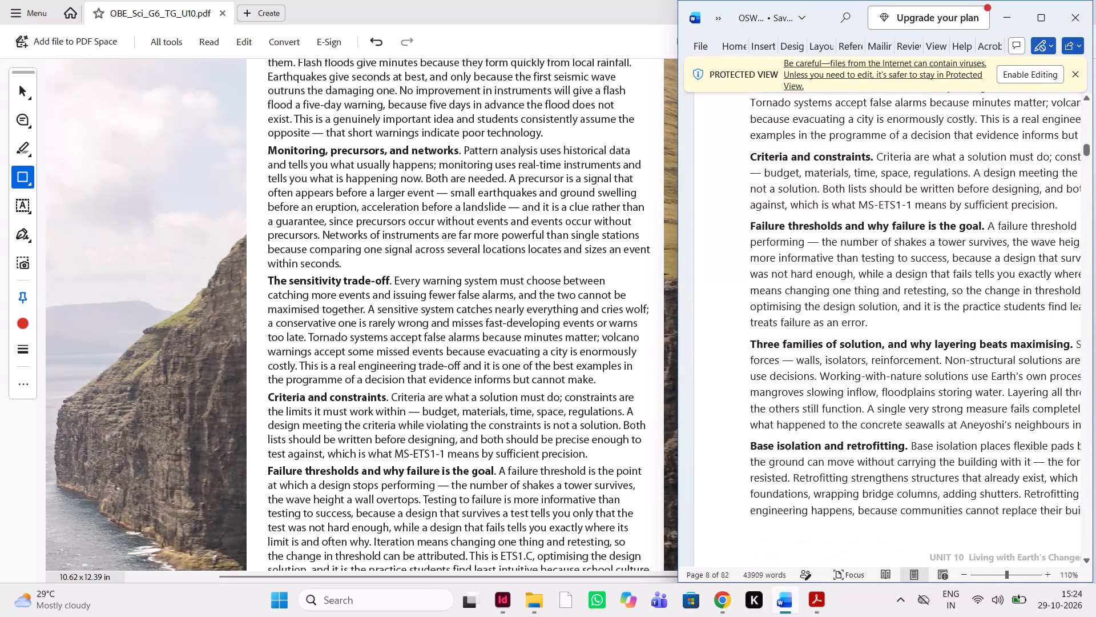
scroll(565, 466, "down", 1)
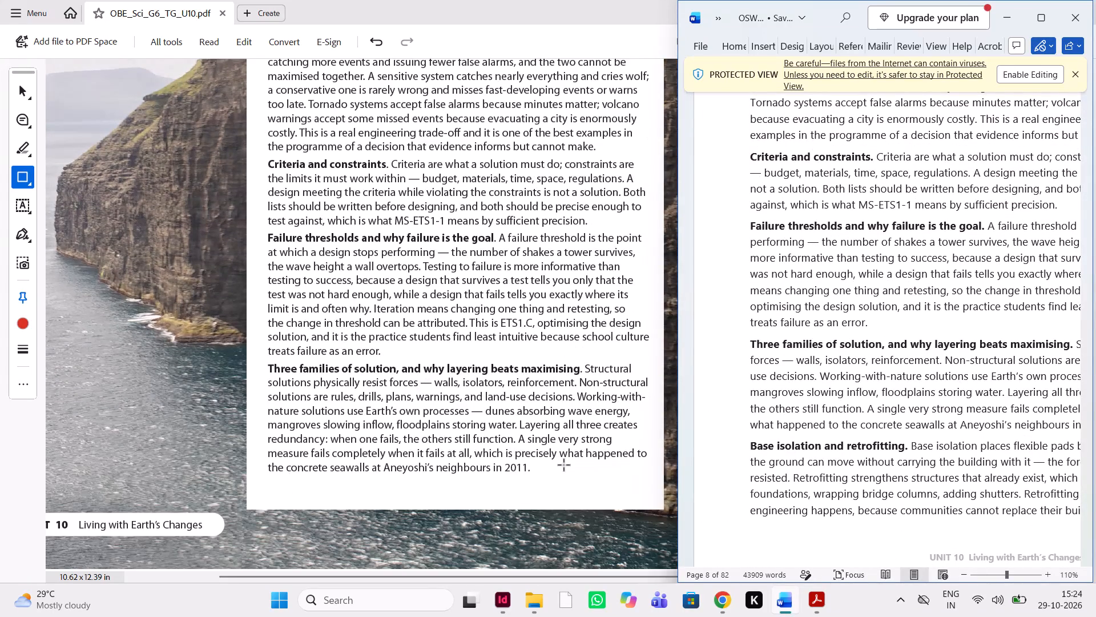
scroll(380, 467, "down", 1)
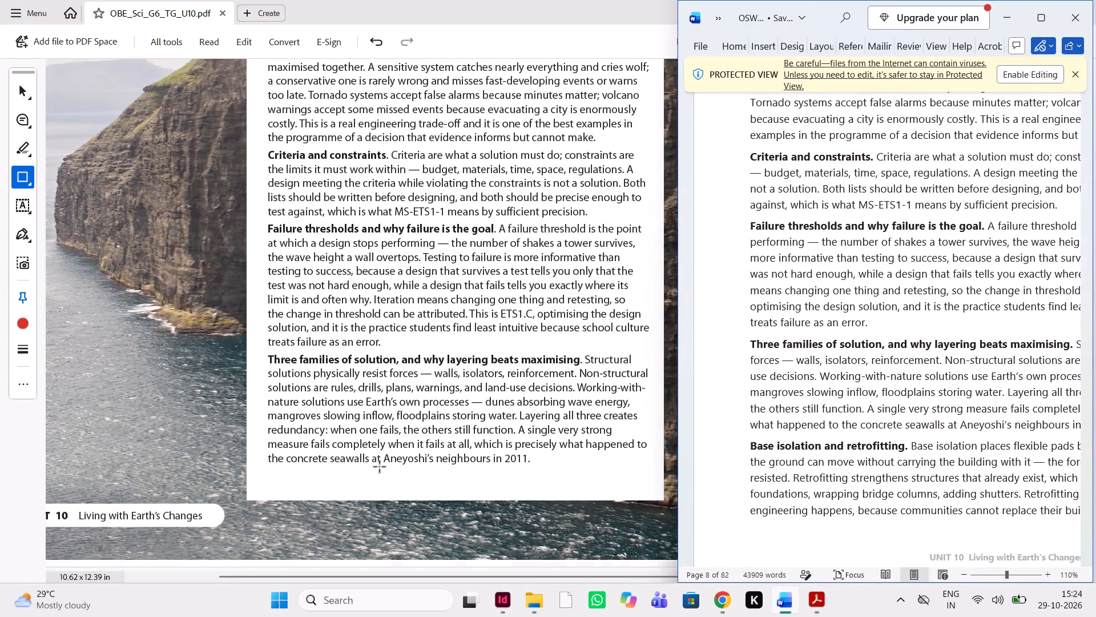
In the Acrobat PDF, draw a red rectangle around the text box's empty bottom below "Three families of solution" and enter the comment "reduce the space".
scroll(380, 467, "down", 1)
left_click_drag(237, 376, 335, 404)
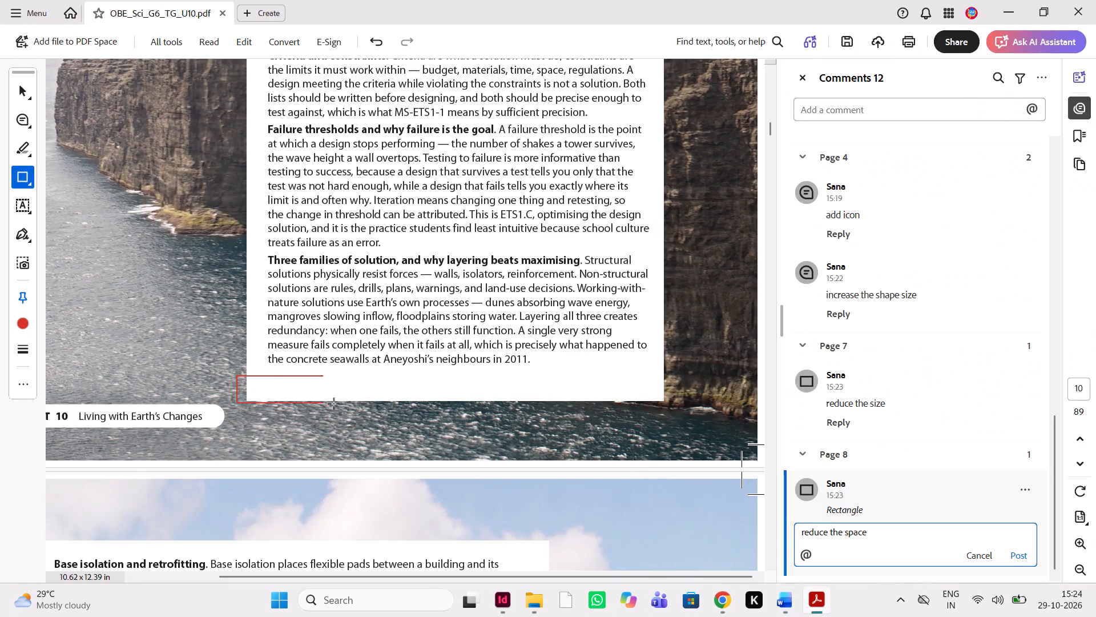
left_click_drag(335, 404, 709, 414)
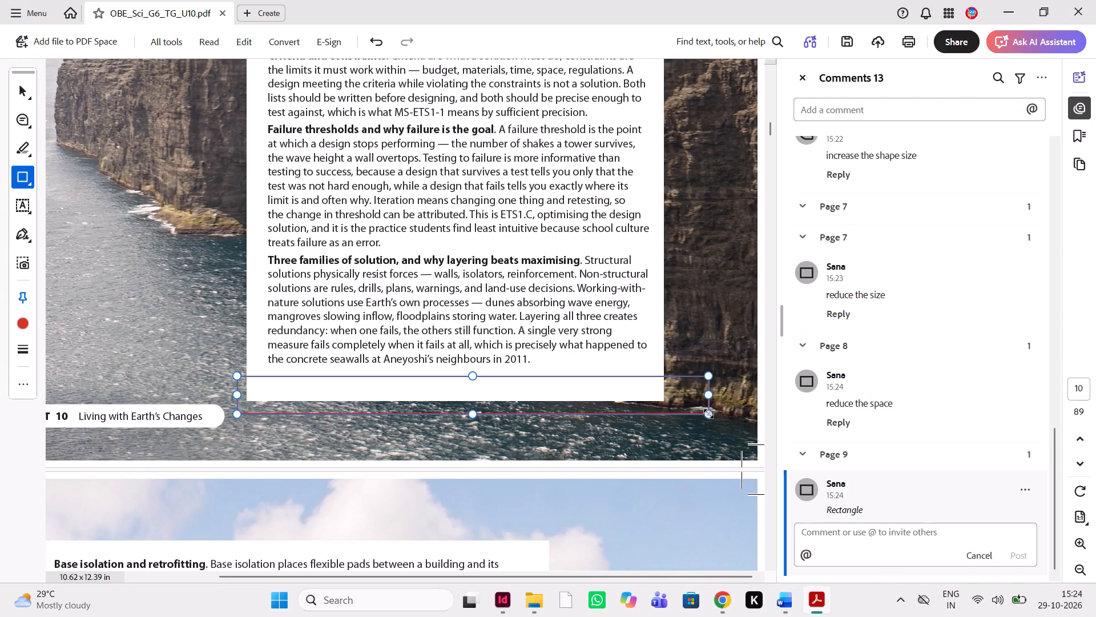
type("reduce te")
key("BackSpace")
type("he space")
key("space")
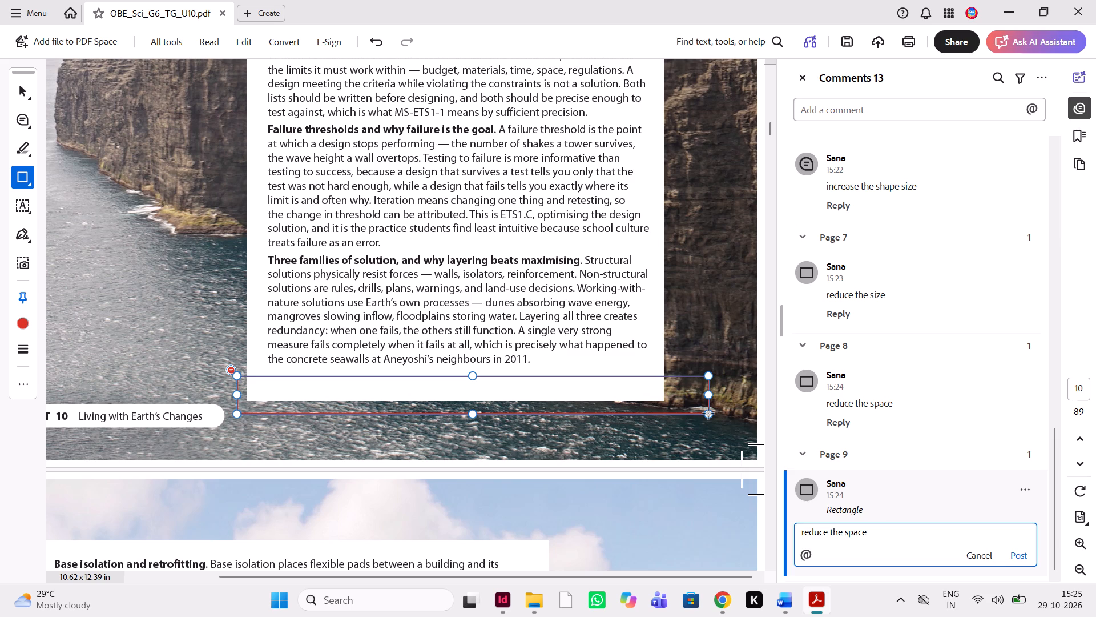
Compare the paragraphs from "Base isolation and retrofitting" through "Where this unit leads" between the PDF and the Word manuscript.
left_click(789, 615)
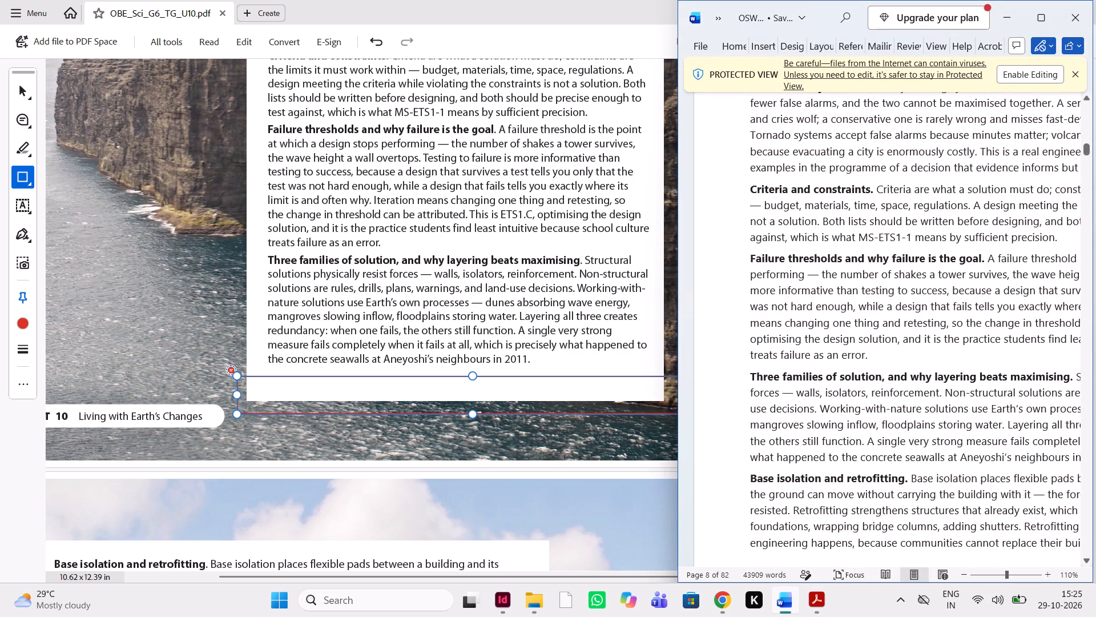
scroll(828, 439, "left", 1)
scroll(828, 439, "right", 1)
scroll(828, 439, "left", 1)
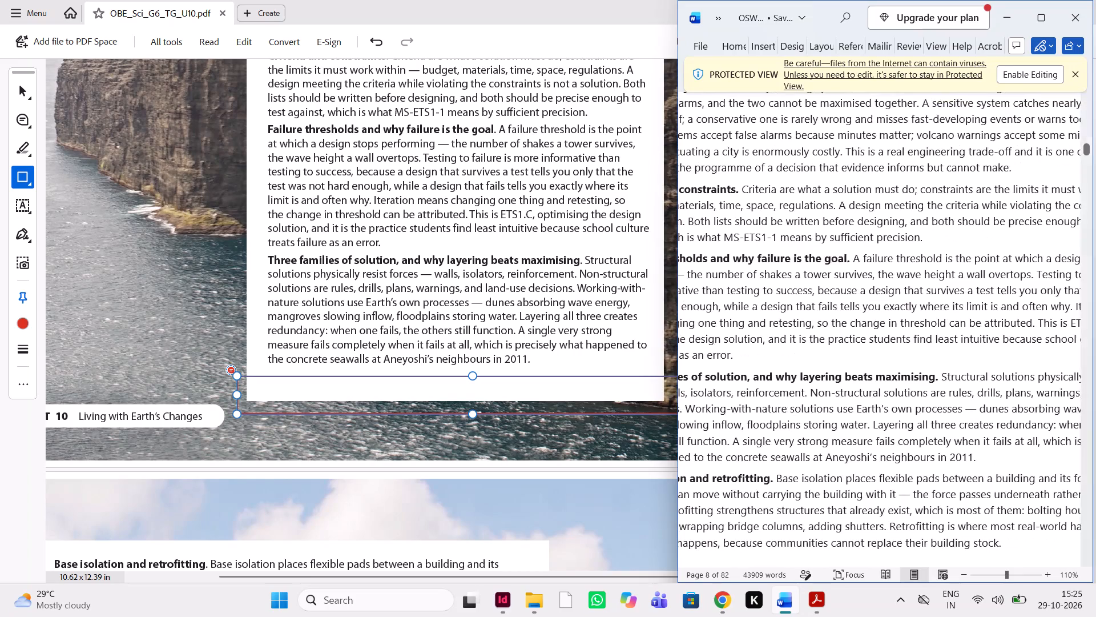
scroll(828, 439, "left", 1)
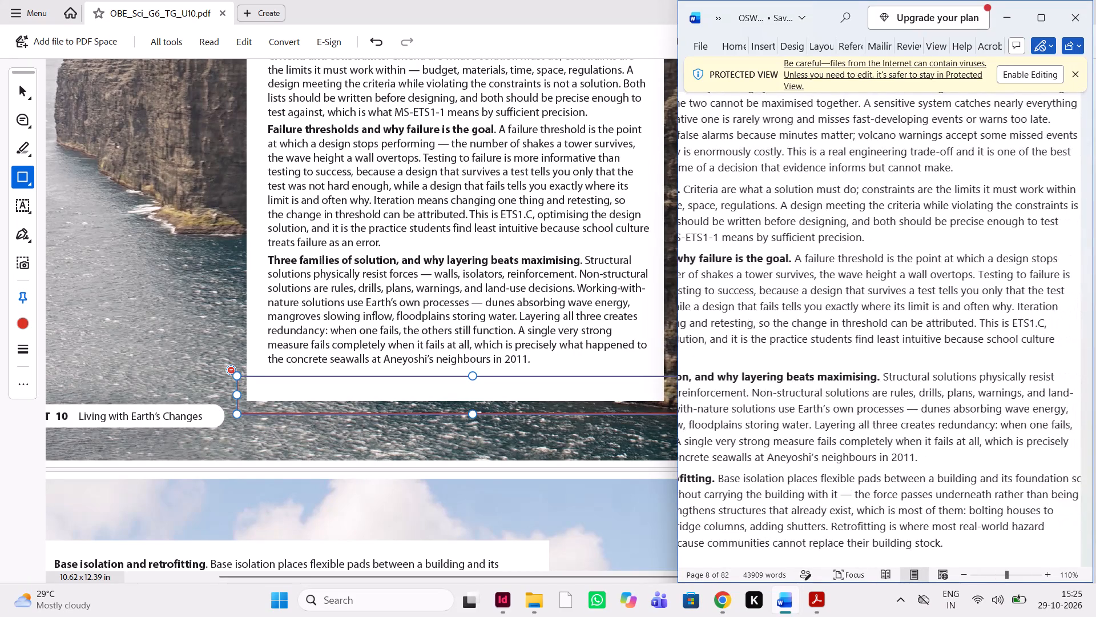
scroll(828, 439, "right", 1)
scroll(828, 439, "down", 1)
scroll(509, 499, "down", 3)
scroll(509, 499, "up", 1)
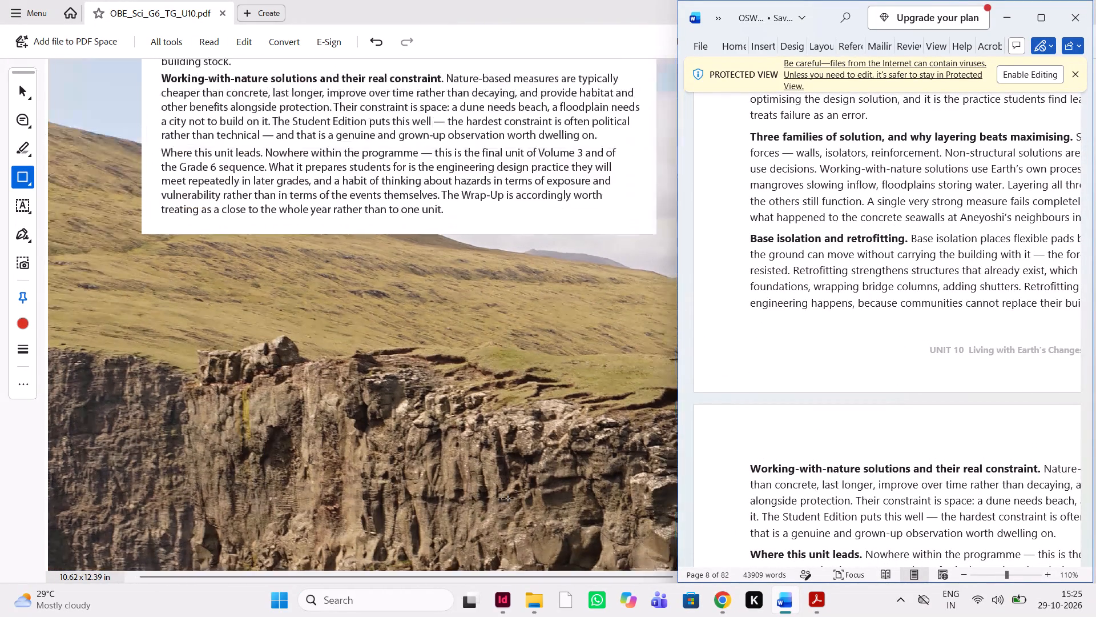
scroll(509, 499, "up", 1)
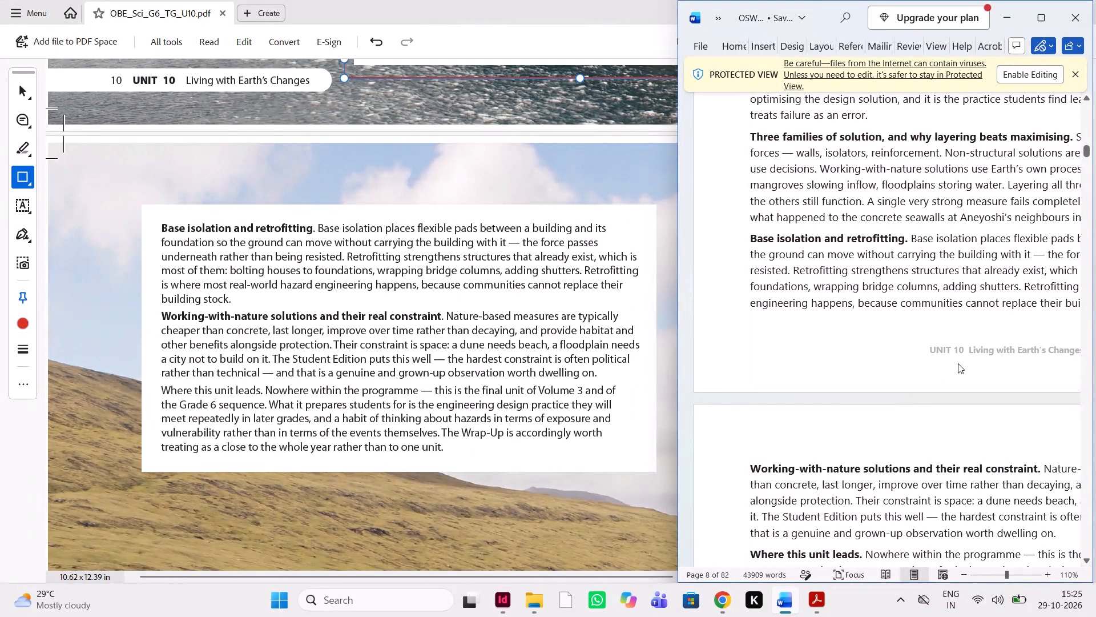
scroll(870, 372, "left", 1)
scroll(870, 372, "right", 1)
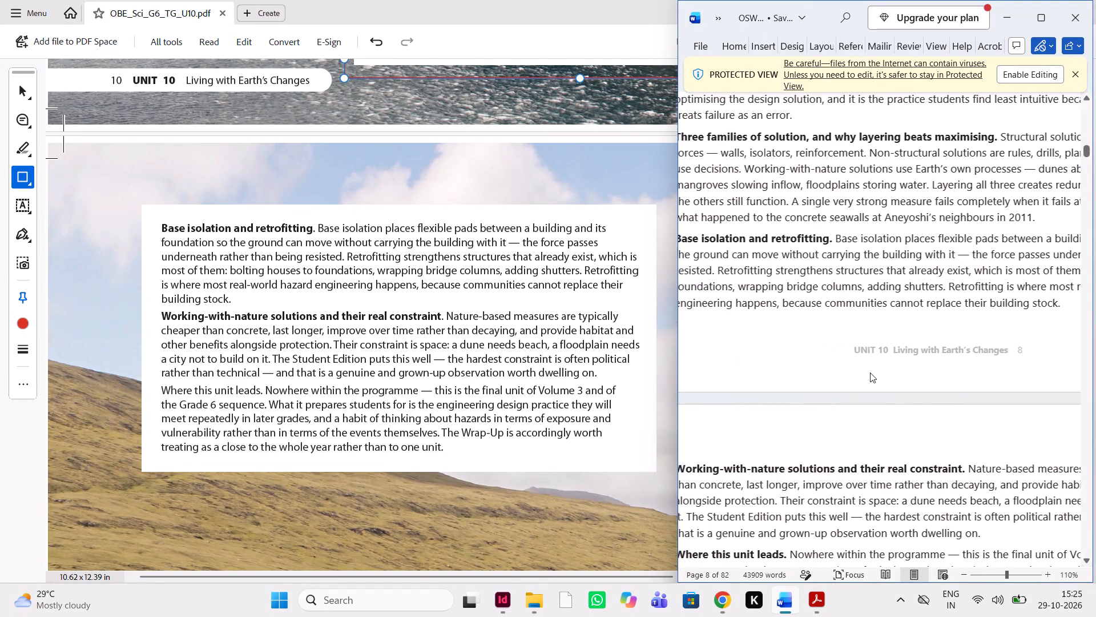
scroll(870, 372, "down", 1)
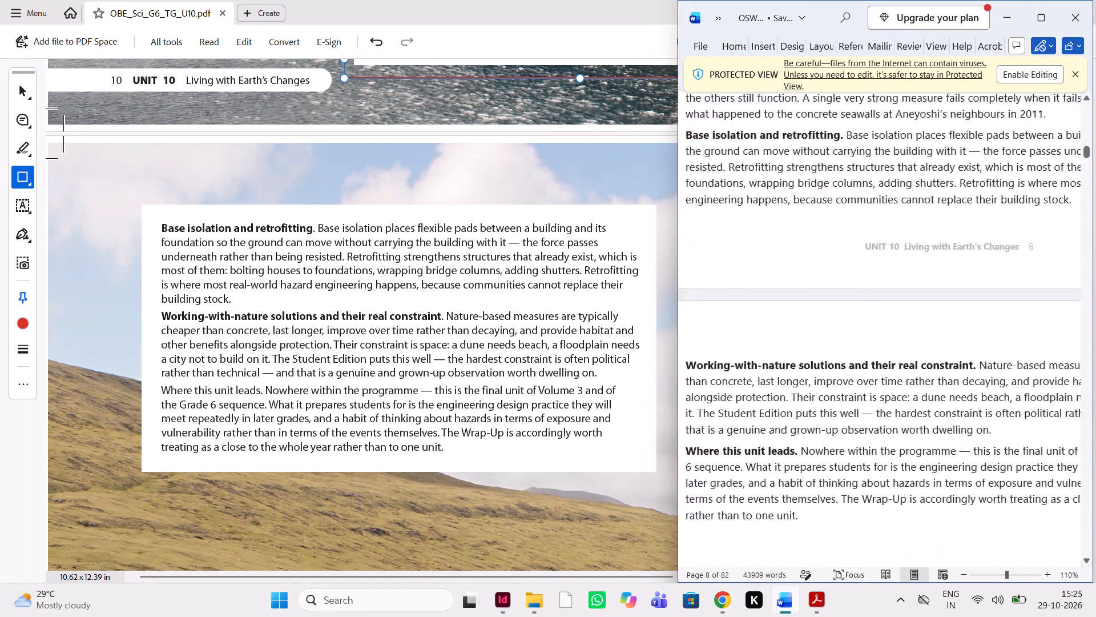
scroll(870, 372, "down", 1)
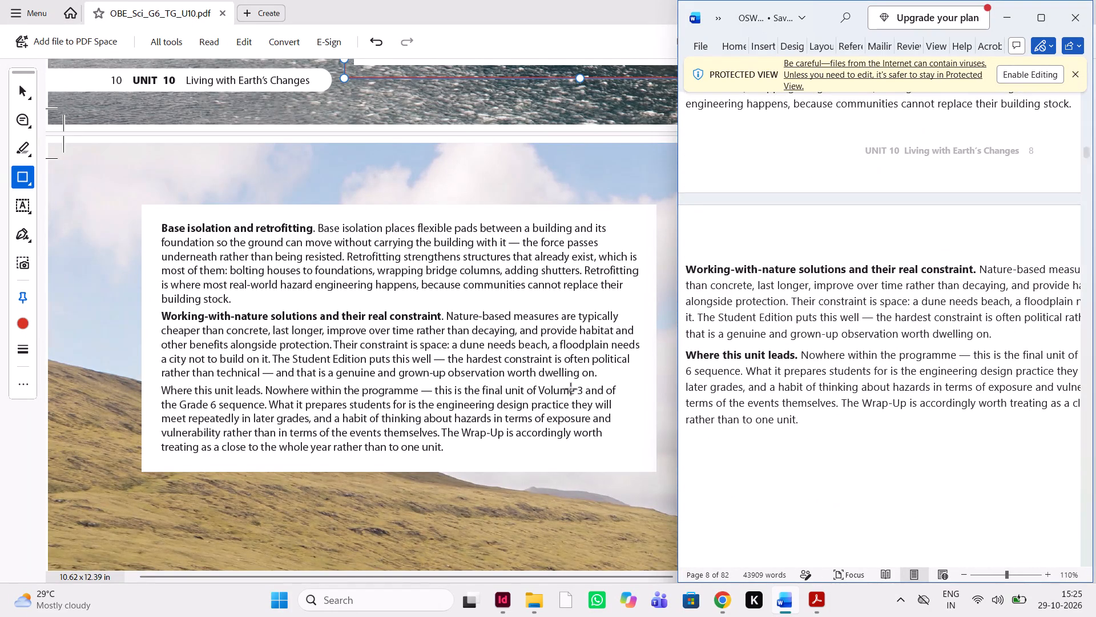
scroll(571, 390, "down", 6)
scroll(571, 390, "up", 4)
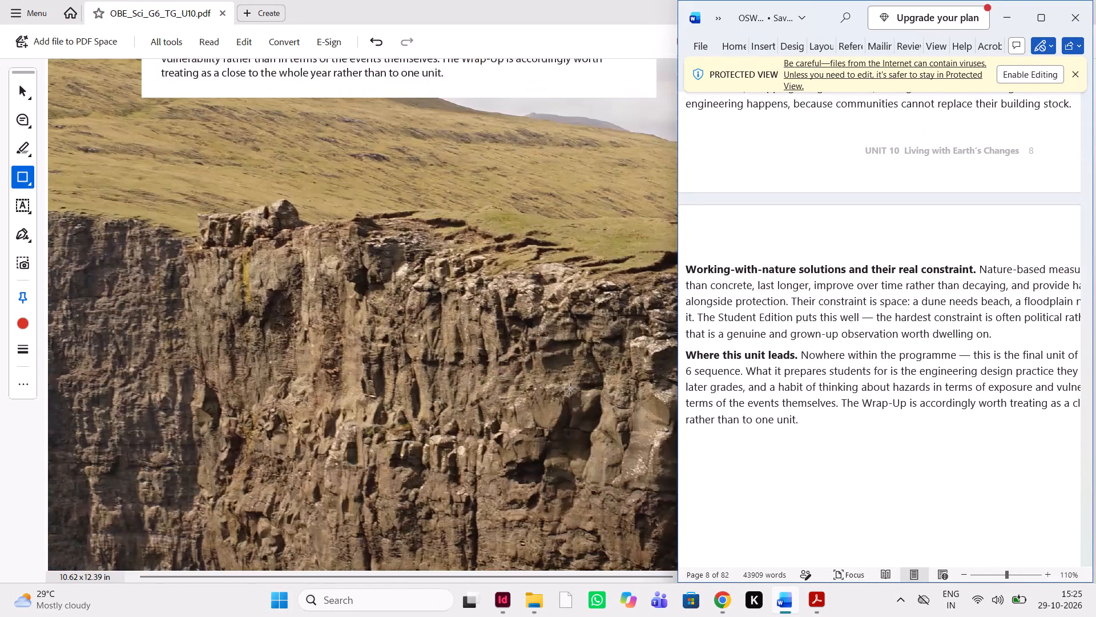
scroll(571, 390, "up", 3)
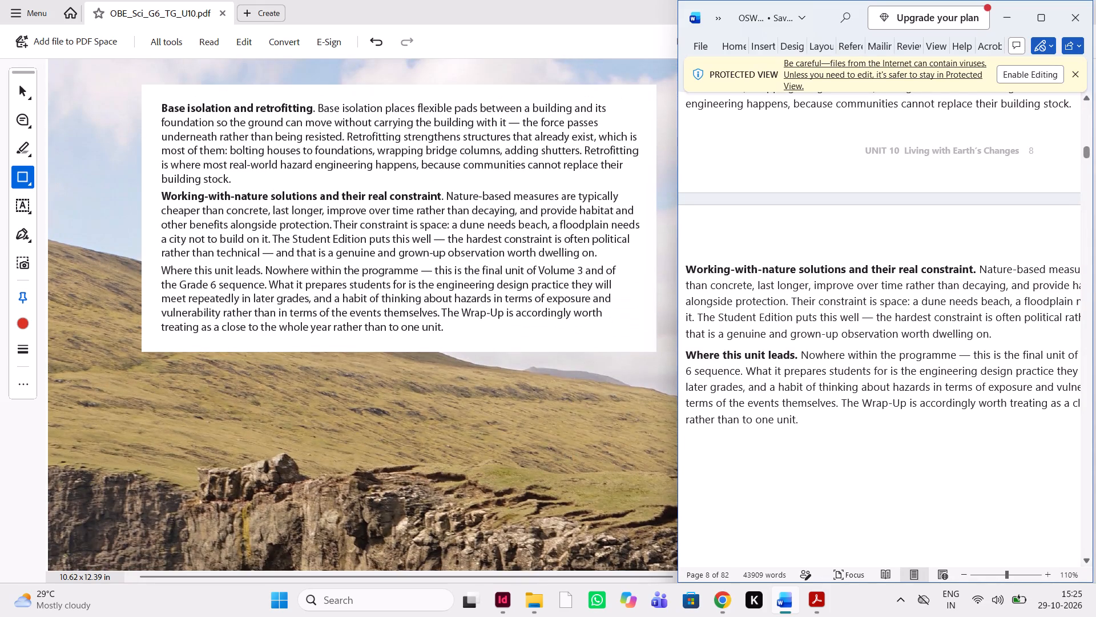
In the Acrobat PDF, attach a text comment to the run-in heading "Where this unit leads." reading "boild it".
left_click(18, 114)
left_click_drag(159, 272, 233, 276)
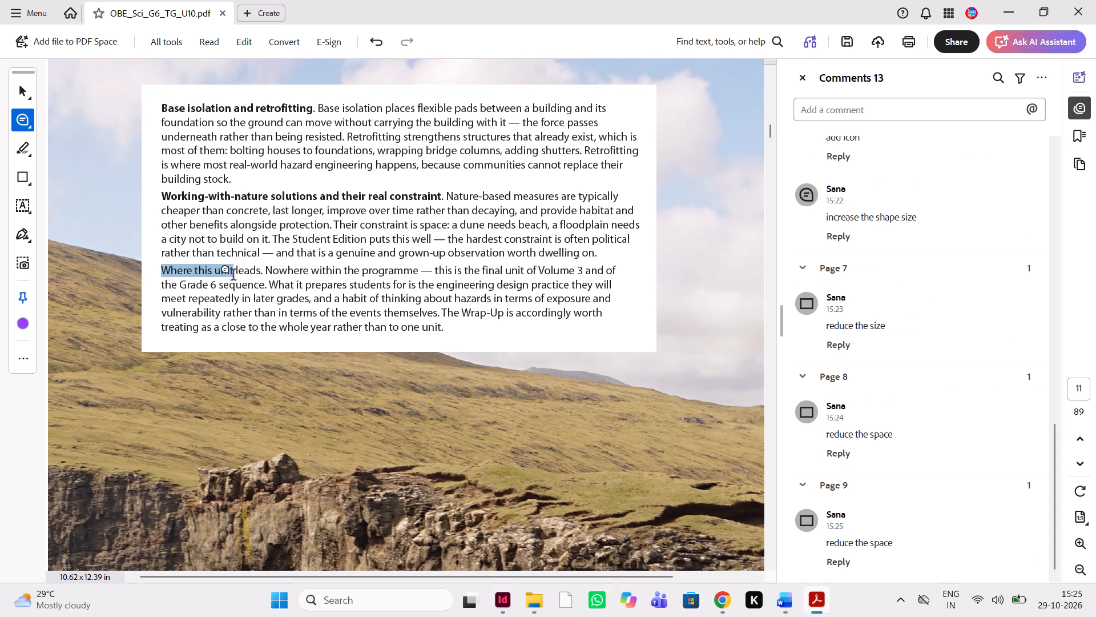
left_click_drag(233, 276, 263, 276)
type("boild it")
key("space")
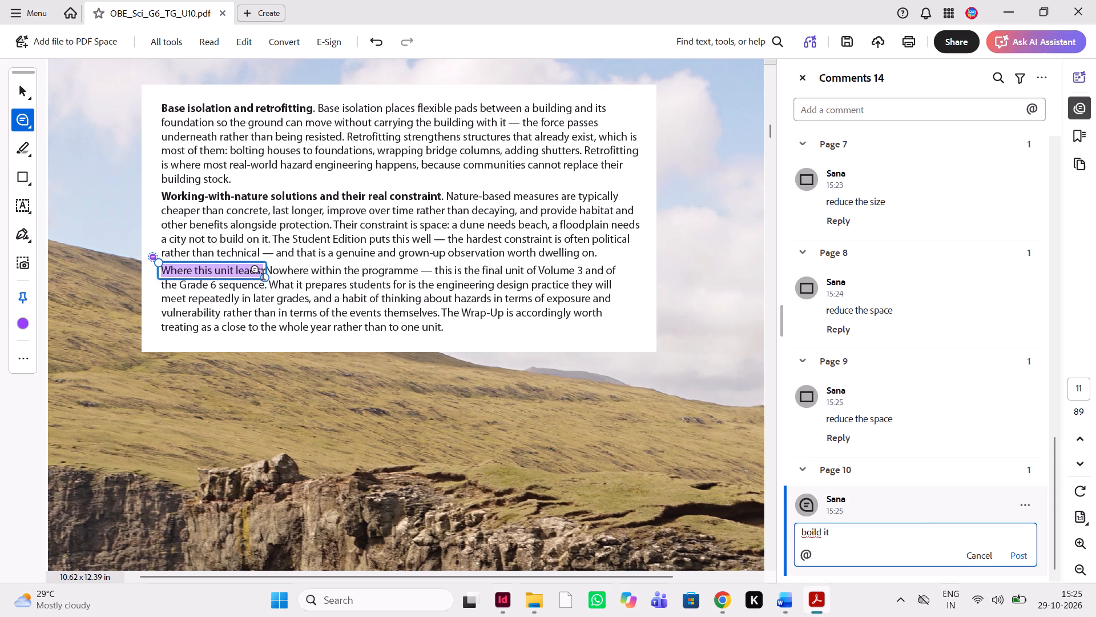
Compare the Lesson 1 "Earth's Restless Surface" opening and its Standards Note between the PDF and the Word manuscript.
left_click(788, 607)
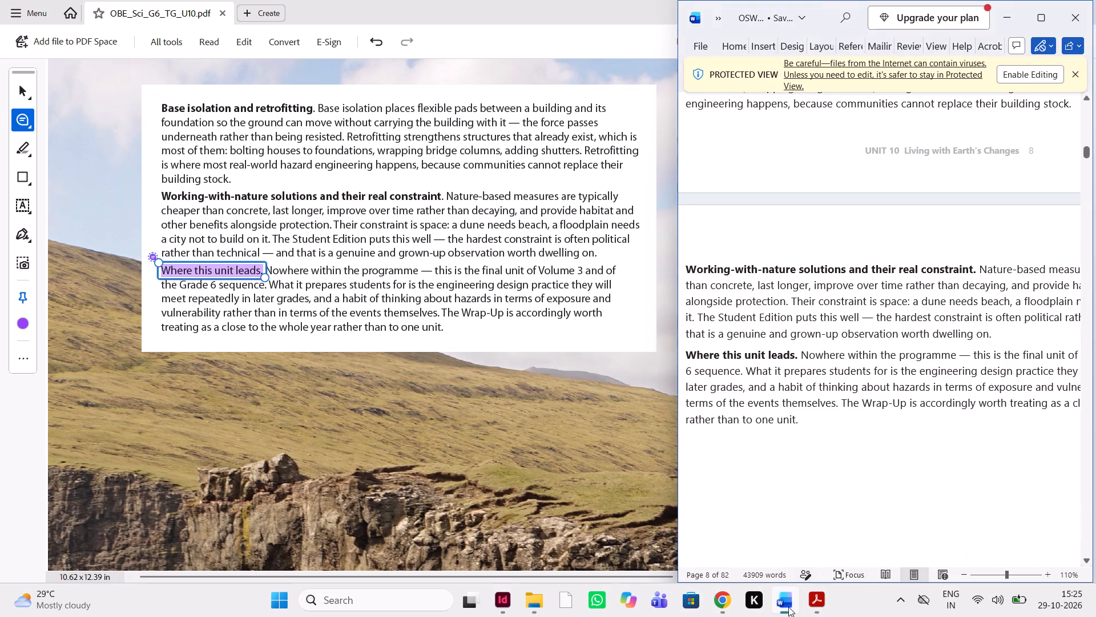
scroll(812, 400, "down", 4)
scroll(441, 464, "down", 4)
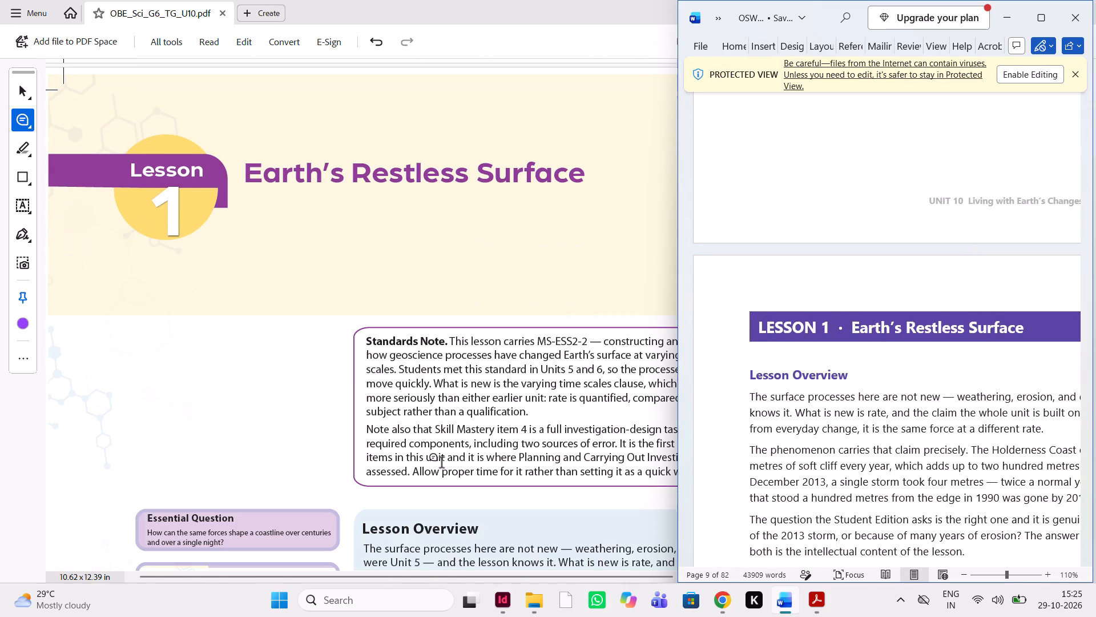
scroll(441, 464, "left", 1)
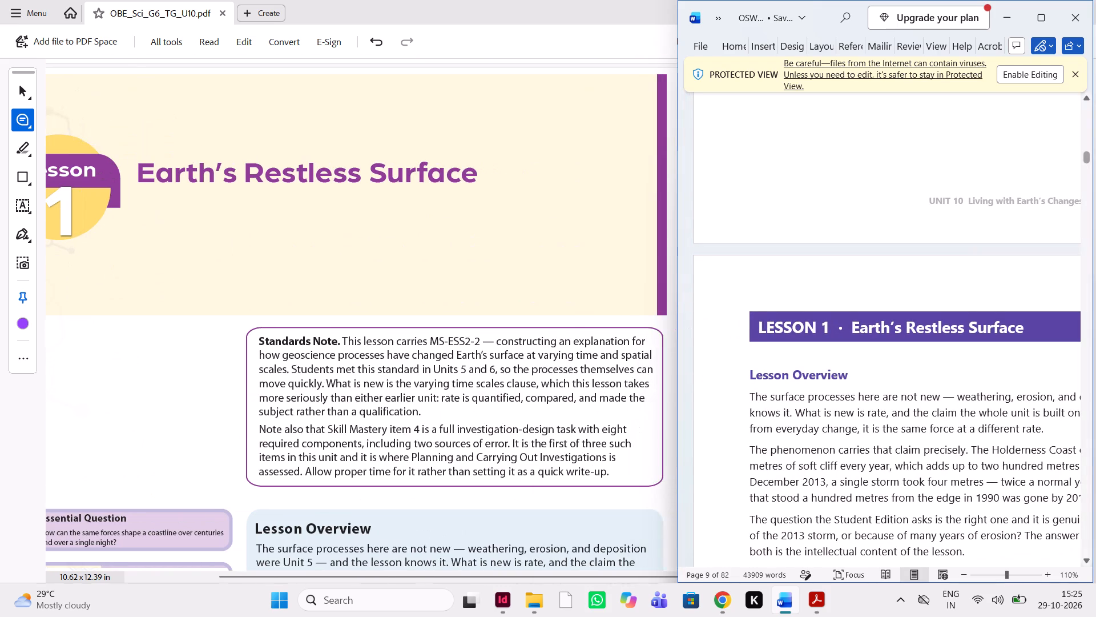
scroll(872, 491, "down", 2)
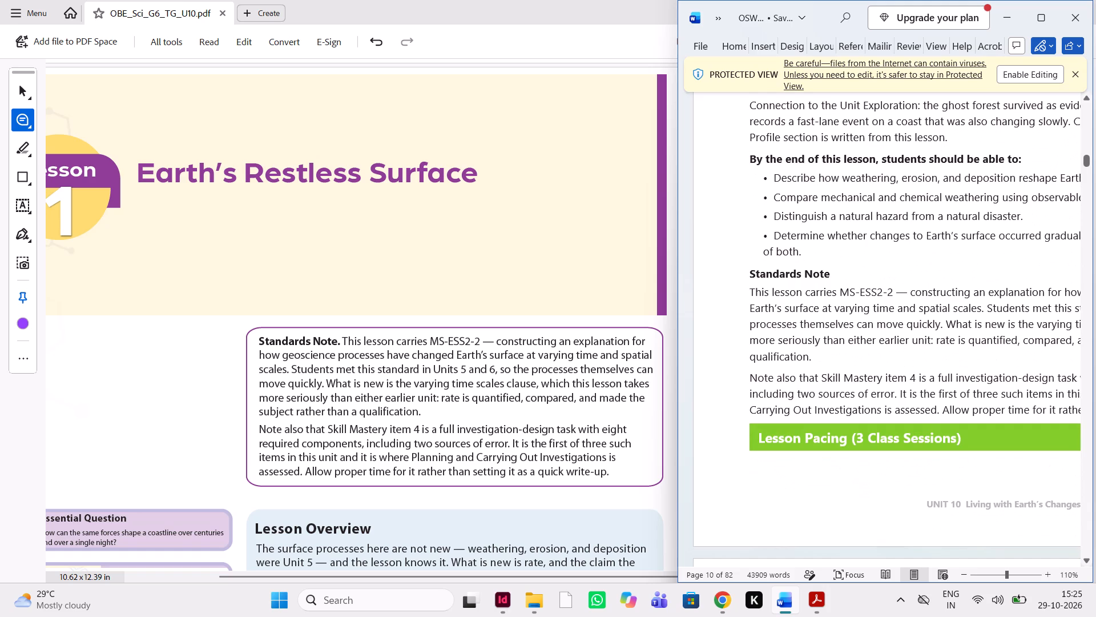
scroll(872, 491, "left", 1)
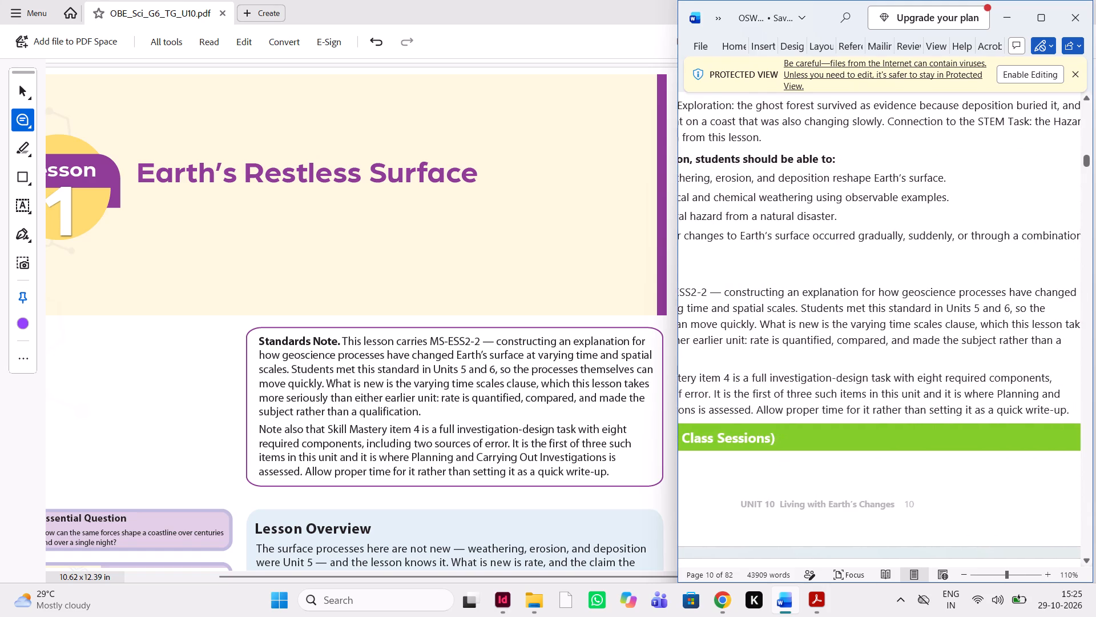
scroll(872, 491, "right", 1)
scroll(505, 475, "down", 1)
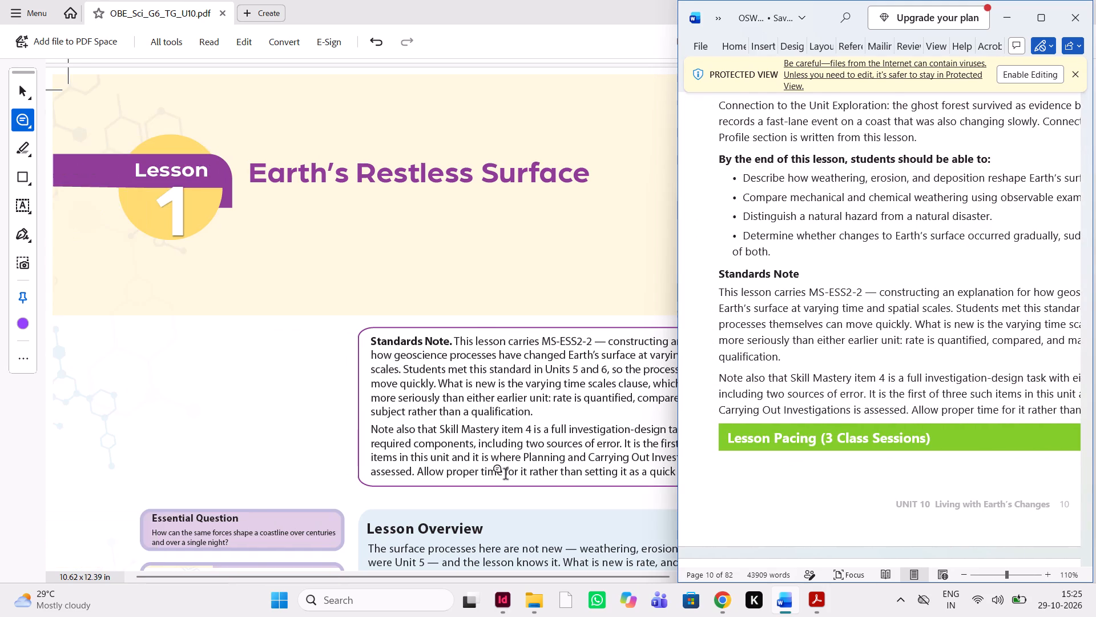
scroll(505, 475, "down", 1)
scroll(505, 475, "up", 1)
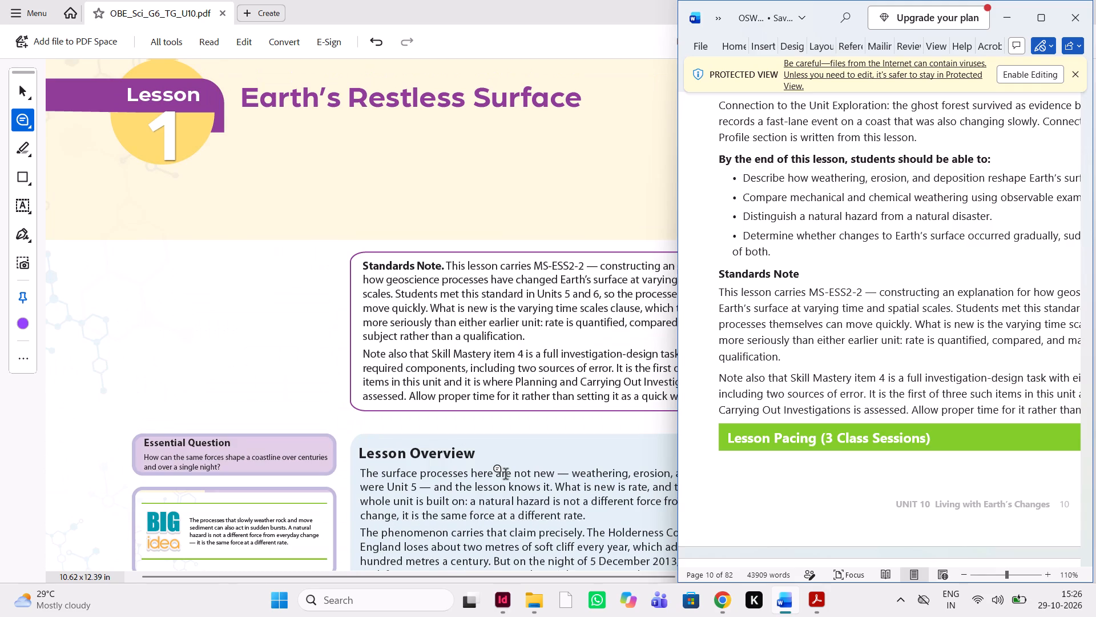
Compare the Lesson 1 "Lesson Overview" paragraphs between the PDF and the Word manuscript.
scroll(505, 475, "left", 1)
scroll(505, 475, "down", 1)
scroll(505, 475, "up", 1)
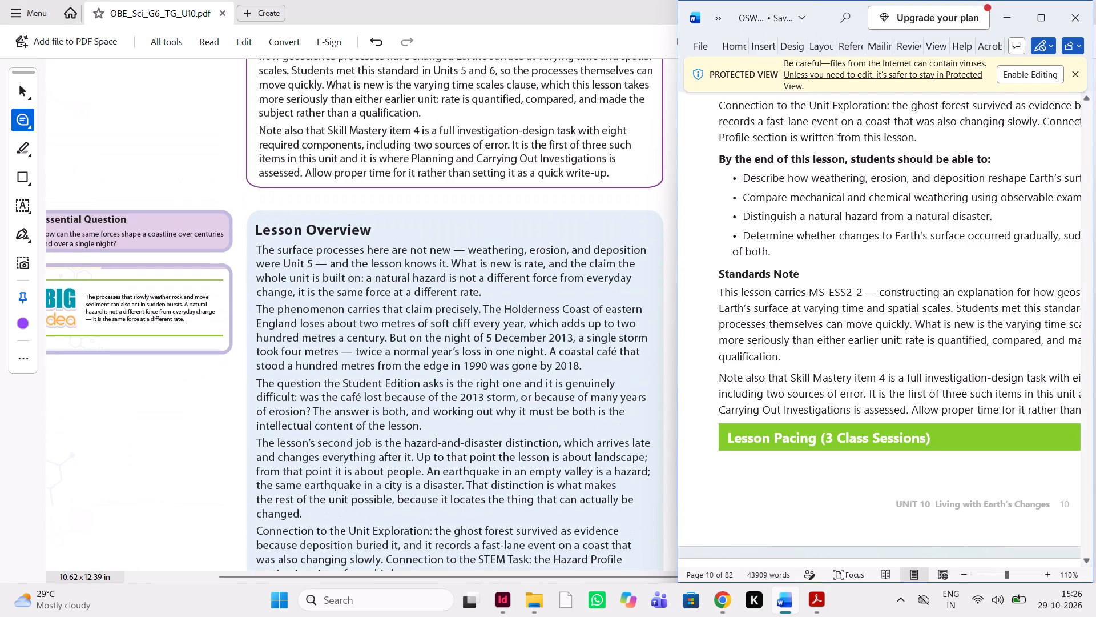
scroll(914, 348, "up", 2)
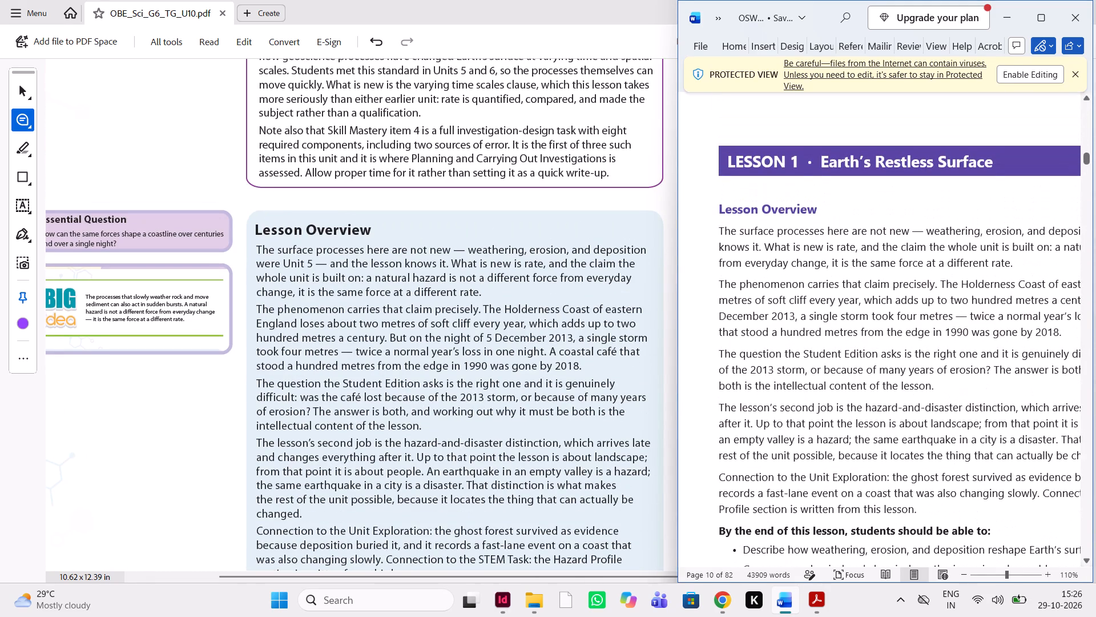
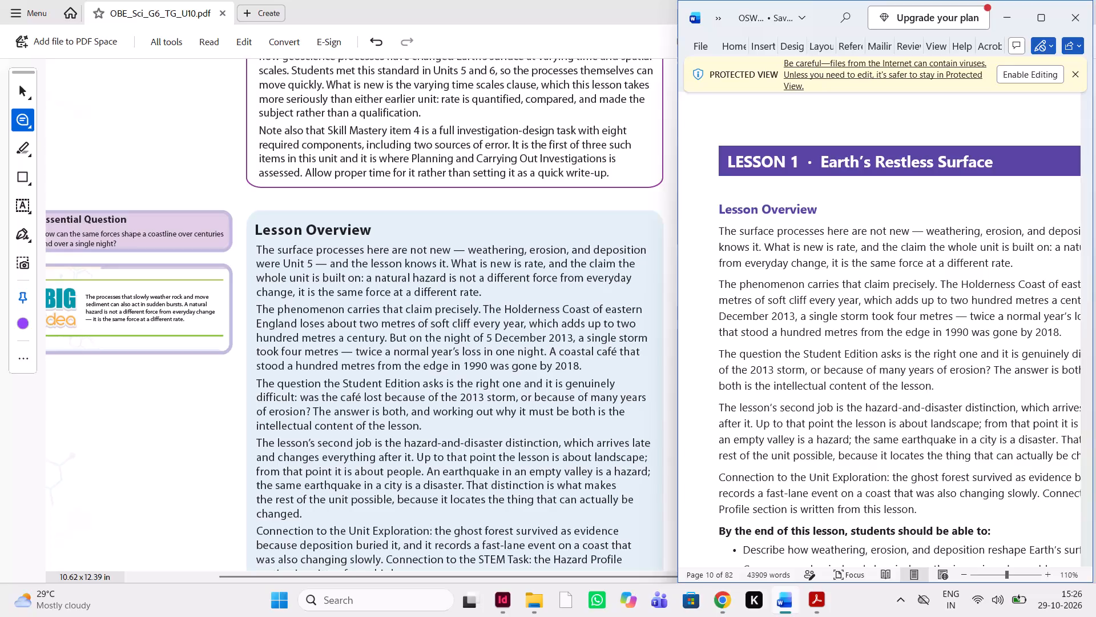
Compare the last Lesson 1 "Lesson Overview" paragraphs and the "By the end of this lesson" objectives between the PDF and the Word manuscript.
scroll(914, 348, "down", 1)
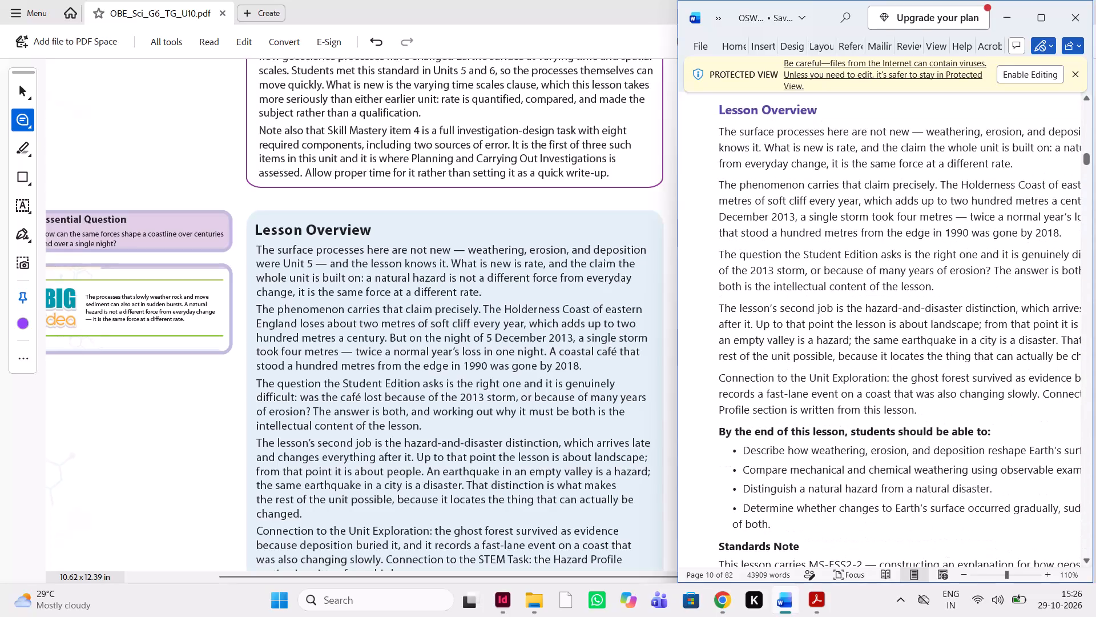
scroll(914, 348, "down", 1)
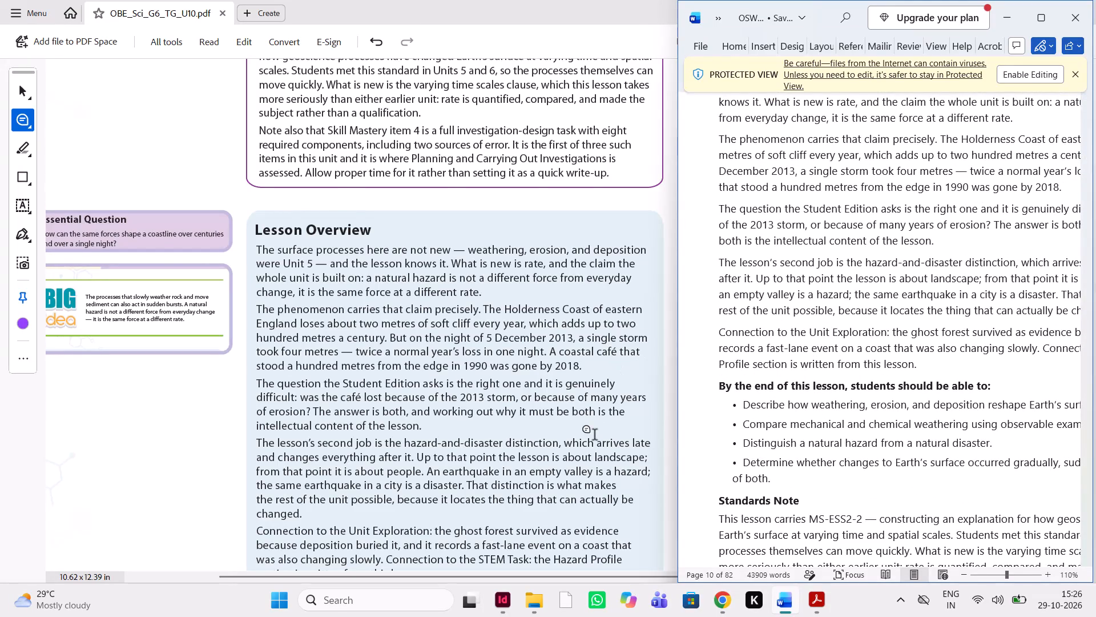
scroll(594, 436, "down", 1)
scroll(834, 376, "left", 2)
scroll(834, 376, "right", 1)
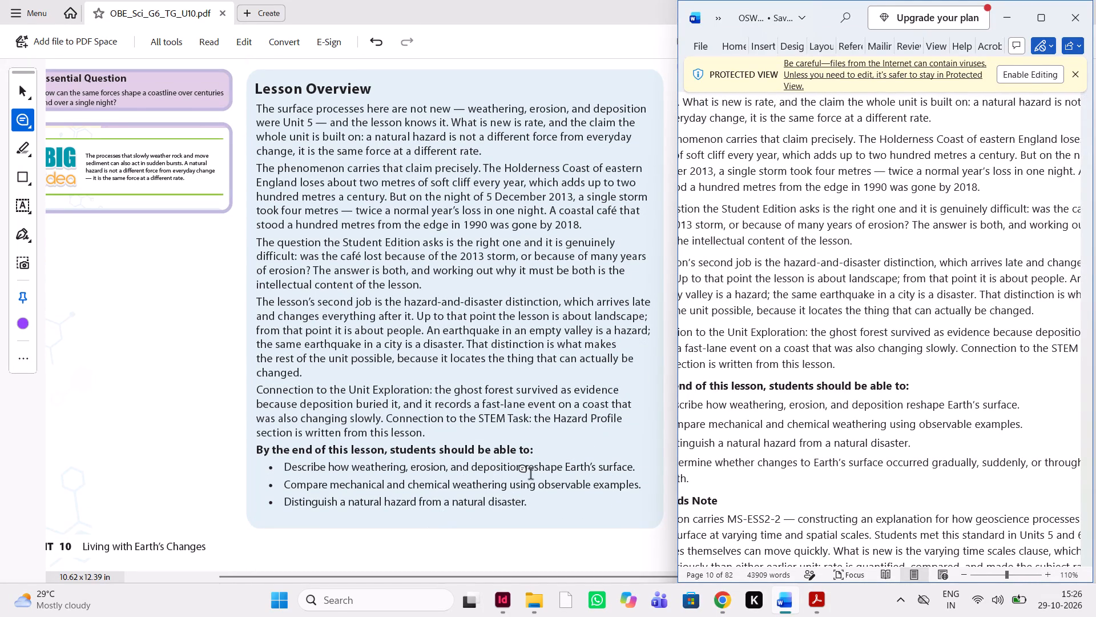
scroll(835, 436, "right", 1)
scroll(835, 436, "left", 1)
scroll(835, 436, "down", 1)
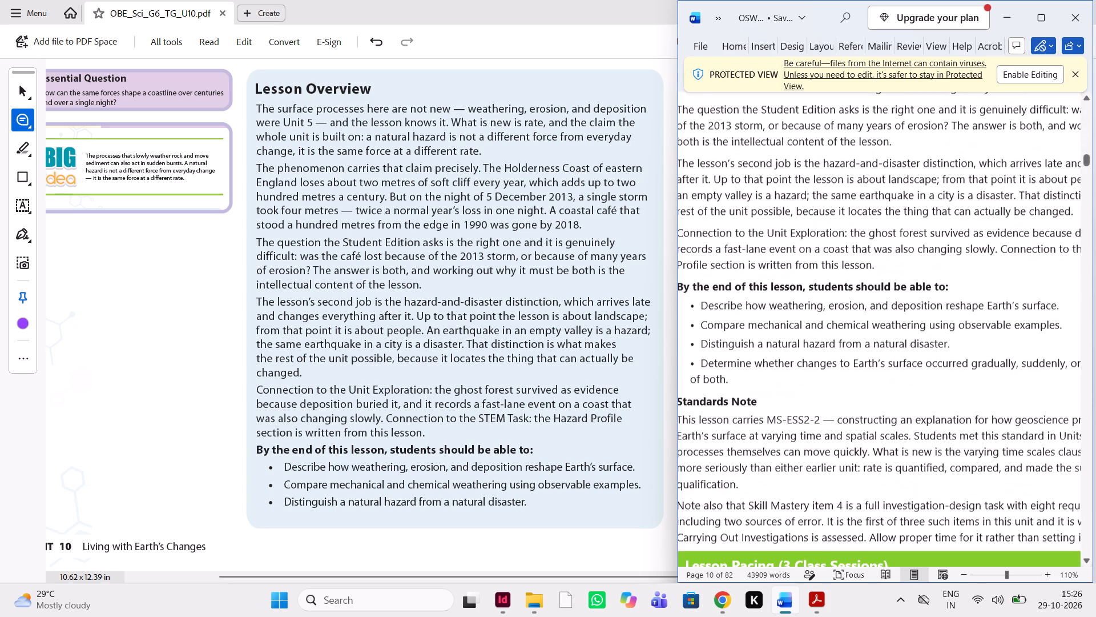
scroll(525, 490, "down", 1)
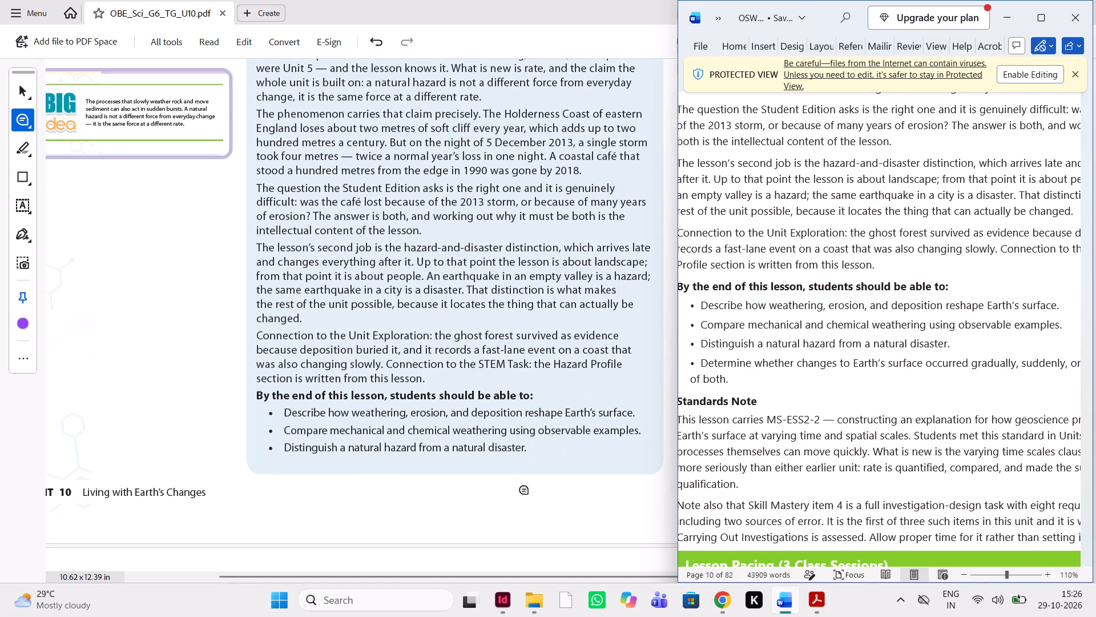
scroll(525, 490, "left", 1)
scroll(525, 490, "down", 1)
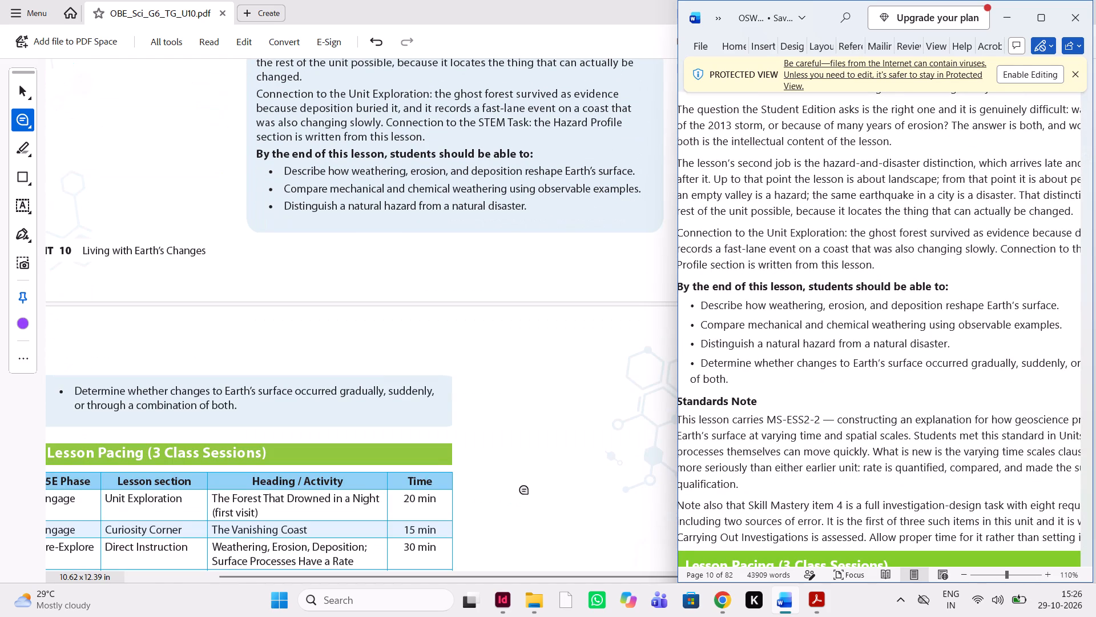
scroll(525, 490, "right", 1)
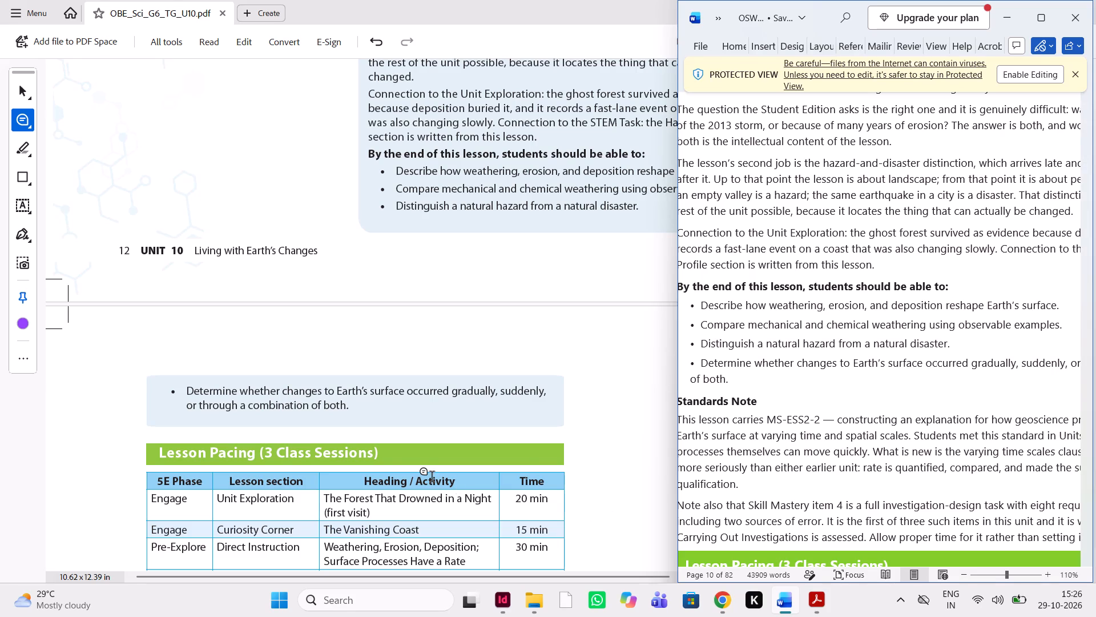
Compare the "Lesson Pacing (3 Class Sessions)" table row by row, including phases, sections, activities and times, between the PDF and the Word manuscript.
scroll(432, 478, "down", 1)
scroll(812, 413, "down", 2)
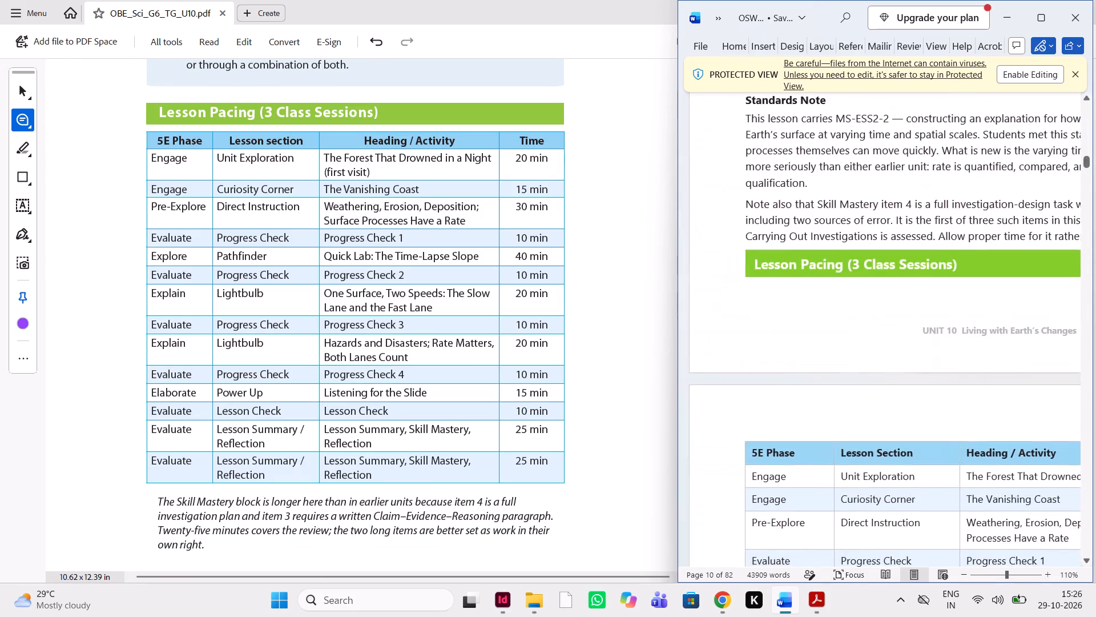
scroll(812, 413, "down", 1)
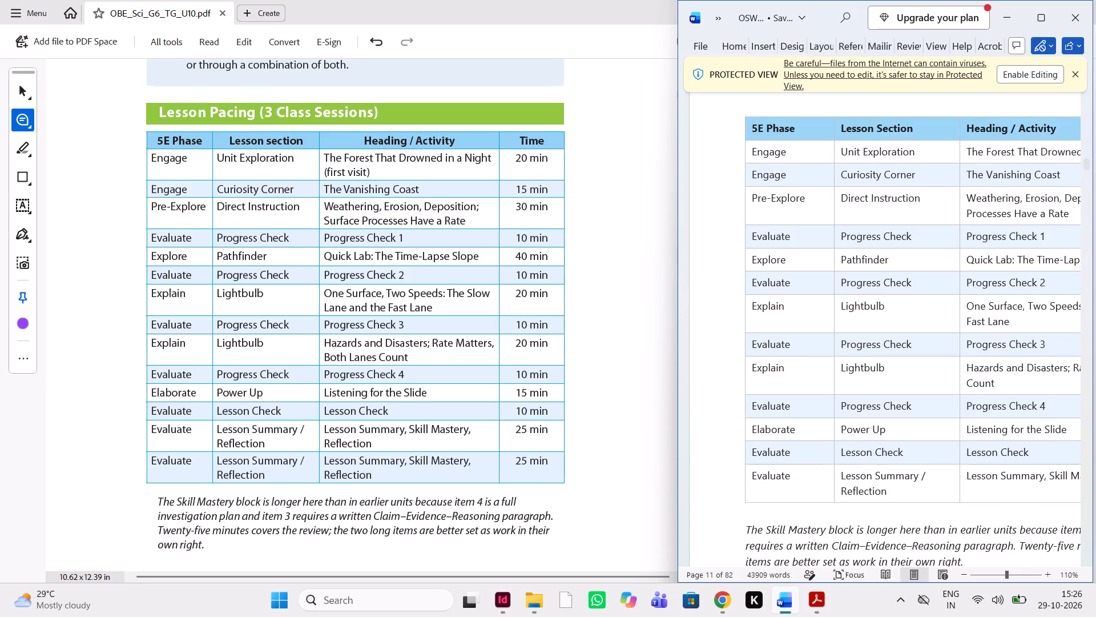
scroll(812, 413, "left", 1)
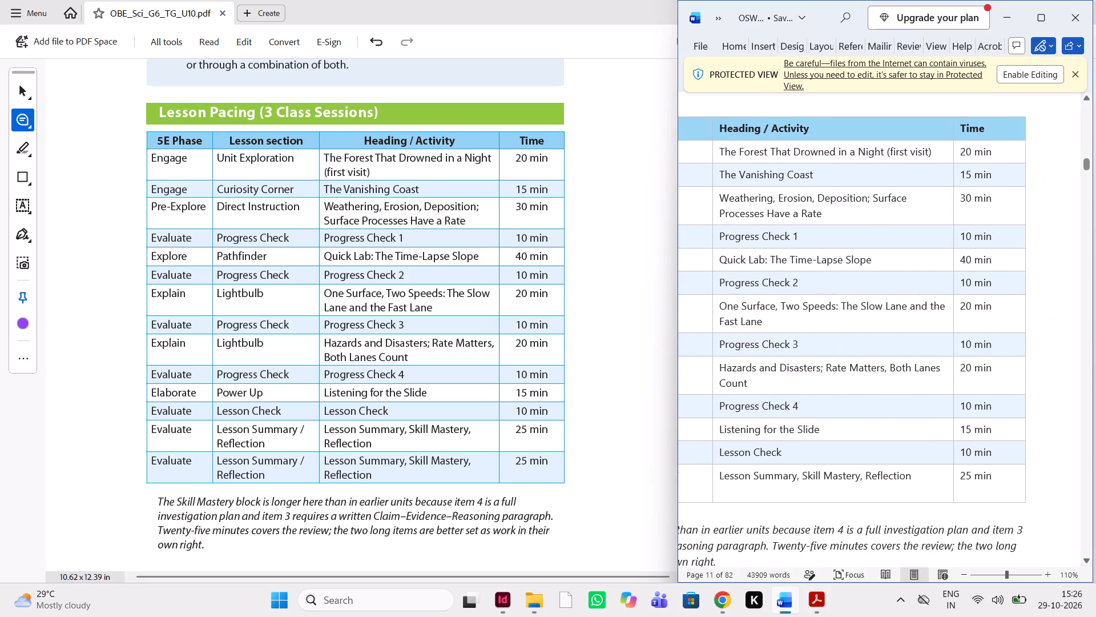
scroll(1013, 371, "right", 1)
scroll(1013, 371, "up", 1)
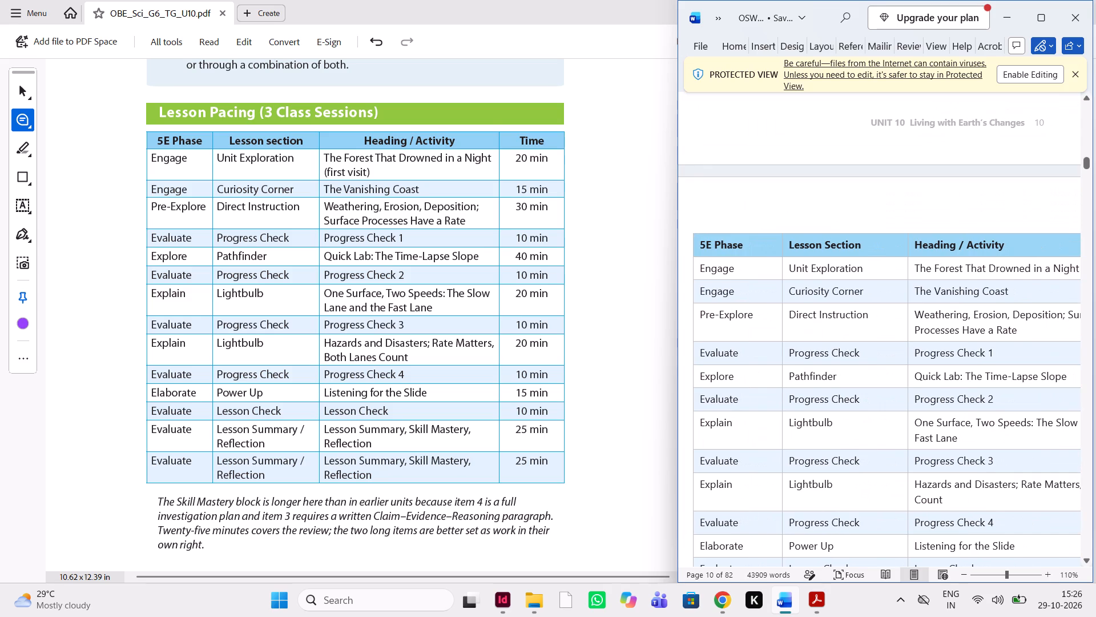
scroll(1013, 371, "left", 1)
scroll(1013, 371, "down", 1)
scroll(1013, 371, "left", 1)
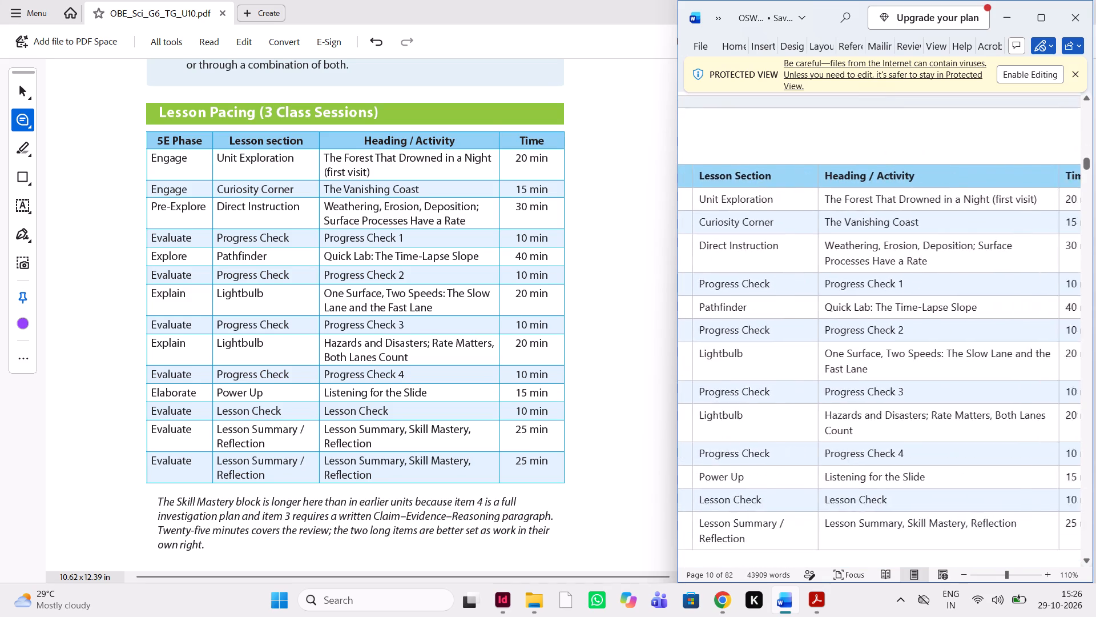
scroll(1013, 371, "left", 1)
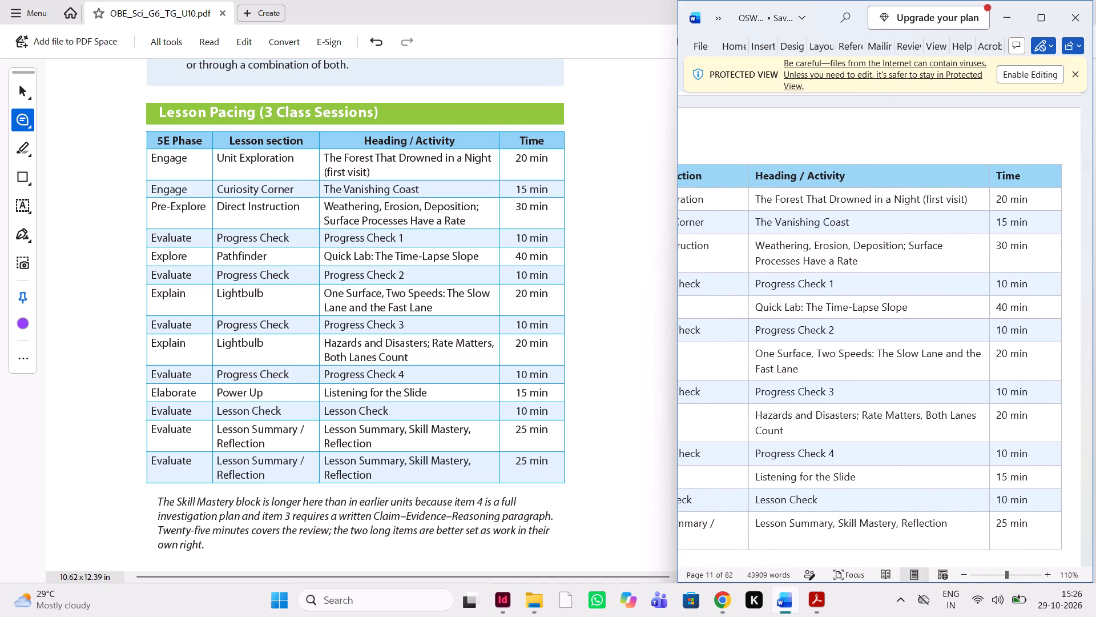
scroll(1013, 371, "down", 2)
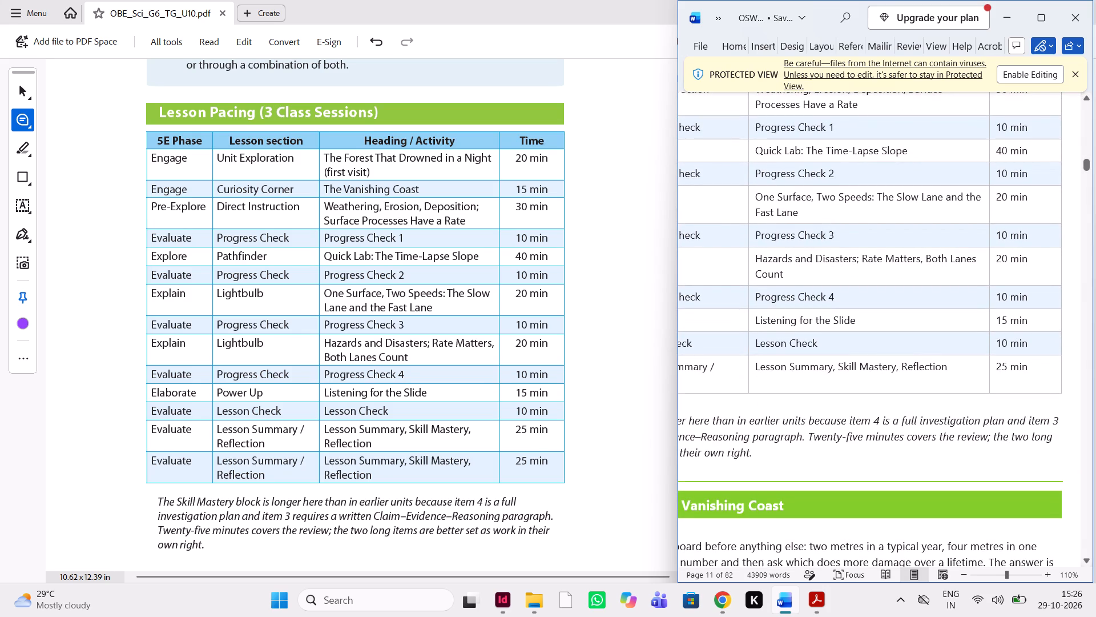
scroll(1013, 371, "right", 1)
scroll(1013, 371, "up", 1)
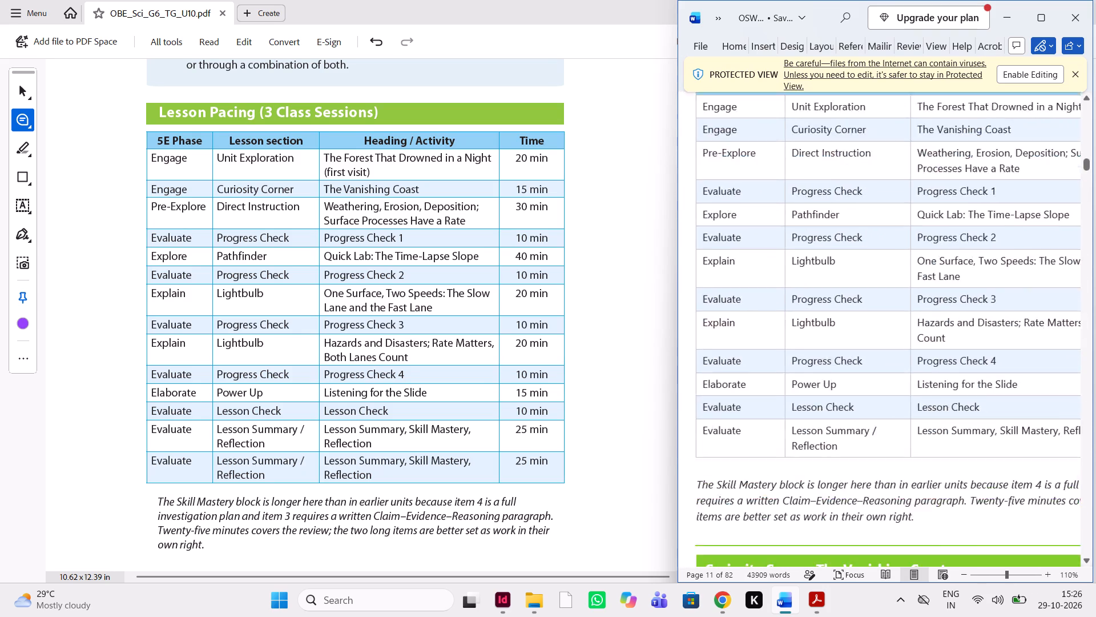
scroll(1013, 371, "up", 1)
scroll(1013, 371, "down", 1)
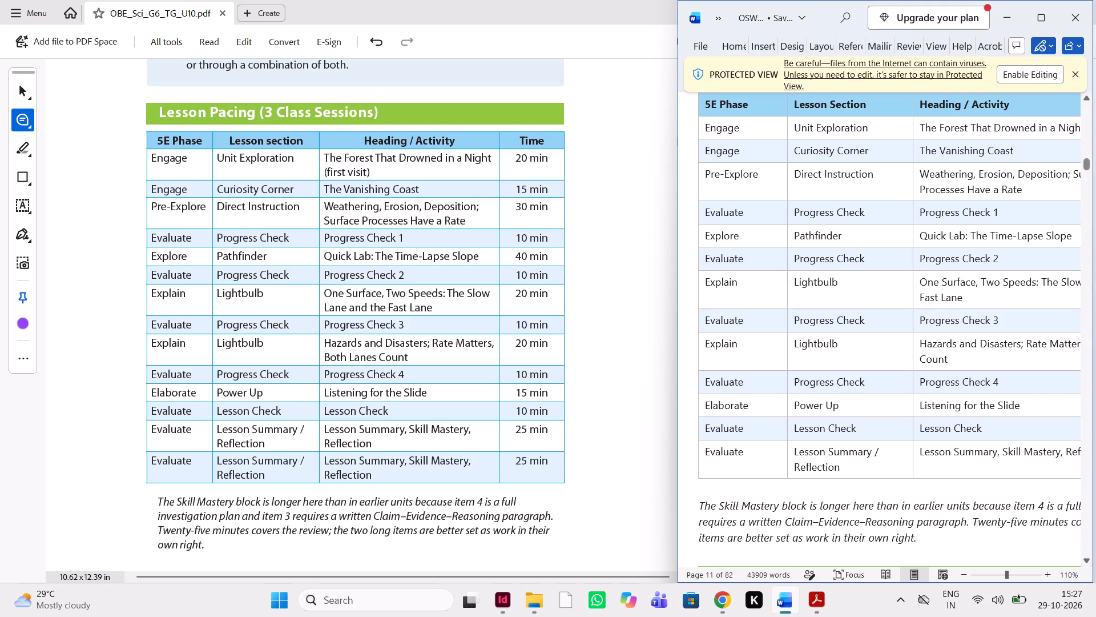
scroll(840, 479, "left", 1)
scroll(840, 479, "right", 1)
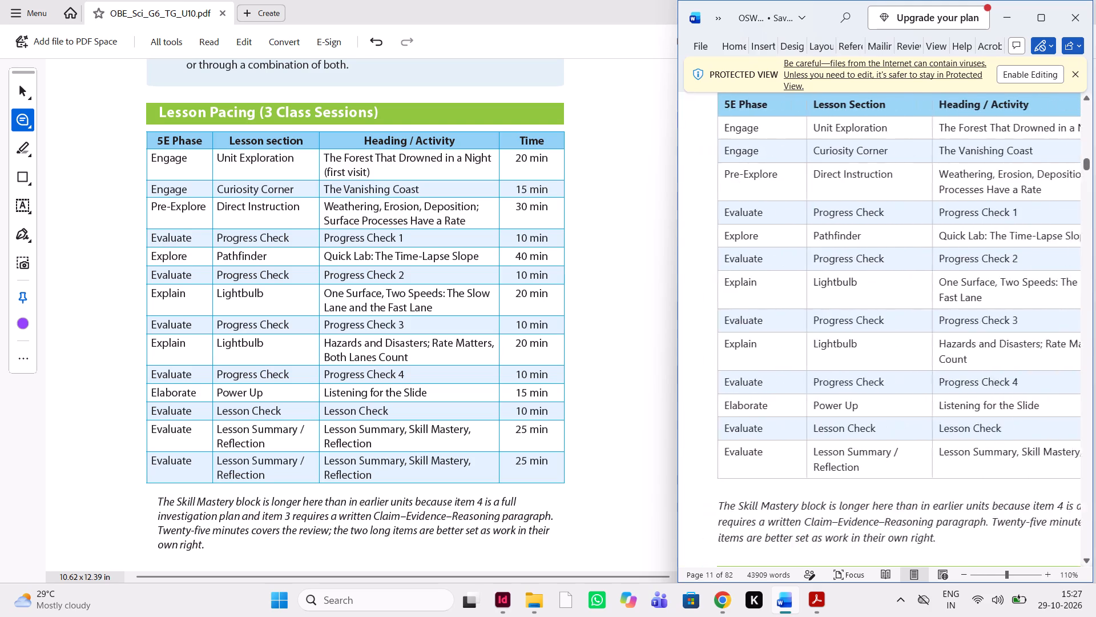
scroll(840, 479, "right", 1)
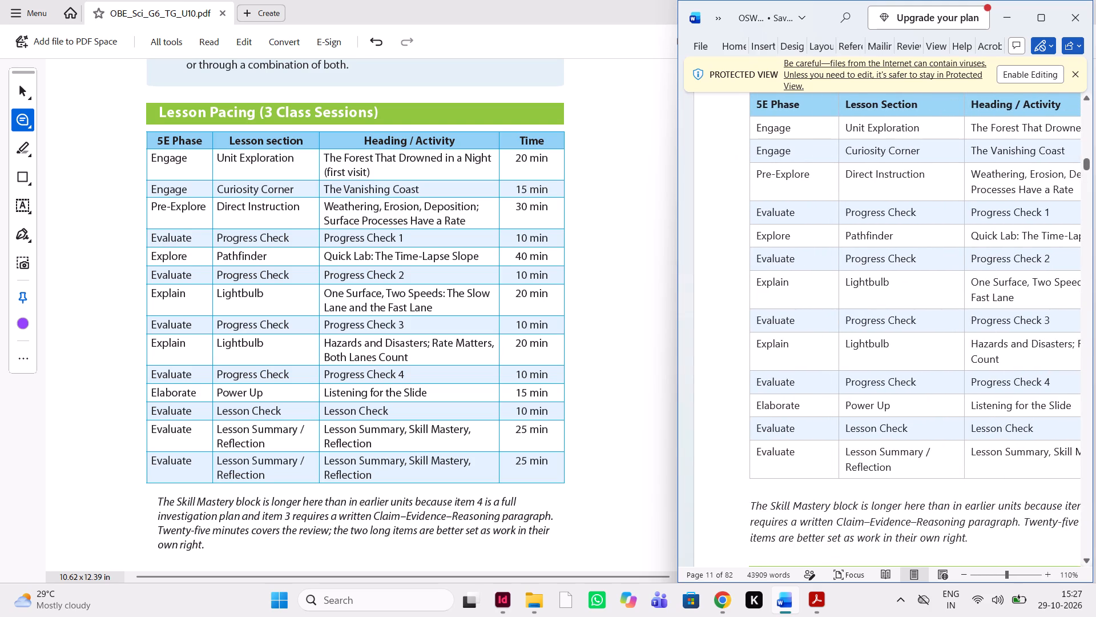
scroll(840, 479, "left", 1)
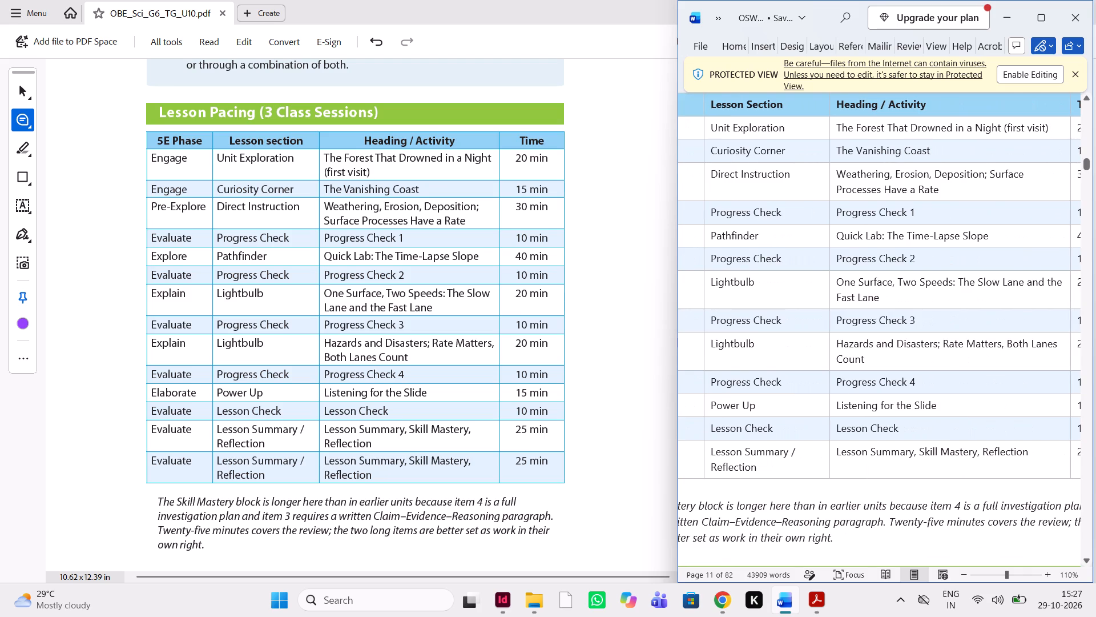
scroll(840, 479, "right", 1)
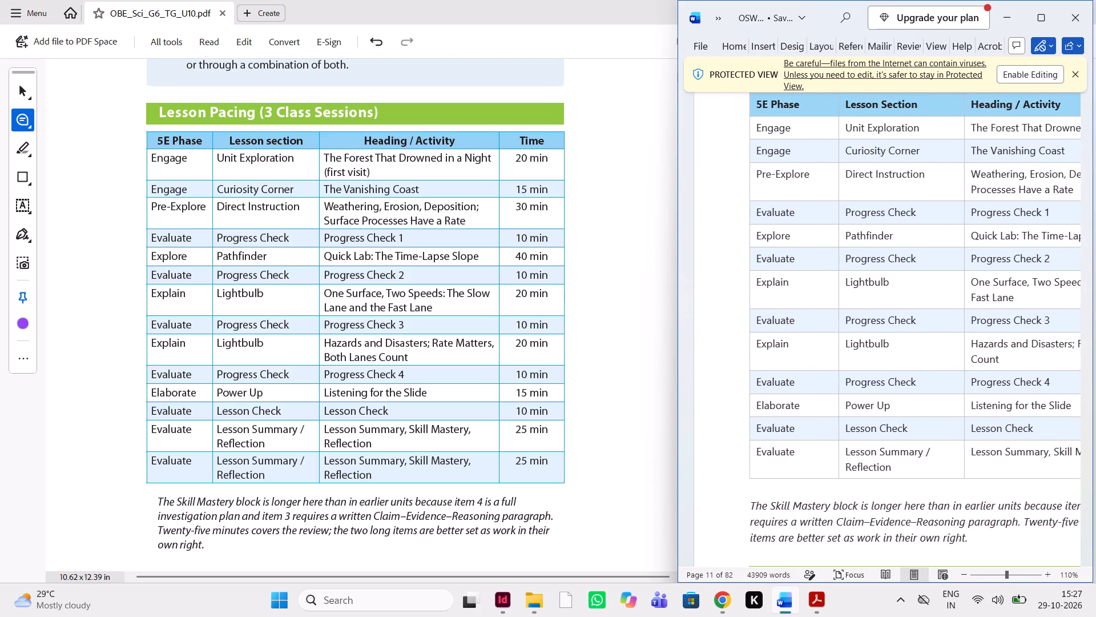
scroll(840, 479, "up", 1)
scroll(840, 479, "left", 1)
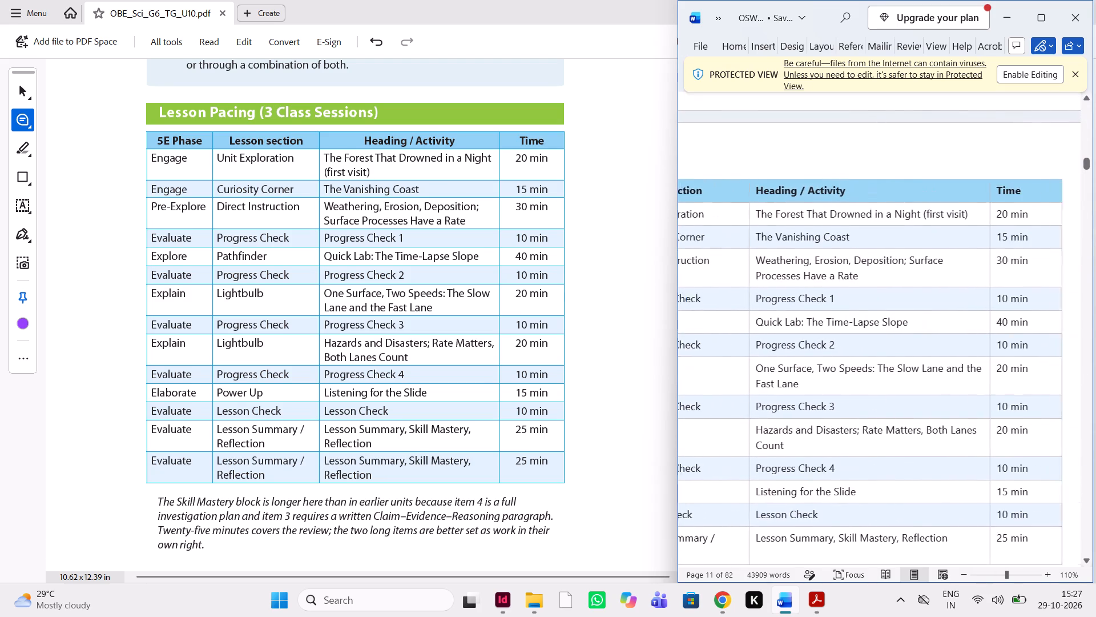
scroll(840, 479, "left", 1)
scroll(840, 479, "right", 1)
scroll(840, 479, "down", 2, "ctrl")
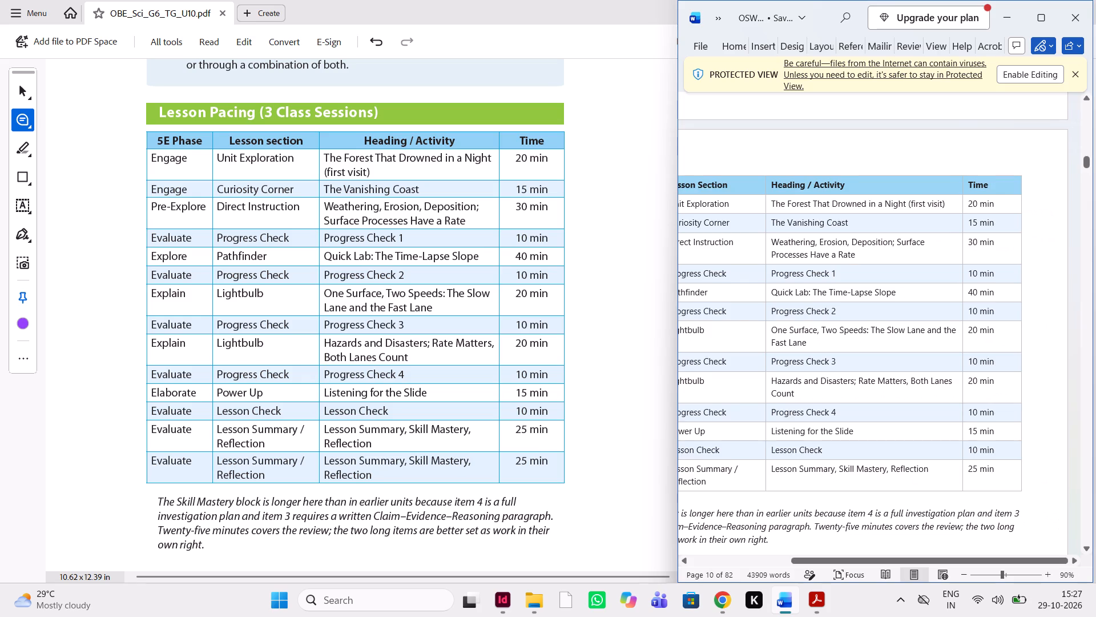
scroll(840, 479, "right", 2)
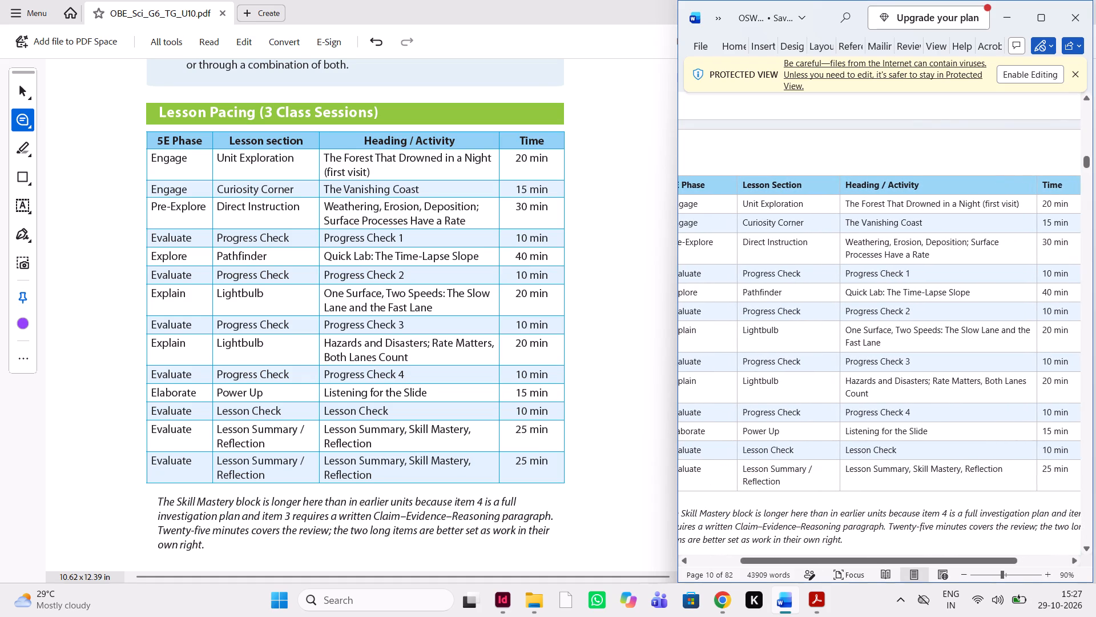
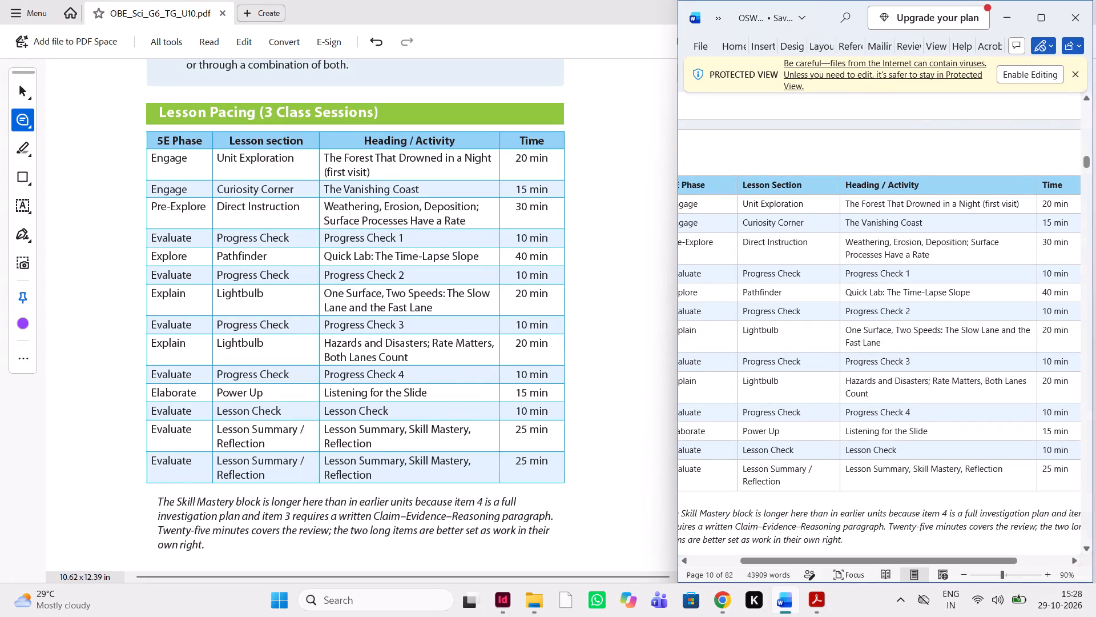
Highlight the duplicated final Evaluate row of the Lesson Pacing table in the PDF and comment "delete it".
left_click_drag(557, 468, 400, 468)
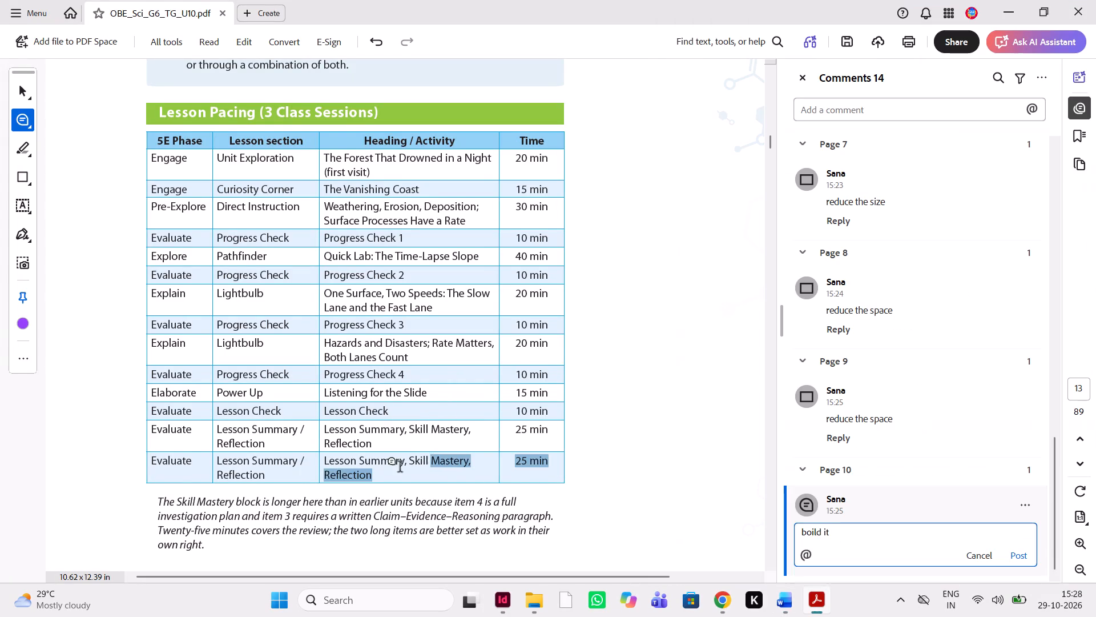
left_click_drag(400, 468, 168, 463)
type("delete it")
key("space")
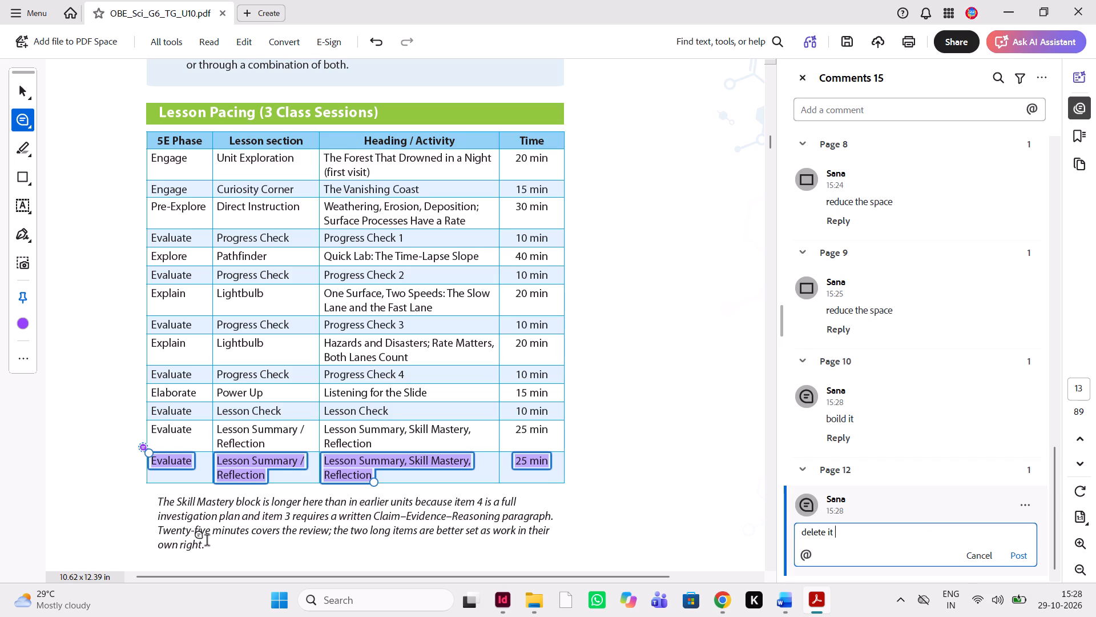
Highlight the italic Skill Mastery note below the Lesson Pacing table and comment "change text color to grey".
left_click_drag(208, 543, 157, 500)
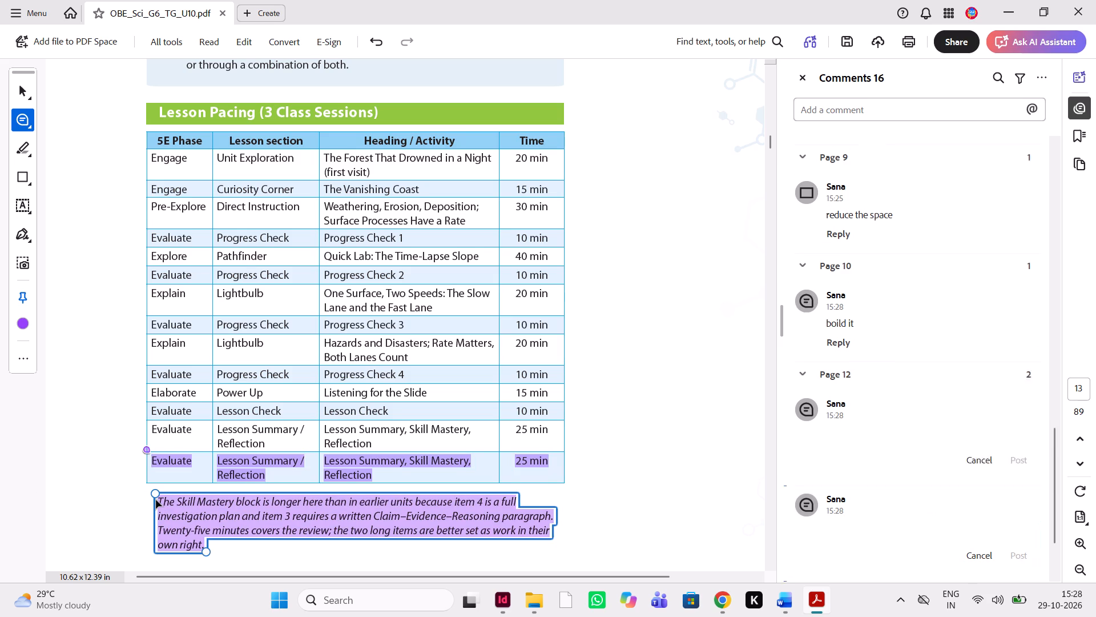
type("chnage")
key("space")
key("BackSpace")
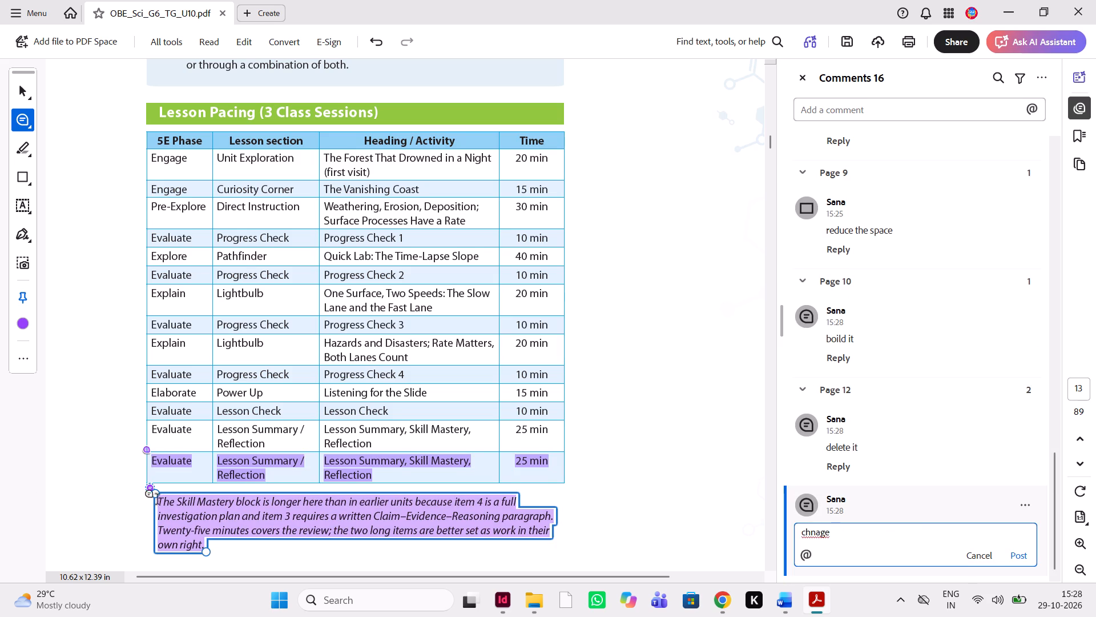
key("BackSpace")
key("BackSpace")
key("BackSpace")
key("BackSpace")
type("ange ot")
key("BackSpace")
key("BackSpace")
type("it accordng")
key("space")
key("BackSpace")
key("BackSpace")
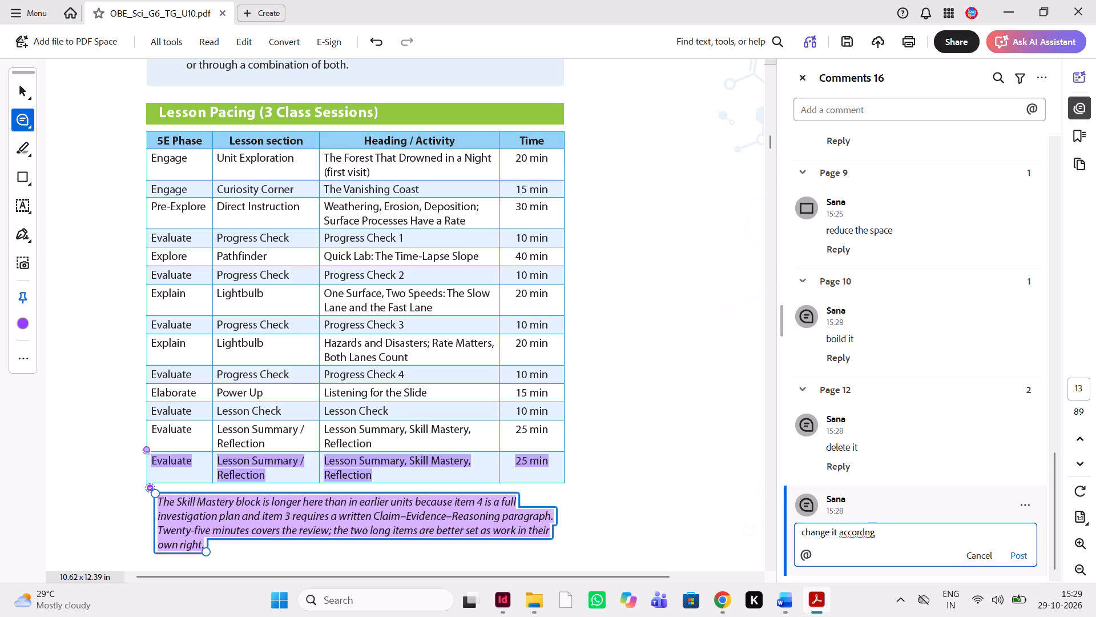
key("BackSpace")
key("BackSpace")
key("BackSpace")
key("BackSpace")
key("BackSpace")
key("BackSpace")
key("BackSpace")
key("BackSpace")
key("BackSpace")
key("BackSpace")
key("BackSpace")
key("space")
type("color to")
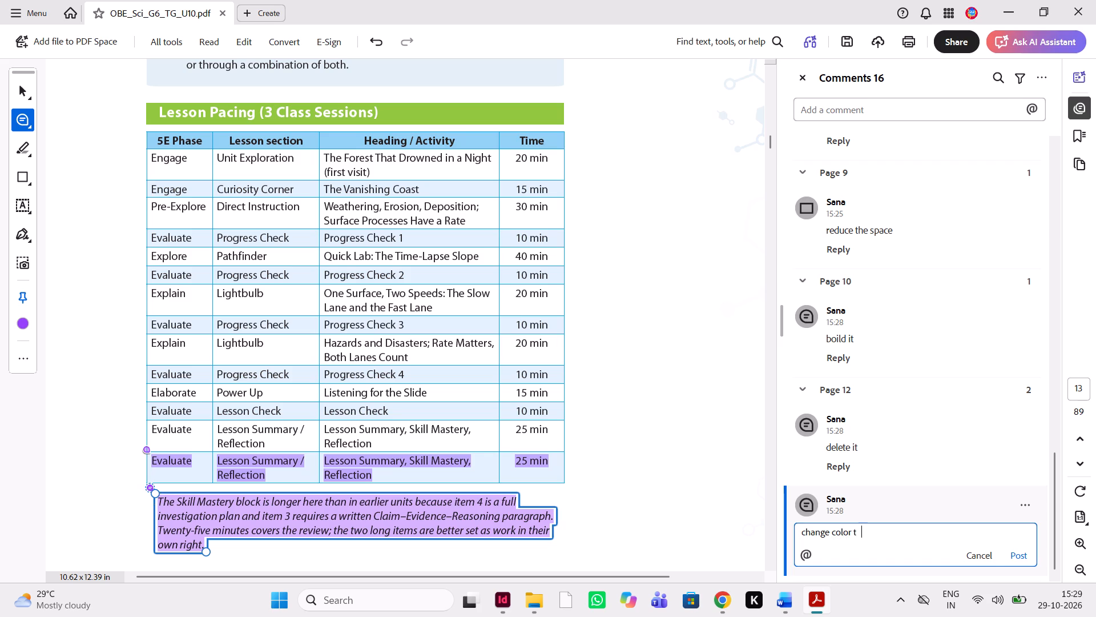
key("space")
key("BackSpace")
key("BackSpace")
key("BackSpace")
key("BackSpace")
key("BackSpace")
key("BackSpace")
key("BackSpace")
key("BackSpace")
key("BackSpace")
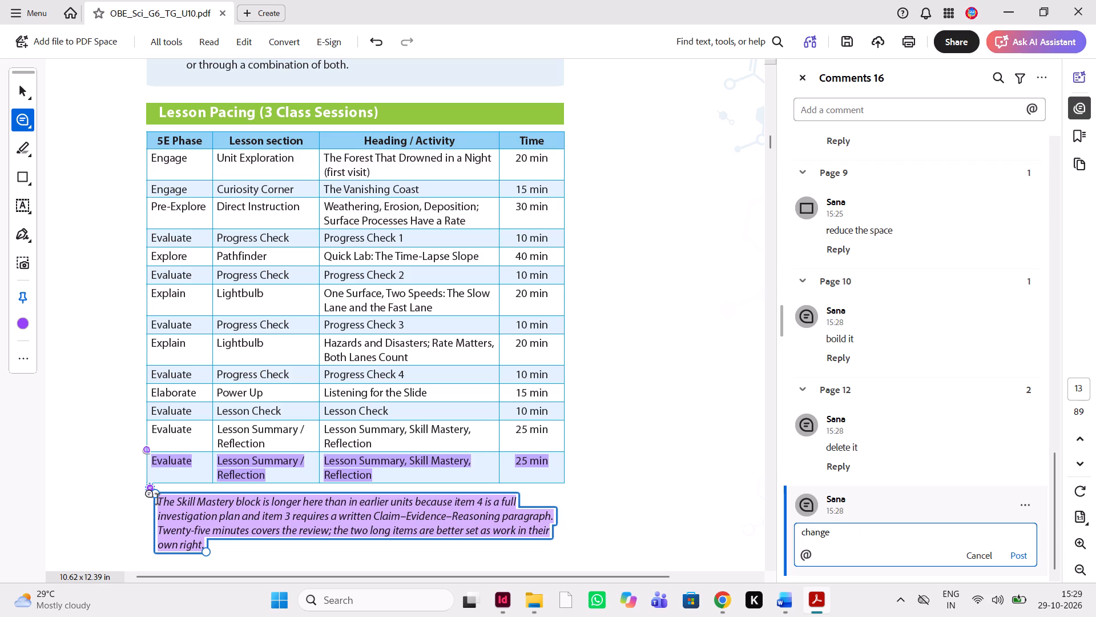
type("text color to grey")
key("space")
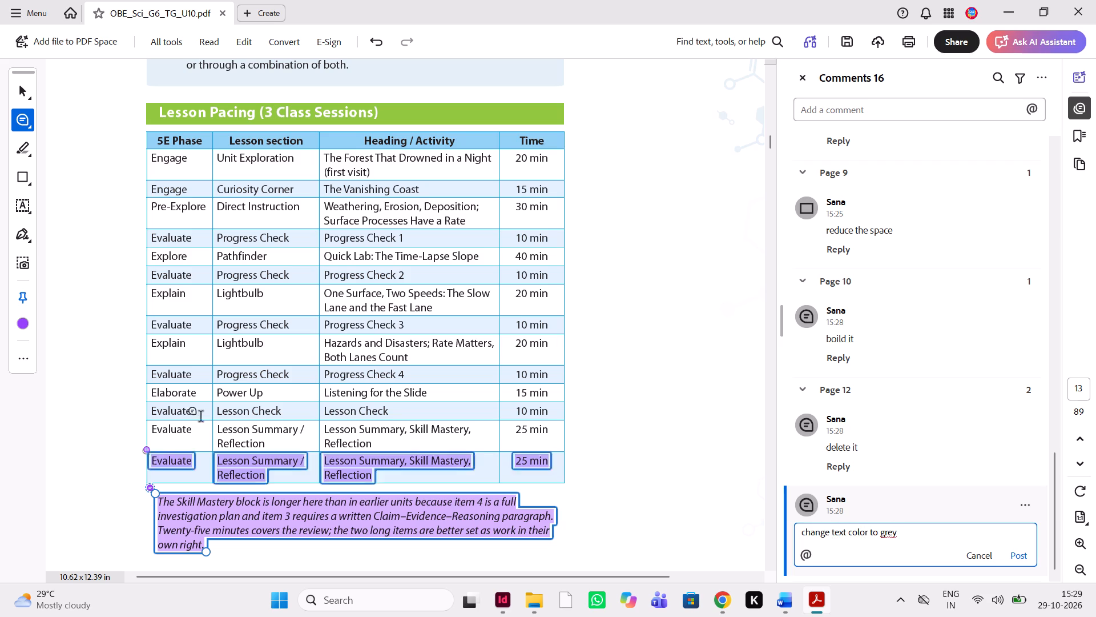
Check the Curiosity Corner heading against the Word manuscript and comment "delete it" on the words "Curiosity Corner:" in the PDF's main green banner.
scroll(321, 414, "down", 3)
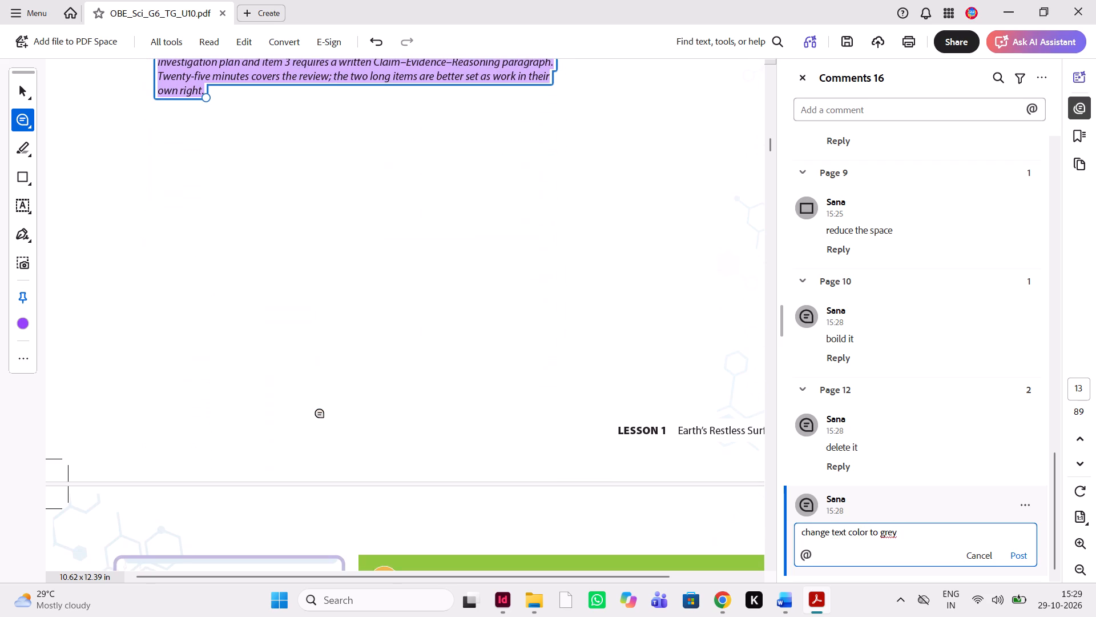
left_click(787, 595)
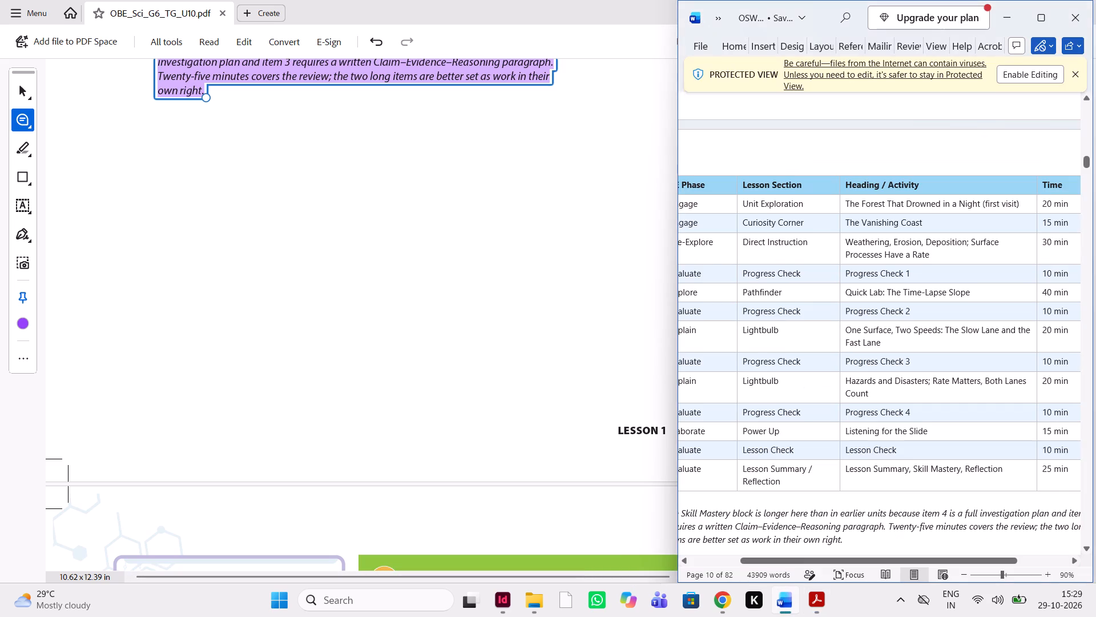
scroll(852, 440, "down", 1)
scroll(452, 402, "up", 1)
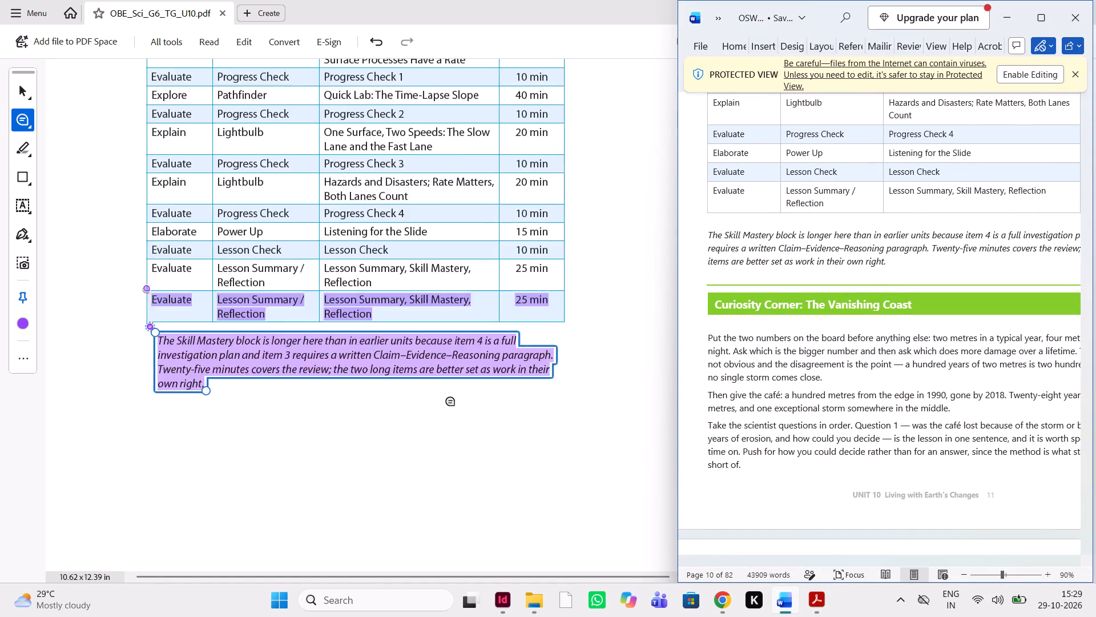
scroll(452, 402, "down", 3)
scroll(452, 402, "left", 1)
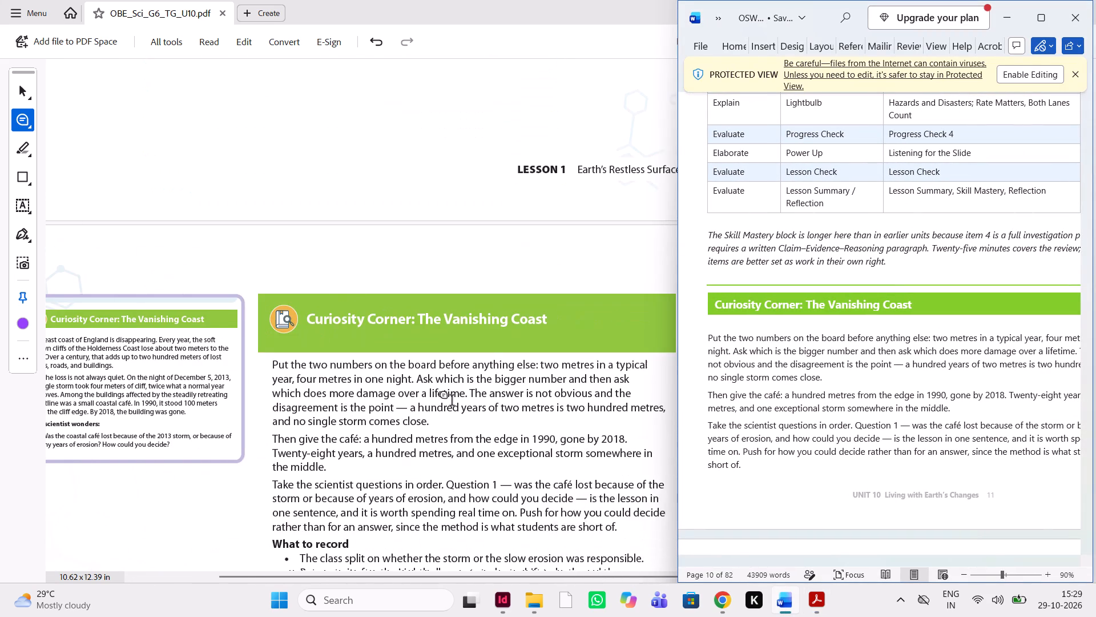
scroll(452, 402, "left", 1)
left_click_drag(407, 319, 313, 323)
type("delete it")
key("space")
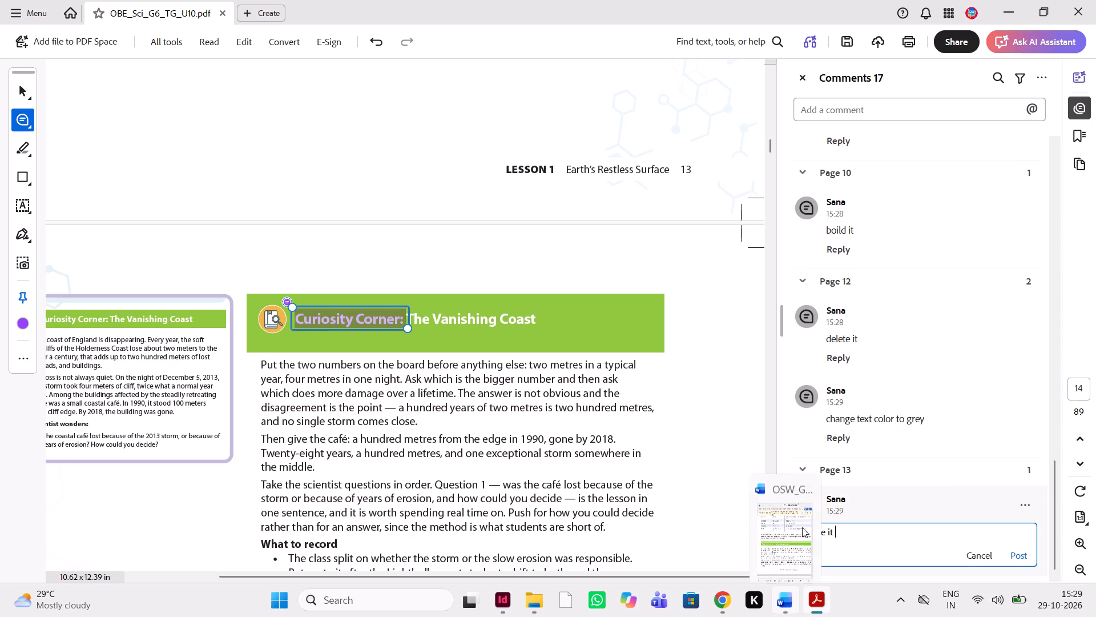
Add a note on the green "The Vanishing Coast" banner reading "decrease the shape size".
left_click(649, 333)
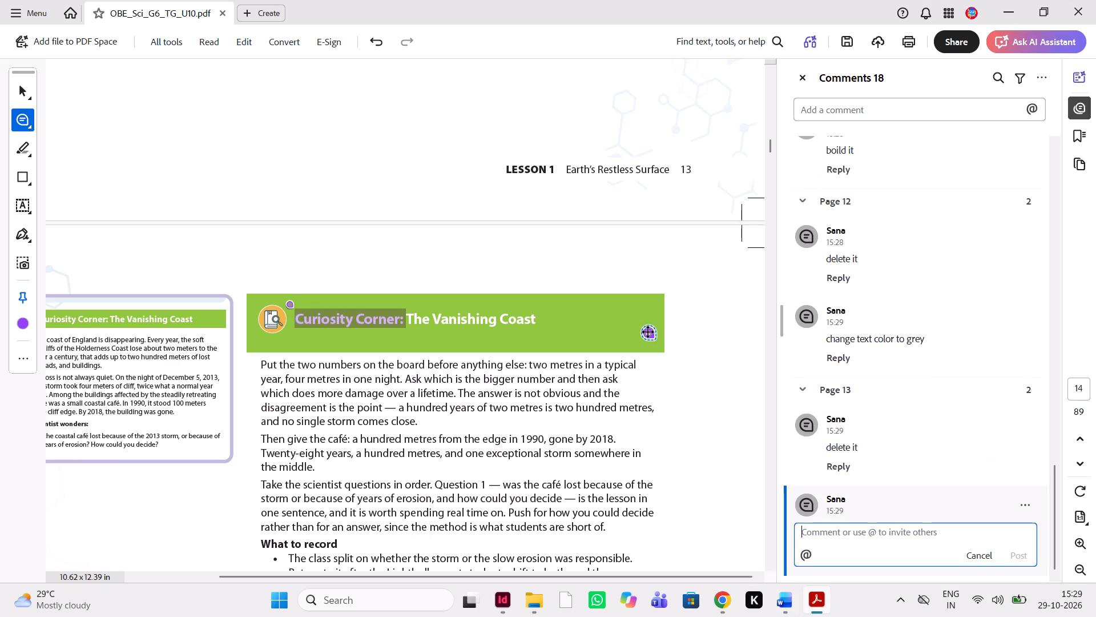
type("decreas")
key("BackSpace")
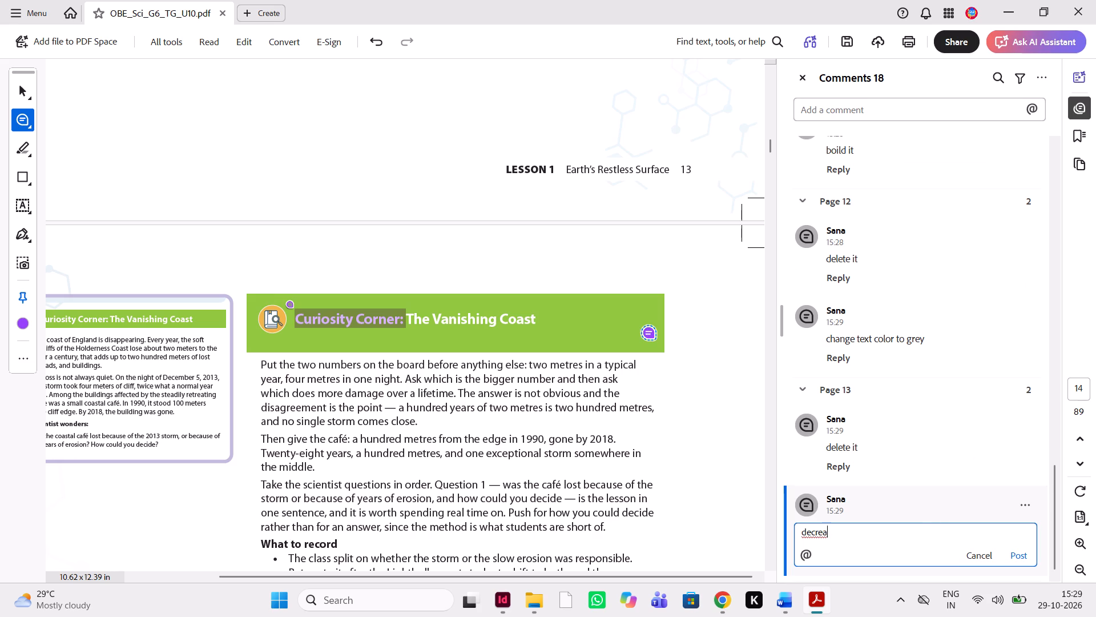
key("BackSpace")
key("BackSpace")
key("BackSpace")
key("BackSpace")
type("crease the shape size")
key("space")
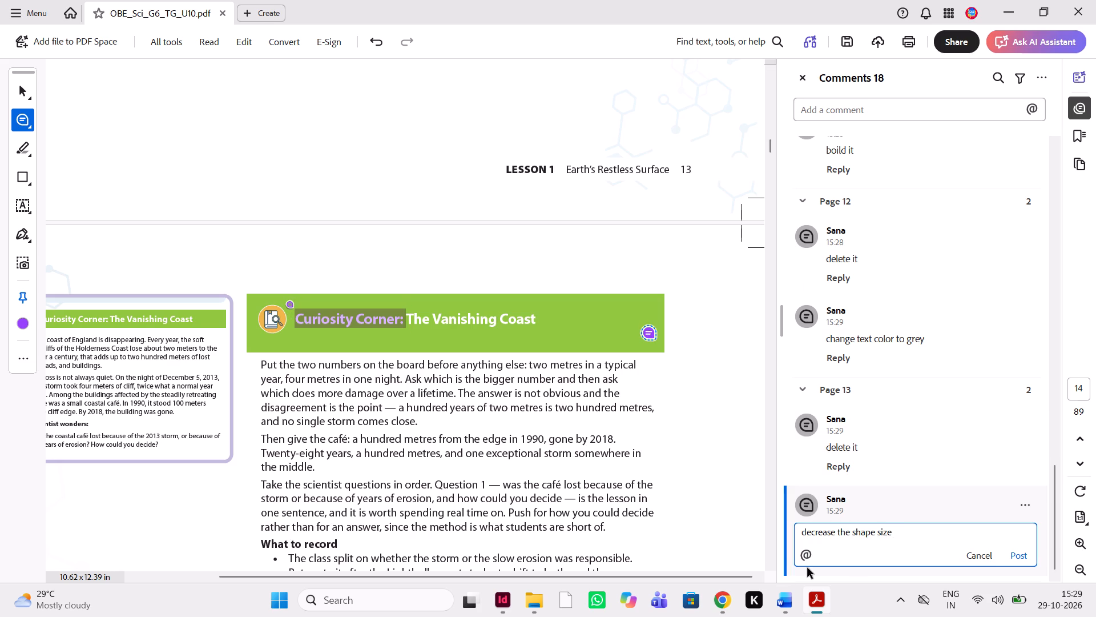
Compare the Curiosity Corner paragraphs, "What to record" bullets and "What not to resolve yet" text between the PDF and the Word manuscript.
scroll(716, 510, "down", 2)
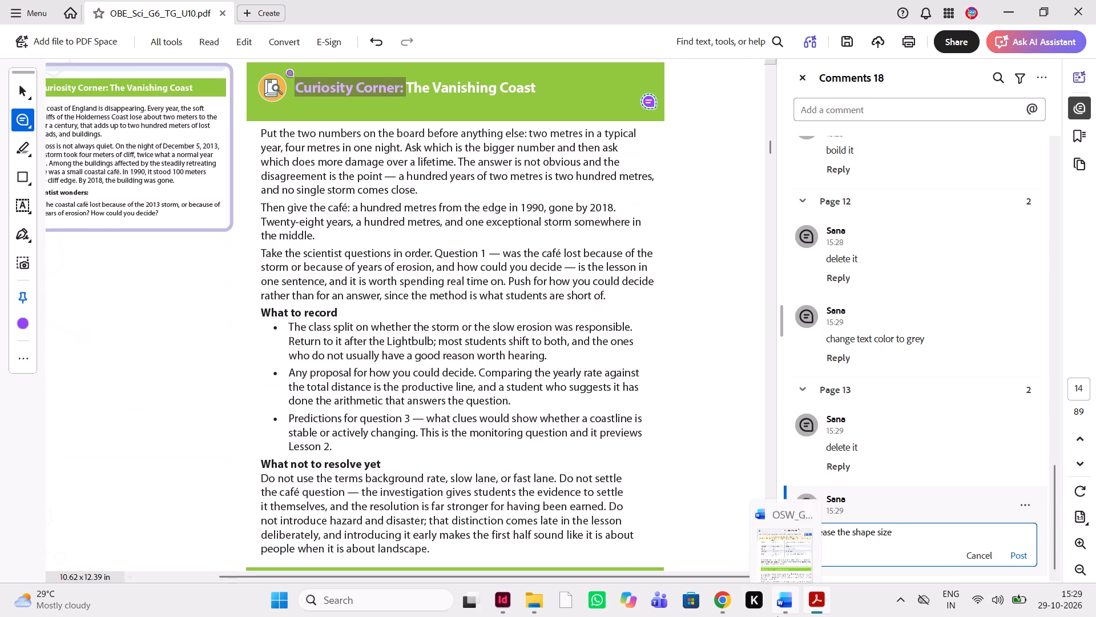
left_click(777, 616)
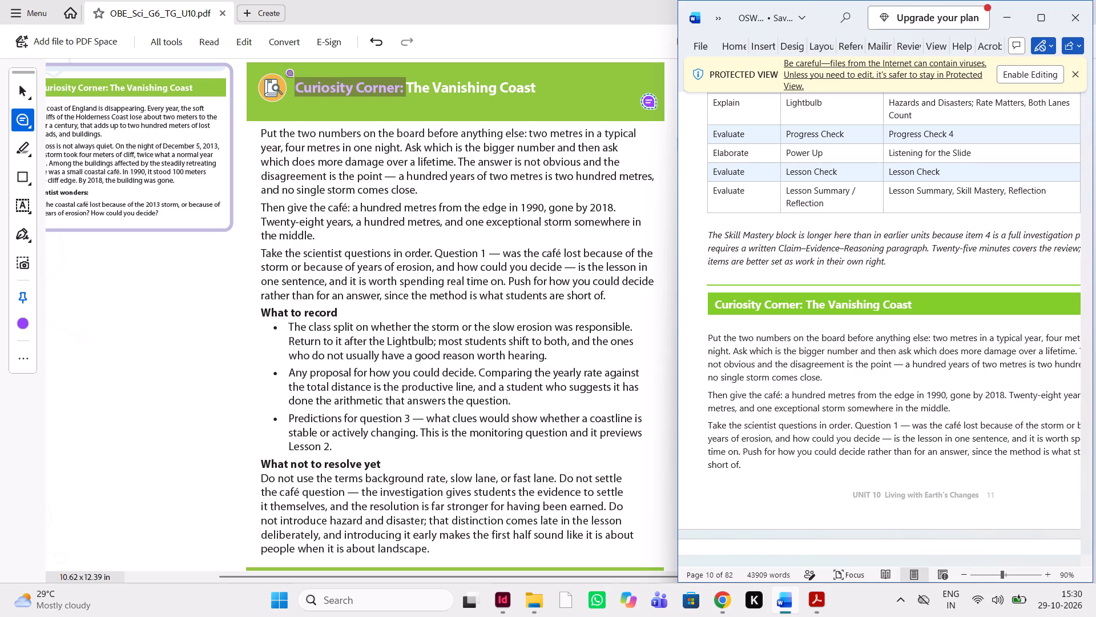
scroll(895, 393, "down", 1)
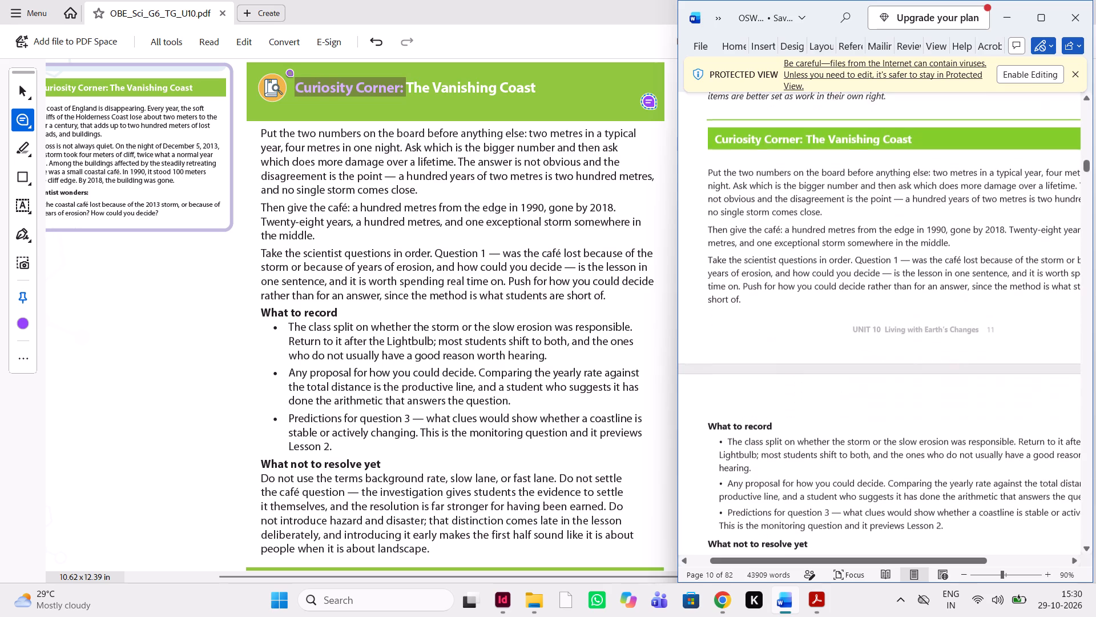
scroll(895, 393, "down", 1)
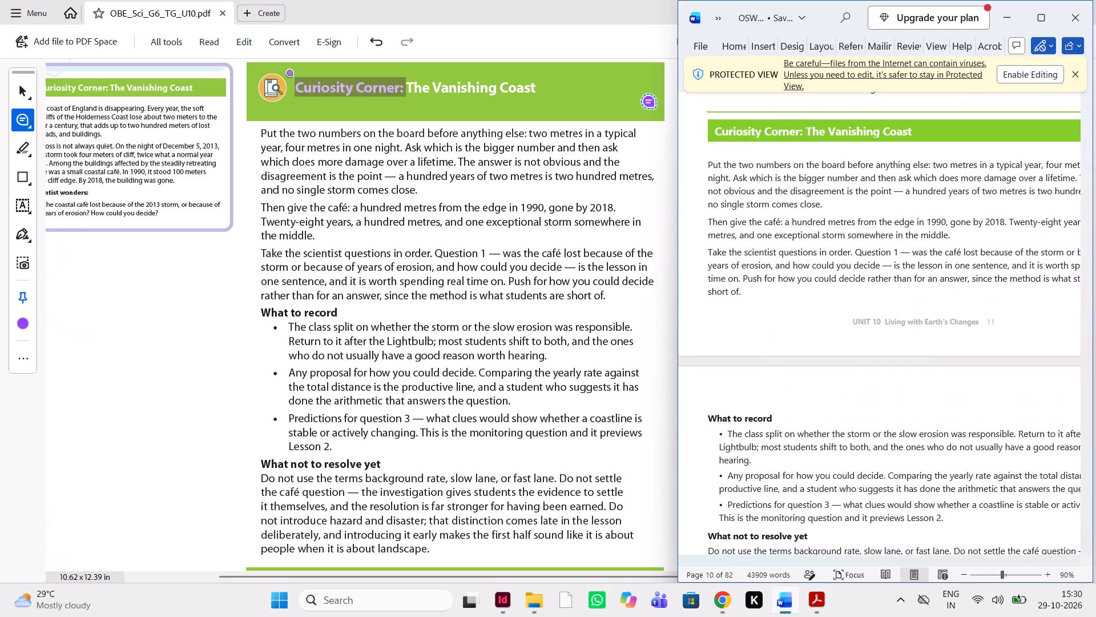
scroll(895, 393, "down", 1)
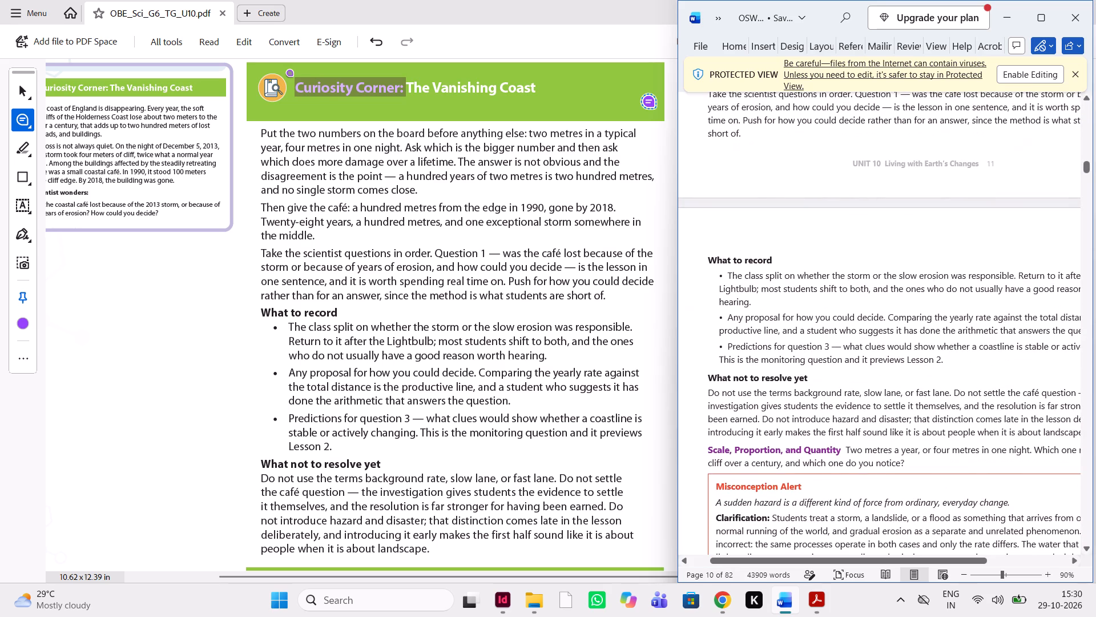
scroll(698, 341, "down", 1)
scroll(492, 450, "down", 1)
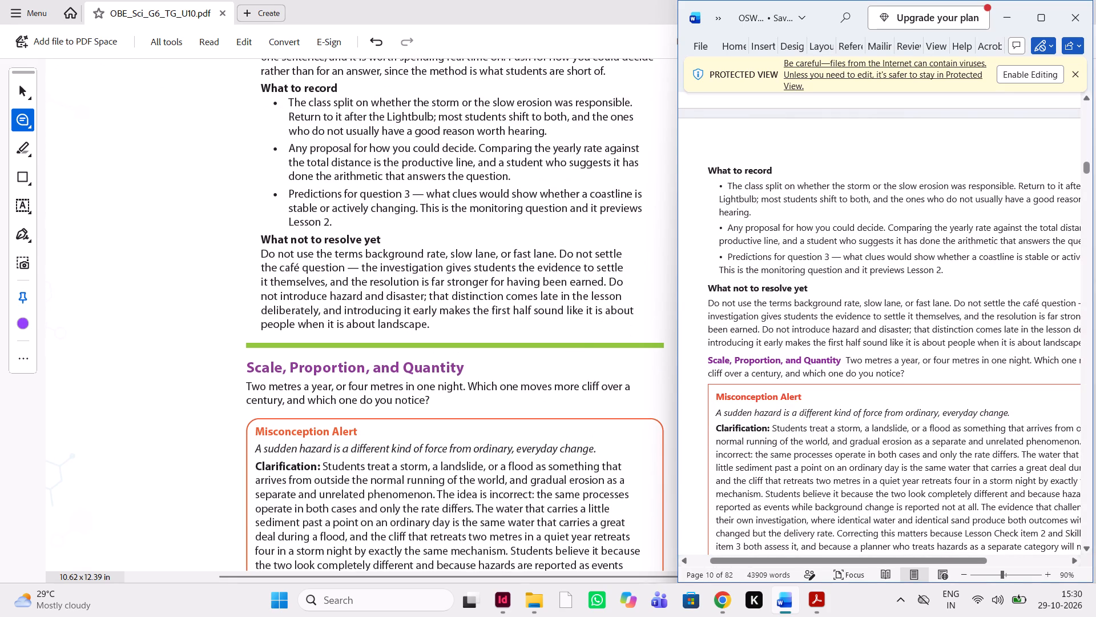
scroll(808, 406, "down", 3)
scroll(808, 406, "up", 7)
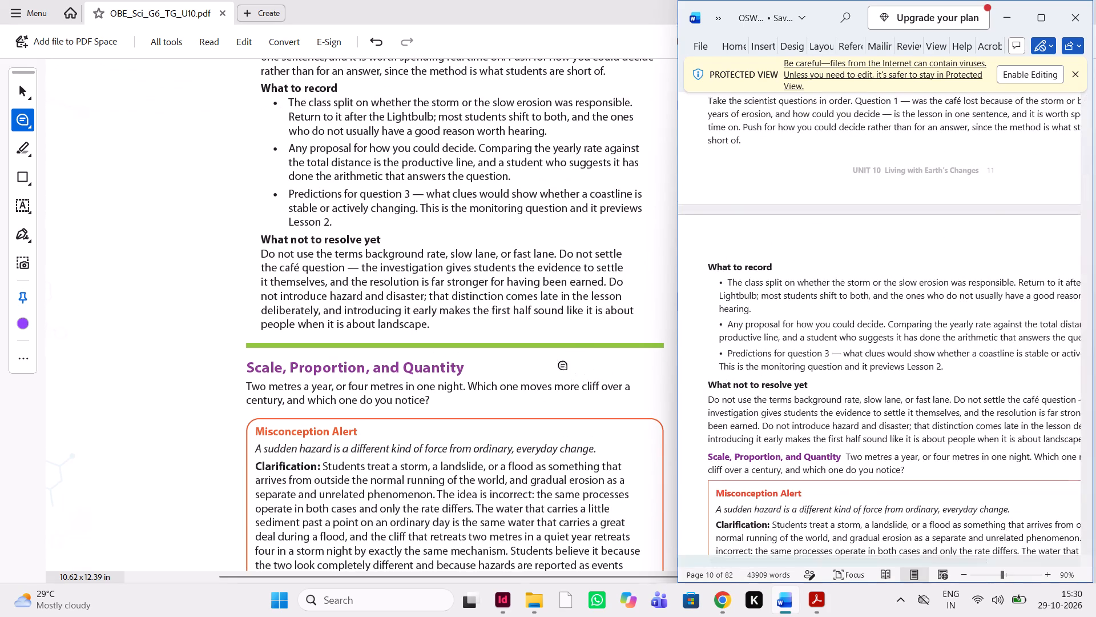
Add a note reading "delete it" on the green divider line above "Scale, Proportion, and Quantity" in the PDF.
left_click(581, 346)
type("delete it")
key("space")
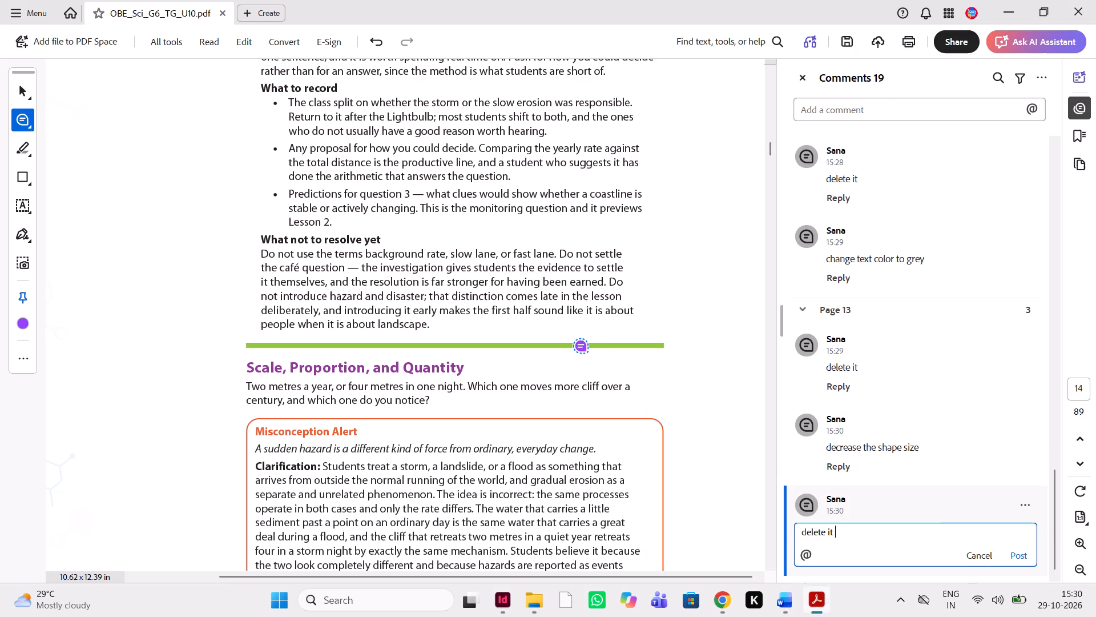
Mark the stray last word "things" in the PDF's Misconception Alert box and comment "adjust in previous line".
left_click(788, 602)
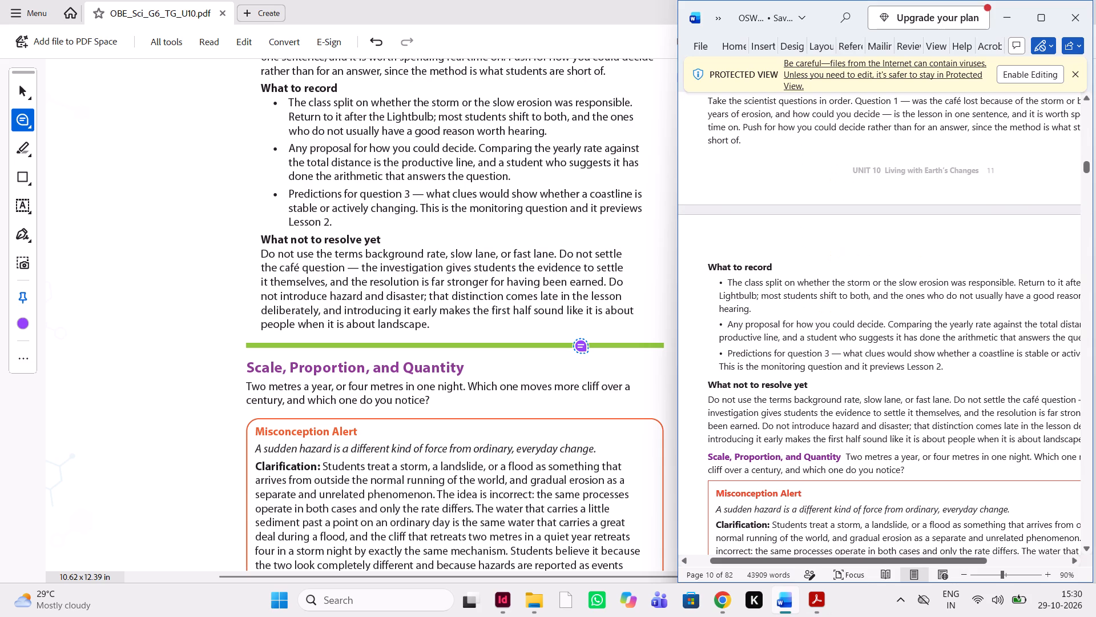
scroll(528, 466, "down", 1)
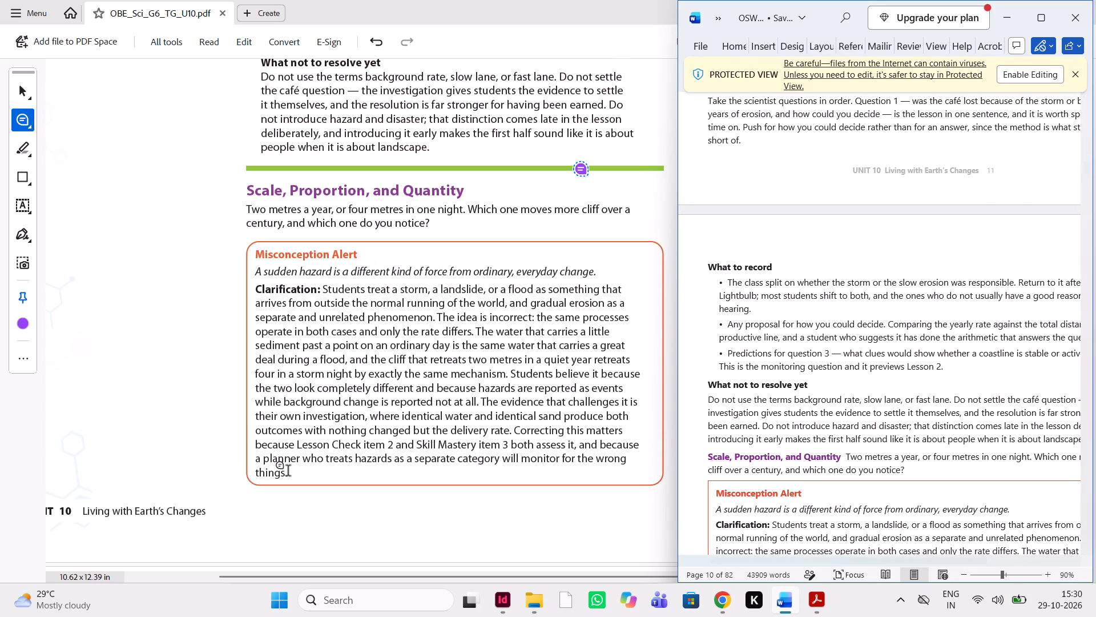
left_click_drag(285, 474, 251, 474)
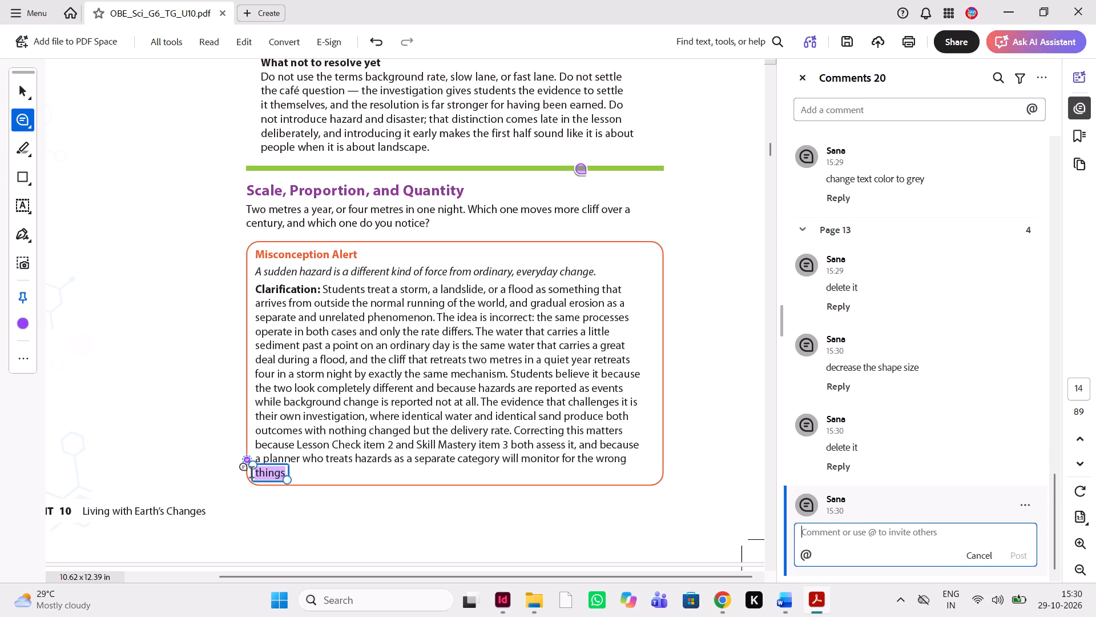
left_click(251, 474)
type("adjust in previous line")
key("space")
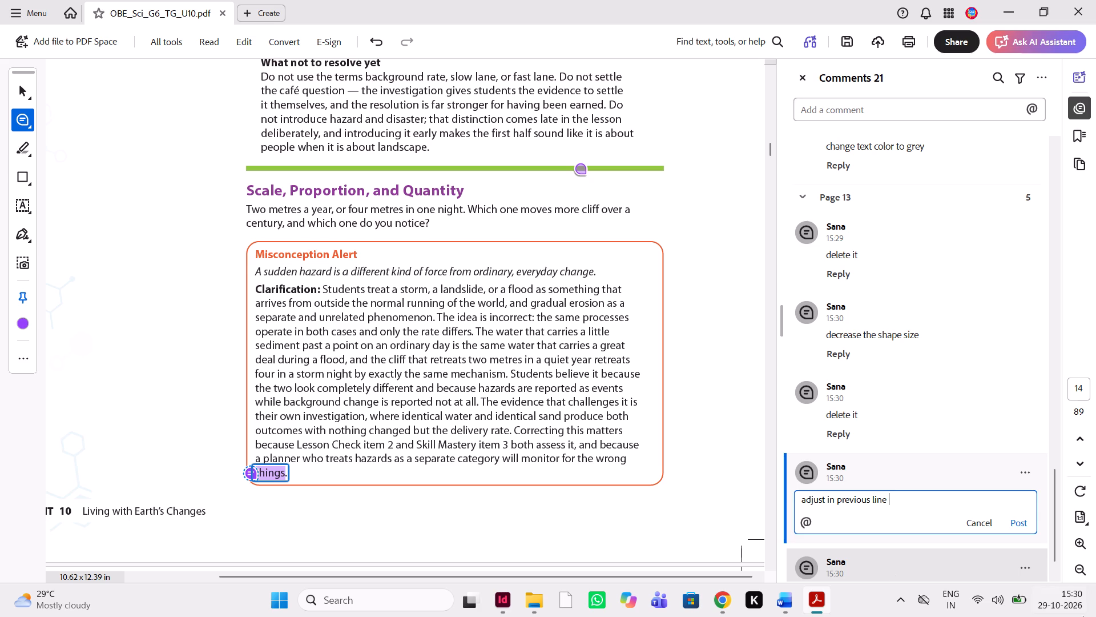
Compare the "Scale, Proportion, and Quantity" text and Misconception Alert box in the PDF with the Word manuscript.
left_click(799, 598)
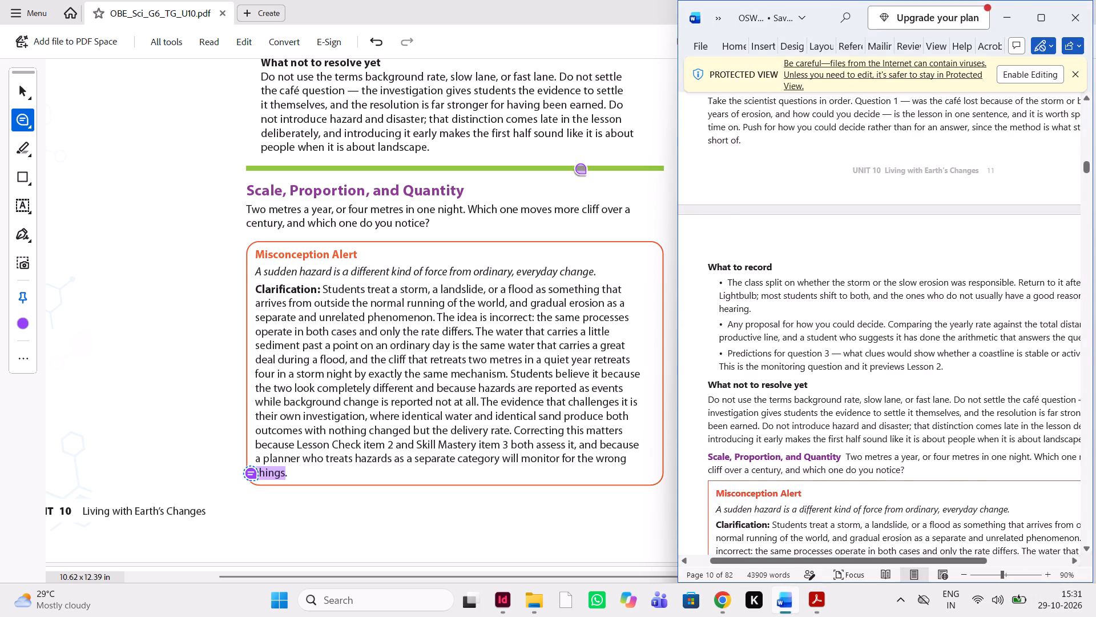
scroll(873, 429, "down", 1)
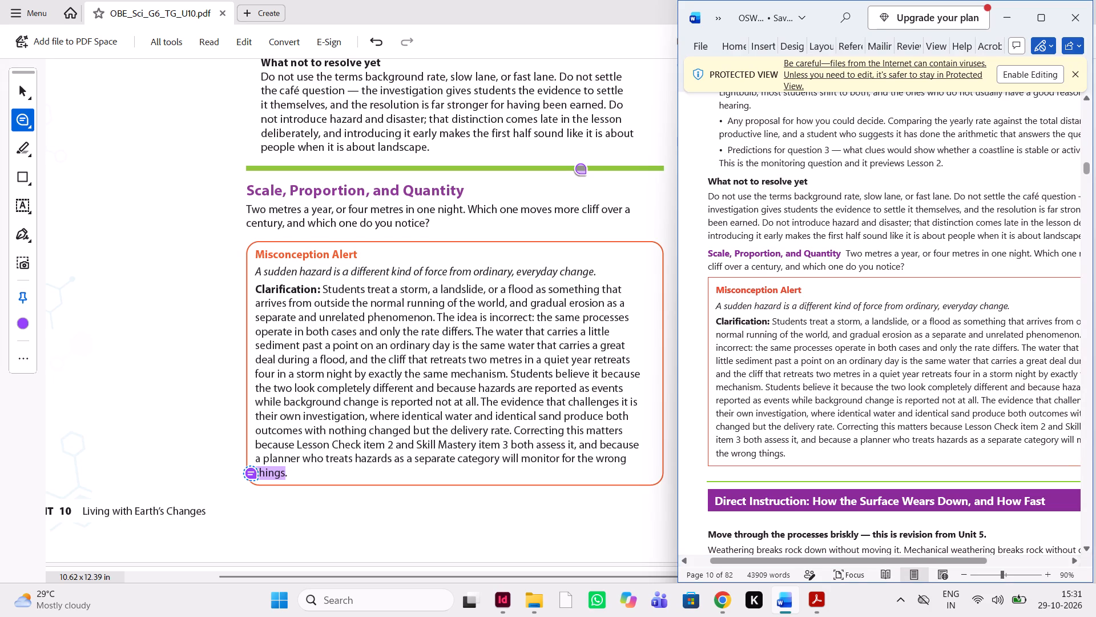
scroll(490, 357, "up", 1)
scroll(490, 357, "down", 1)
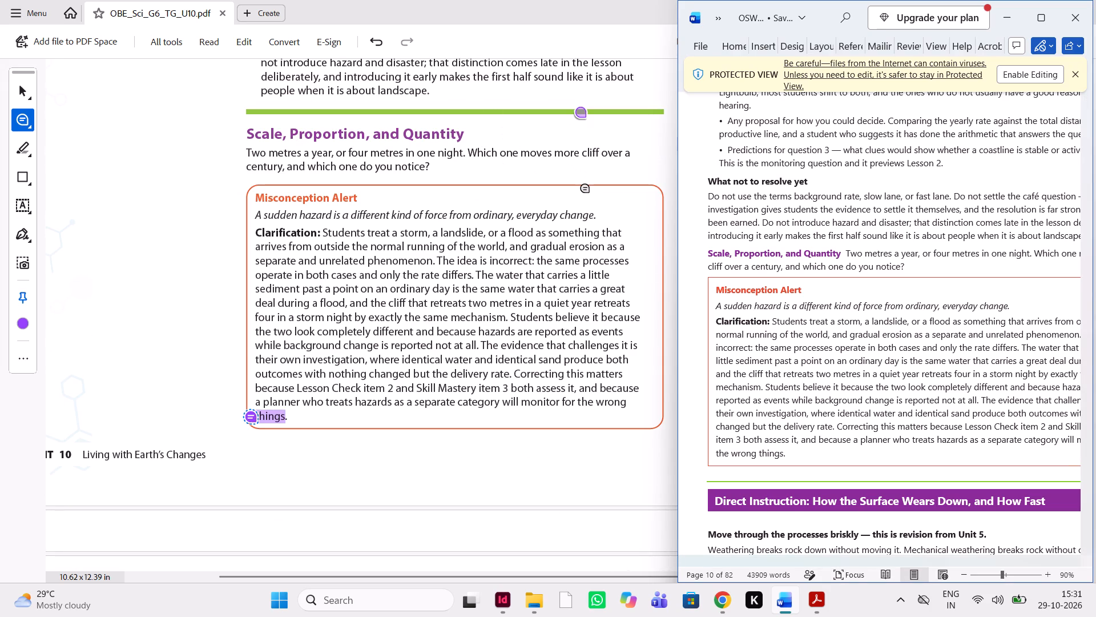
scroll(586, 189, "up", 1)
scroll(586, 189, "down", 1)
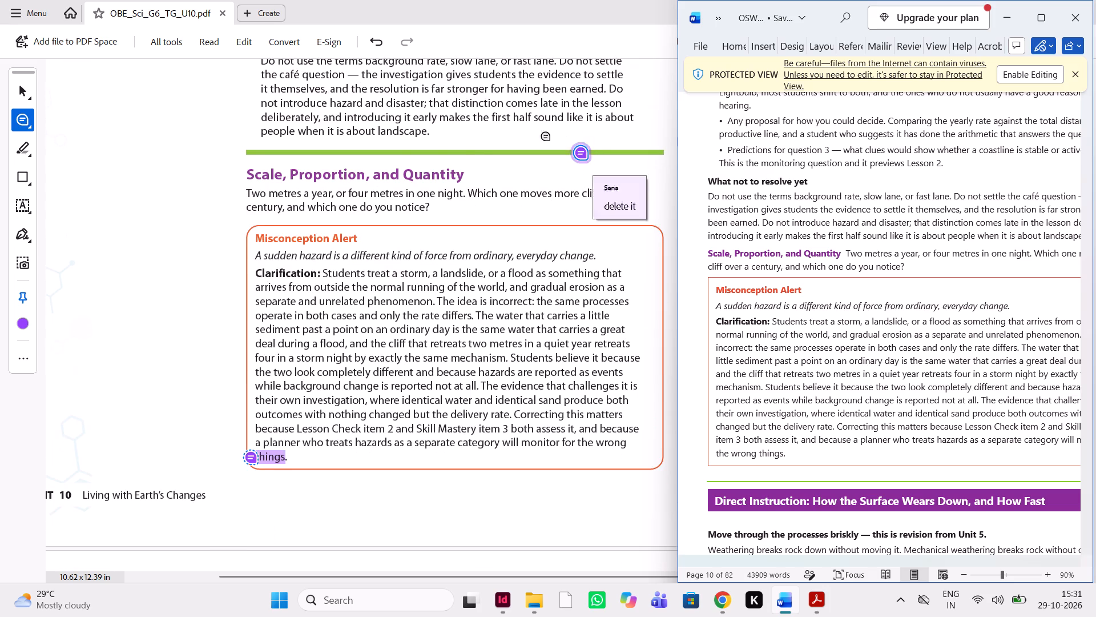
scroll(495, 221, "up", 1)
scroll(495, 221, "down", 1)
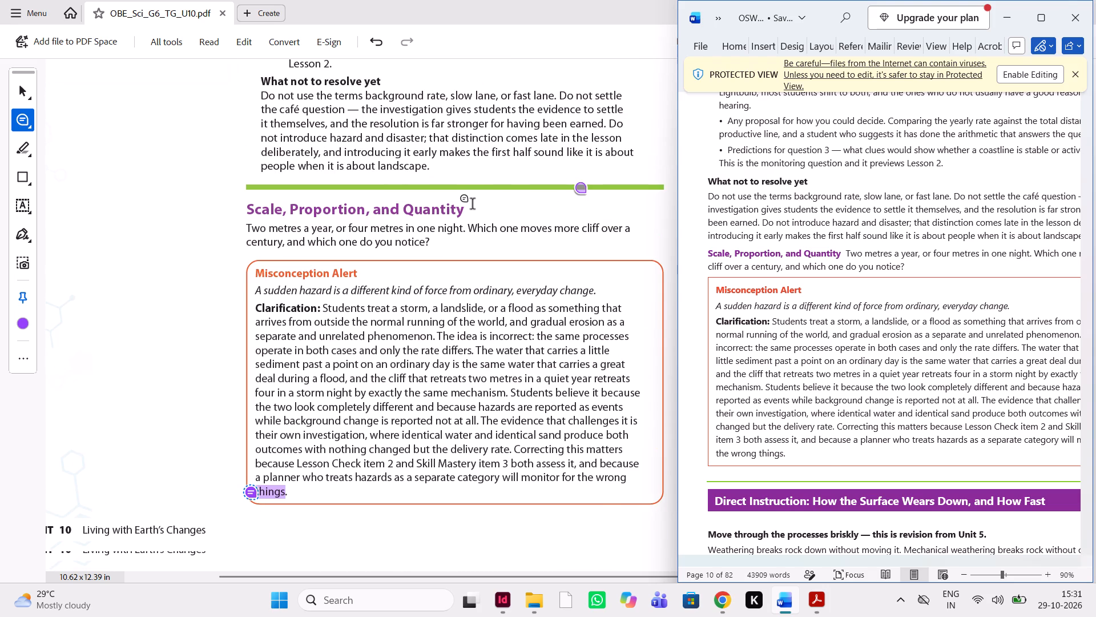
Highlight the "Scale, Proportion, and Quantity" heading in the PDF with the comment "check the font size", removing any stray note.
left_click_drag(472, 205, 233, 209)
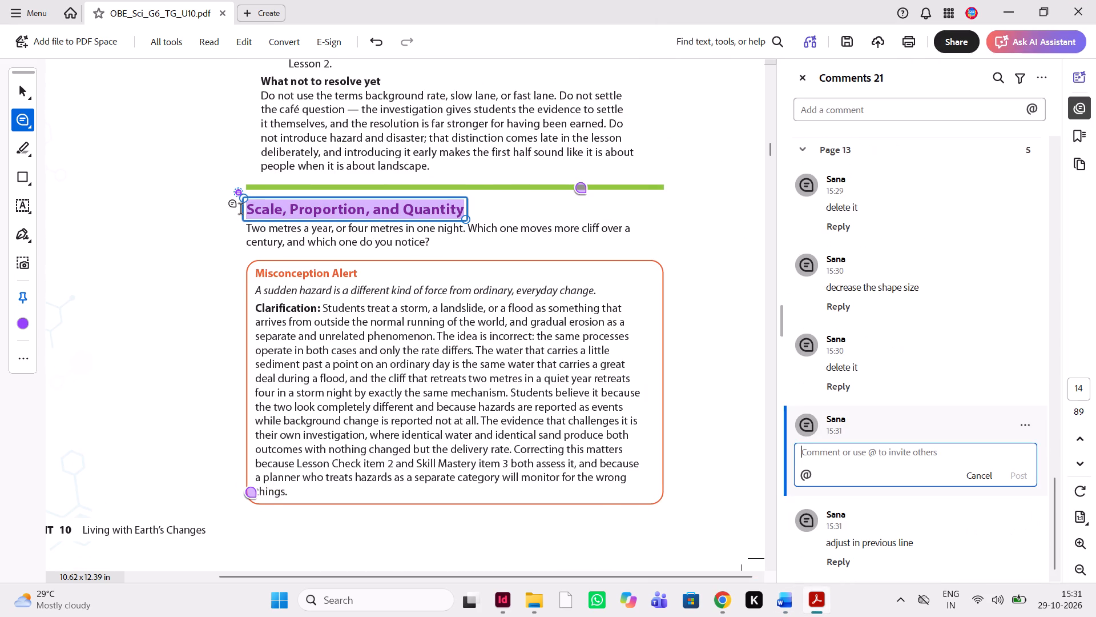
type("check the font size")
key("space")
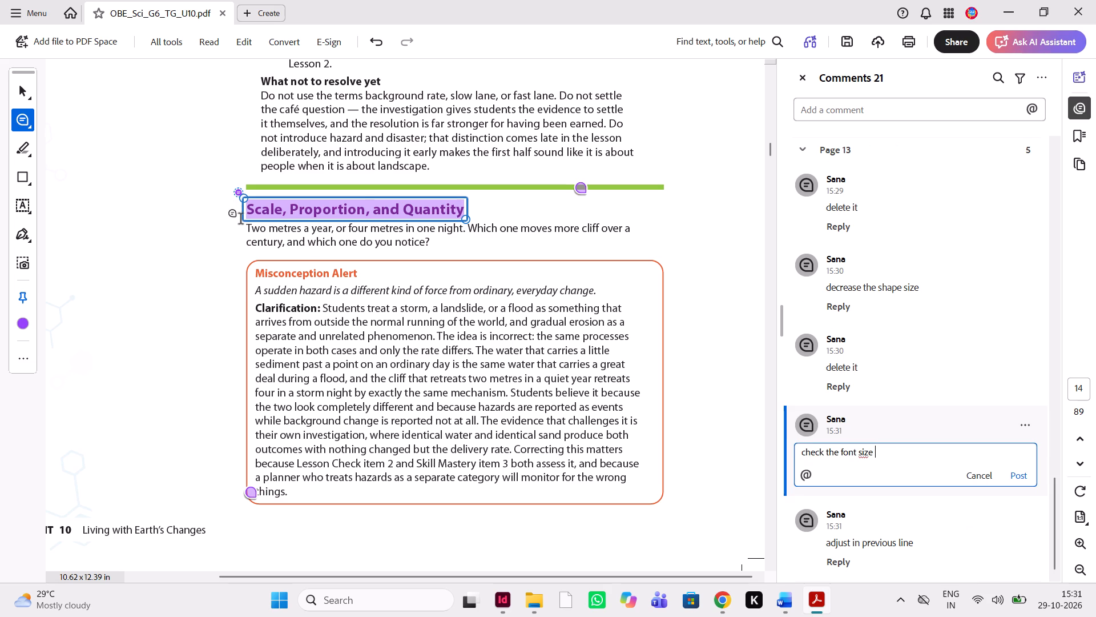
left_click(382, 291)
scroll(452, 41, "down", 1)
scroll(452, 41, "up", 4)
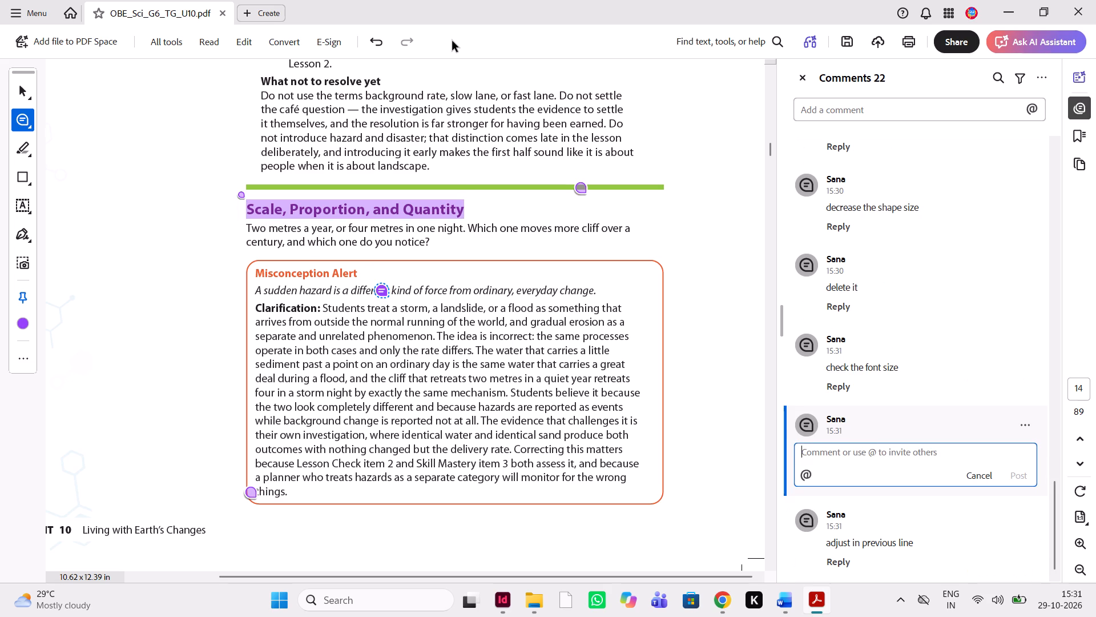
left_click(384, 292)
key("Delete")
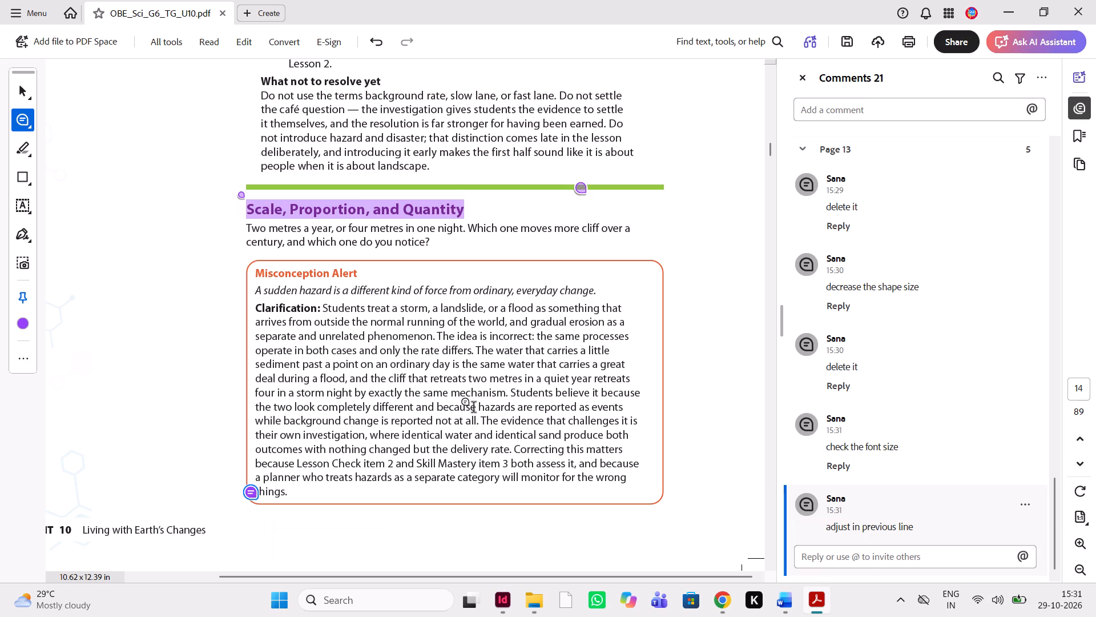
Compare the opening of the PDF's "How the Surface Wears Down, and How Fast" section with the Direct Instruction section in the Word manuscript.
scroll(408, 454, "up", 6)
scroll(408, 454, "down", 1)
scroll(408, 454, "up", 9)
scroll(408, 454, "down", 2)
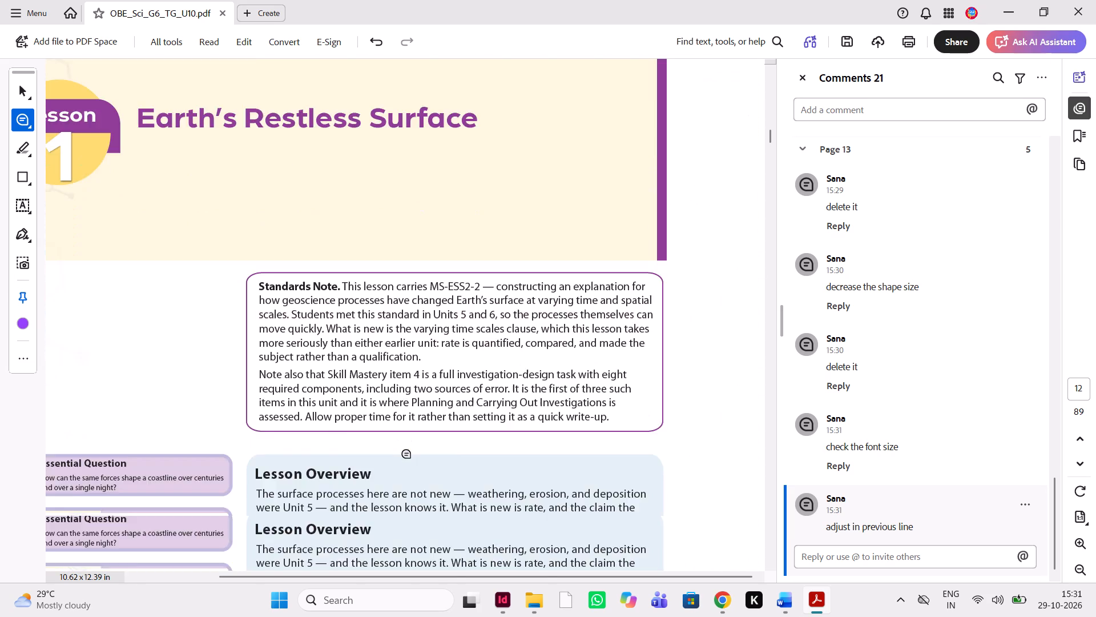
scroll(408, 454, "down", 11)
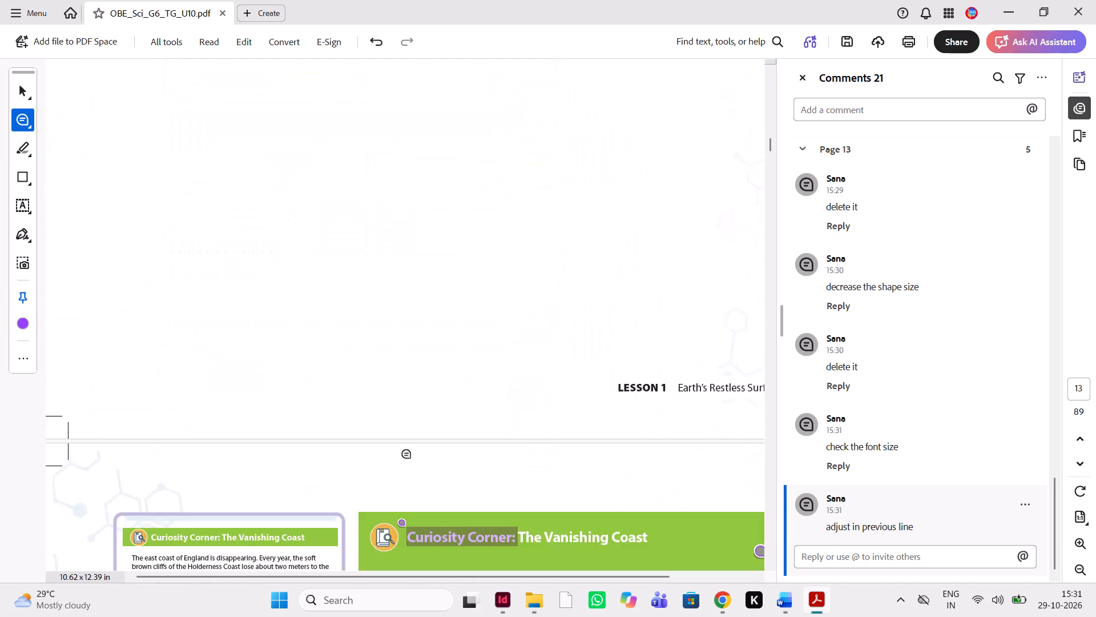
scroll(408, 454, "down", 3)
scroll(408, 454, "left", 1)
scroll(408, 454, "down", 4)
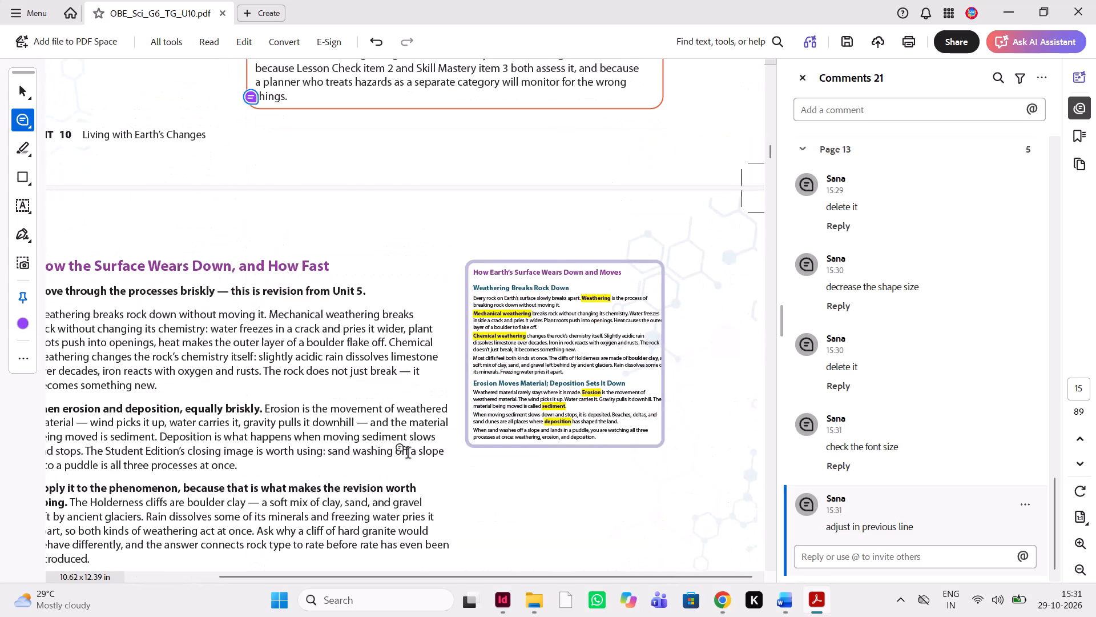
scroll(408, 454, "down", 3)
scroll(408, 454, "up", 1)
scroll(408, 454, "right", 1)
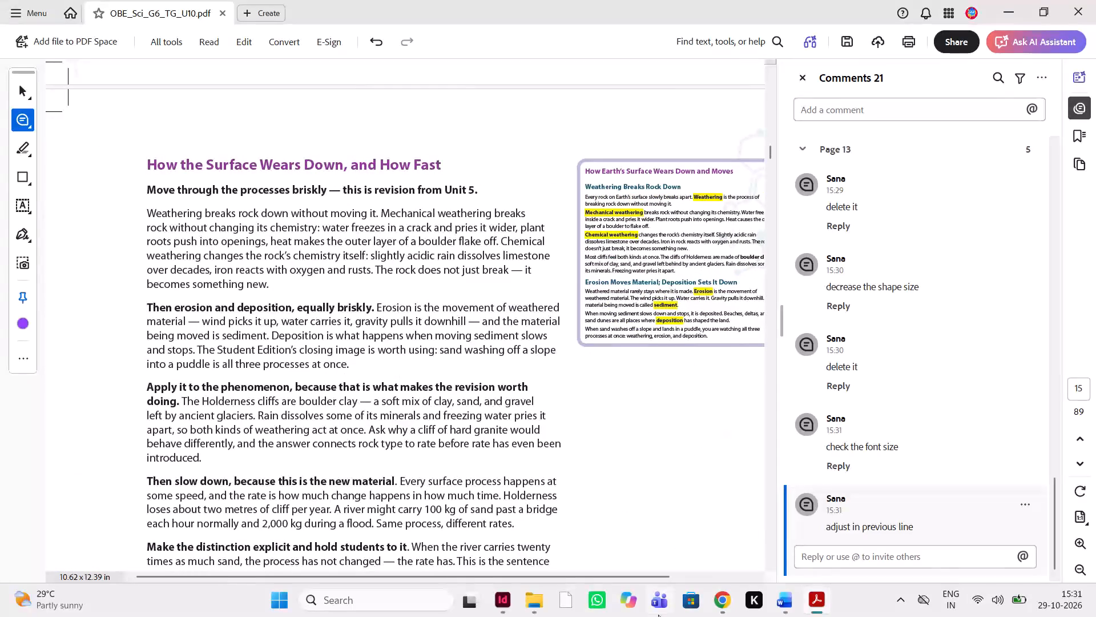
left_click(785, 604)
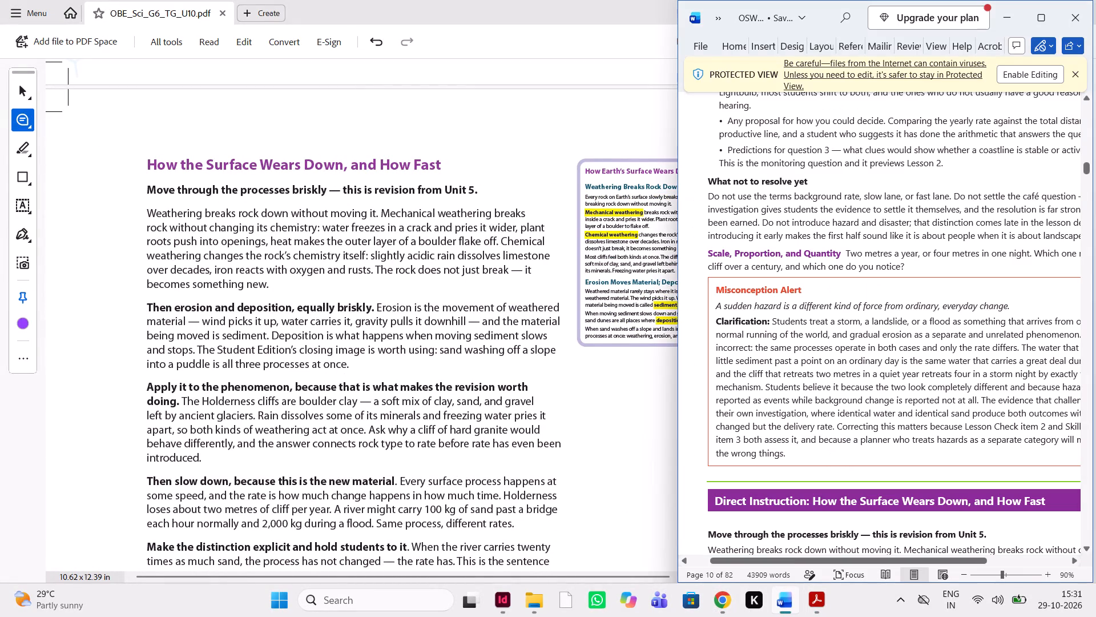
scroll(562, 492, "left", 1)
scroll(562, 492, "right", 1)
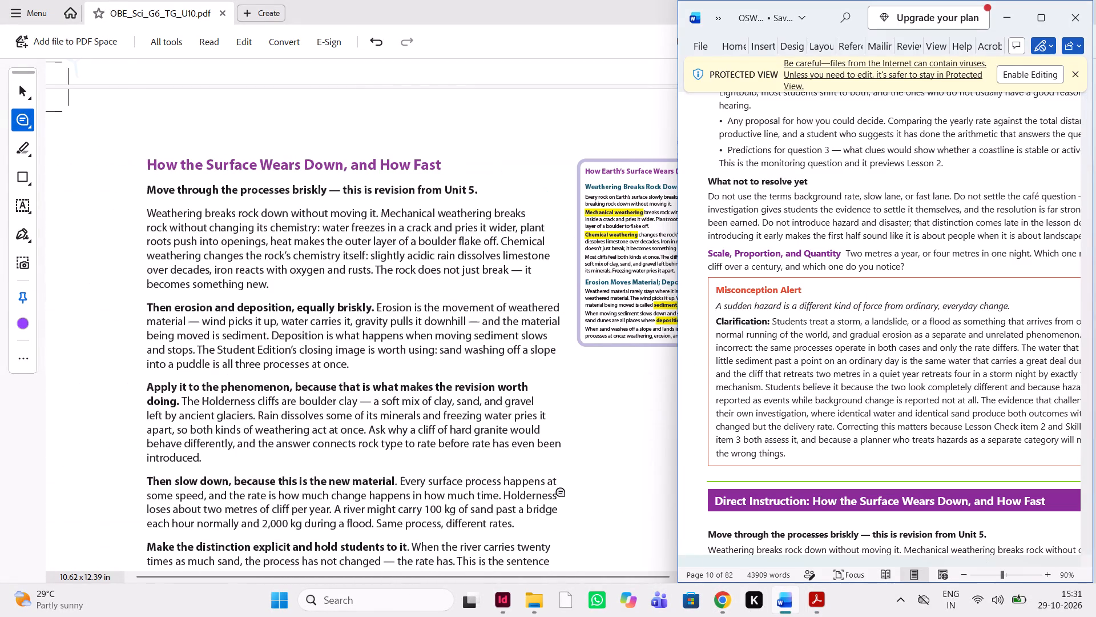
scroll(933, 450, "down", 1)
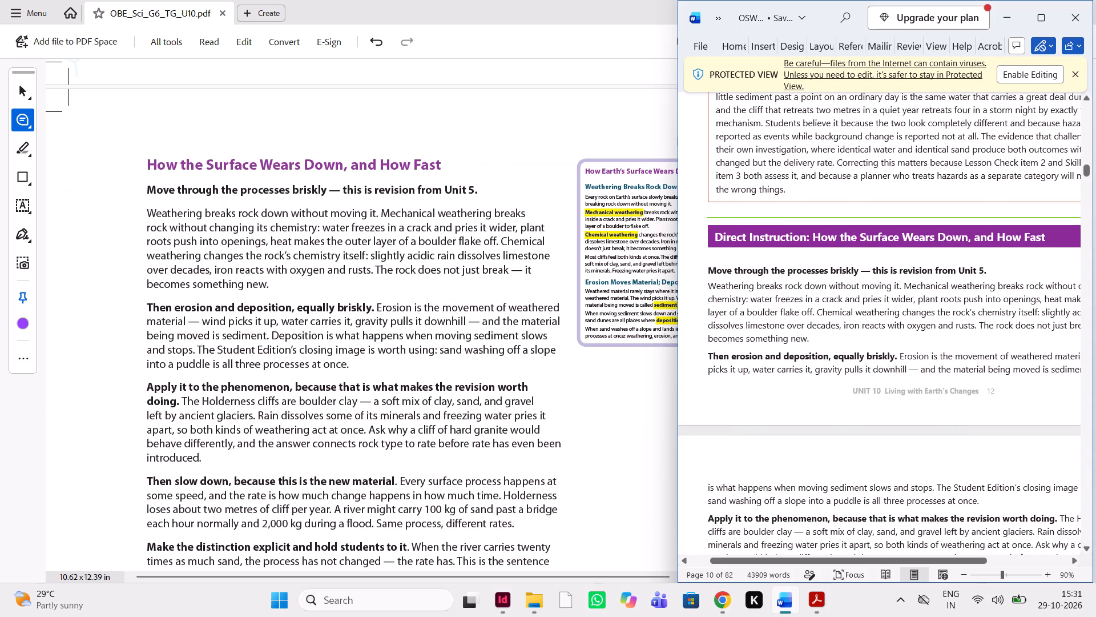
scroll(933, 450, "down", 2)
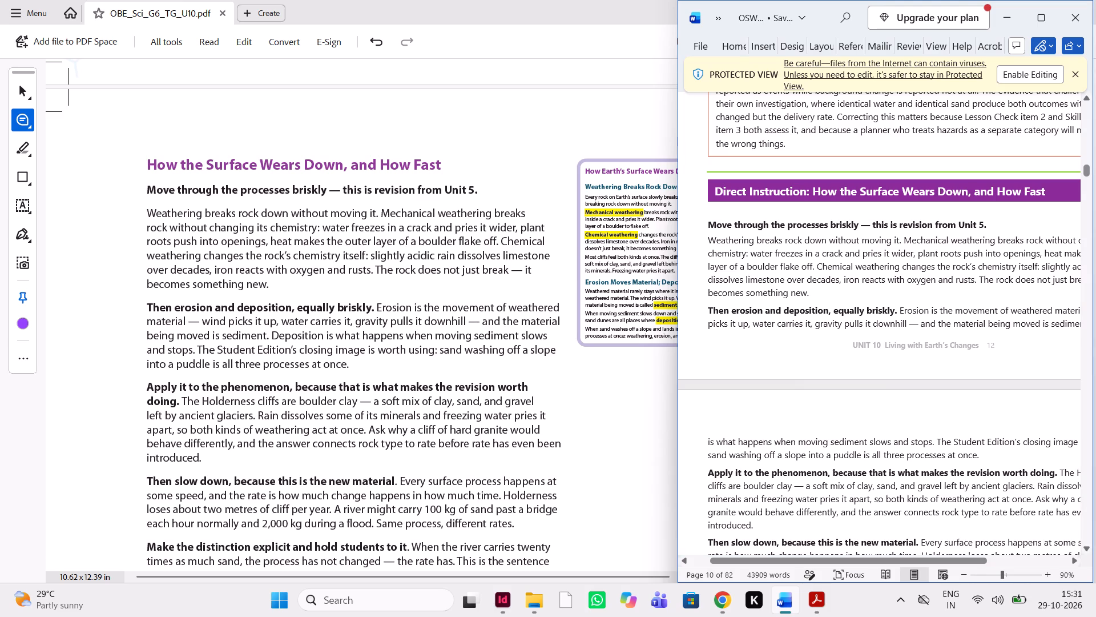
scroll(266, 262, "down", 1)
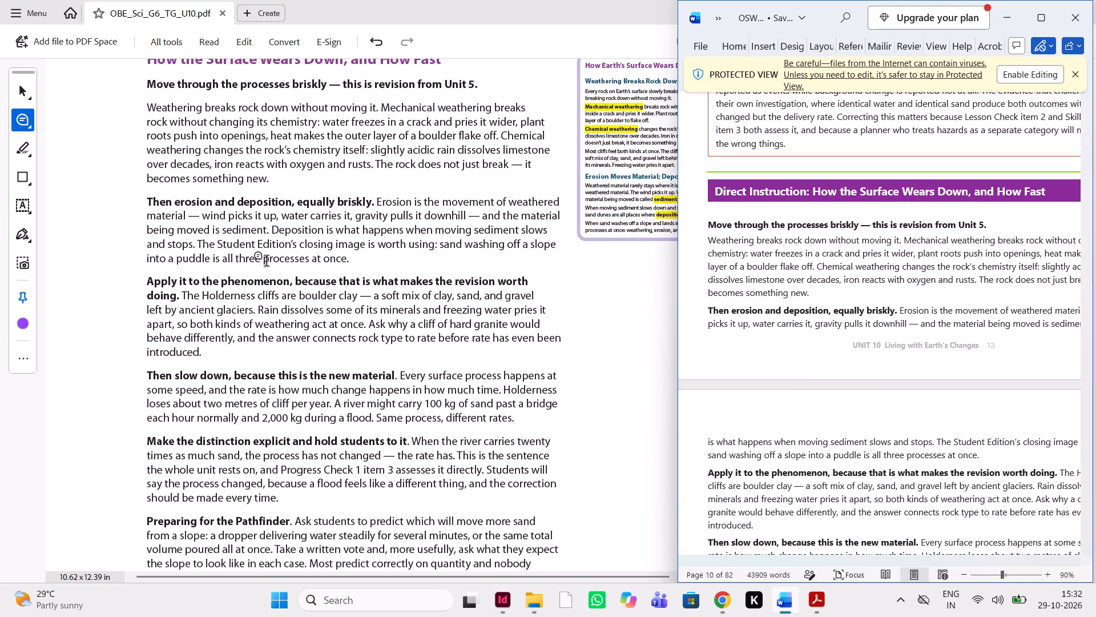
scroll(266, 262, "up", 1)
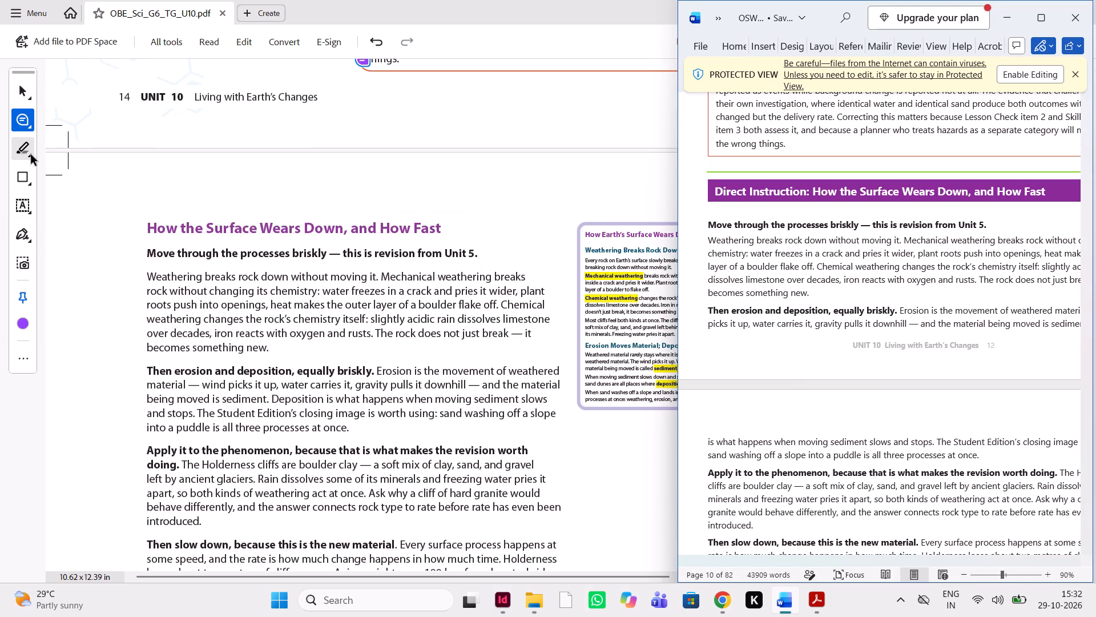
Draw a red line markup in the gap below "Move through the processes briskly — this is revision from Unit 5.".
left_click(25, 188)
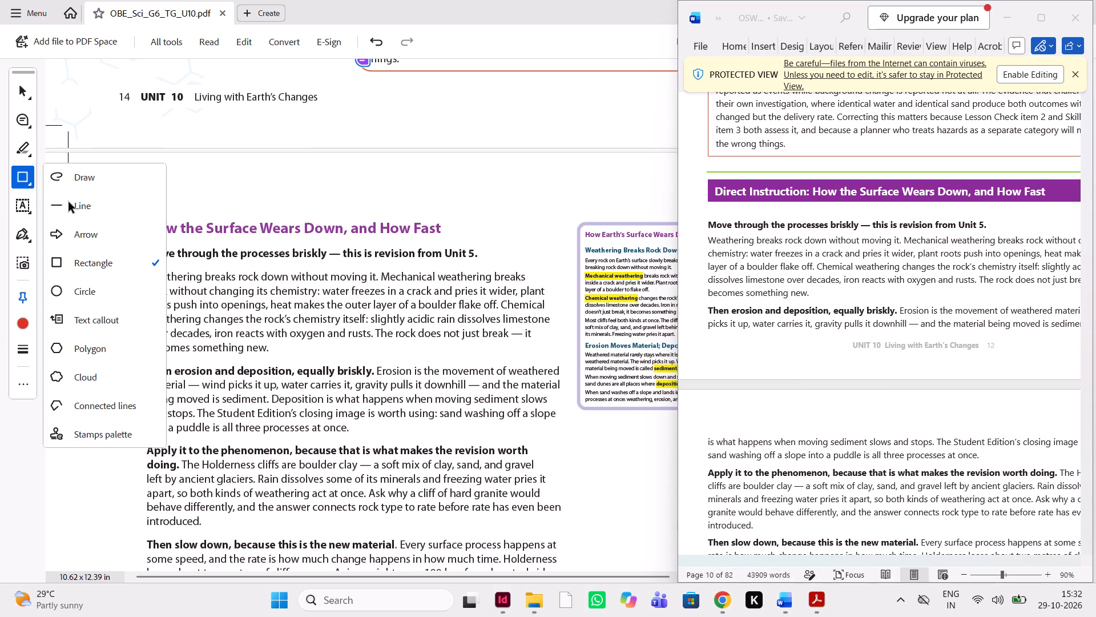
left_click(68, 202)
left_click_drag(148, 264, 171, 267)
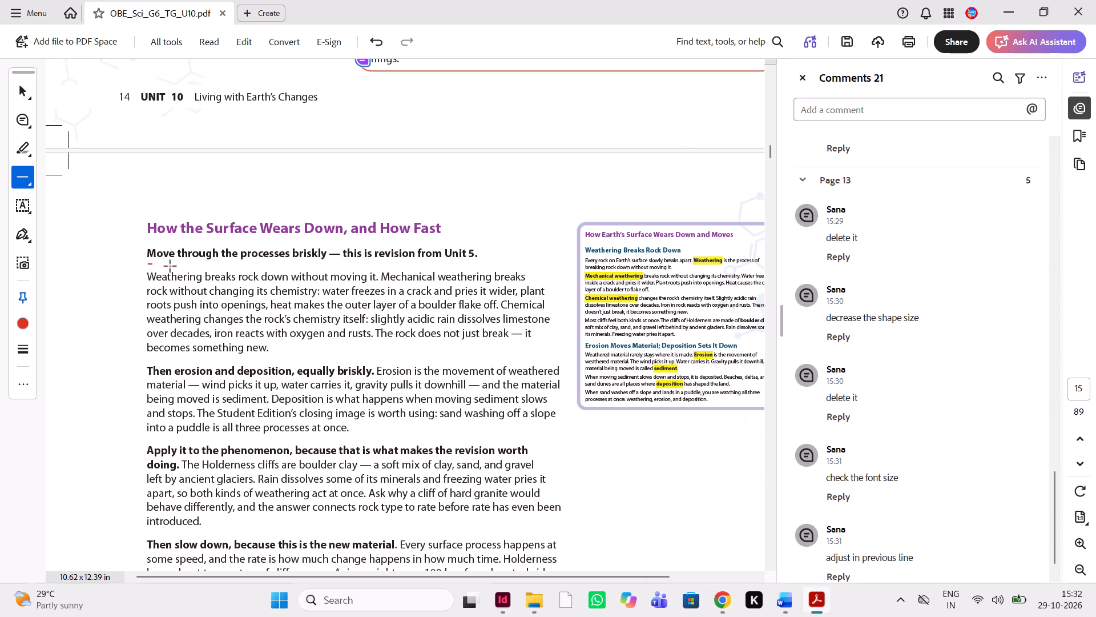
left_click_drag(171, 267, 487, 264)
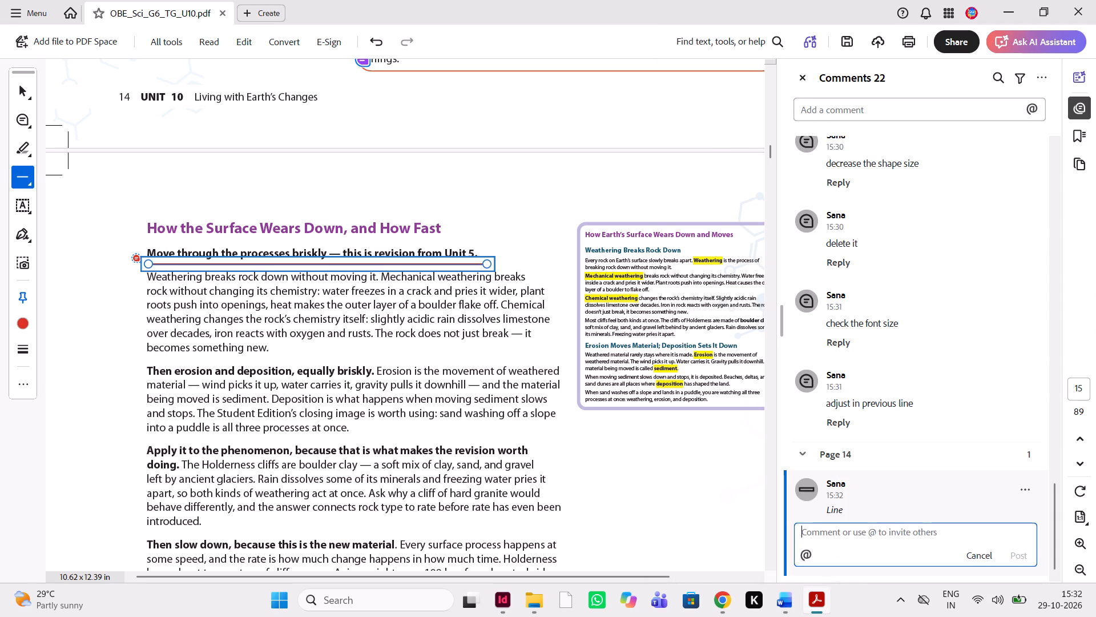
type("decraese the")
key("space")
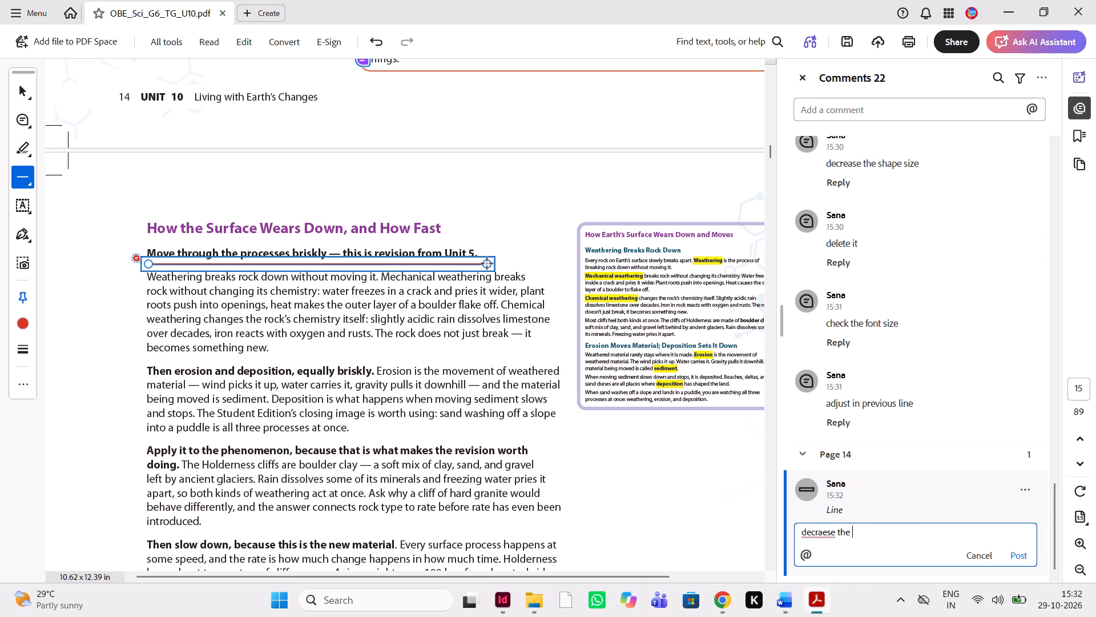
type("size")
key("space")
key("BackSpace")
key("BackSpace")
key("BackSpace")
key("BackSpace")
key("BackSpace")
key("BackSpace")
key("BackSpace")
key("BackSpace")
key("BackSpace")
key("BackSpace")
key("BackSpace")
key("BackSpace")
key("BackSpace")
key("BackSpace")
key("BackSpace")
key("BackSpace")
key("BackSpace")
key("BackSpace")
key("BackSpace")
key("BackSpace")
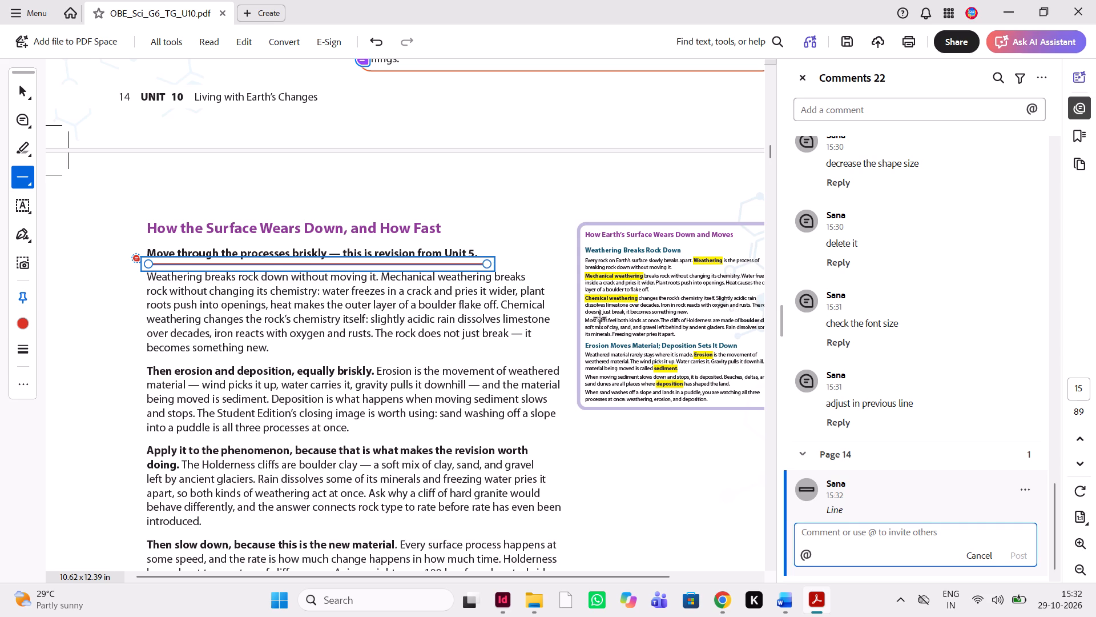
Post the comment "decrease the space" on the line markup below the "Move through the processes briskly" sentence.
type("decrasee")
key("space")
key("BackSpace")
key("BackSpace")
key("BackSpace")
key("BackSpace")
key("BackSpace")
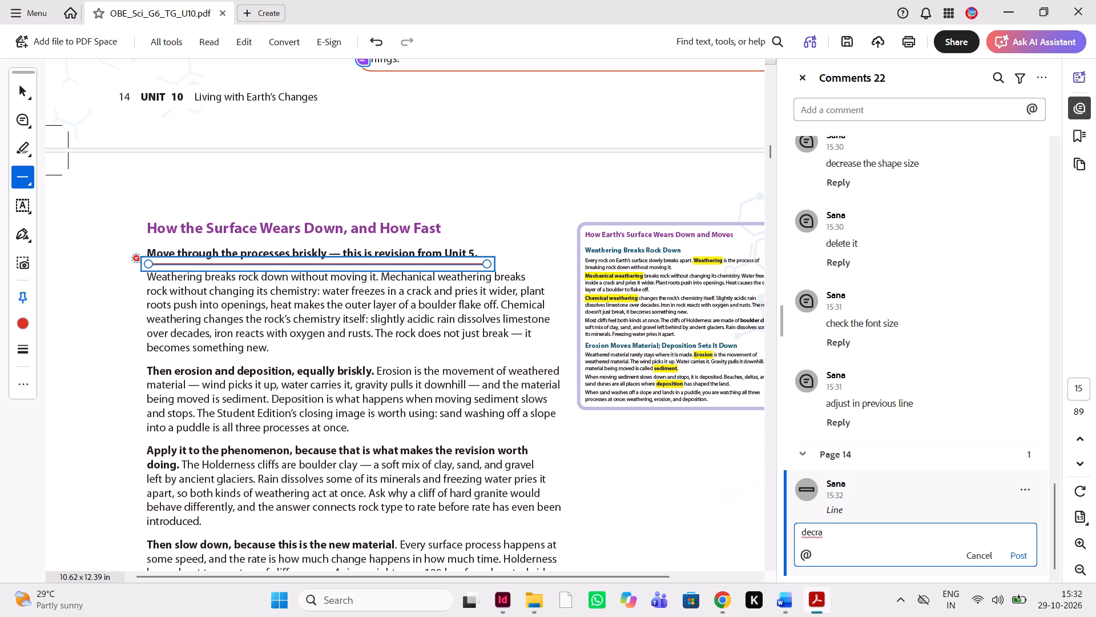
type("ease the s")
key("BackSpace")
key("BackSpace")
key("BackSpace")
key("BackSpace")
key("BackSpace")
key("BackSpace")
key("BackSpace")
key("BackSpace")
type("se the space")
key("space")
left_click(1023, 556)
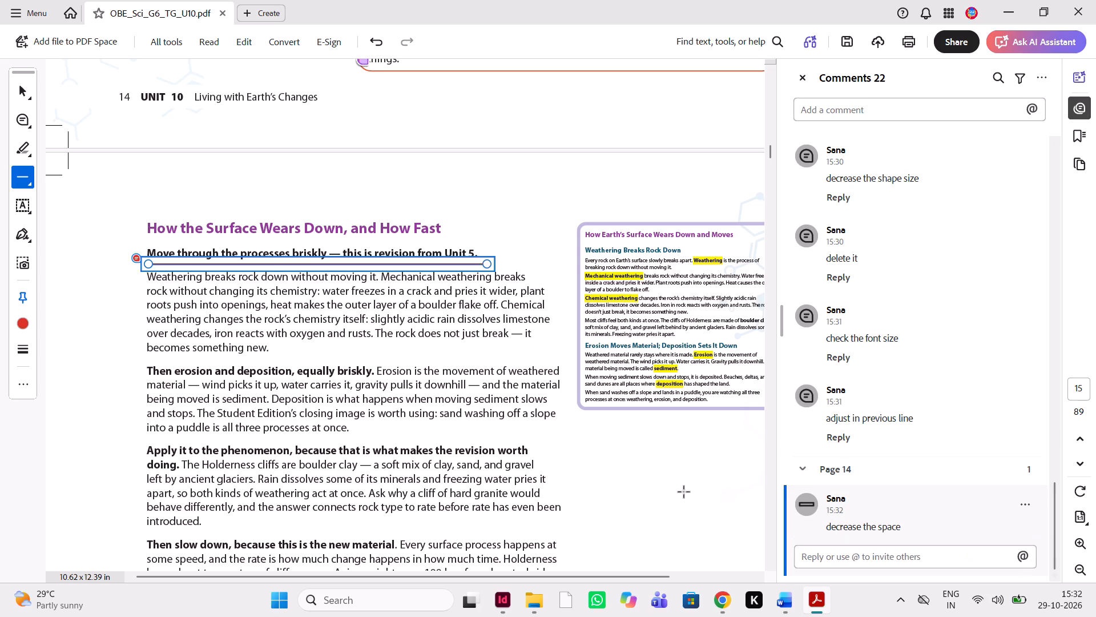
Compare the remaining paragraphs of "How the Surface Wears Down, and How Fast" through "Cause and Effect" with the Word manuscript.
left_click(791, 603)
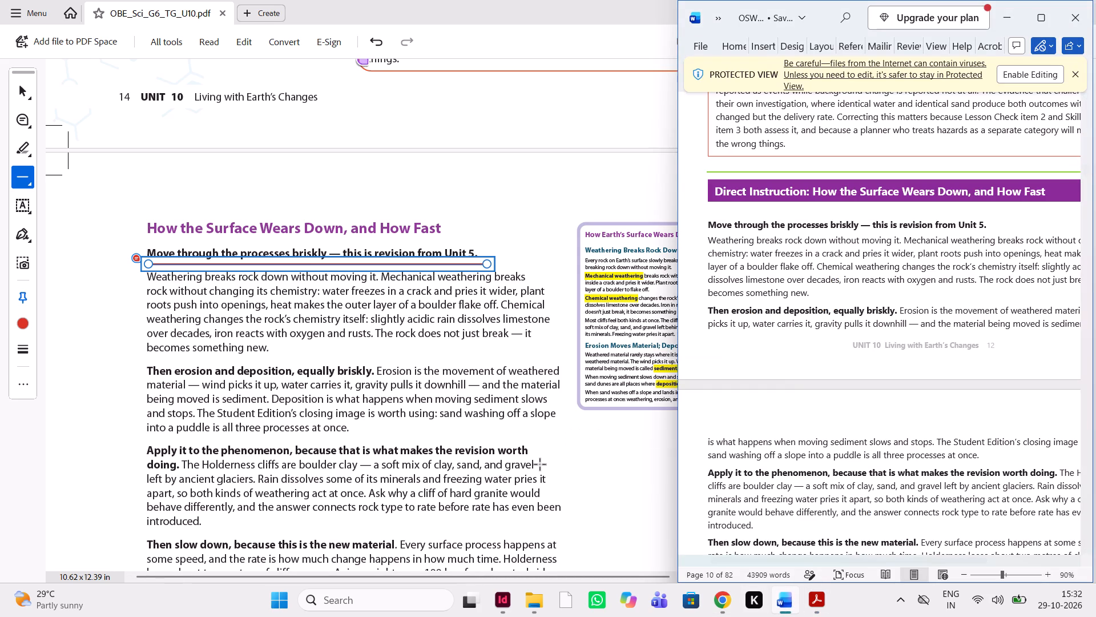
scroll(541, 465, "down", 1)
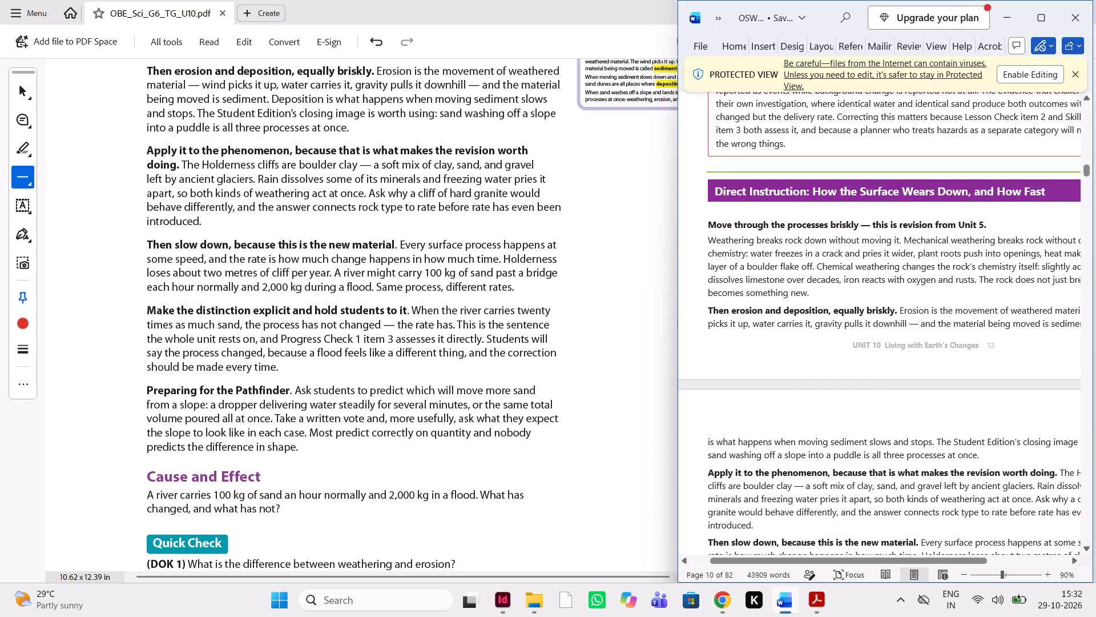
scroll(860, 479, "down", 1)
scroll(860, 479, "left", 1)
scroll(860, 479, "right", 1)
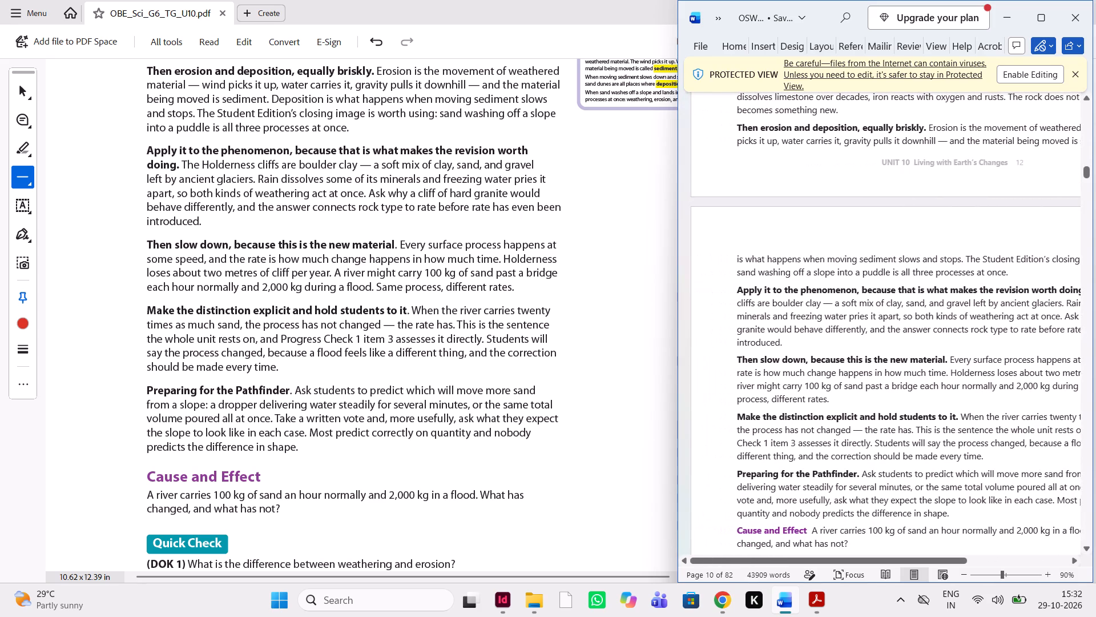
scroll(860, 479, "left", 1)
scroll(860, 479, "down", 1)
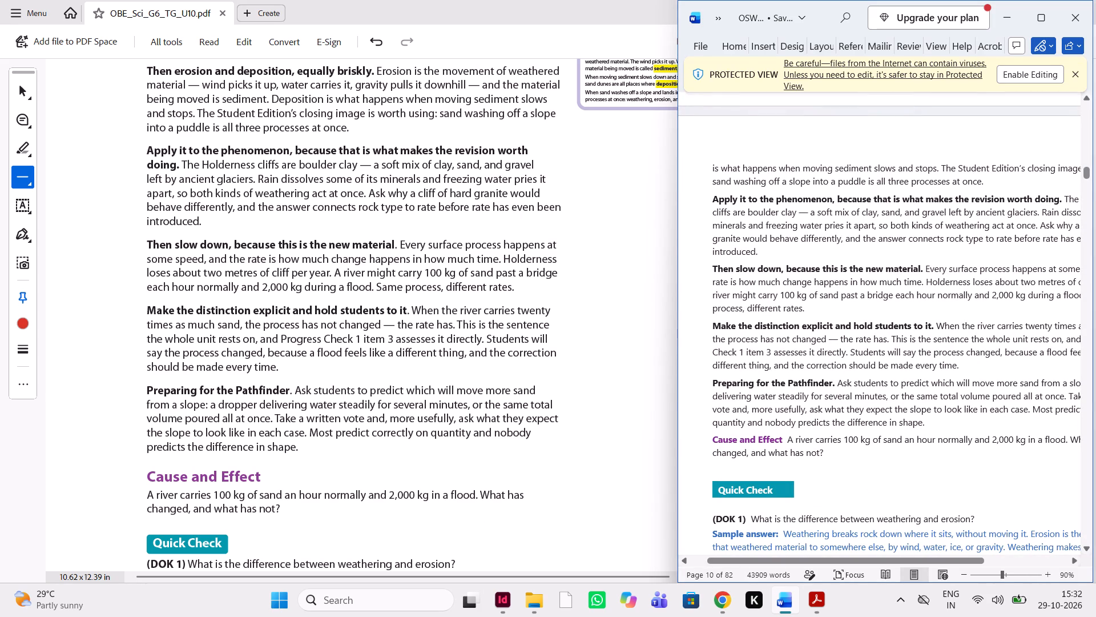
scroll(736, 424, "down", 1)
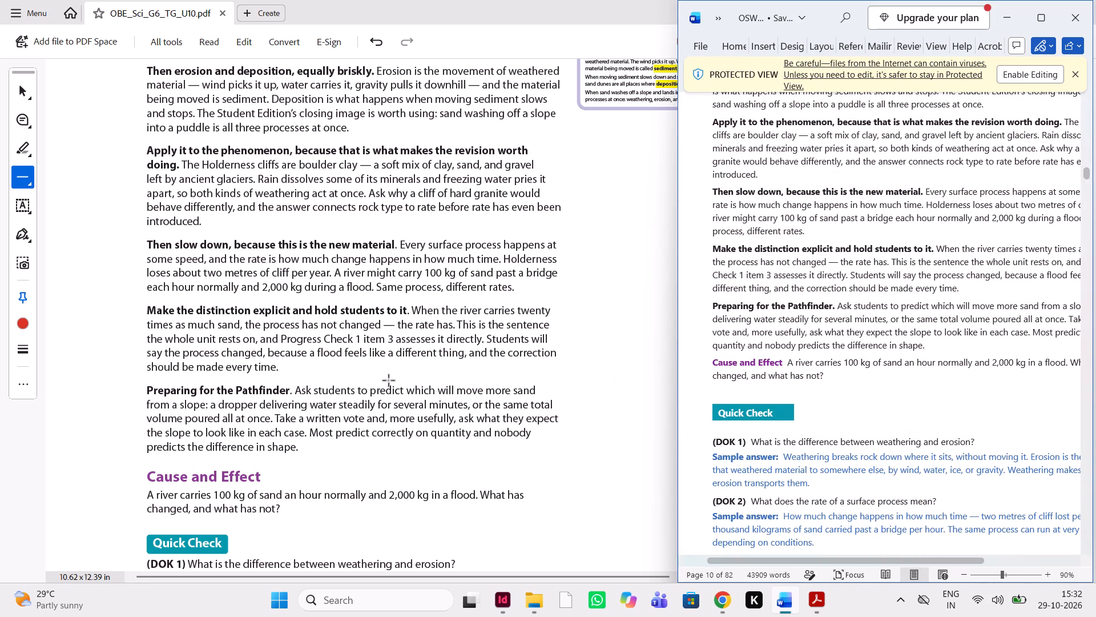
scroll(386, 388, "down", 1)
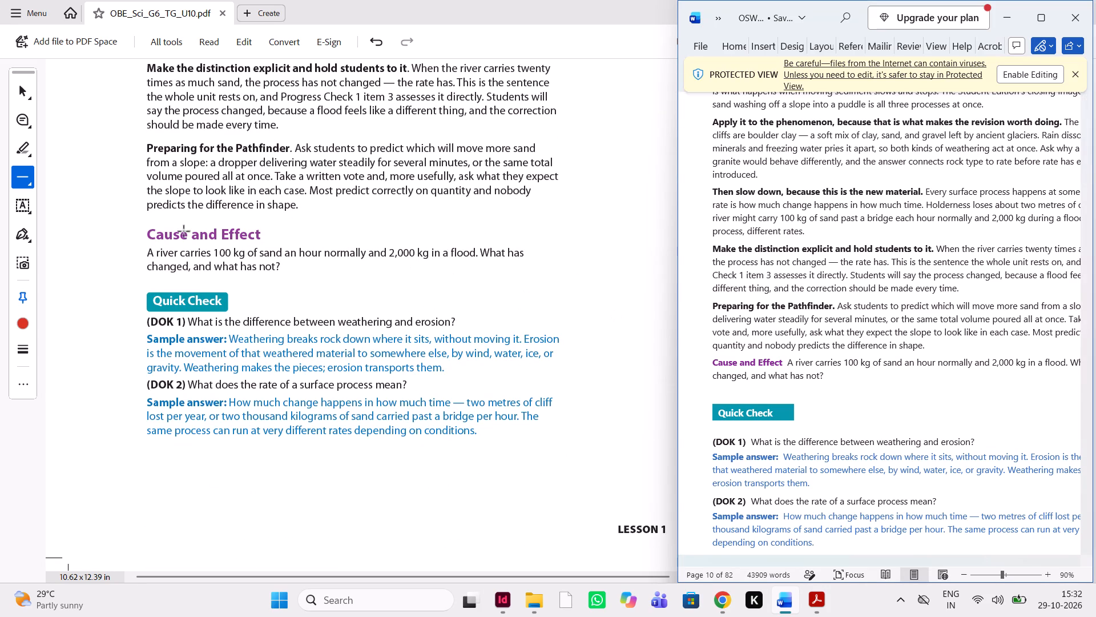
Highlight the "Cause and Effect" heading above Quick Check in the PDF with the comment "check font size".
left_click(22, 125)
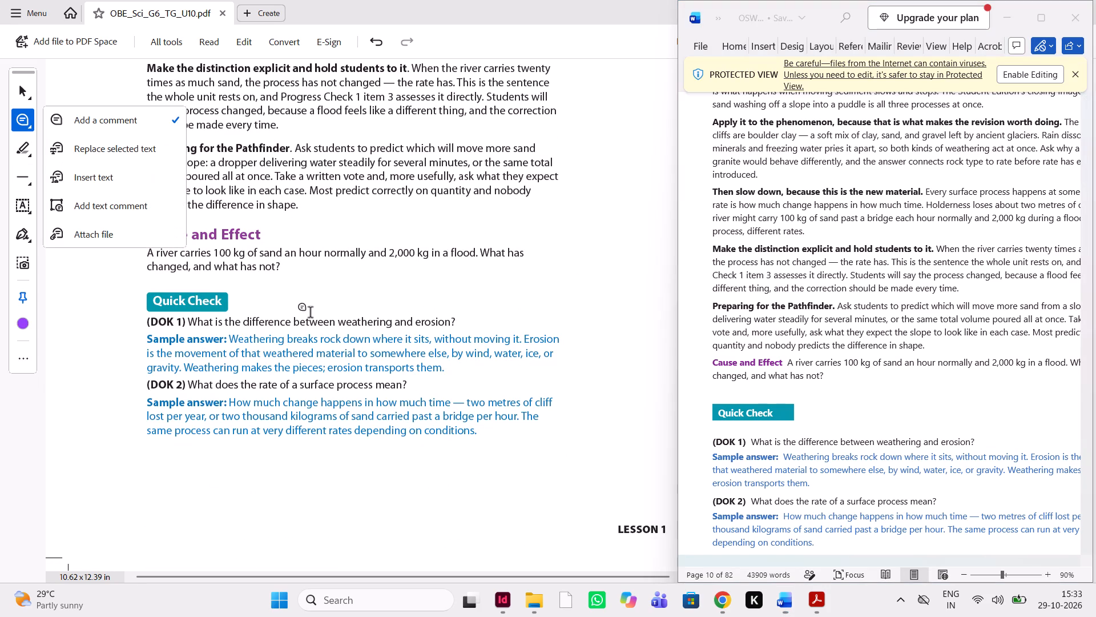
left_click_drag(269, 232, 154, 235)
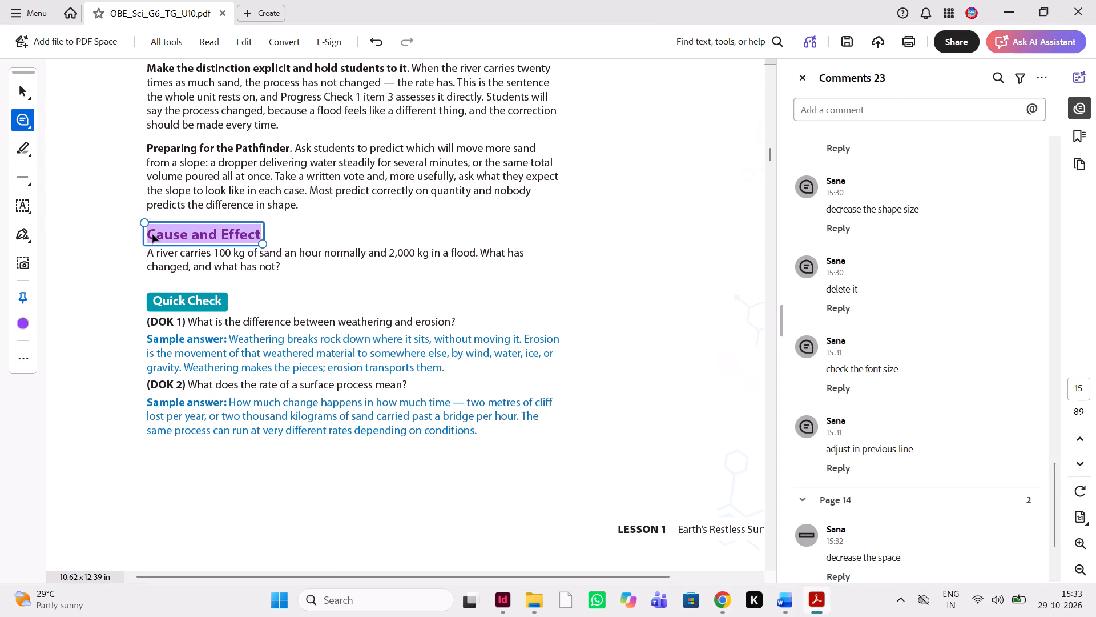
type("check font")
key("space")
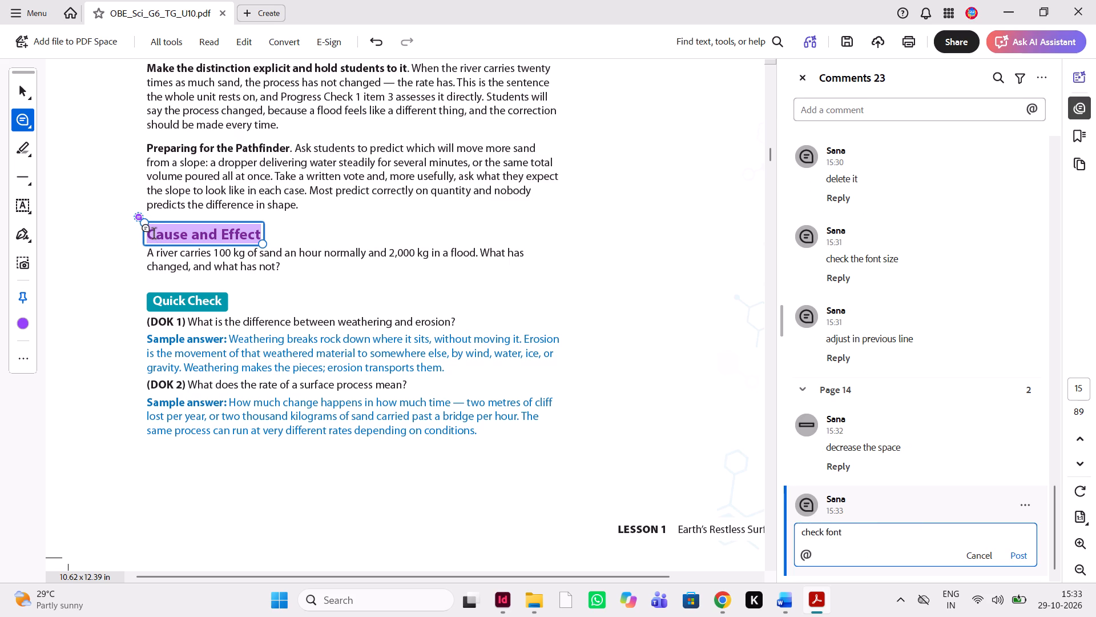
type("size")
key("space")
left_click(1014, 553)
Compare the PDF's Quick Check questions DOK 1 to DOK 3 and their sample answers with the Word manuscript.
scroll(631, 482, "down", 1)
scroll(631, 482, "left", 1)
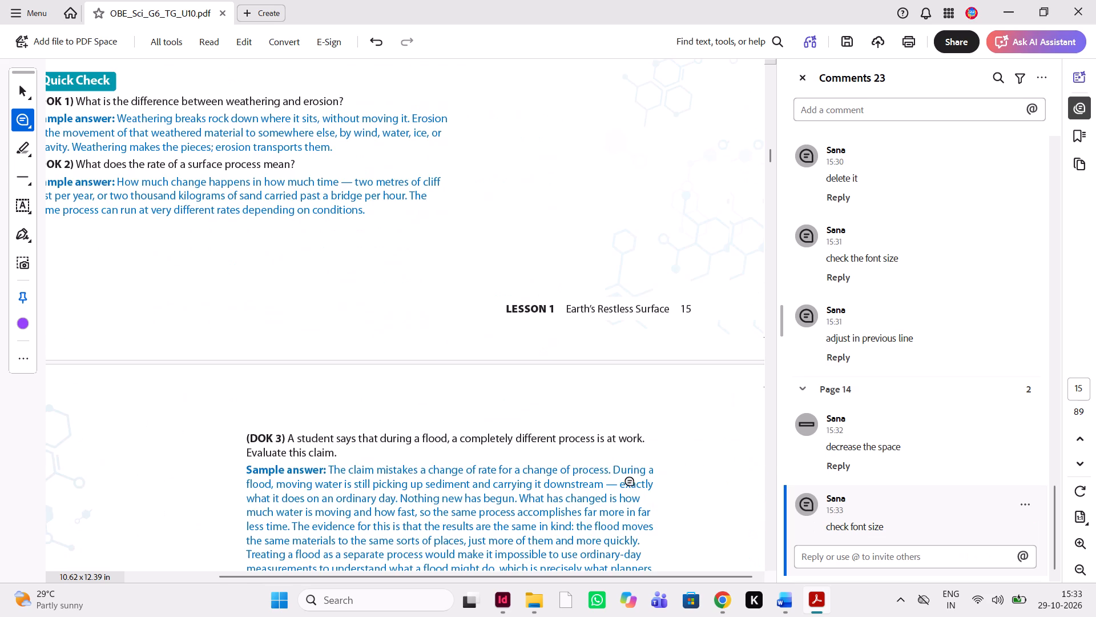
scroll(631, 482, "up", 1)
scroll(631, 482, "down", 1)
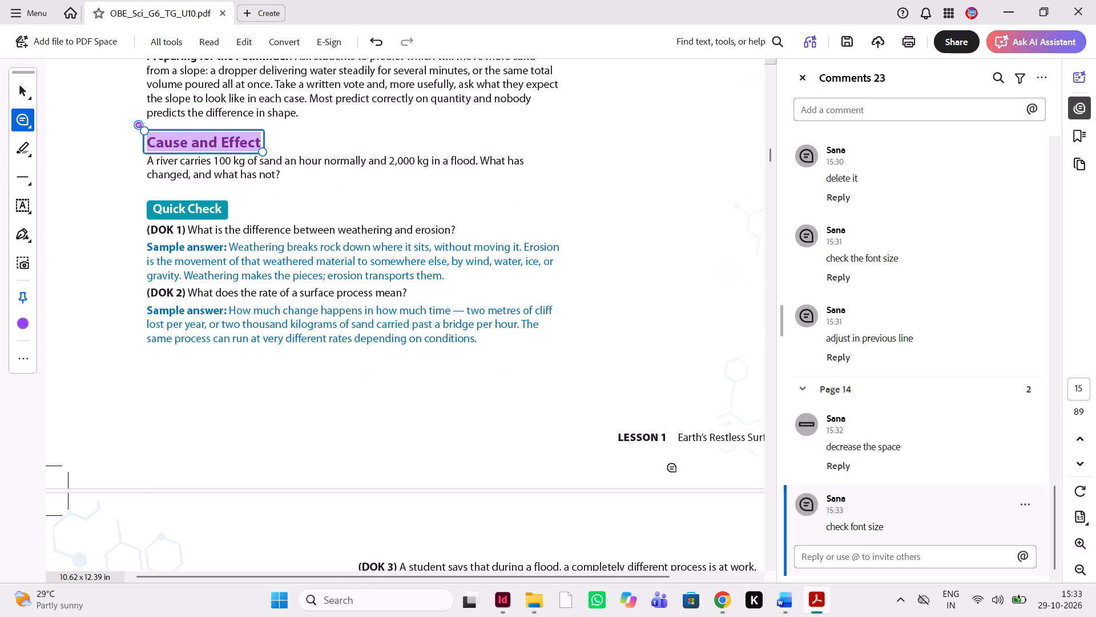
left_click(789, 608)
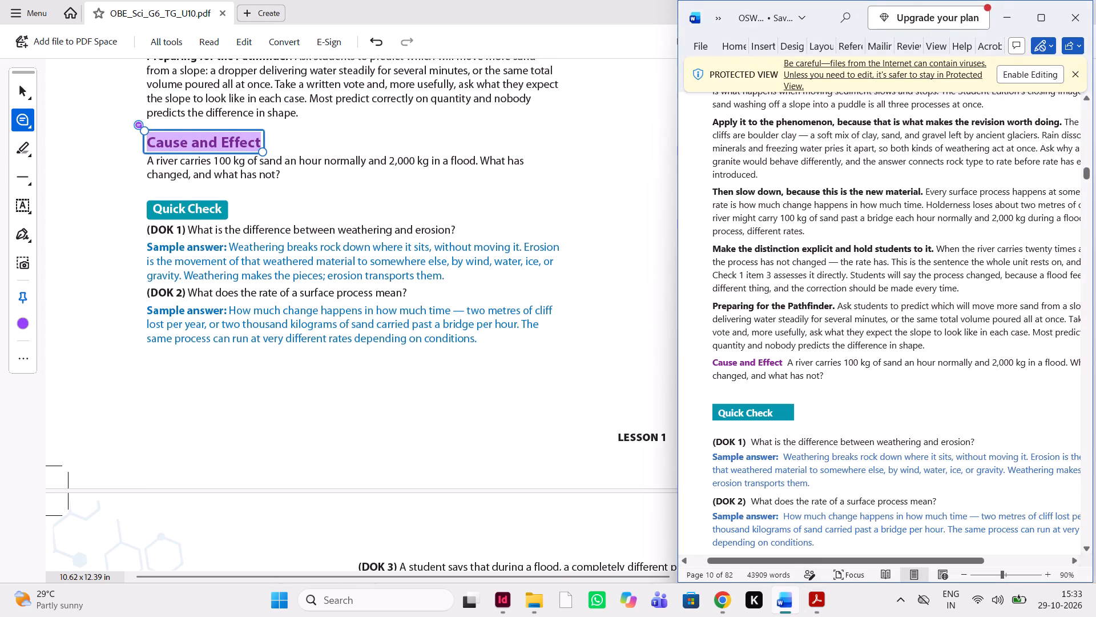
scroll(845, 503, "down", 2)
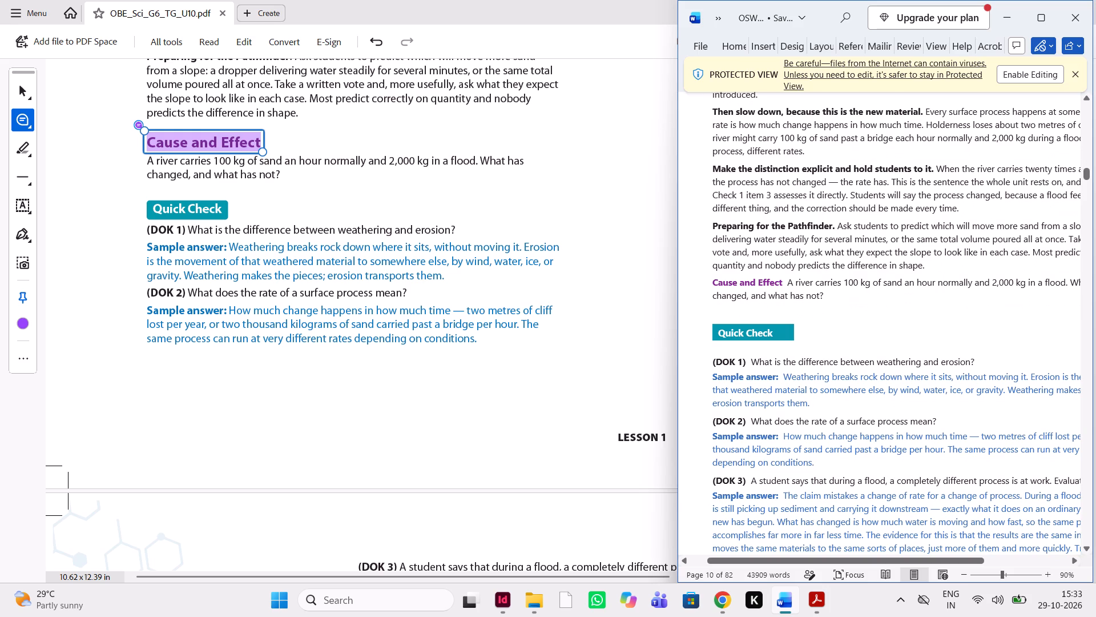
scroll(845, 503, "down", 1)
scroll(541, 449, "left", 1)
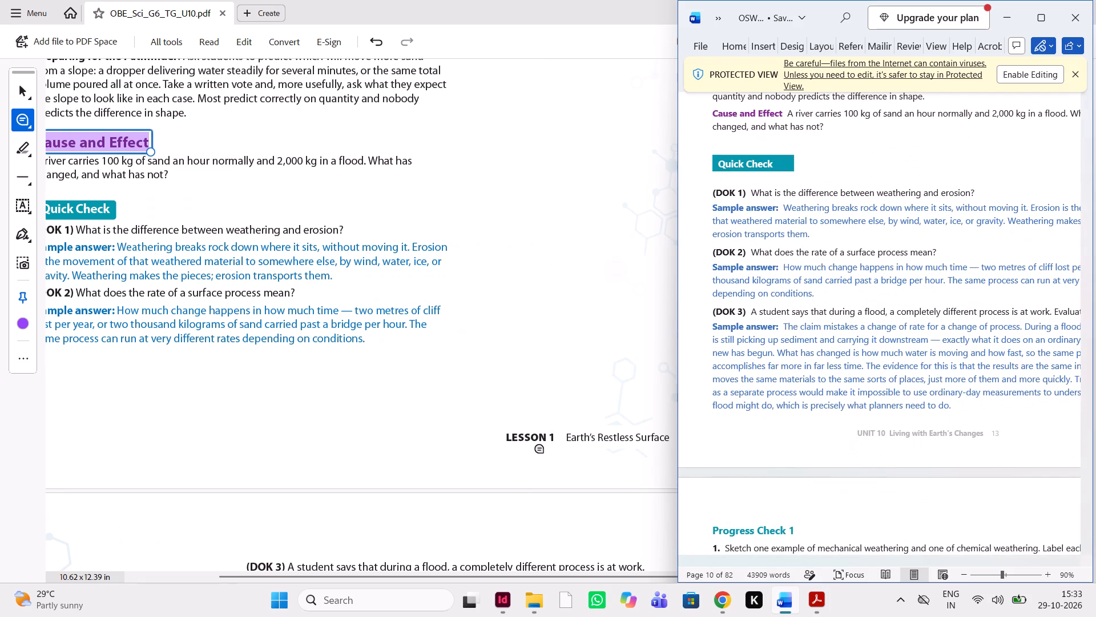
scroll(541, 449, "left", 1)
scroll(541, 449, "down", 1)
scroll(541, 449, "up", 1)
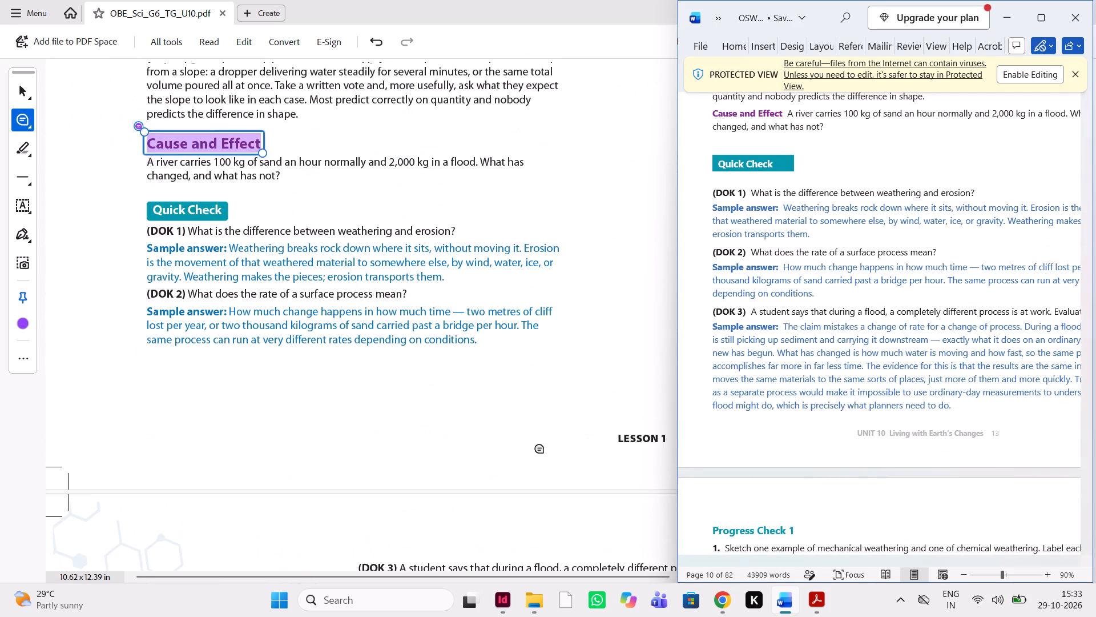
scroll(541, 449, "left", 1)
scroll(541, 449, "down", 1)
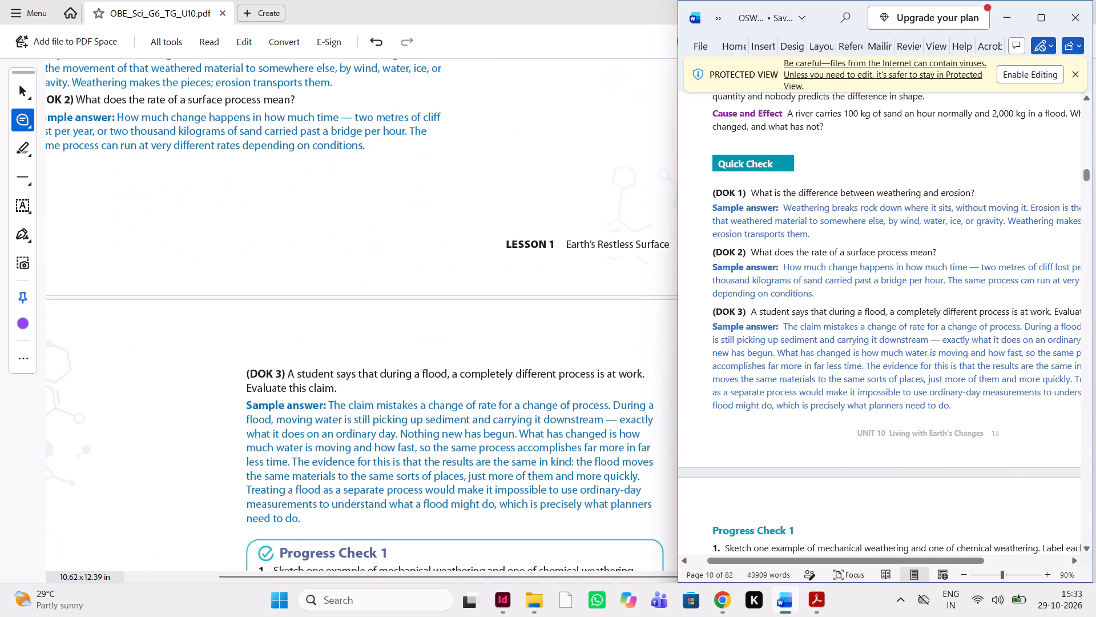
scroll(816, 382, "left", 1)
scroll(816, 382, "right", 1)
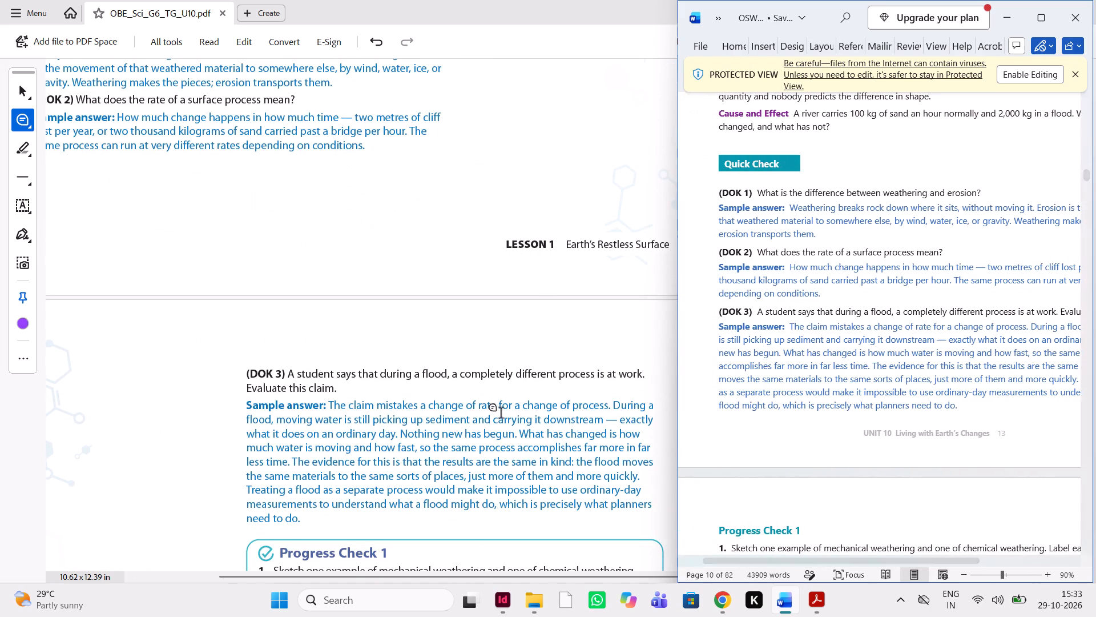
Compare the PDF's Progress Check 1 questions, sample answers and "Look for" notes with the Word manuscript.
scroll(501, 414, "down", 1)
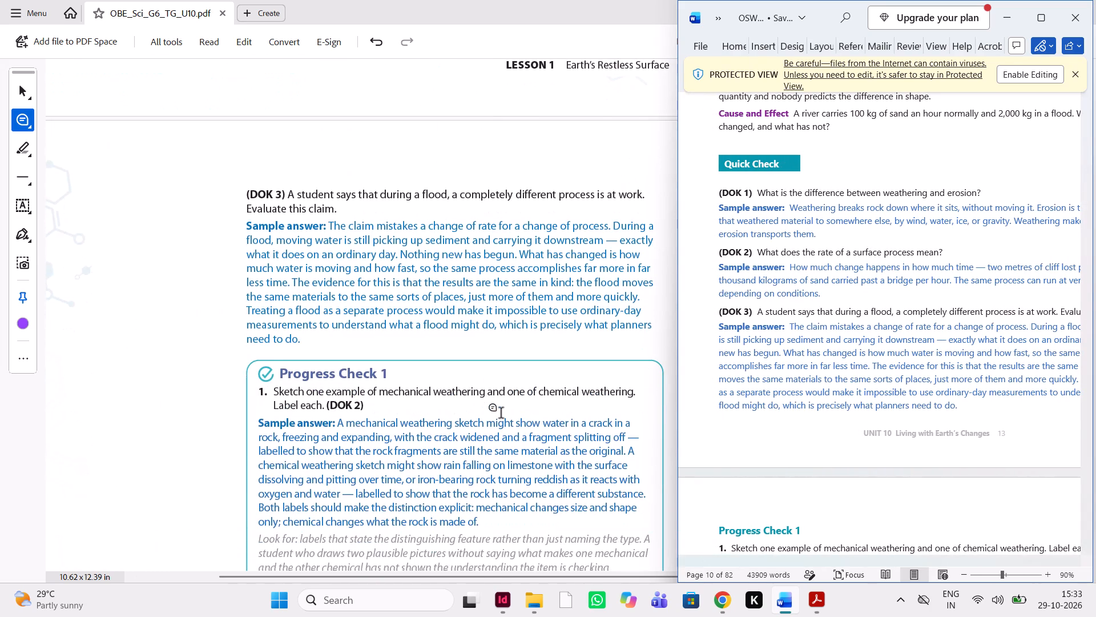
scroll(517, 480, "down", 1)
scroll(780, 438, "down", 1)
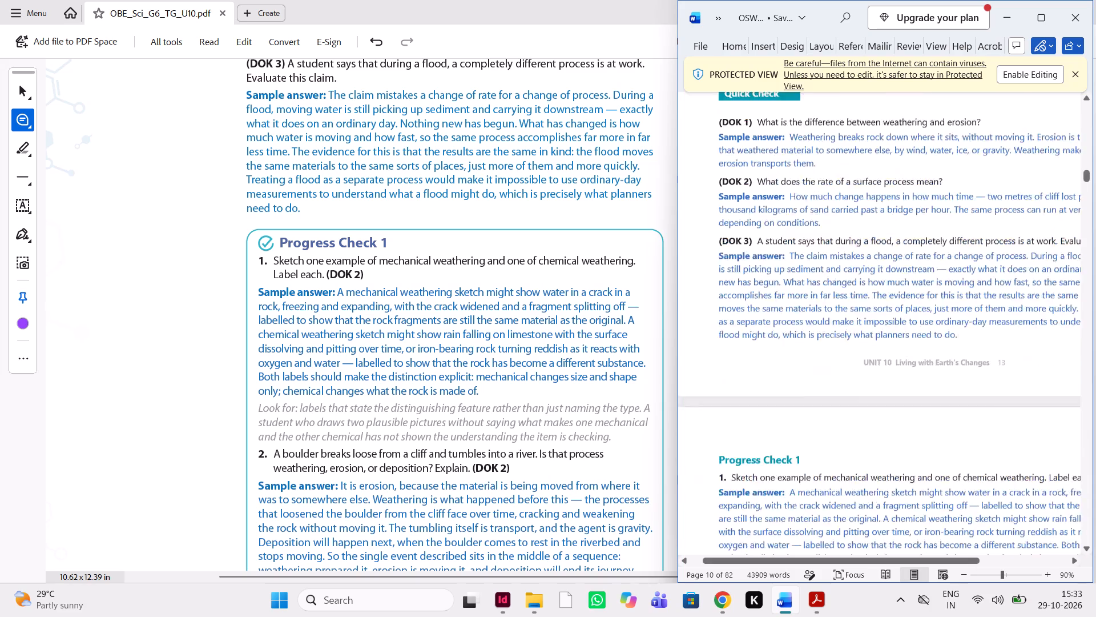
scroll(780, 438, "down", 1)
scroll(780, 438, "left", 1)
scroll(780, 438, "right", 1)
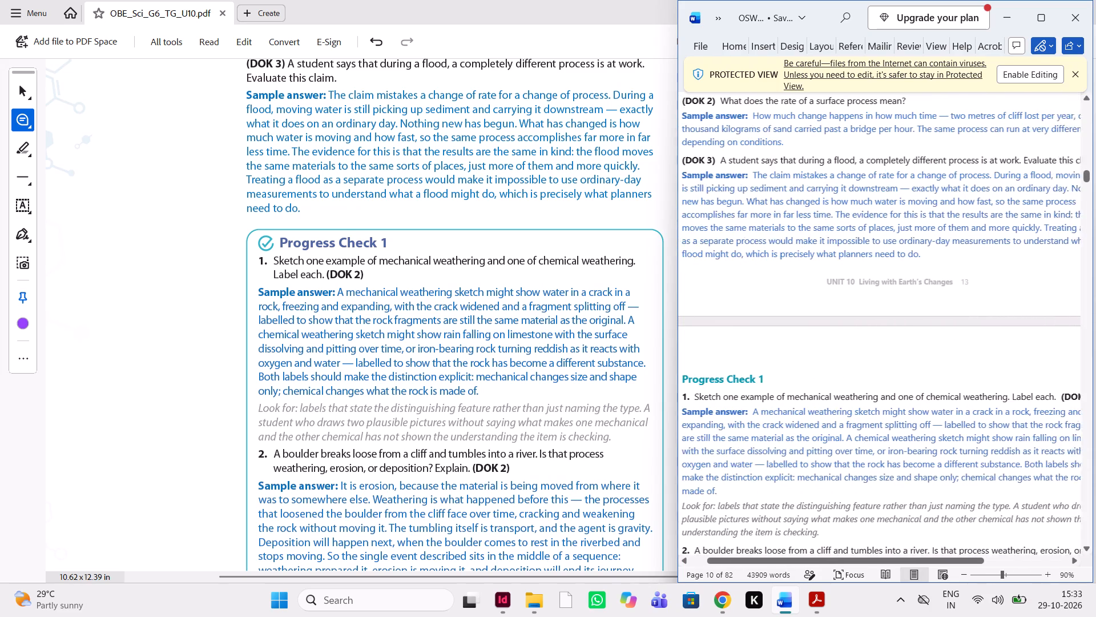
scroll(780, 438, "right", 1)
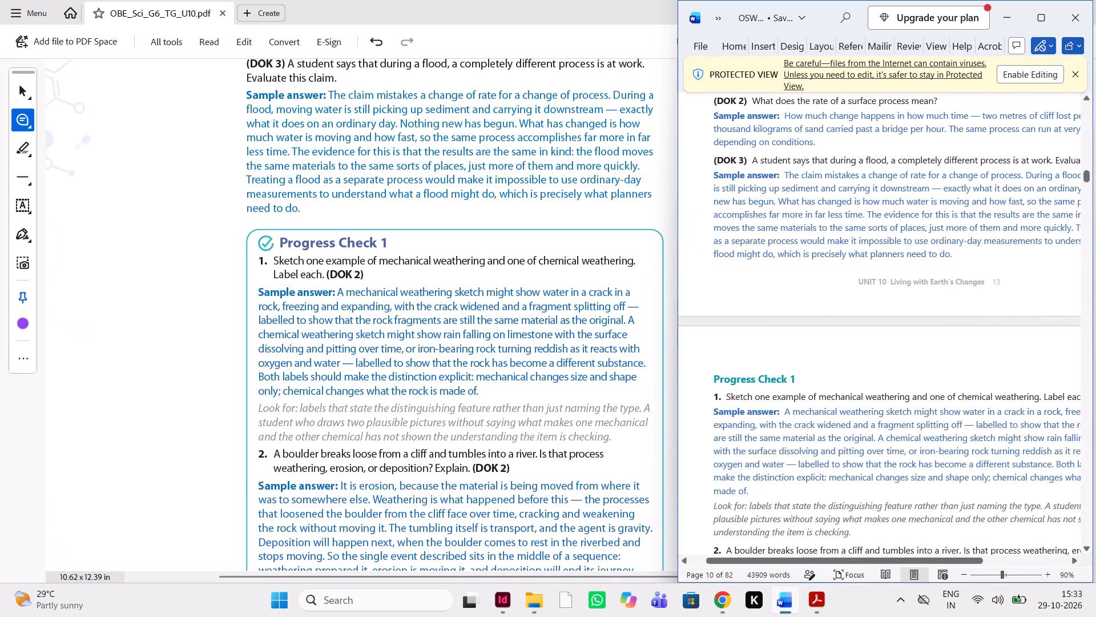
scroll(780, 438, "down", 1)
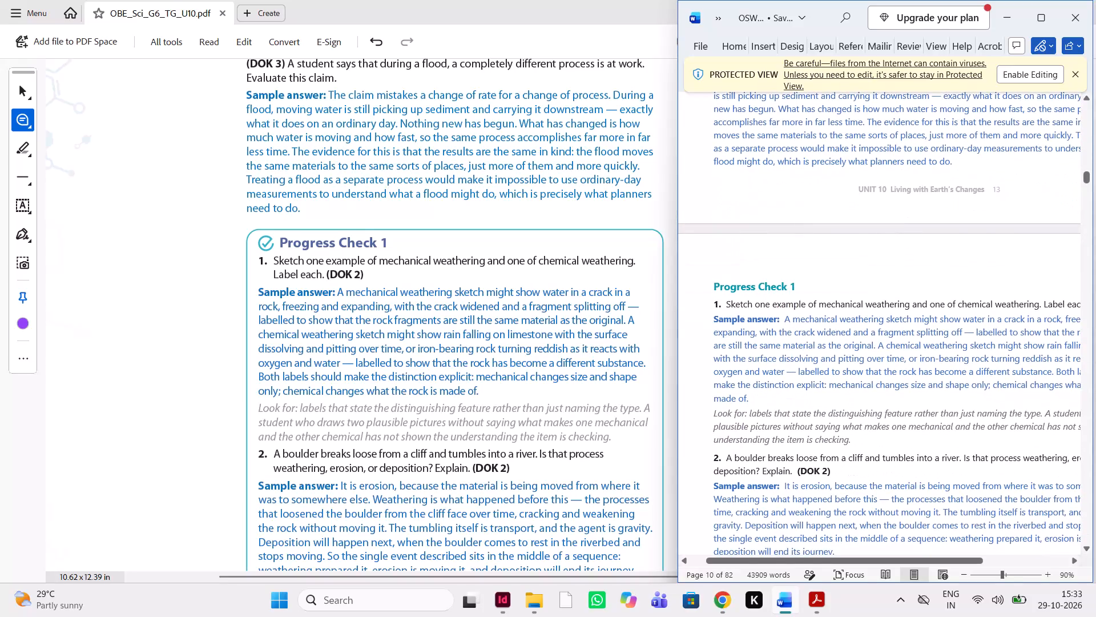
scroll(780, 438, "down", 1)
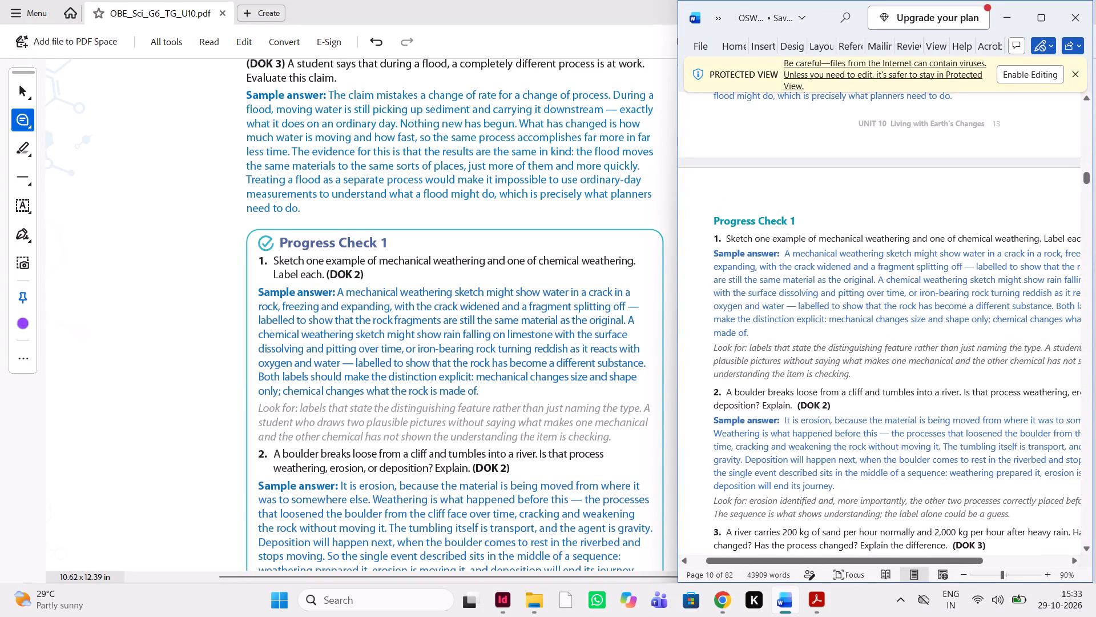
scroll(794, 421, "down", 1)
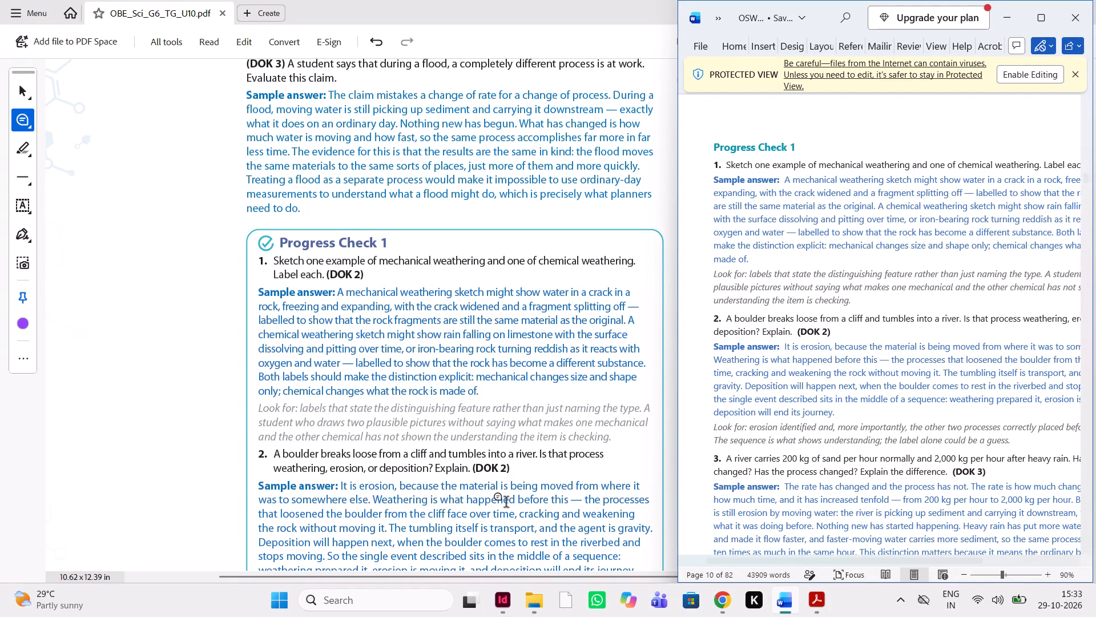
scroll(506, 503, "down", 1)
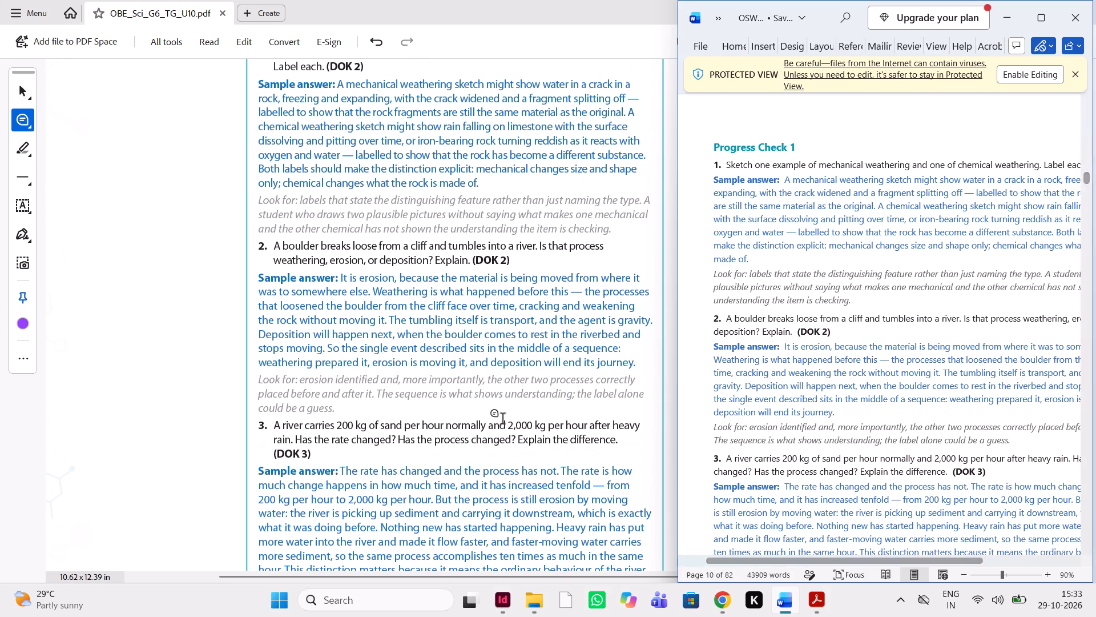
scroll(499, 423, "down", 1)
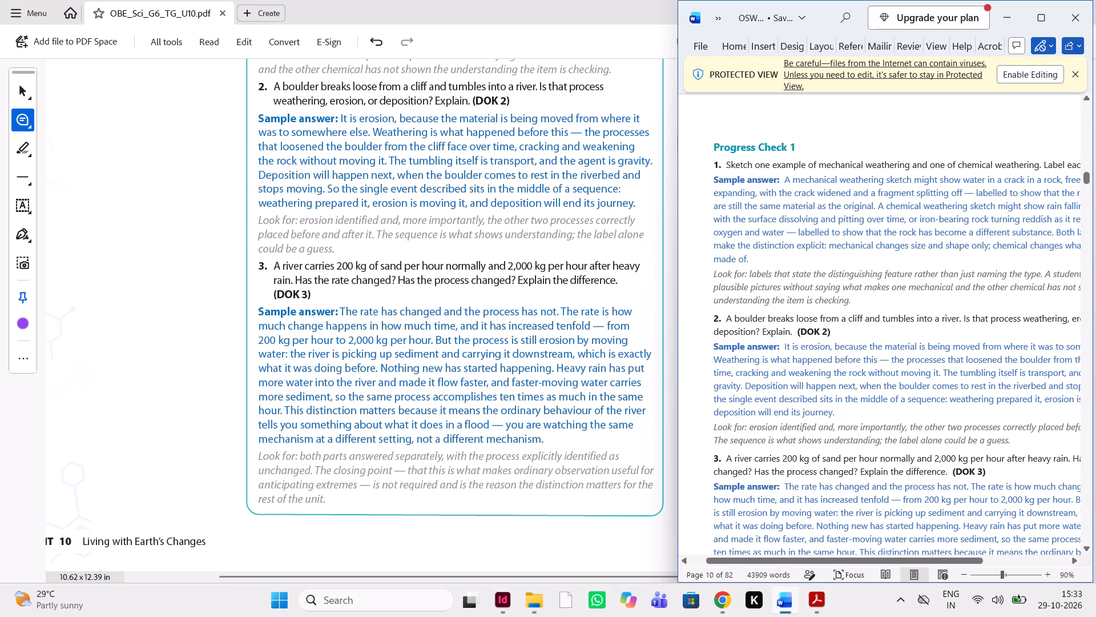
scroll(847, 437, "down", 1)
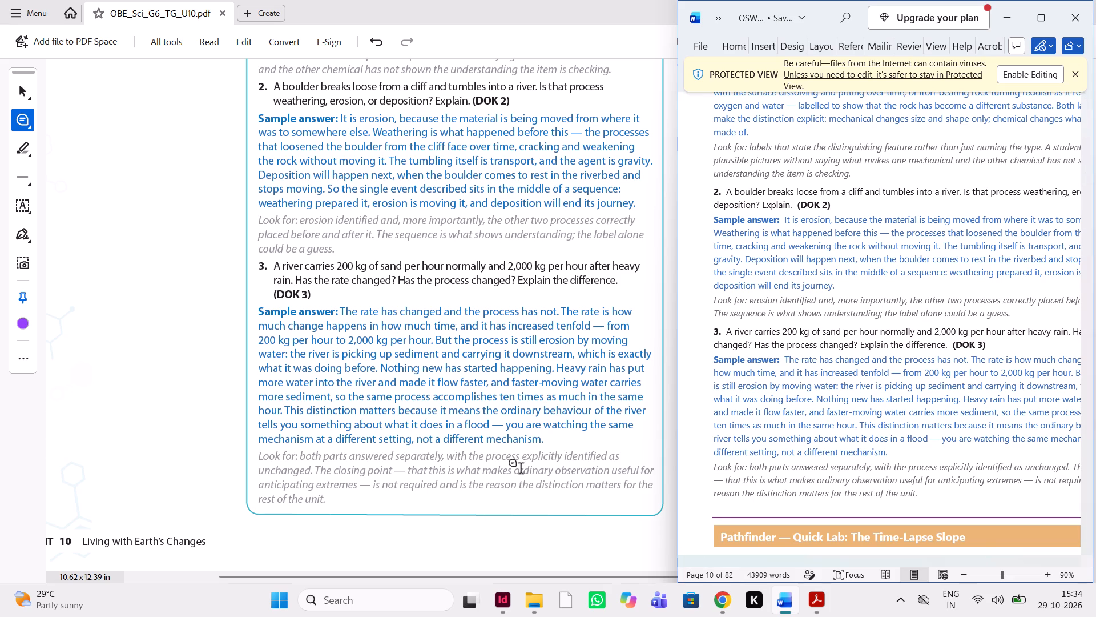
Compare the PDF's "The Time-Lapse Slope" Quick Lab, from its title to the Procedure heading, with the Word manuscript.
scroll(521, 470, "down", 2)
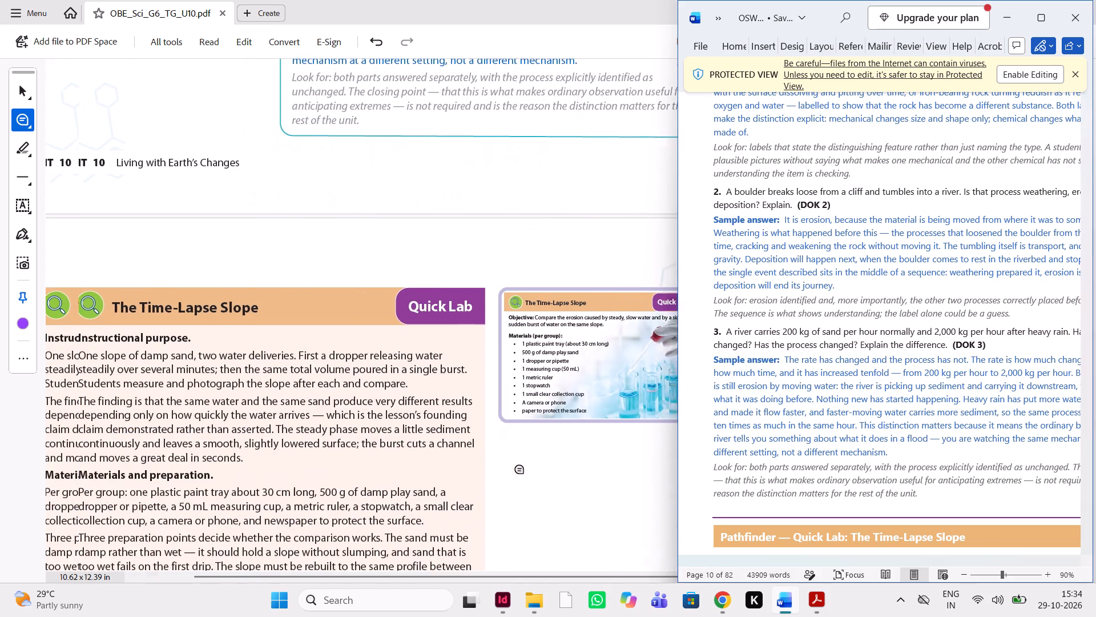
scroll(521, 470, "down", 1)
scroll(789, 447, "down", 2)
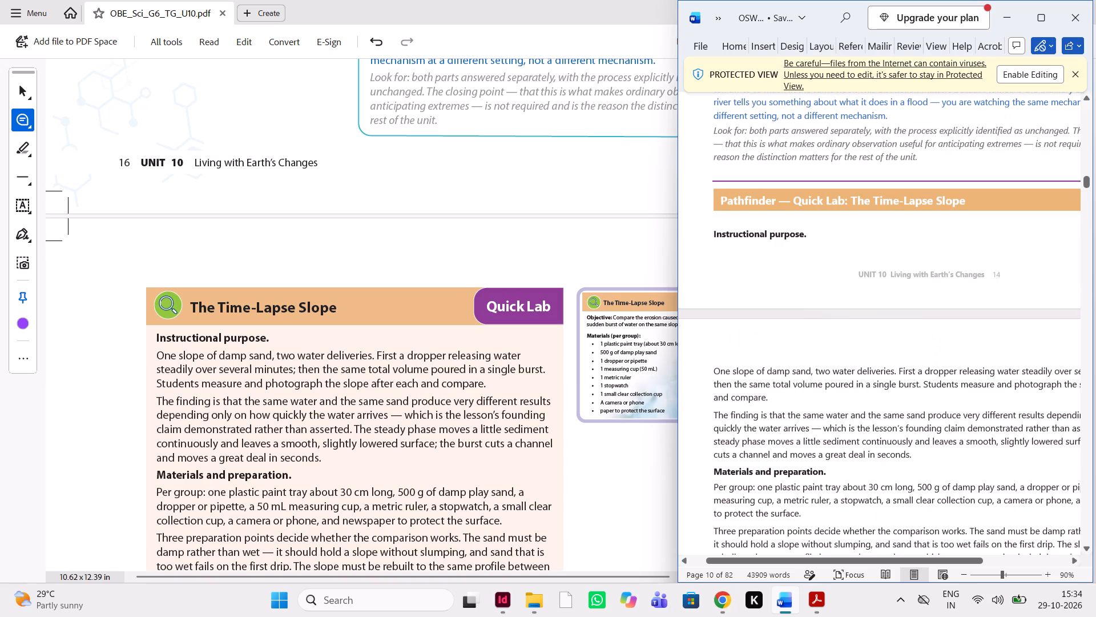
scroll(474, 465, "left", 2)
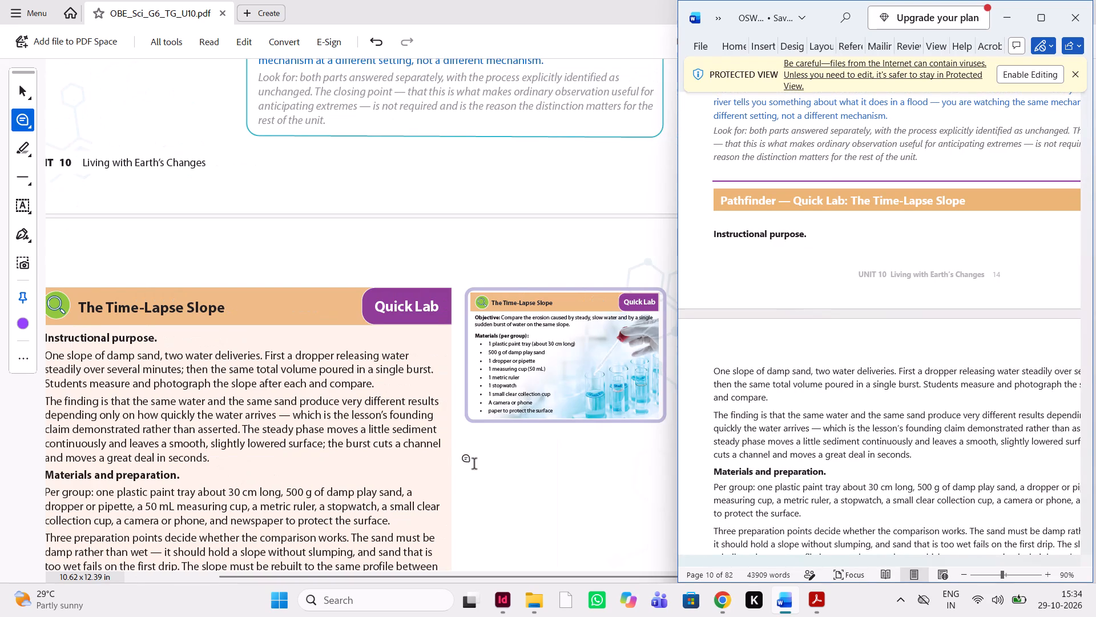
scroll(474, 465, "right", 1)
scroll(474, 465, "down", 1)
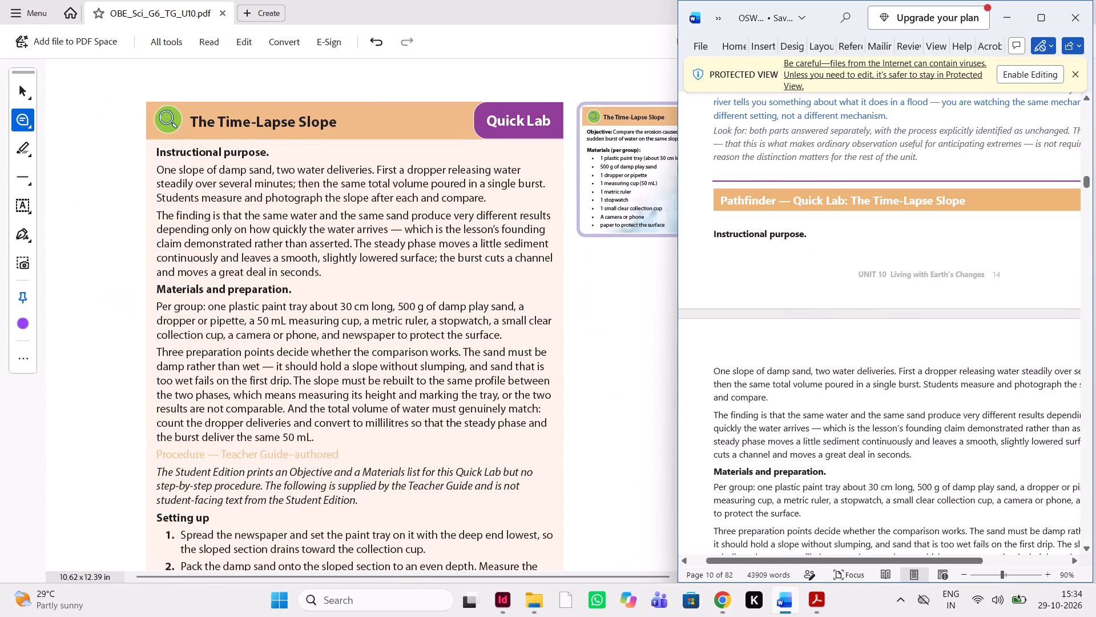
scroll(808, 423, "down", 1)
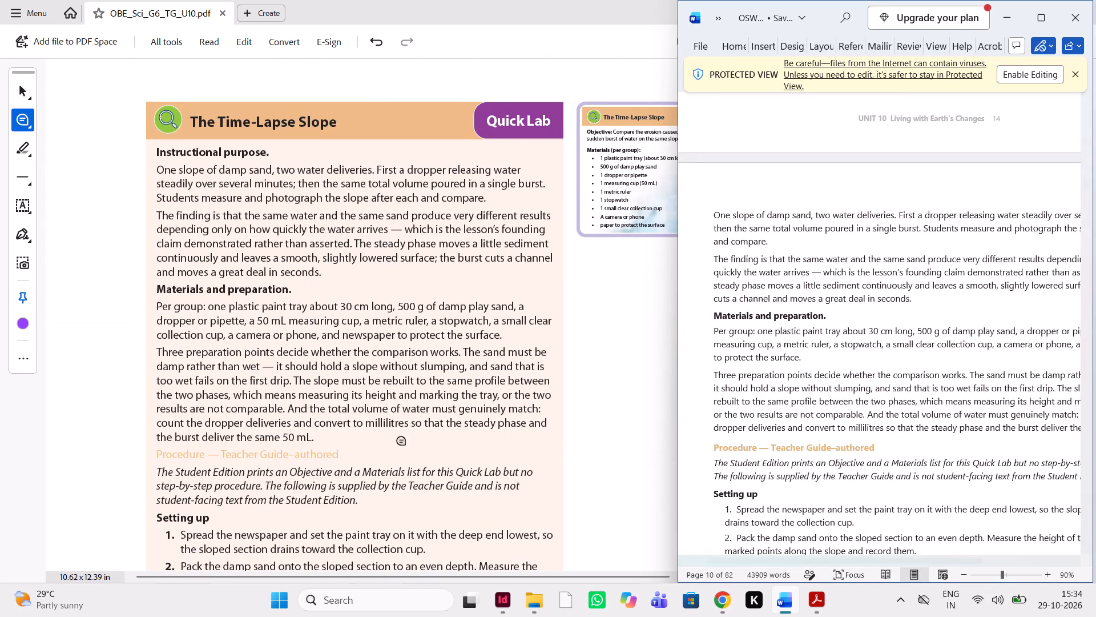
Highlight the Quick Lab heading "Procedure — Teacher Guide–authored" in the PDF with the comment "change font color according to approved notes".
left_click_drag(337, 458, 166, 454)
type("chnage")
key("space")
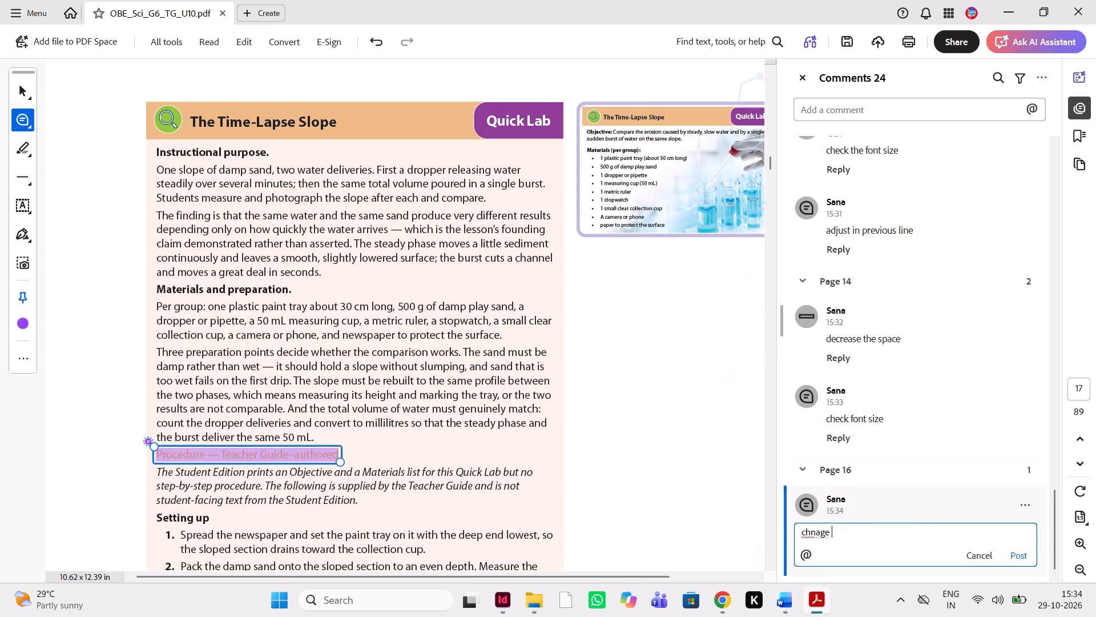
key("BackSpace")
key("BackSpace")
key("BackSpace")
key("BackSpace")
key("BackSpace")
key("BackSpace")
key("a")
key("BackSpace")
type("hange font olor a")
key("BackSpace")
key("BackSpace")
key("BackSpace")
key("BackSpace")
key("BackSpace")
key("BackSpace")
key("BackSpace")
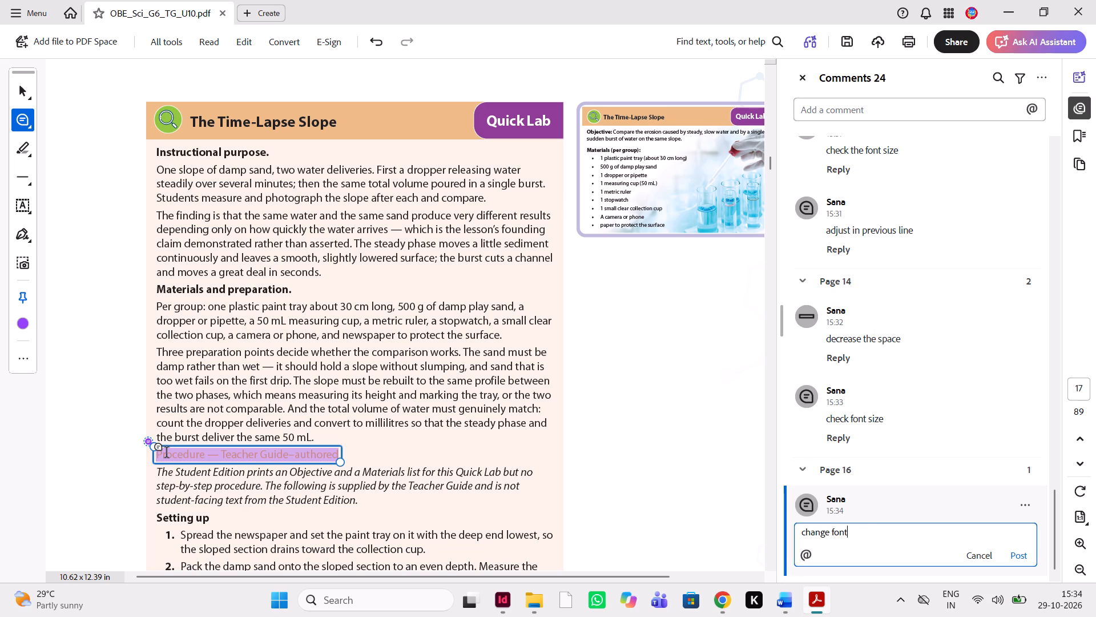
key("space")
type("color according to approved not")
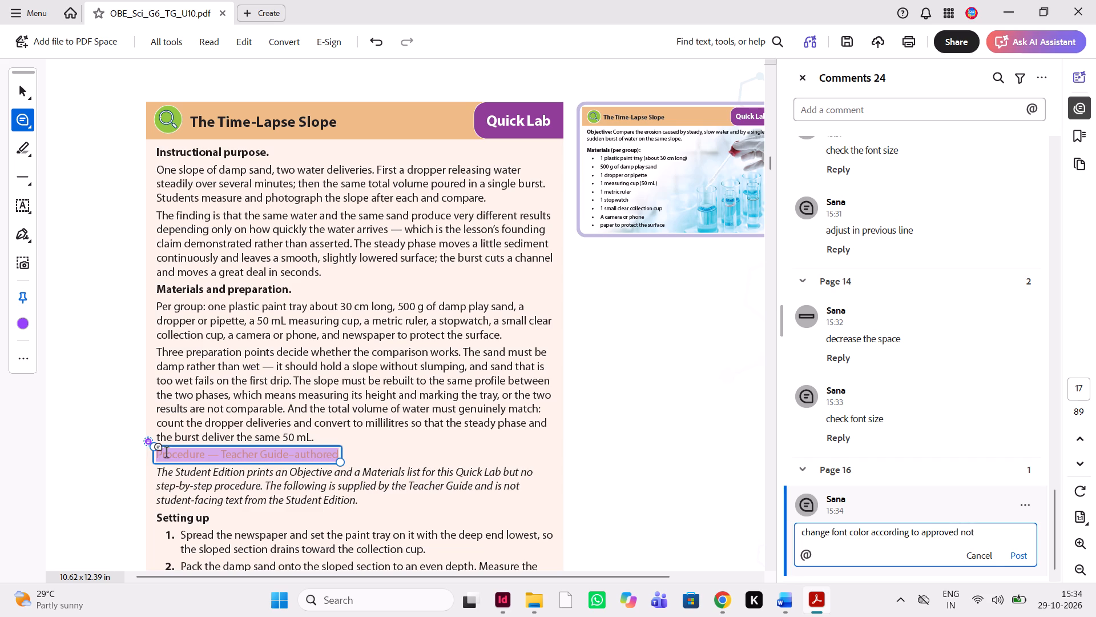
type("es")
key("space")
Compare the PDF's Quick Lab procedure, from Setting up through Phase 1, Phase 2 and Analysing, with the Word manuscript.
left_click(781, 604)
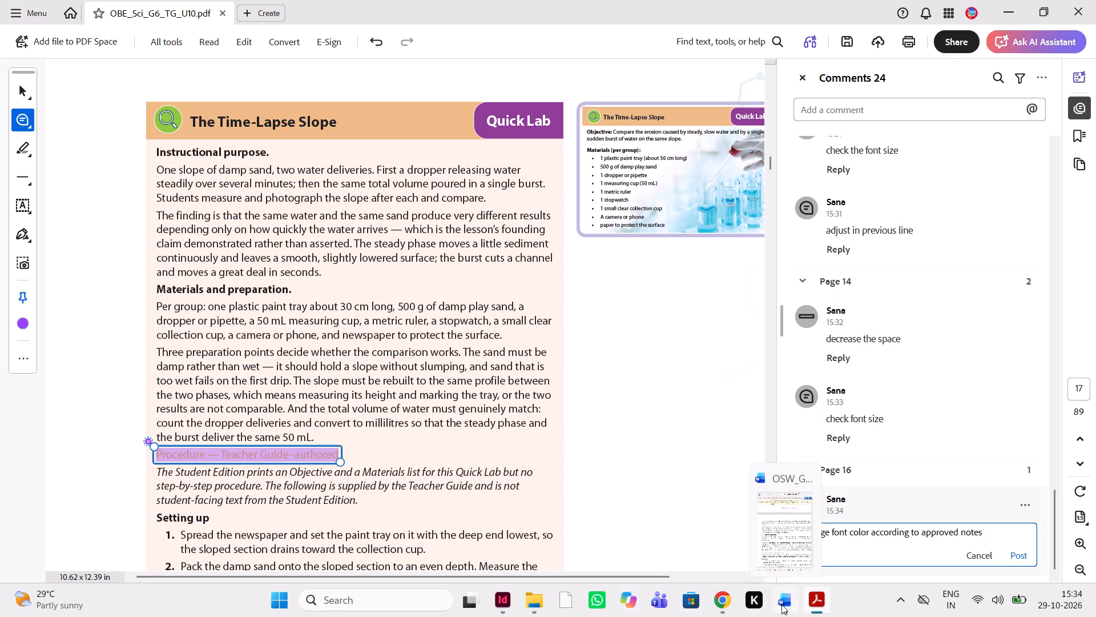
scroll(900, 399, "up", 1)
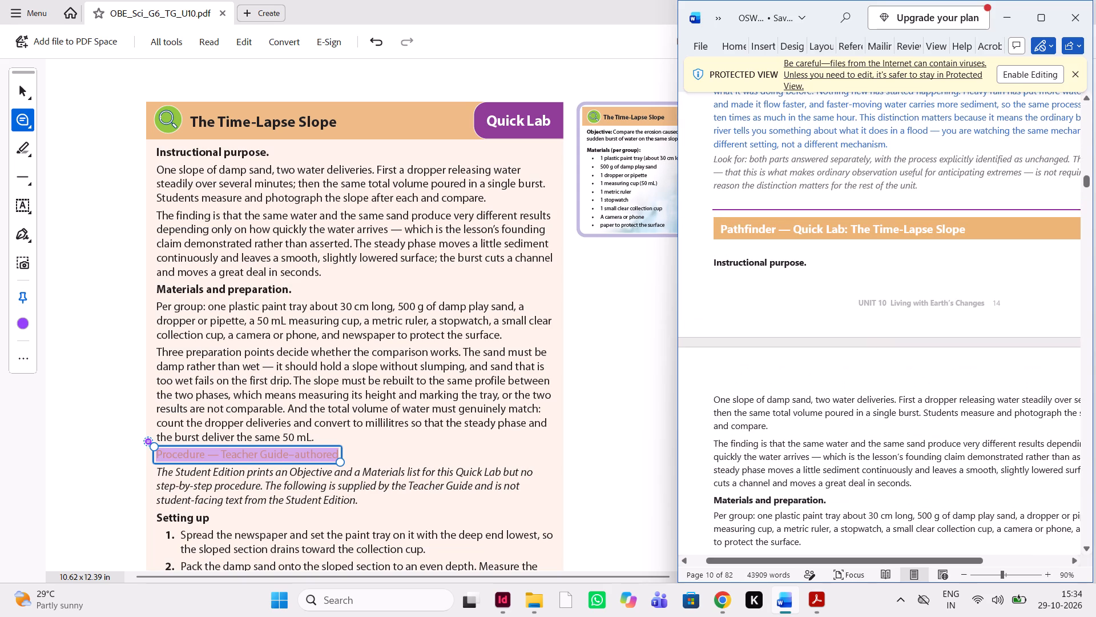
scroll(900, 399, "down", 1)
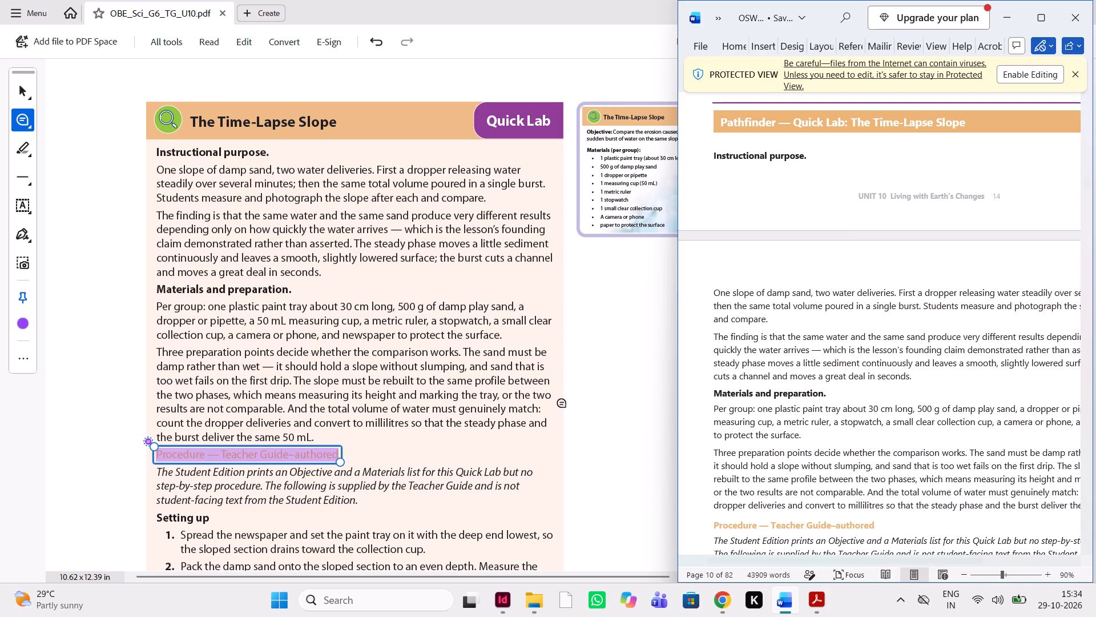
scroll(436, 482, "down", 1)
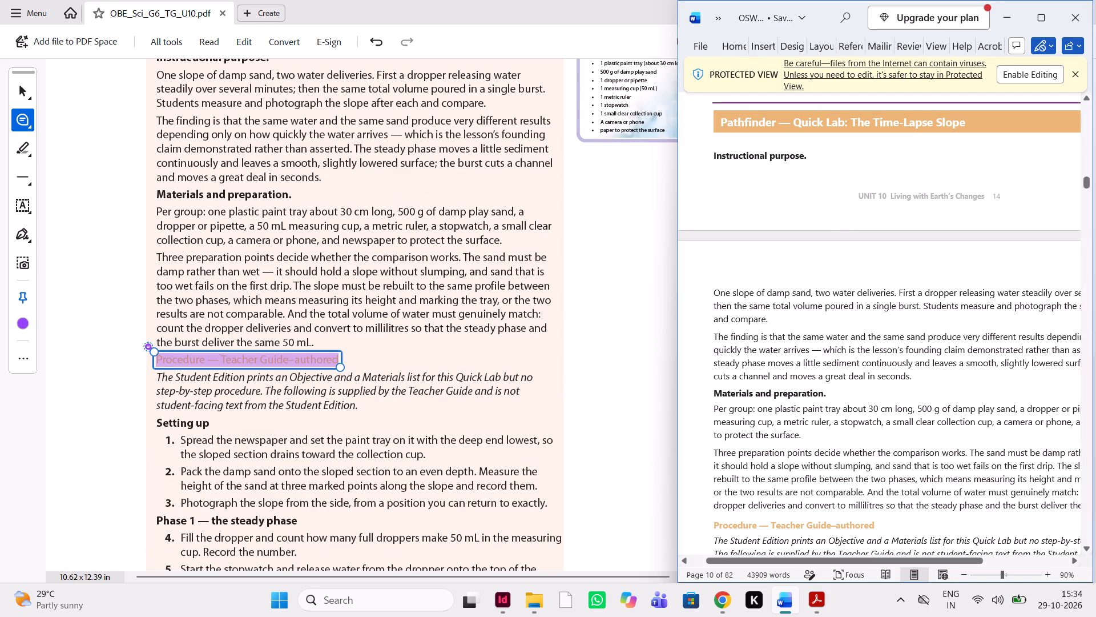
scroll(784, 380, "down", 1)
scroll(784, 380, "left", 1)
scroll(784, 380, "down", 1)
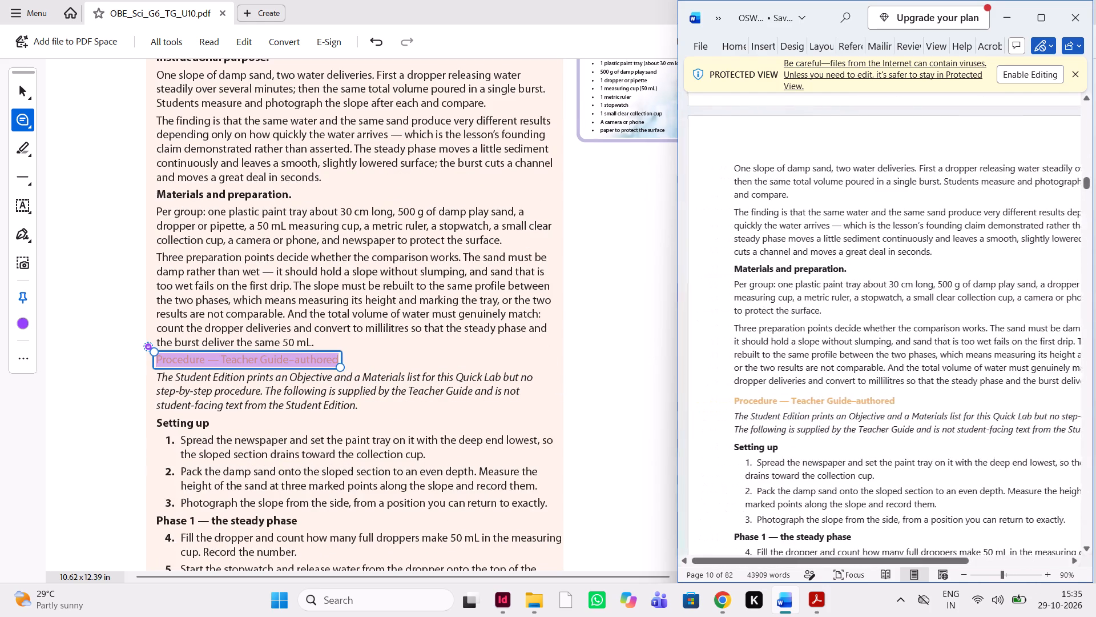
scroll(784, 380, "down", 1)
scroll(529, 397, "down", 1)
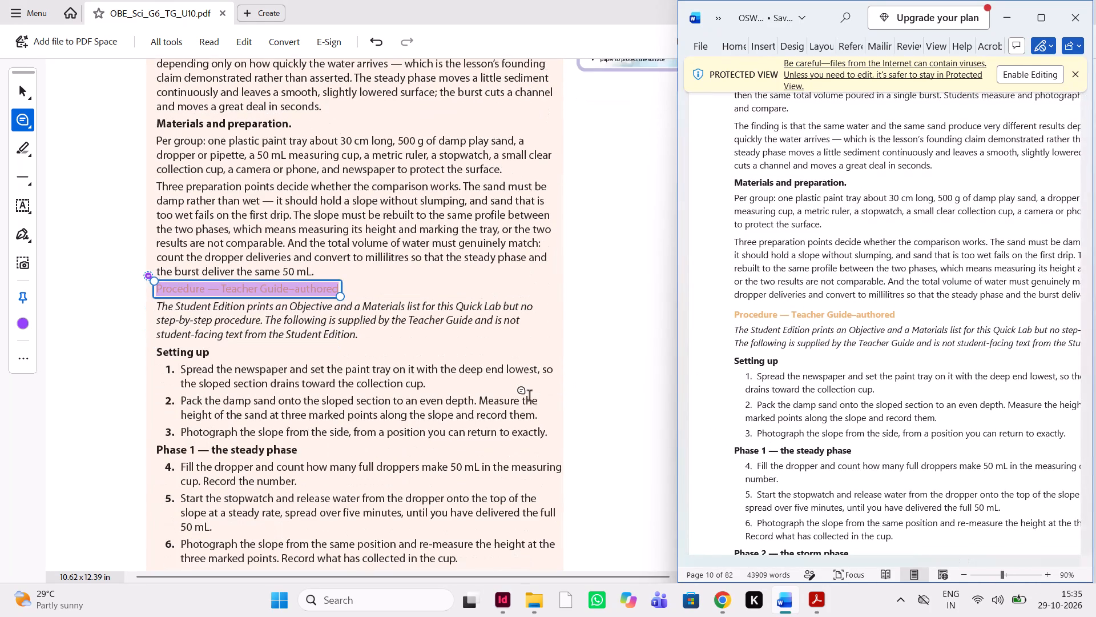
scroll(529, 397, "down", 1)
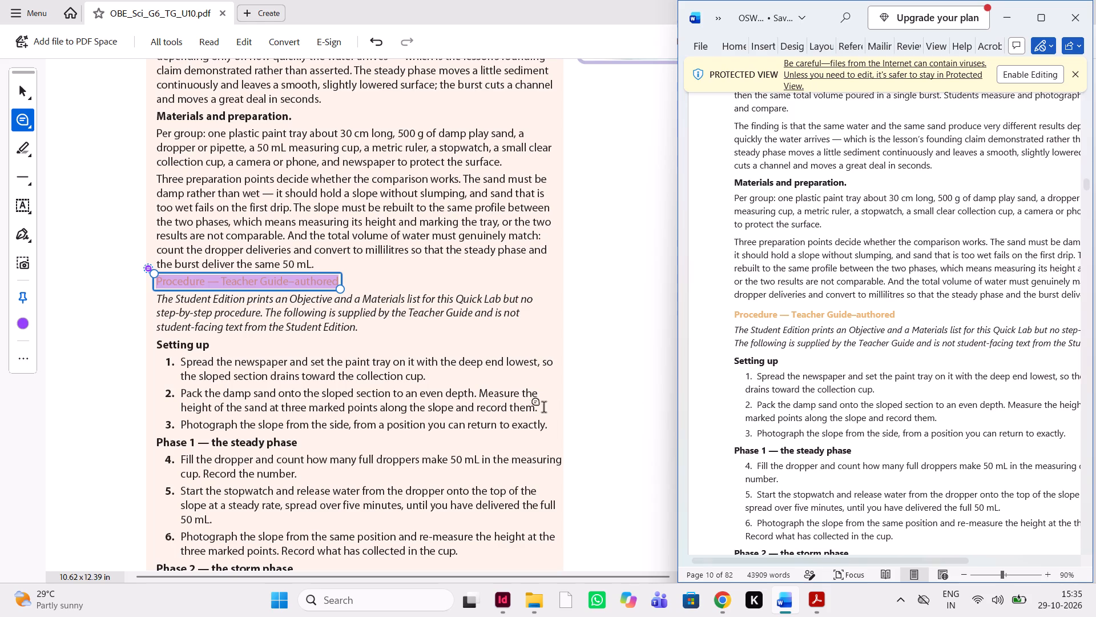
scroll(537, 429, "down", 2)
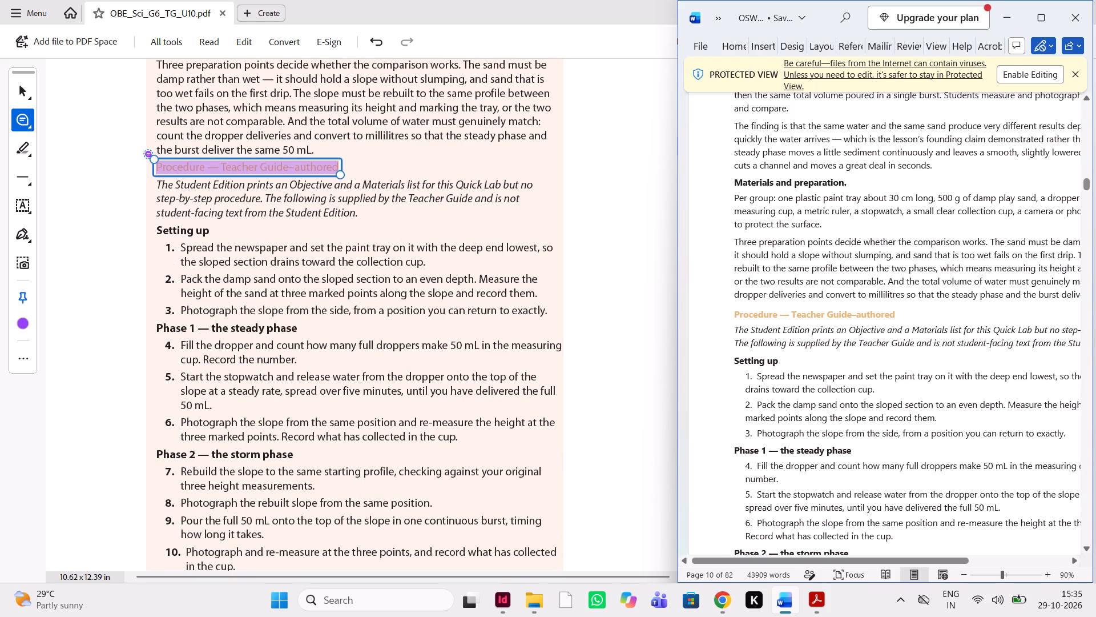
scroll(814, 405, "down", 1)
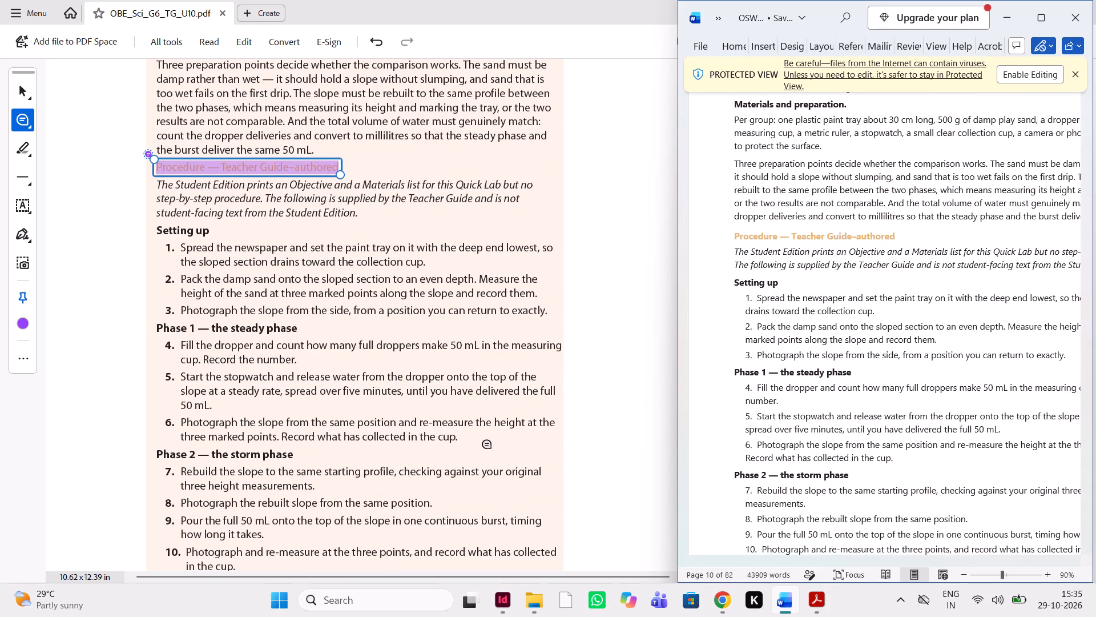
scroll(488, 444, "down", 1)
scroll(788, 415, "down", 1)
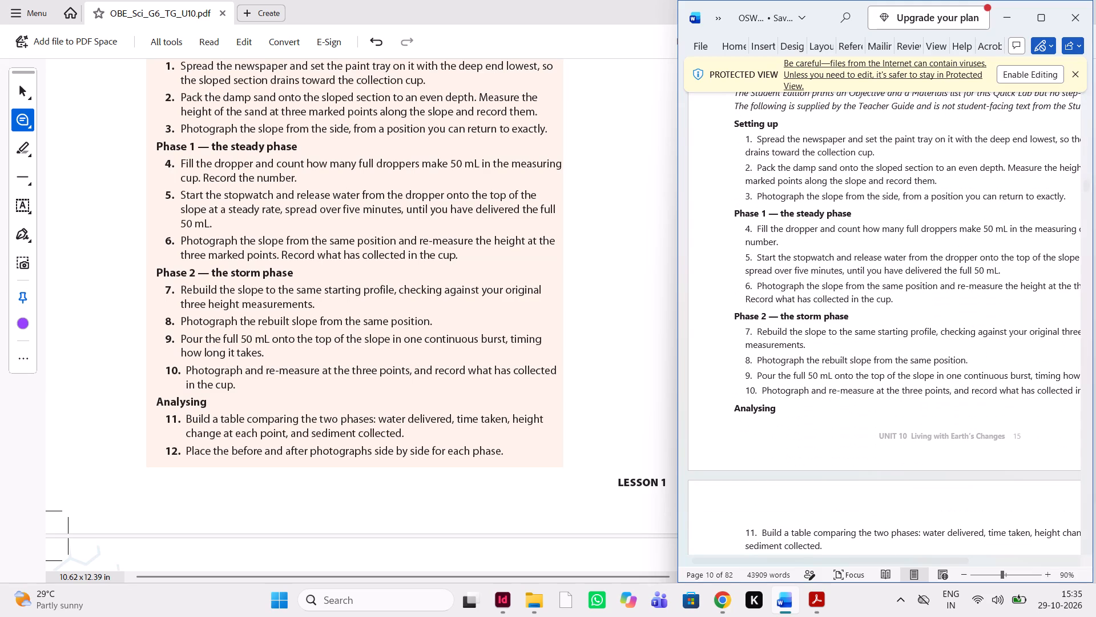
scroll(788, 415, "left", 2)
scroll(788, 415, "right", 1)
scroll(788, 415, "down", 1)
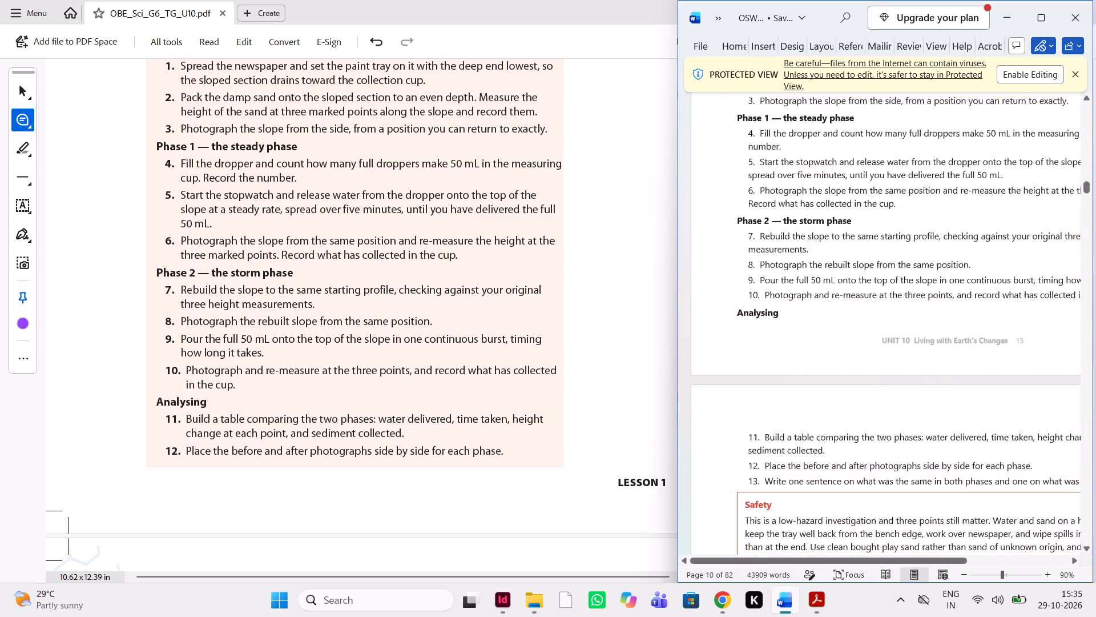
Compare the PDF's Quick Lab step 13, Safety box, expected observations and Teacher Note with the Word manuscript.
scroll(788, 415, "down", 1)
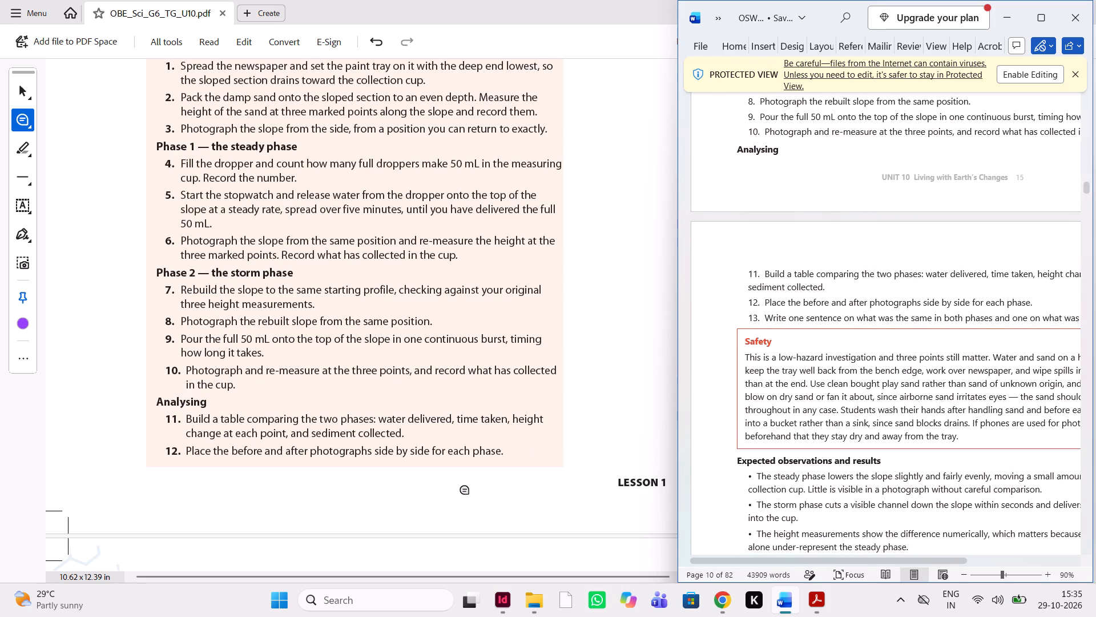
scroll(466, 490, "down", 1)
scroll(466, 490, "left", 2)
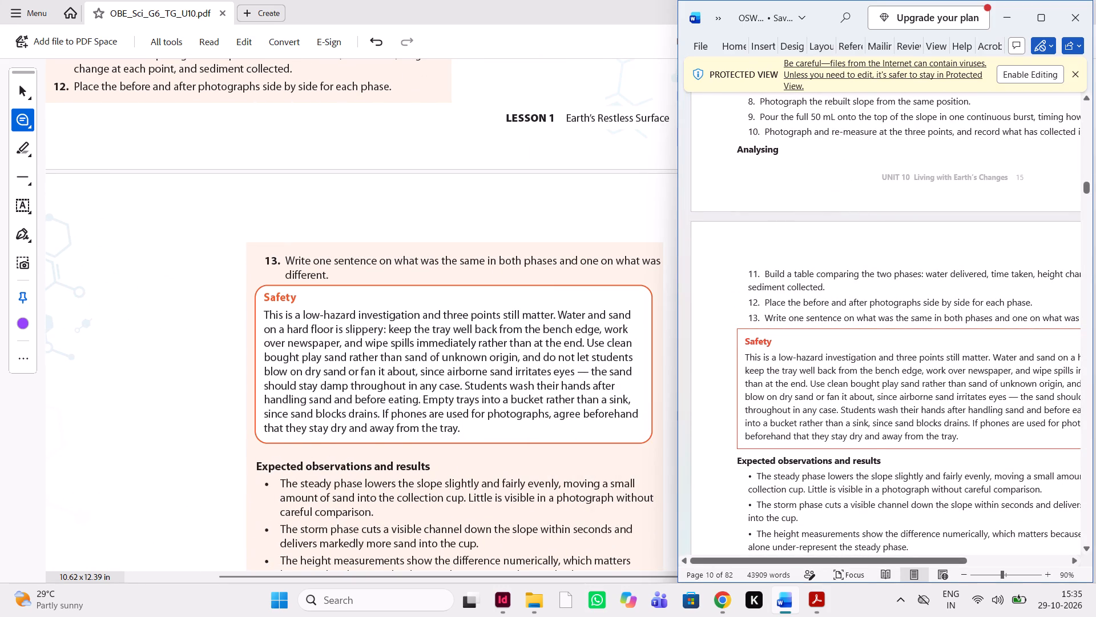
scroll(819, 450, "left", 1)
scroll(819, 450, "right", 1)
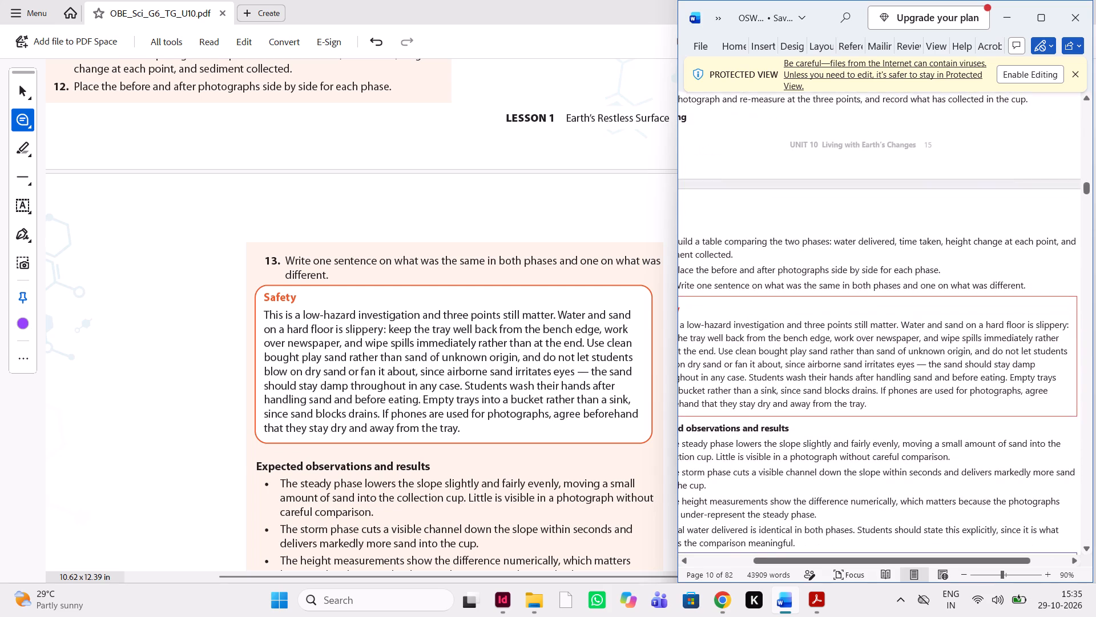
scroll(819, 450, "right", 1)
scroll(819, 450, "down", 1)
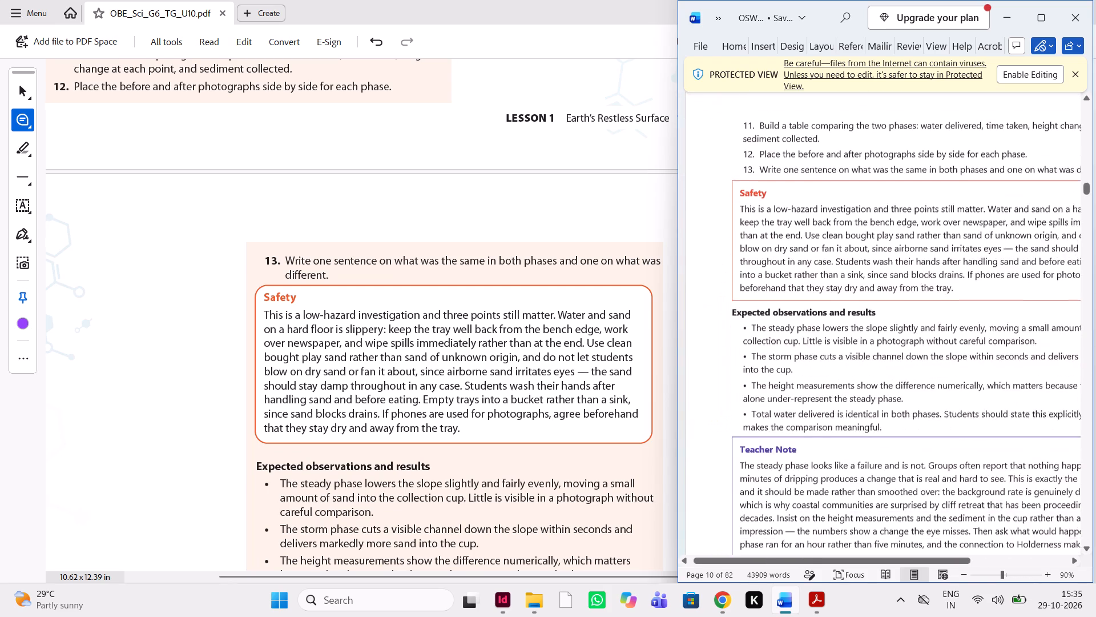
scroll(819, 450, "down", 1)
scroll(489, 486, "down", 1)
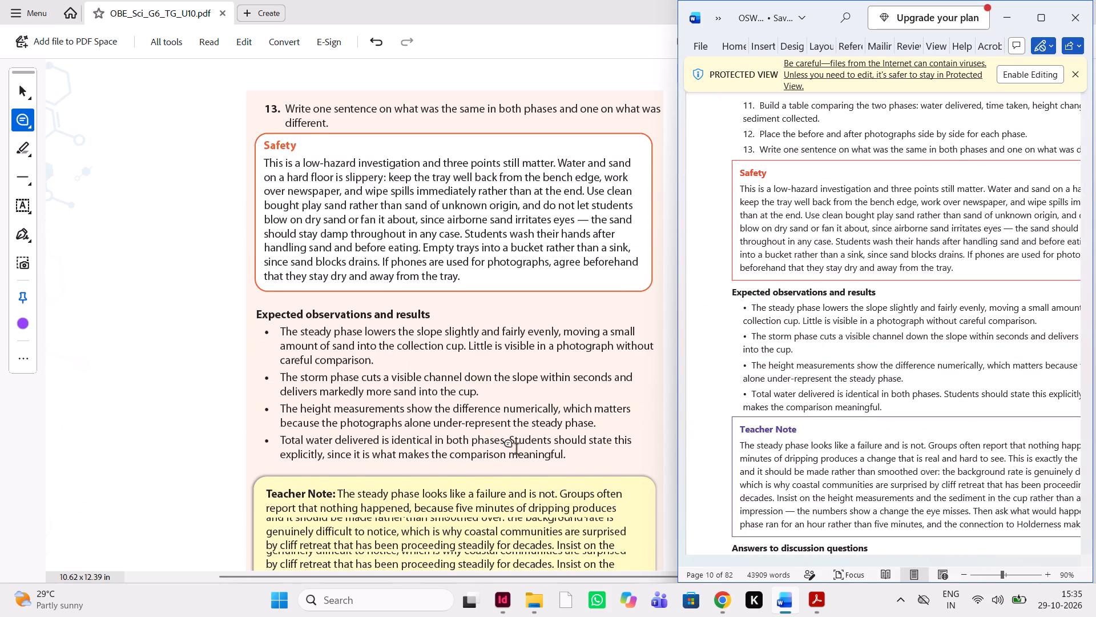
scroll(839, 405, "down", 1)
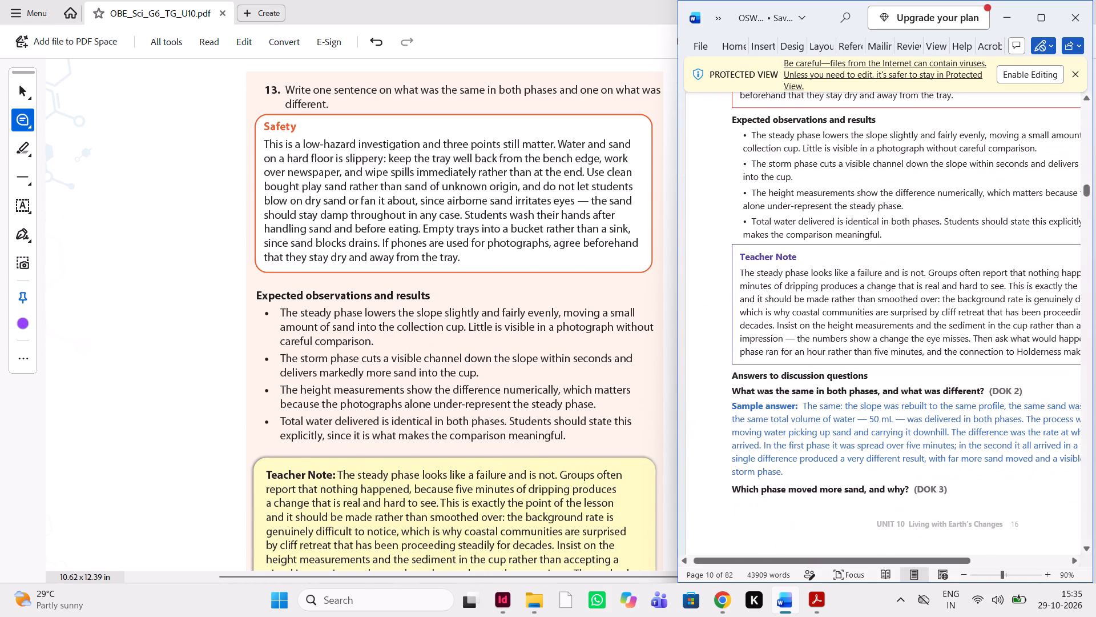
scroll(503, 468, "down", 1)
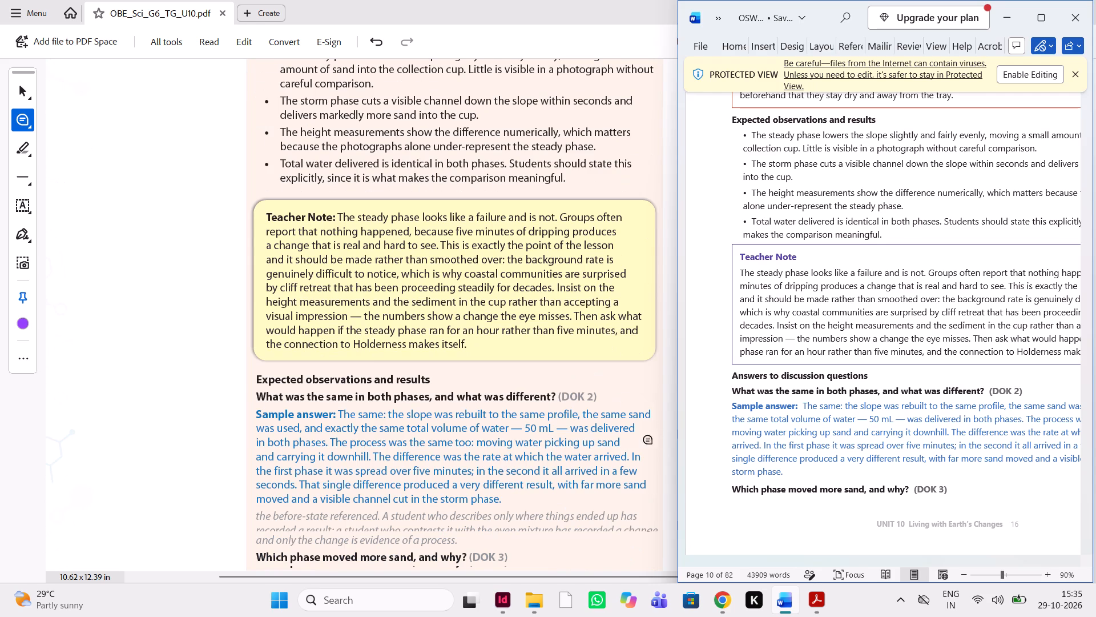
Highlight the "(DOK 2)" and "(DOK 3)" labels of the Quick Lab discussion questions, each with the comment "bold it".
left_click_drag(599, 387, 565, 390)
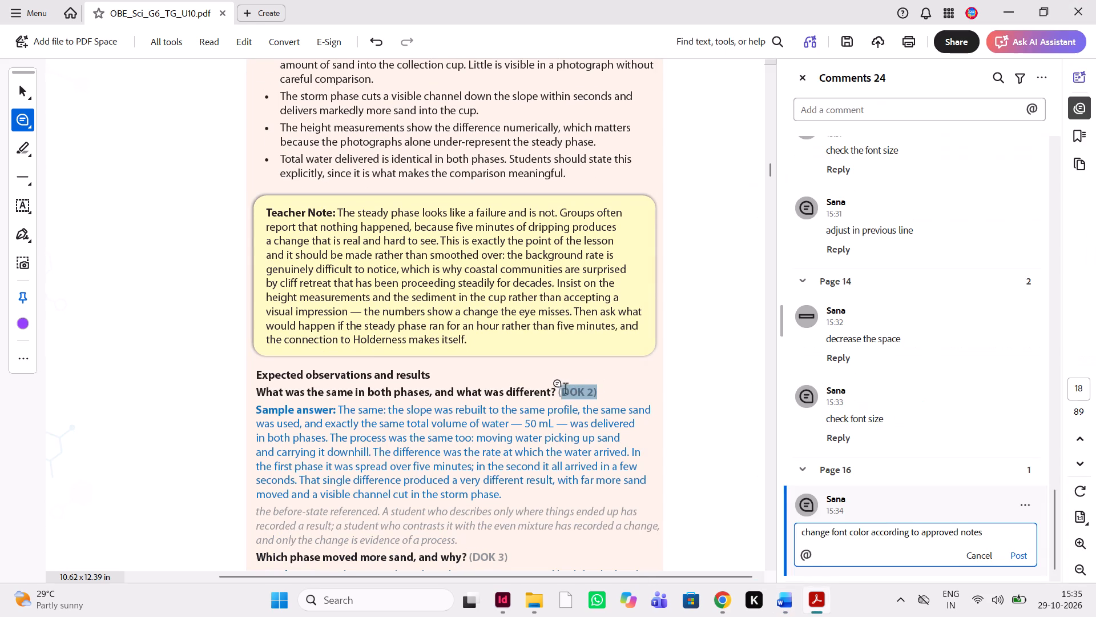
left_click_drag(565, 390, 558, 392)
type("bold it")
key("space")
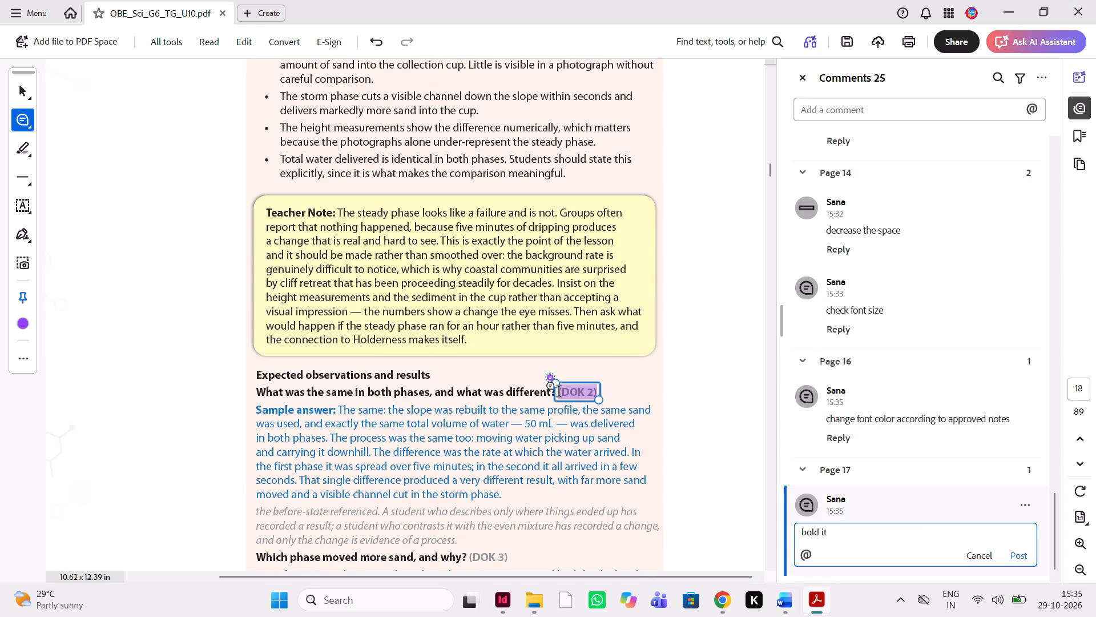
scroll(568, 516, "down", 1)
left_click_drag(512, 341, 468, 342)
type("bold it")
key("space")
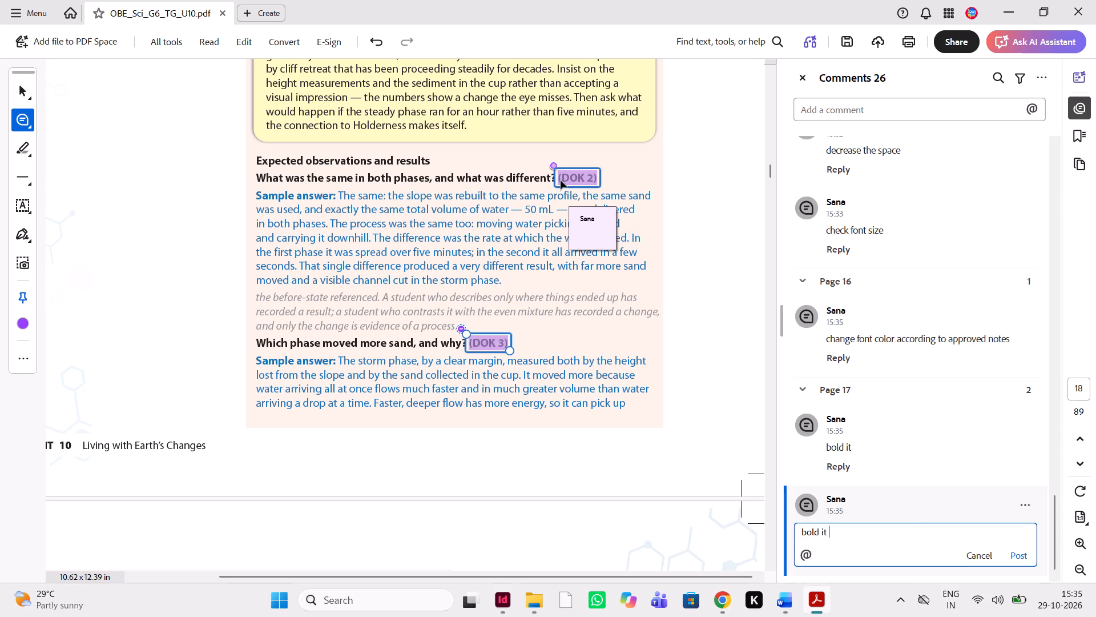
Highlight the question texts "What was the same in both phases…" and "Which phase moved more sand, and why?", each with the comment "unbold".
left_click_drag(256, 181, 535, 182)
scroll(258, 181, "right", 1)
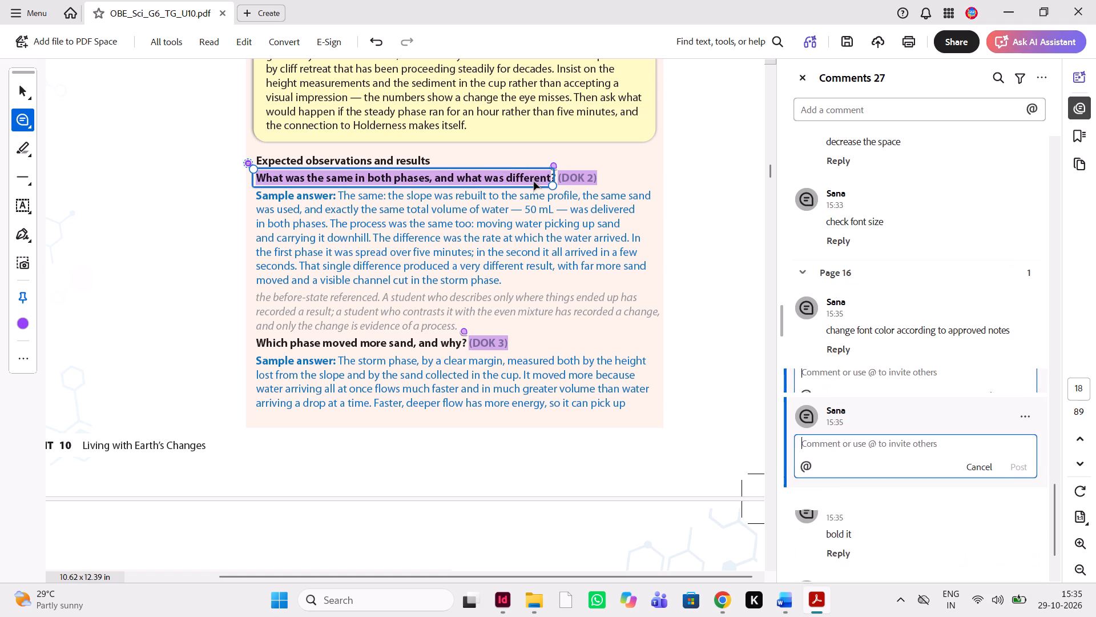
type("unbold")
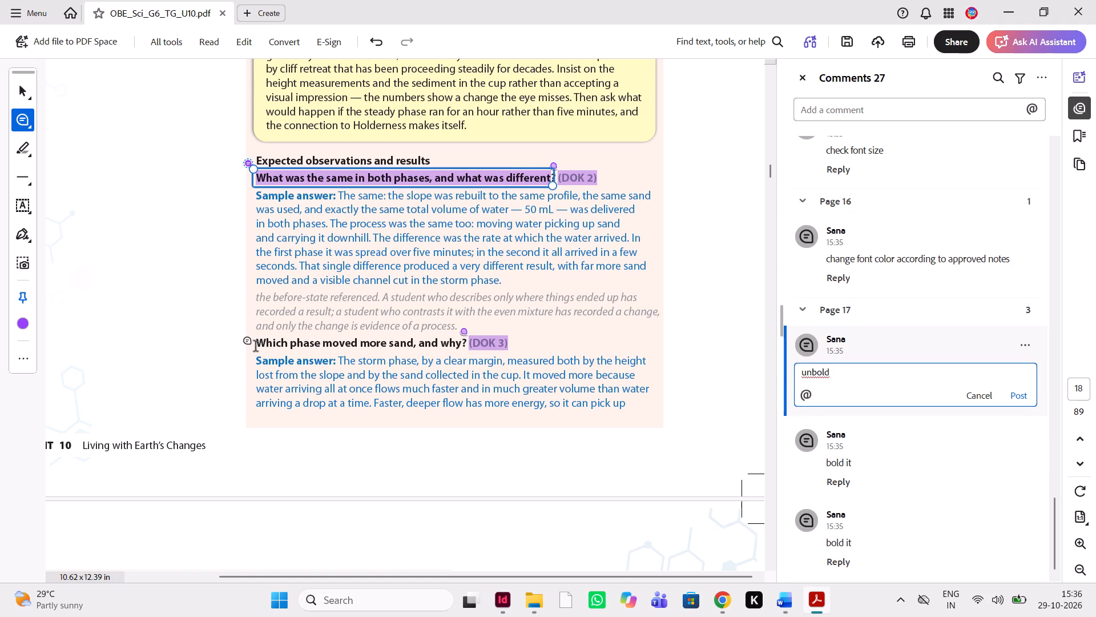
left_click_drag(255, 347, 460, 341)
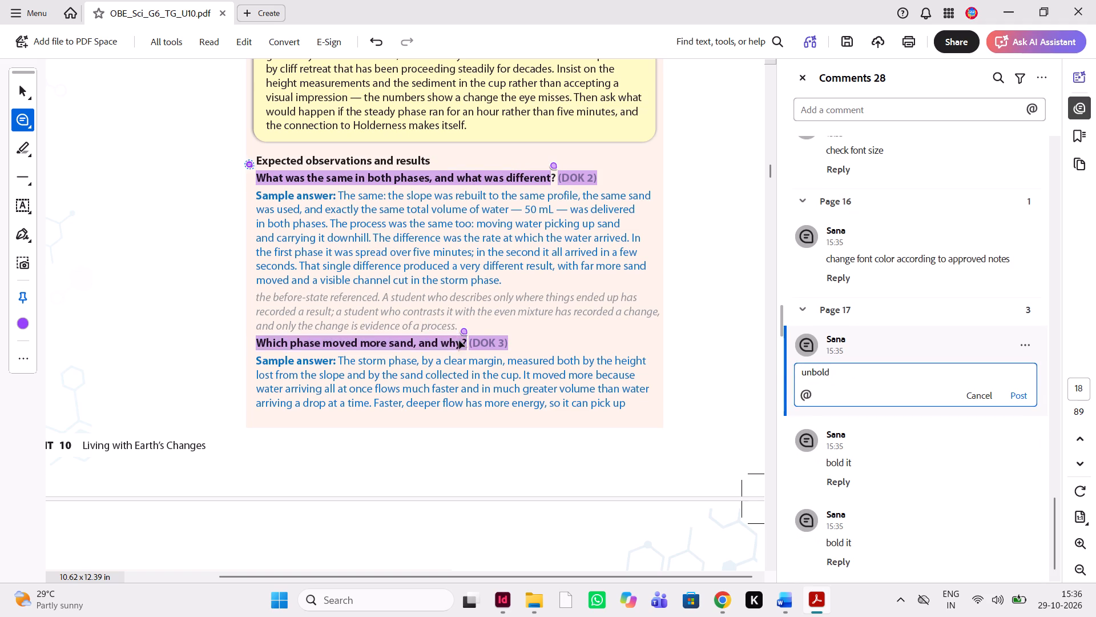
type("unbold")
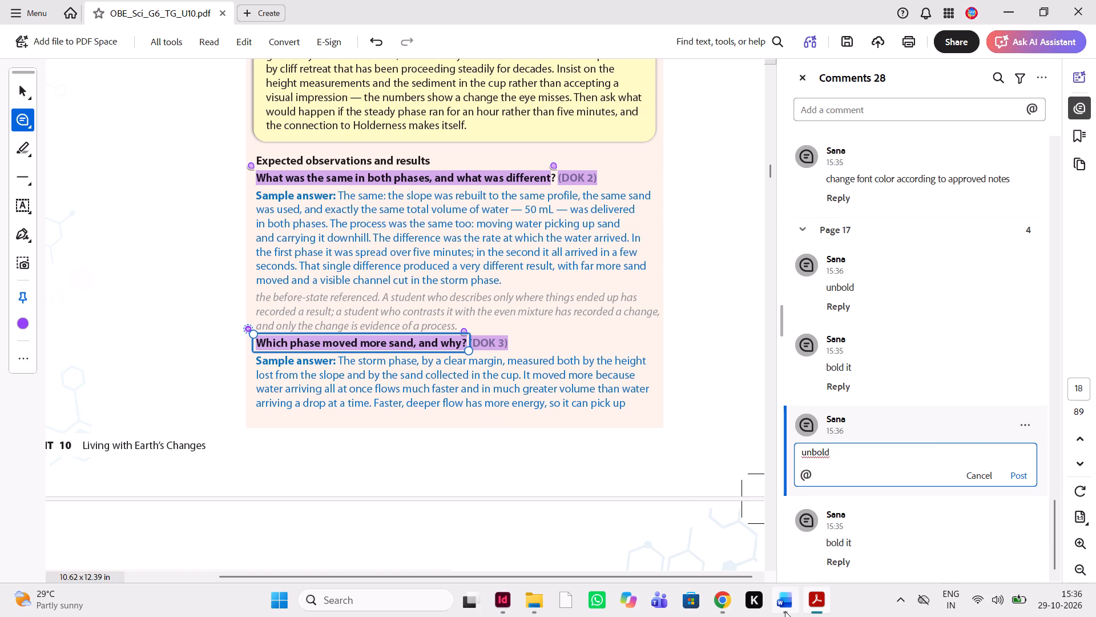
Compare the sample answers to the Quick Lab questions on both phases and on sand moved with the Word manuscript.
left_click(785, 611)
scroll(920, 470, "left", 1)
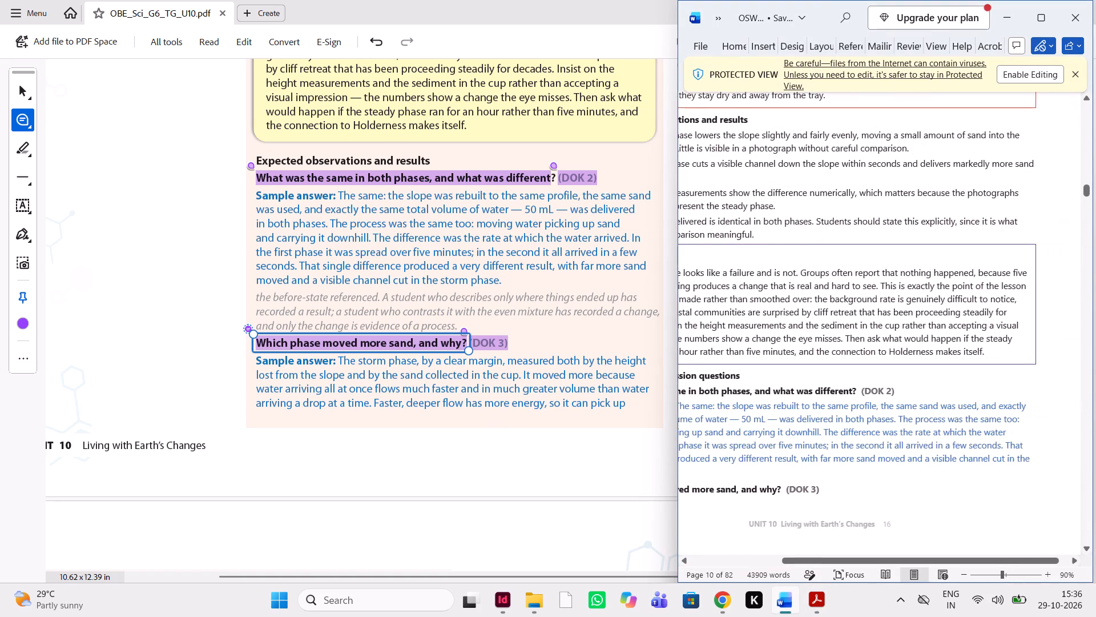
scroll(920, 470, "right", 1)
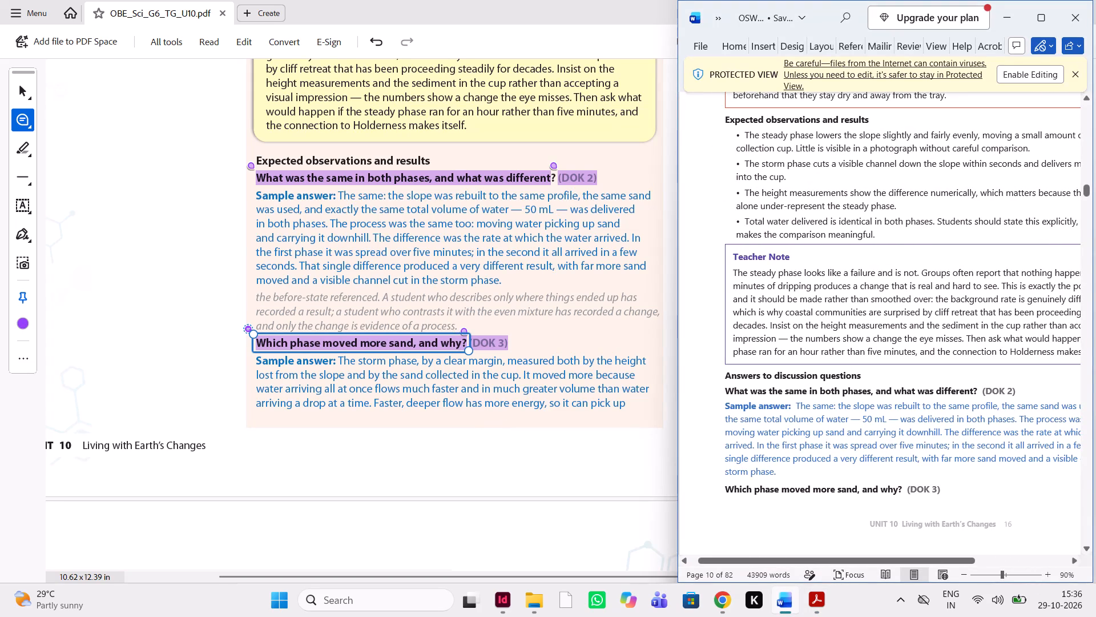
scroll(920, 470, "left", 2)
scroll(920, 470, "right", 1)
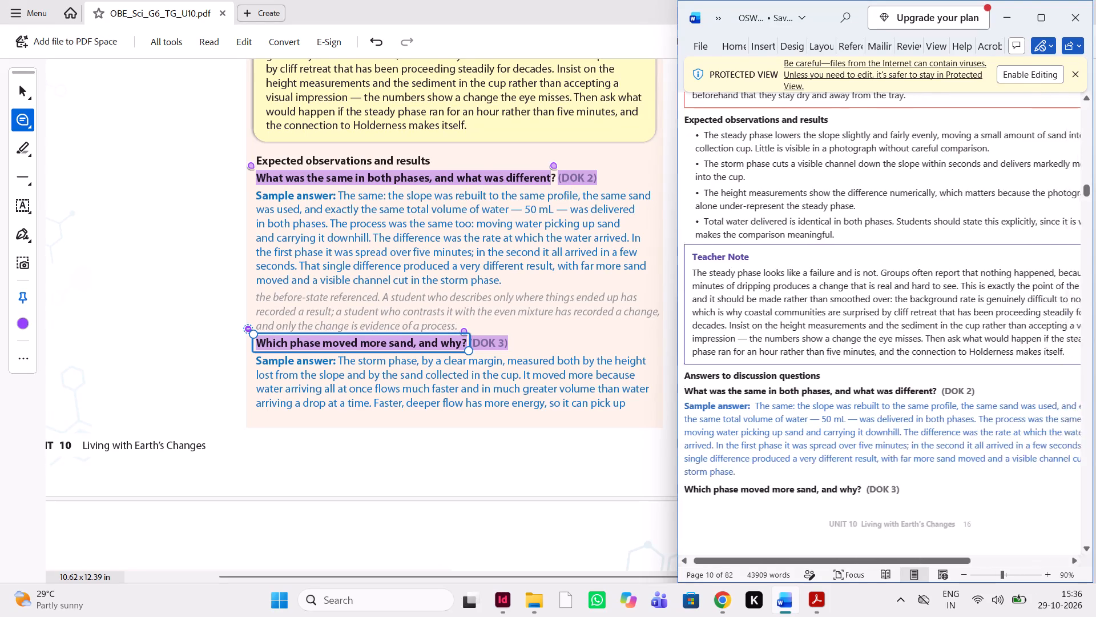
scroll(920, 470, "right", 1)
scroll(920, 470, "down", 1)
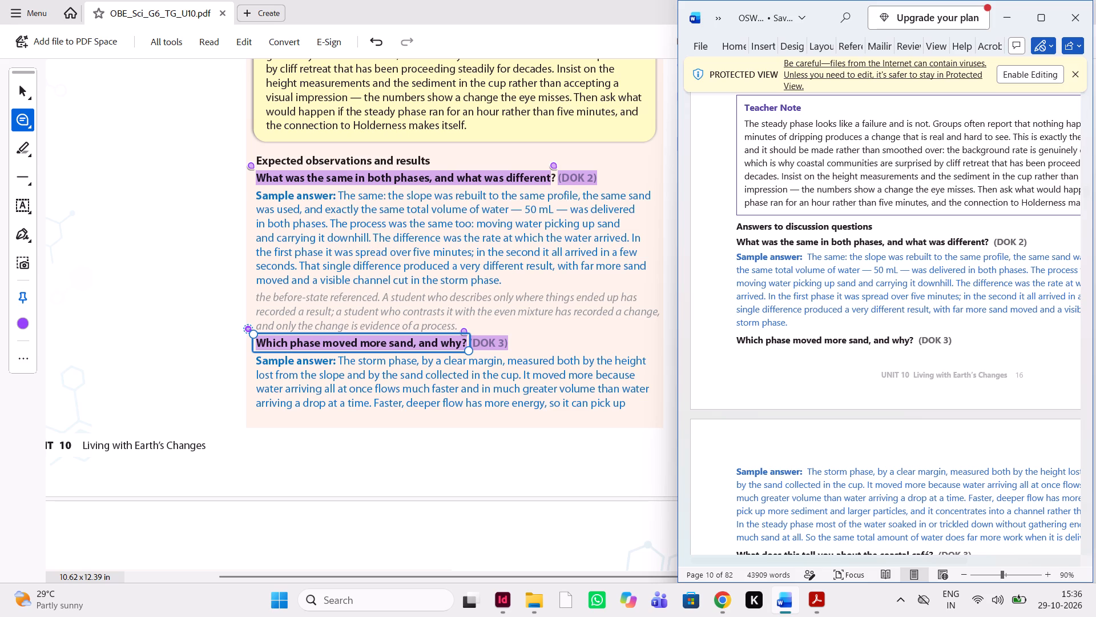
scroll(865, 308, "left", 2)
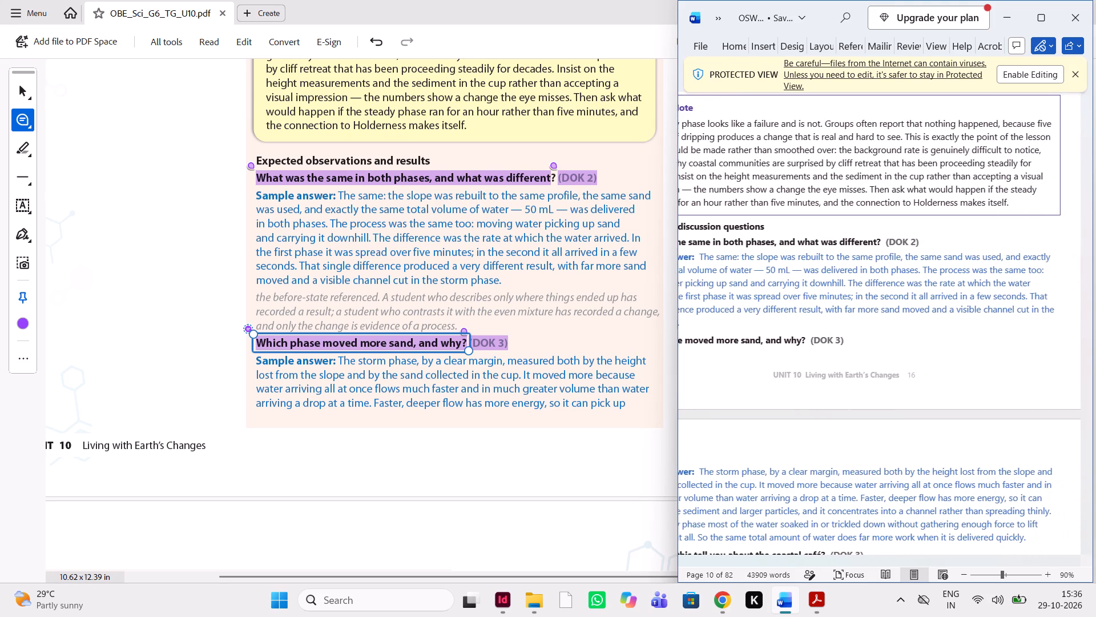
scroll(865, 308, "left", 1)
scroll(865, 308, "right", 1)
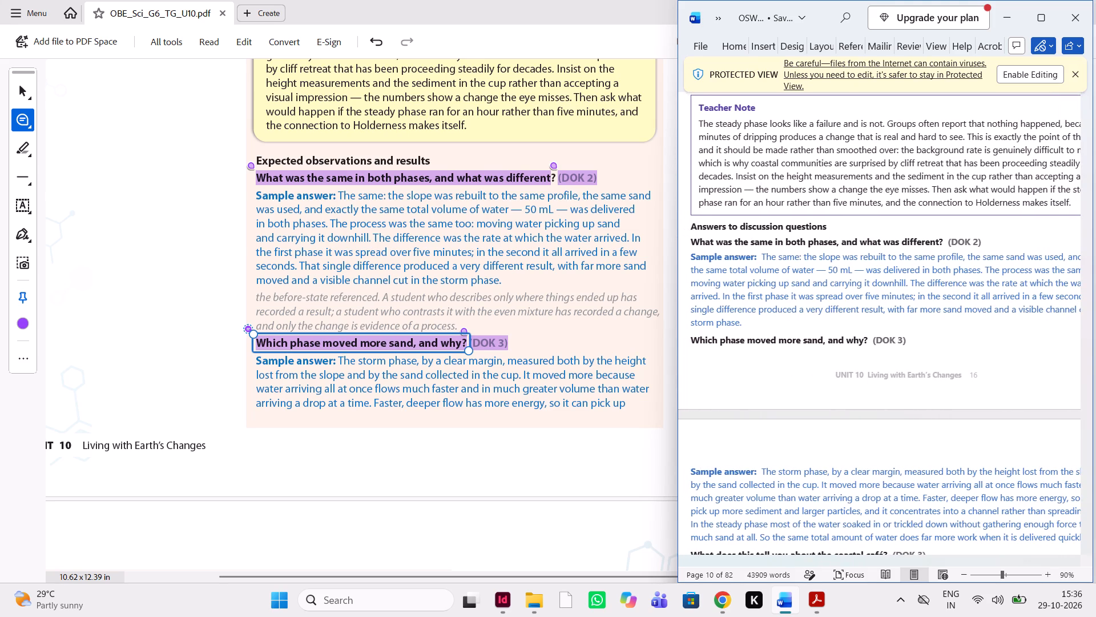
scroll(865, 308, "left", 1)
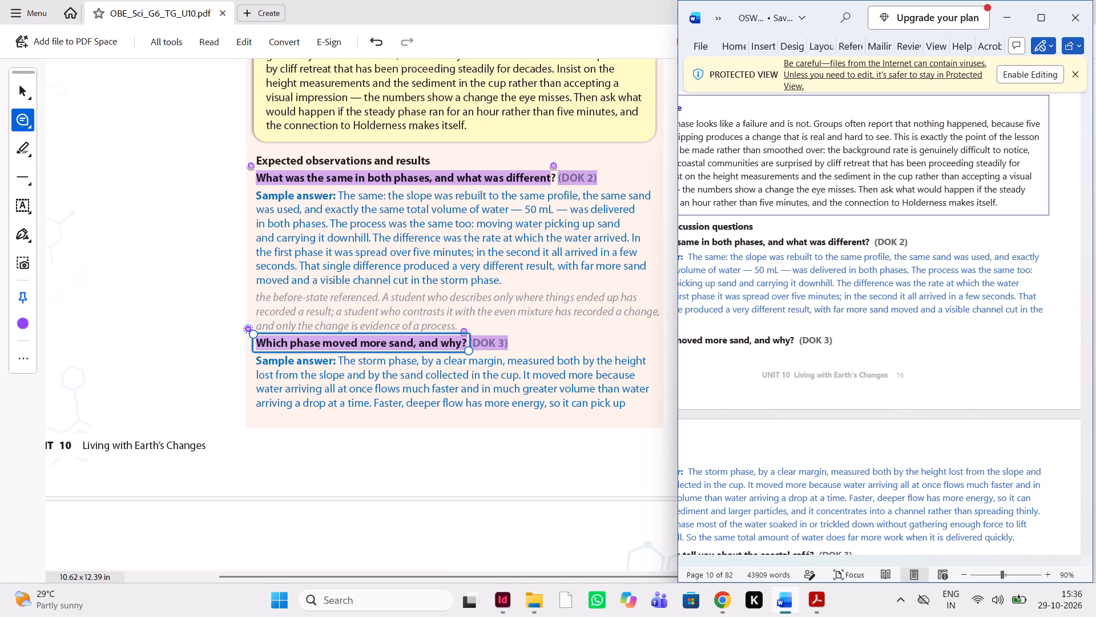
scroll(865, 308, "right", 1)
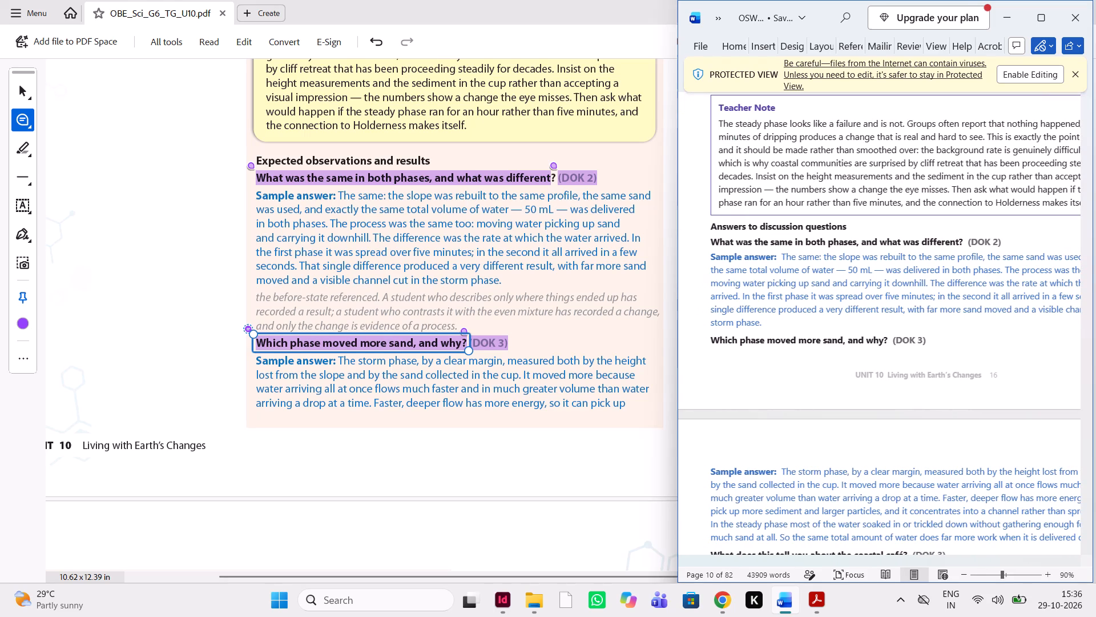
scroll(865, 308, "left", 1)
scroll(865, 308, "right", 1)
scroll(865, 308, "down", 1)
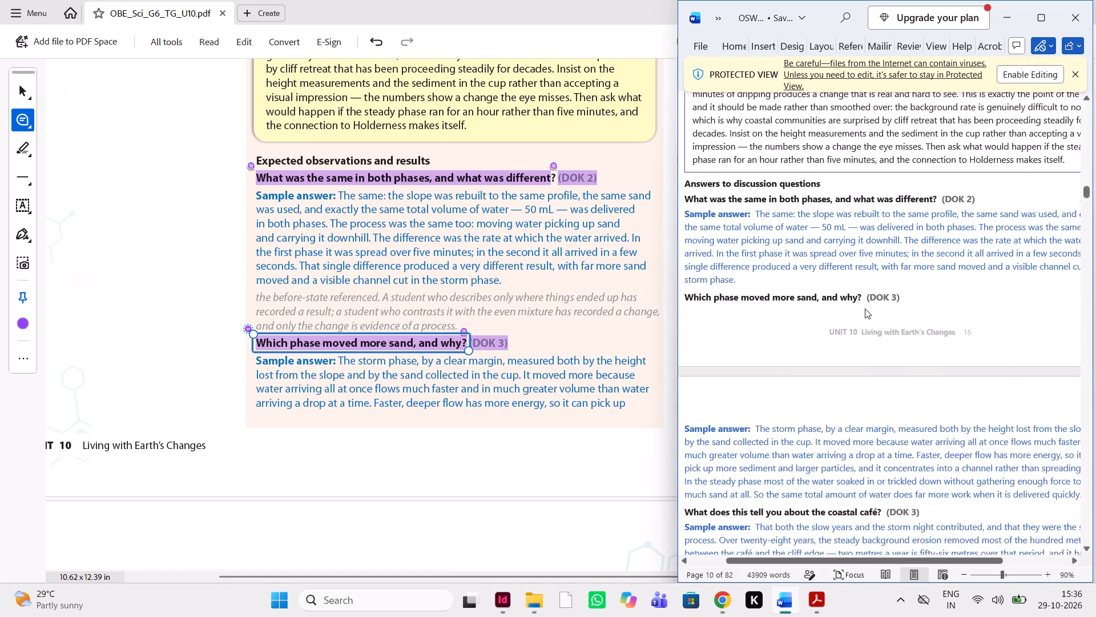
scroll(865, 308, "down", 1)
Highlight the stray grey italic text from "the before-state referenced" to "evidence of a process", with the comment "delete it".
left_click_drag(466, 324, 378, 314)
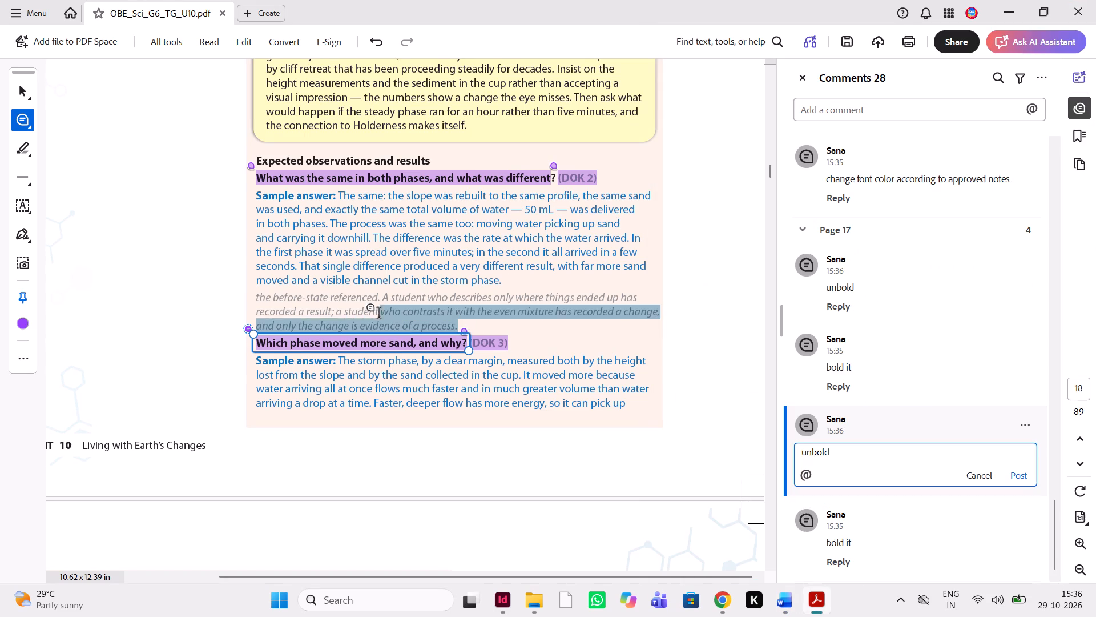
left_click_drag(378, 314, 268, 302)
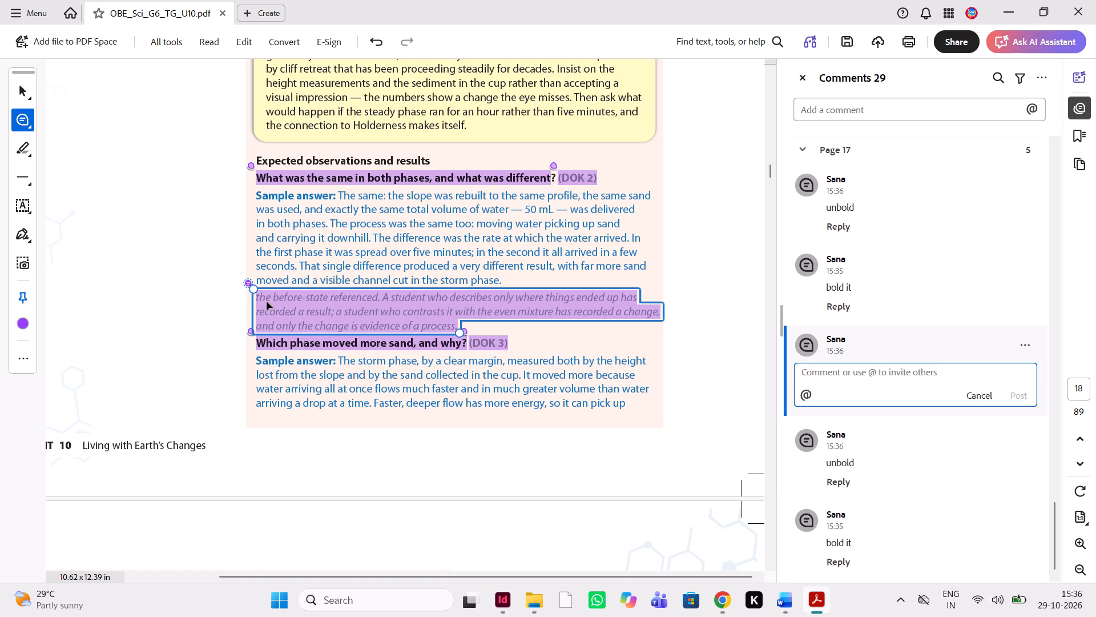
type("delete it")
key("space")
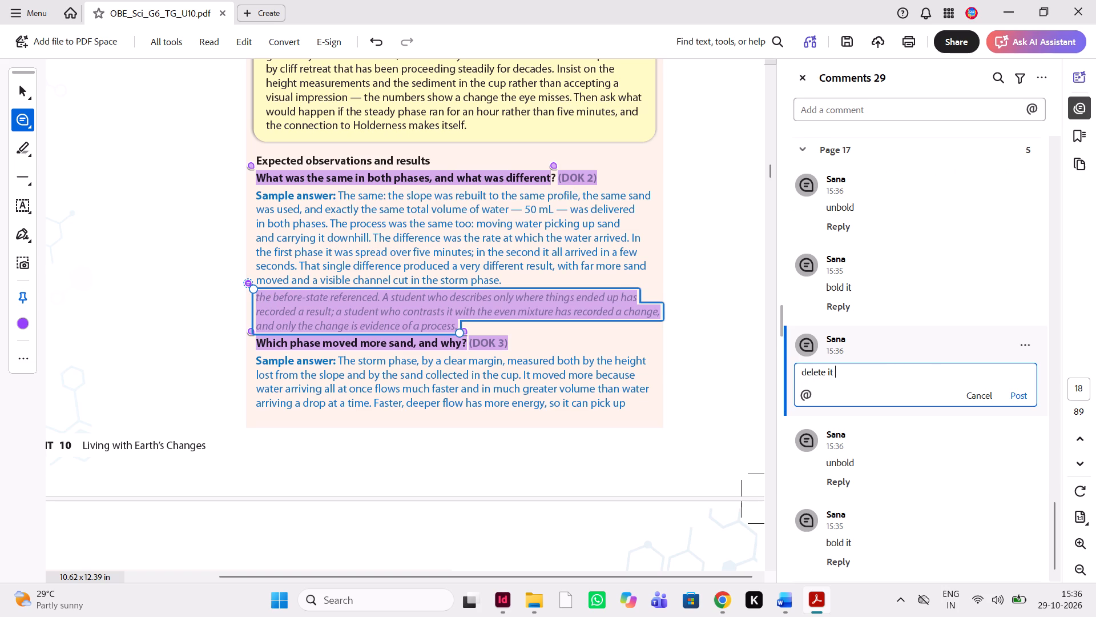
Compare the PDF's continued sand answer and the coastal café question and answer with the Word manuscript.
scroll(411, 491, "down", 2)
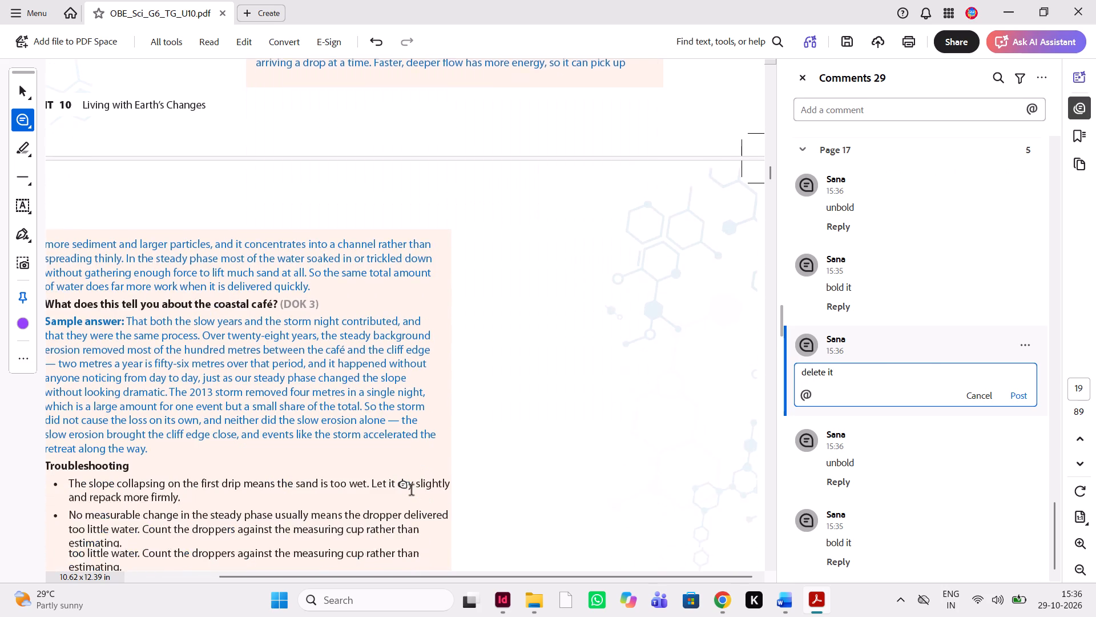
scroll(411, 491, "down", 1)
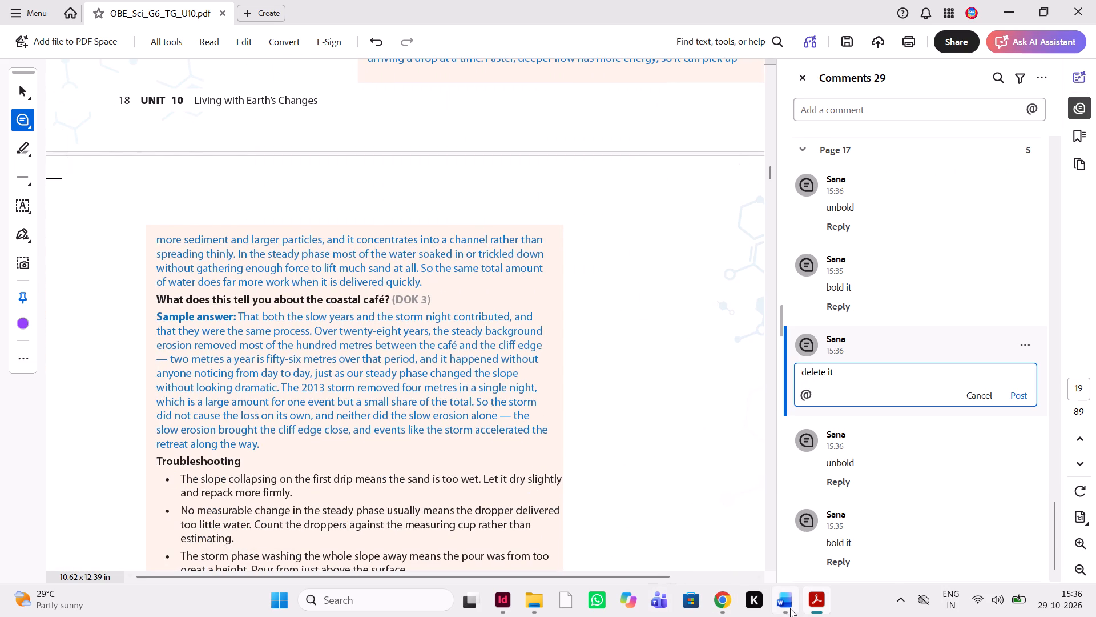
left_click(790, 608)
scroll(898, 412, "down", 1)
scroll(898, 412, "left", 1)
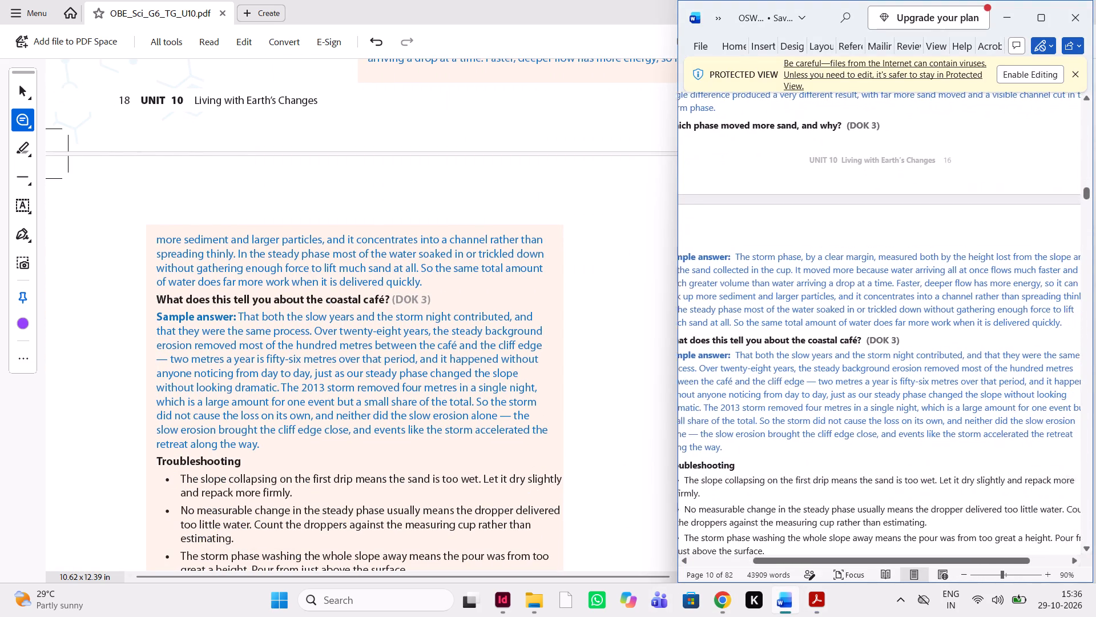
scroll(898, 412, "left", 1)
scroll(898, 412, "right", 1)
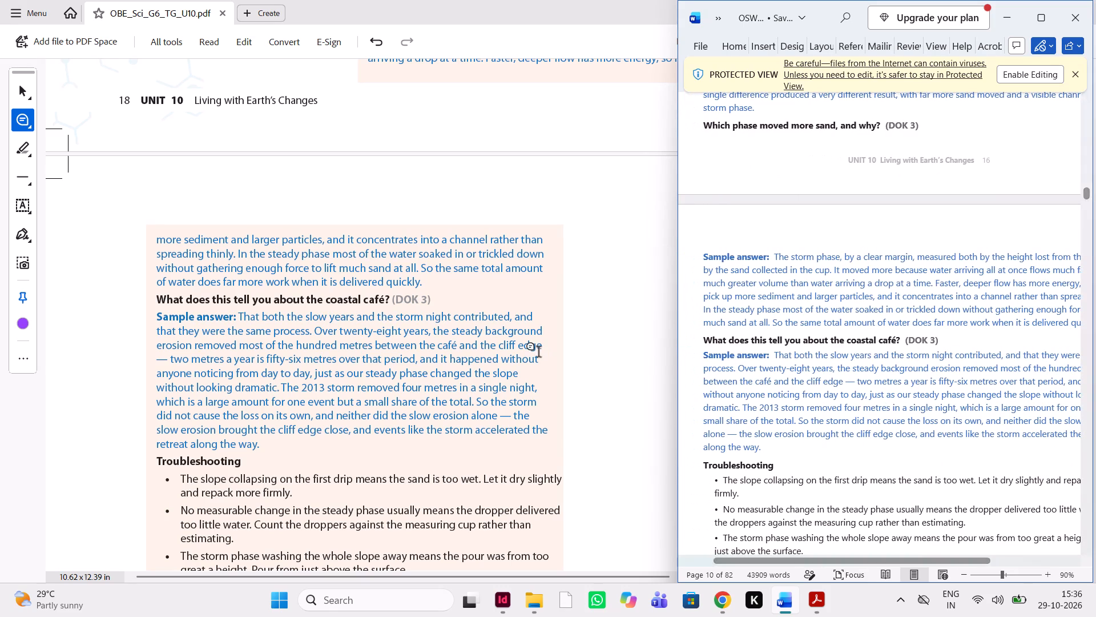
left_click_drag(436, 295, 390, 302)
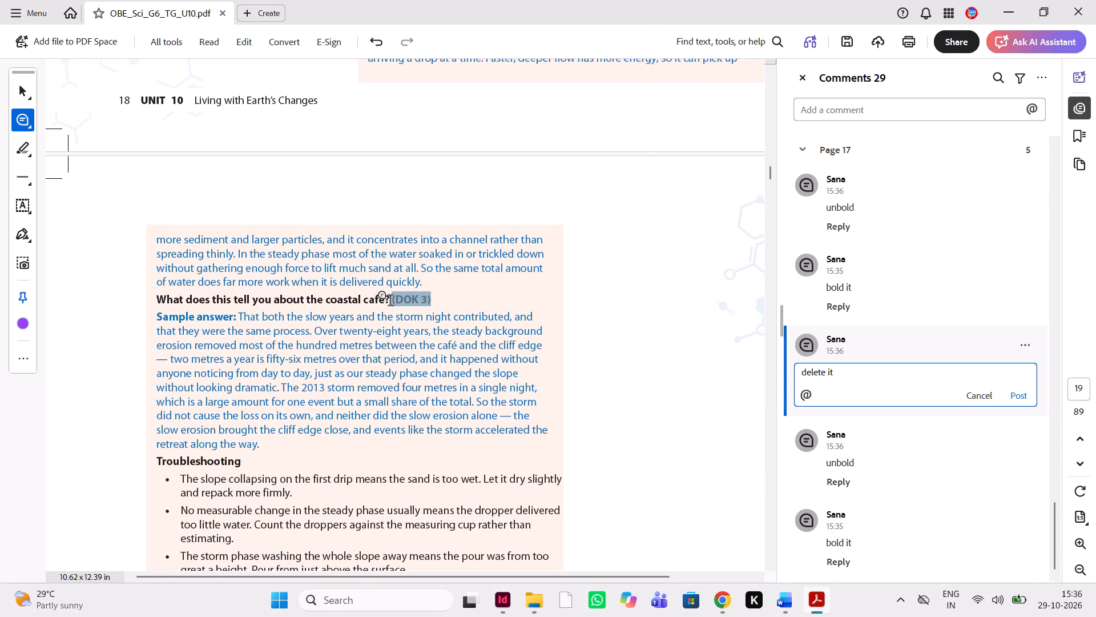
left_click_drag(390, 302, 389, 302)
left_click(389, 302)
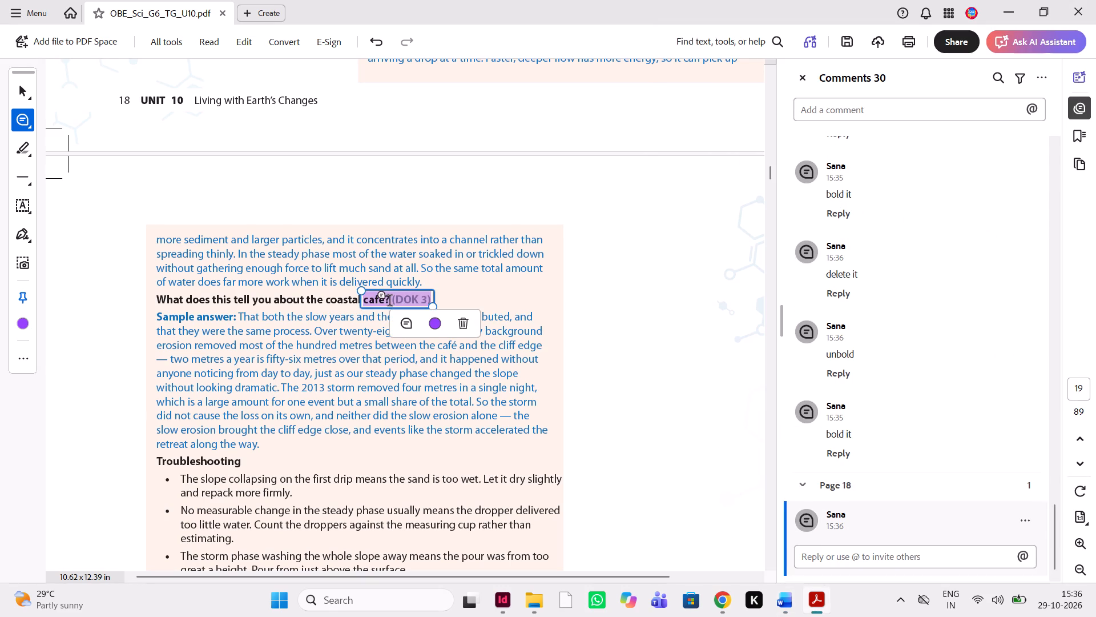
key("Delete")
Highlight the "(DOK 3)" label of the coastal café question, with the comment "bold it".
left_click_drag(436, 301, 401, 301)
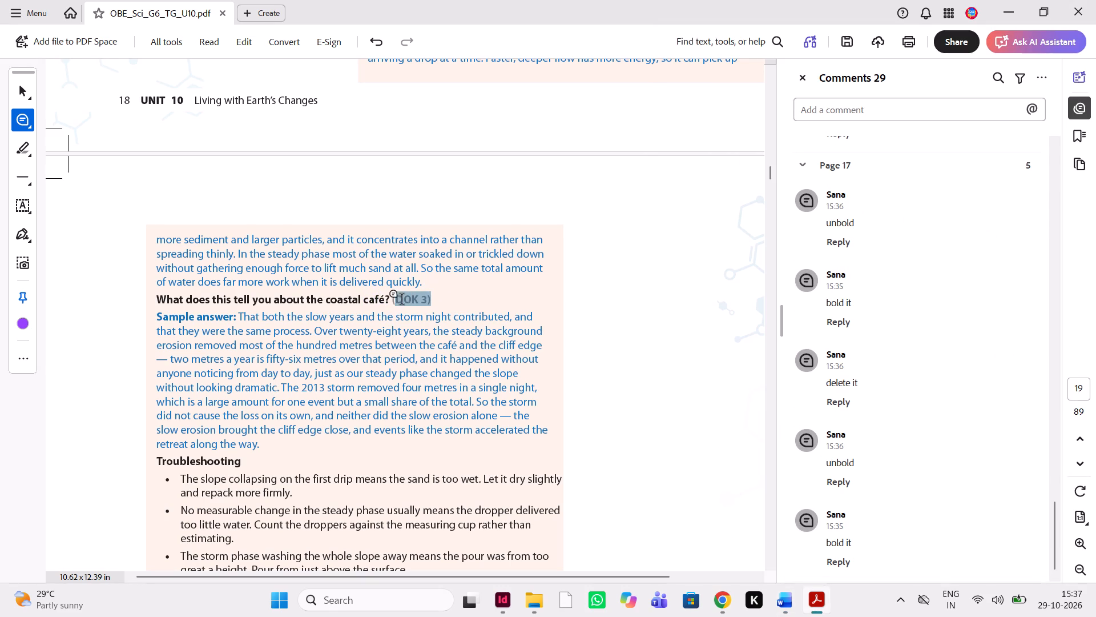
left_click_drag(401, 301, 391, 303)
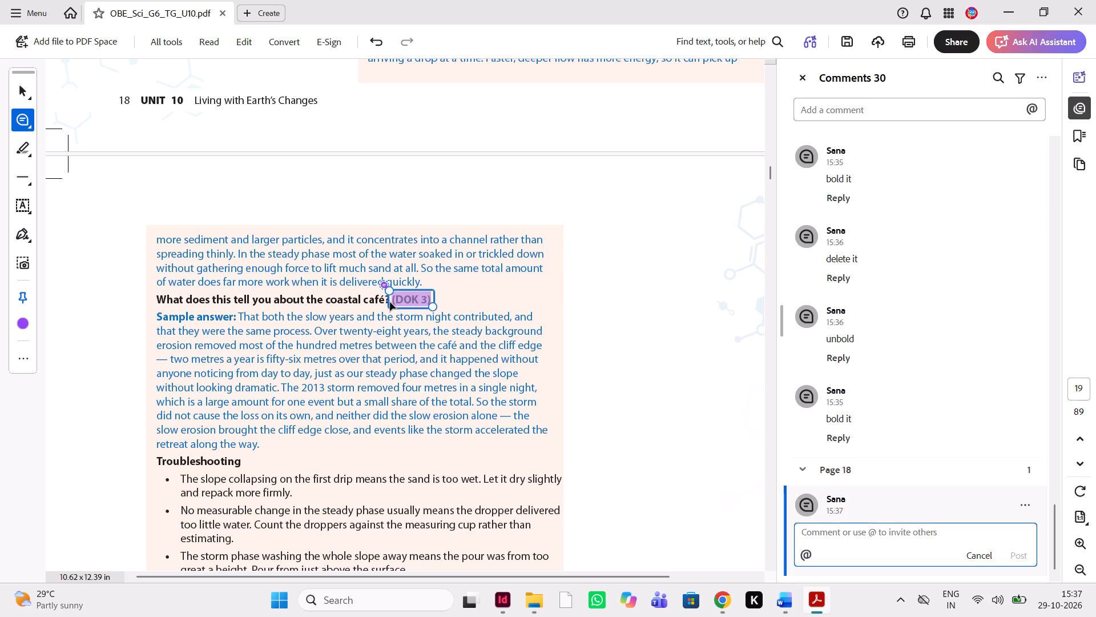
type("bold it")
key("space")
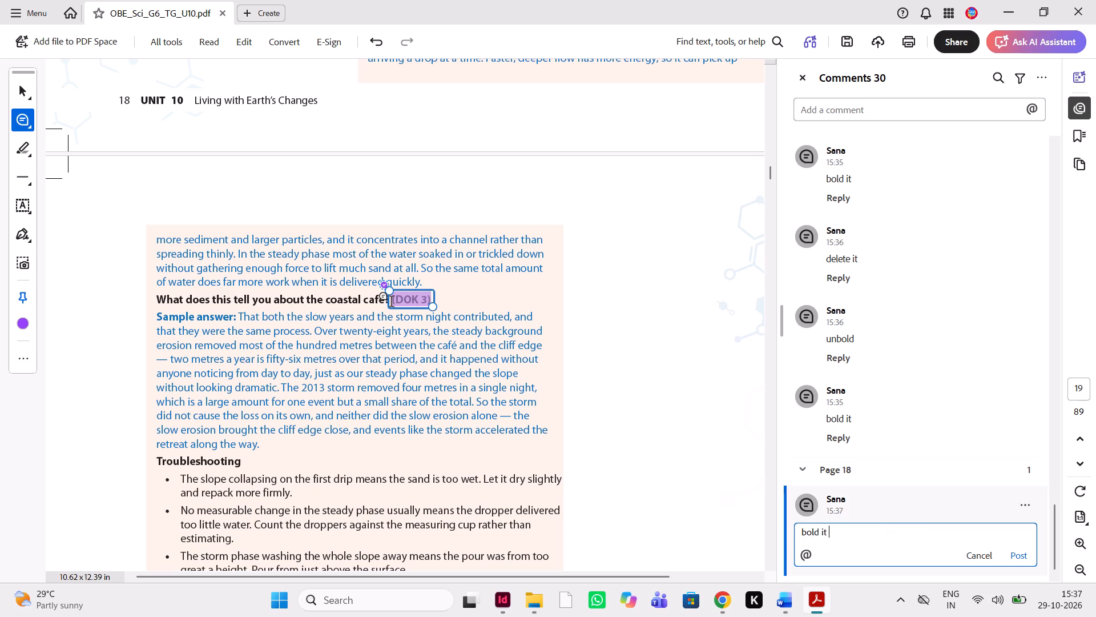
Highlight the question text "What does this tell you about the coastal café", with the comment "unbold it".
left_click_drag(155, 301, 377, 299)
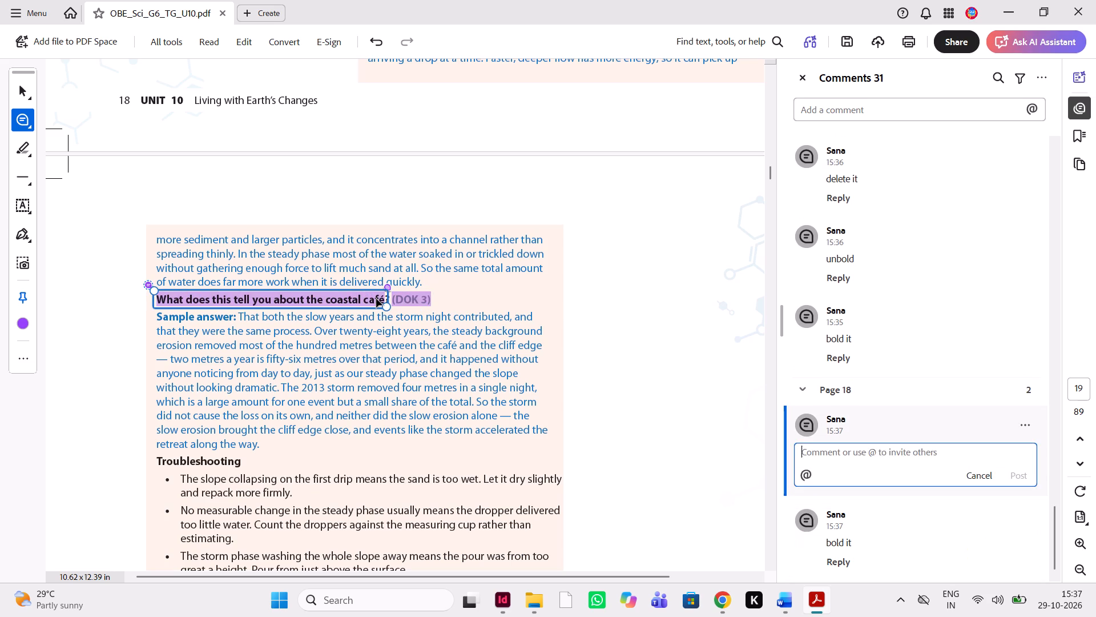
type("unbold it")
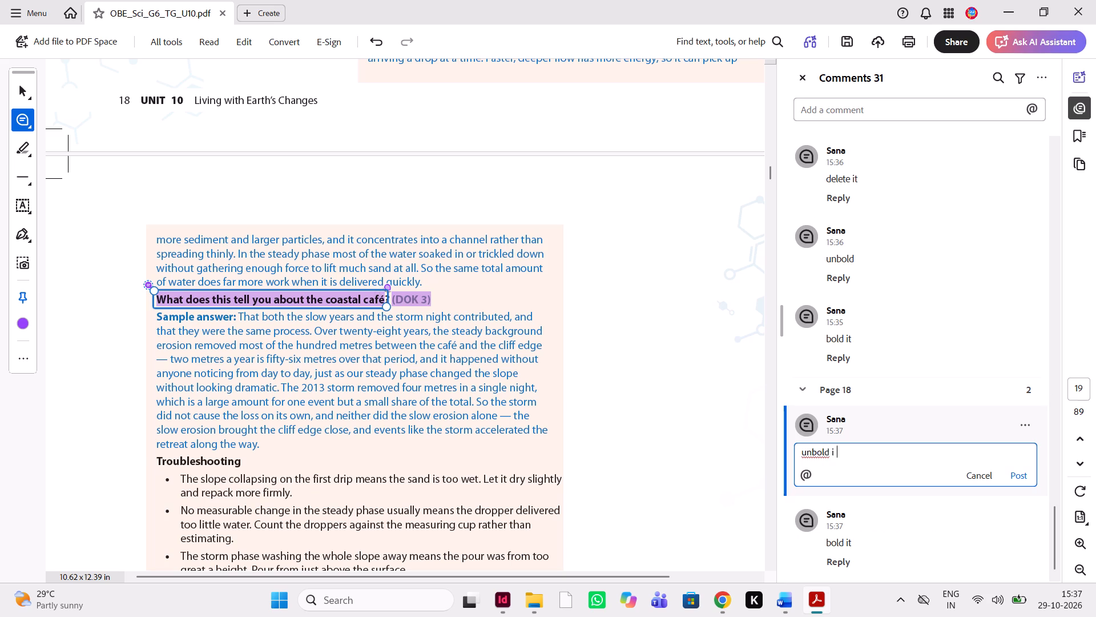
key("space")
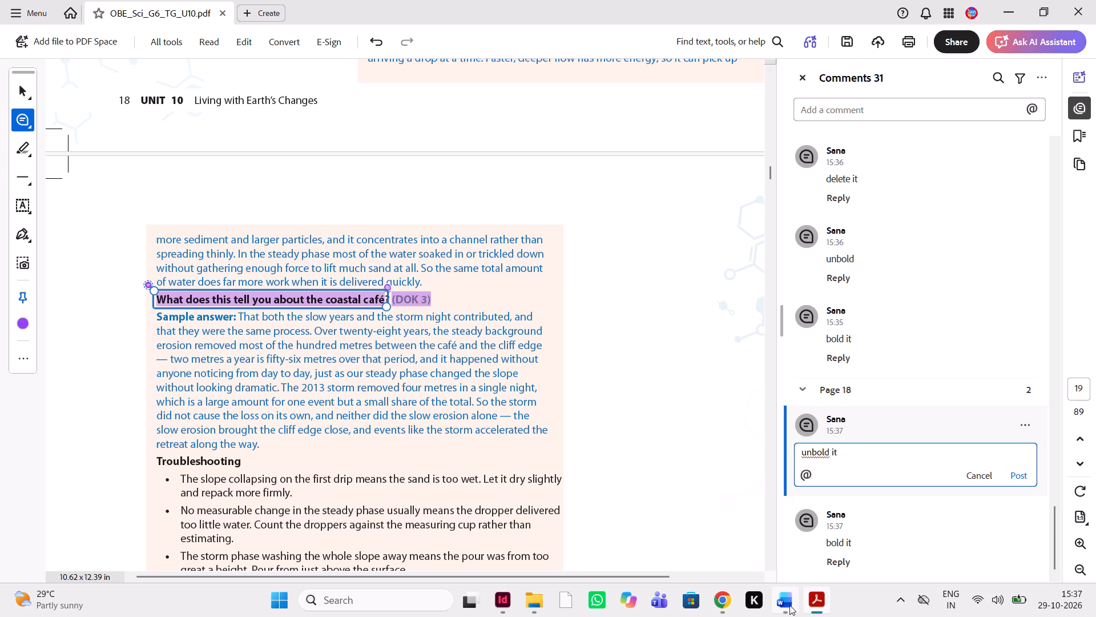
Compare the PDF's Troubleshooting bullets and "Where this leads" paragraph with the Word manuscript.
left_click(789, 605)
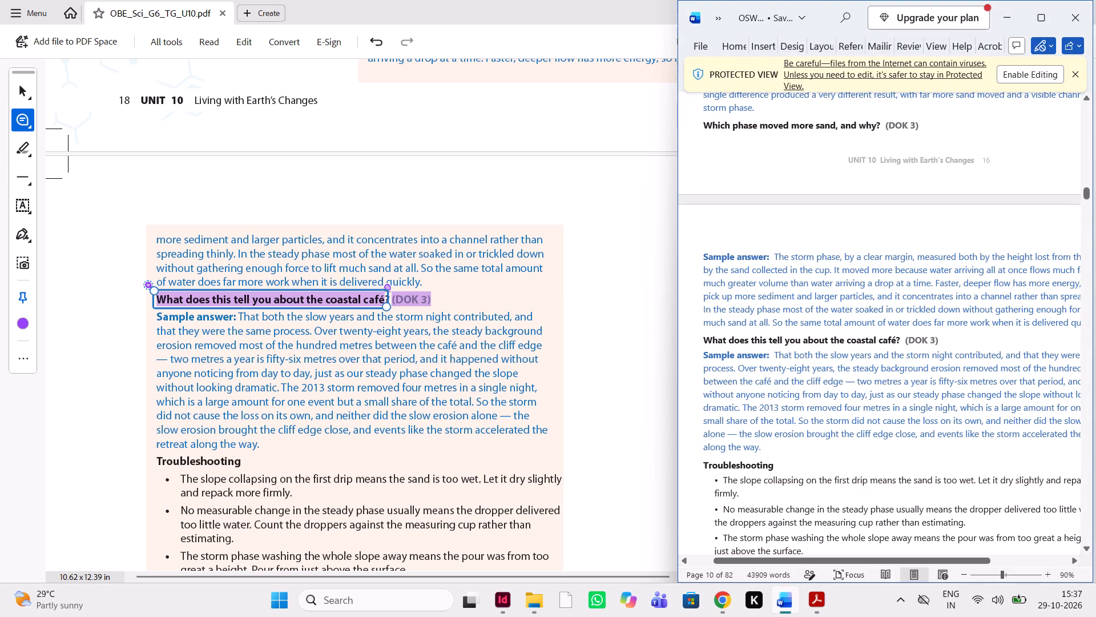
scroll(519, 522, "down", 1)
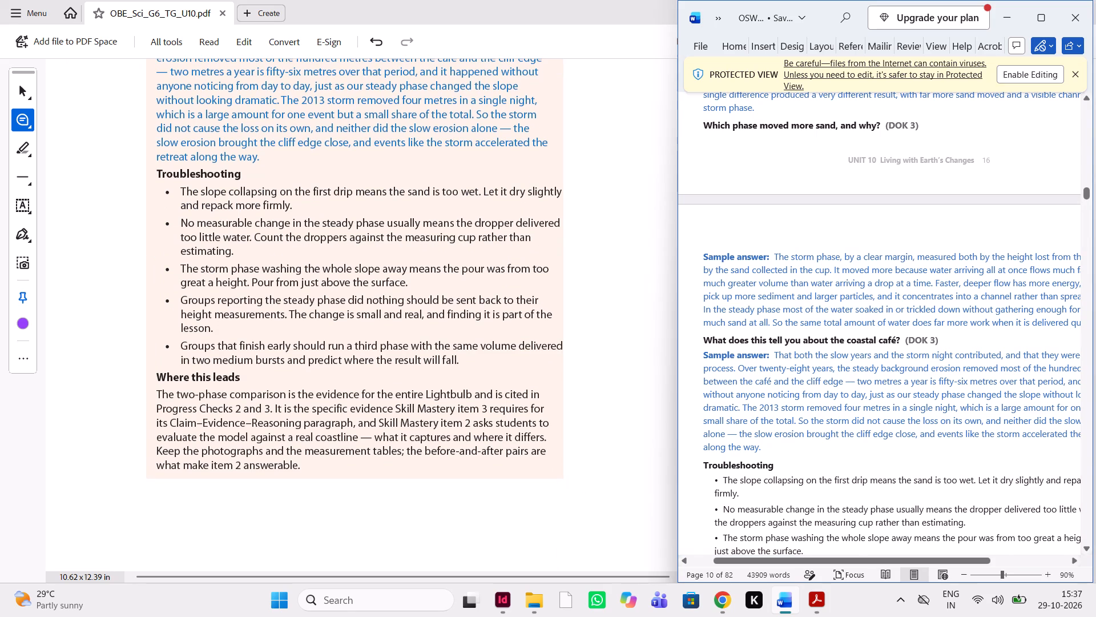
scroll(860, 482, "down", 1)
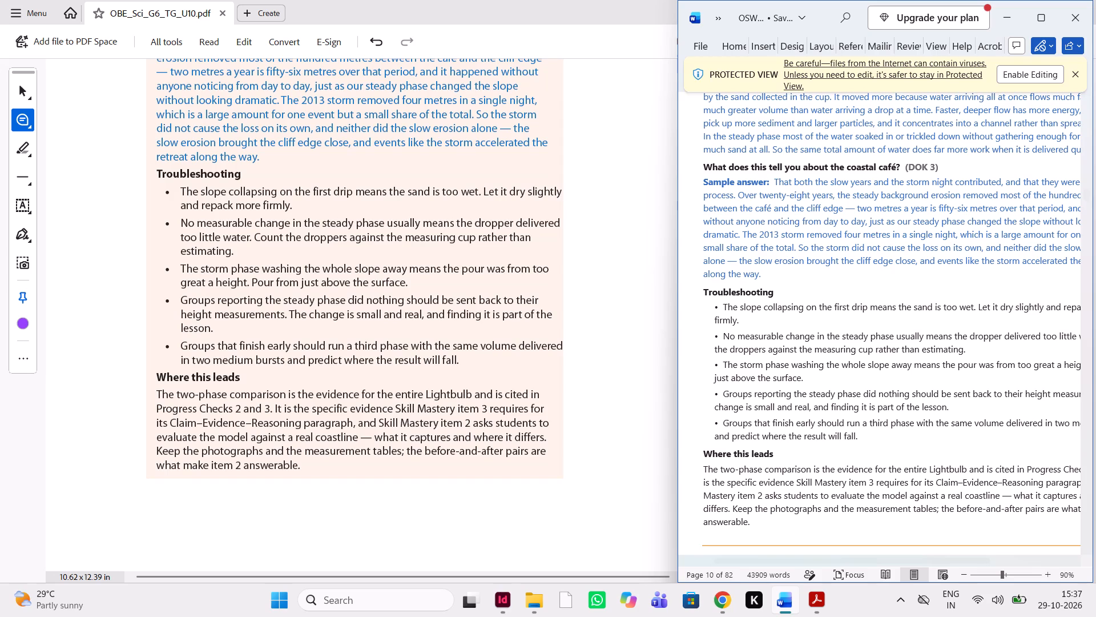
scroll(860, 482, "down", 1)
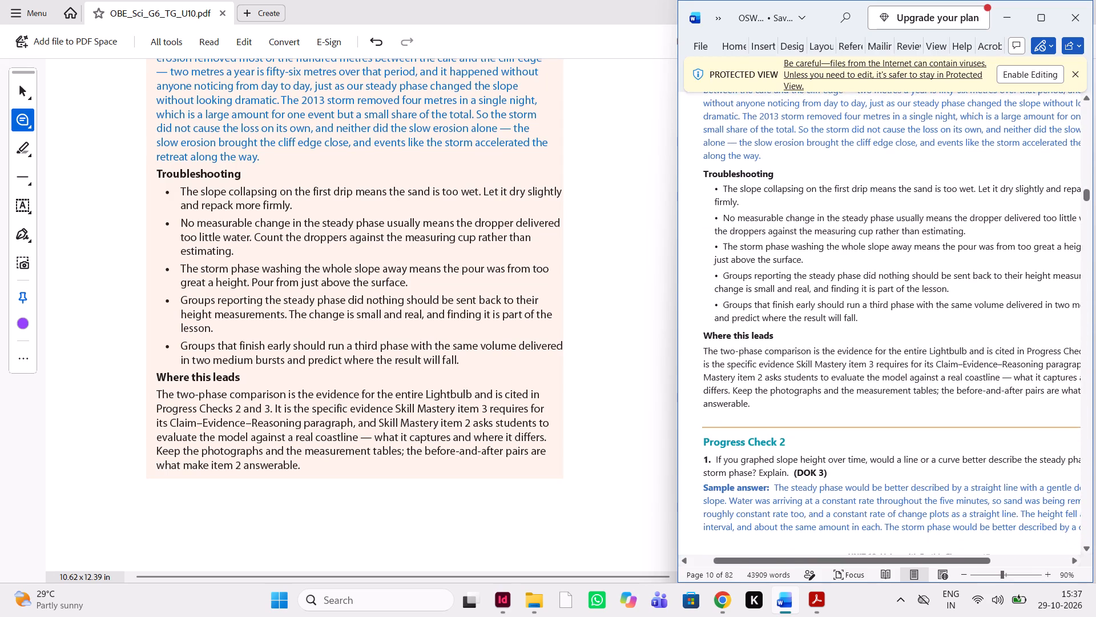
scroll(966, 438, "left", 2)
scroll(966, 438, "right", 1)
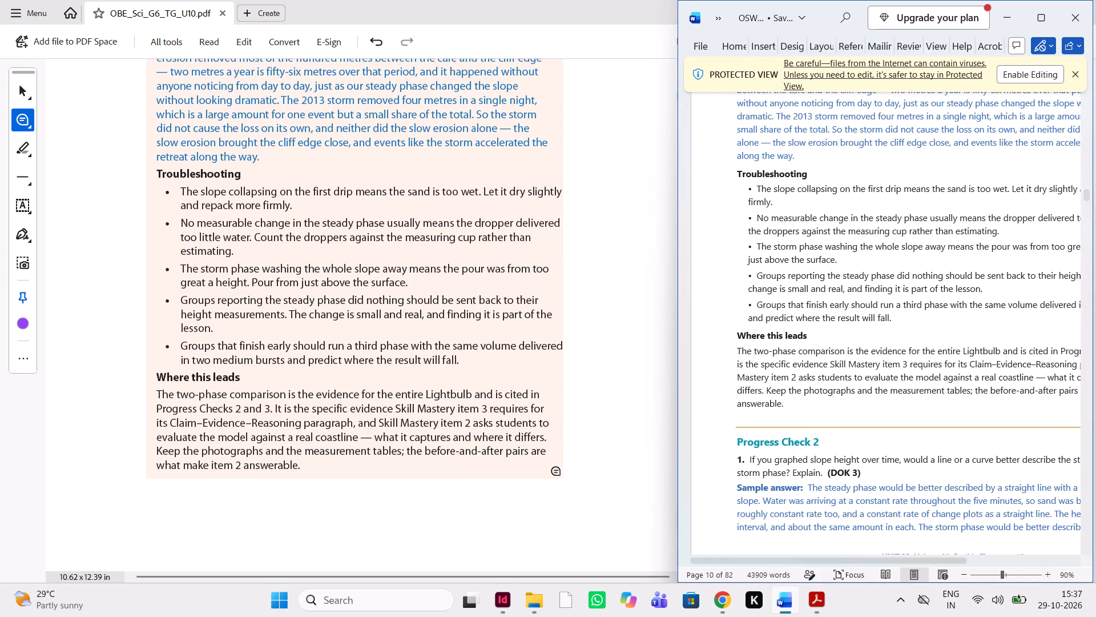
Compare both Progress Check 2 questions, their sample answers and "Look for" notes in the PDF with the Word manuscript.
scroll(557, 471, "down", 1)
scroll(557, 471, "up", 1)
scroll(557, 471, "down", 1)
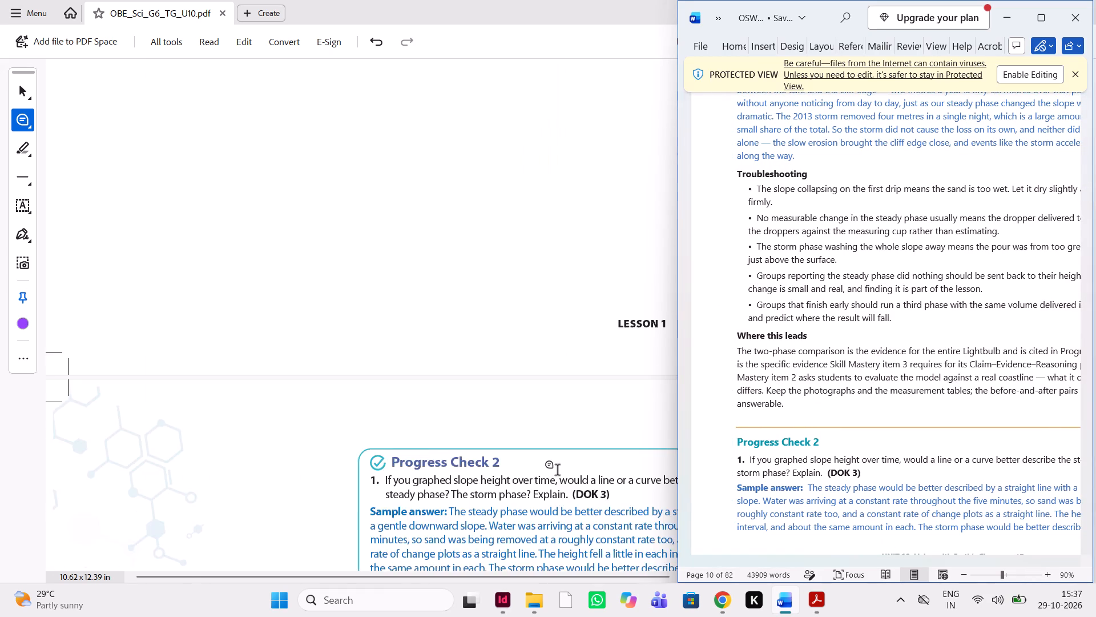
scroll(557, 471, "left", 2)
scroll(793, 435, "down", 1)
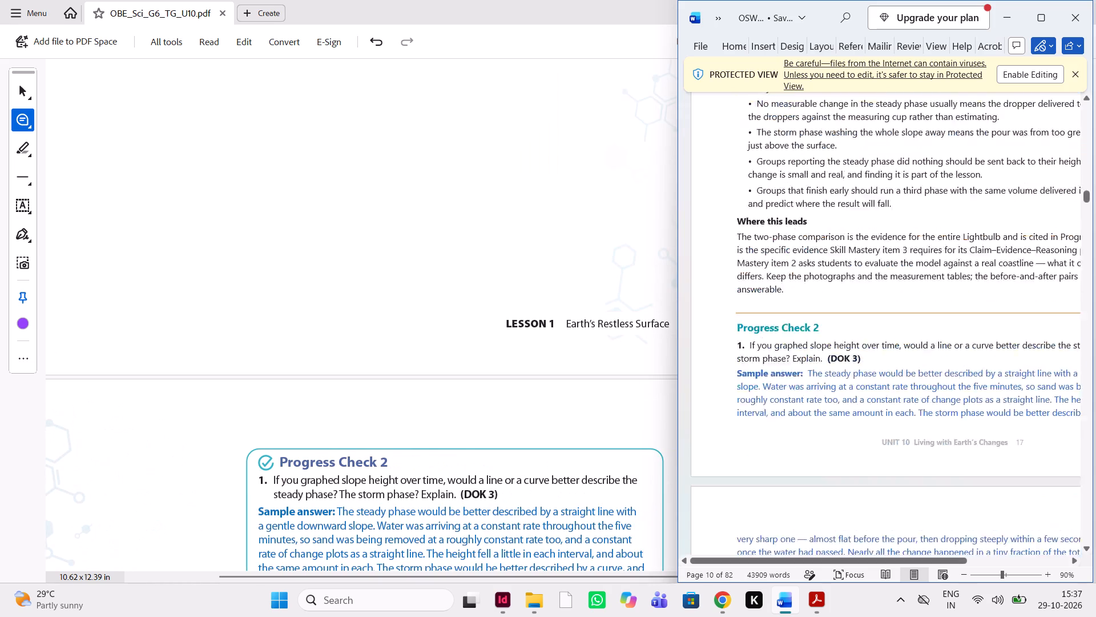
scroll(793, 435, "down", 1)
scroll(515, 478, "down", 1)
scroll(515, 478, "left", 1)
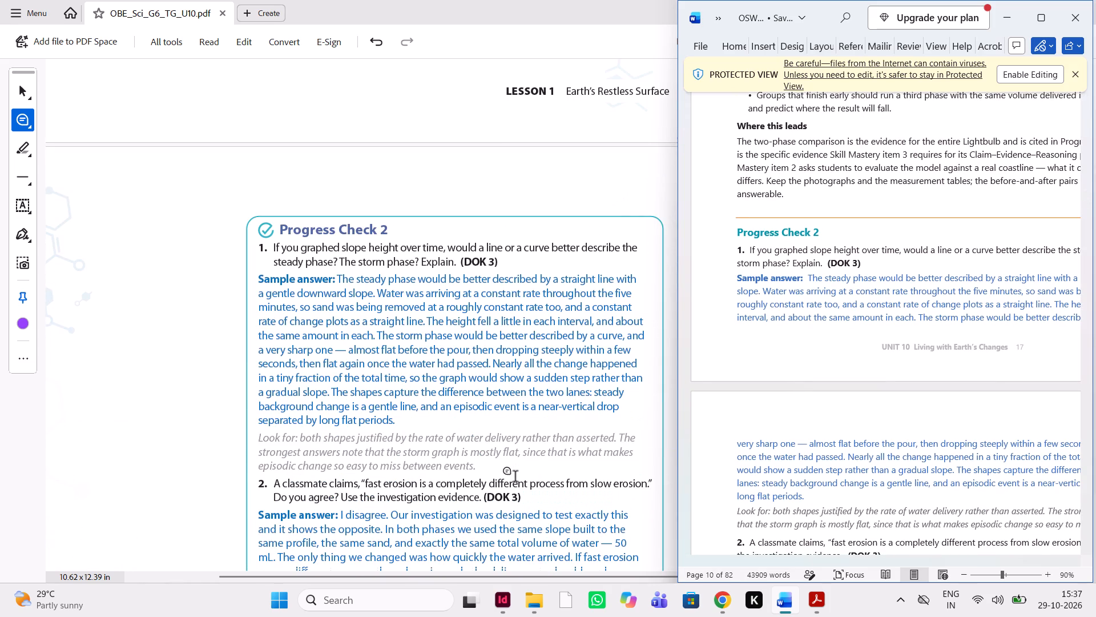
scroll(515, 478, "left", 1)
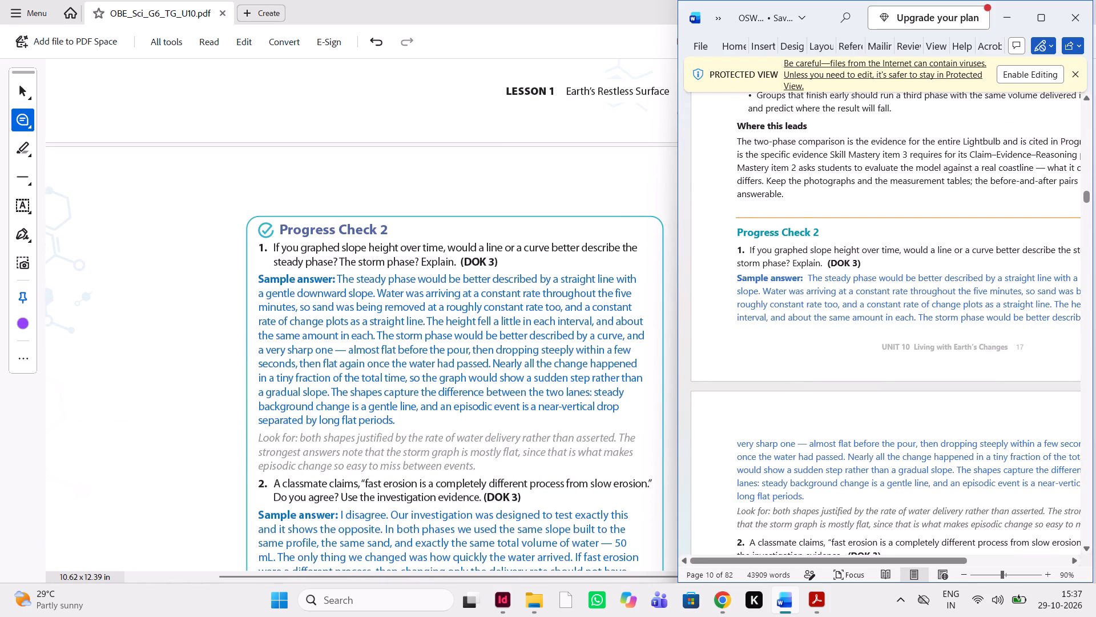
scroll(834, 393, "left", 1)
scroll(834, 393, "down", 1)
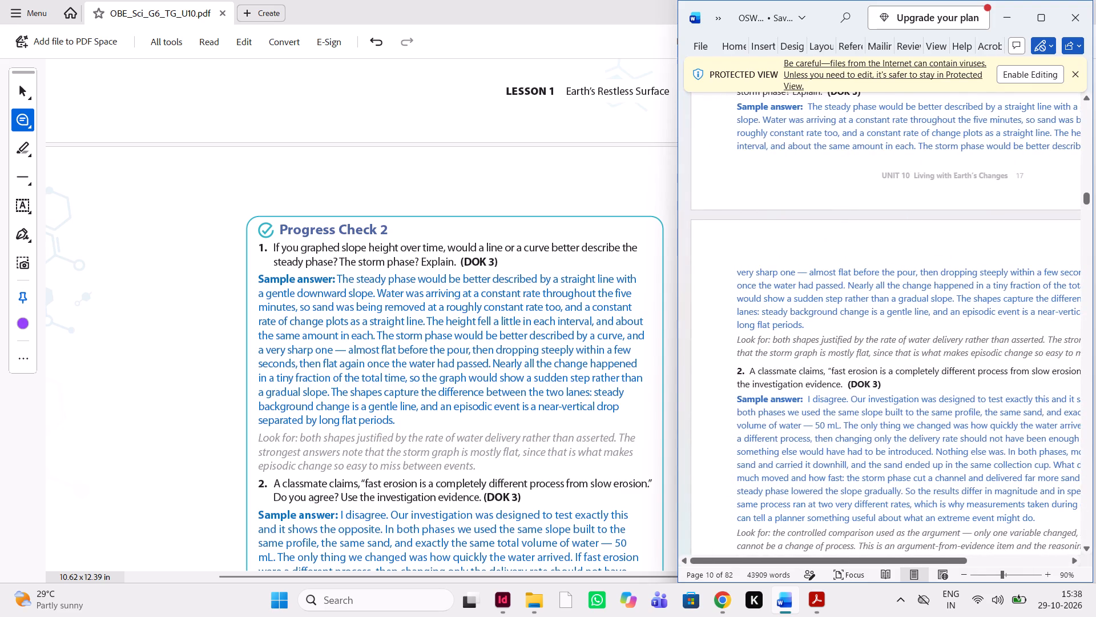
scroll(834, 393, "left", 1)
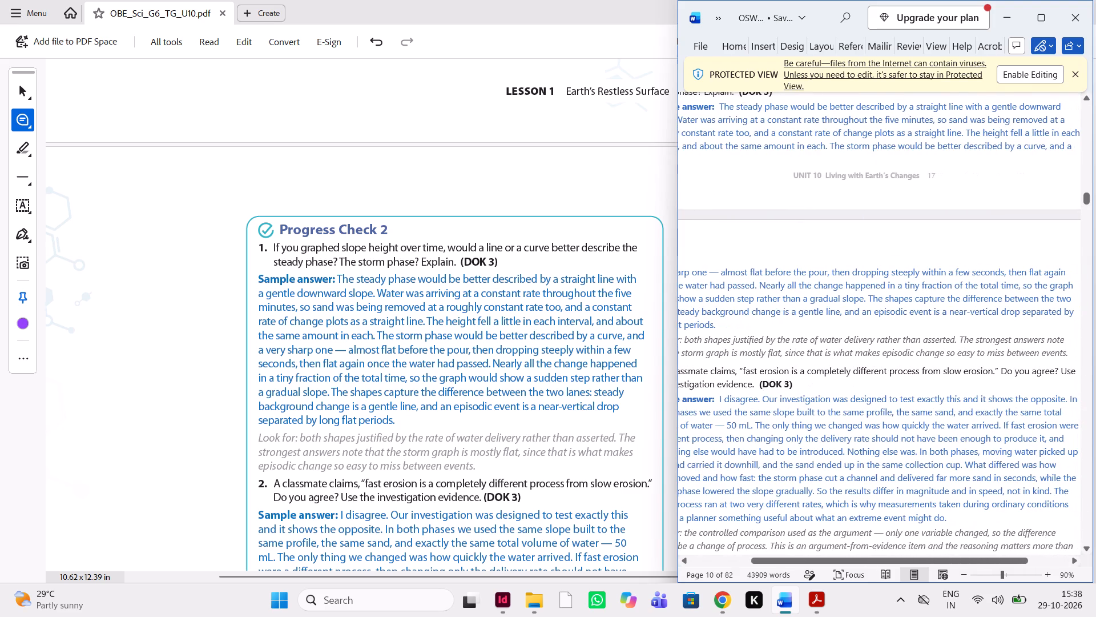
scroll(834, 393, "right", 1)
scroll(561, 477, "down", 1)
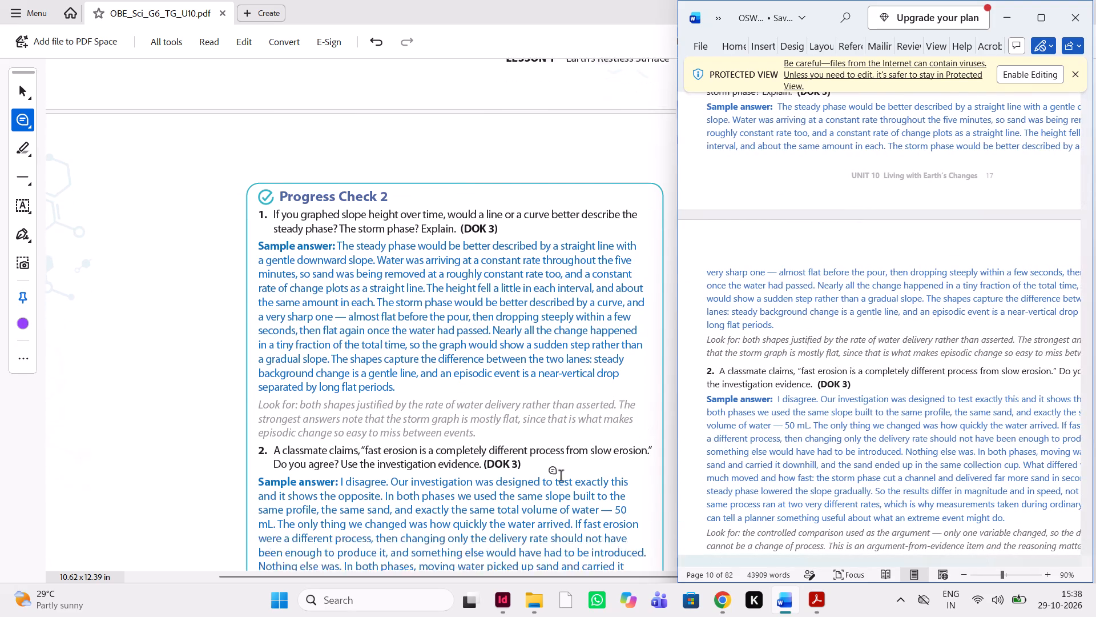
scroll(561, 477, "down", 1)
scroll(821, 422, "down", 1)
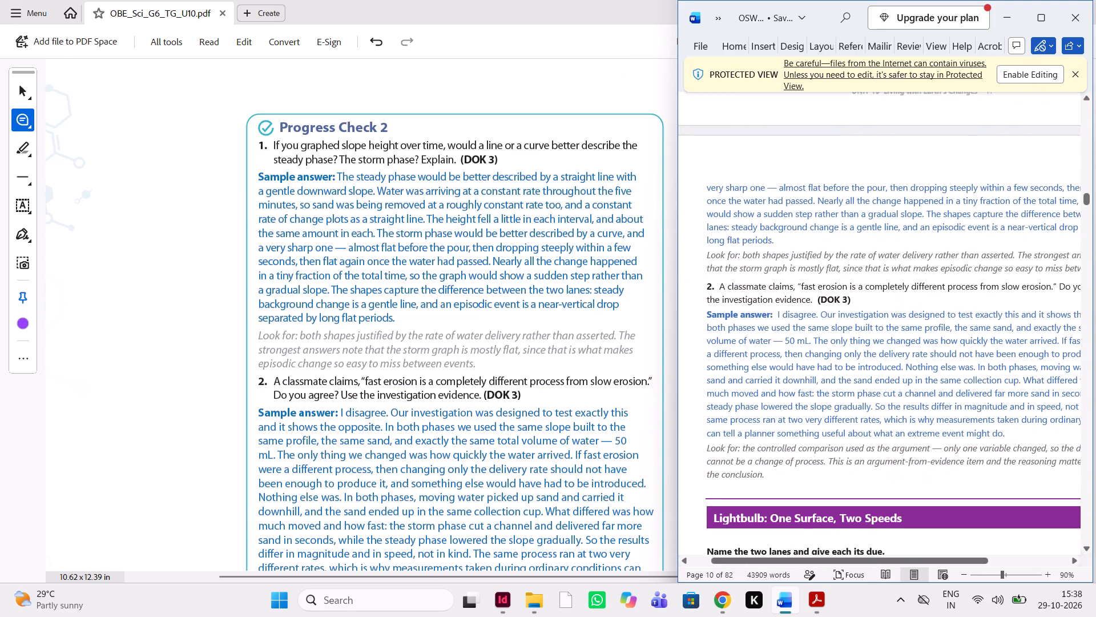
scroll(507, 487, "down", 1)
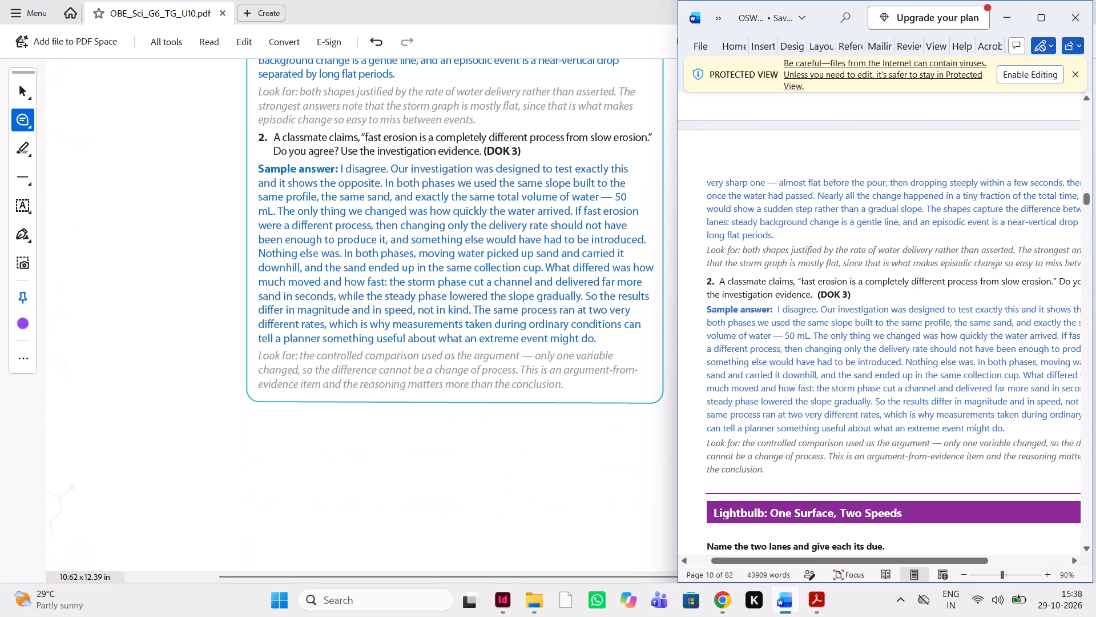
scroll(824, 415, "left", 1)
scroll(824, 415, "right", 1)
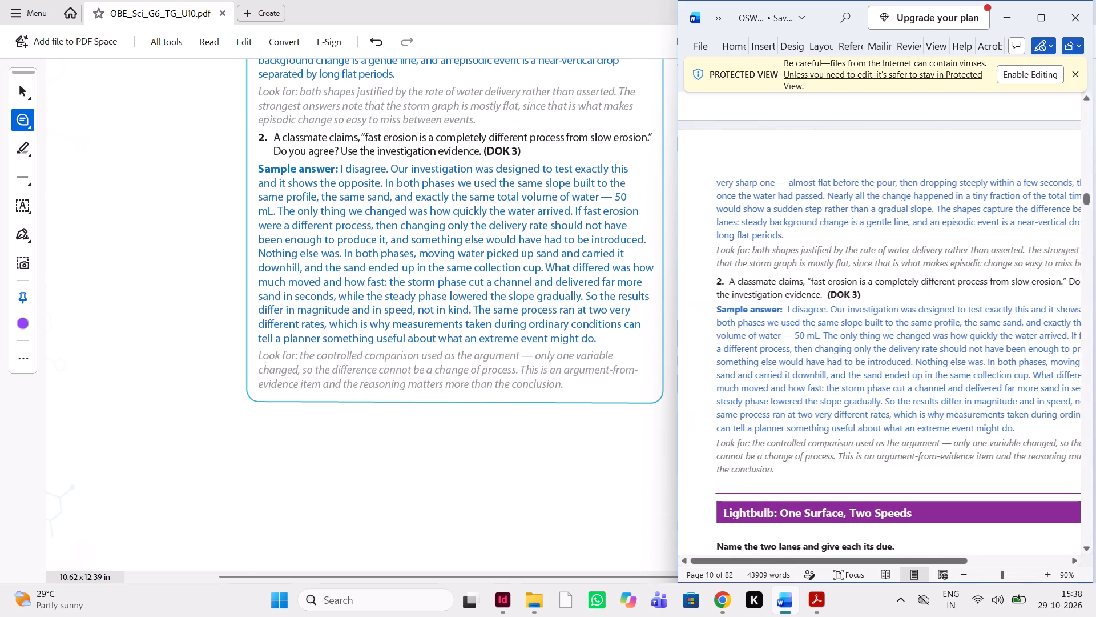
Highlight the word "Lightbulb:" in the "One Surface, Two Speeds" heading, with the comment "delete it".
scroll(531, 442, "down", 3)
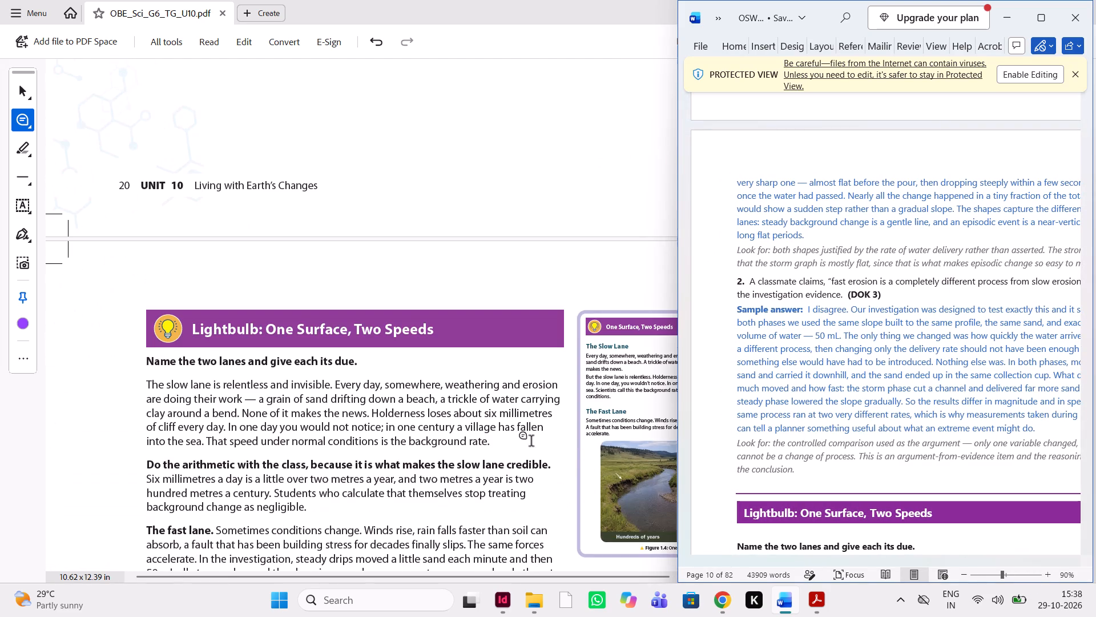
left_click_drag(267, 331, 215, 334)
type("deleete")
key("space")
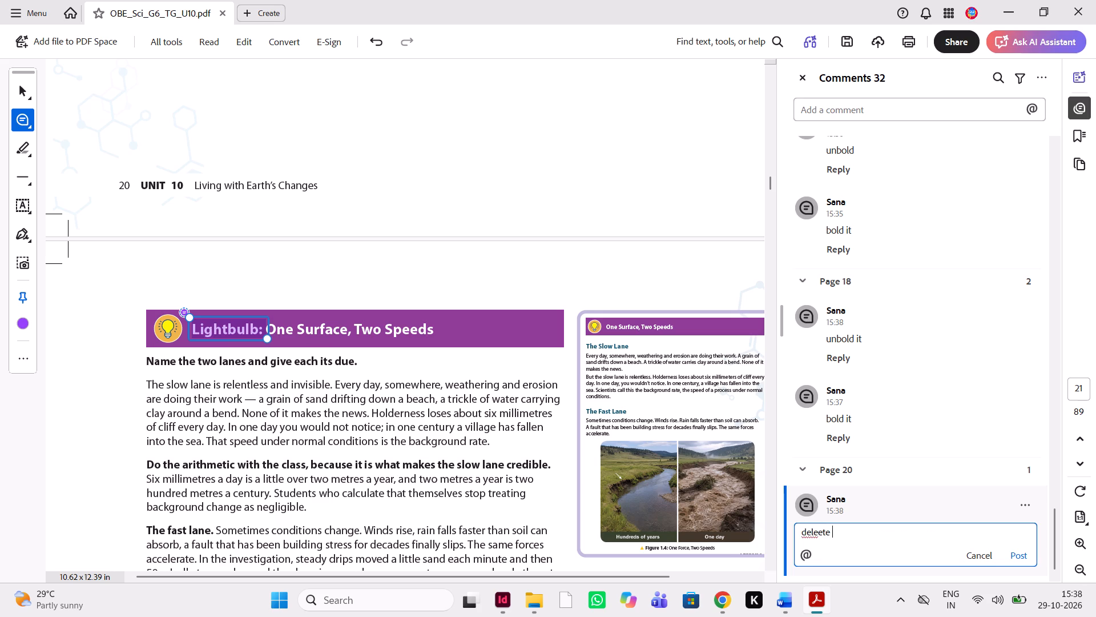
key("BackSpace")
key("BackSpace")
key("BackSpace")
key("BackSpace")
key("BackSpace")
key("BackSpace")
key("BackSpace")
type("elete")
key("space")
type("it")
key("space")
scroll(403, 322, "left", 1)
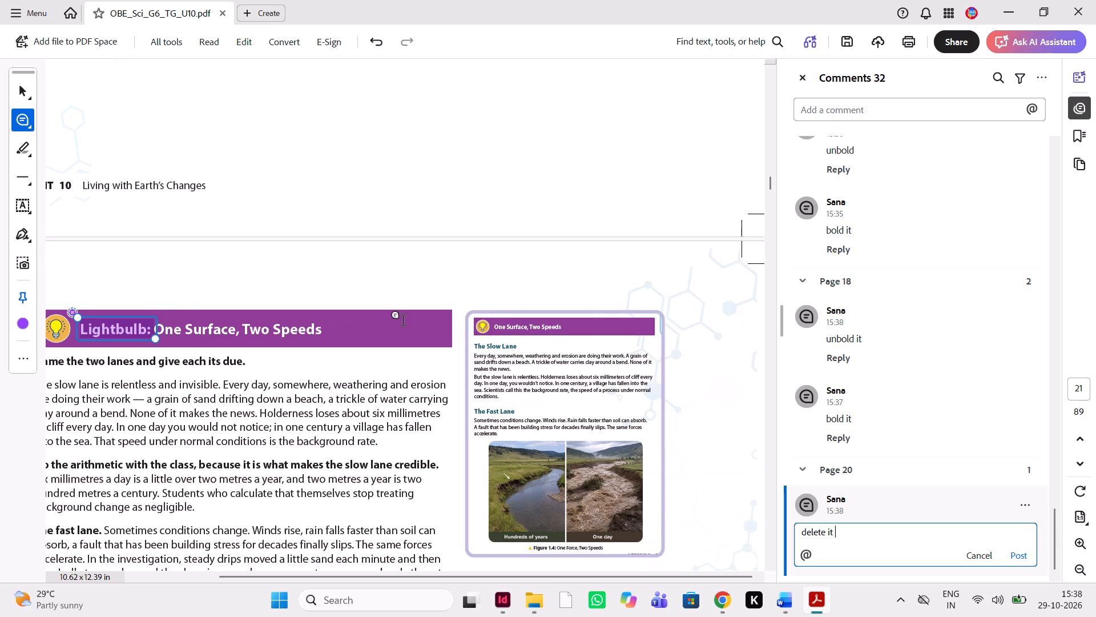
scroll(403, 322, "left", 2)
scroll(403, 322, "down", 1)
scroll(403, 322, "up", 1)
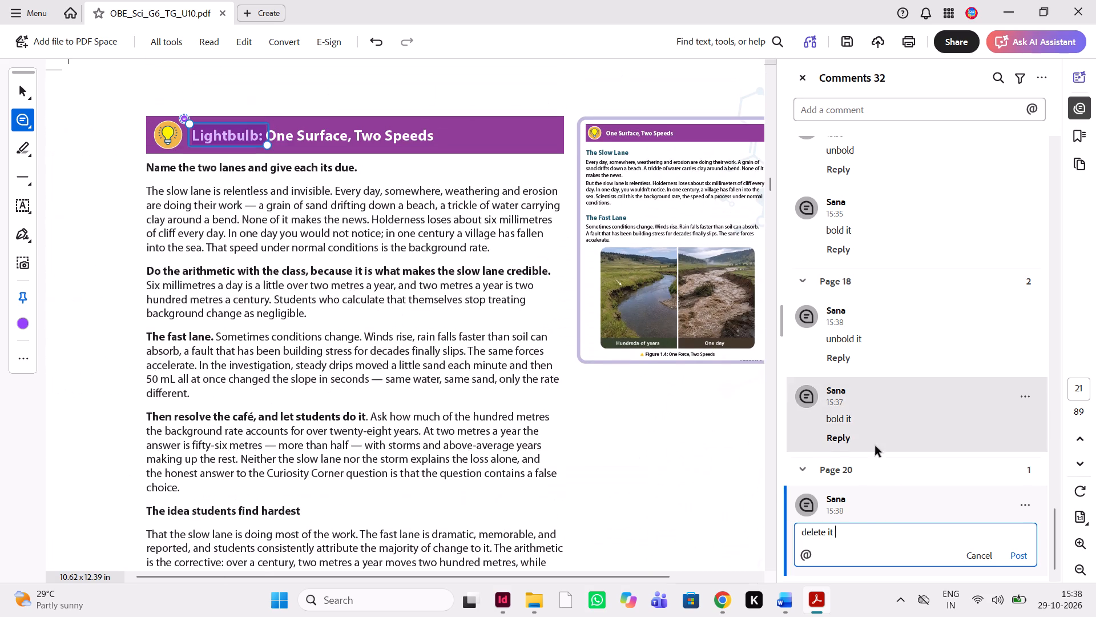
Draw a line under the "Name the two lanes and give each its due." subheading, with the comment "reduce the space".
left_click(781, 609)
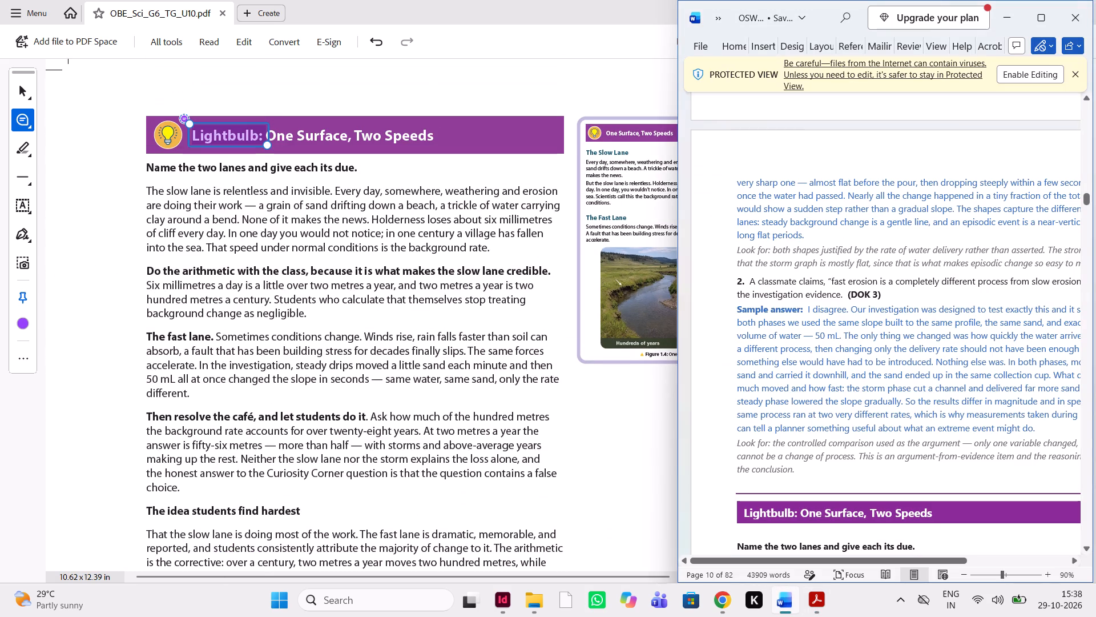
scroll(857, 403, "down", 1)
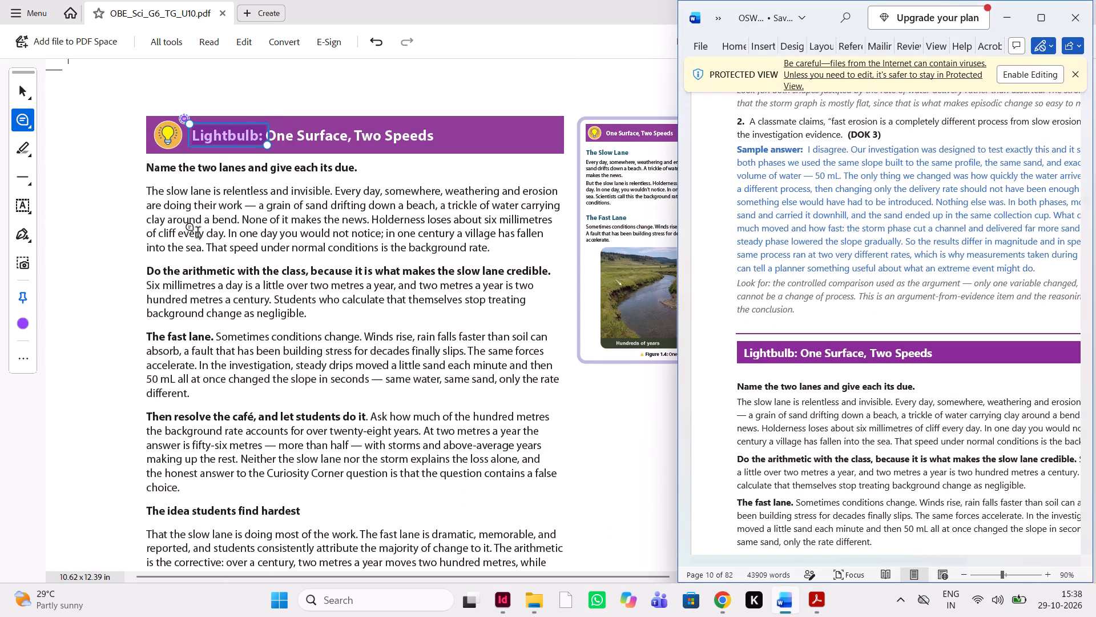
left_click(17, 182)
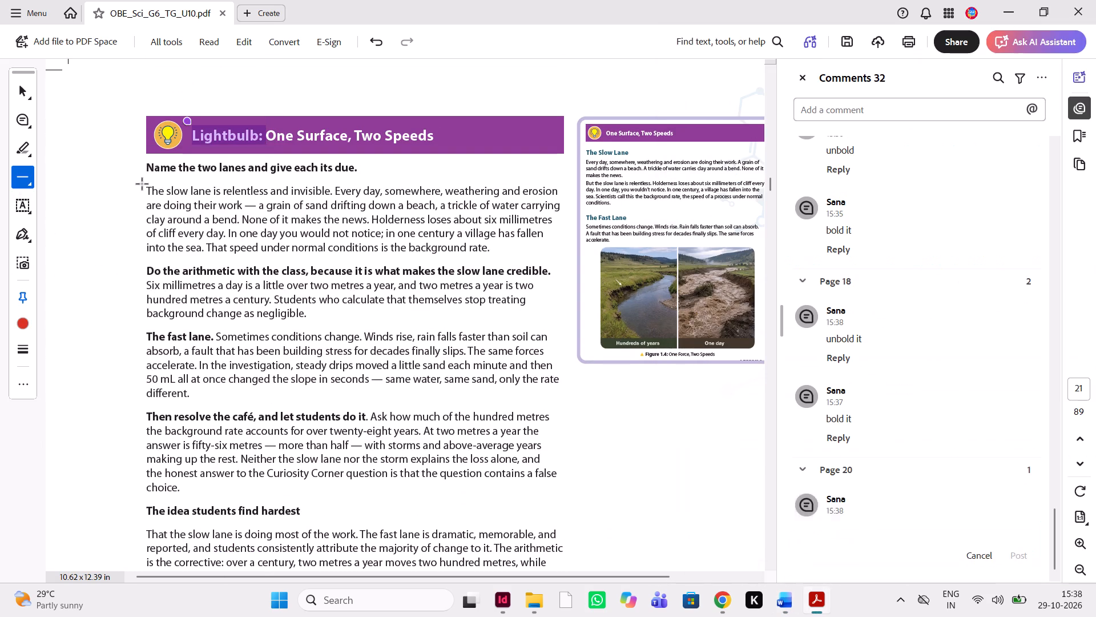
left_click_drag(149, 182, 363, 177)
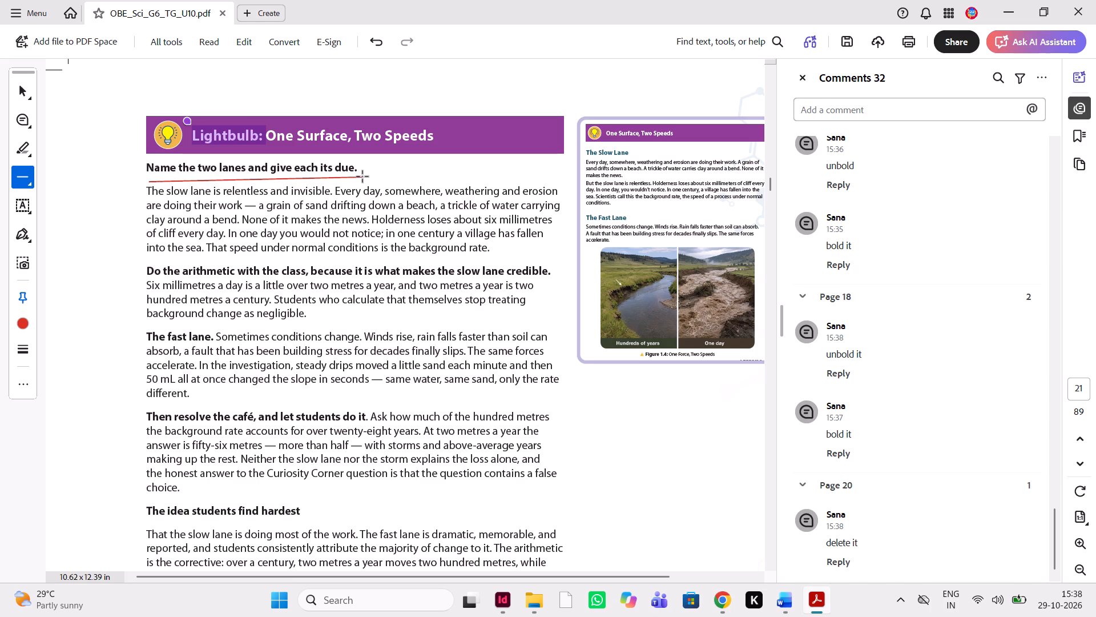
left_click_drag(363, 177, 364, 177)
type("reduce the")
key("space")
type("space")
key("space")
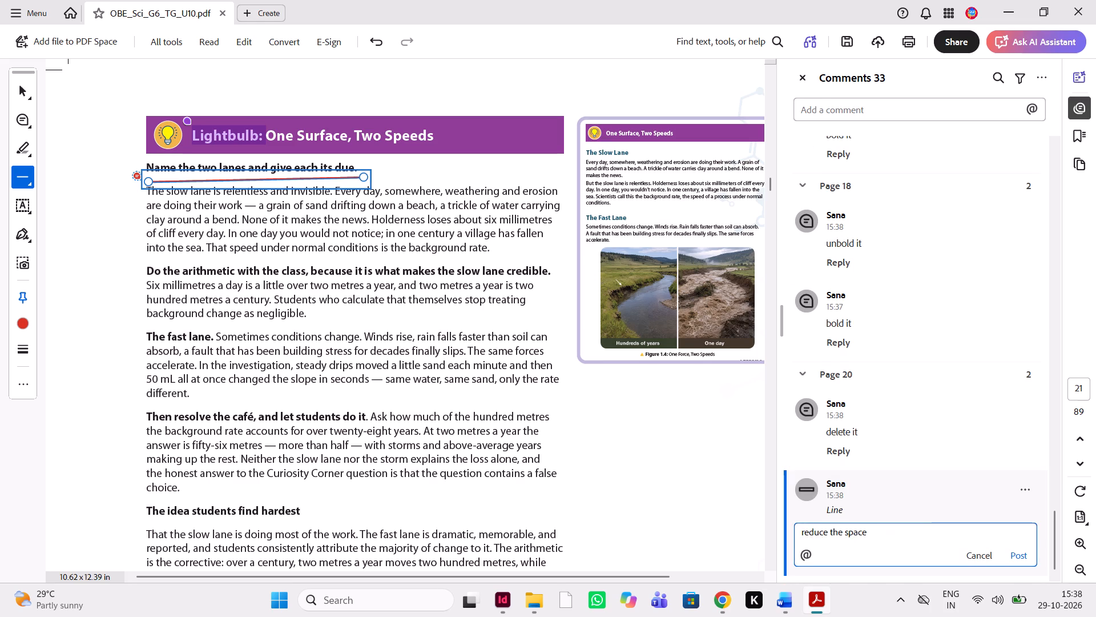
left_click(1015, 556)
Compare the PDF's Lightbulb paragraphs, from the slow lane to "The idea students find hardest", with the Word manuscript.
left_click(791, 603)
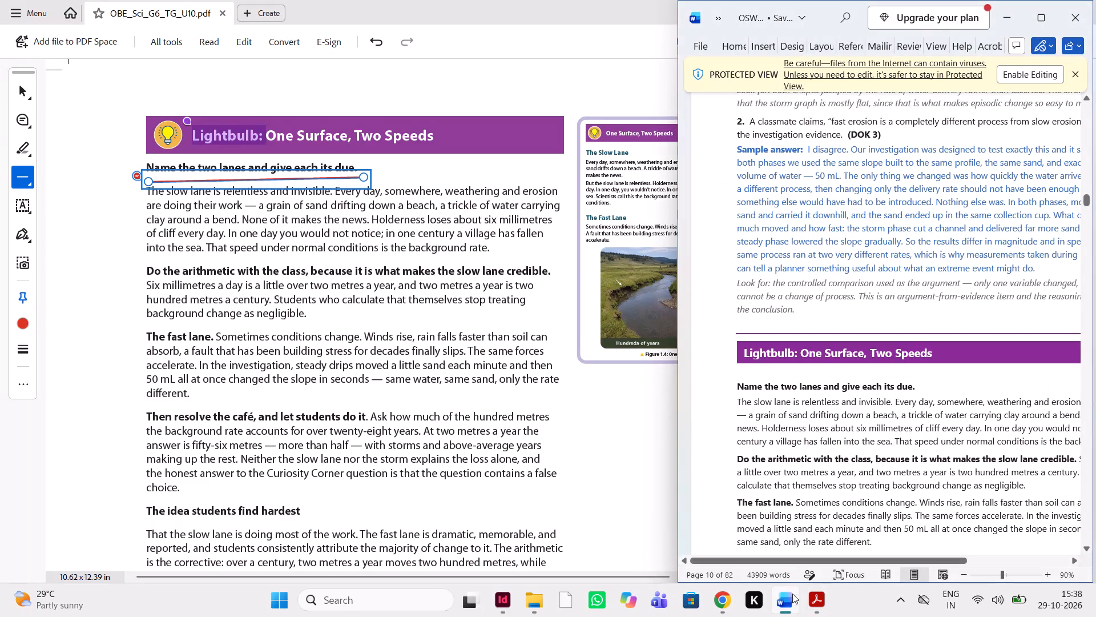
scroll(869, 476, "down", 1)
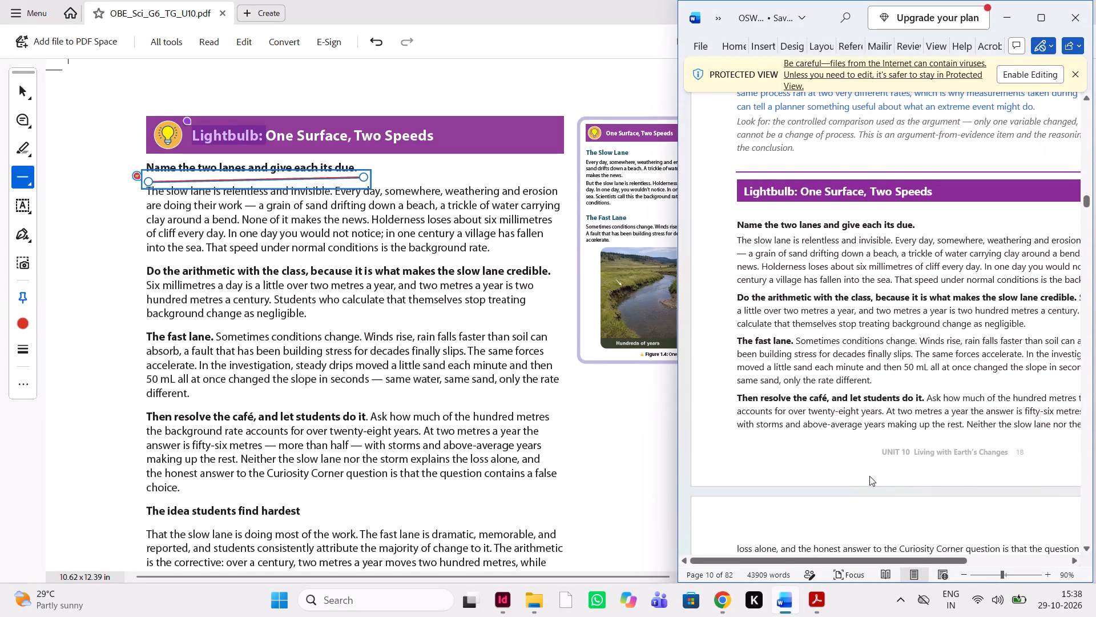
scroll(506, 416, "down", 1)
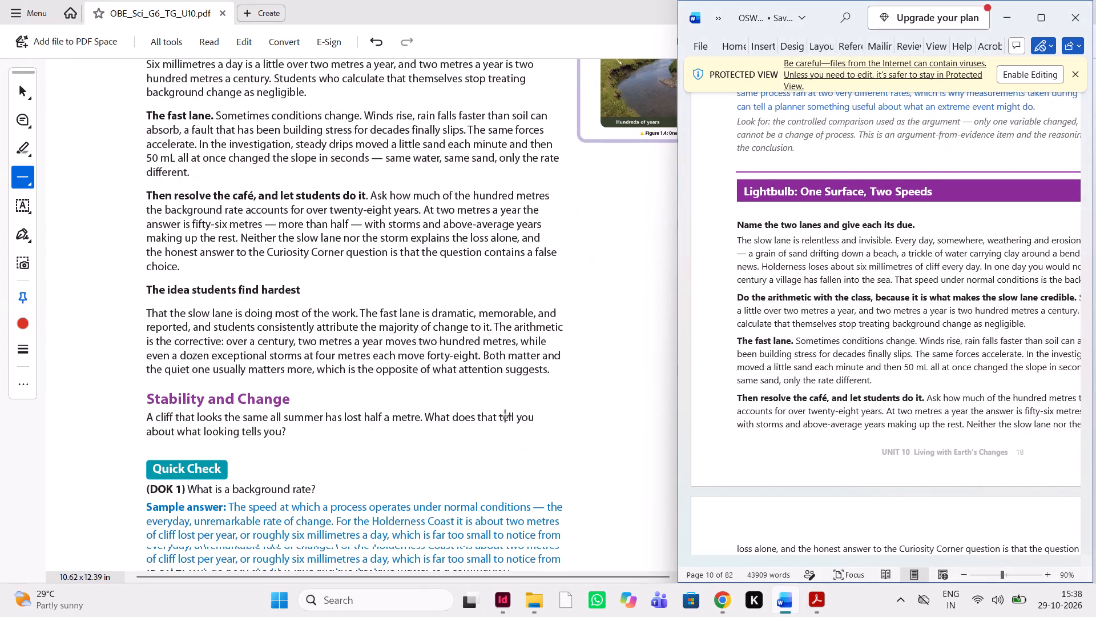
scroll(440, 287, "up", 1)
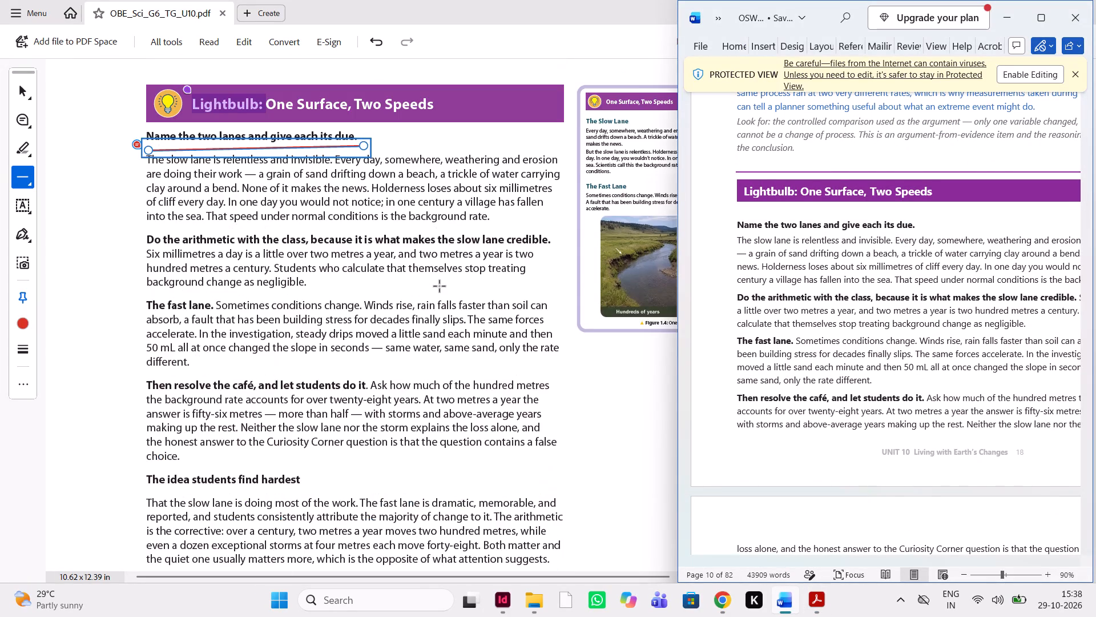
scroll(440, 287, "down", 1)
scroll(696, 405, "down", 1)
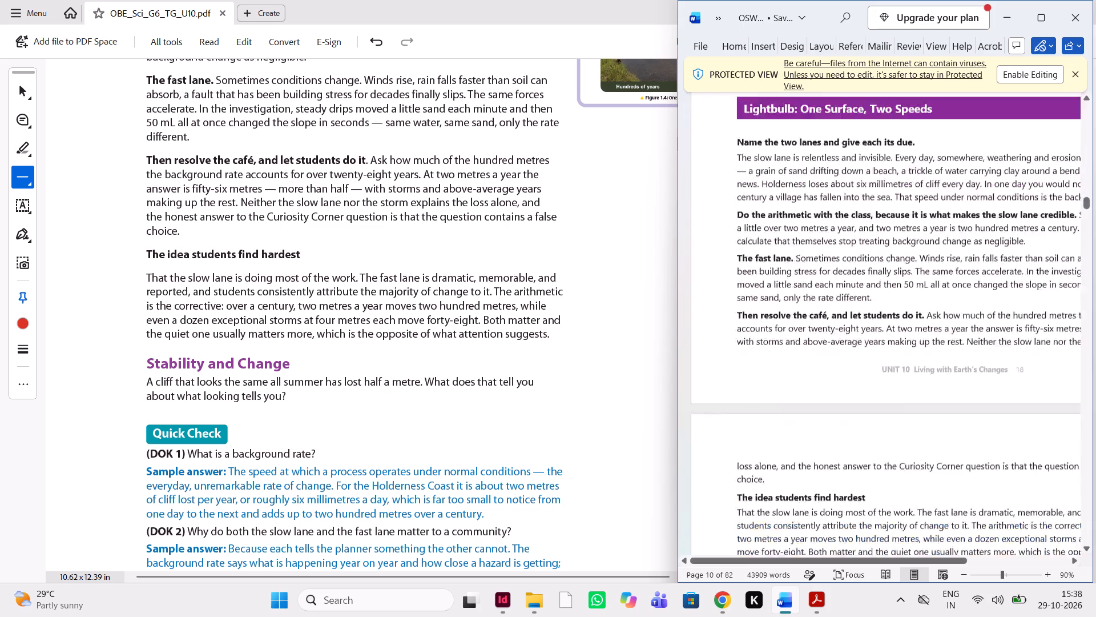
scroll(696, 405, "down", 1)
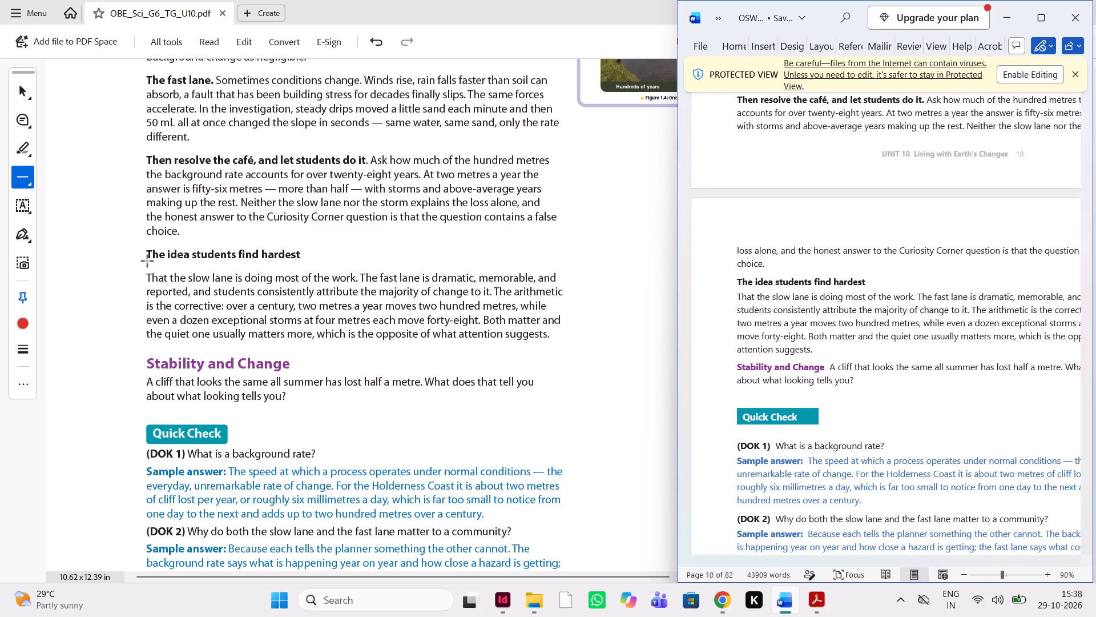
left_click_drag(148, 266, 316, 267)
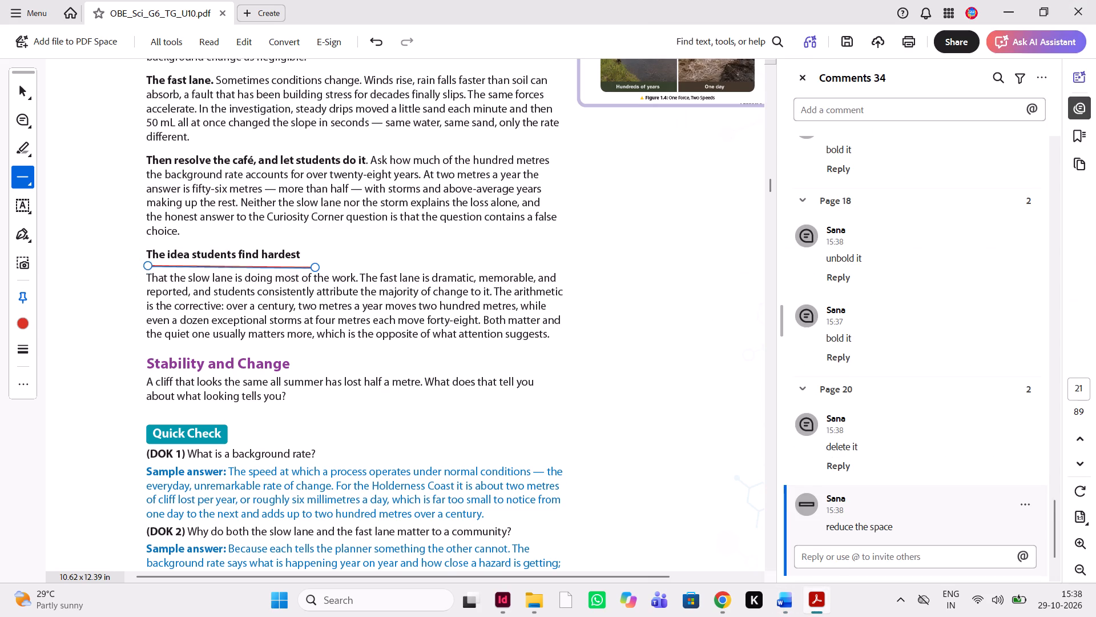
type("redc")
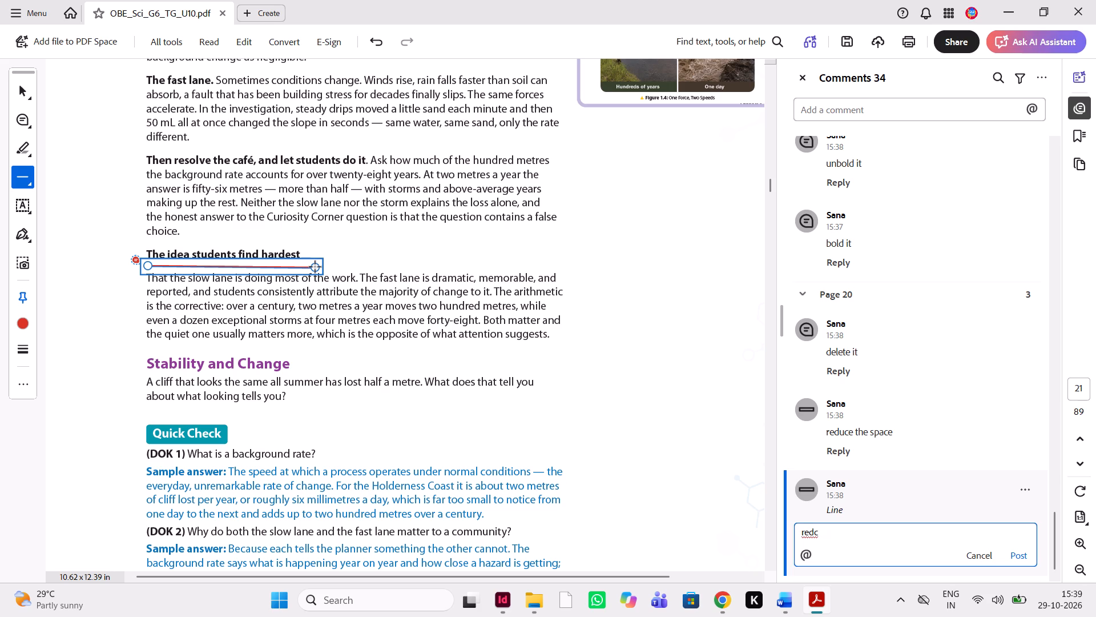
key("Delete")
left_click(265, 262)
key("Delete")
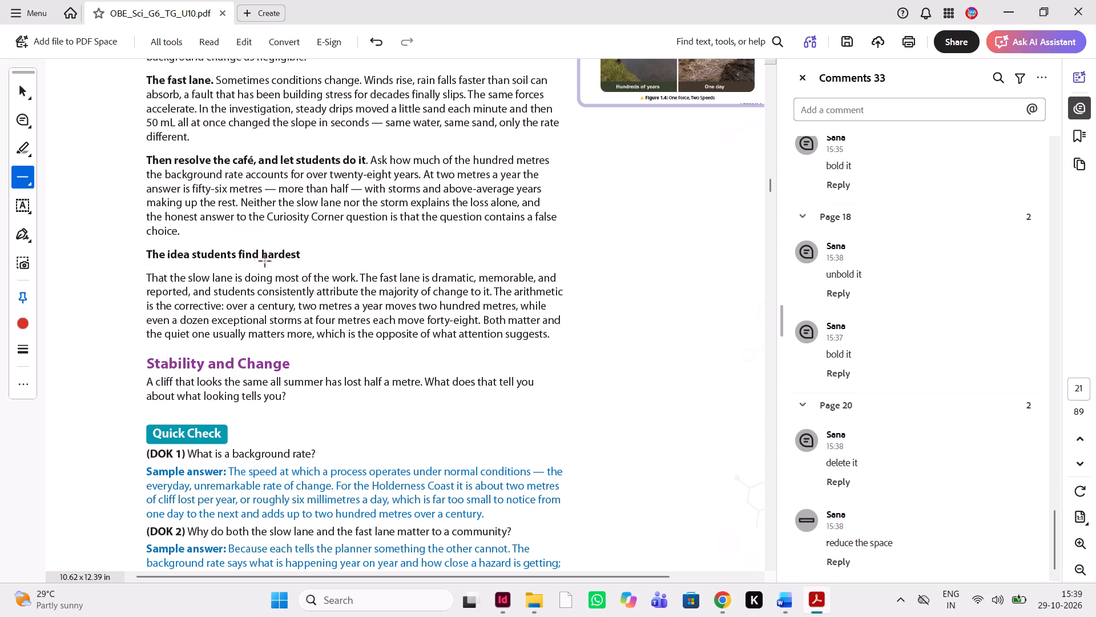
Draw a small rectangle under the "The idea students find hardest" subheading, with the comment "reduce the space".
left_click(26, 175)
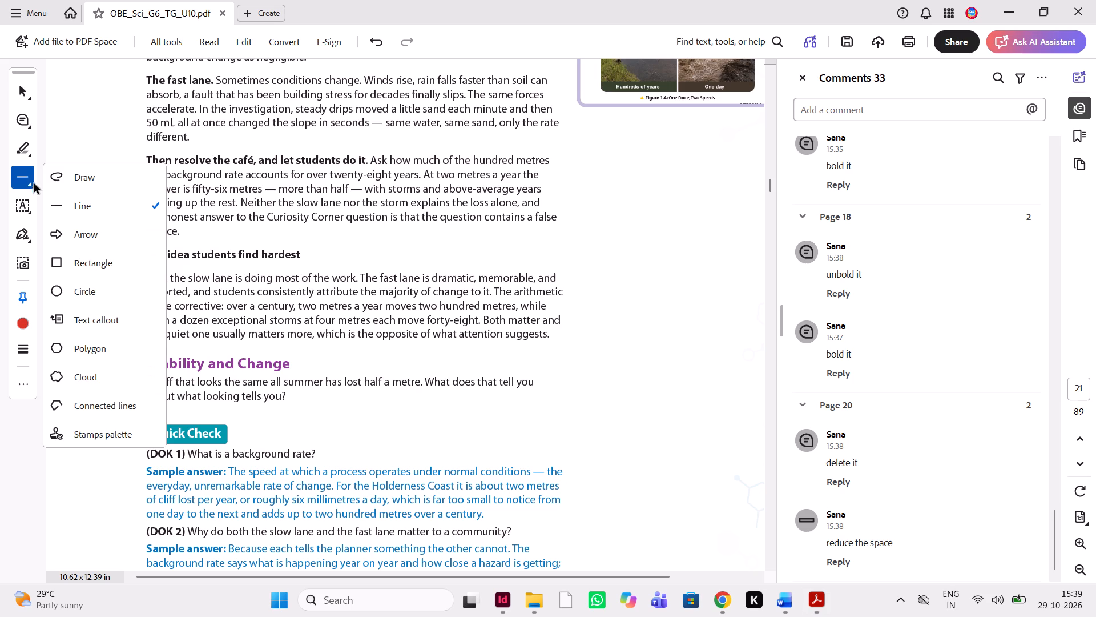
left_click(91, 265)
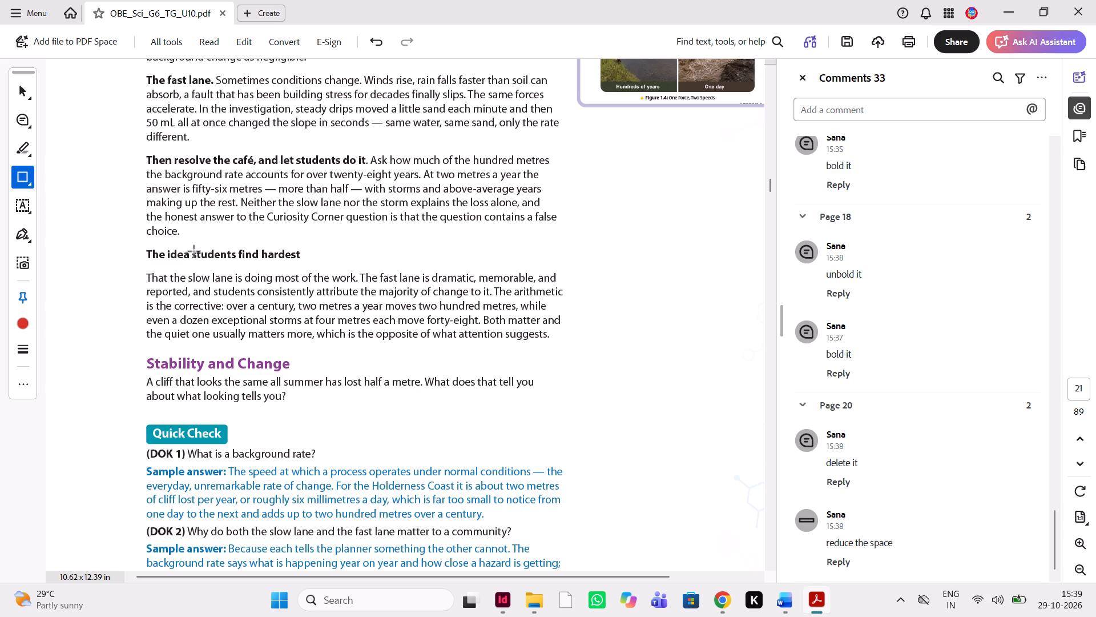
left_click_drag(190, 259, 227, 273)
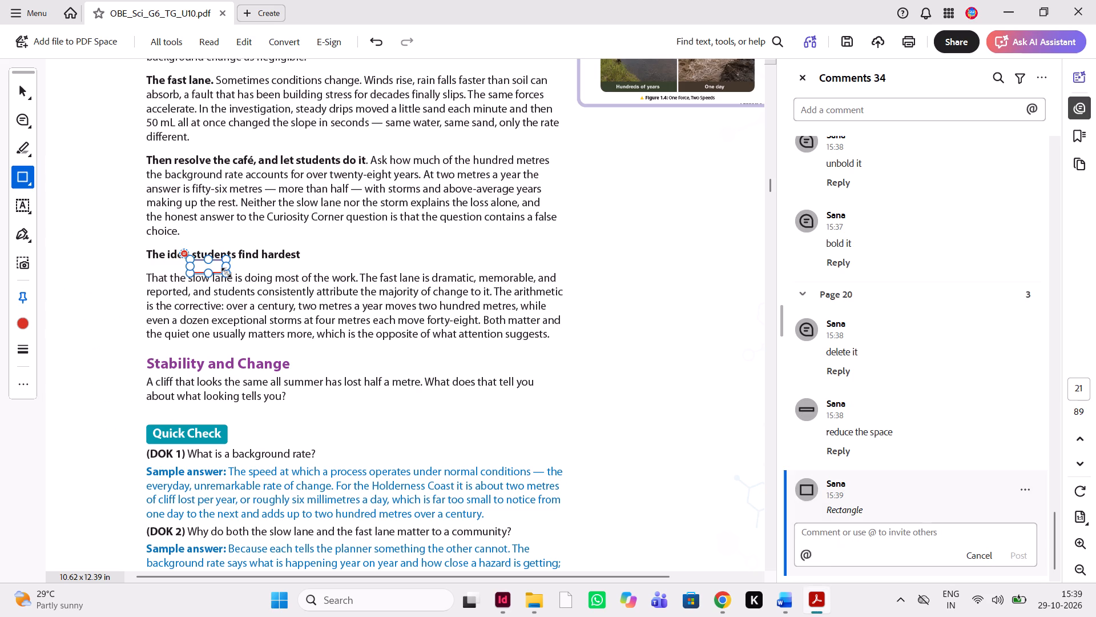
type("reduce the space")
key("space")
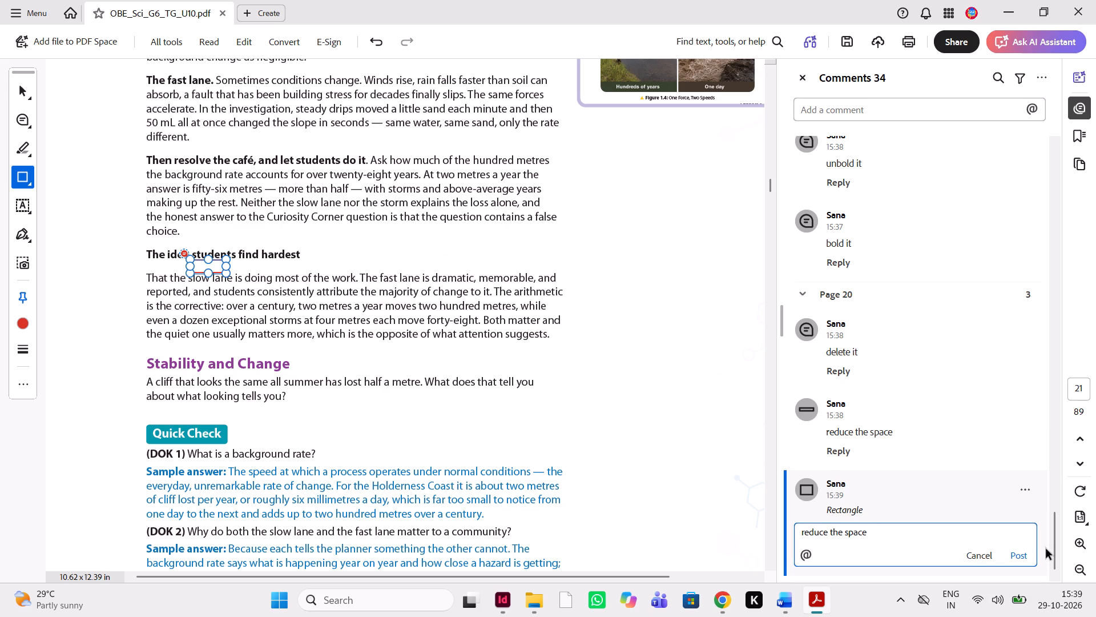
left_click(1024, 556)
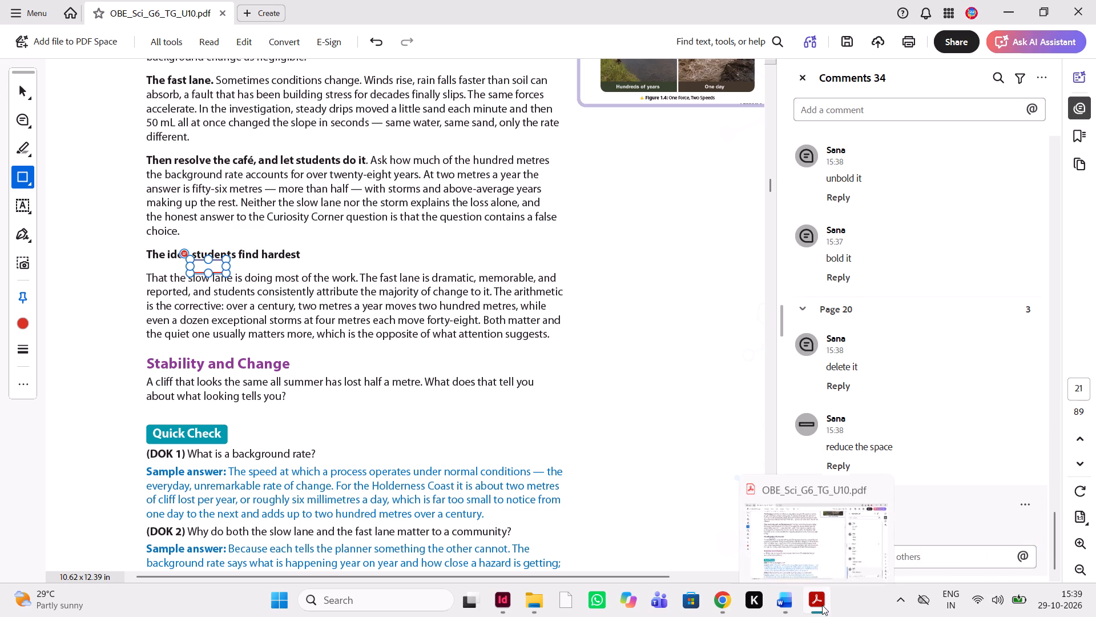
Check the "Stability and Change" heading against the Word manuscript and highlight it in the PDF with the comment "check font size".
left_click(789, 610)
scroll(881, 478, "down", 1)
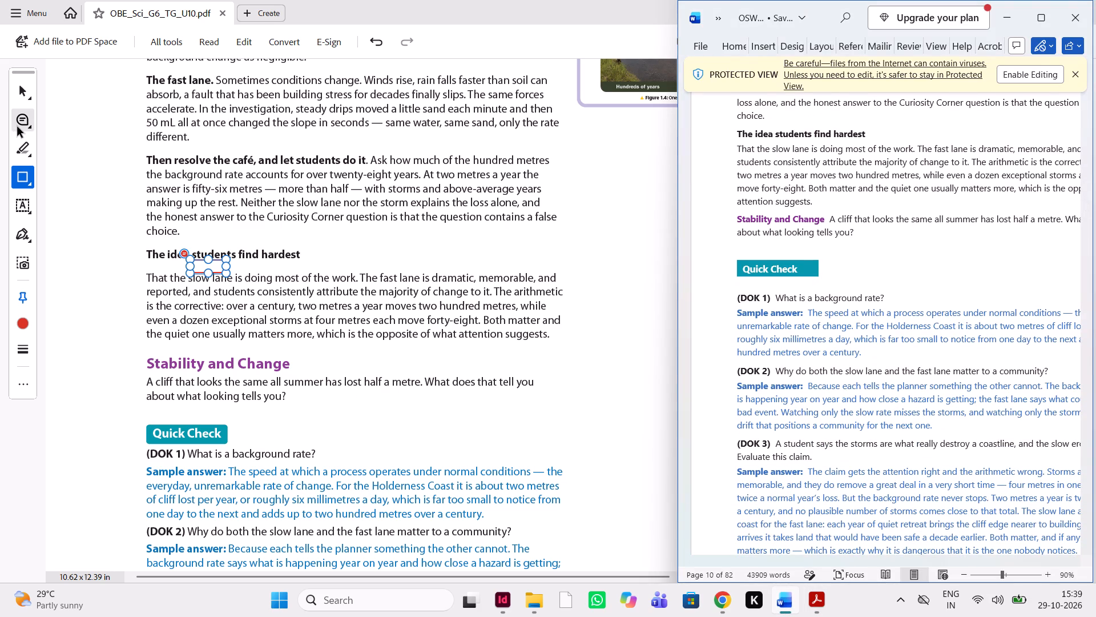
left_click_drag(17, 126, 209, 283)
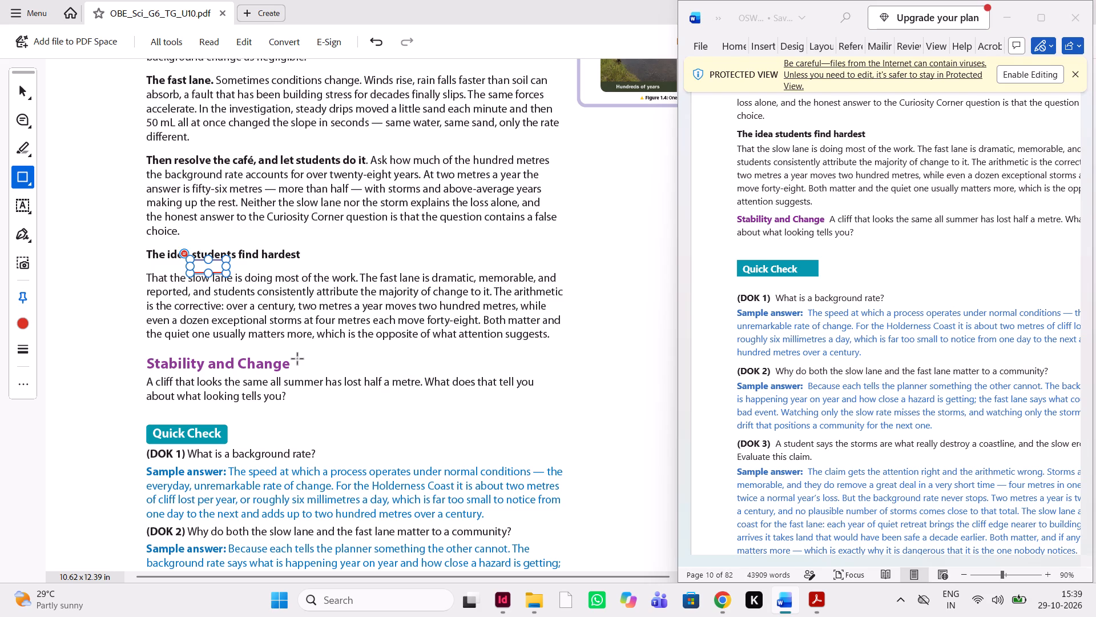
left_click(27, 115)
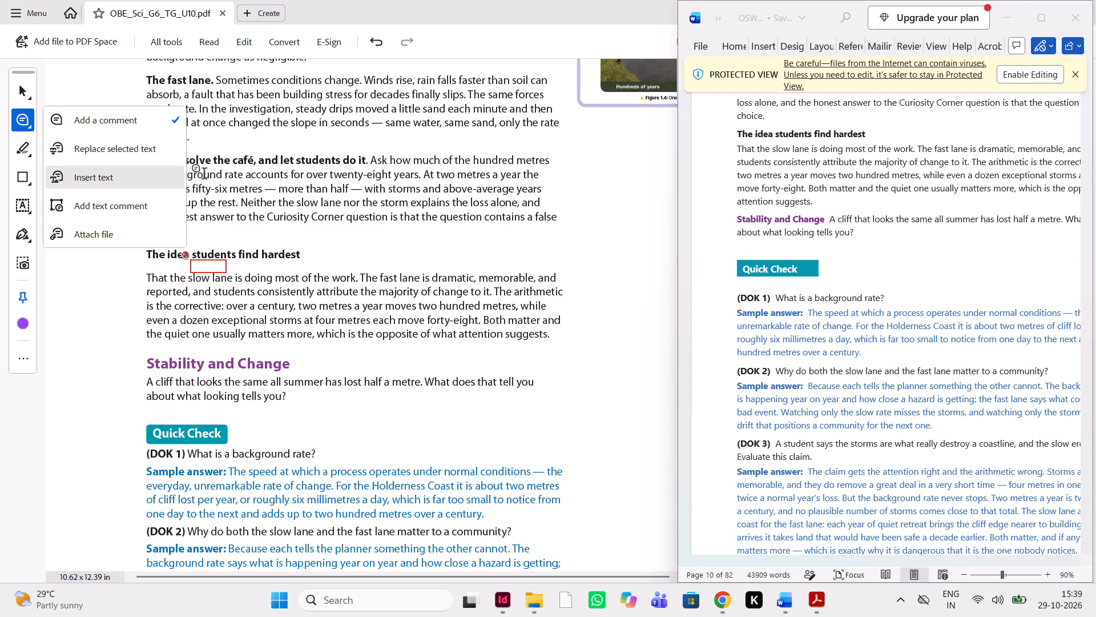
left_click(174, 131)
left_click_drag(298, 364, 159, 353)
type("check")
key("space")
type("fo")
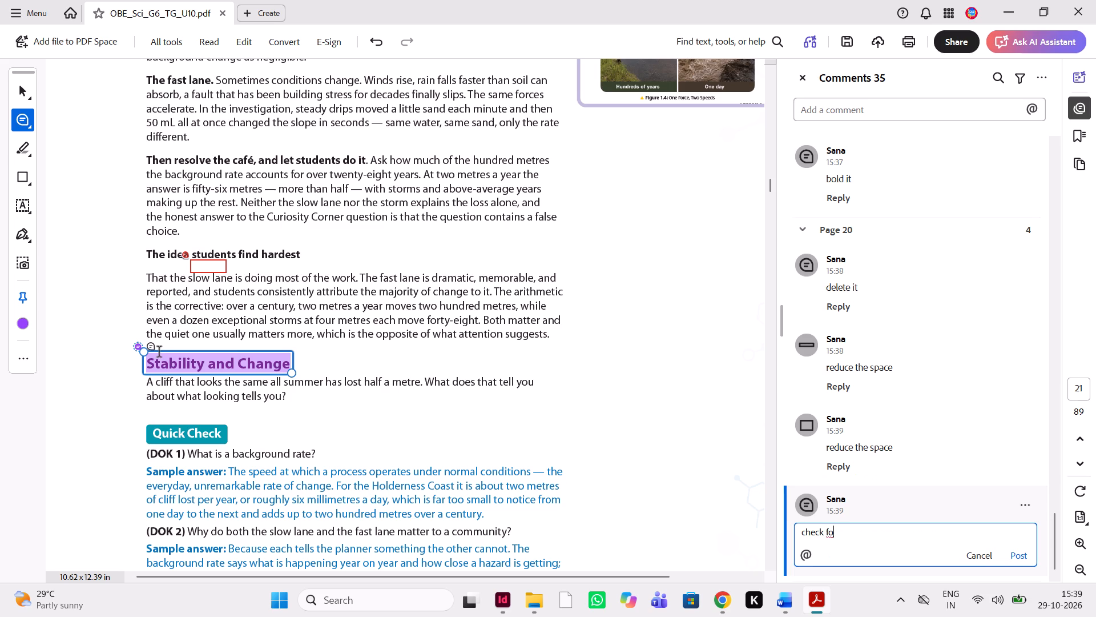
type("nt size")
key("space")
left_click(1024, 556)
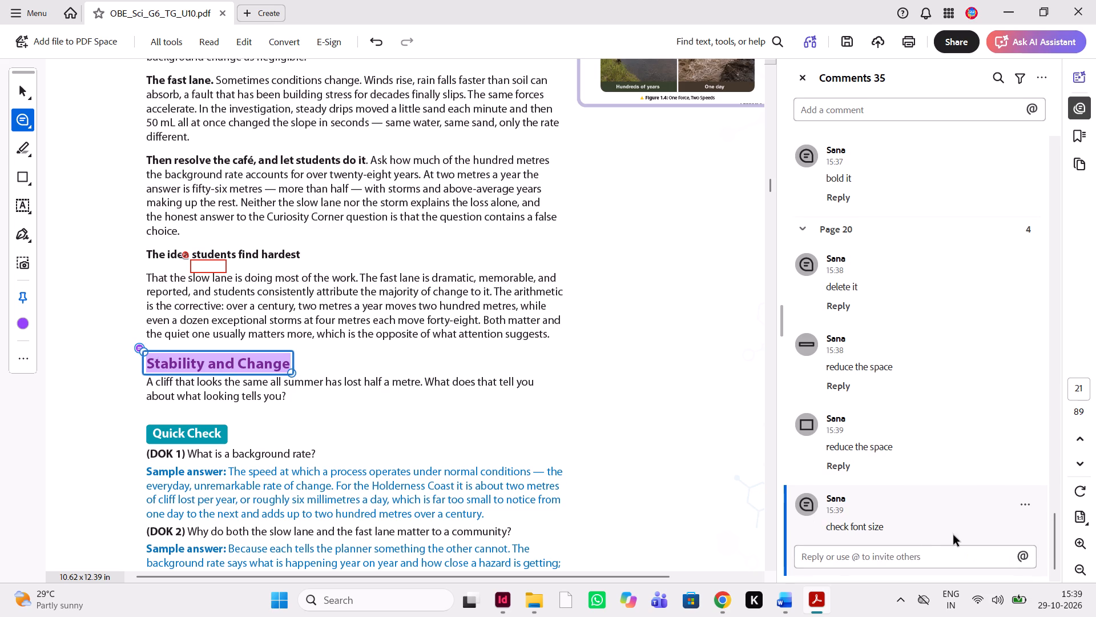
Compare the PDF's Quick Check questions, DOK labels and sample answers on background rate and the two lanes with the Word manuscript.
left_click(788, 602)
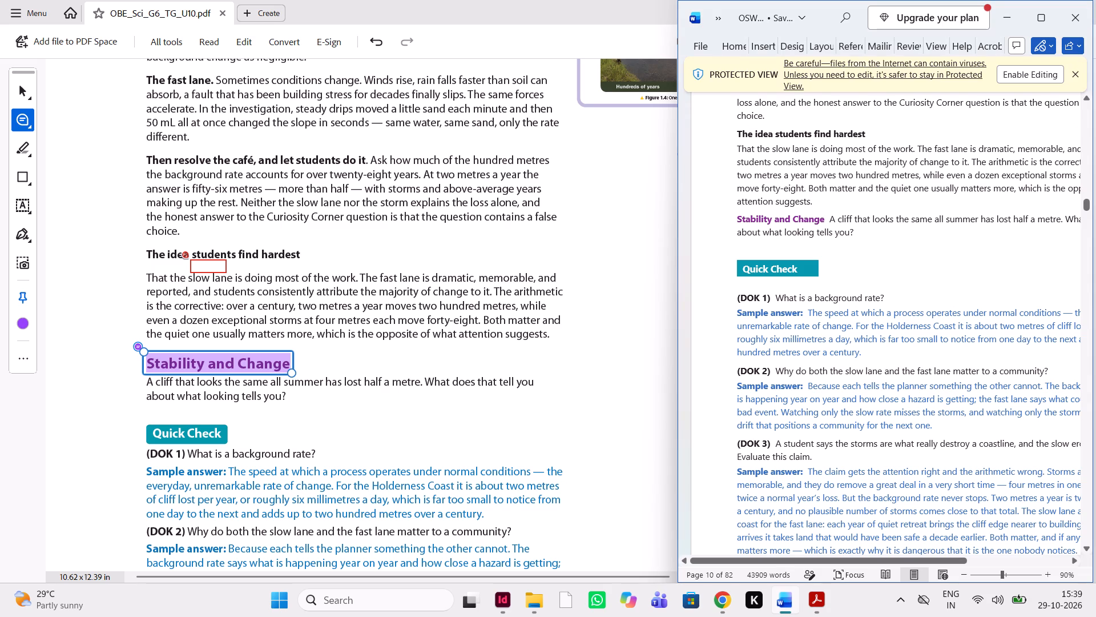
scroll(515, 447, "down", 1)
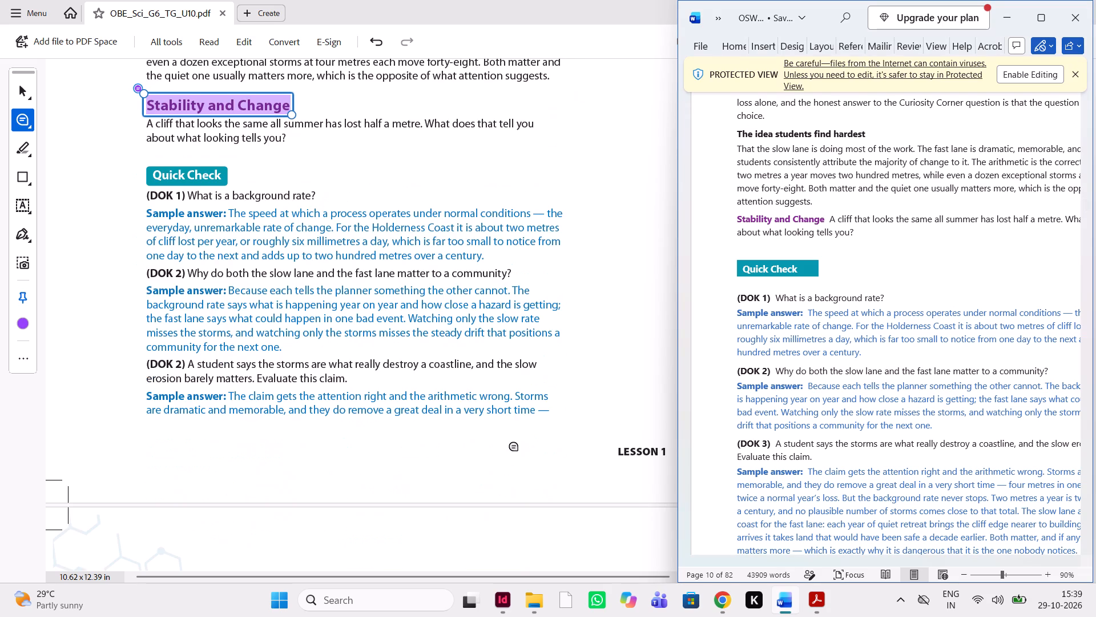
scroll(864, 403, "left", 1)
scroll(864, 403, "down", 1)
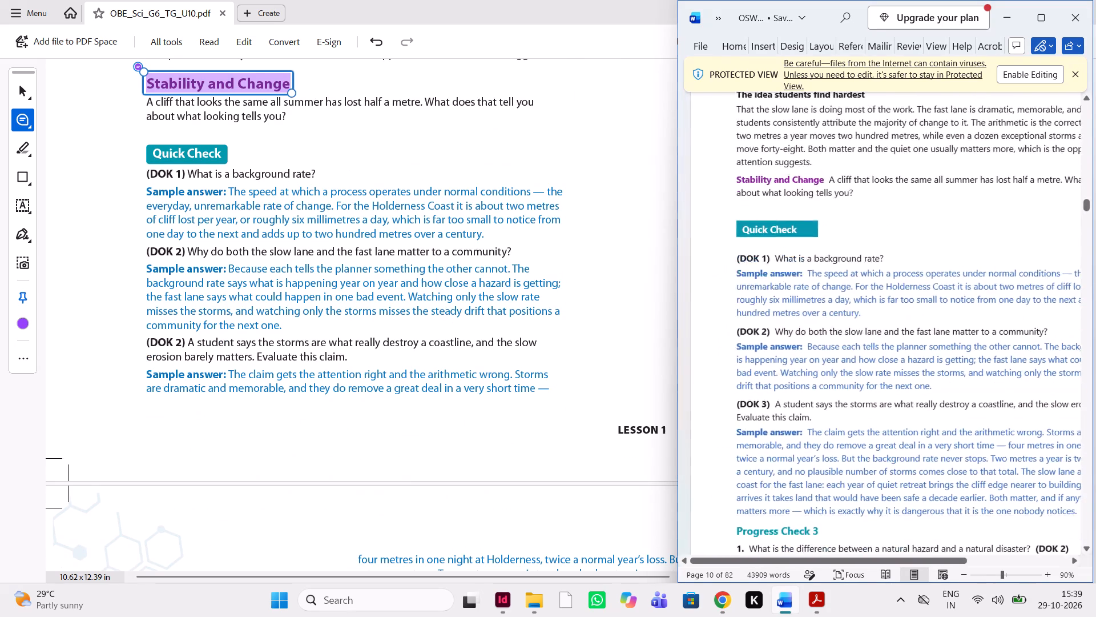
scroll(864, 403, "down", 1)
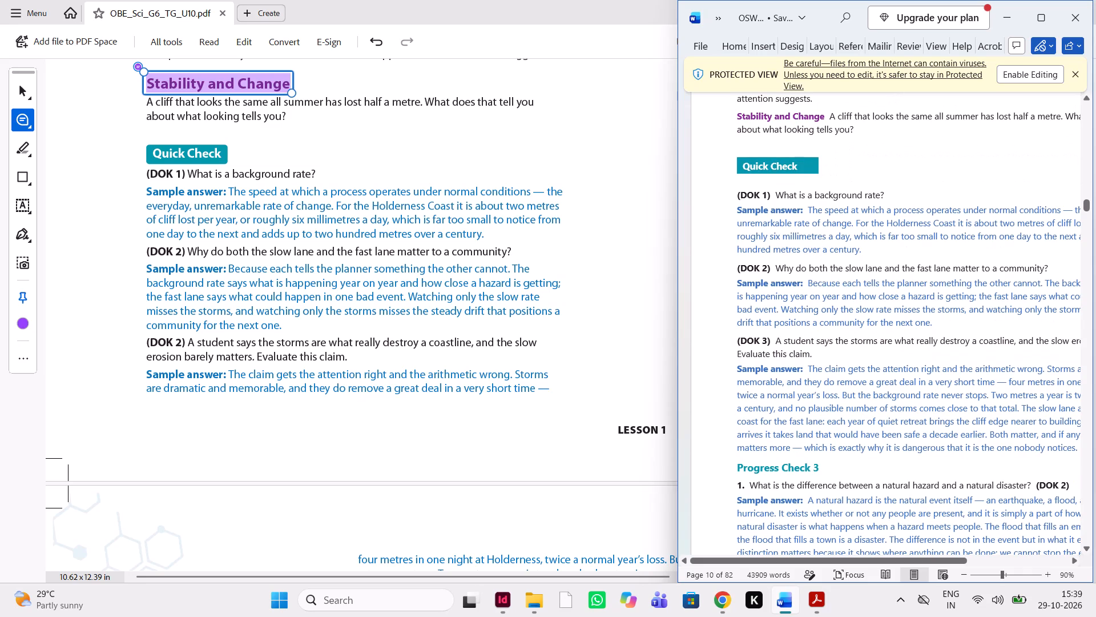
scroll(864, 403, "down", 1)
scroll(665, 410, "left", 1)
scroll(665, 410, "down", 1)
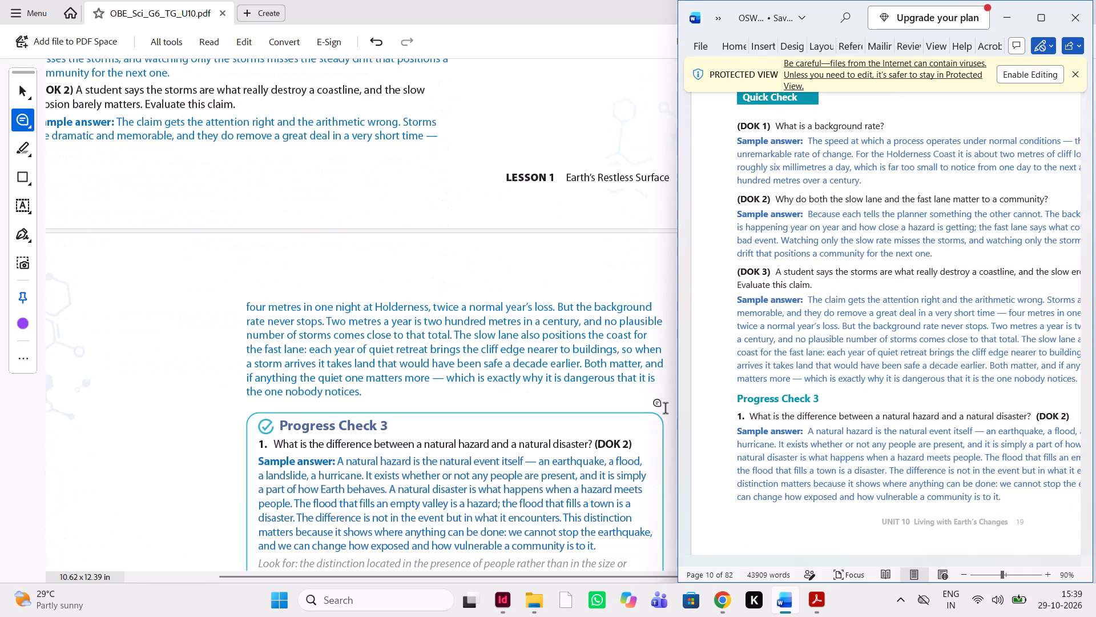
Compare both Progress Check 3 questions, their sample answers and "Look for" notes in the PDF with the Word manuscript.
scroll(665, 410, "down", 1)
scroll(938, 393, "left", 1)
scroll(938, 393, "down", 1)
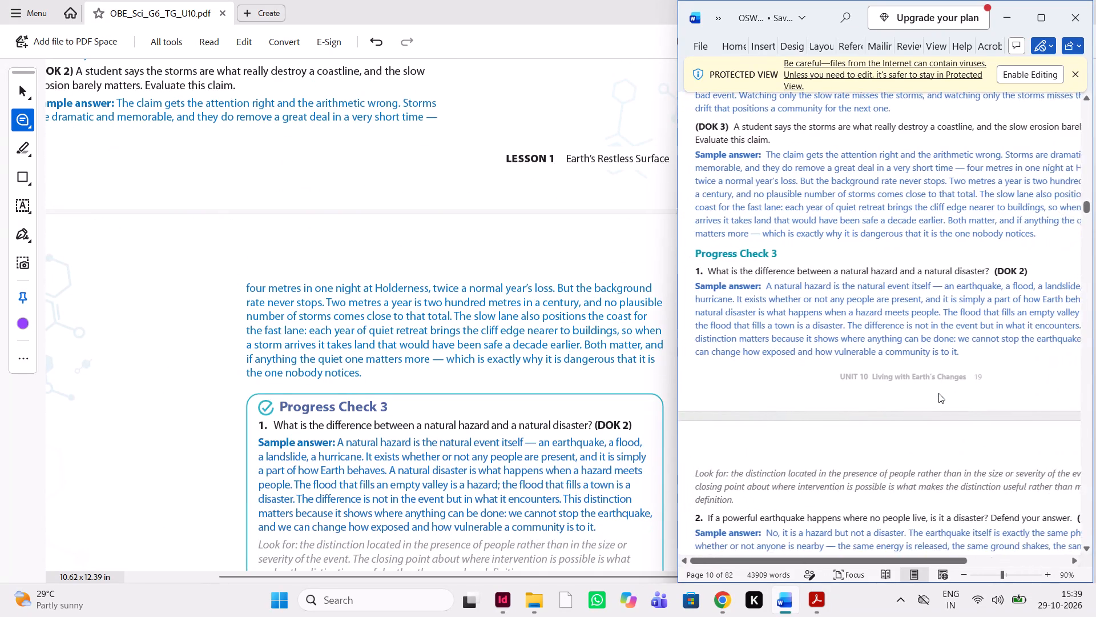
scroll(498, 438, "down", 1)
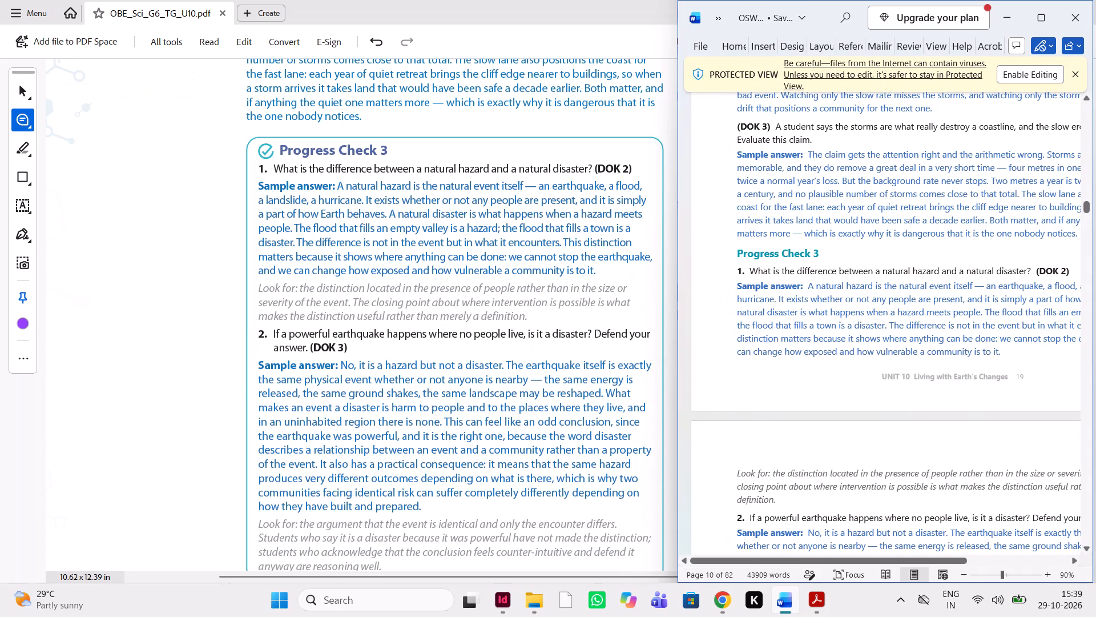
scroll(971, 350, "left", 1)
scroll(971, 350, "down", 1)
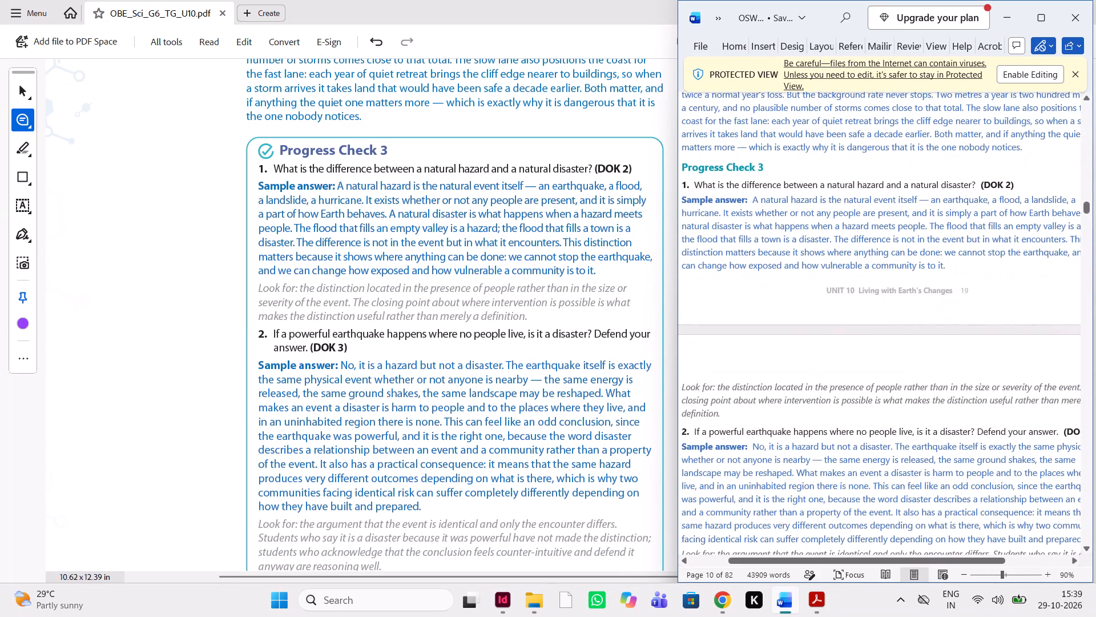
scroll(971, 350, "right", 1)
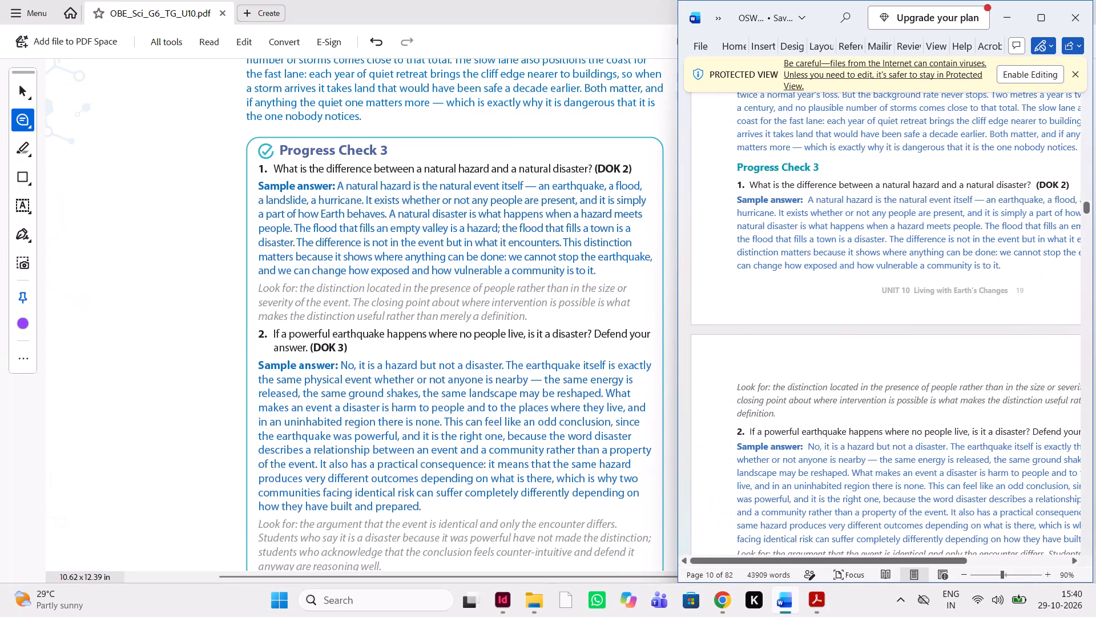
scroll(971, 350, "down", 1)
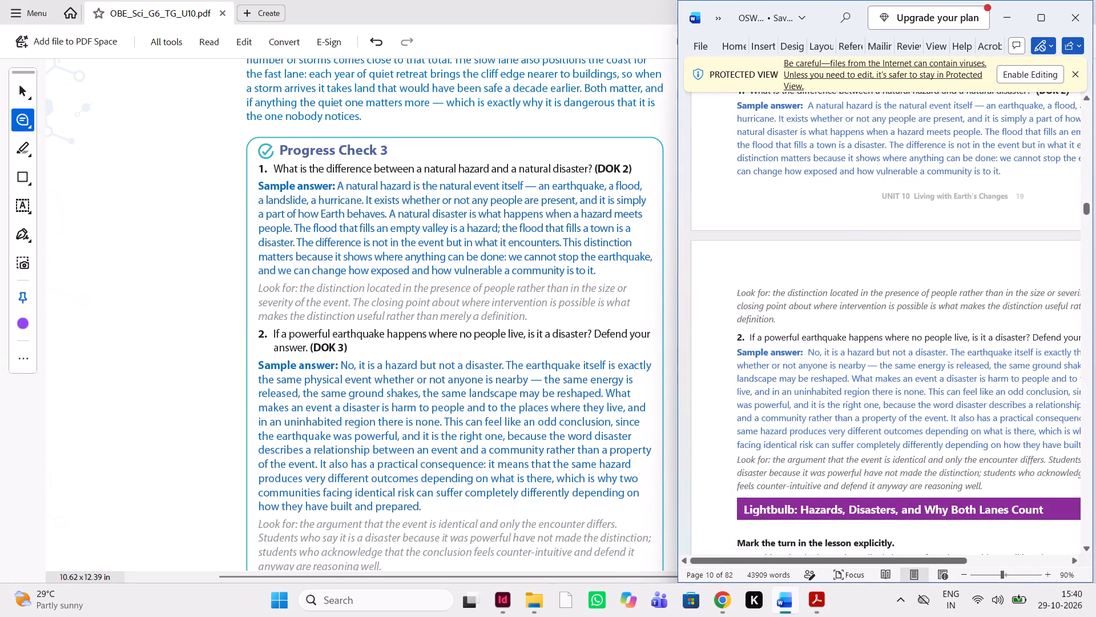
scroll(971, 350, "left", 1)
scroll(971, 350, "right", 1)
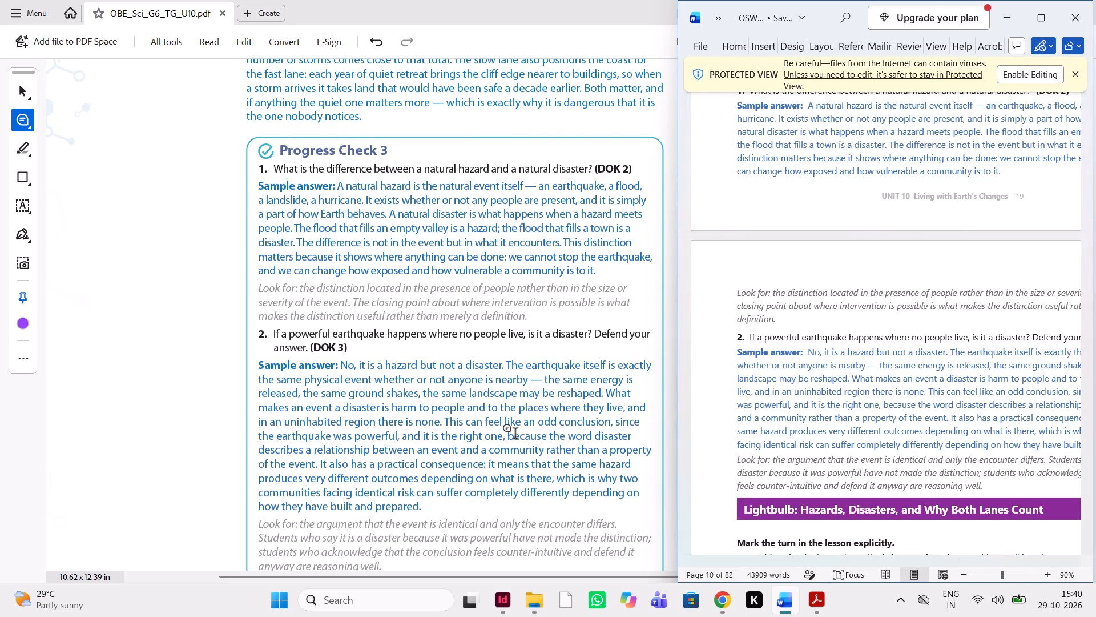
scroll(515, 435, "down", 1)
scroll(829, 396, "up", 1)
scroll(829, 396, "down", 1)
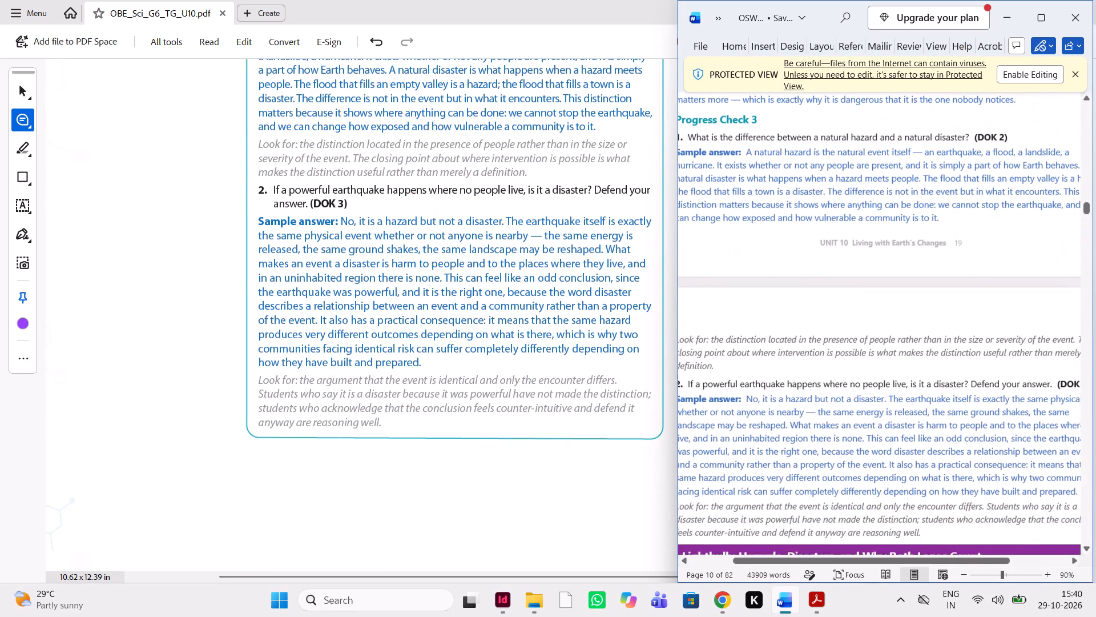
scroll(425, 350, "up", 1)
scroll(425, 350, "down", 1)
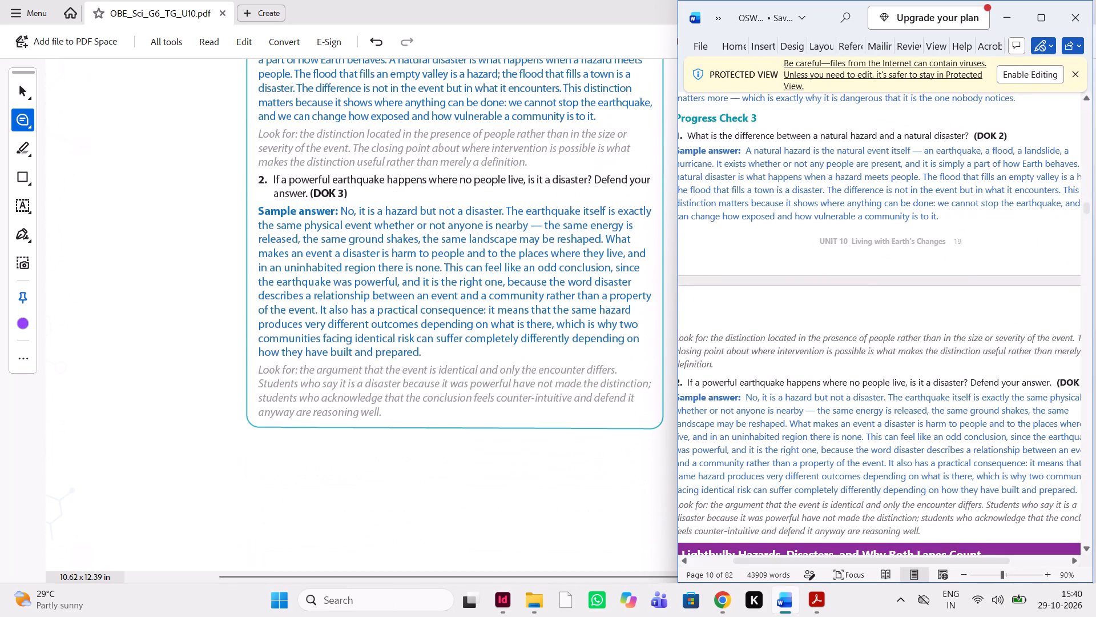
scroll(815, 355, "down", 1)
scroll(815, 355, "left", 1)
scroll(815, 355, "right", 1)
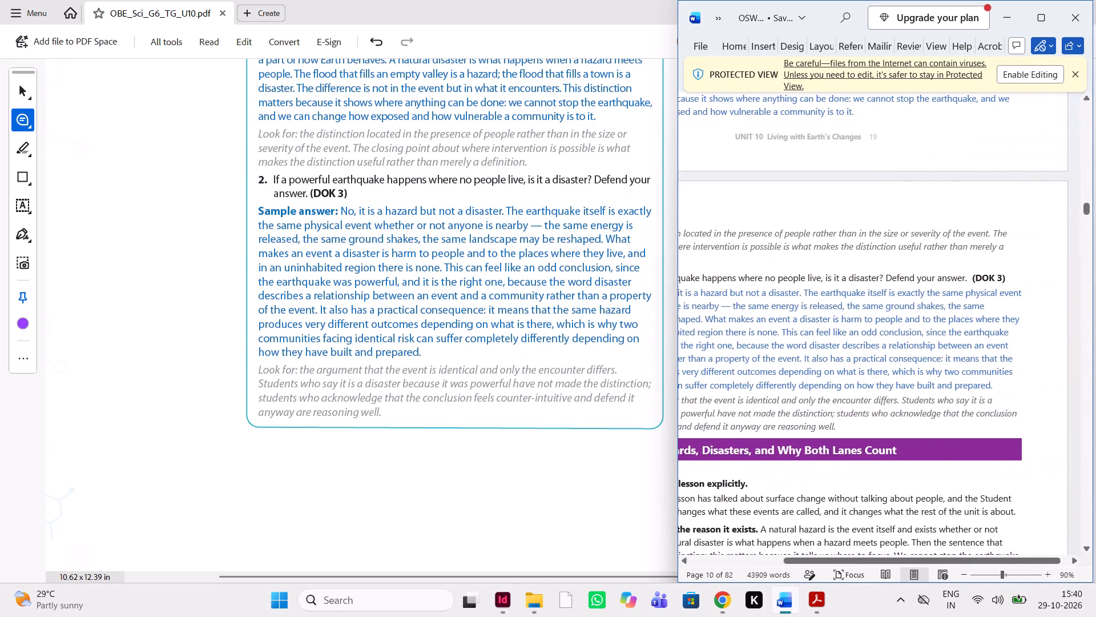
scroll(815, 355, "right", 1)
scroll(815, 355, "down", 1)
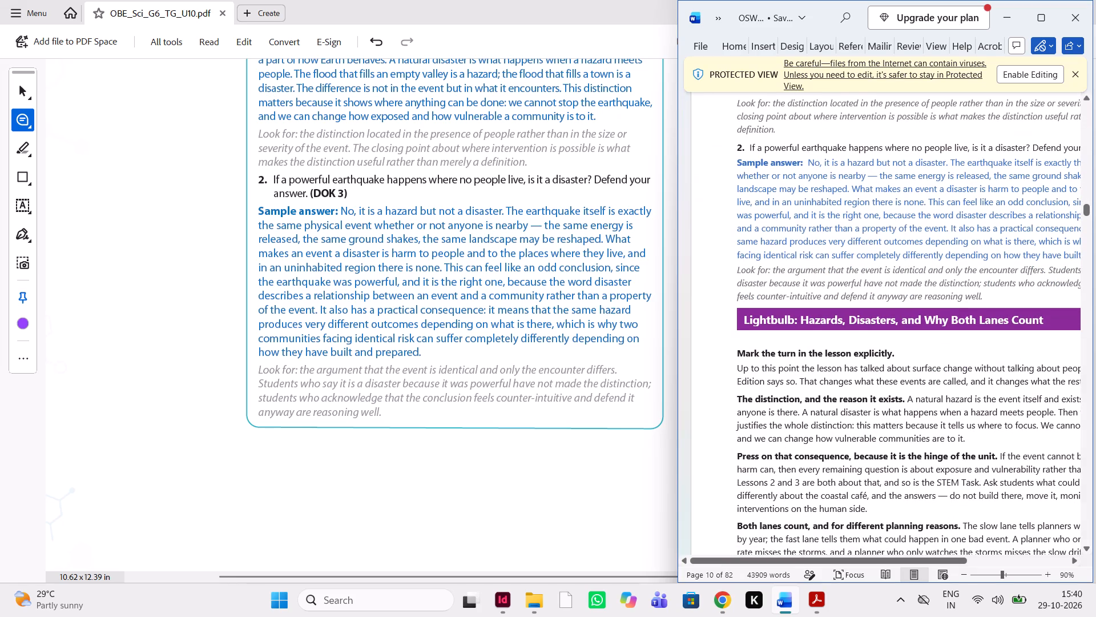
scroll(466, 360, "up", 1)
scroll(466, 360, "down", 1)
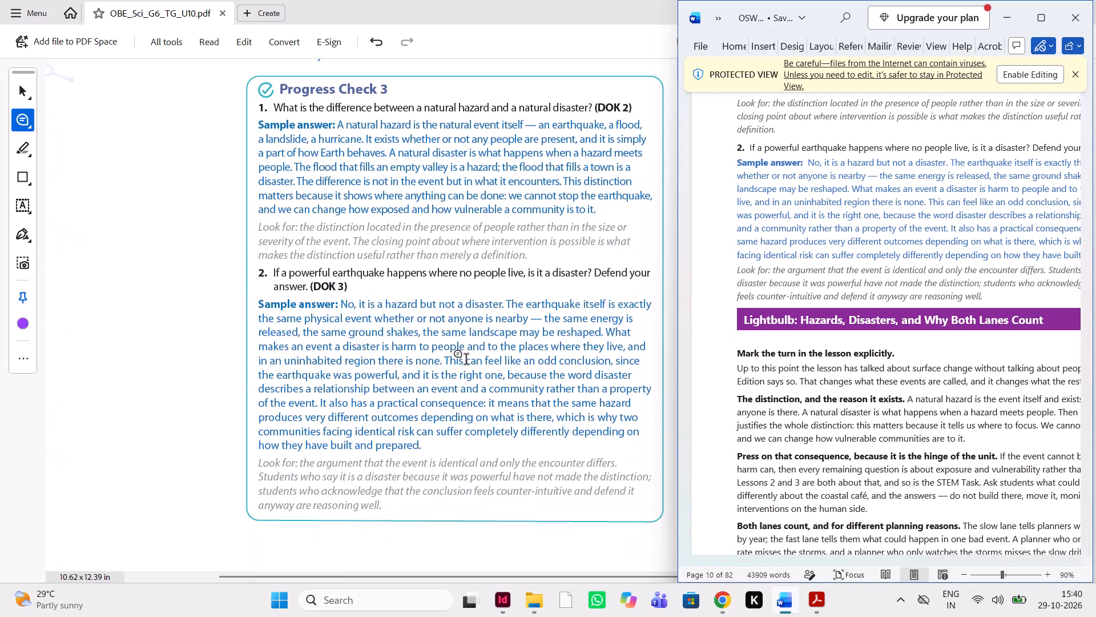
scroll(466, 360, "down", 3)
scroll(466, 360, "up", 2)
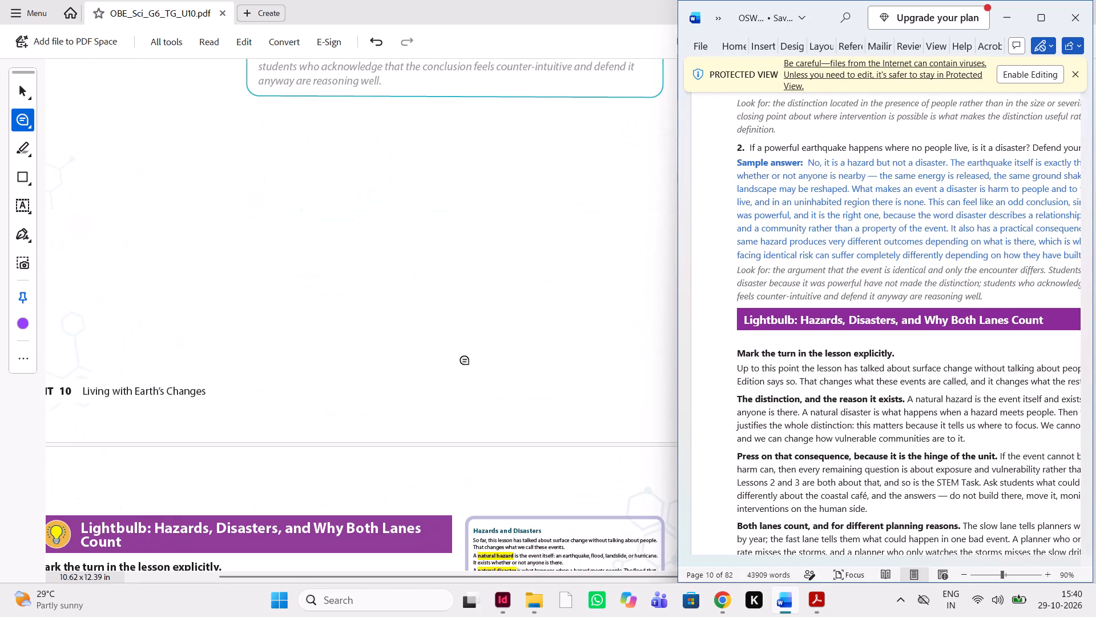
scroll(466, 360, "up", 4)
scroll(466, 360, "left", 1)
scroll(466, 360, "down", 2)
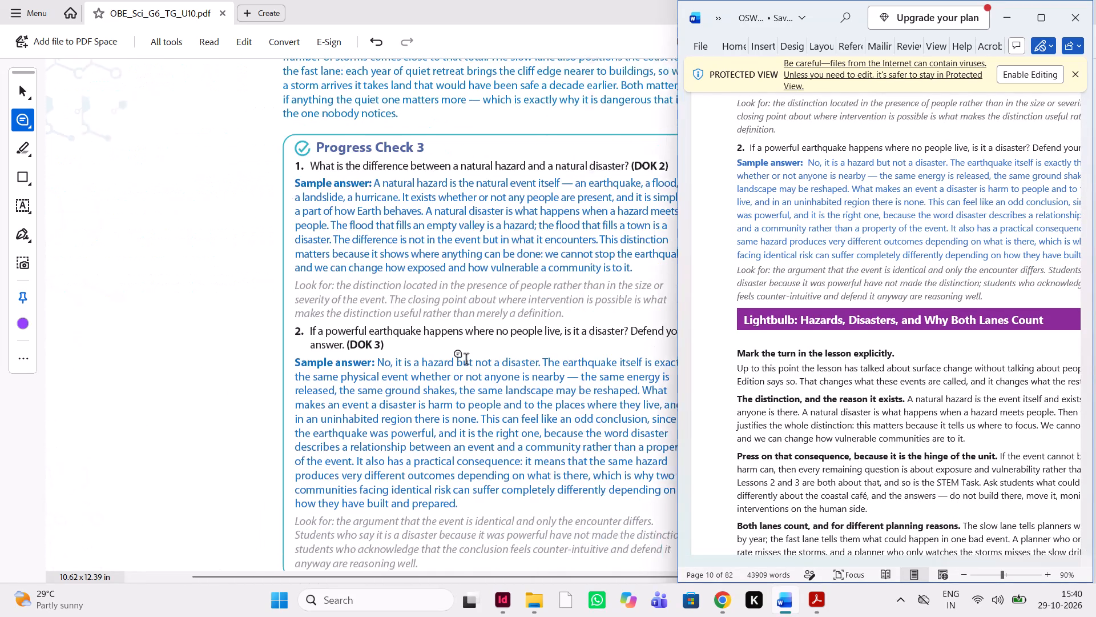
Highlight the word "Lightbulb:" in the "Hazards, Disasters, and Why Both Lanes Count" heading, with the comment "delete it".
scroll(466, 360, "down", 4)
scroll(466, 360, "left", 1)
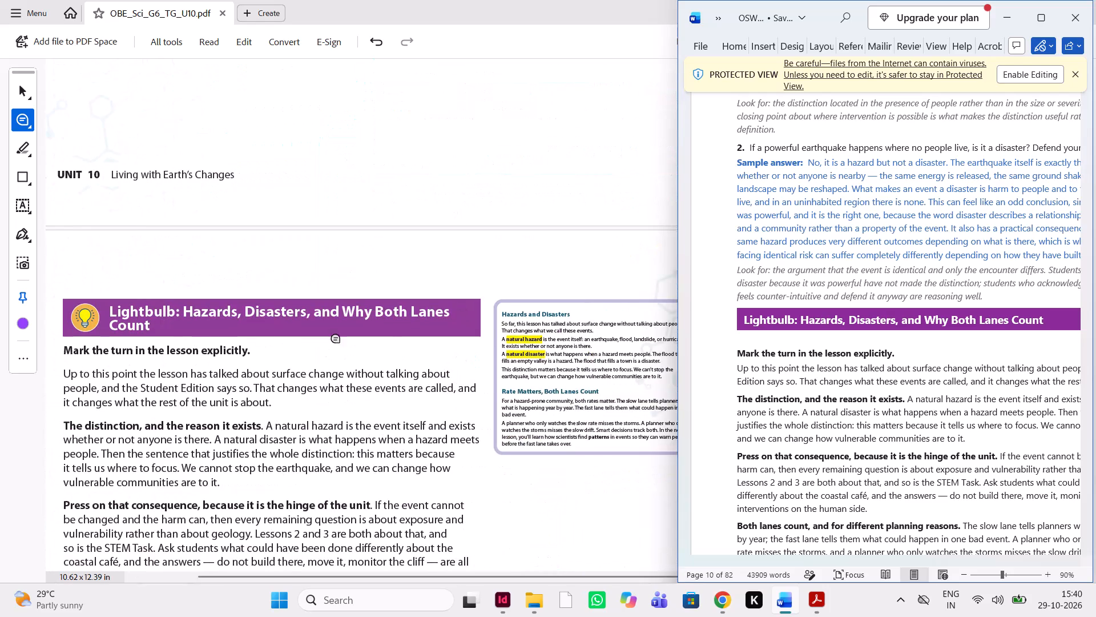
left_click_drag(179, 312, 109, 315)
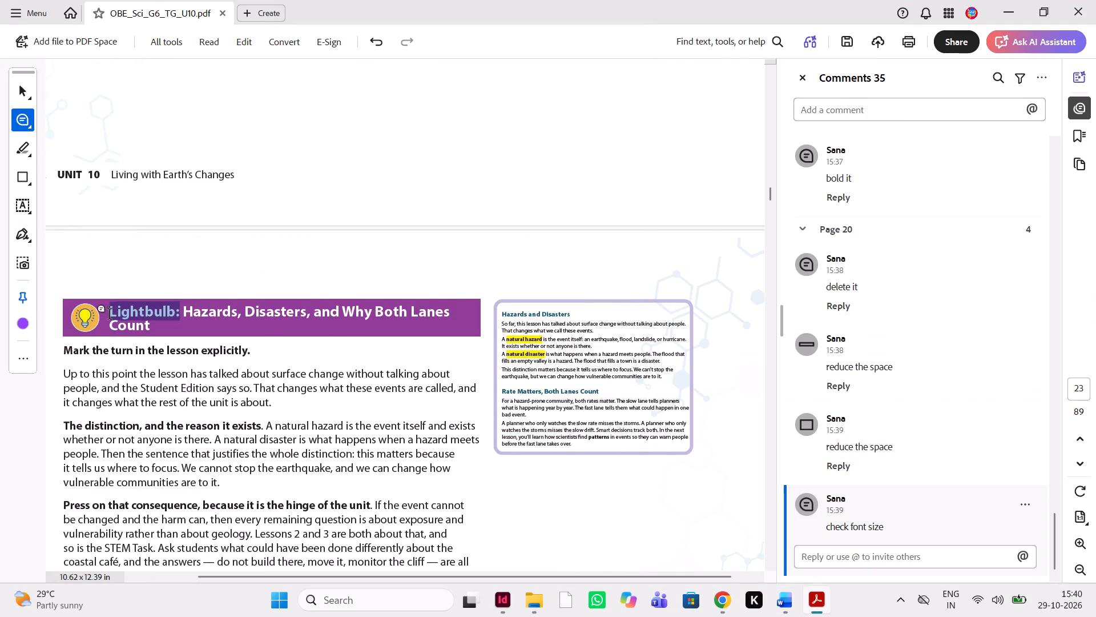
left_click_drag(109, 315, 108, 309)
left_click_drag(108, 309, 108, 311)
type("delete e")
key("BackSpace")
type("it")
key("space")
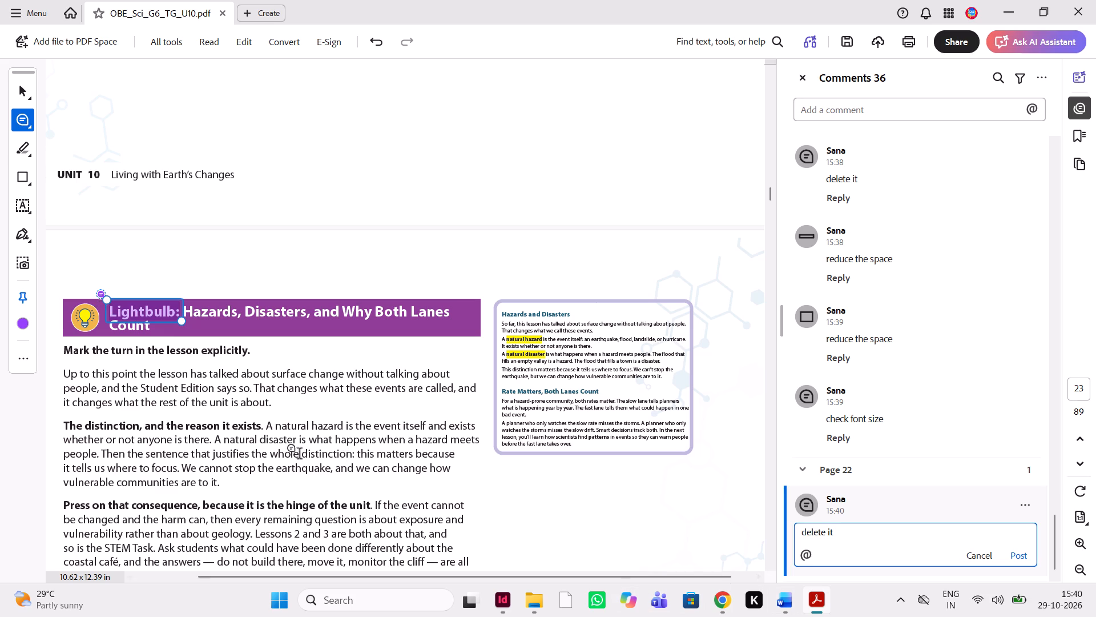
Draw a small rectangle under the "Mark the turn in the lesson explicitly." subheading, with the comment "reduce the space".
left_click(25, 176)
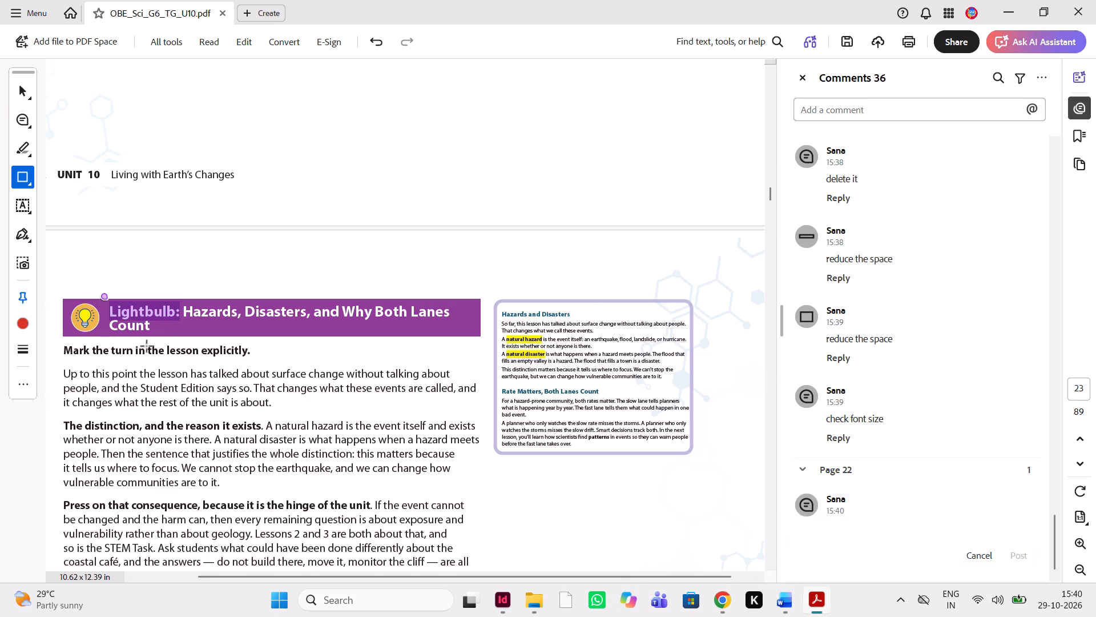
left_click_drag(134, 355, 174, 367)
type("reduce the space")
key("space")
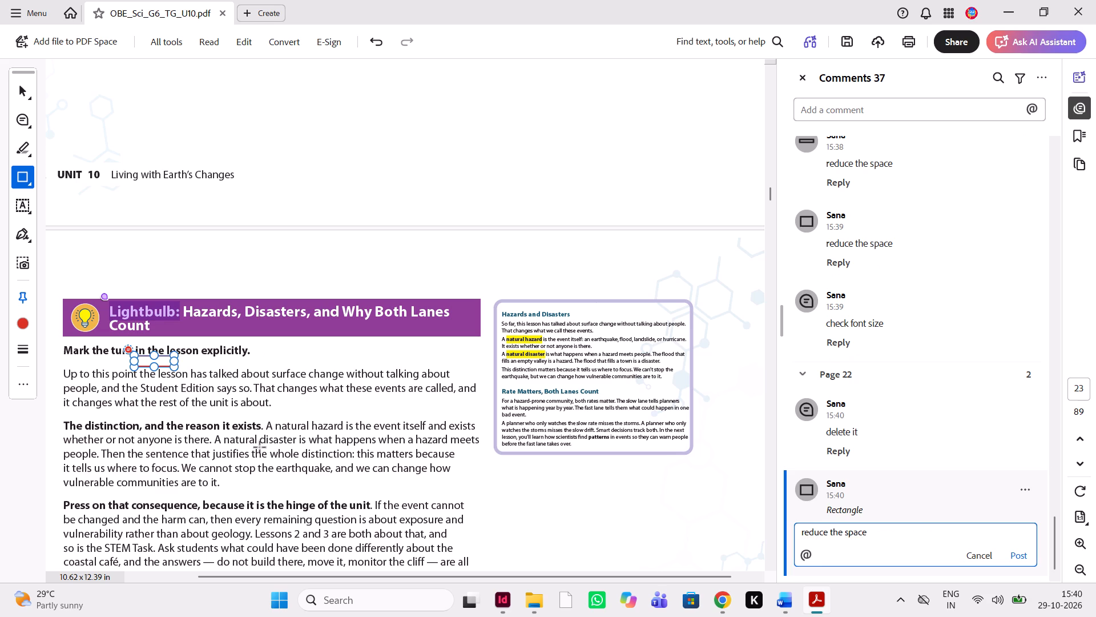
Check the Lightbulb section against the Word manuscript and highlight the "Systems and System Models" heading with the comment "check font size".
scroll(243, 474, "down", 1)
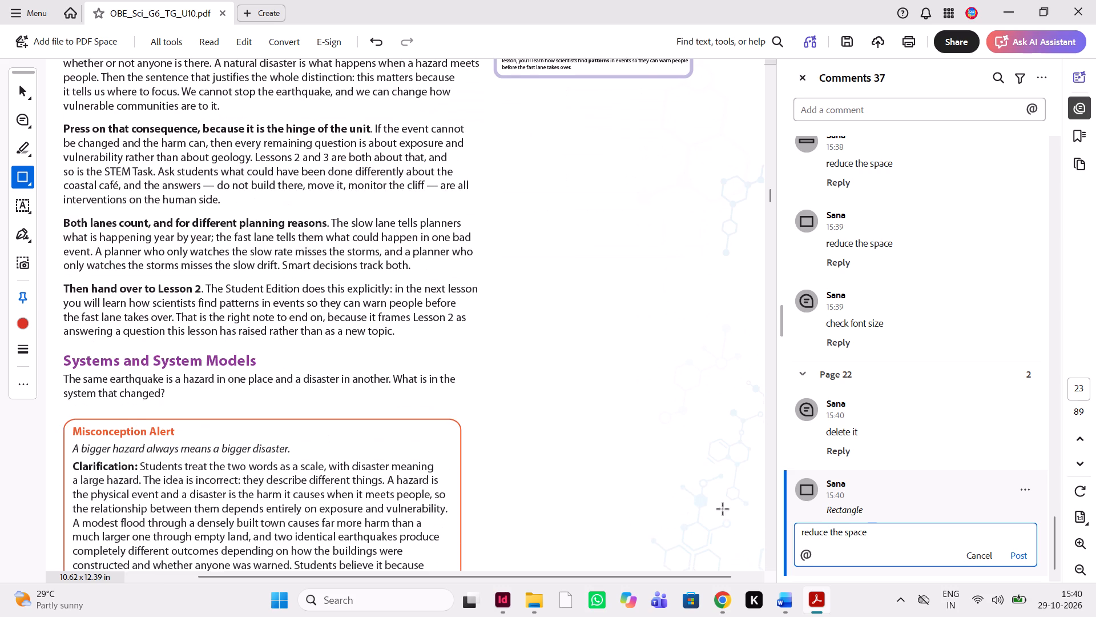
left_click(786, 596)
scroll(885, 367, "down", 1)
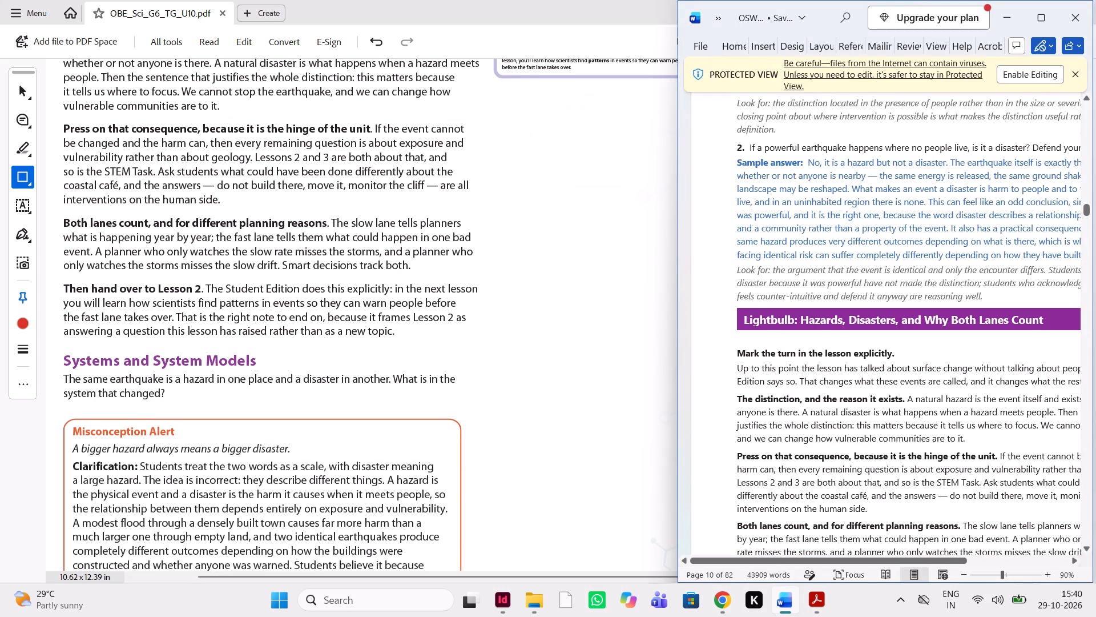
scroll(885, 367, "down", 1)
scroll(527, 390, "up", 1)
scroll(527, 390, "down", 1)
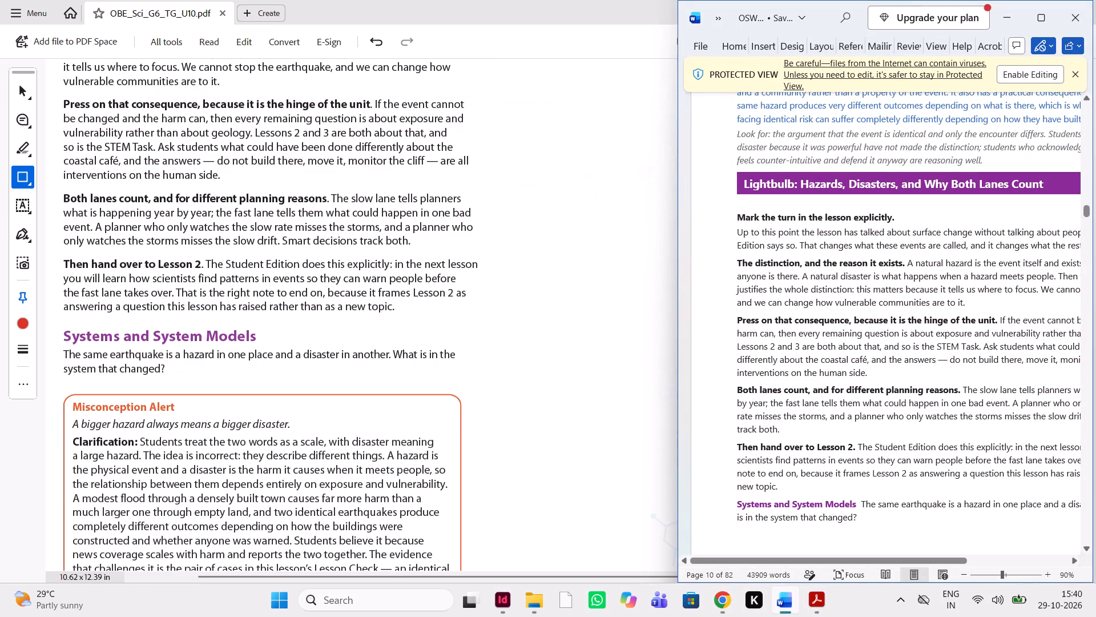
scroll(866, 359, "down", 1)
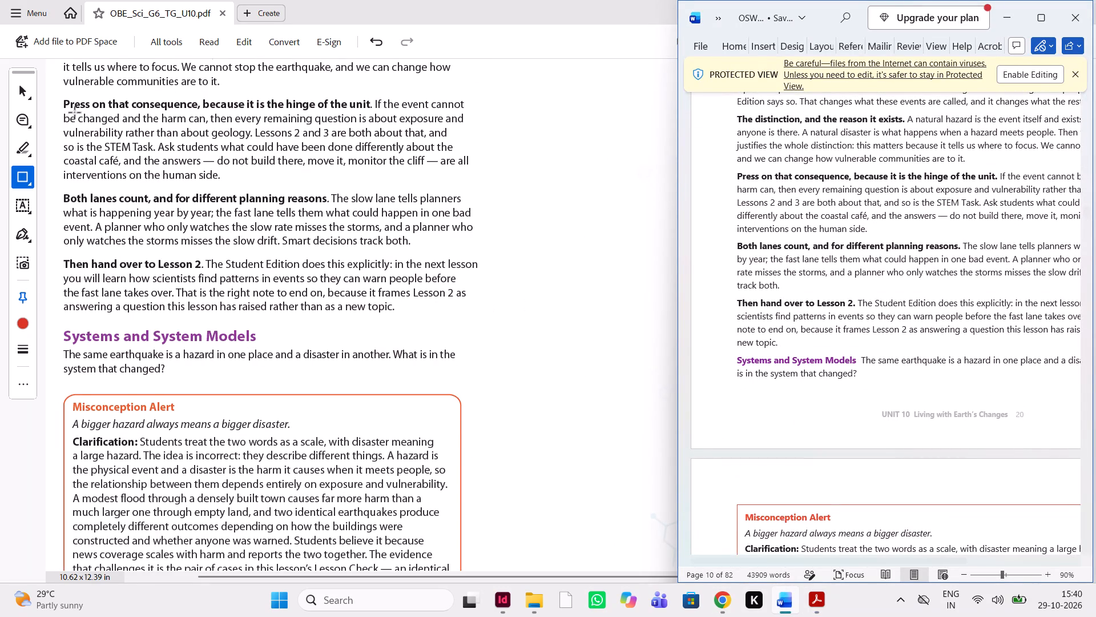
left_click(28, 119)
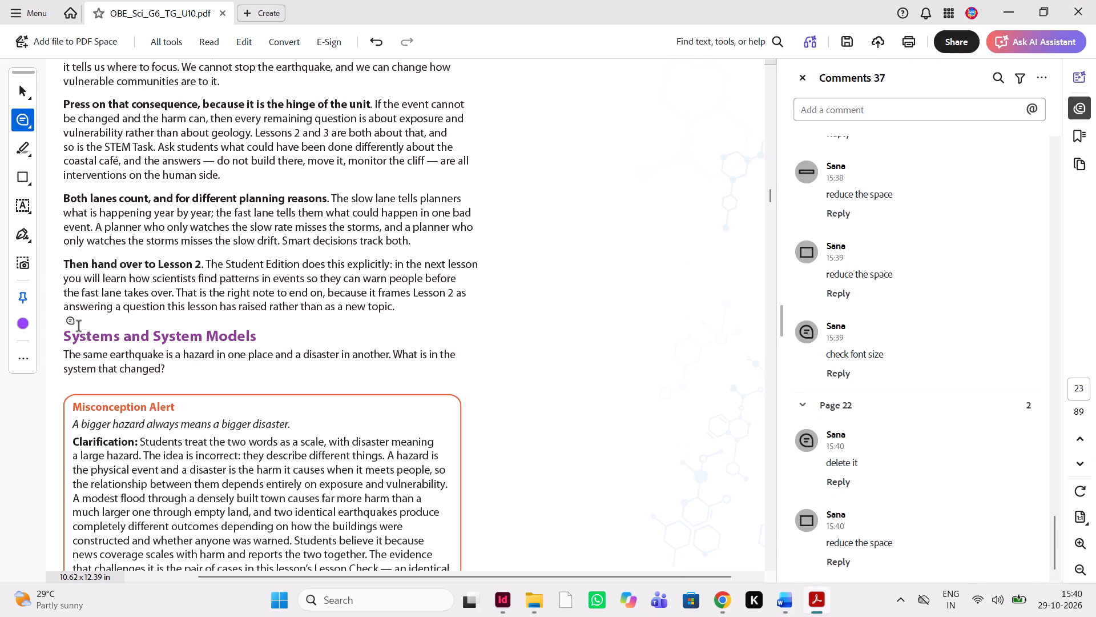
left_click_drag(65, 336, 240, 322)
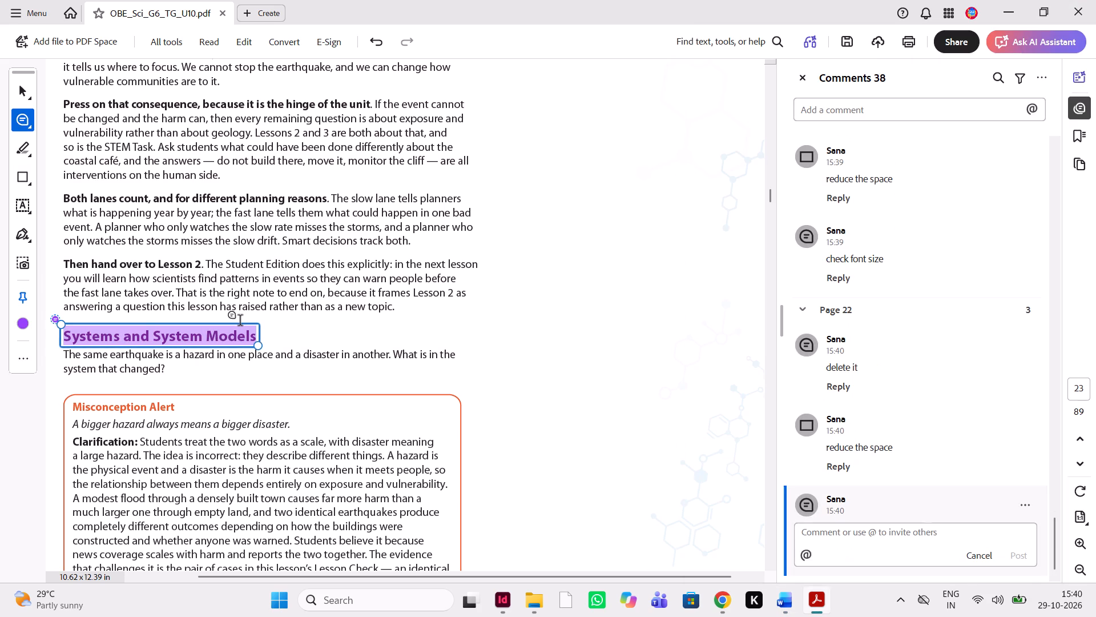
type("check font size")
key("space")
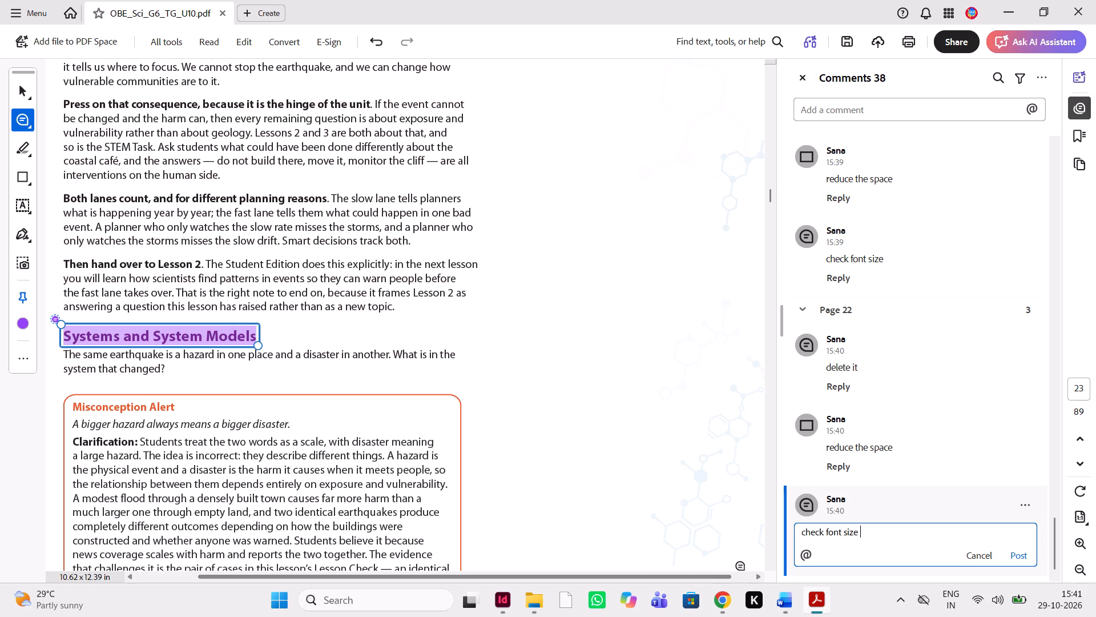
Place a note on the bottom border of the "A bigger hazard always means a bigger disaster" Misconception Alert box: "give proper spacing in up and down".
left_click(779, 611)
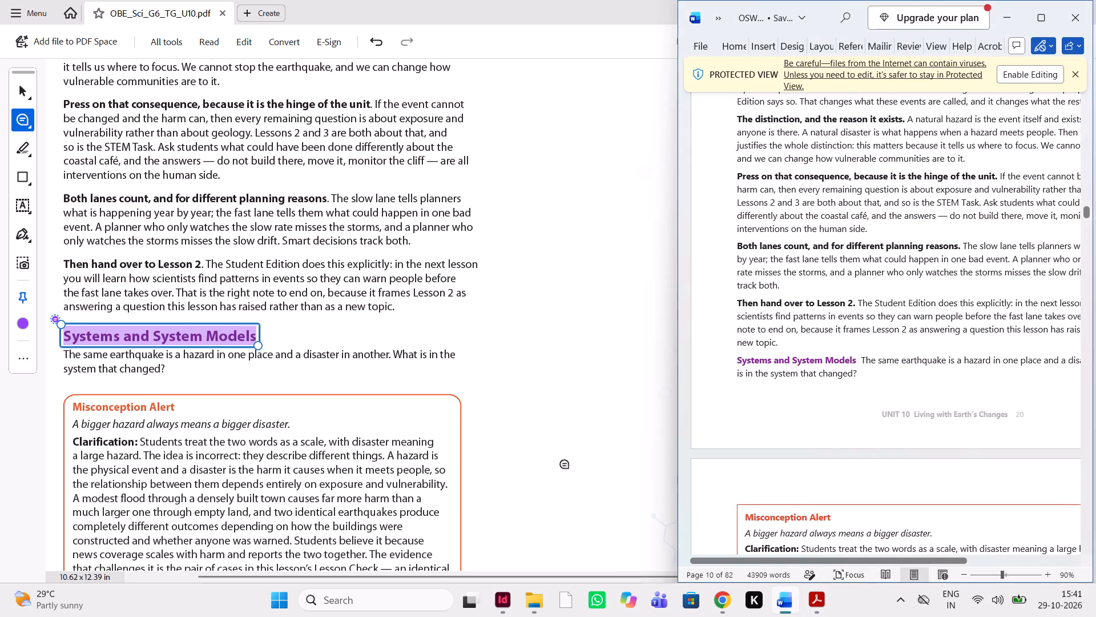
scroll(503, 466, "down", 1)
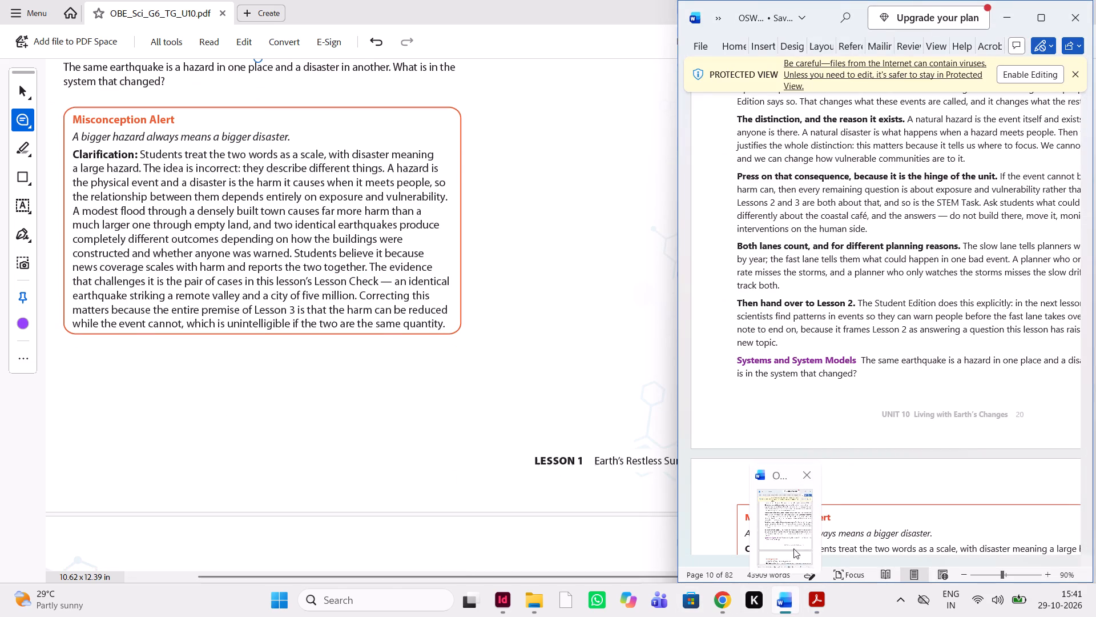
scroll(409, 375, "up", 1)
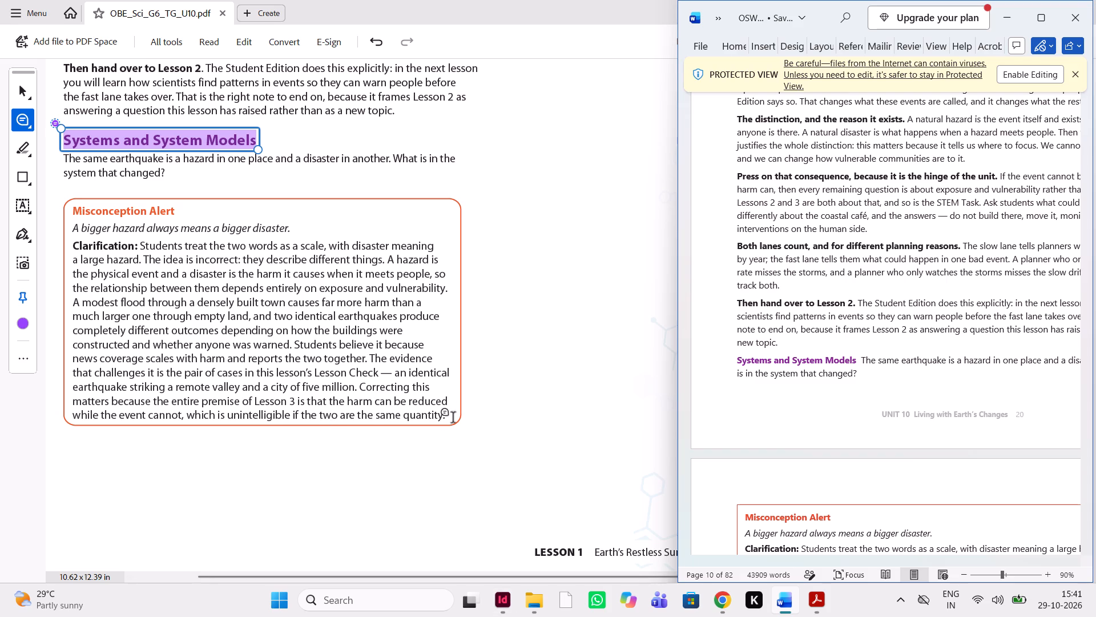
left_click(369, 431)
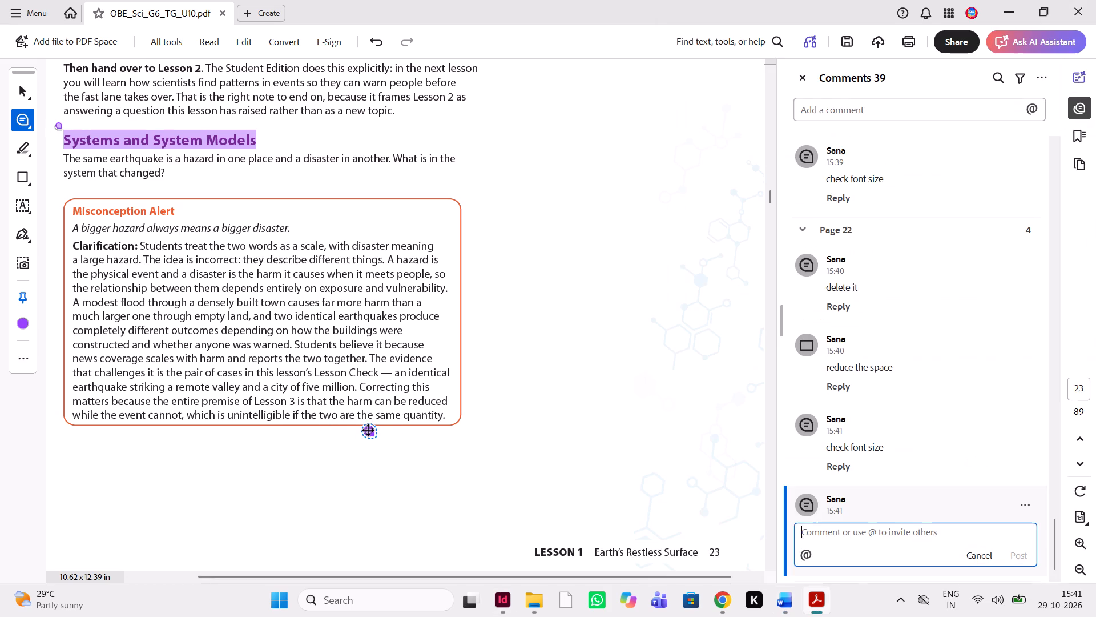
type("give")
key("space")
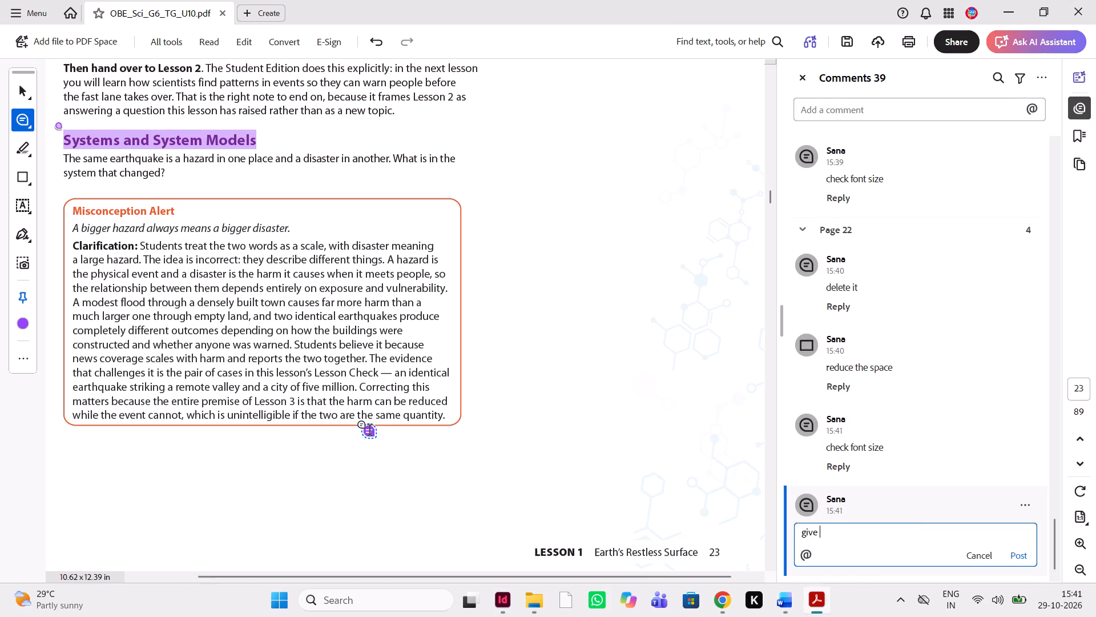
type("sone space after text")
key("space")
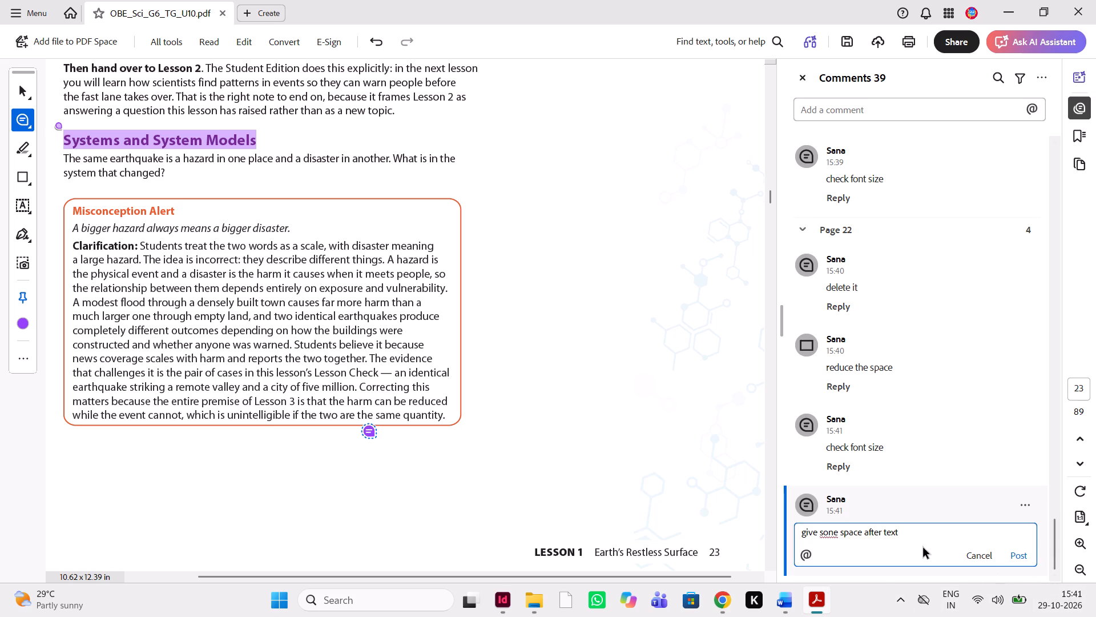
left_click_drag(904, 528, 724, 529)
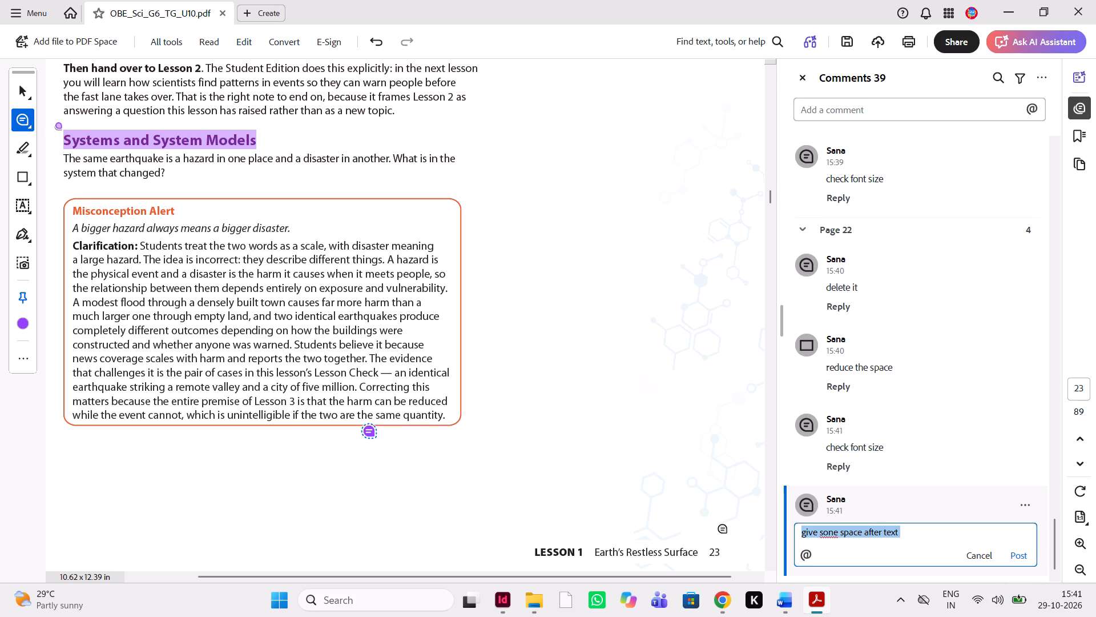
key("BackSpace")
type("give proper spacing in up and")
key("space")
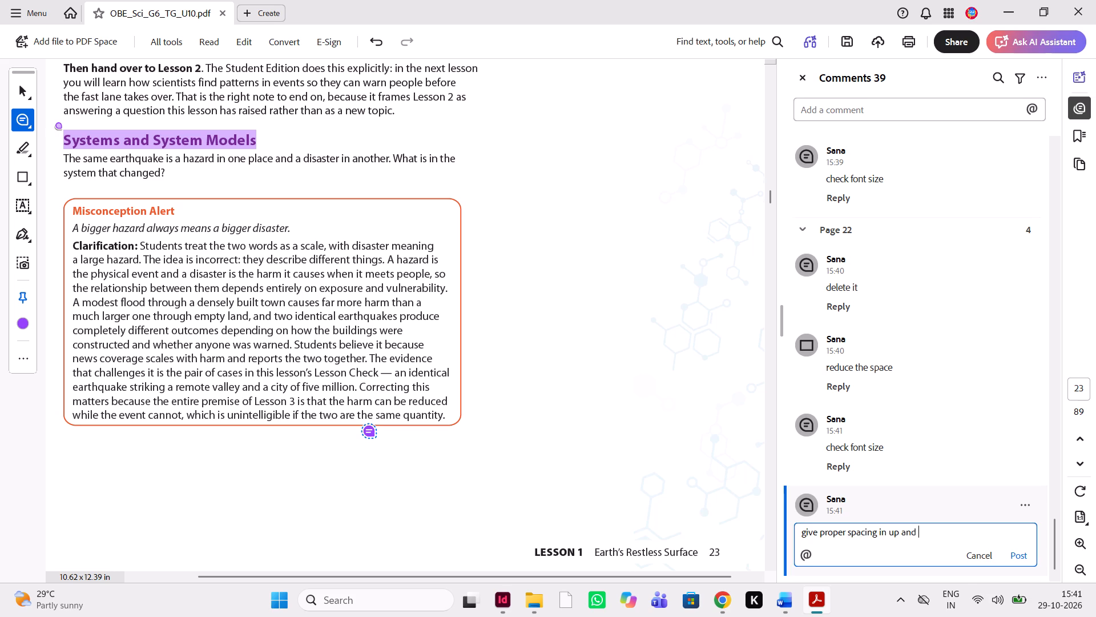
type("down")
key("space")
Compare the Misconception Alert and both Progress Check 4 questions, DOK labels, sample answers and "Look for" notes in the PDF with the Word manuscript.
left_click(783, 609)
scroll(835, 430, "down", 1)
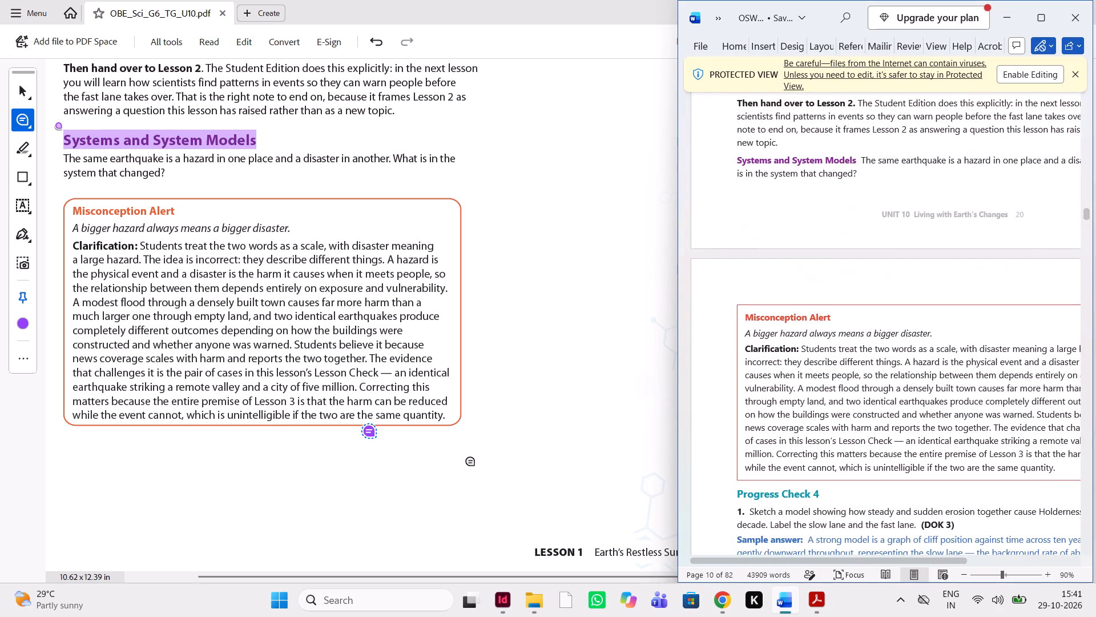
scroll(472, 462, "down", 1)
scroll(472, 462, "up", 1)
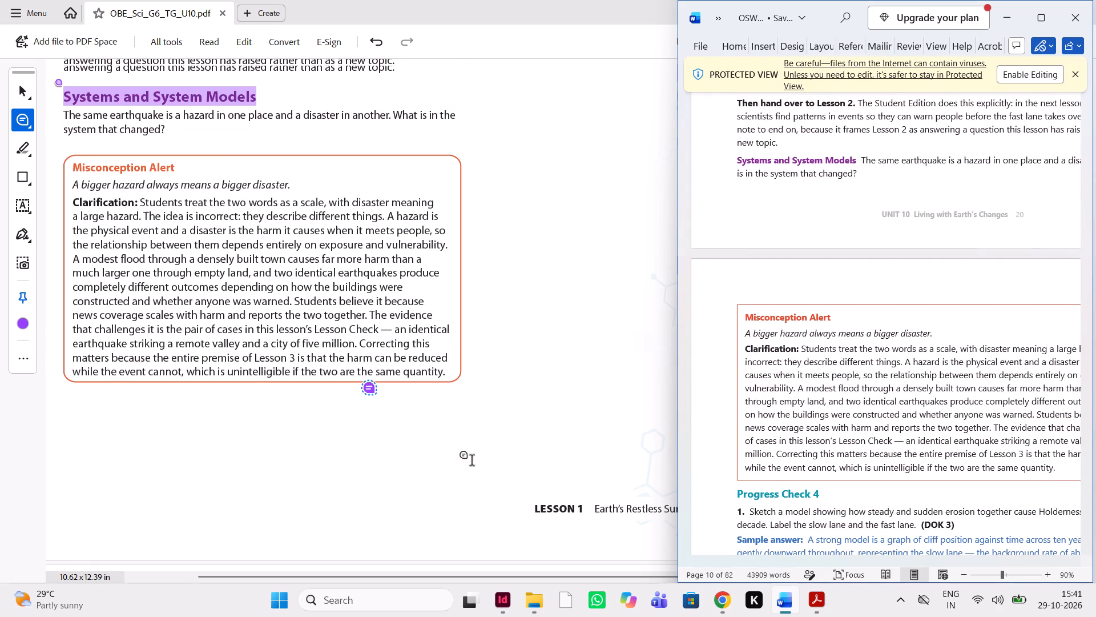
scroll(472, 462, "up", 1)
scroll(472, 462, "down", 2)
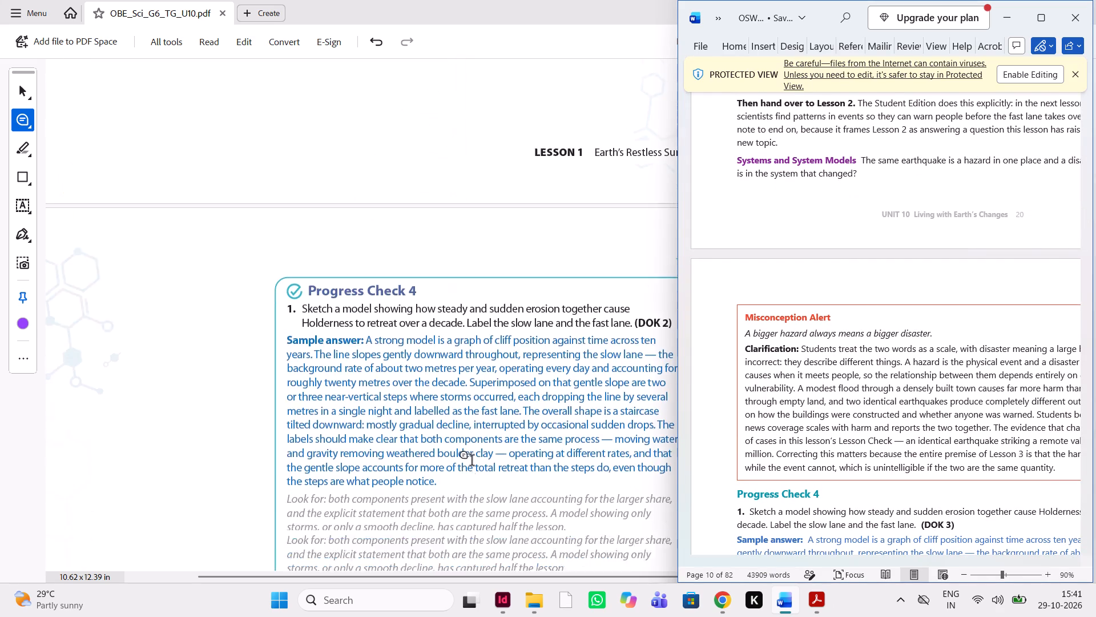
scroll(472, 462, "down", 1)
scroll(472, 462, "left", 1)
scroll(905, 482, "down", 1)
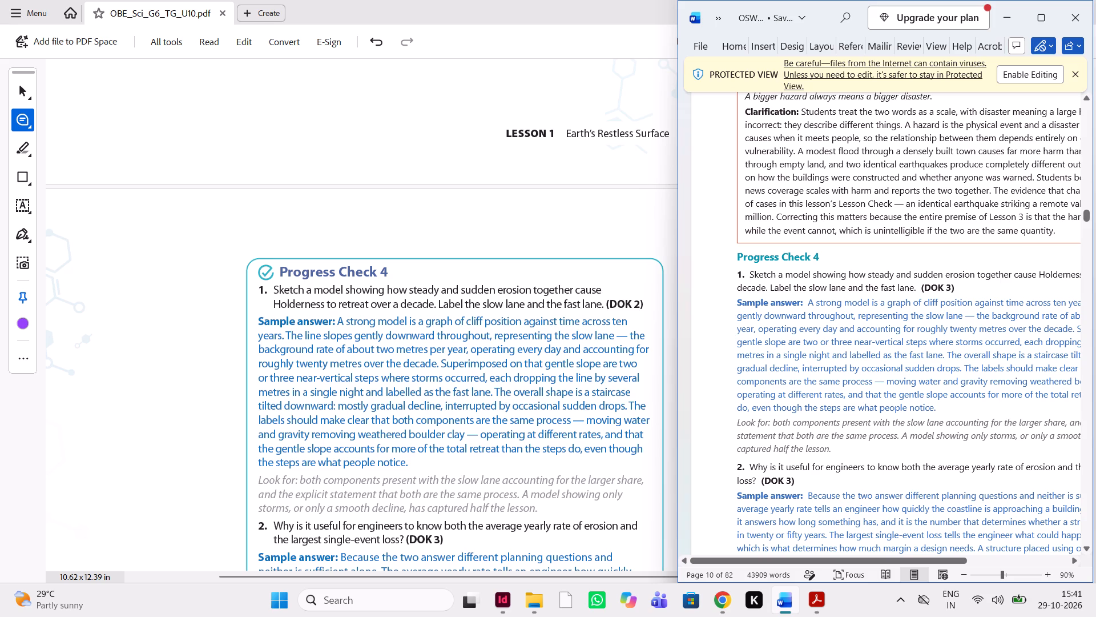
scroll(855, 399, "down", 1)
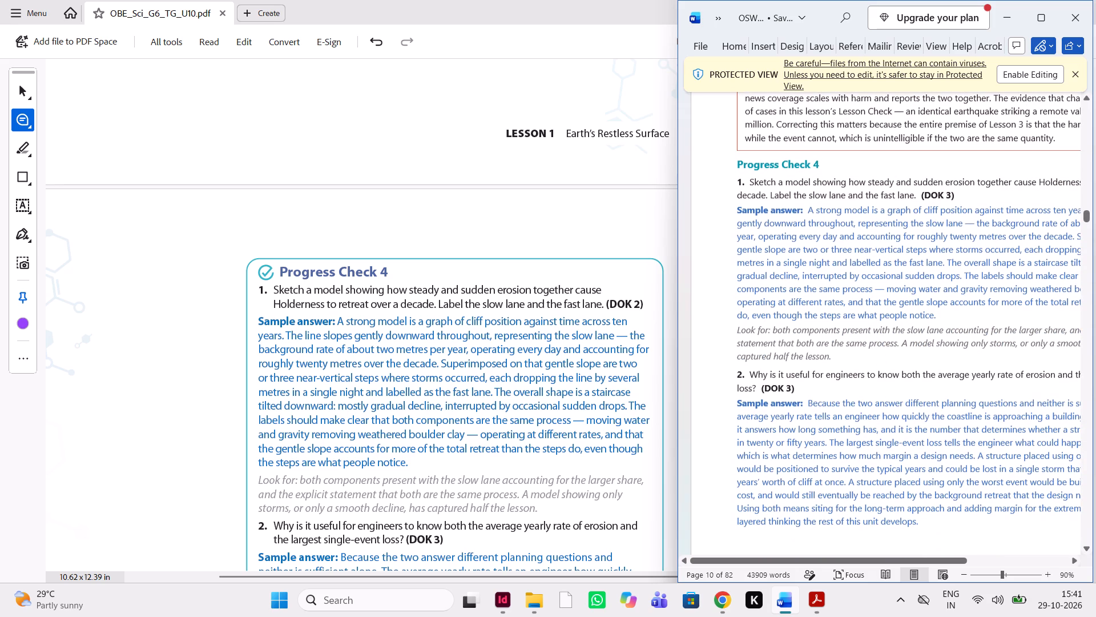
scroll(556, 478, "down", 1)
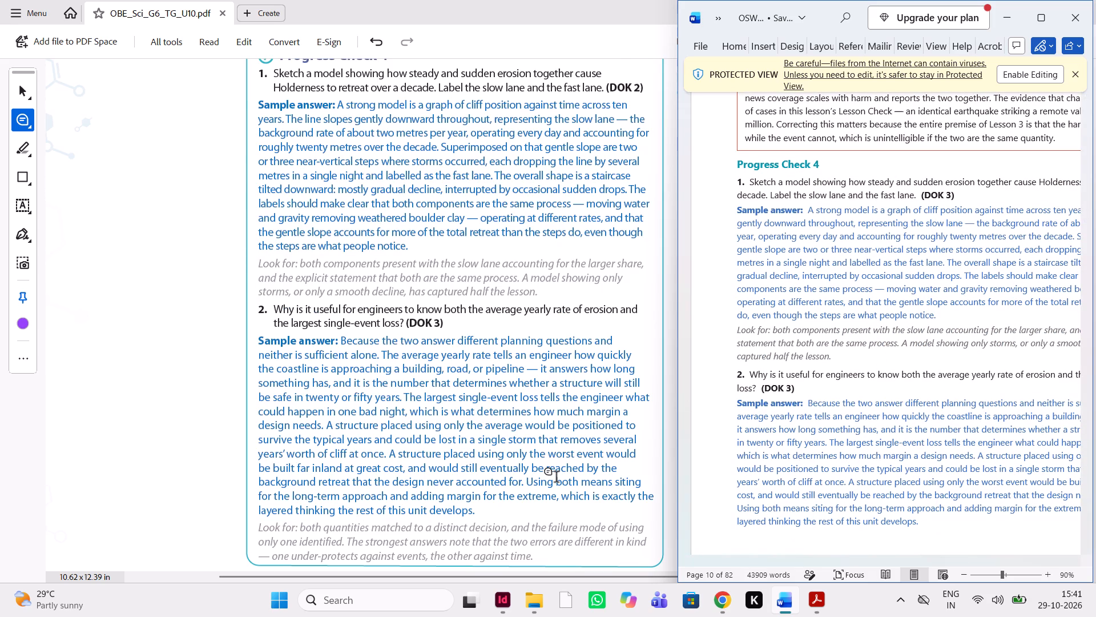
scroll(833, 458, "left", 1)
scroll(833, 458, "right", 2)
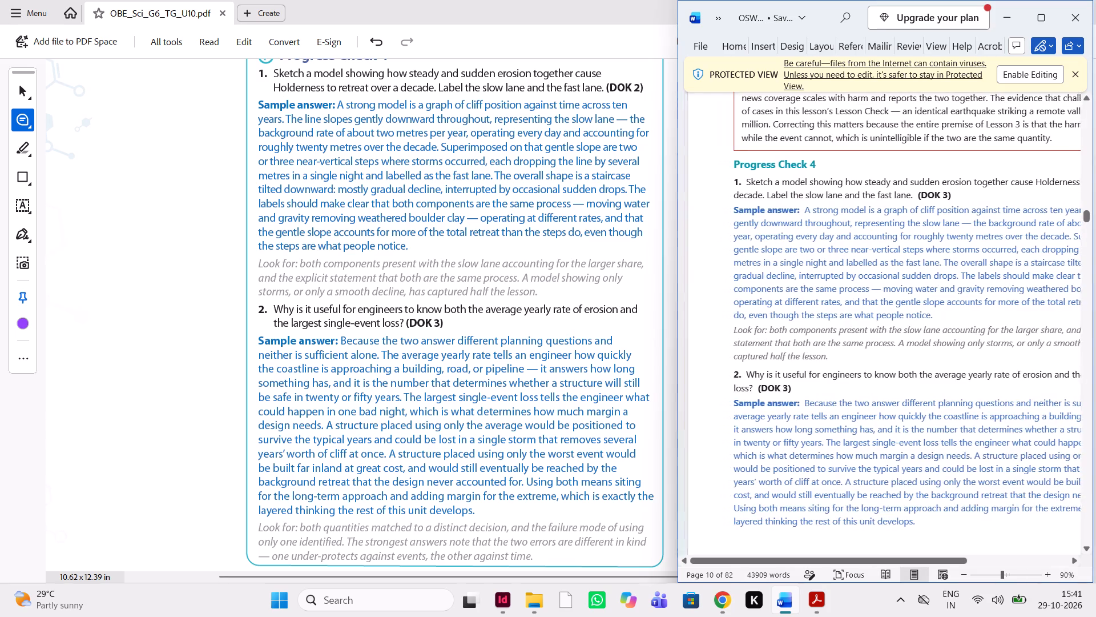
scroll(833, 458, "left", 2)
scroll(833, 458, "right", 3)
scroll(833, 458, "down", 1)
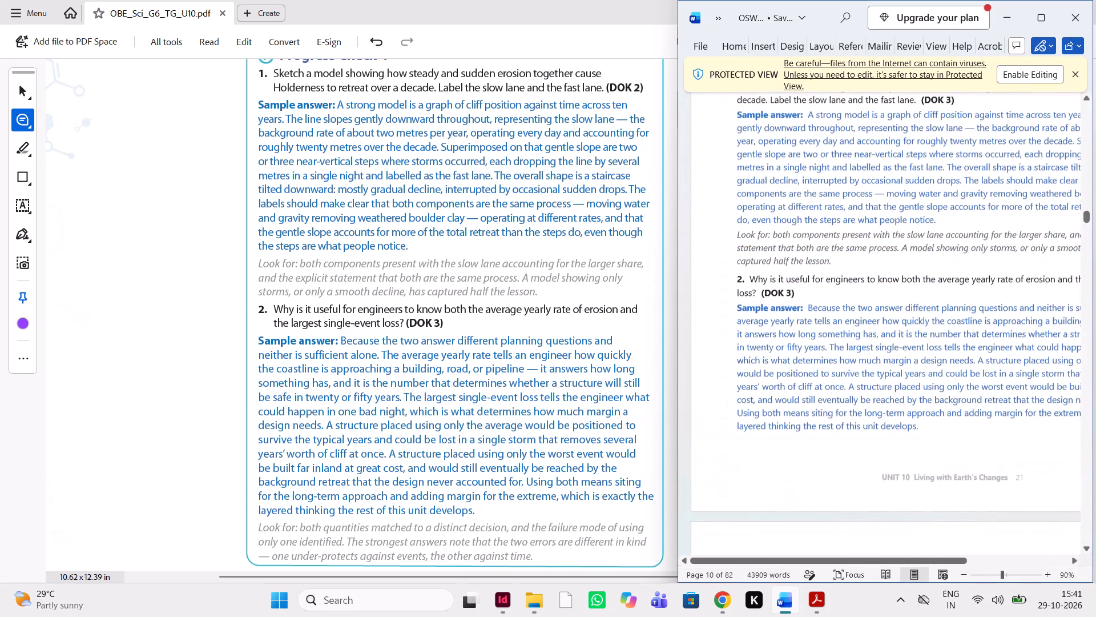
scroll(504, 480, "down", 1)
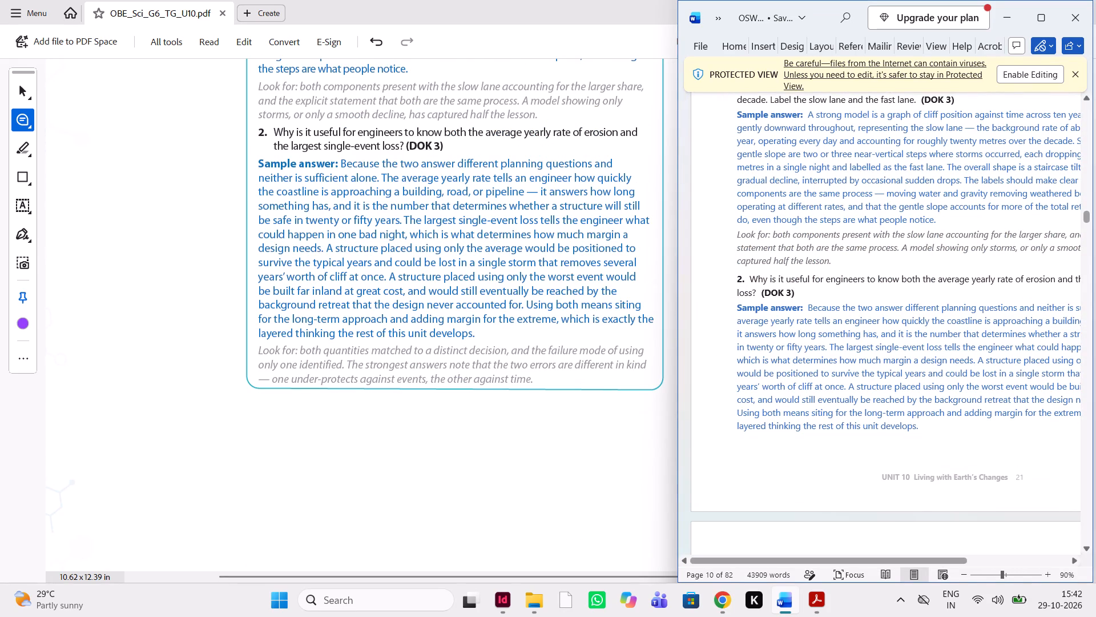
scroll(885, 425, "down", 1)
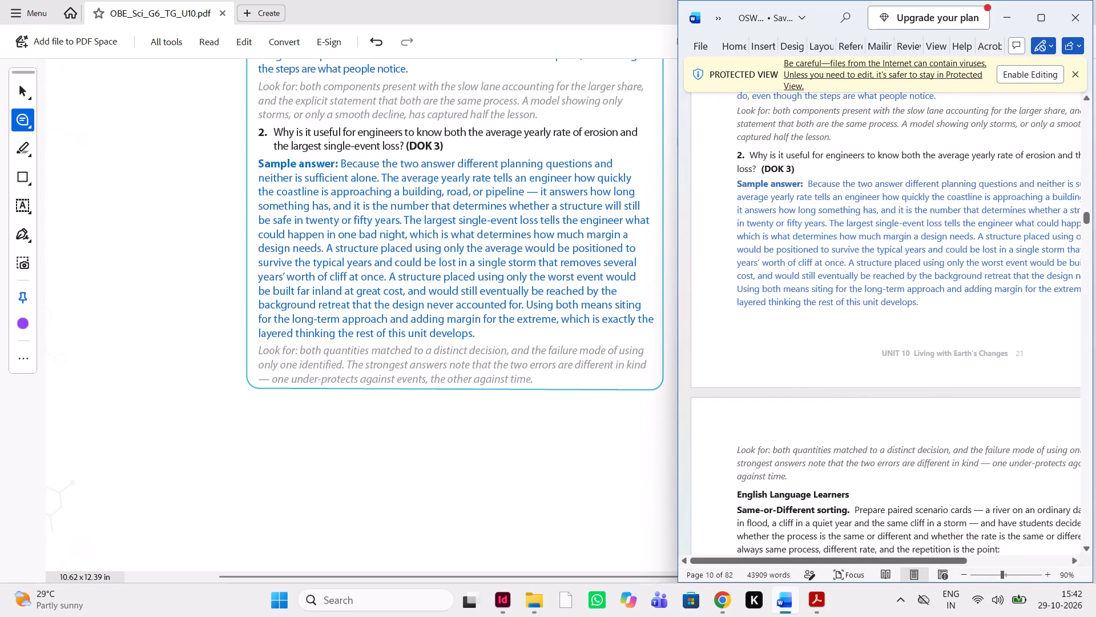
scroll(605, 436, "up", 2)
scroll(605, 436, "down", 2)
scroll(605, 436, "up", 1)
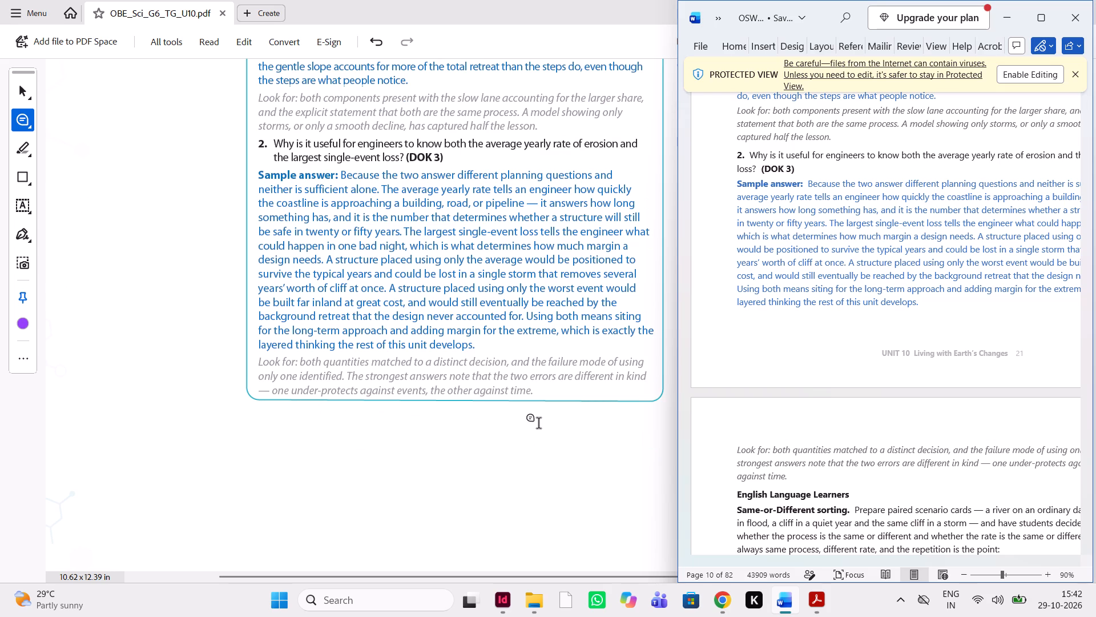
Place a note on the bottom border of the Progress Check 4 box and post the comment "give proper spacing in up and down".
left_click(545, 428)
type("give")
key("space")
type("pe")
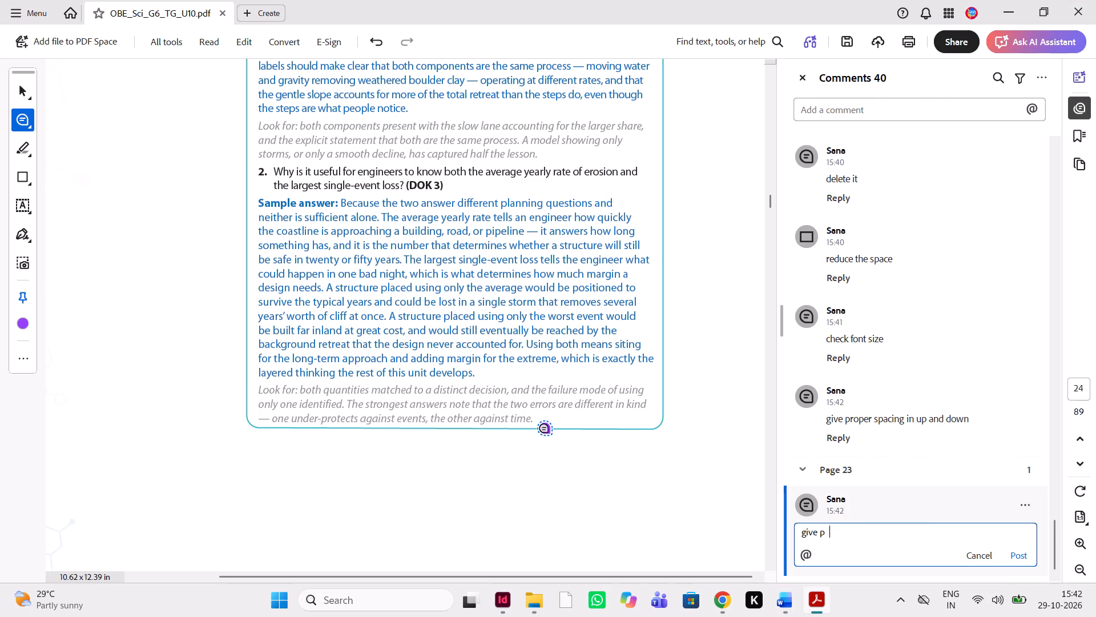
key("BackSpace")
type("roper spacing in up and")
key("space")
type("doen")
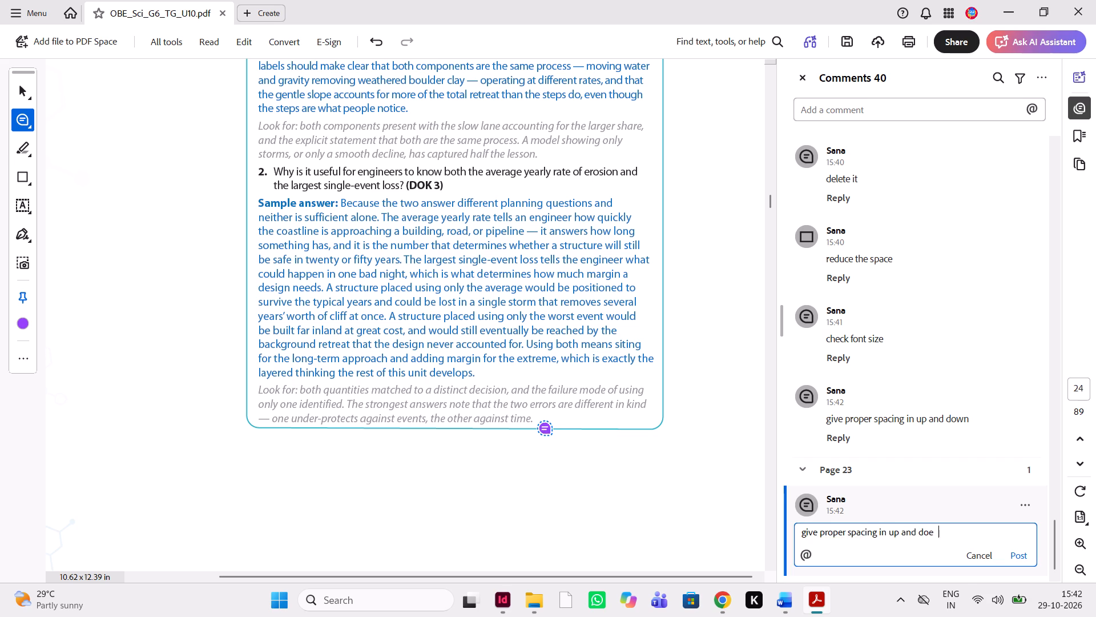
key("space")
key("BackSpace")
key("BackSpace")
key("BackSpace")
type("wn")
key("space")
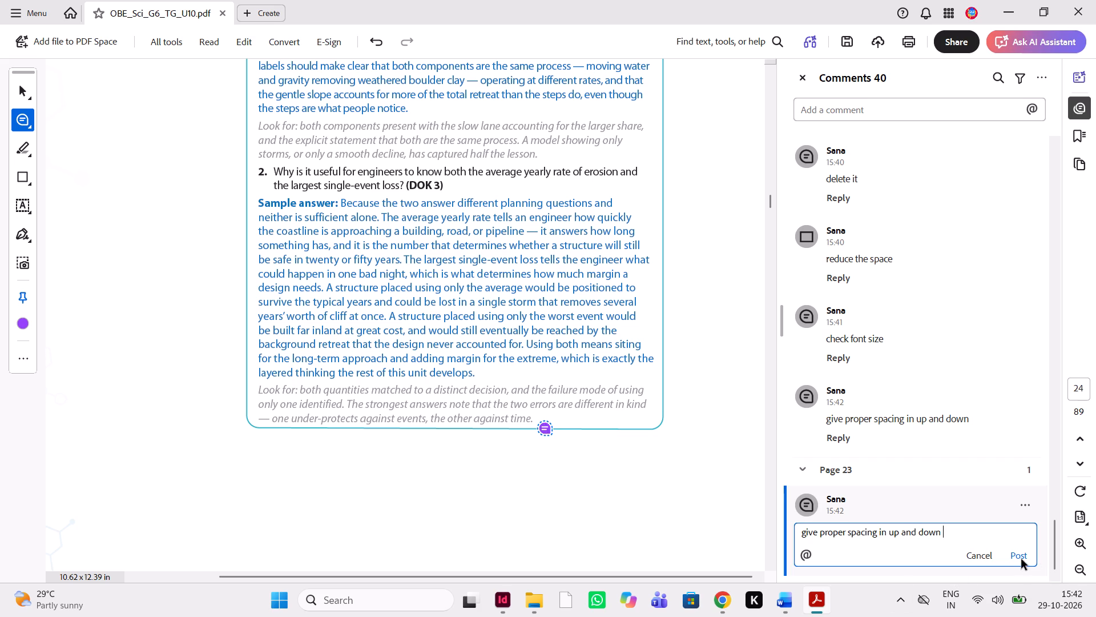
left_click(1021, 556)
left_click_drag(1021, 556, 629, 524)
Compare the English Language Learners section on page 25 of the PDF with the same section in the Word manuscript.
scroll(629, 524, "down", 3)
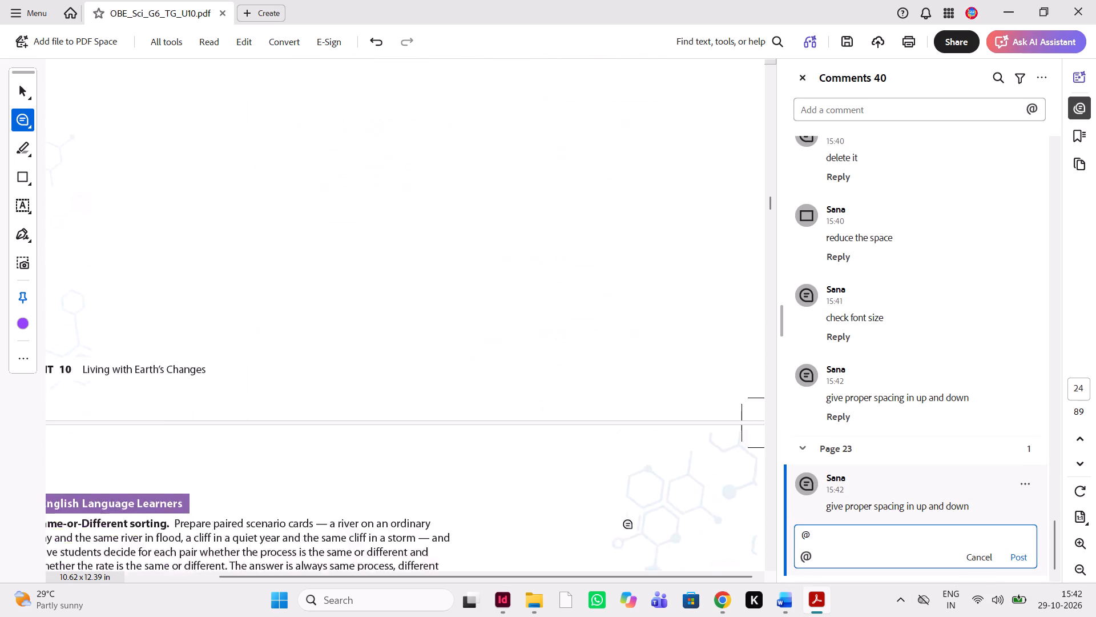
scroll(629, 524, "down", 3)
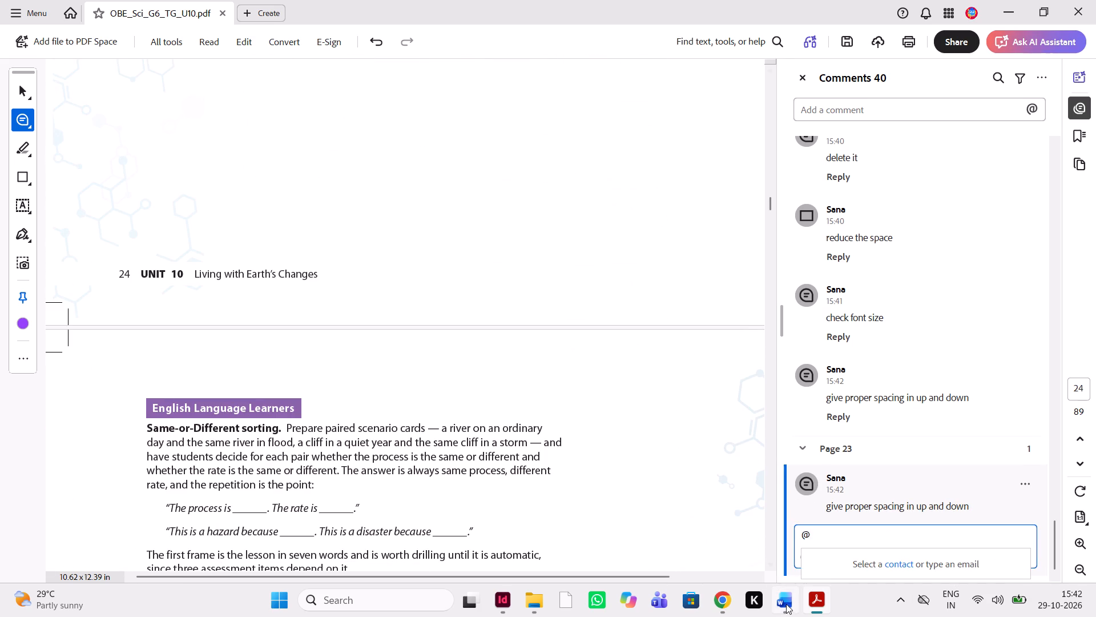
left_click(788, 606)
scroll(898, 415, "down", 1)
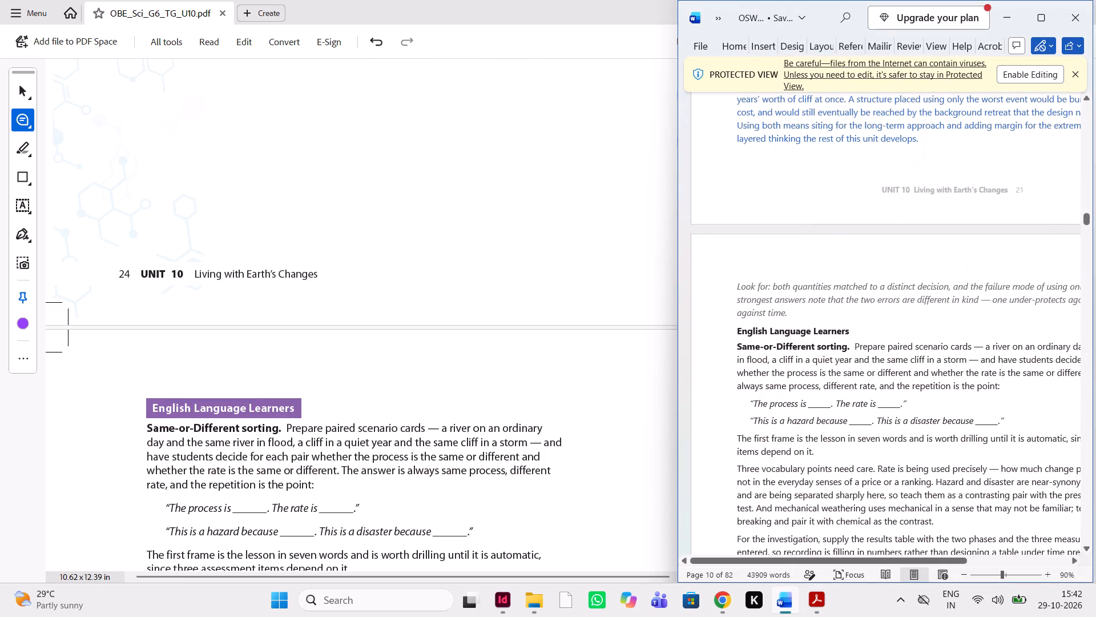
scroll(492, 452, "down", 2)
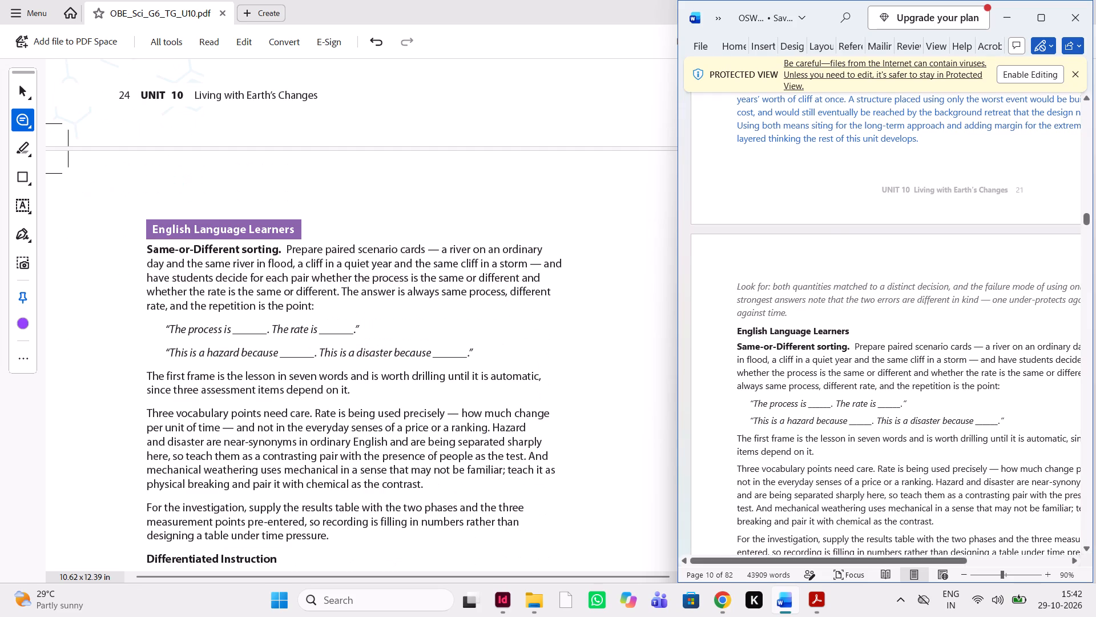
scroll(853, 438, "down", 1)
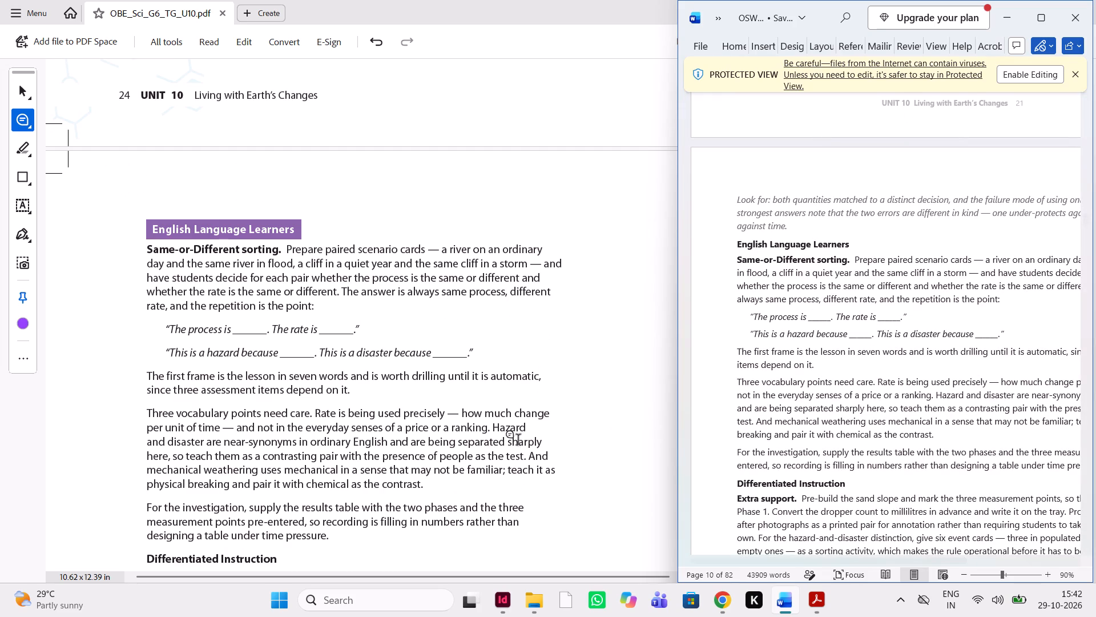
scroll(479, 444, "down", 1)
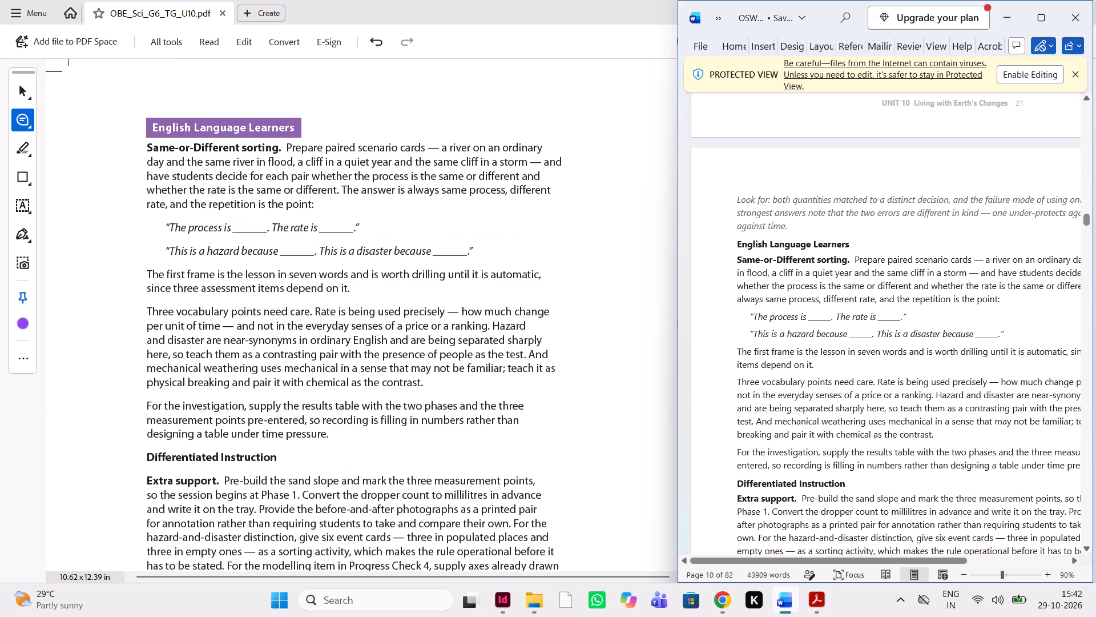
scroll(780, 436, "down", 1)
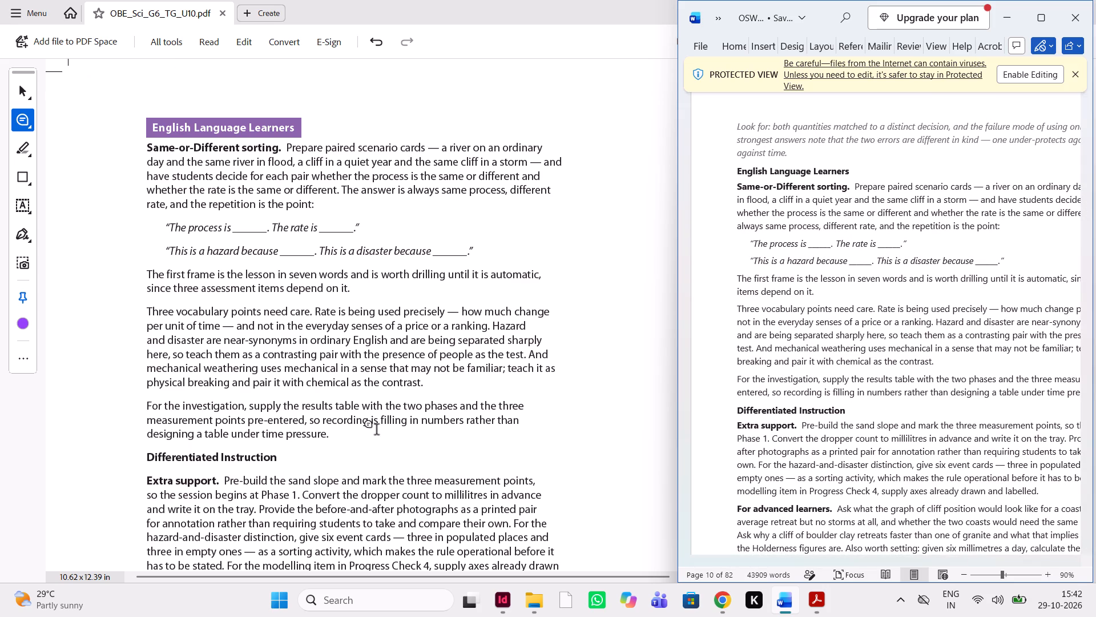
Mark the "Differentiated Instruction" heading on page 25 of the PDF and post the comment "add green color frame".
left_click_drag(281, 455, 154, 451)
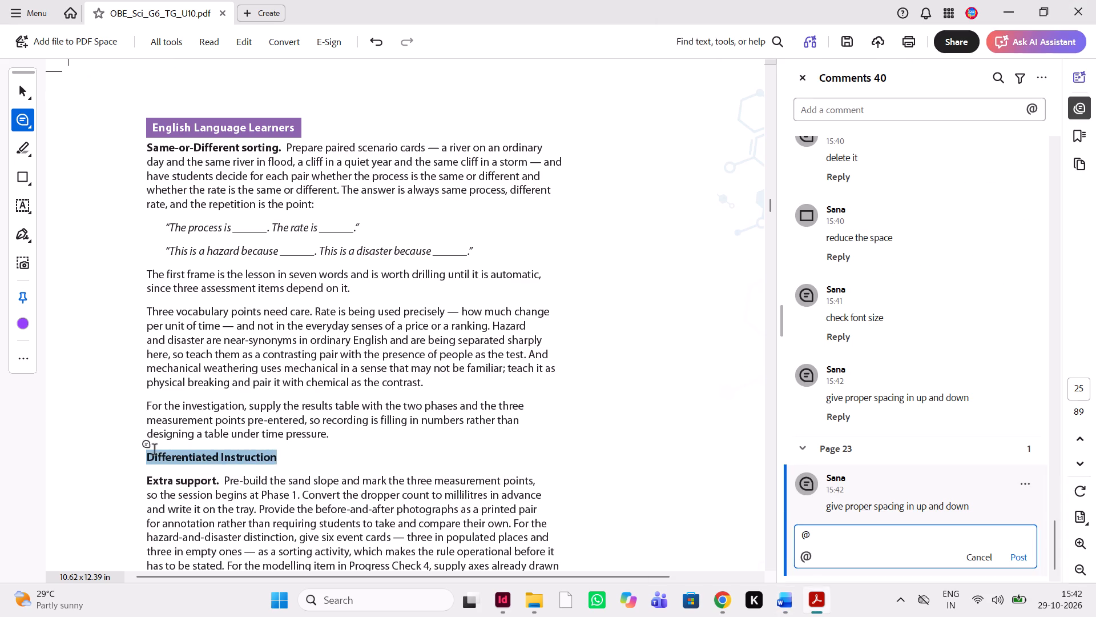
left_click_drag(154, 451, 154, 451)
type("add frame")
key("space")
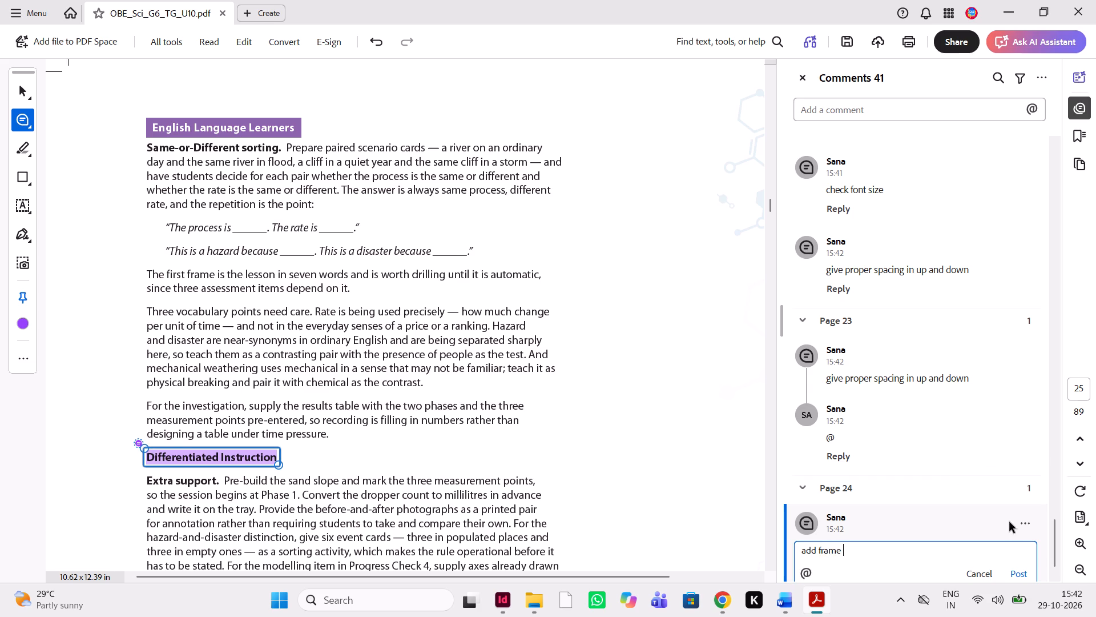
left_click(819, 548)
type("green color")
key("space")
left_click(1019, 575)
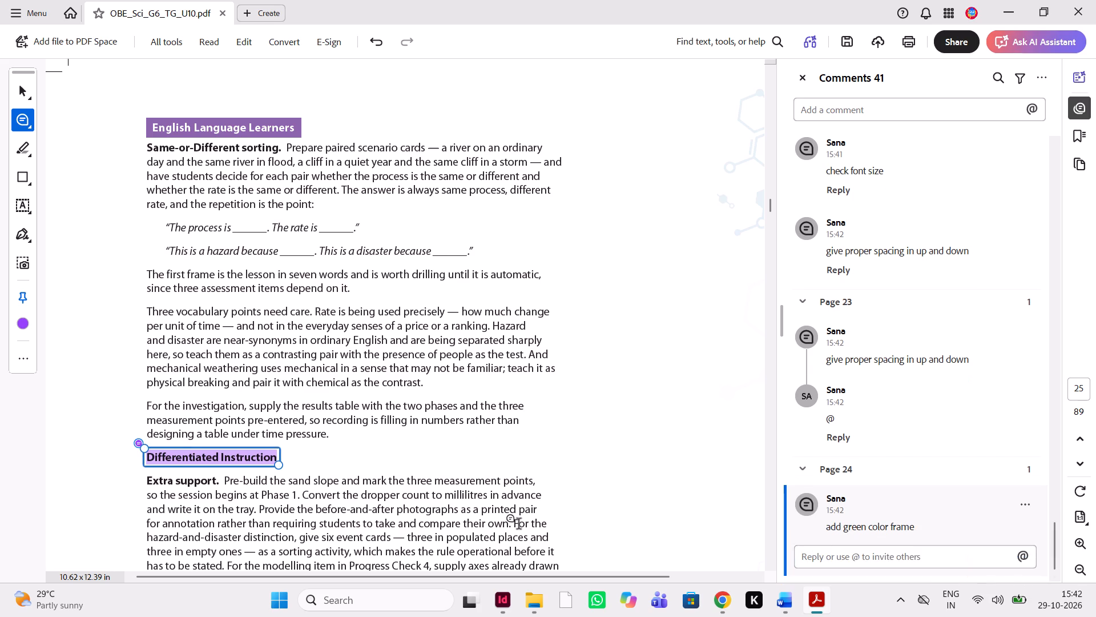
Compare the Extra support, For advanced learners and Extension paragraphs under Differentiated Instruction with the Word manuscript.
scroll(518, 525, "down", 1)
left_click(792, 608)
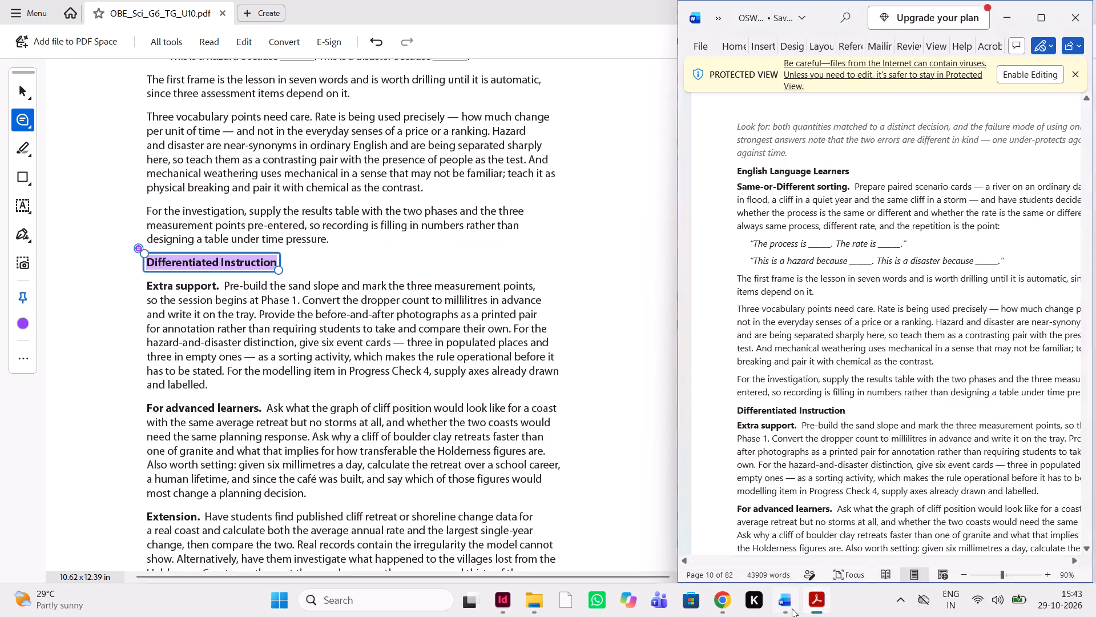
scroll(848, 471, "down", 1)
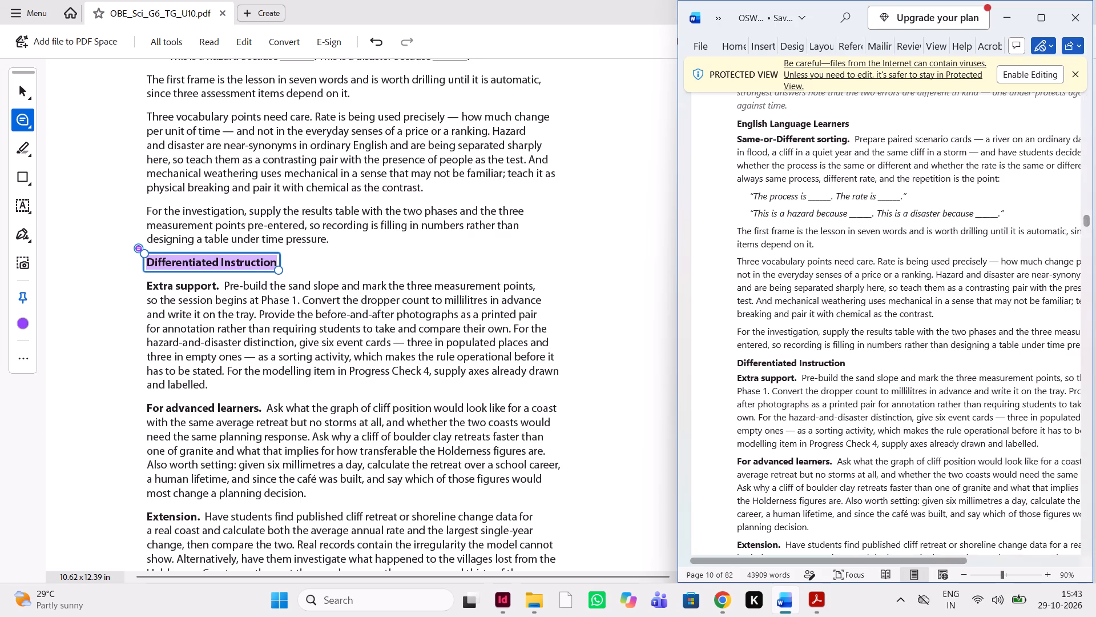
scroll(848, 471, "left", 2)
scroll(848, 471, "right", 1)
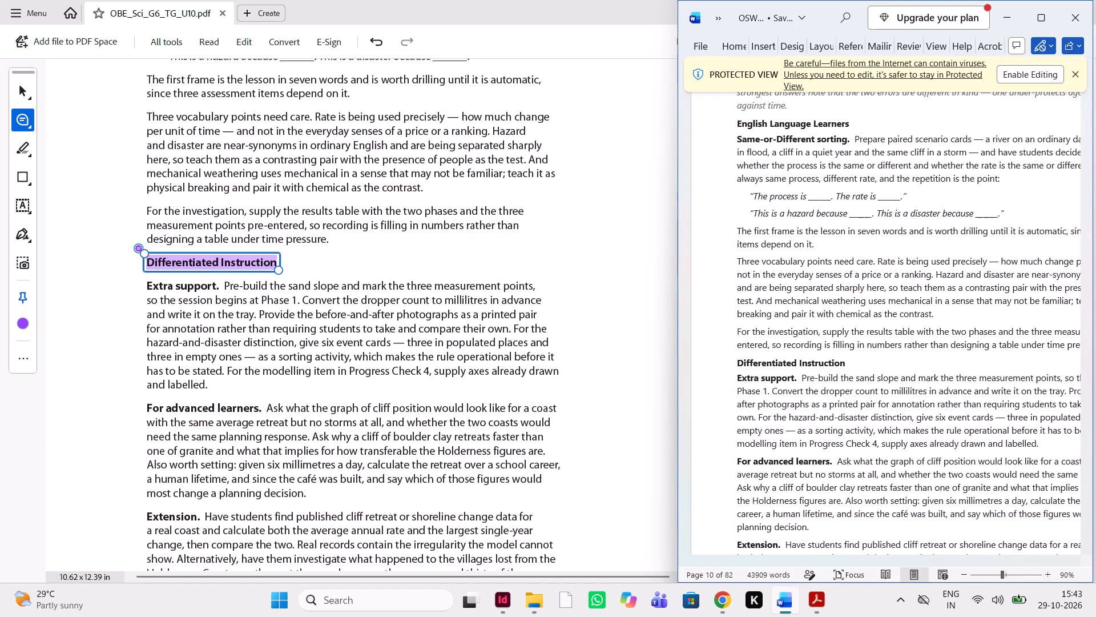
scroll(848, 471, "down", 1)
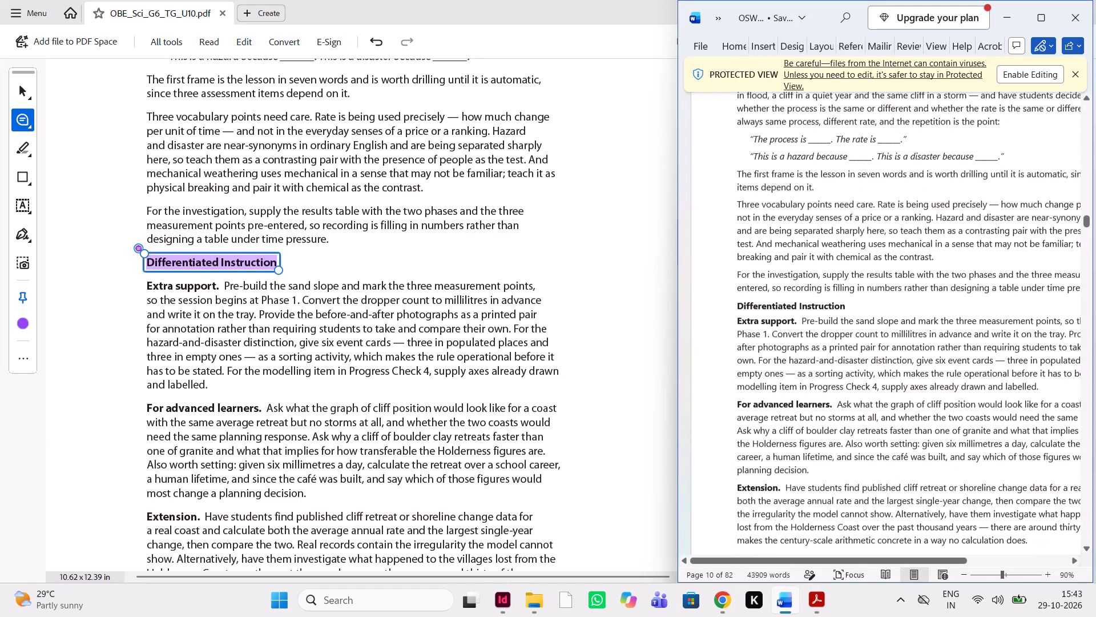
scroll(848, 471, "down", 1)
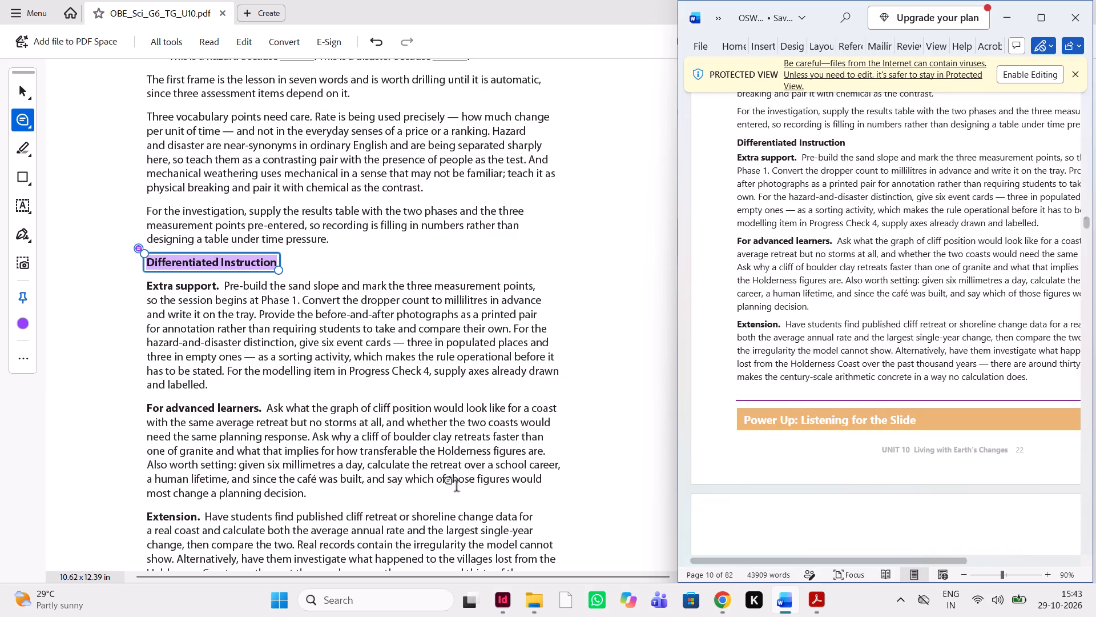
Examine the text and layout of the "Power Up: Listening for the Slide" page in the PDF against the Word manuscript.
scroll(449, 496, "down", 3)
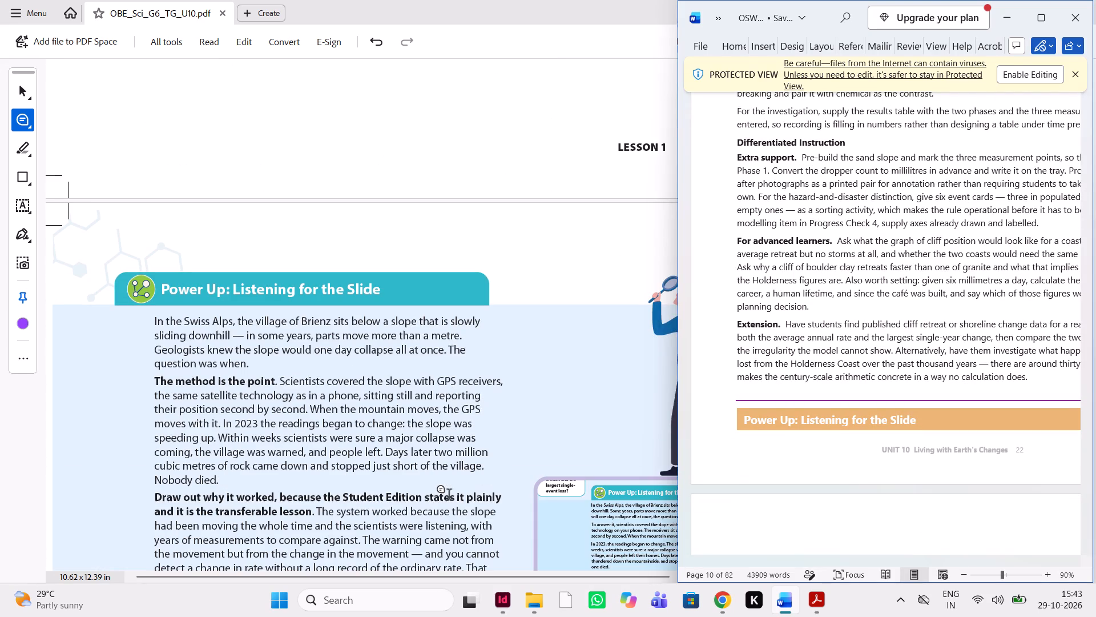
scroll(489, 514, "left", 1)
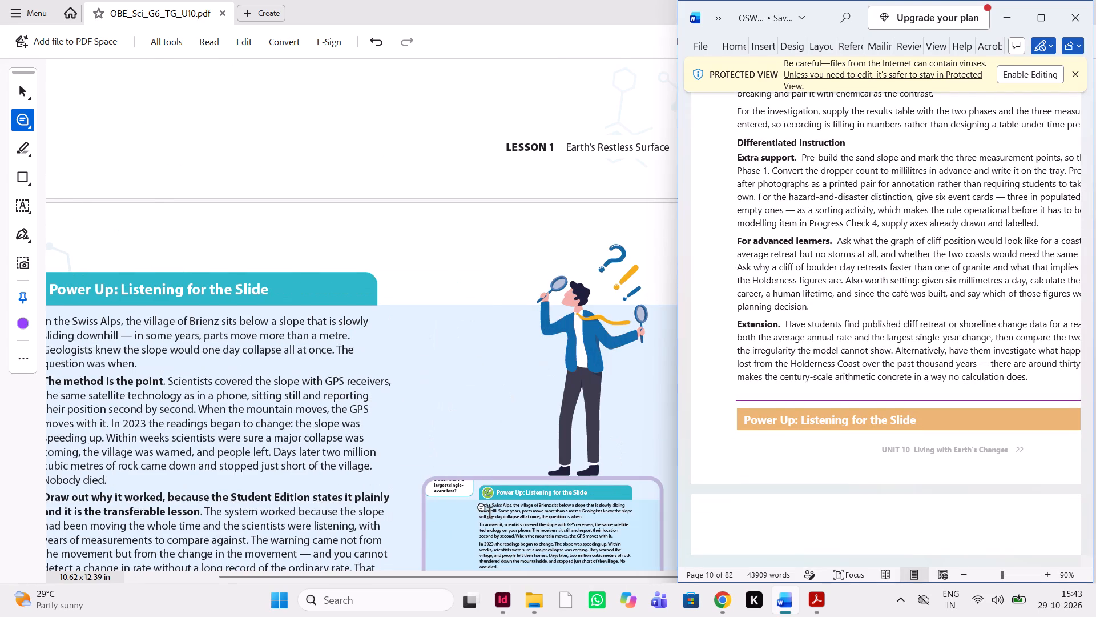
scroll(489, 514, "down", 1)
scroll(489, 514, "right", 1)
scroll(489, 514, "up", 1)
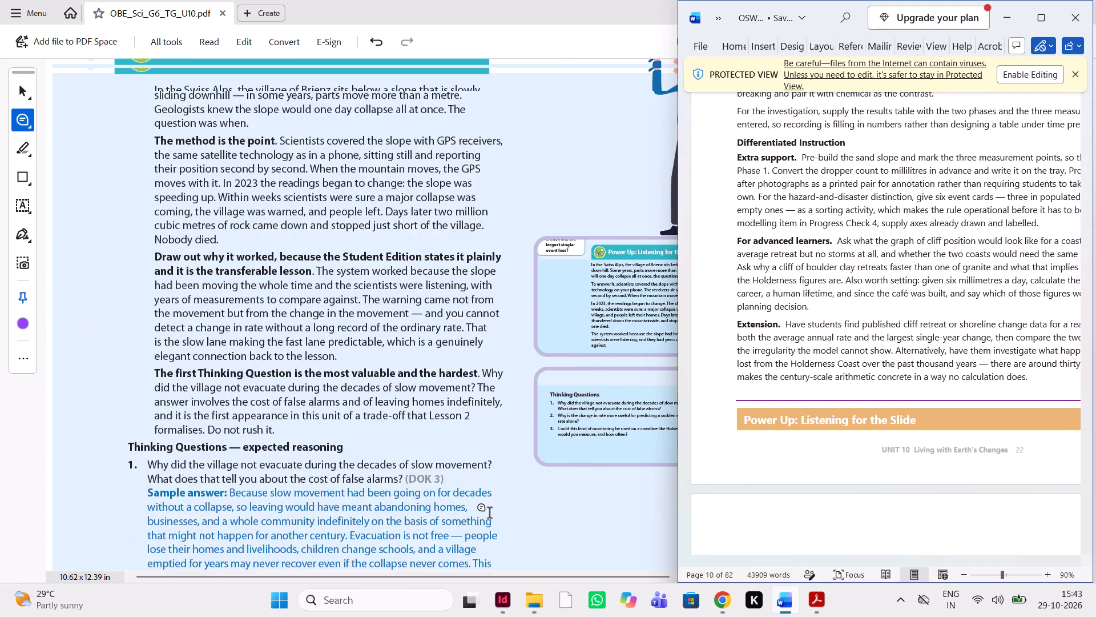
scroll(489, 514, "up", 2)
scroll(489, 514, "down", 1)
scroll(489, 514, "left", 1)
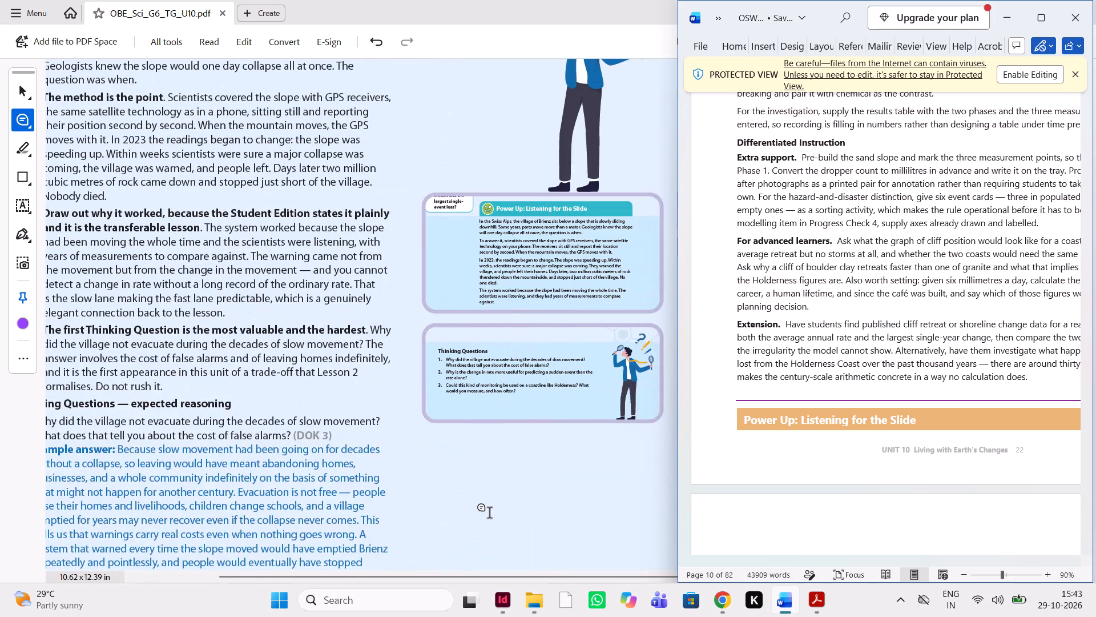
scroll(489, 514, "right", 1)
scroll(489, 514, "up", 1)
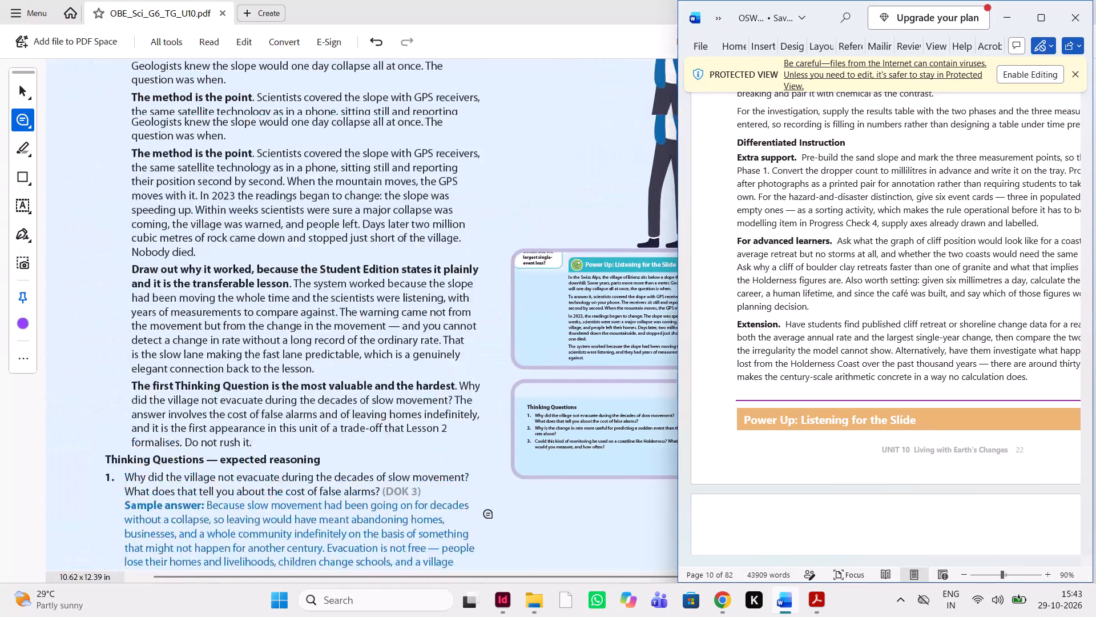
scroll(489, 514, "up", 1)
scroll(859, 472, "down", 2)
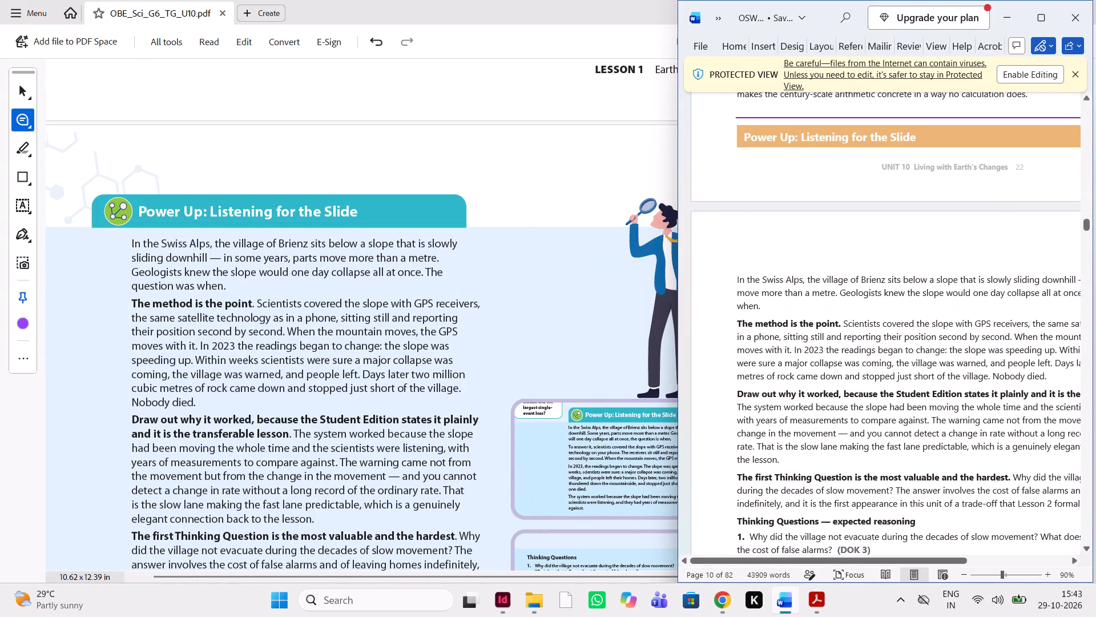
scroll(859, 472, "left", 1)
scroll(859, 472, "right", 1)
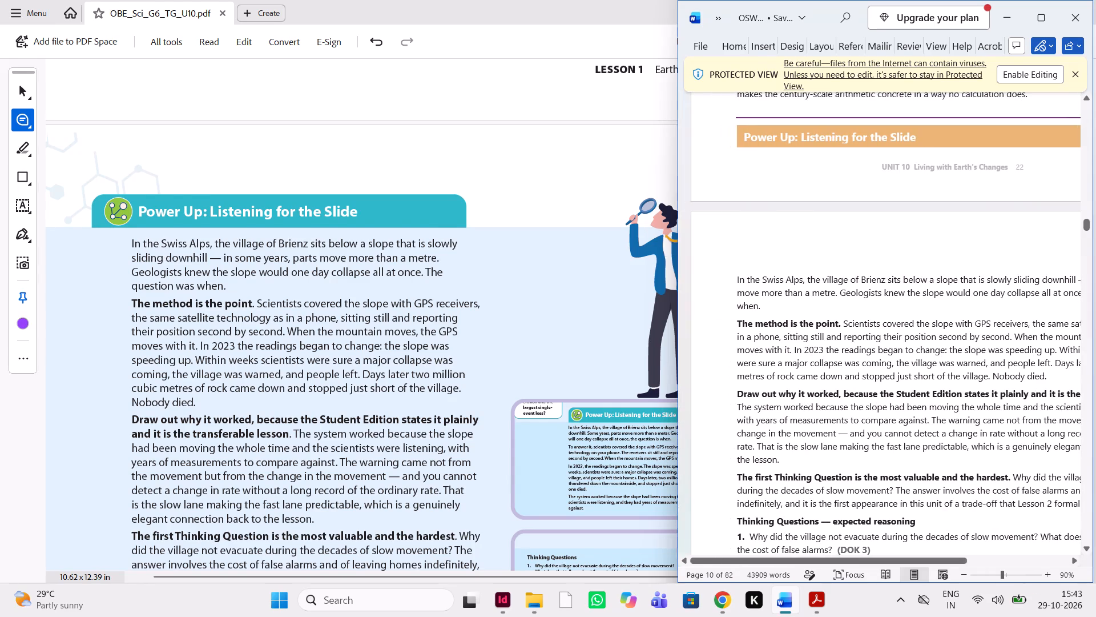
scroll(516, 486, "down", 1)
scroll(516, 486, "up", 3)
scroll(516, 486, "right", 1)
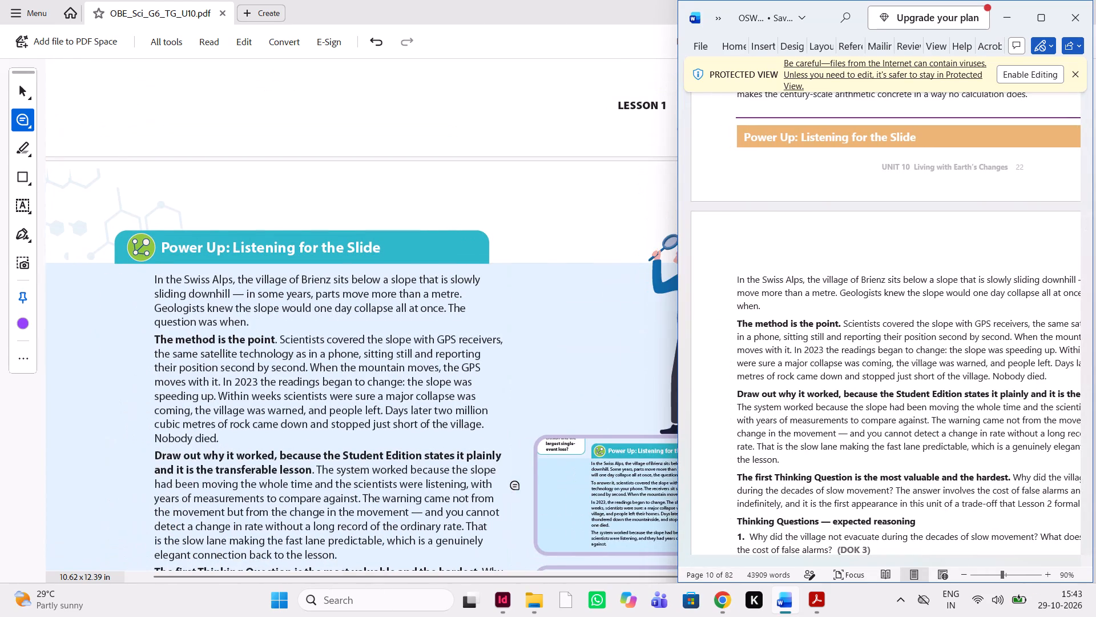
scroll(516, 486, "left", 1)
scroll(516, 486, "right", 1)
scroll(441, 454, "down", 1)
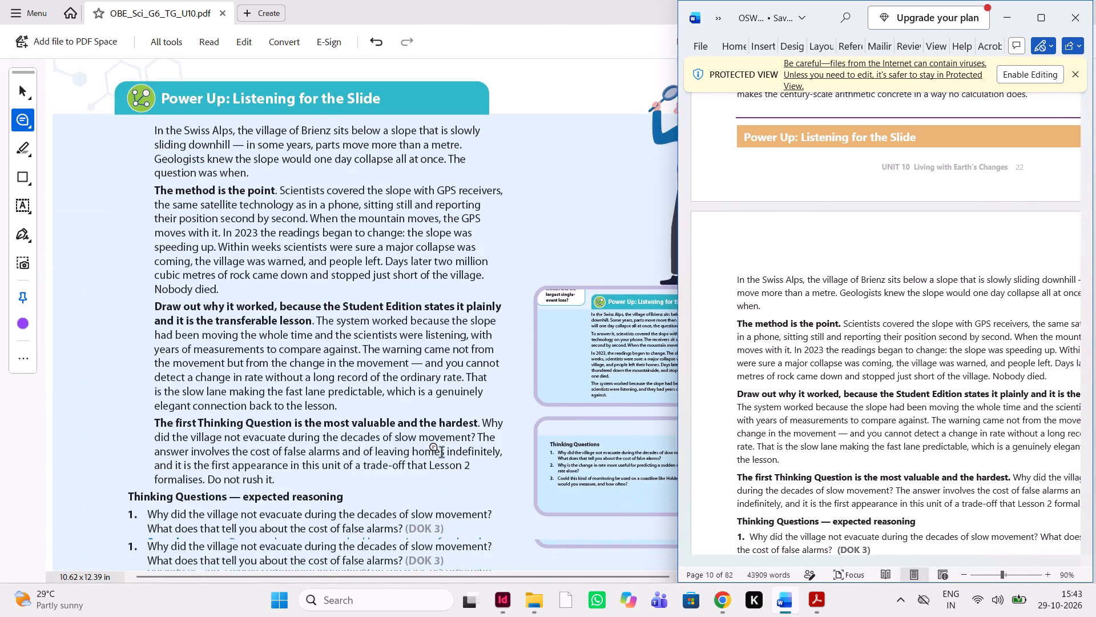
scroll(441, 454, "down", 1)
scroll(230, 402, "up", 1)
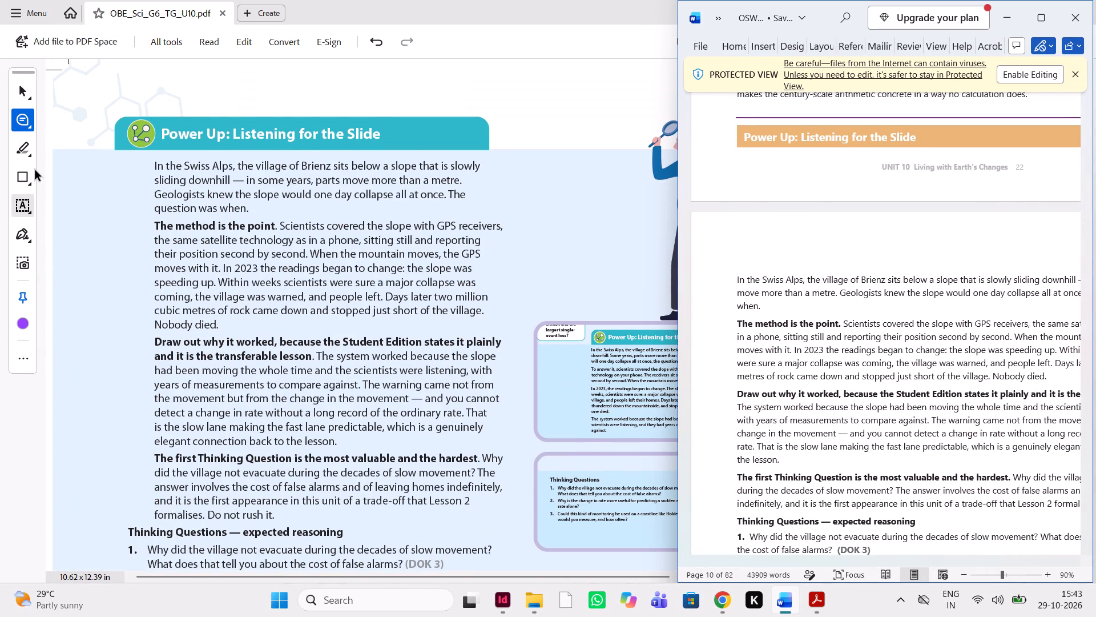
Draw a near-vertical line from above "Thinking Questions" up to the Power Up banner, beside the body text, and post the comment "align text in line".
left_click(27, 174)
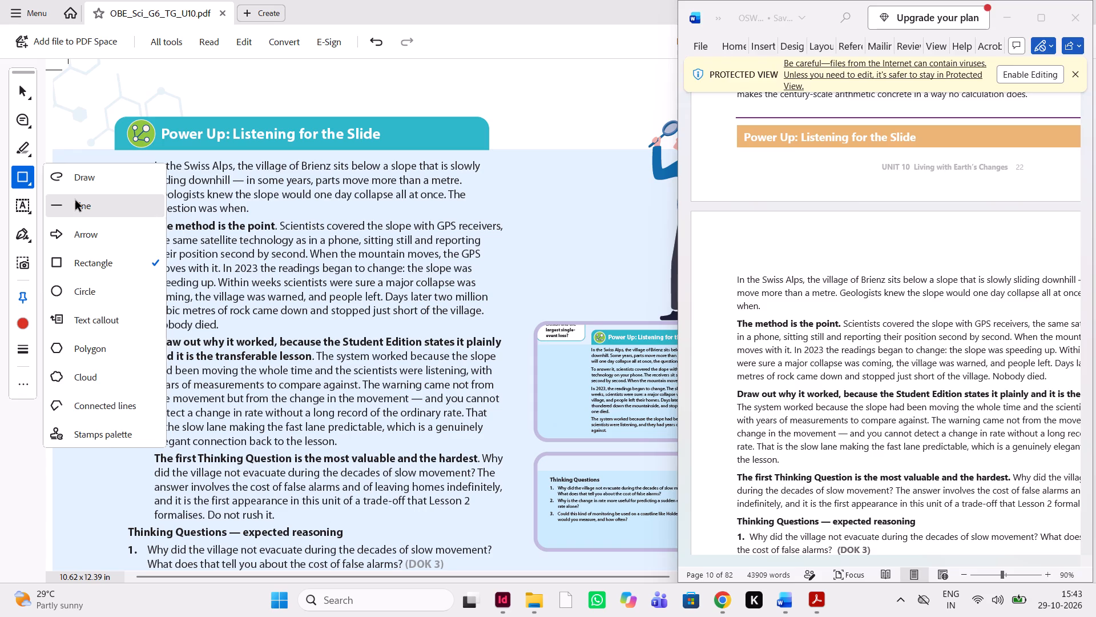
left_click(75, 201)
left_click_drag(127, 525, 143, 153)
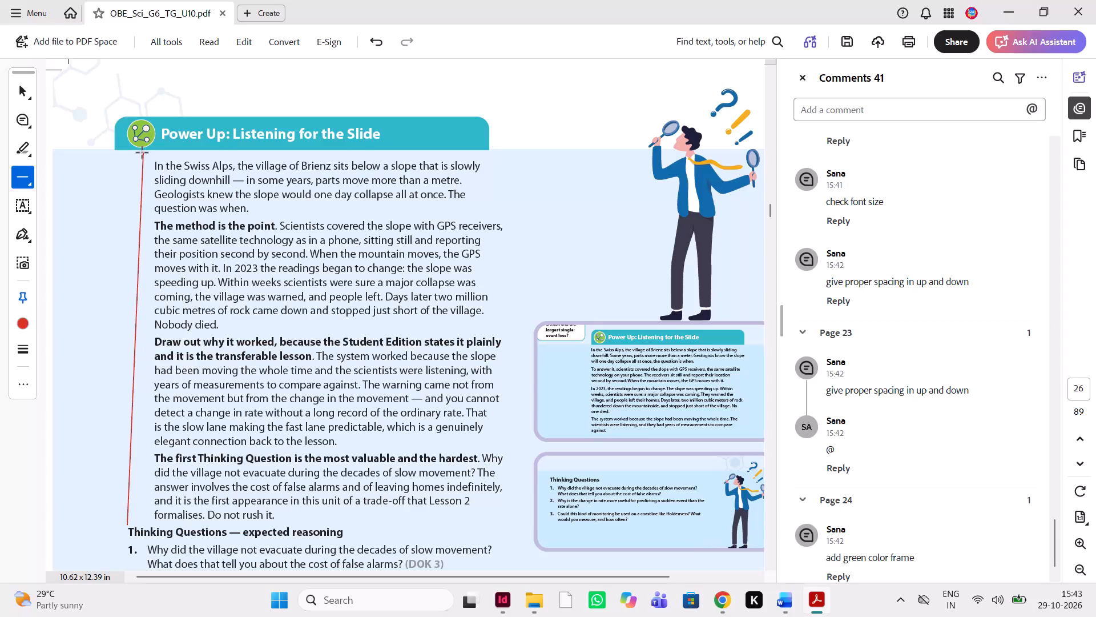
left_click_drag(143, 153, 132, 163)
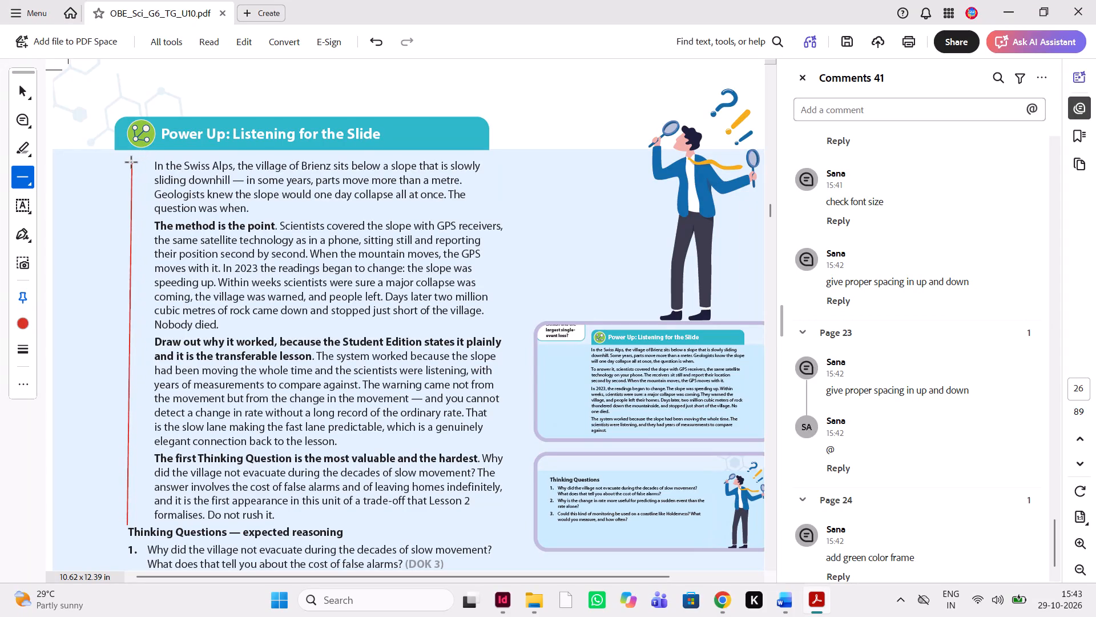
left_click_drag(132, 163, 136, 159)
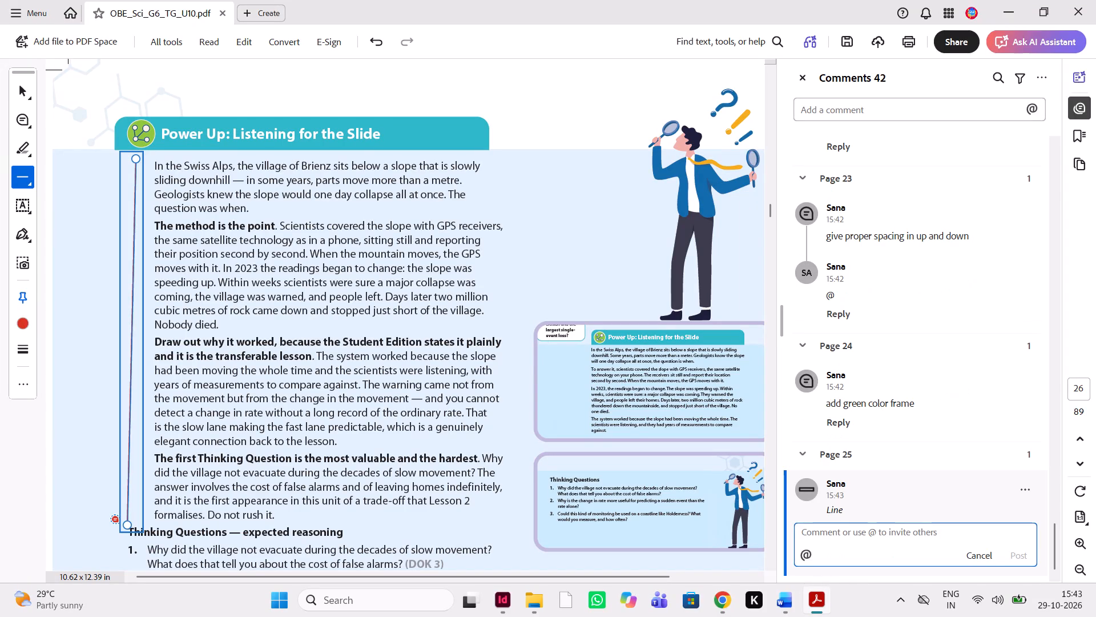
type("align tex")
key("space")
key("BackSpace")
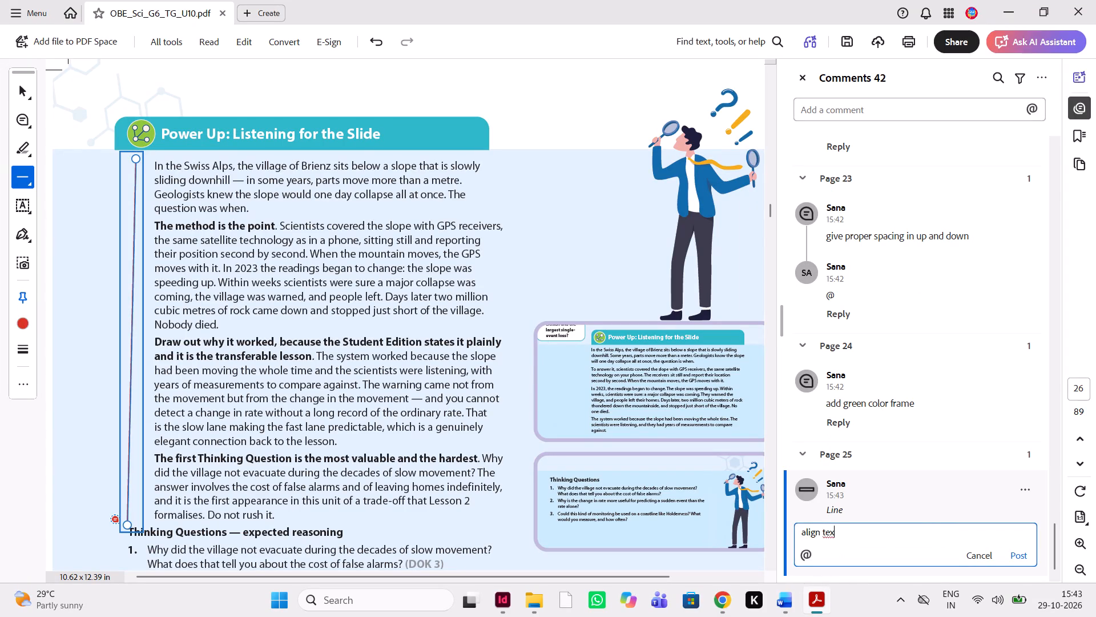
type("t in line")
key("space")
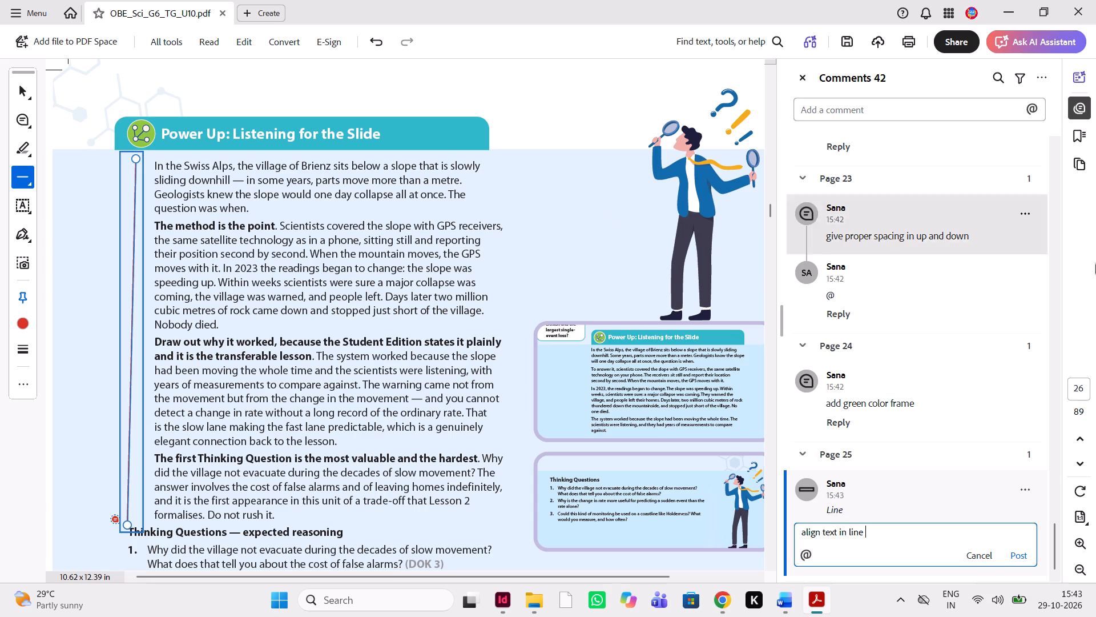
left_click(1019, 554)
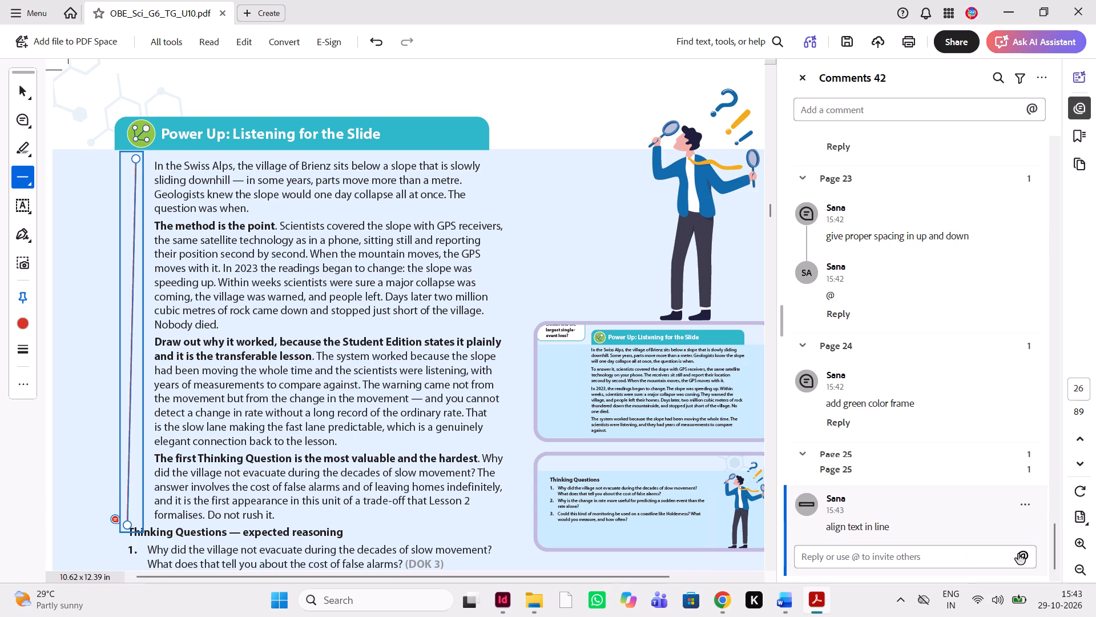
left_click_drag(1019, 554, 469, 492)
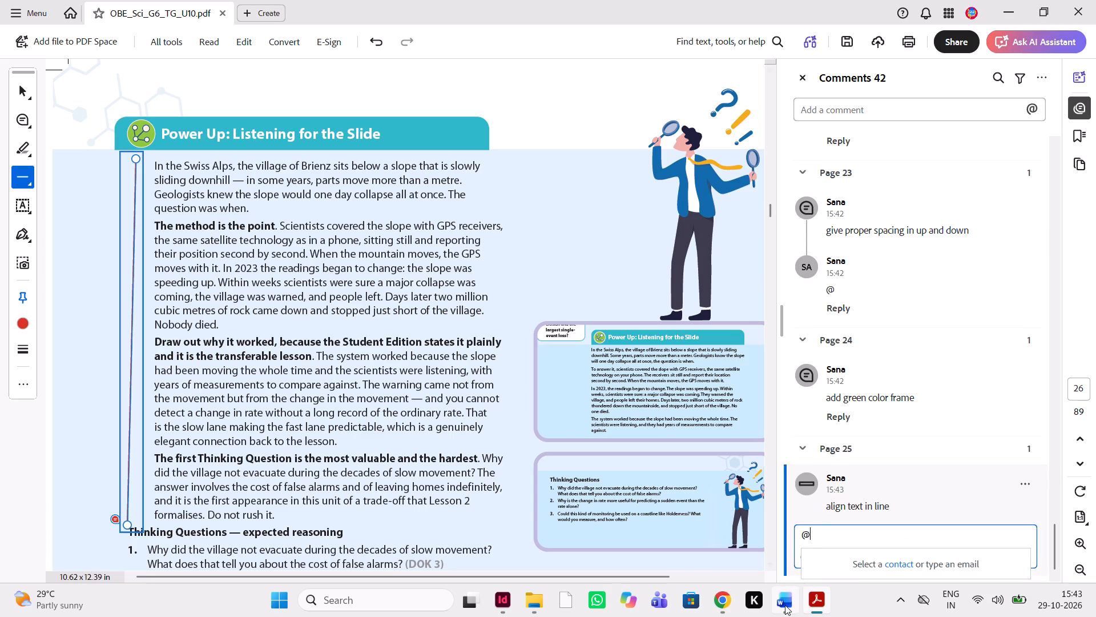
Compare the Power Up paragraphs and Thinking Questions in the PDF with the same passage in the Word manuscript.
left_click(785, 605)
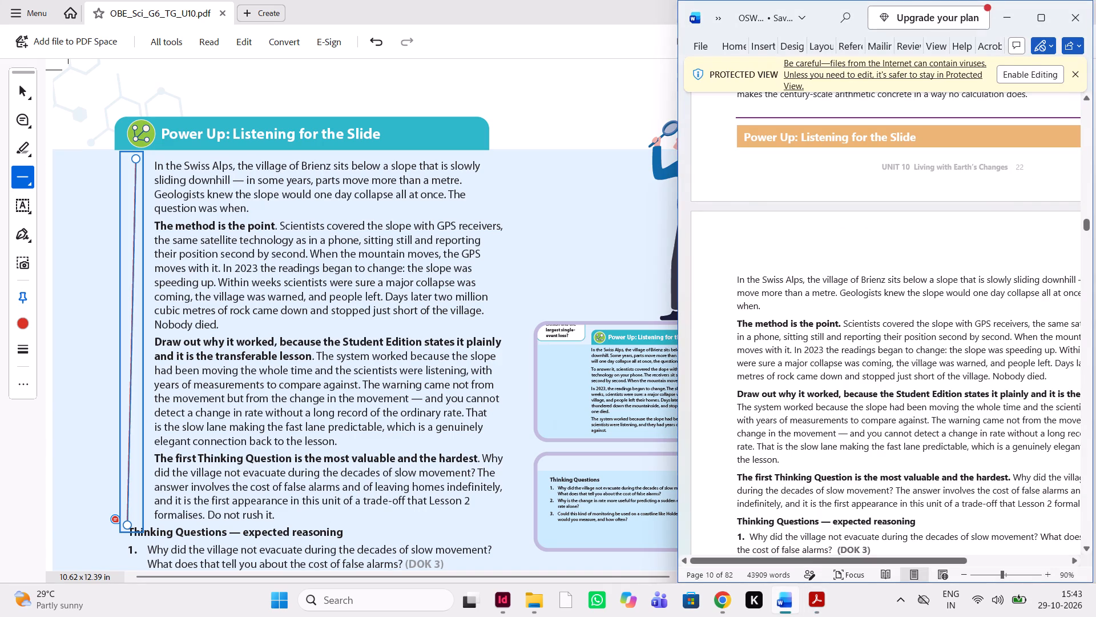
scroll(897, 388, "left", 1)
scroll(897, 388, "right", 1)
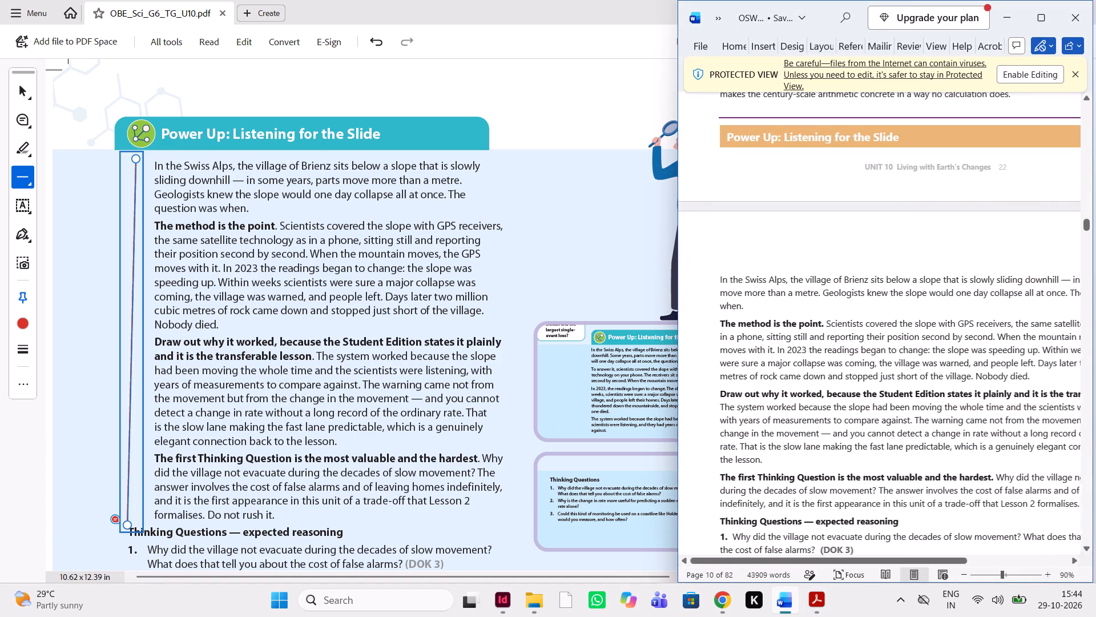
scroll(897, 388, "down", 1)
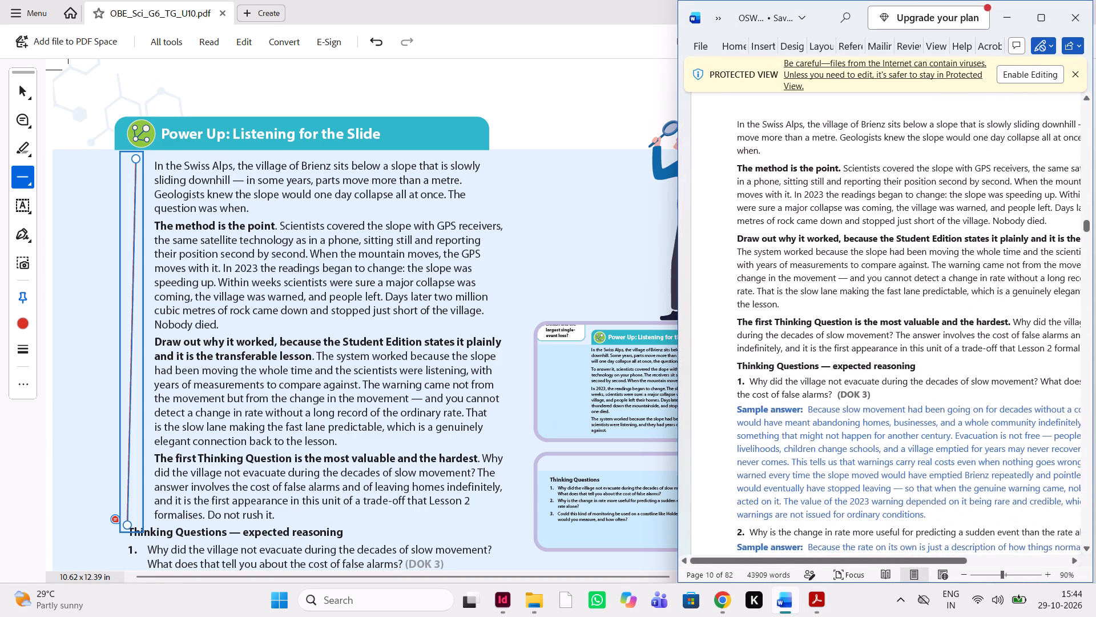
scroll(897, 388, "left", 1)
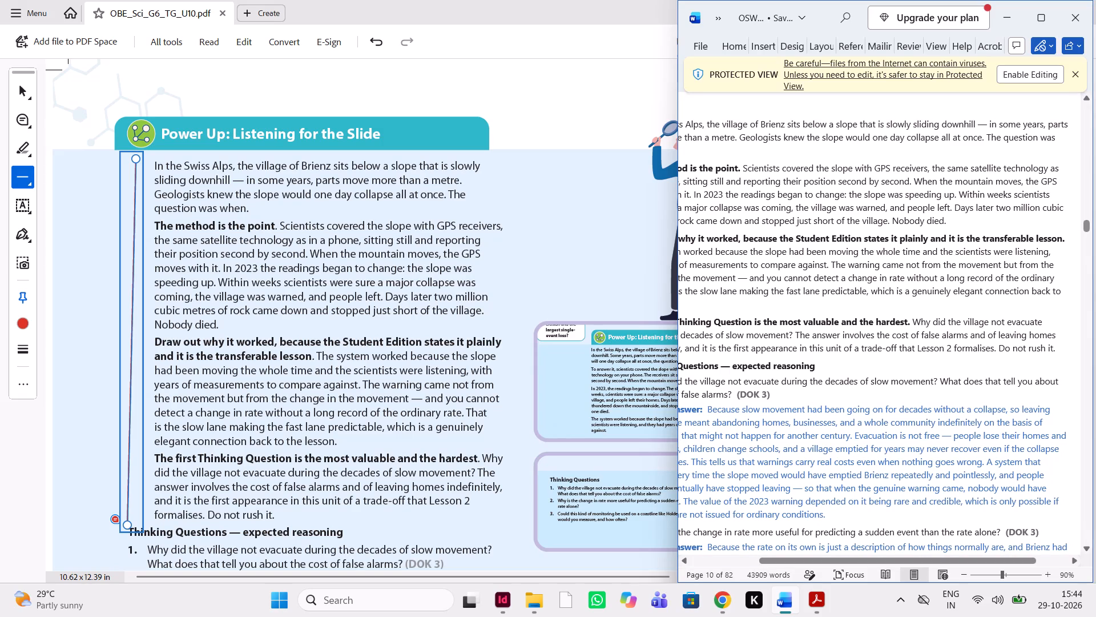
scroll(1023, 371, "right", 1)
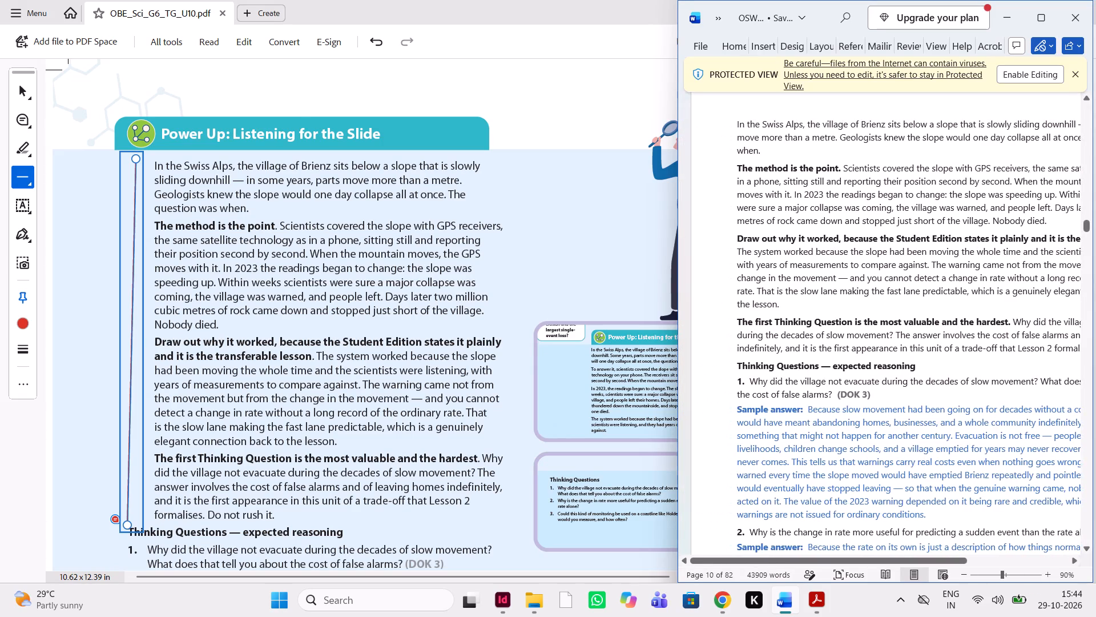
scroll(1023, 371, "down", 1)
scroll(658, 427, "down", 1)
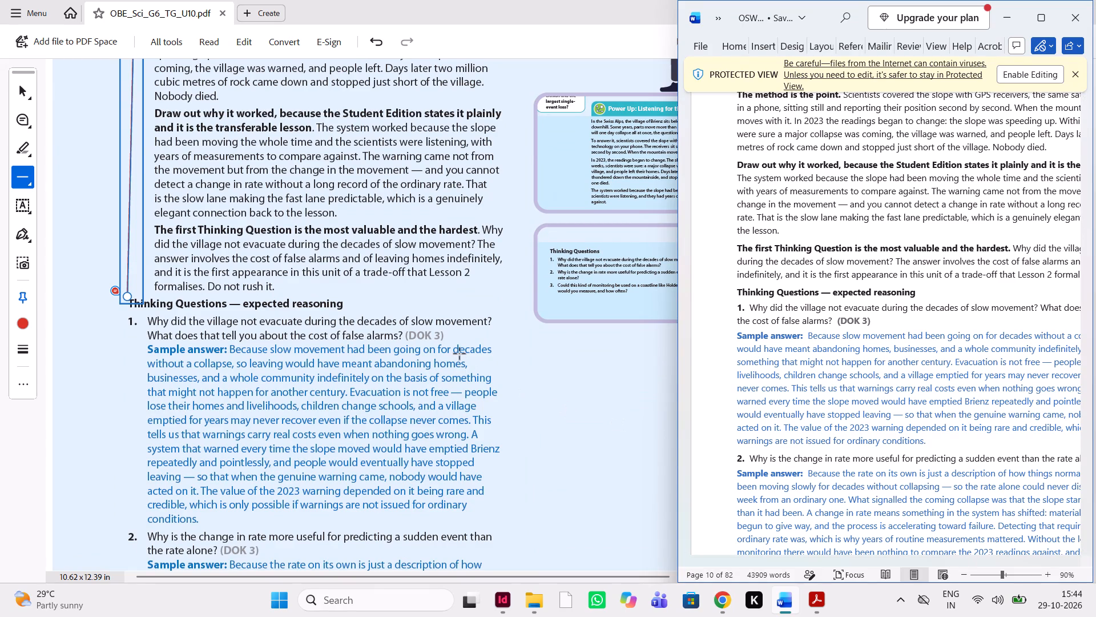
Switch the PDF markup from the Line tool to the Add a comment tool.
left_click(26, 187)
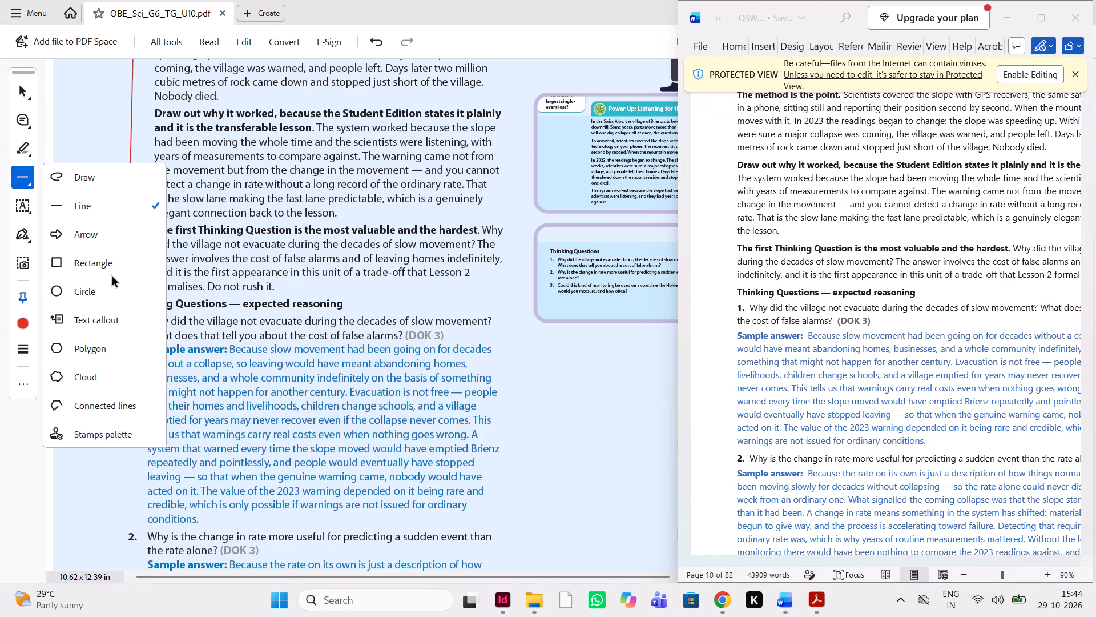
left_click(26, 125)
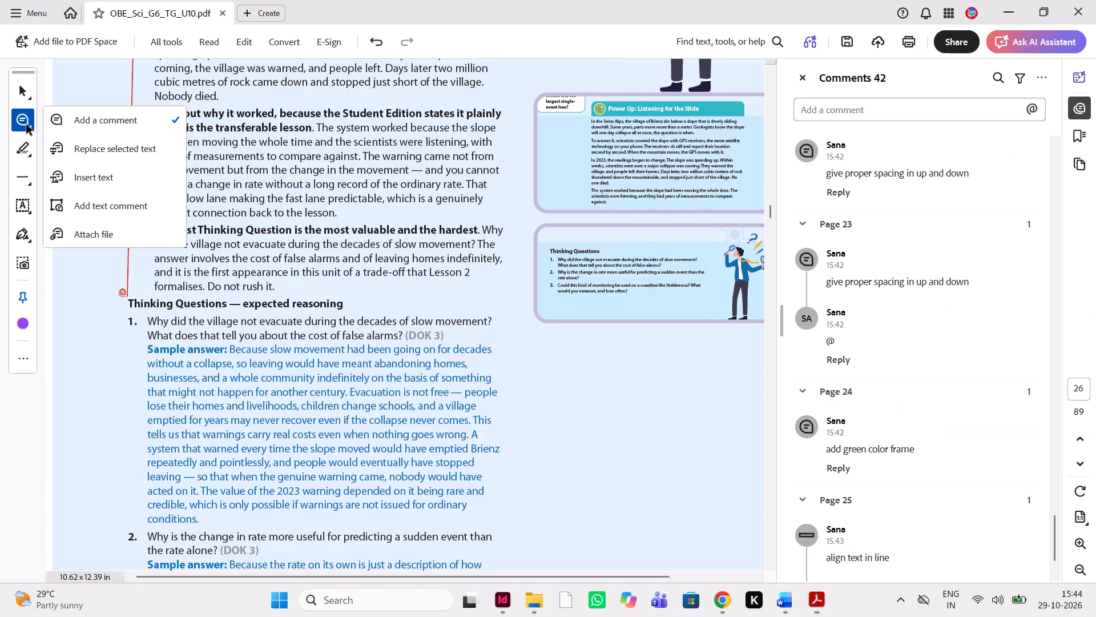
left_click_drag(91, 133, 126, 115)
left_click(126, 115)
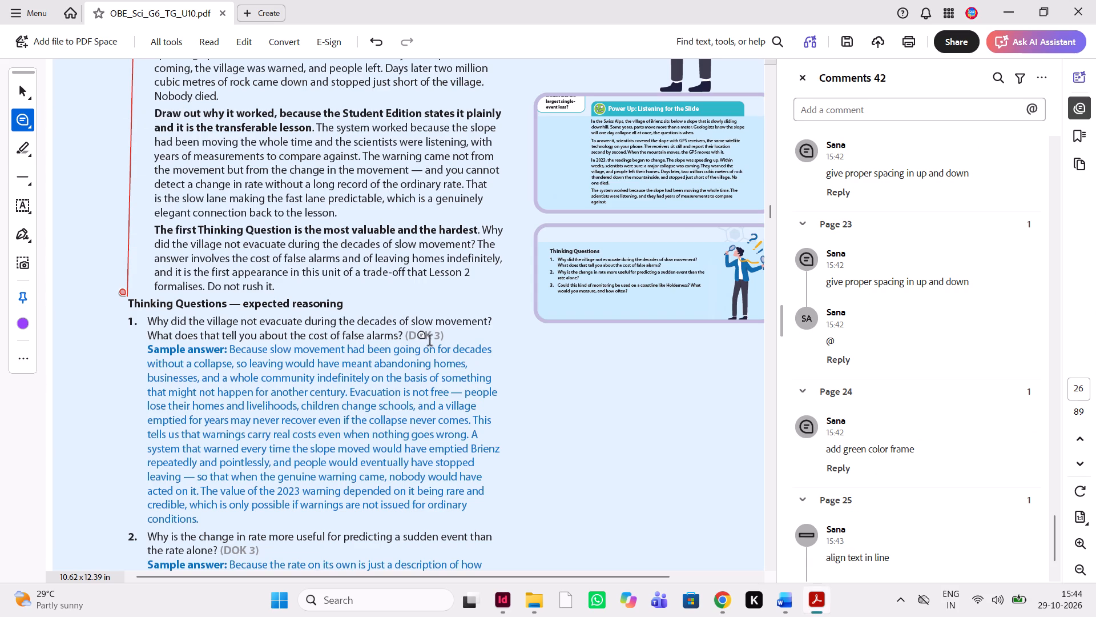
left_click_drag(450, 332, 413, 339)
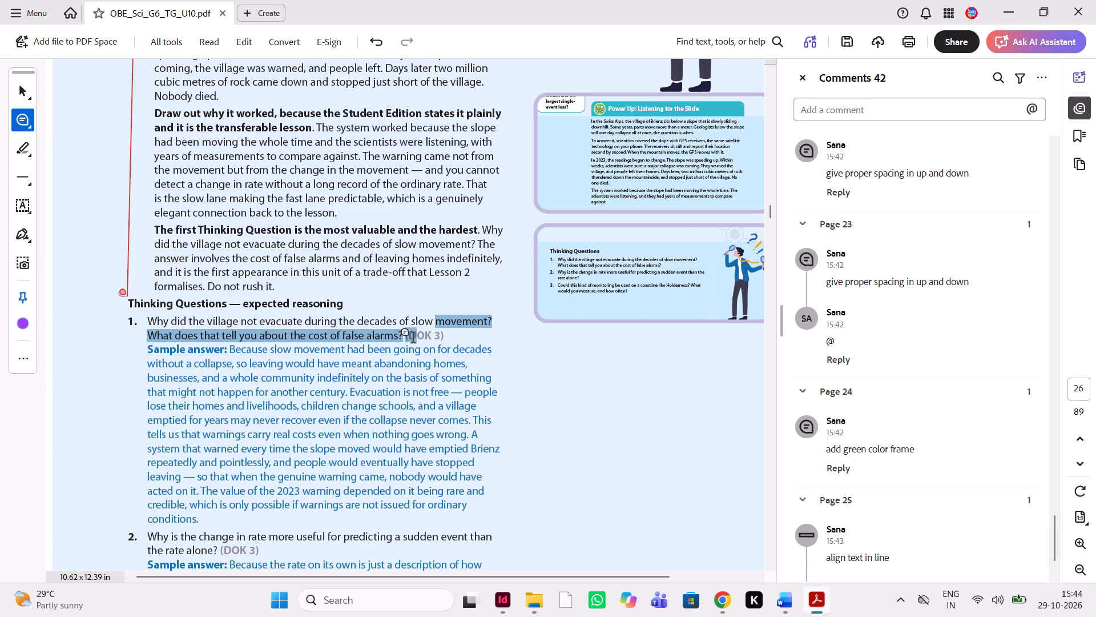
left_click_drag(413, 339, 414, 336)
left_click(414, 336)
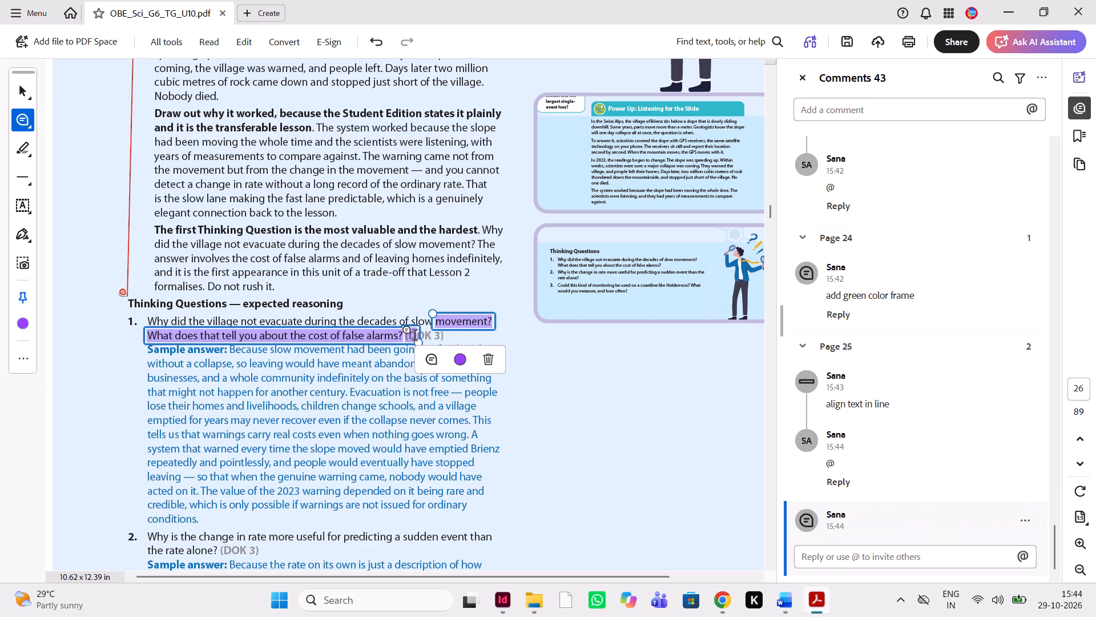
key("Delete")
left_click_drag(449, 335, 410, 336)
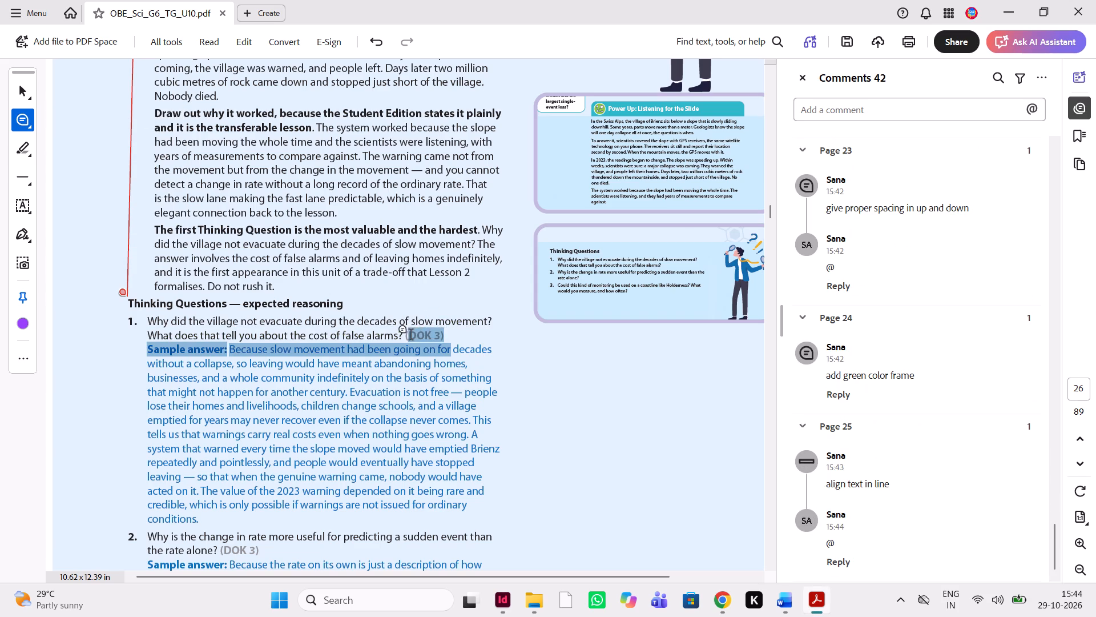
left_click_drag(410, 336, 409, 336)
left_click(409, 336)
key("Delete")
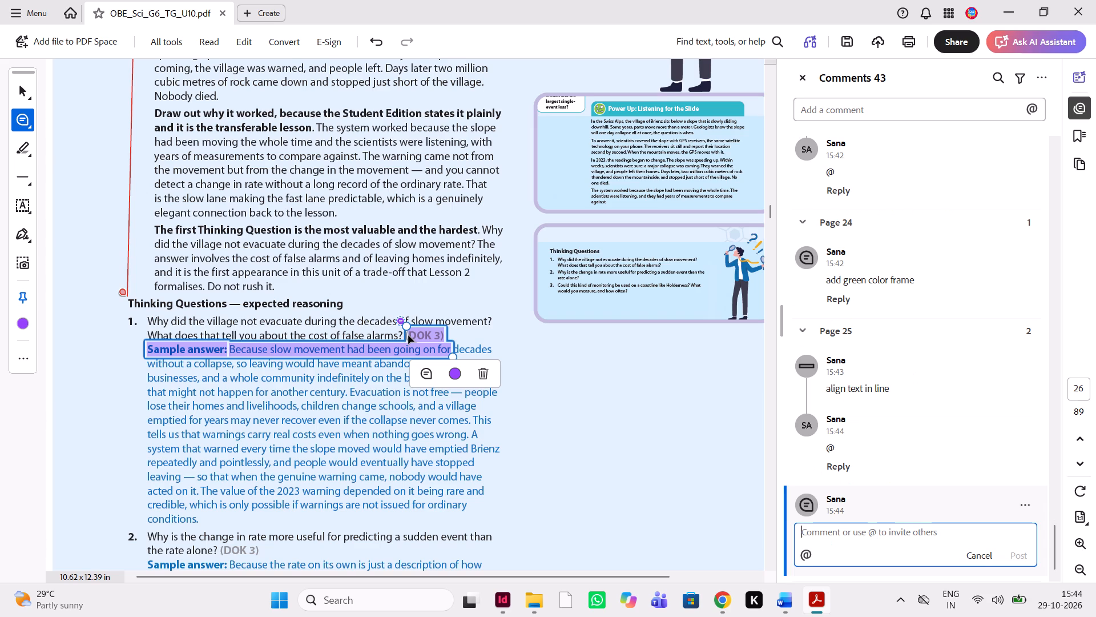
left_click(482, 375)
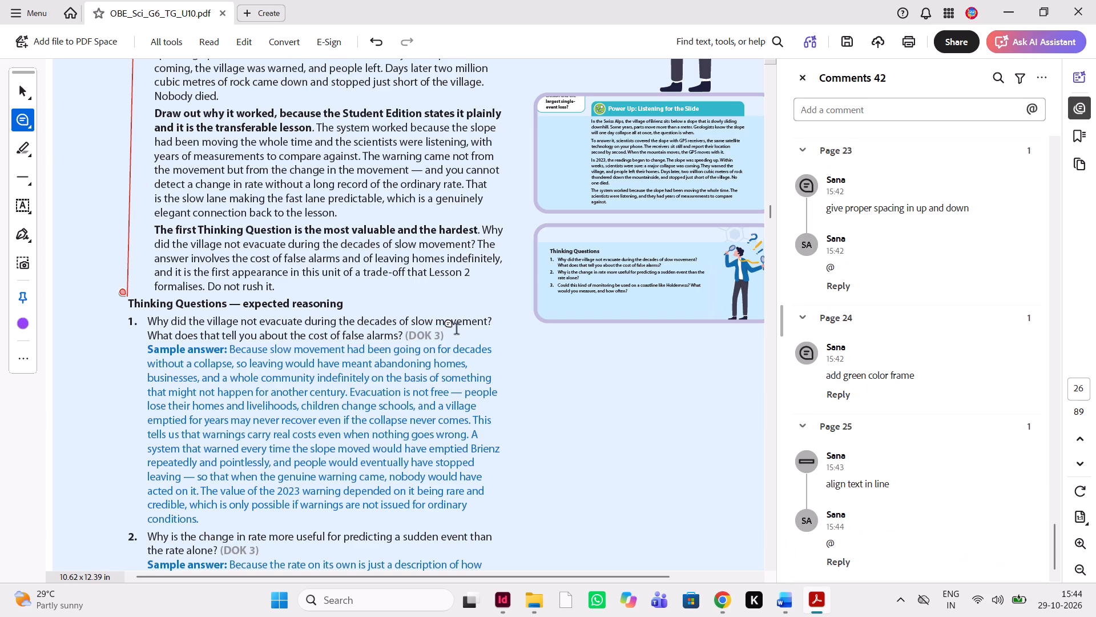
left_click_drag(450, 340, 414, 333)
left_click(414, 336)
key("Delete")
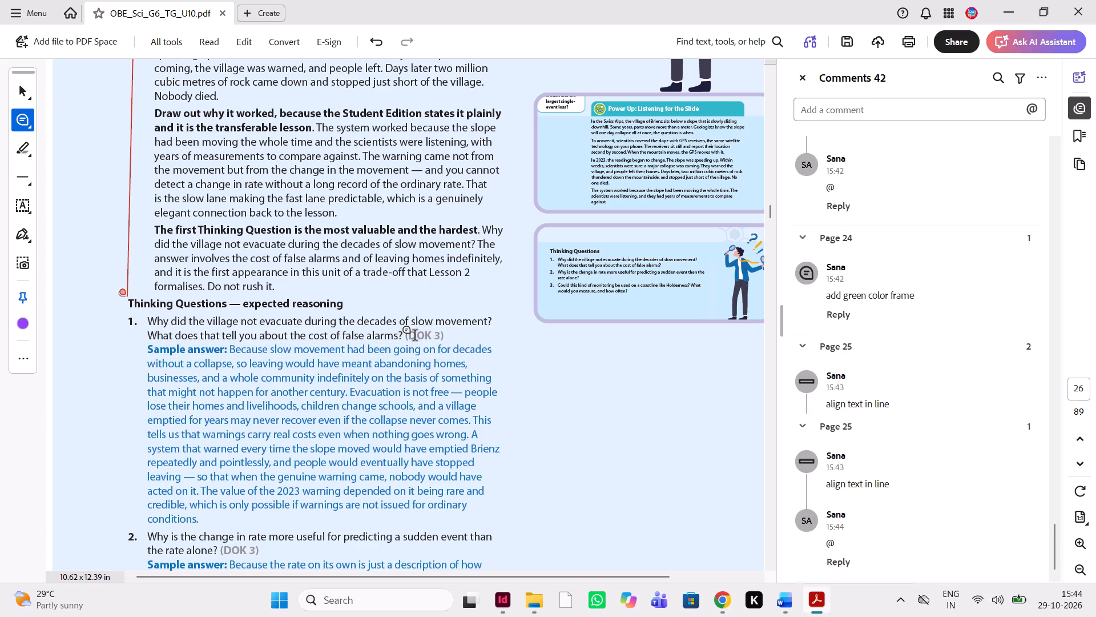
Mark "(DOK 3)" after Thinking Question 1 on page 26, comment "change to black color", and copy that comment text for reuse.
left_click_drag(446, 334, 413, 337)
type("chnage")
key("space")
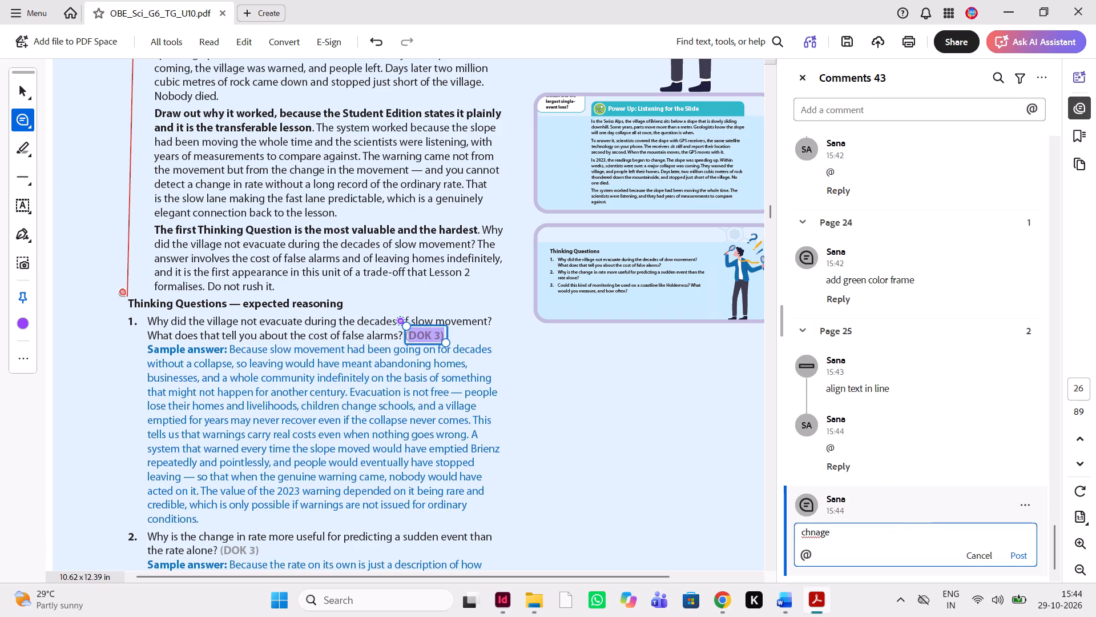
key("BackSpace")
key("BackSpace")
key("BackSpace")
key("BackSpace")
key("BackSpace")
type("ange color")
key("space")
key("BackSpace")
key("BackSpace")
key("BackSpace")
key("BackSpace")
key("BackSpace")
key("BackSpace")
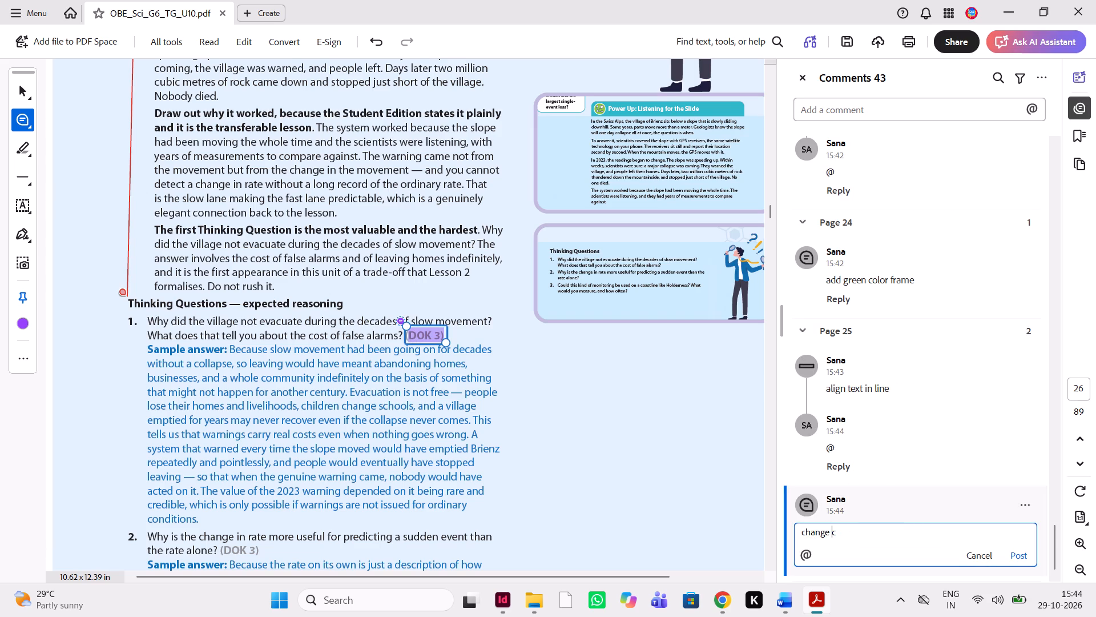
key("space")
type("to black color")
key("space")
scroll(466, 443, "down", 2)
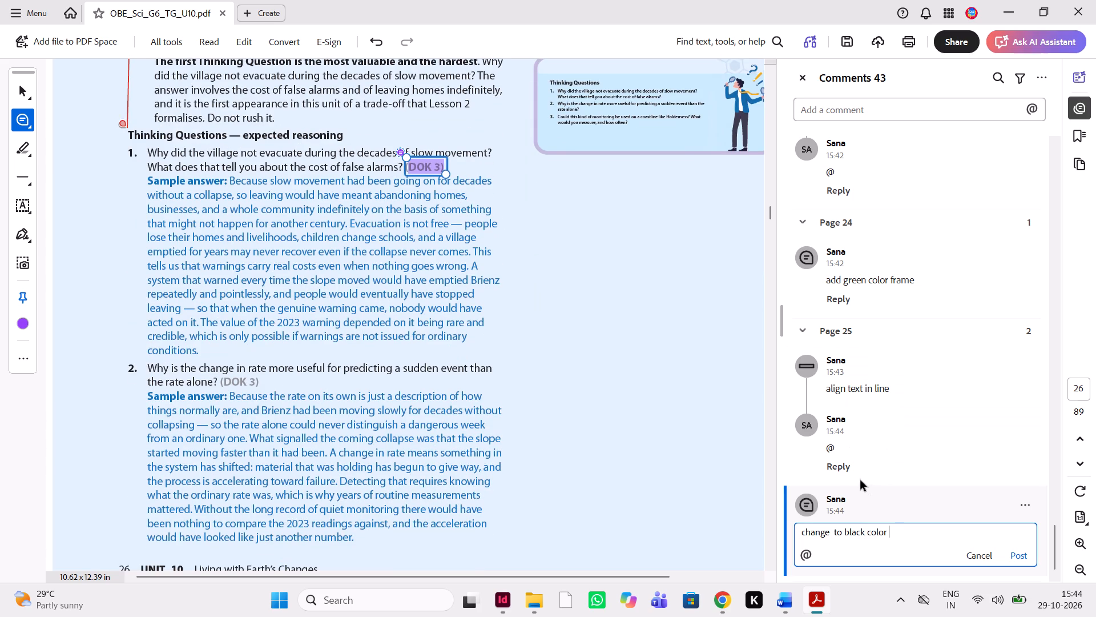
left_click_drag(898, 535, 790, 534)
key("ctrl+c")
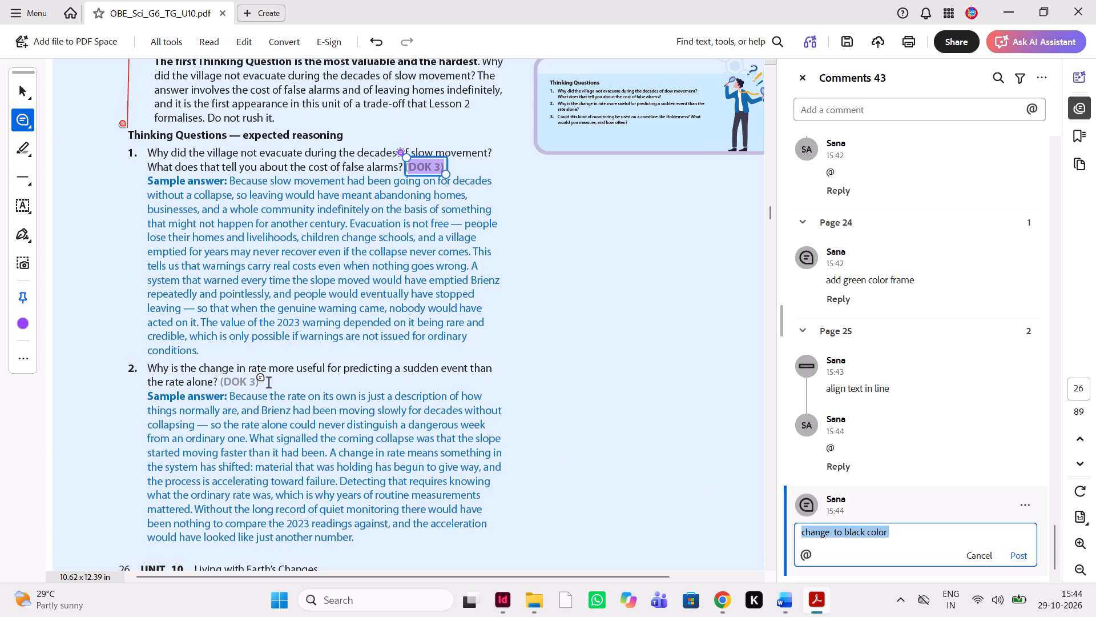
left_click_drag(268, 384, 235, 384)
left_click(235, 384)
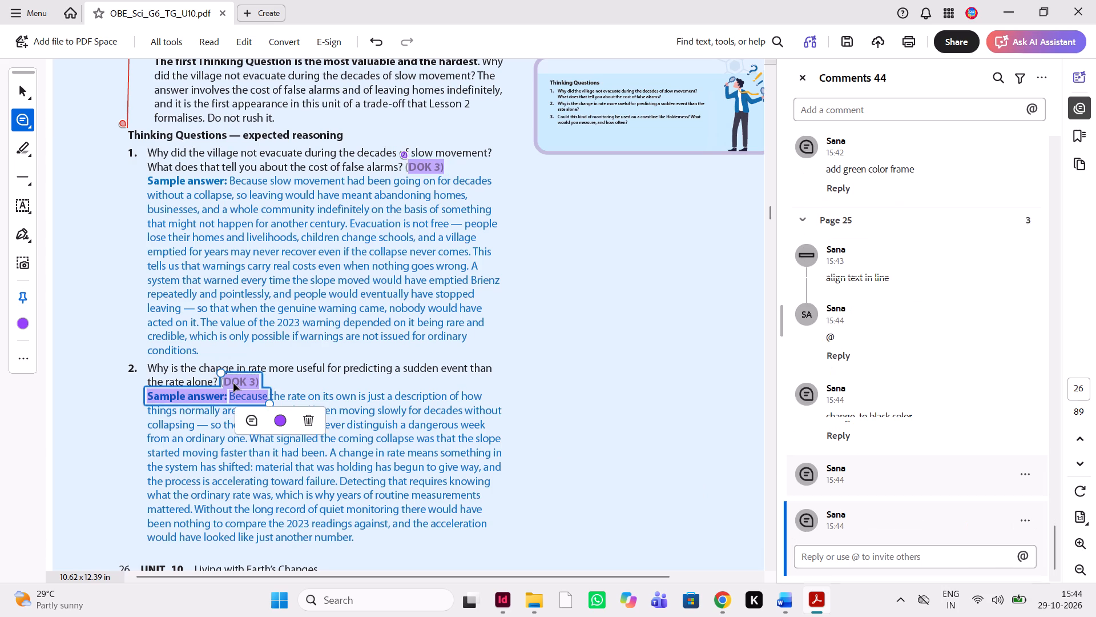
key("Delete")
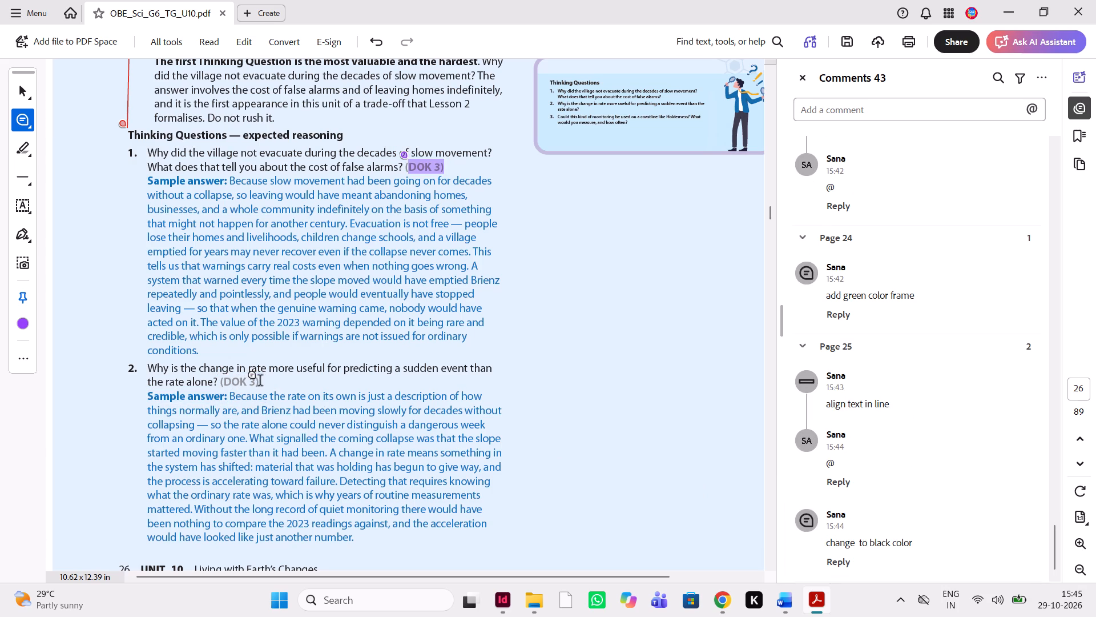
Mark "(DOK 3)" after Thinking Question 2 on page 26 and add the copied comment "change to black color".
left_click_drag(260, 382, 223, 383)
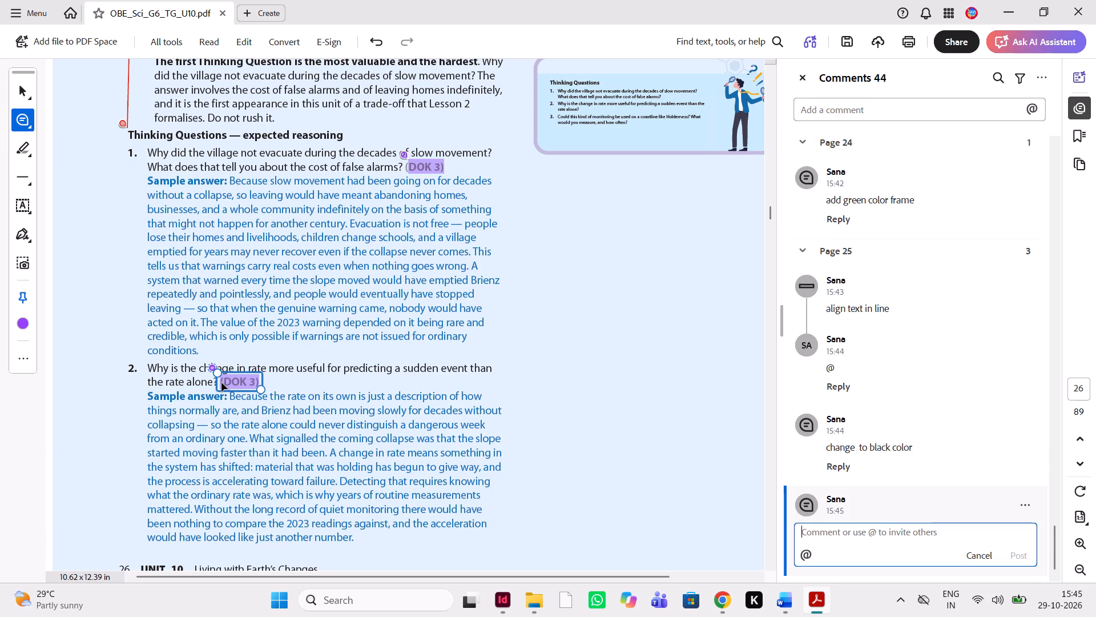
key("ctrl+v")
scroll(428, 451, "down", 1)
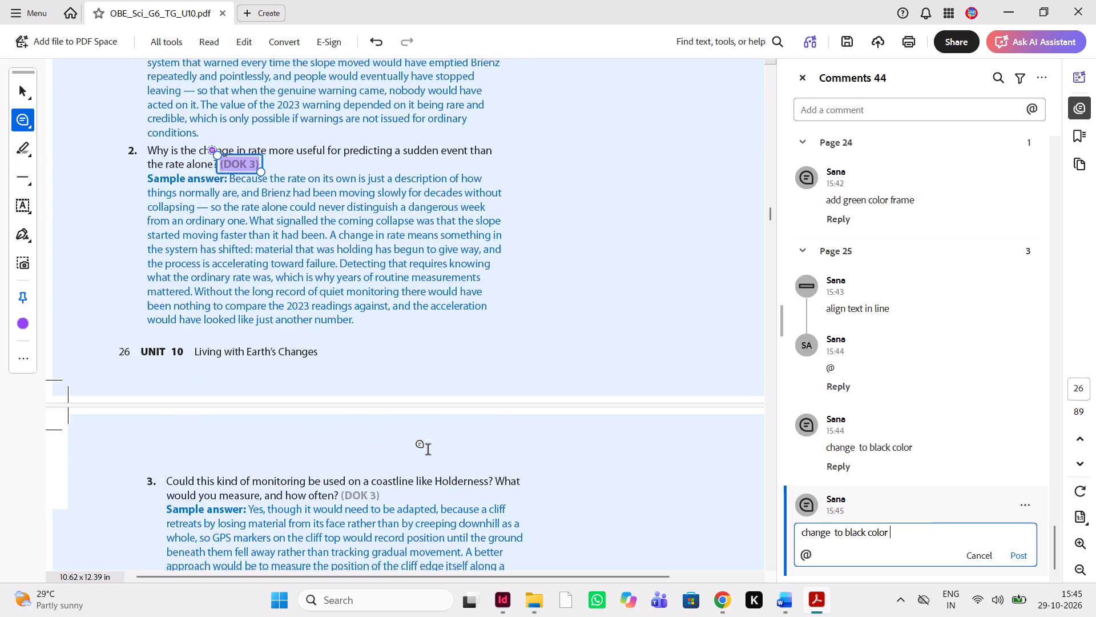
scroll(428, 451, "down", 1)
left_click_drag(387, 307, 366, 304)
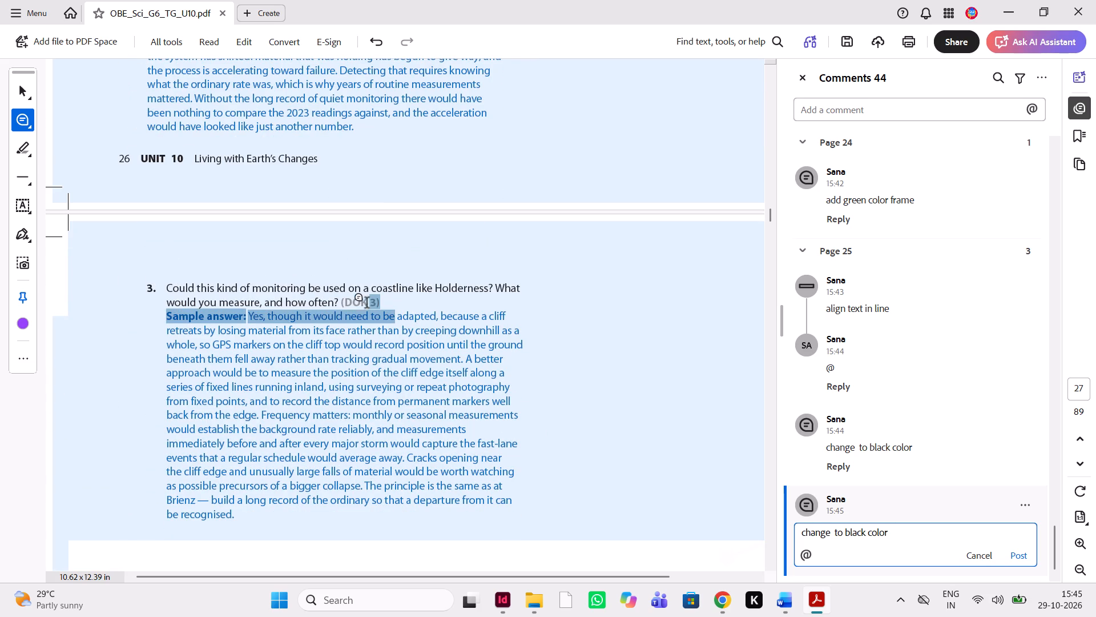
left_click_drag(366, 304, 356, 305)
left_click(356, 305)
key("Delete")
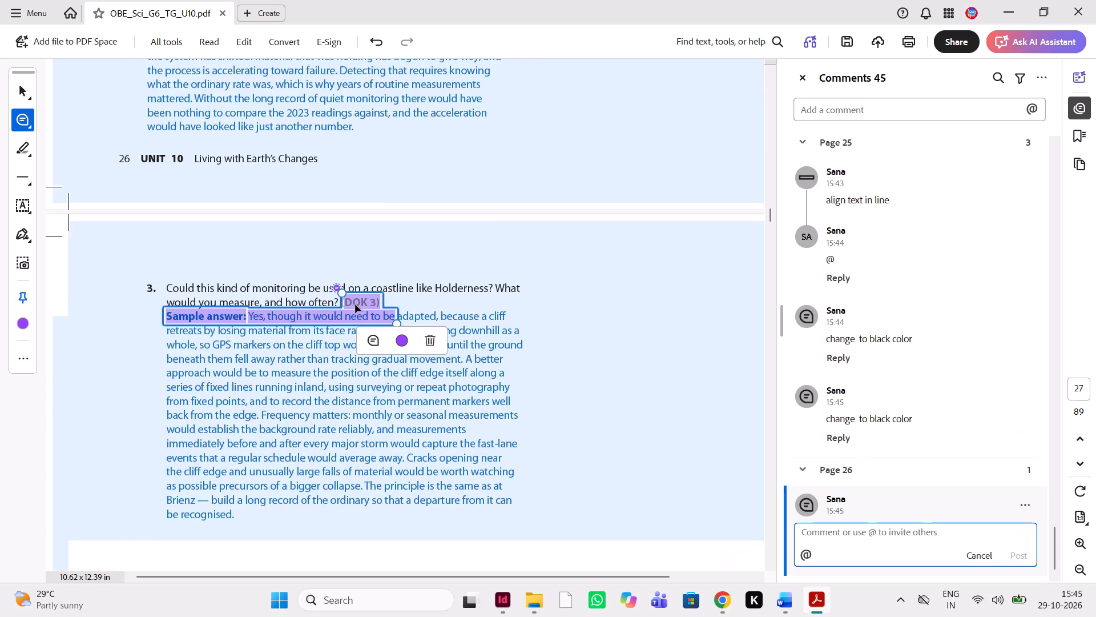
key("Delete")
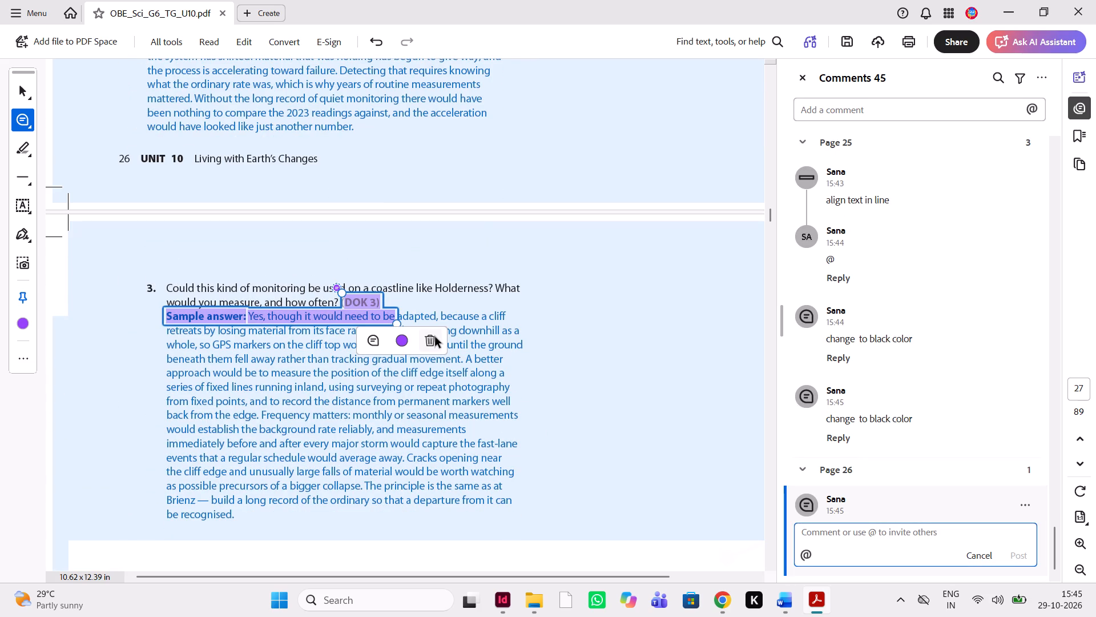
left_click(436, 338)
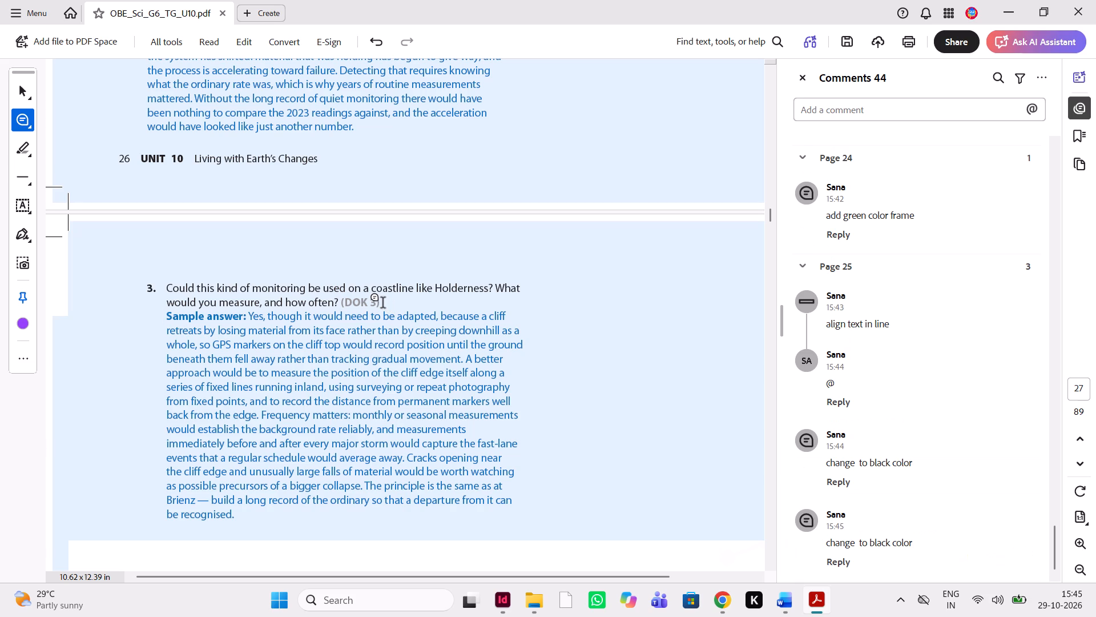
Mark from the end of "(DOK 3)" through "Sample answer: Yes, though it would" under Thinking Question 3, with the comment "change to black color".
left_click_drag(382, 304, 343, 309)
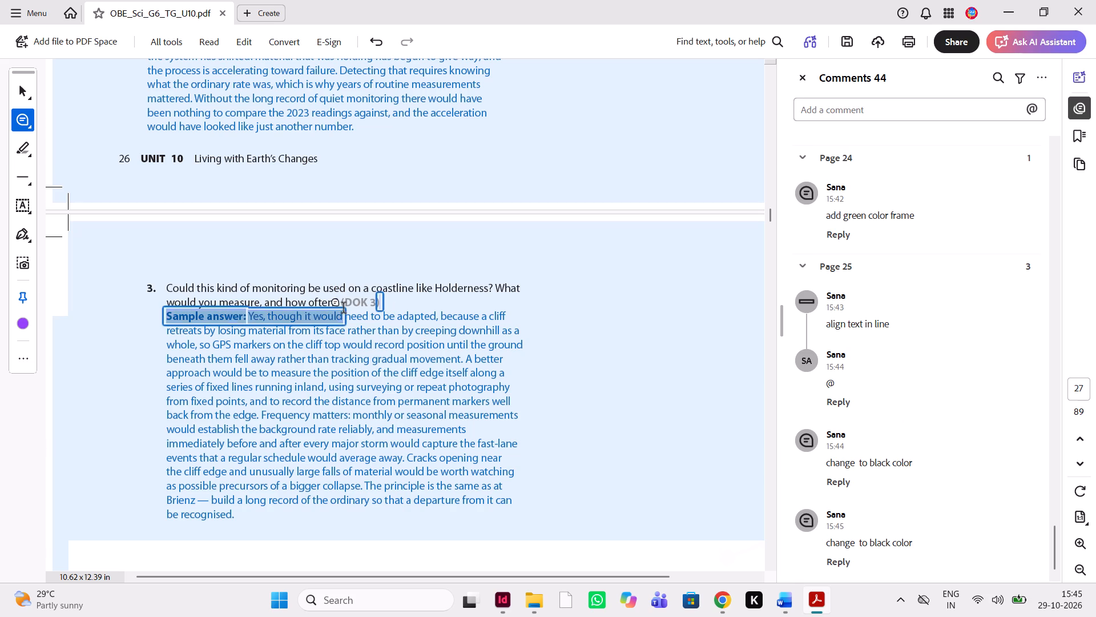
key("ctrl+v")
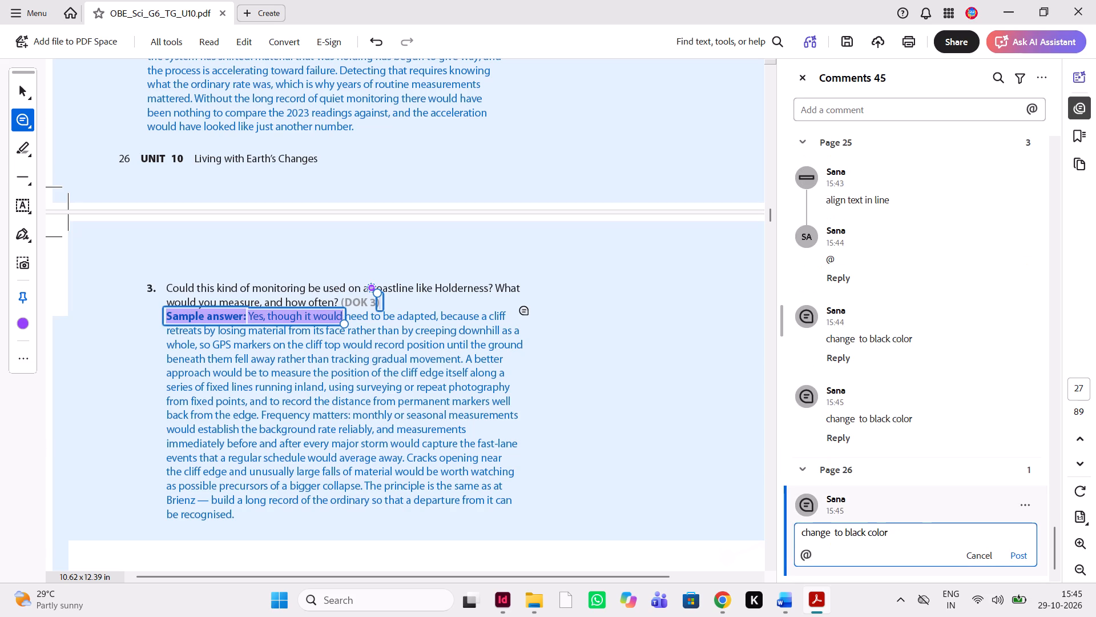
Compare Thinking Questions 1 to 3 and their sample answers on pages 26 and 27 with the Word manuscript.
scroll(525, 311, "up", 3)
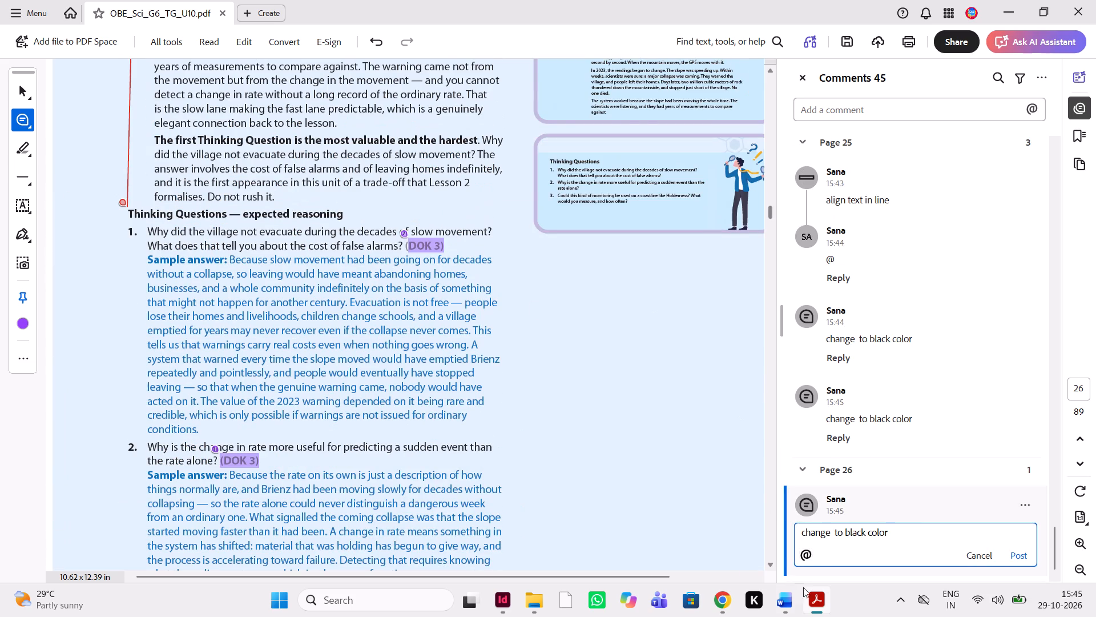
left_click(787, 612)
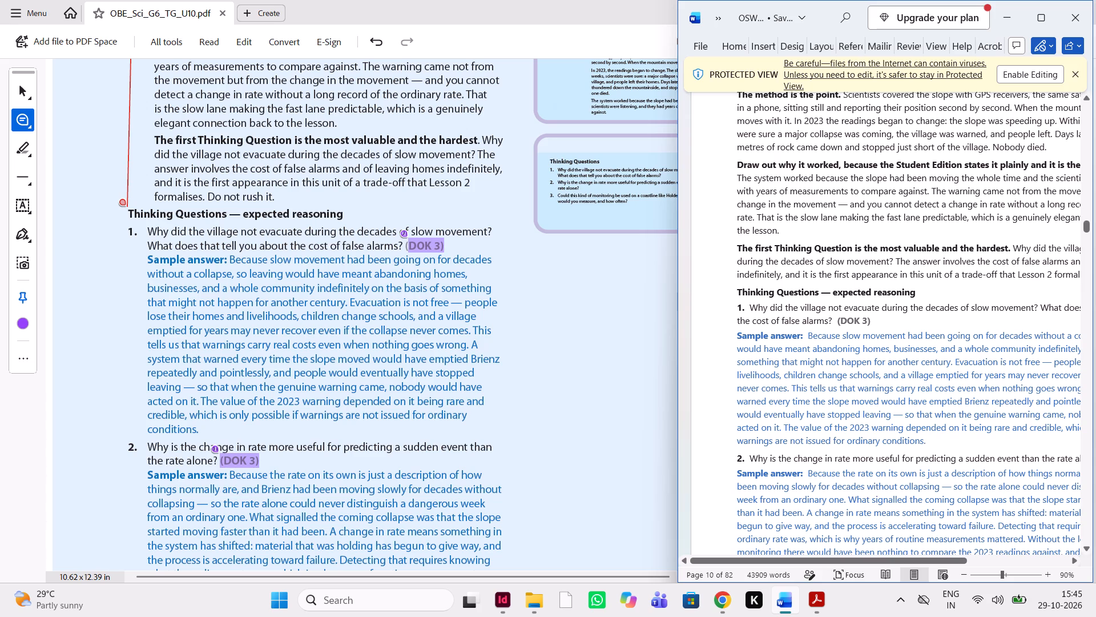
scroll(846, 462, "down", 1)
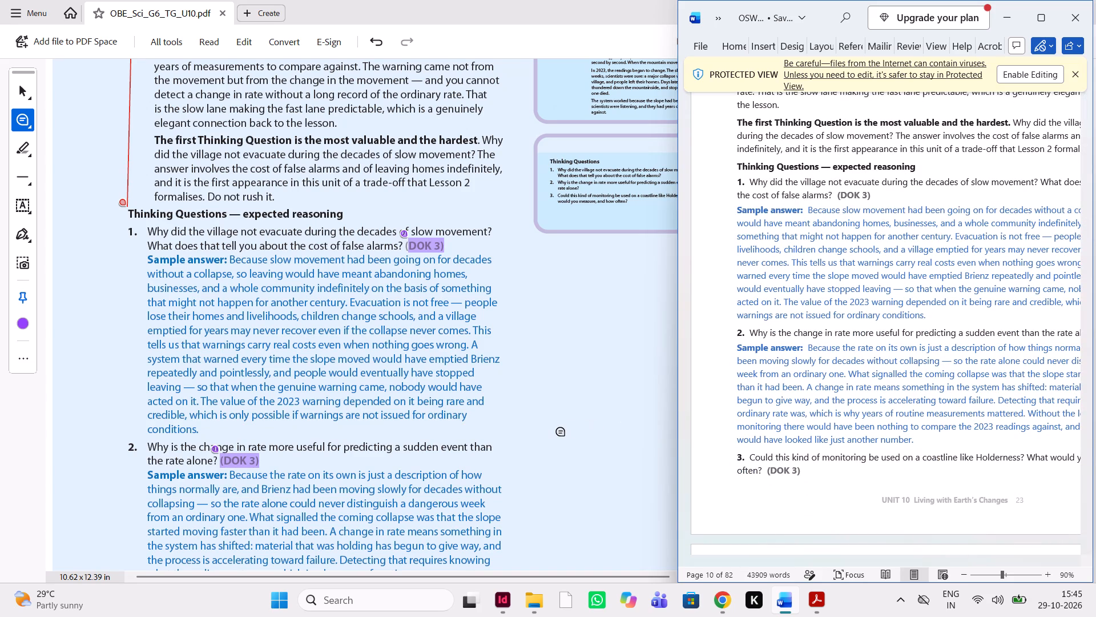
scroll(562, 432, "down", 2)
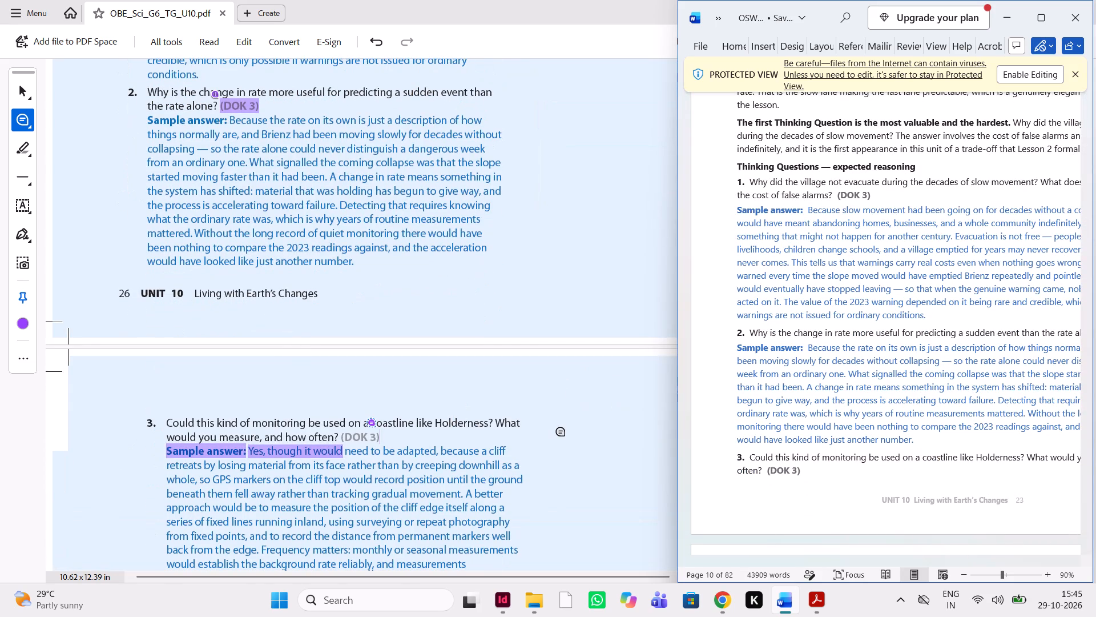
scroll(562, 432, "down", 1)
scroll(562, 432, "up", 1)
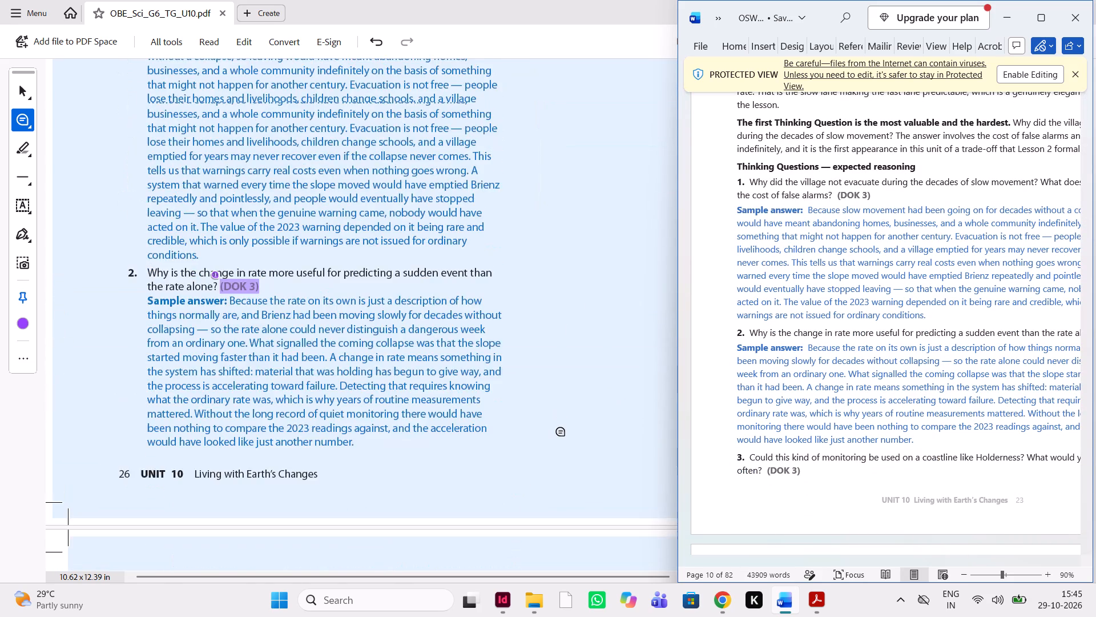
scroll(562, 432, "up", 1)
scroll(562, 432, "down", 1)
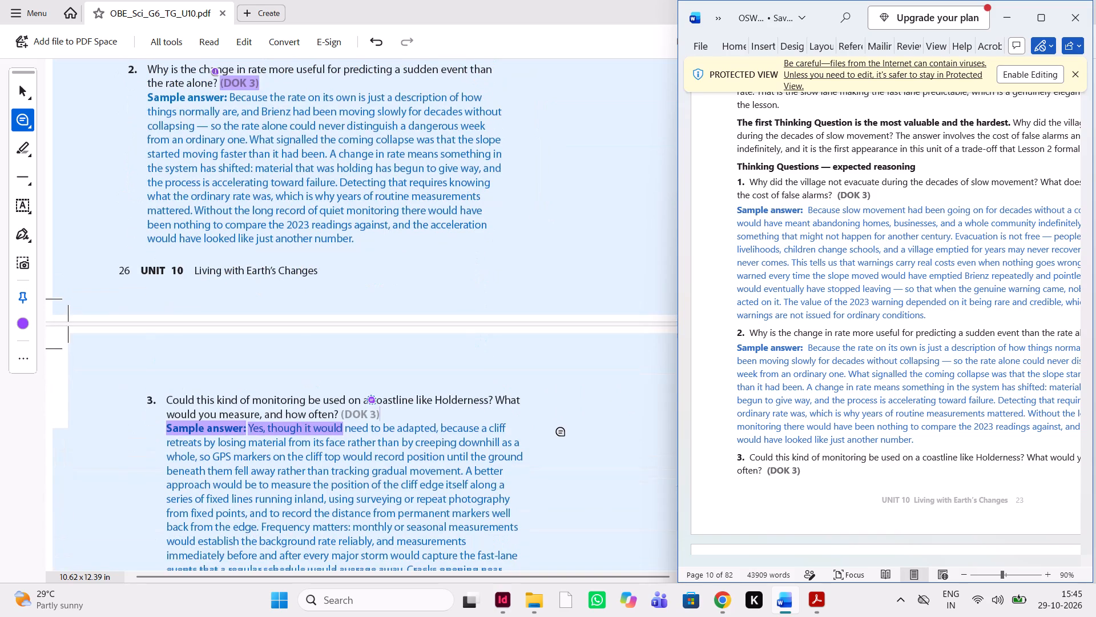
scroll(562, 432, "down", 1)
scroll(562, 432, "left", 1)
scroll(562, 432, "down", 1)
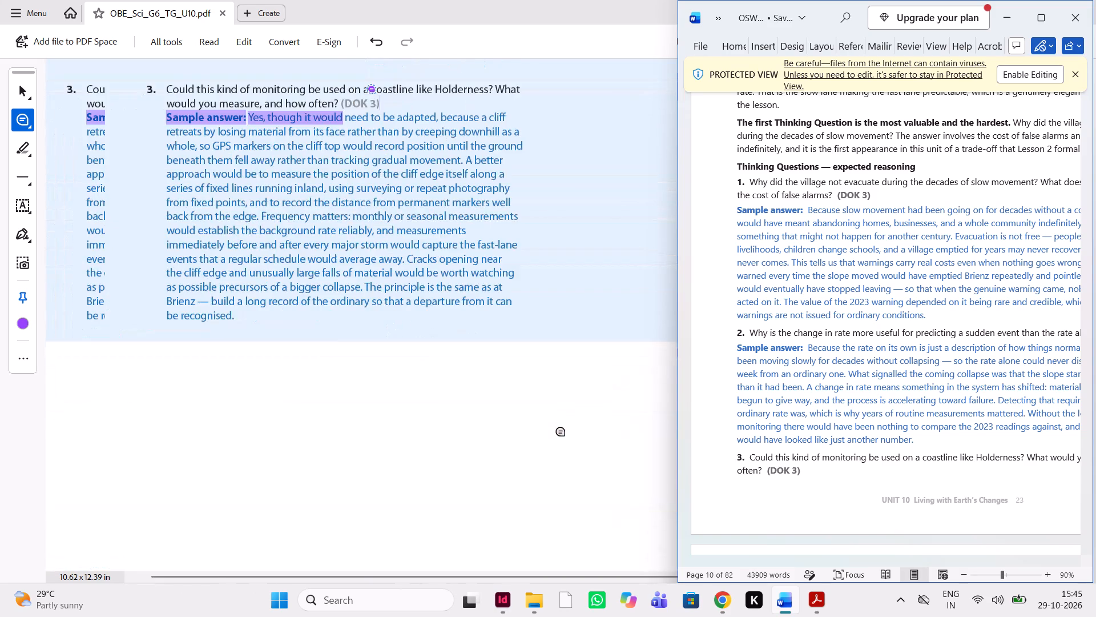
scroll(562, 432, "down", 1)
scroll(562, 432, "up", 2)
scroll(562, 432, "left", 1)
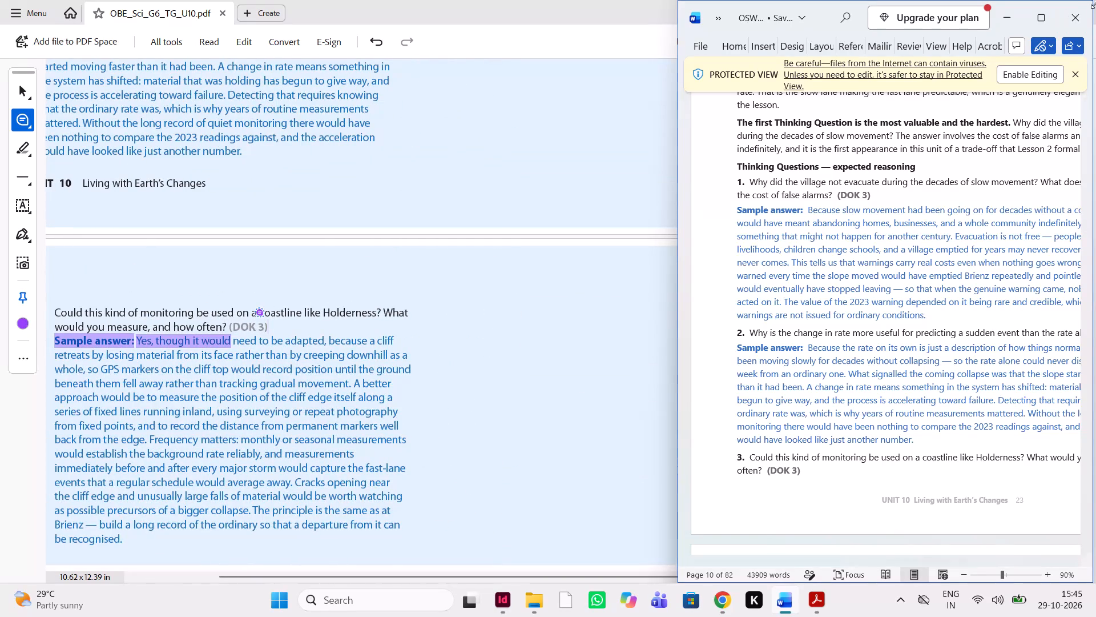
left_click(1000, 18)
Examine the PDF layout from the Thinking Questions on page 26 through the Lesson Check — Answers on page 28.
scroll(490, 233, "up", 1)
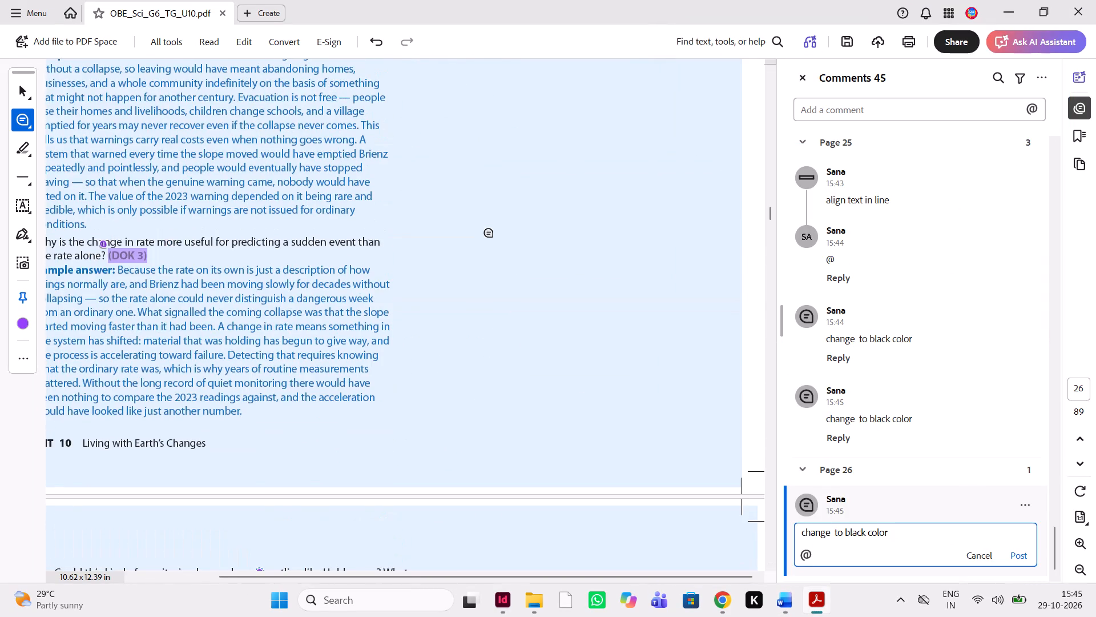
scroll(490, 233, "right", 1)
scroll(490, 233, "up", 3)
scroll(490, 233, "down", 2)
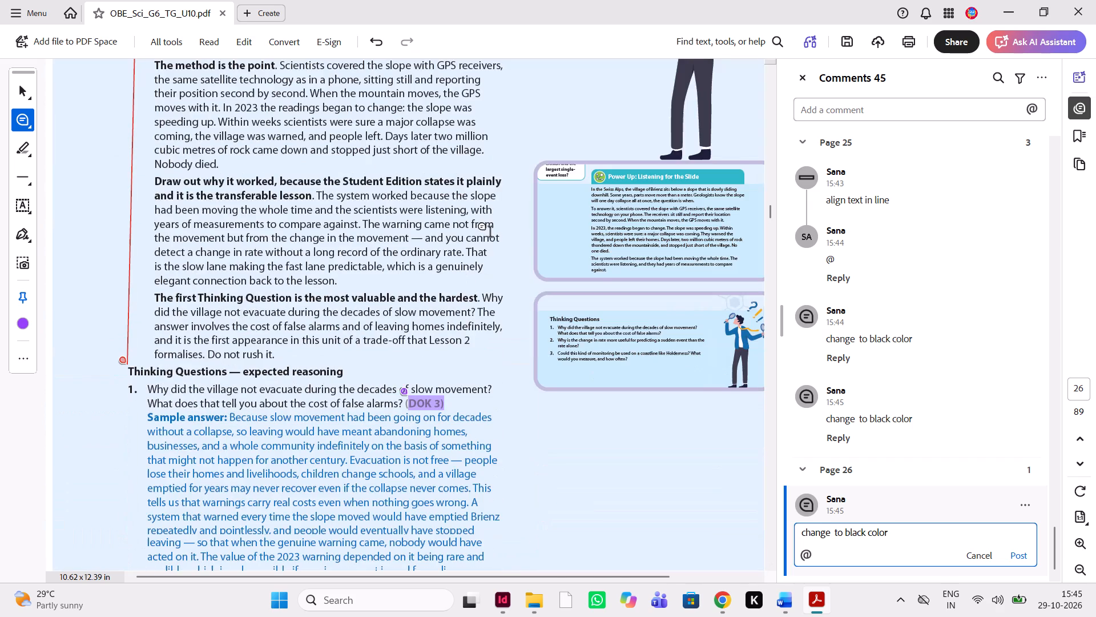
scroll(490, 233, "down", 3)
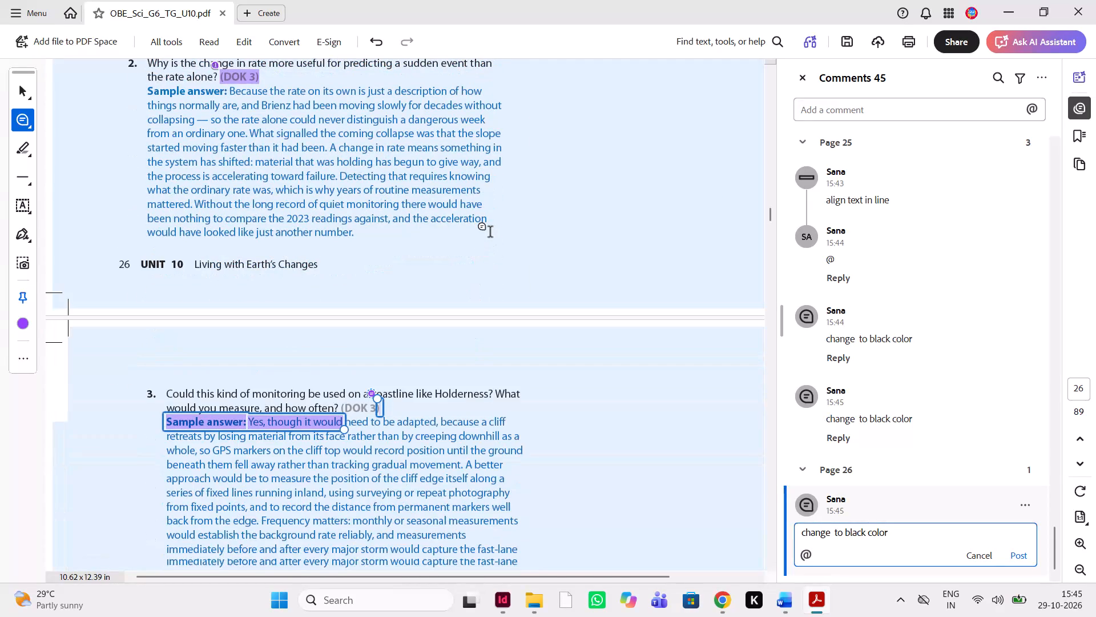
scroll(490, 233, "down", 3)
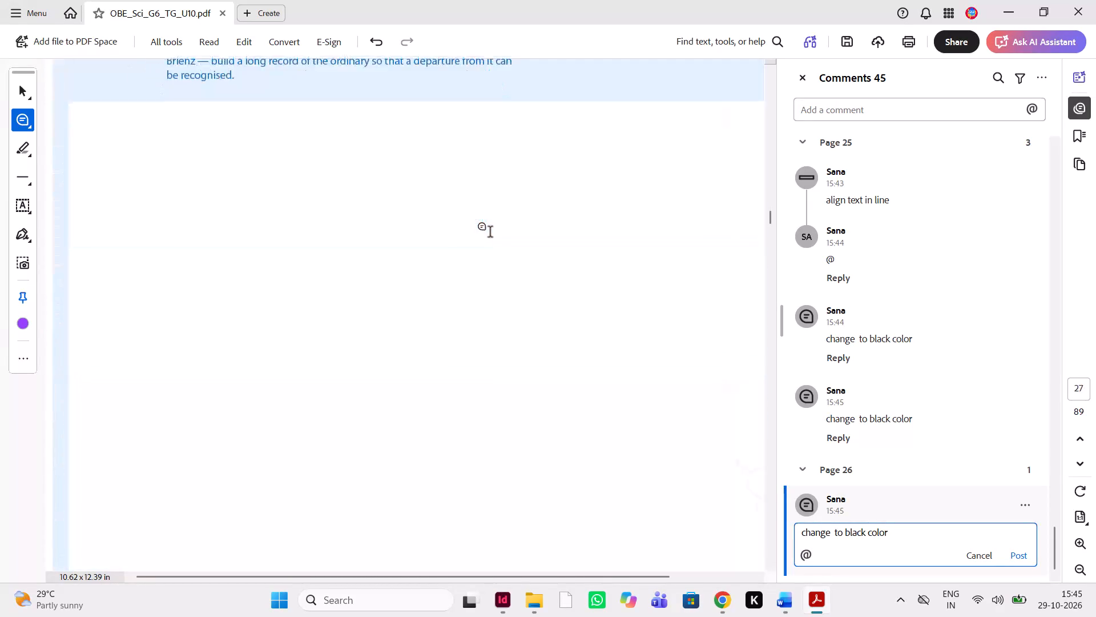
scroll(490, 233, "down", 6)
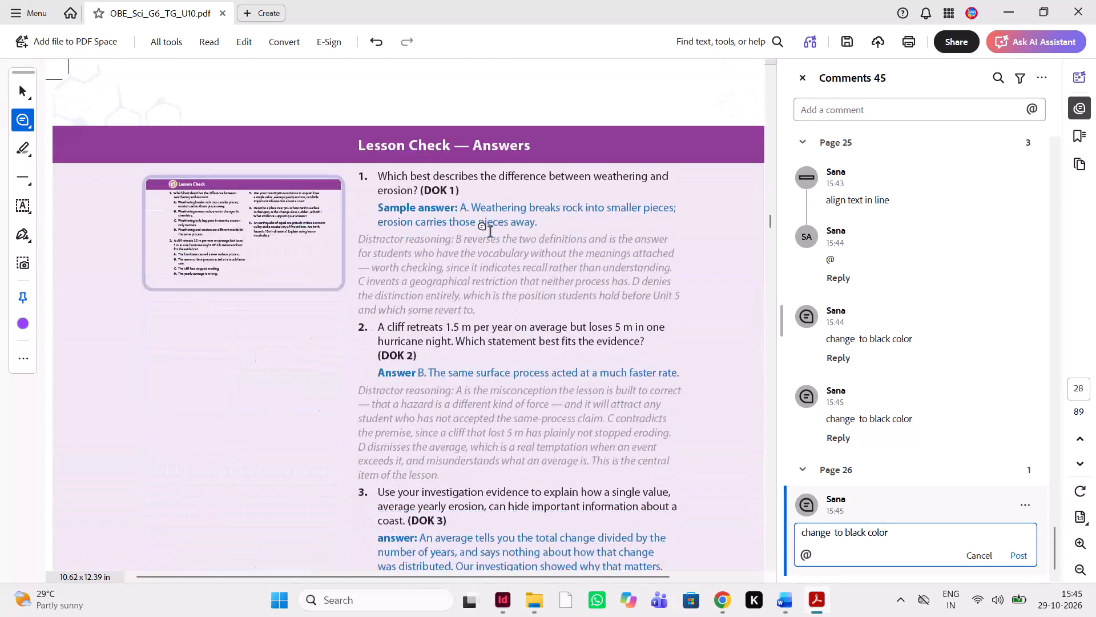
scroll(490, 233, "up", 7)
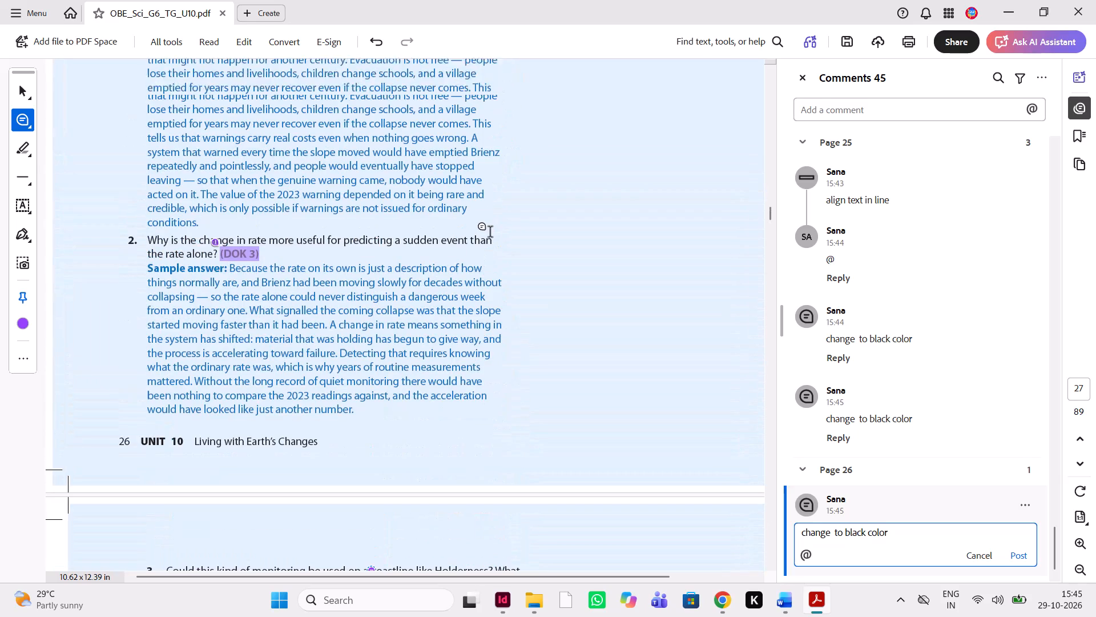
scroll(490, 233, "up", 1)
scroll(490, 233, "down", 1)
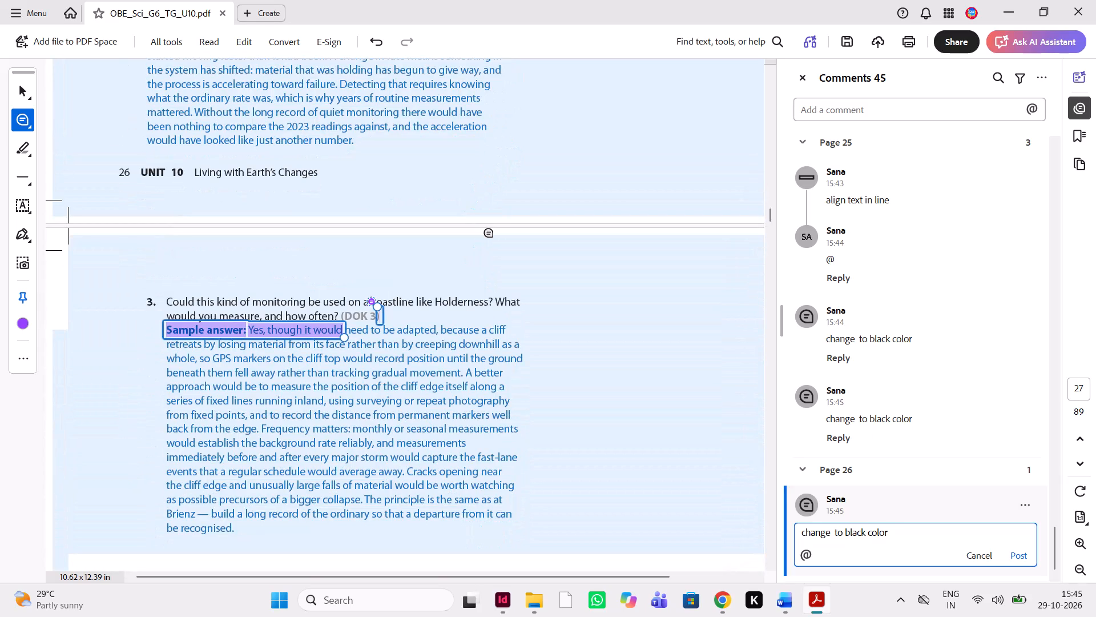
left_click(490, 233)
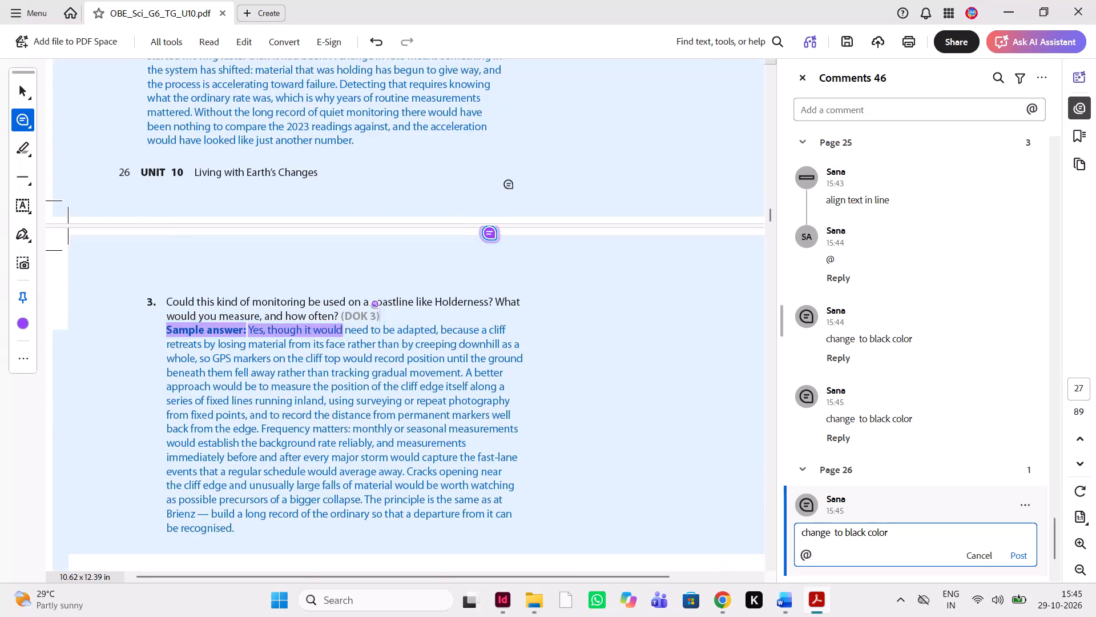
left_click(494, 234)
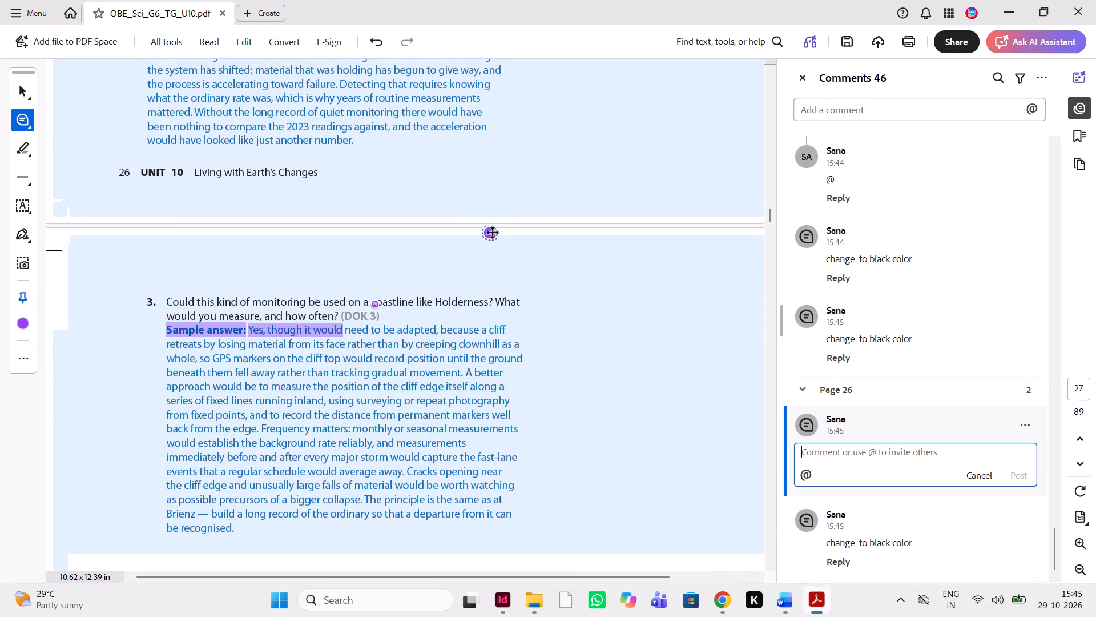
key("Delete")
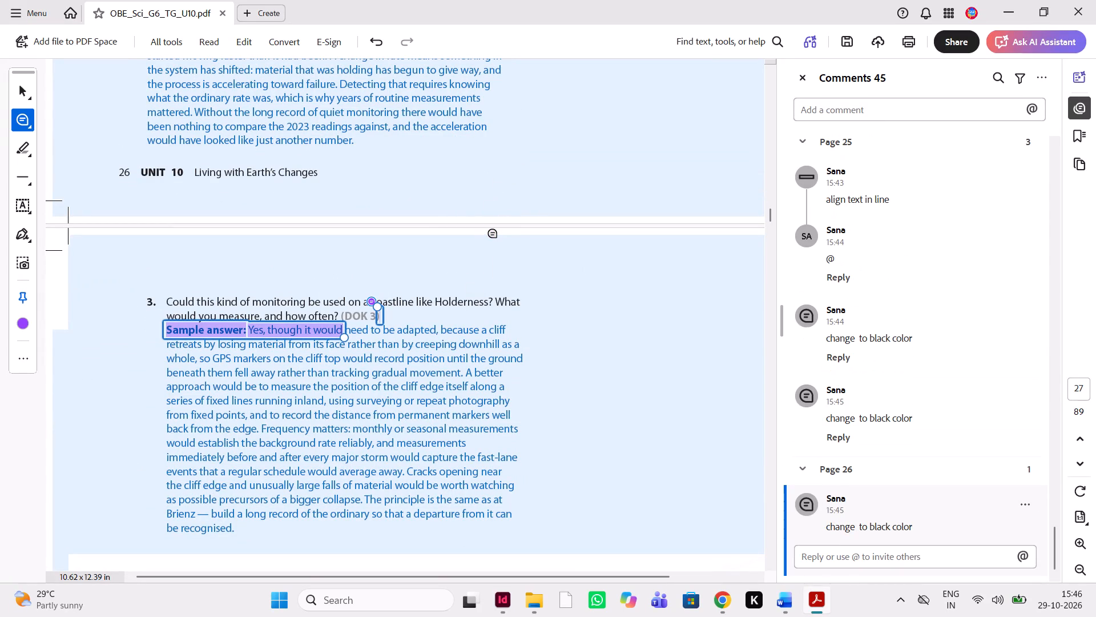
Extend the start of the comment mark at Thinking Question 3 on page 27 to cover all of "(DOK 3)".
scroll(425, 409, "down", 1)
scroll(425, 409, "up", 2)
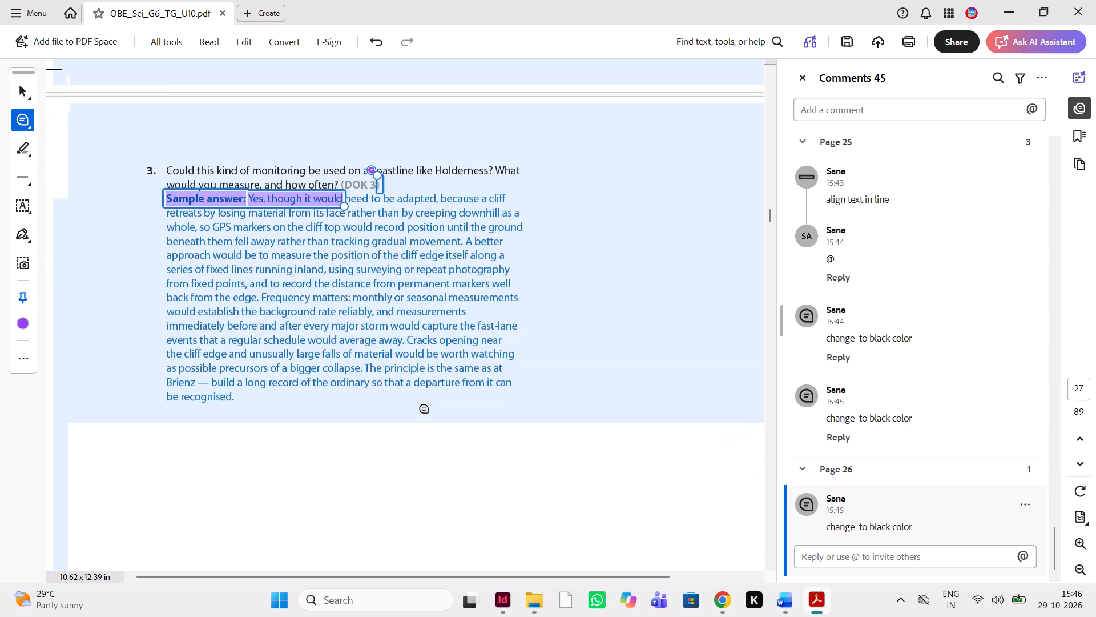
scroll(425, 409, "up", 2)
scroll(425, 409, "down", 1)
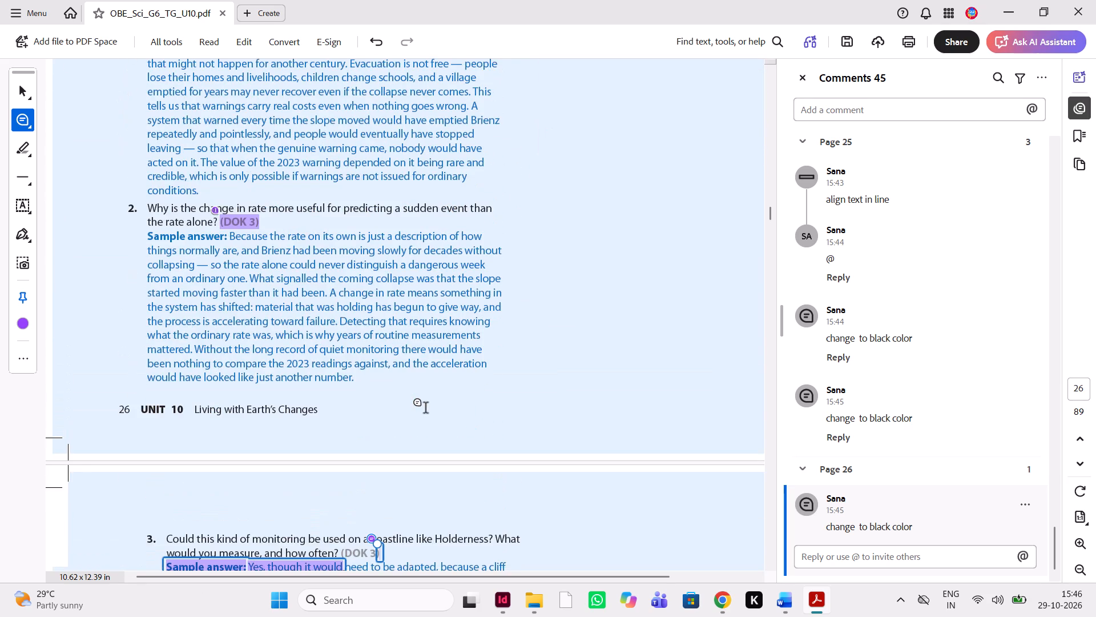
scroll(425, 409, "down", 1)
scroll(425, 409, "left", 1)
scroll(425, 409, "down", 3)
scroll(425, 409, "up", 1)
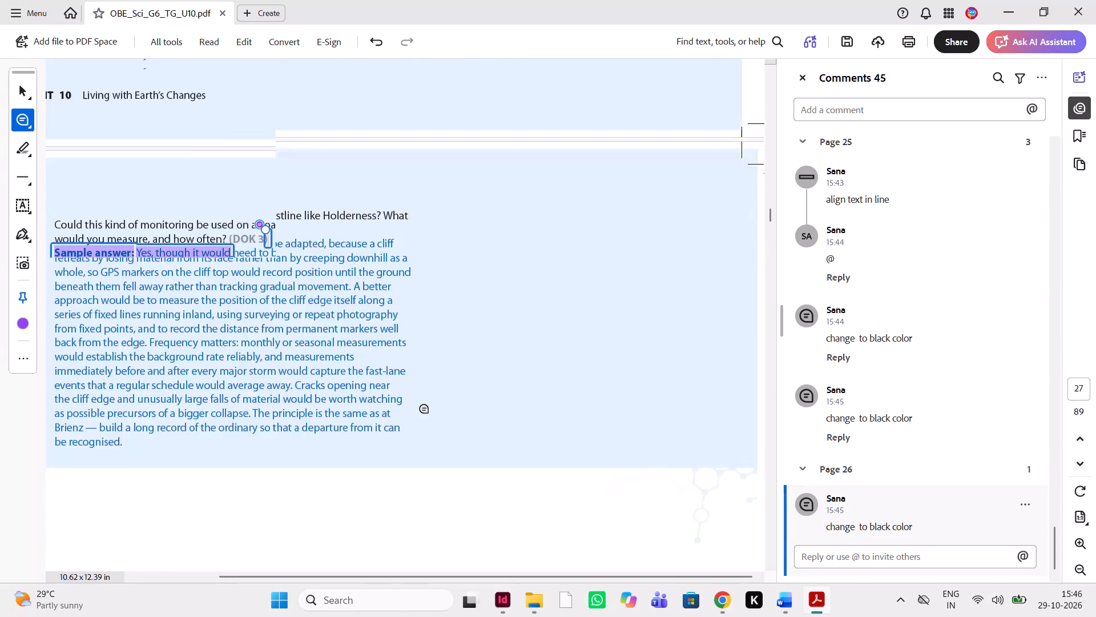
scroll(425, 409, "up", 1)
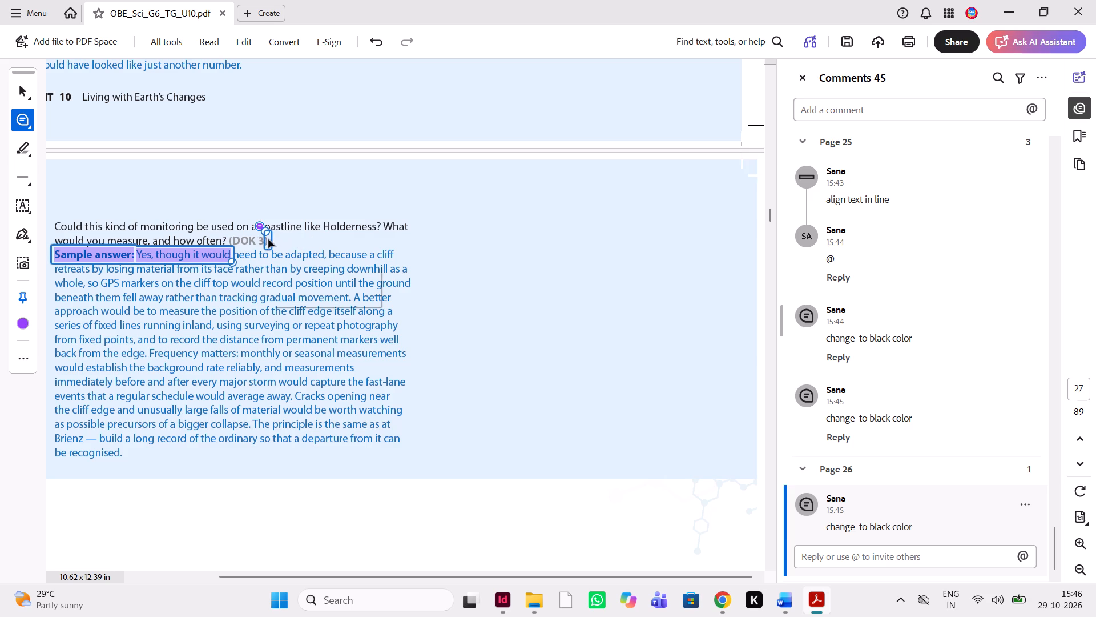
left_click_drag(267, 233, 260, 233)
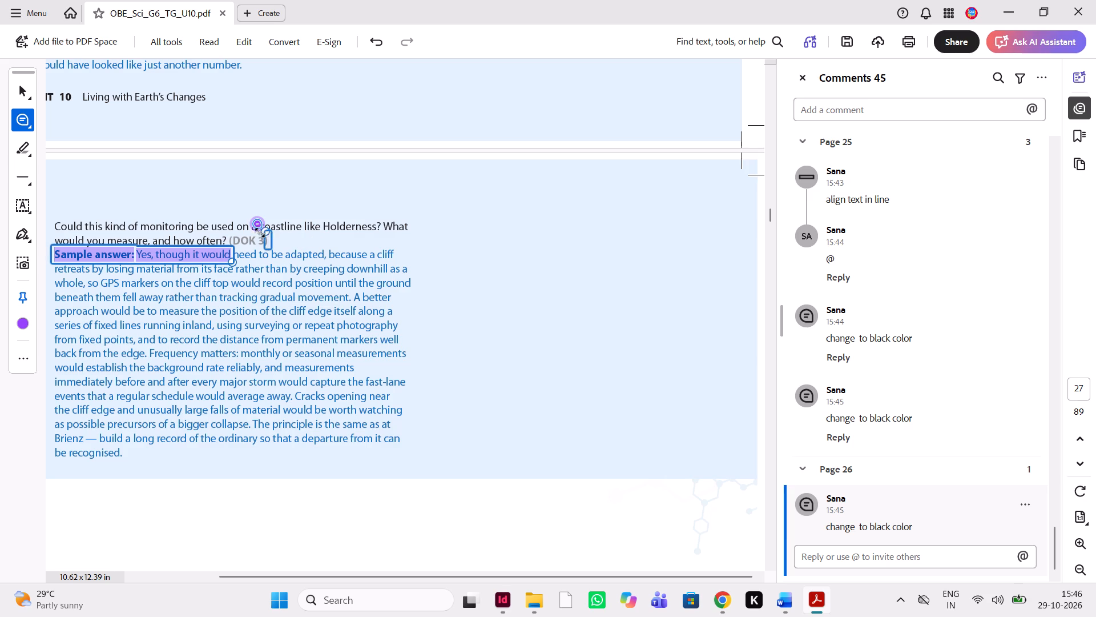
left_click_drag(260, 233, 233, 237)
Delete the comment mark that runs from "(DOK 3)" into the sample answer of Thinking Question 3.
left_click(200, 259)
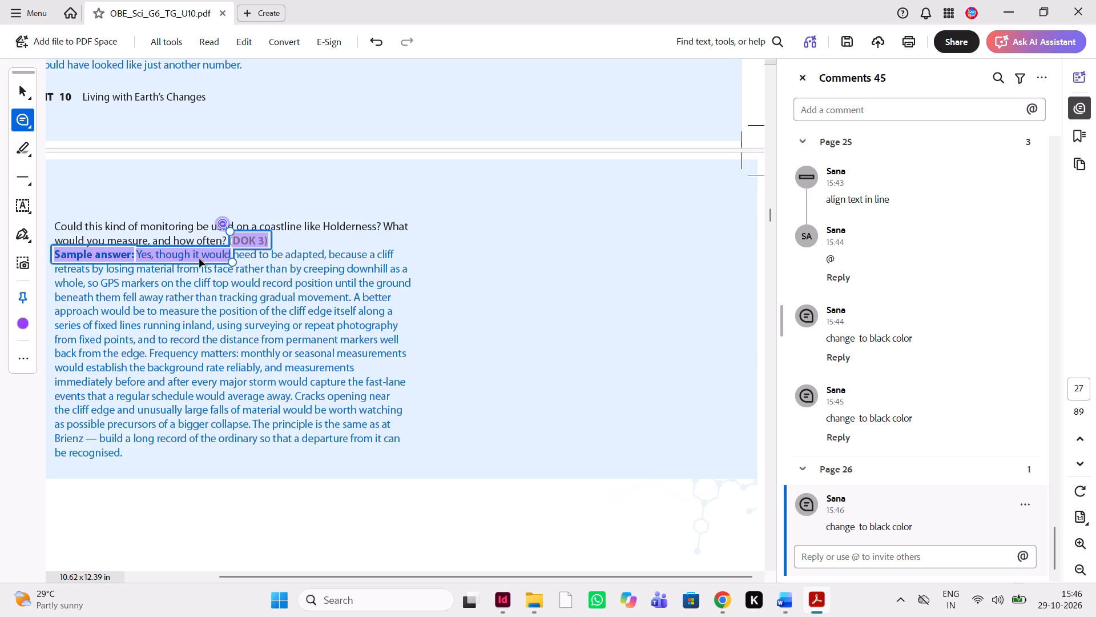
key("Delete")
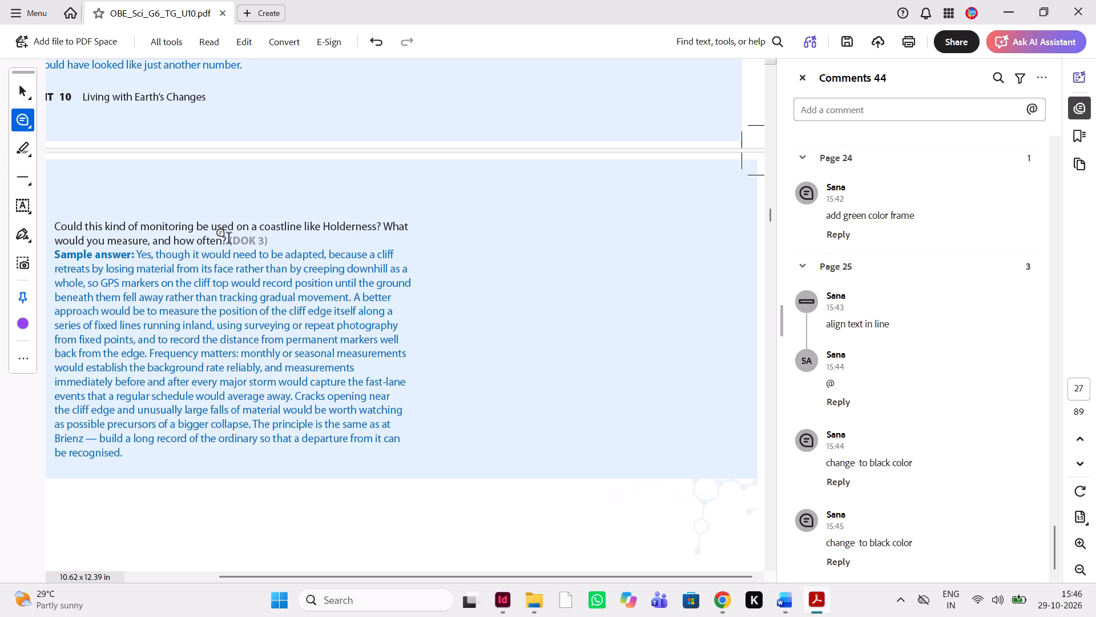
Mark only "(DOK 3)" after Thinking Question 3 on page 27 and post the copied comment "change to black color".
left_click_drag(228, 239, 265, 239)
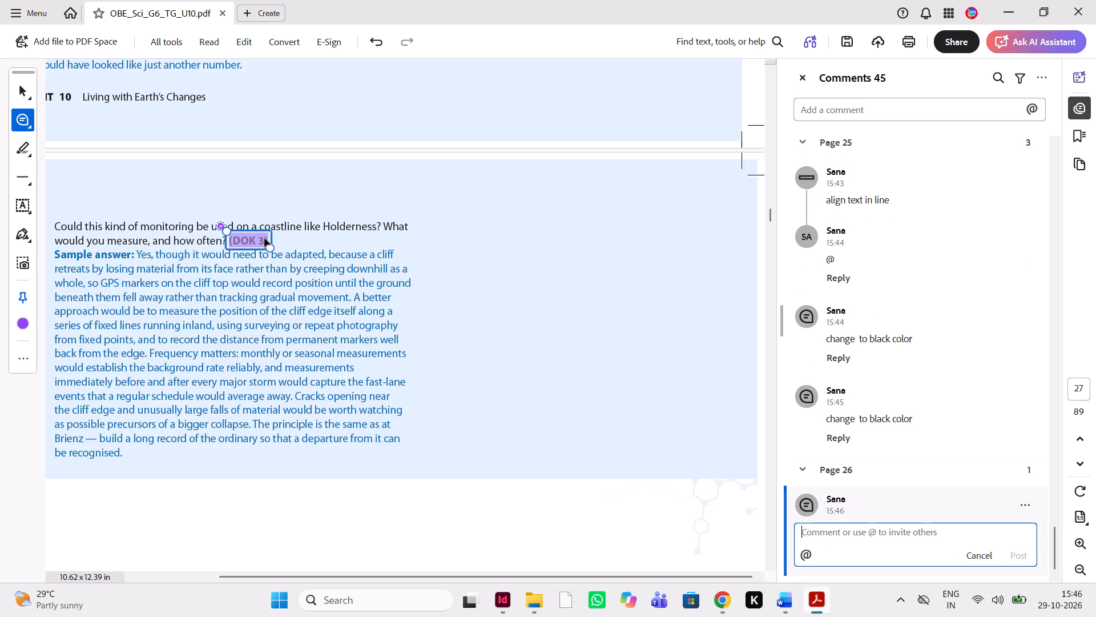
key("ctrl+v")
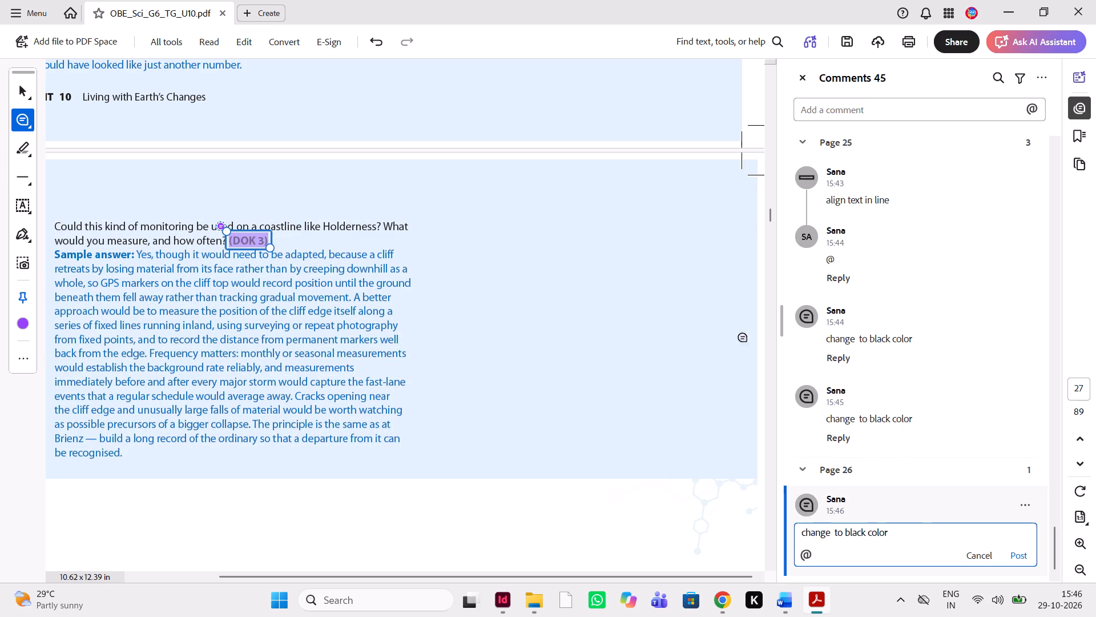
left_click(1018, 560)
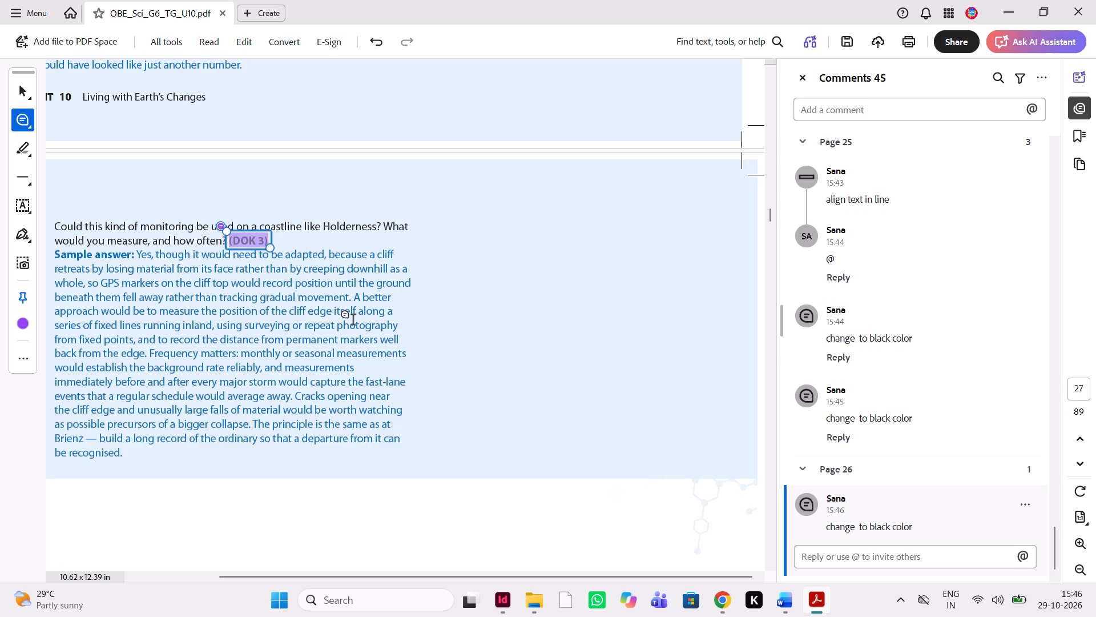
Place a note on Thinking Question 3's sample answer and post the comment "move the text to right side".
left_click(353, 339)
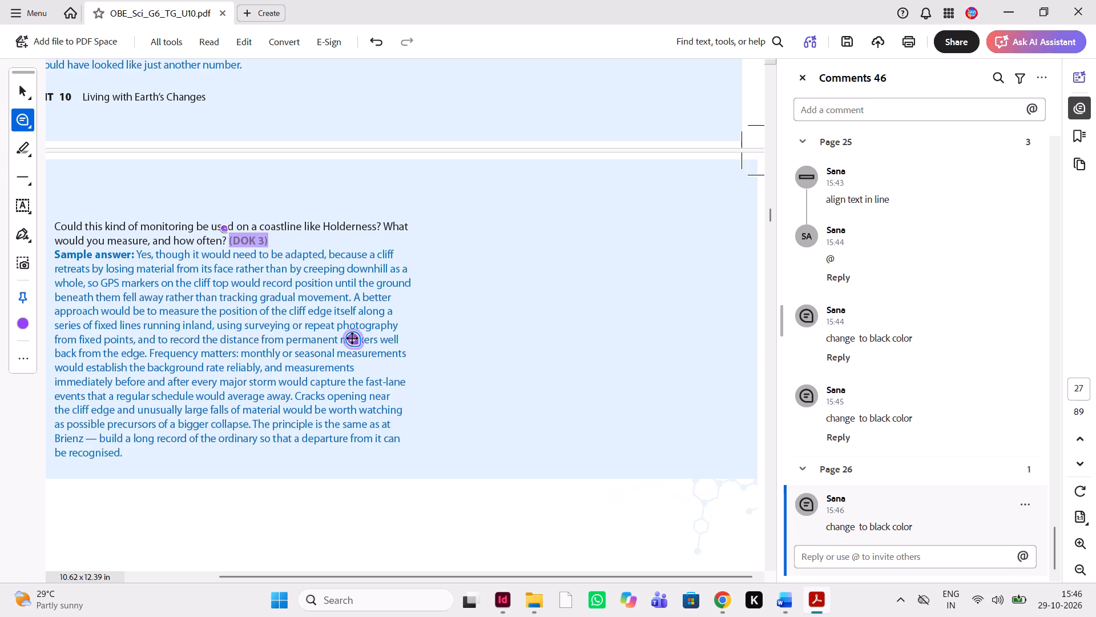
type("move the")
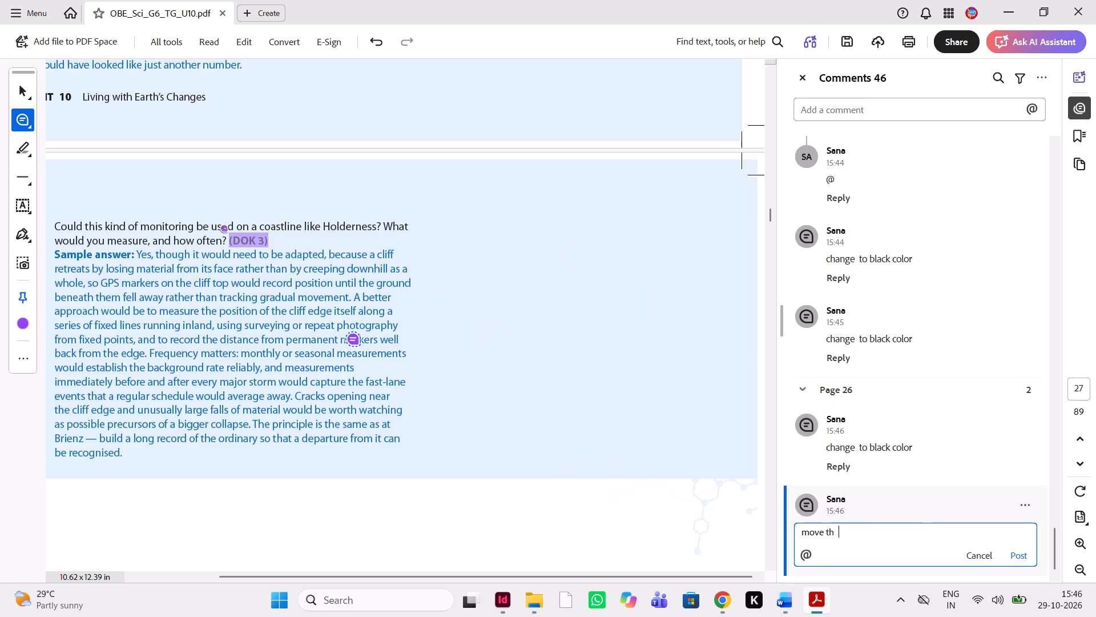
key("space")
type("text to right side")
key("space")
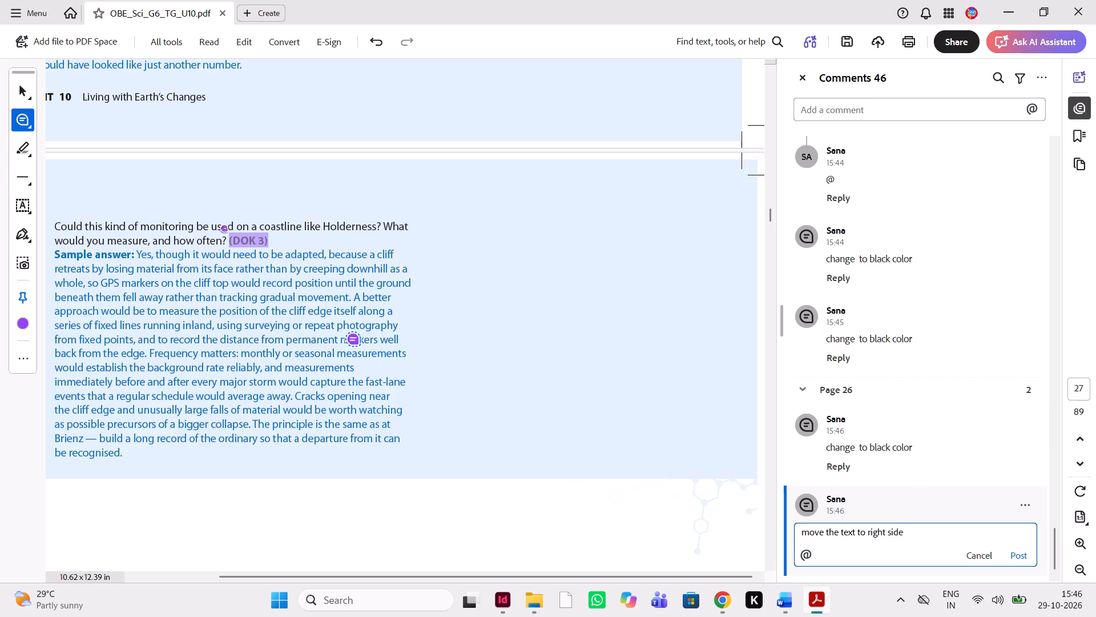
left_click(1021, 556)
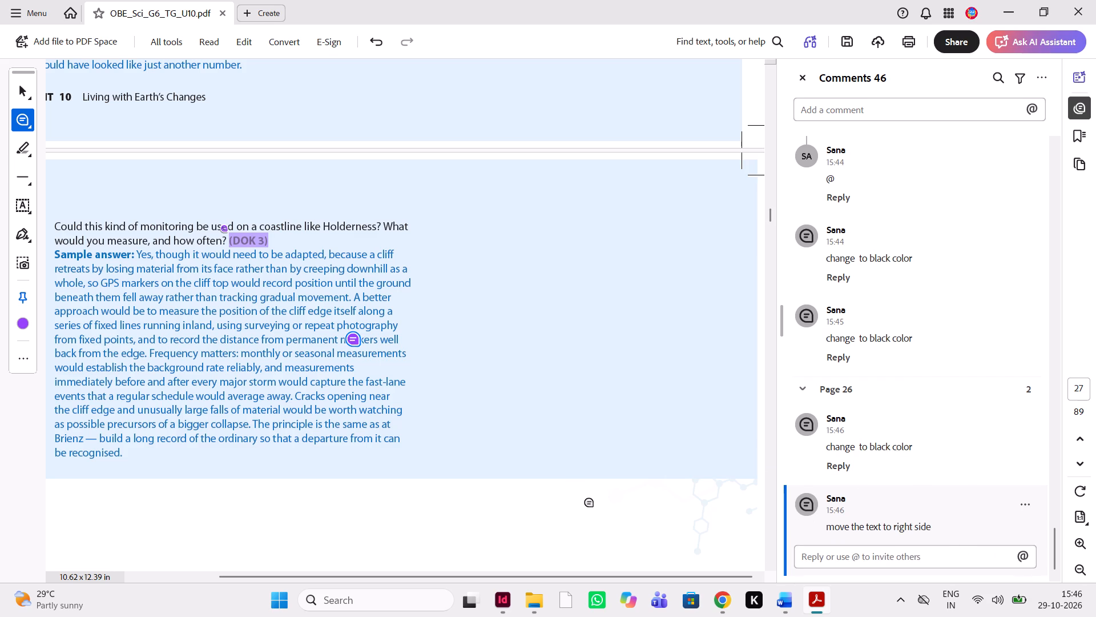
Examine the Lesson Check — Answers page and compare its heading with the Power Up heading on the earlier pages.
scroll(590, 503, "down", 4)
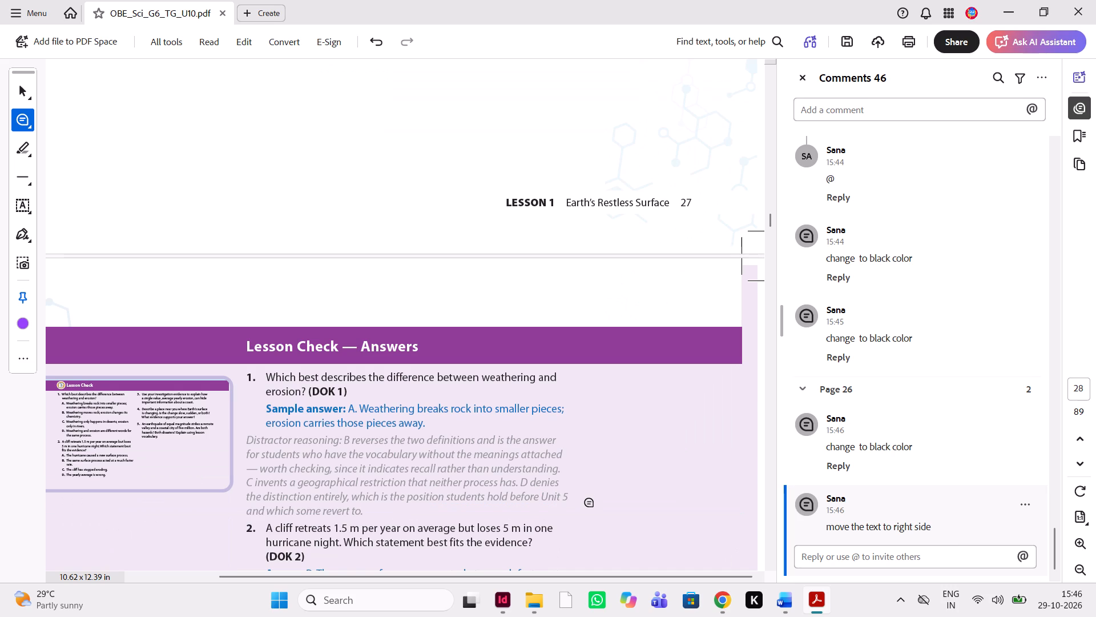
scroll(590, 503, "down", 1)
scroll(590, 503, "up", 1)
scroll(590, 503, "right", 1)
scroll(590, 503, "left", 1)
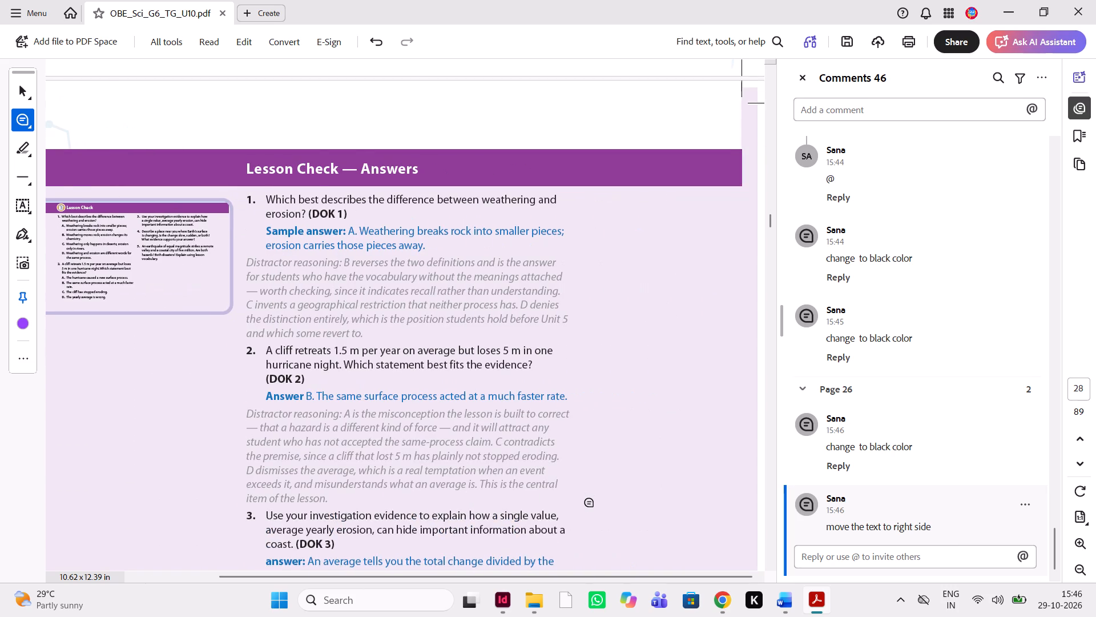
scroll(590, 503, "right", 1)
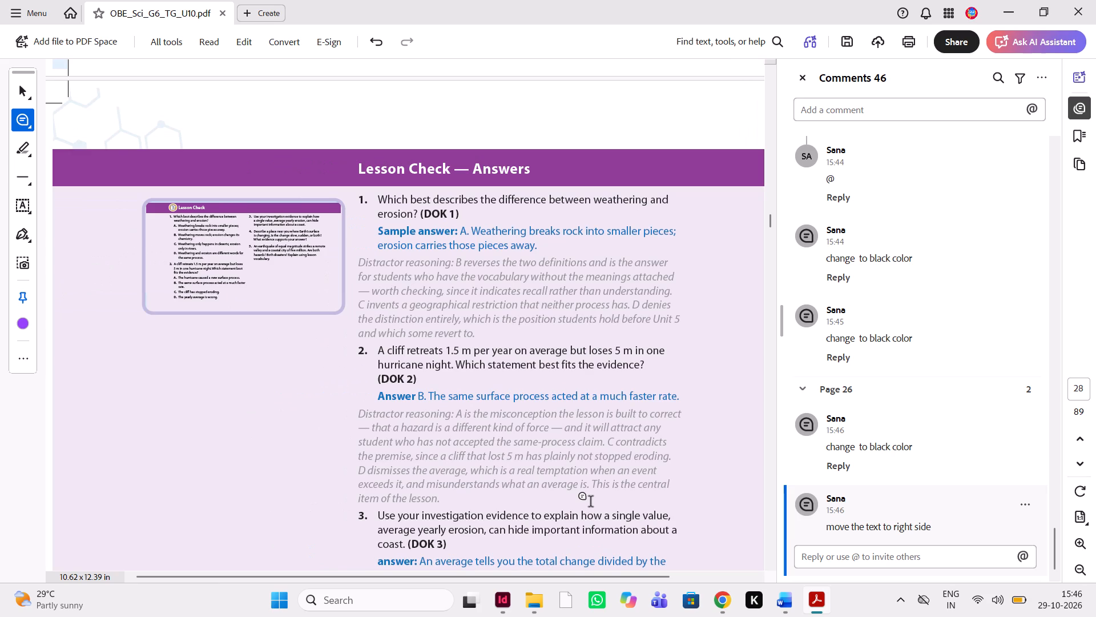
scroll(590, 503, "down", 3)
scroll(590, 503, "up", 1)
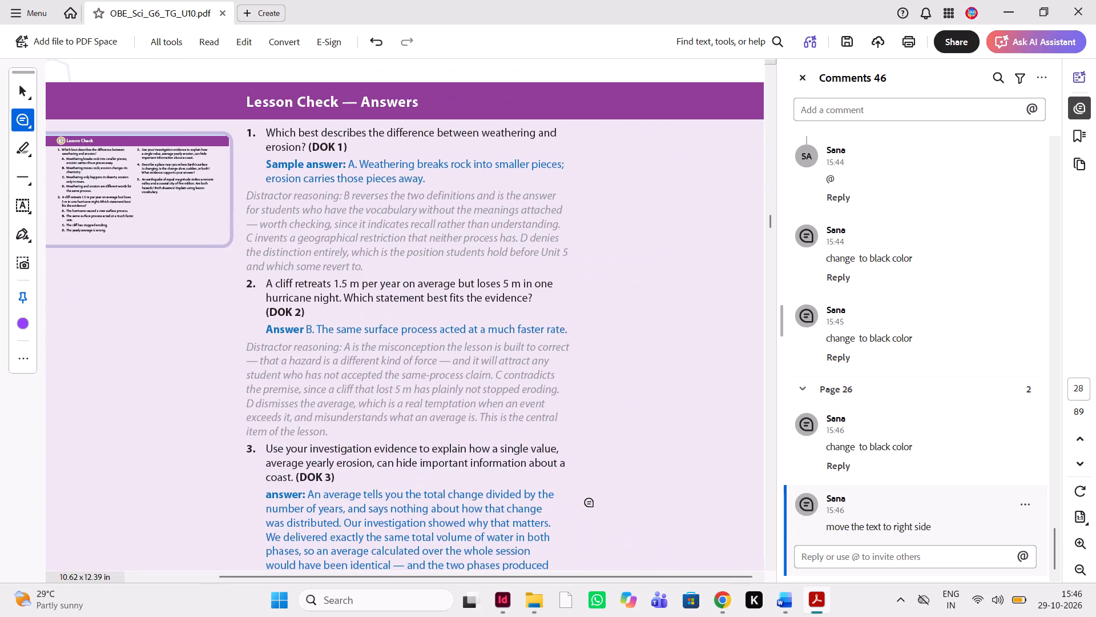
scroll(590, 503, "up", 1)
scroll(590, 503, "down", 2)
scroll(590, 503, "up", 2)
scroll(590, 503, "down", 1)
scroll(590, 503, "up", 3)
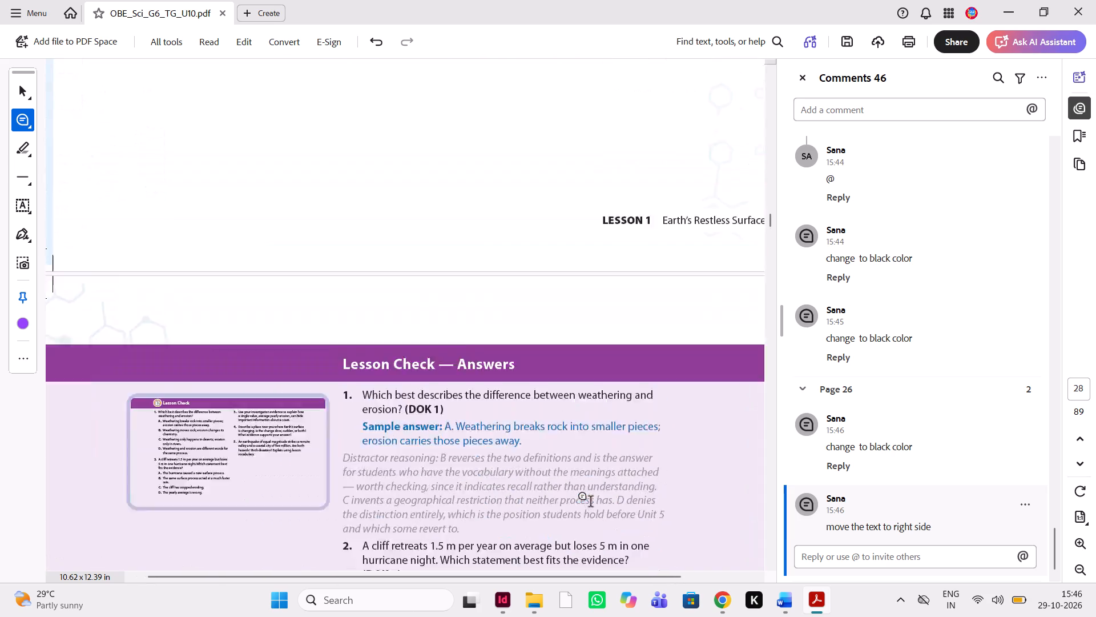
scroll(590, 503, "up", 9)
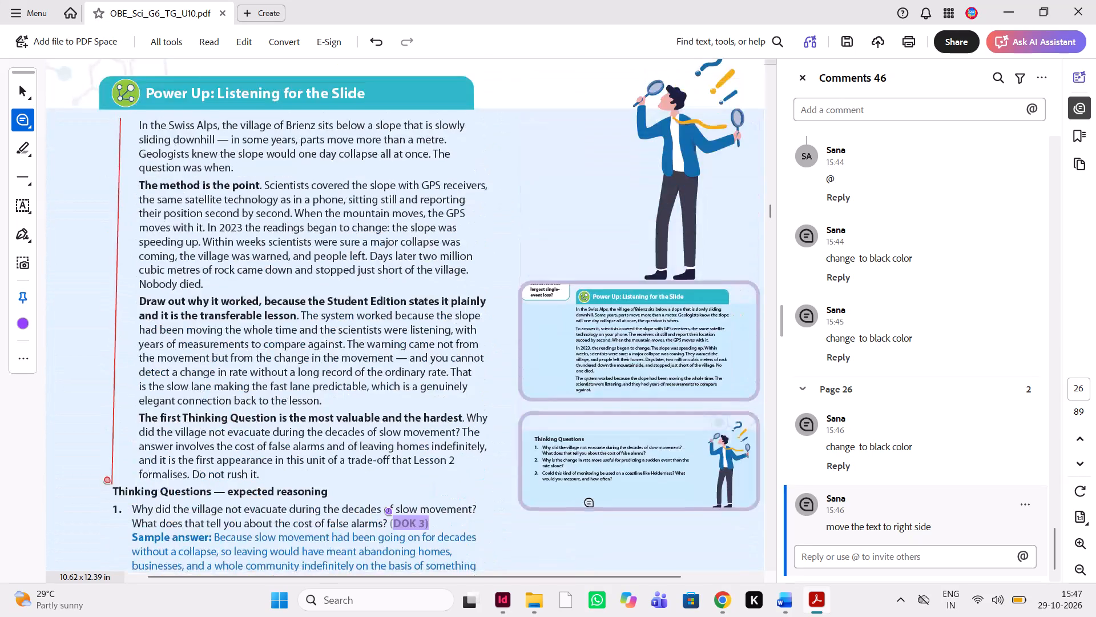
scroll(590, 503, "up", 7)
scroll(590, 503, "down", 2)
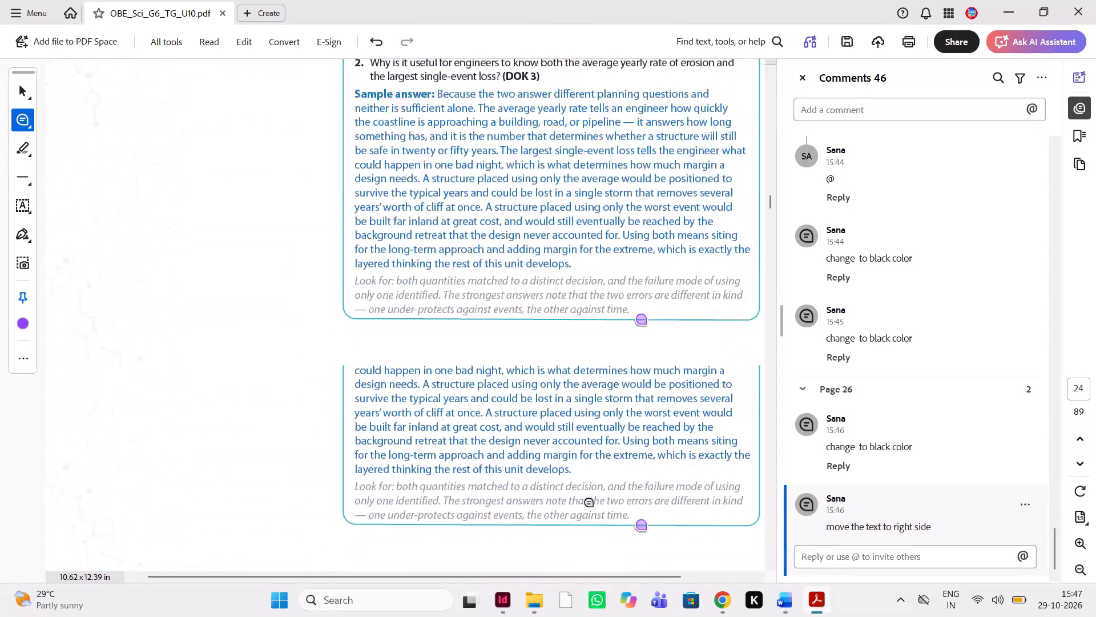
scroll(590, 503, "down", 17)
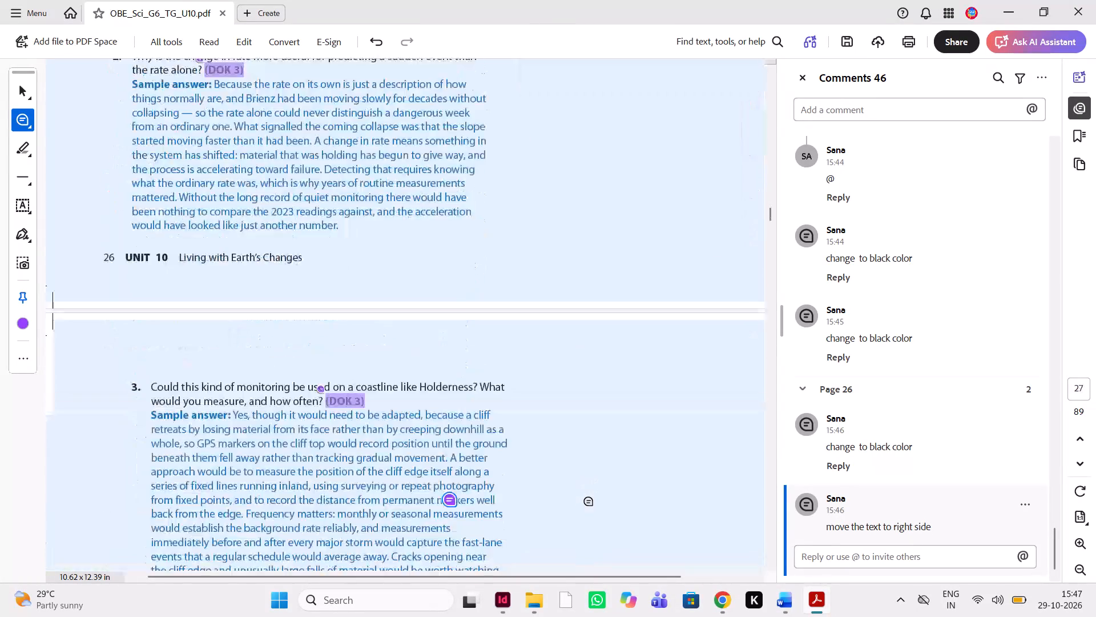
scroll(590, 502, "down", 10)
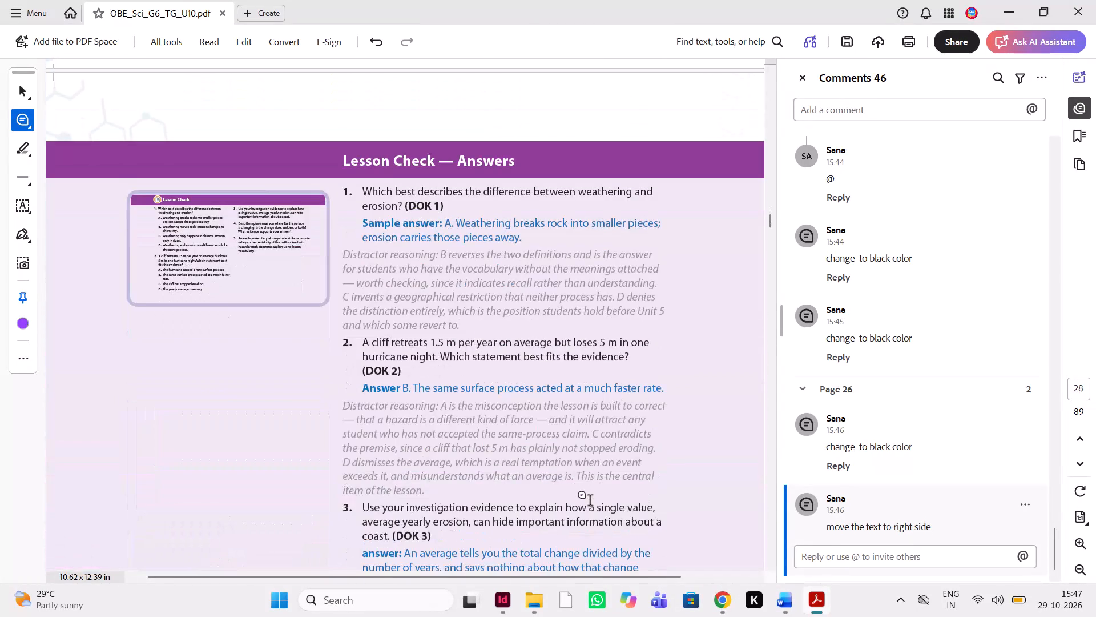
Place a note beside the "Lesson Check — Answers" heading on page 28 with the comment "add icon".
scroll(590, 502, "left", 1)
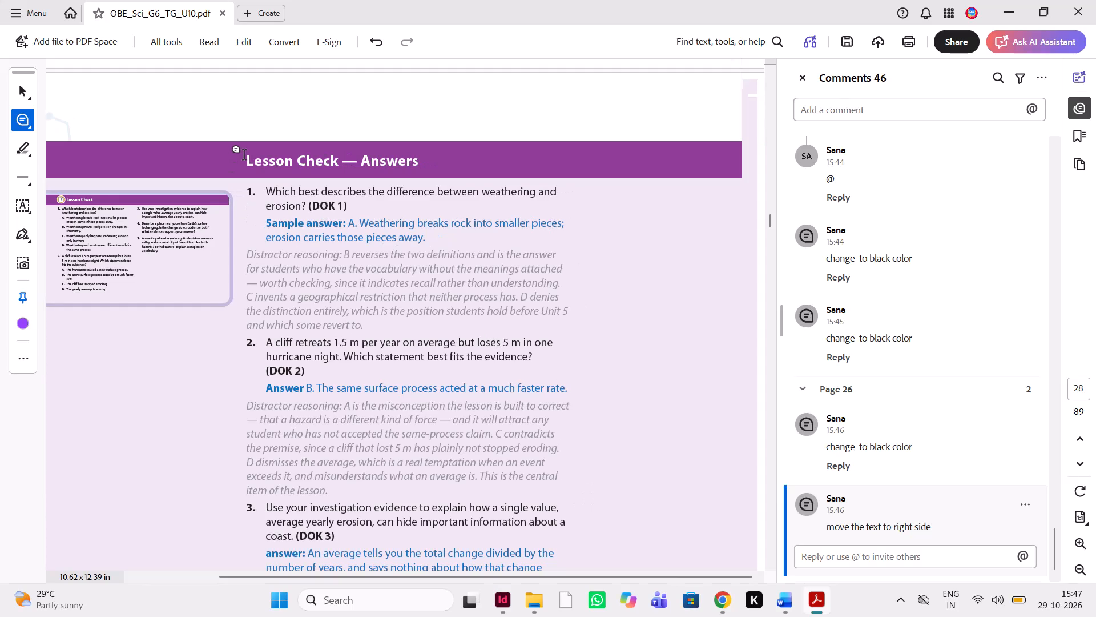
left_click(243, 168)
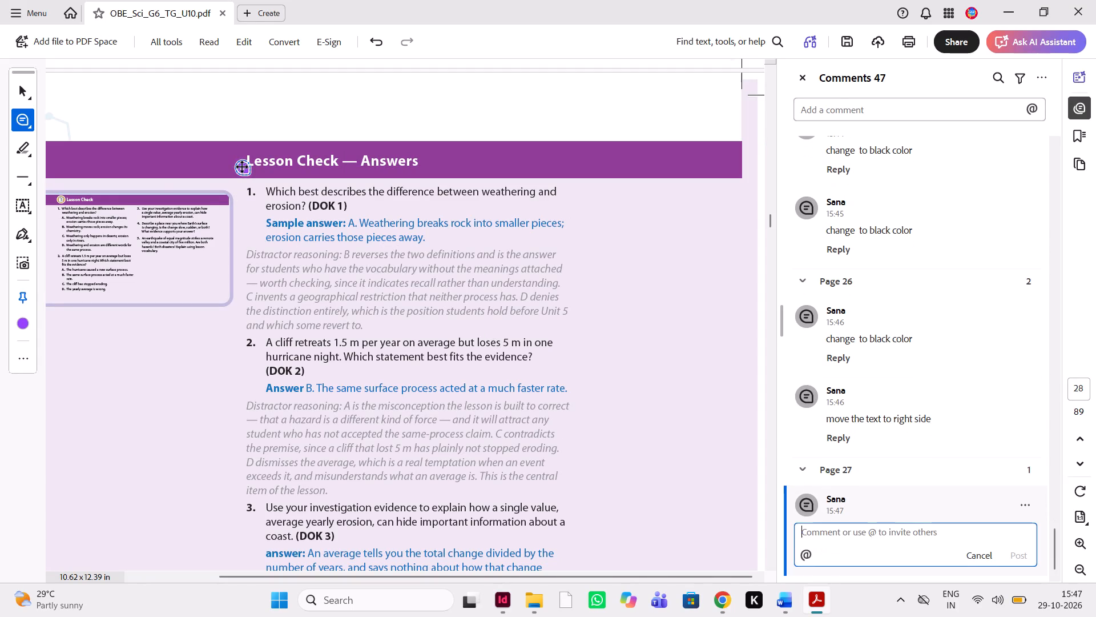
type("add icon")
key("space")
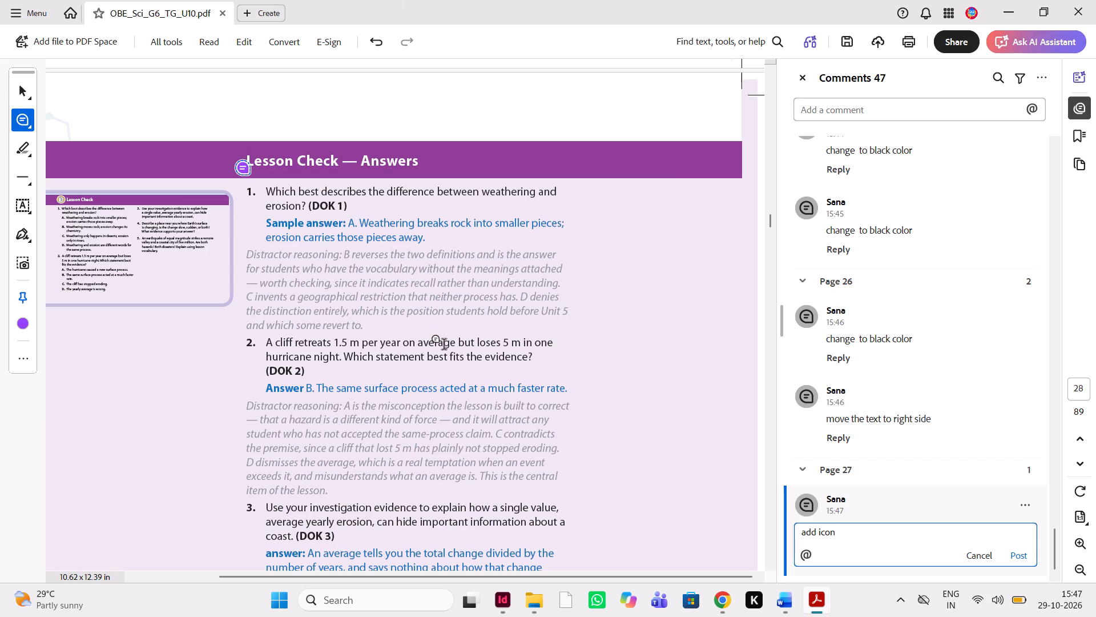
Switch to the Word manuscript and compare its Lesson Check answers 1 to 3 with the PDF's text and answer labels.
left_click(785, 600)
scroll(856, 408, "down", 3)
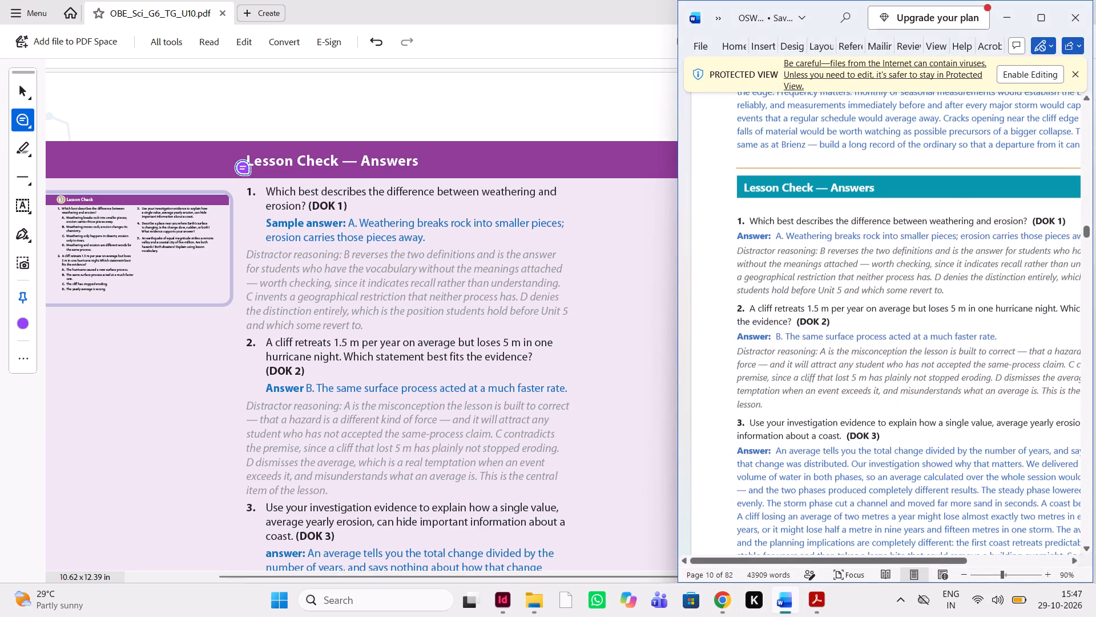
scroll(856, 408, "down", 1)
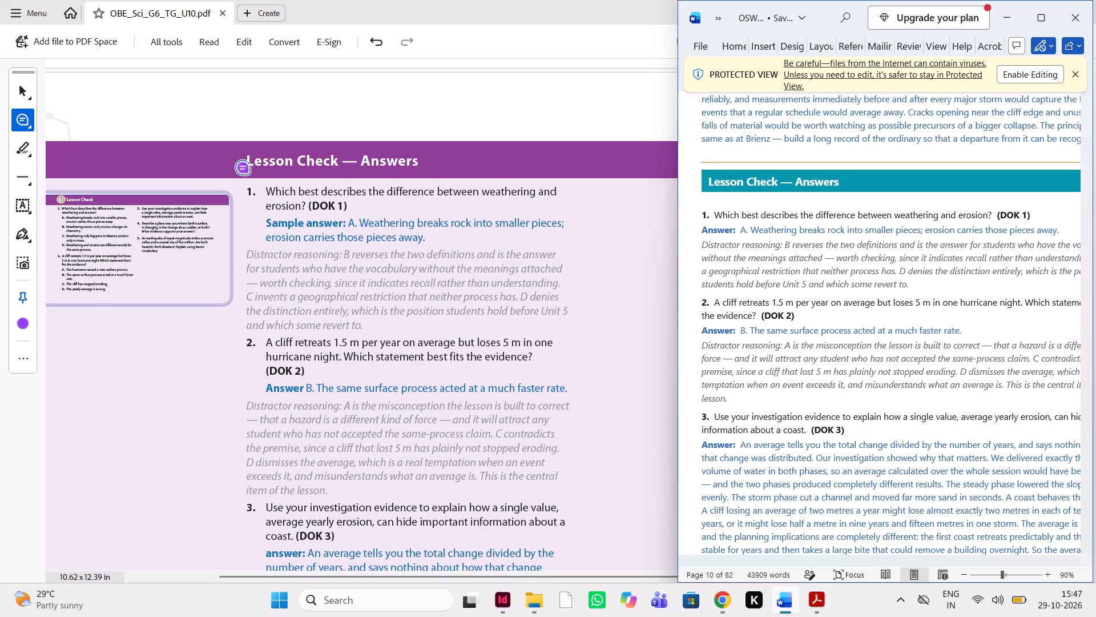
scroll(856, 408, "left", 1)
scroll(856, 408, "right", 1)
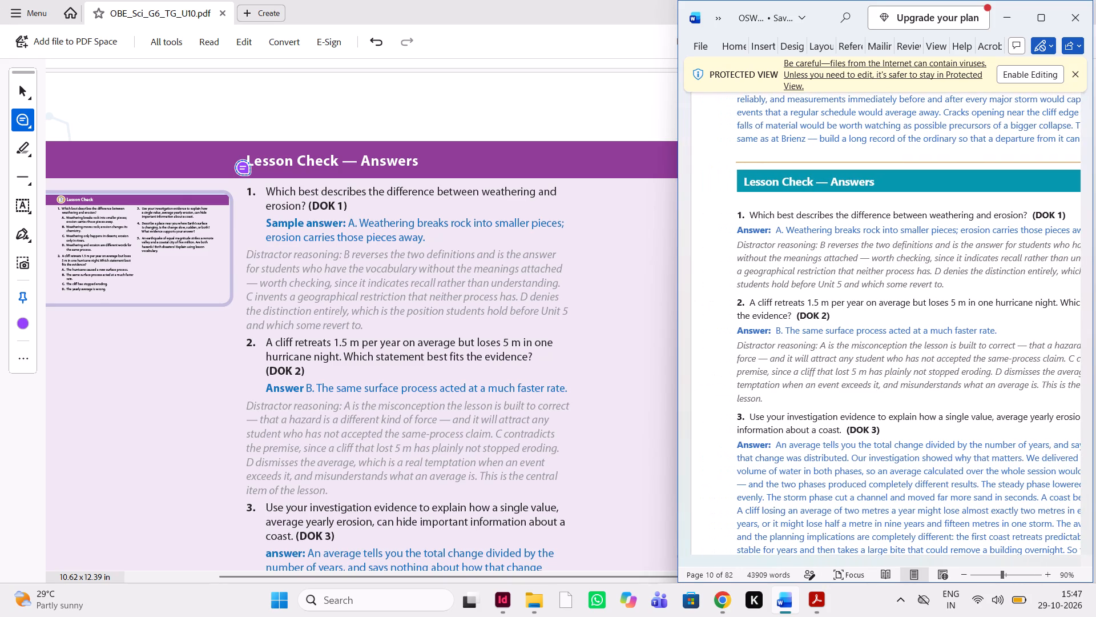
scroll(856, 408, "down", 1)
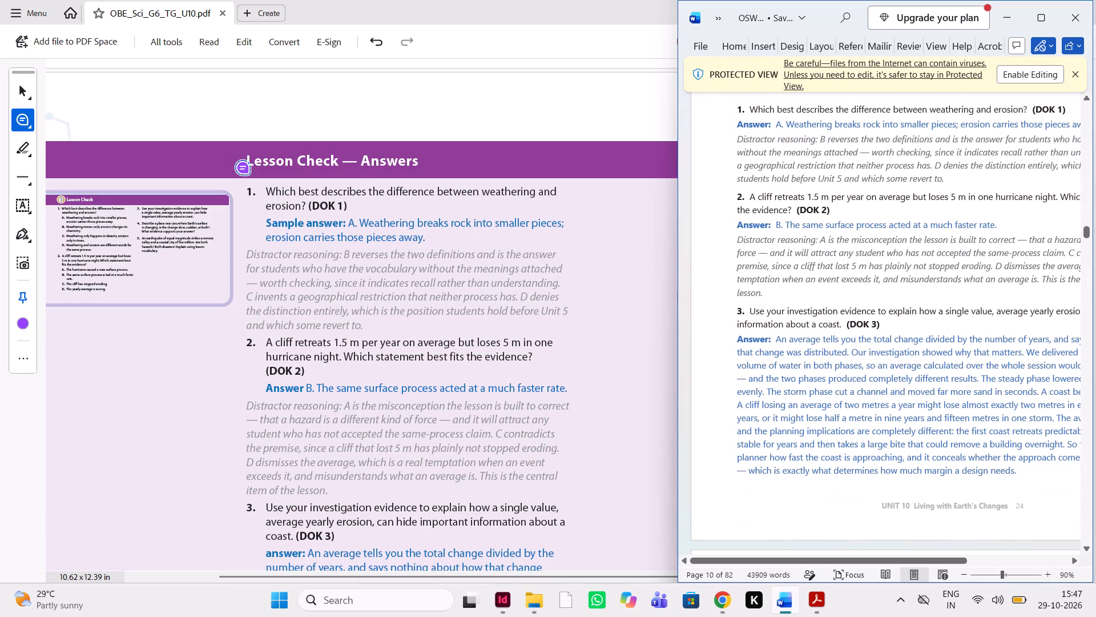
scroll(567, 511, "down", 1)
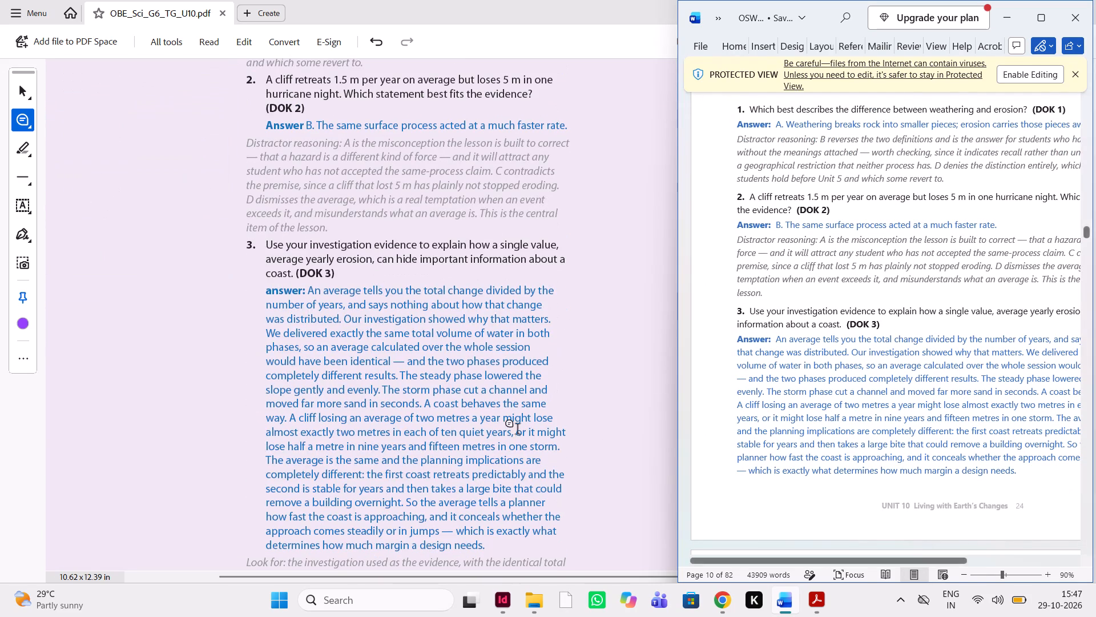
scroll(433, 245, "up", 1)
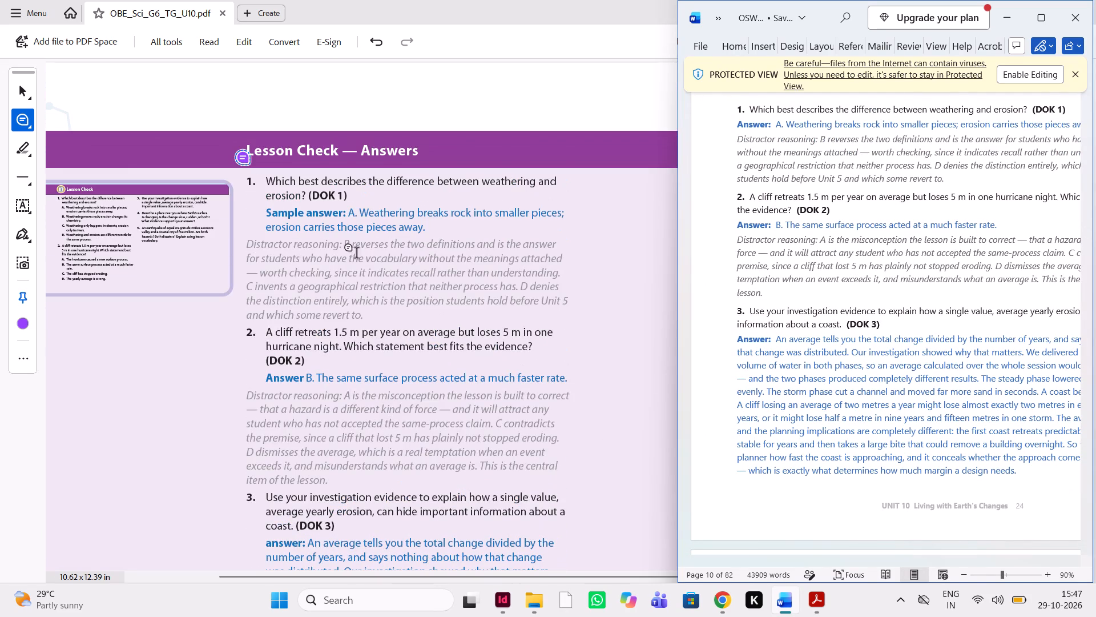
scroll(308, 372, "down", 1)
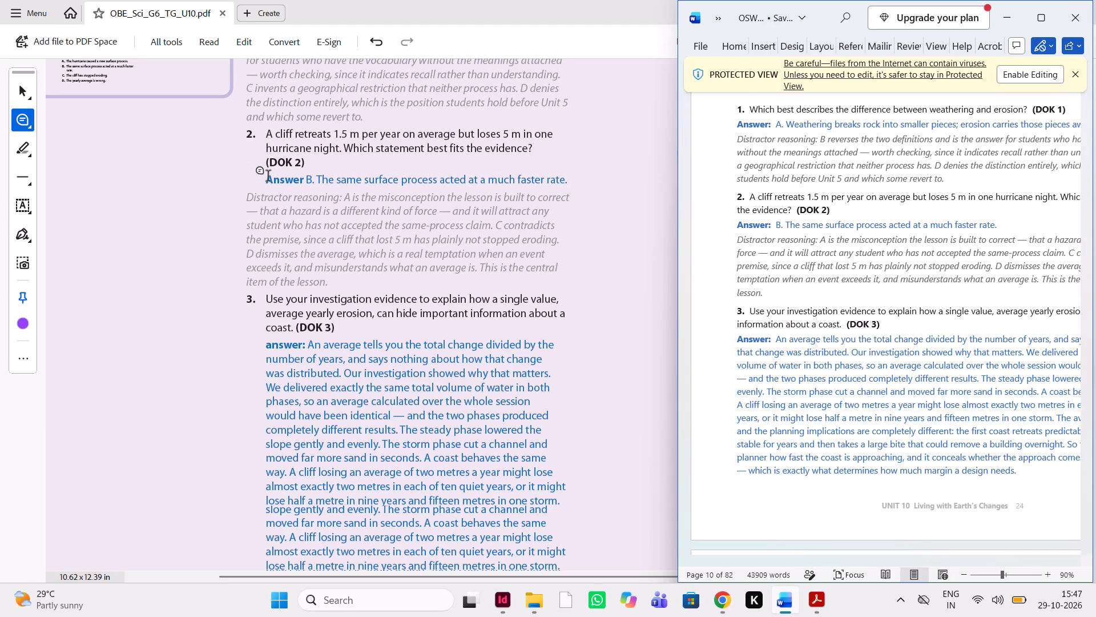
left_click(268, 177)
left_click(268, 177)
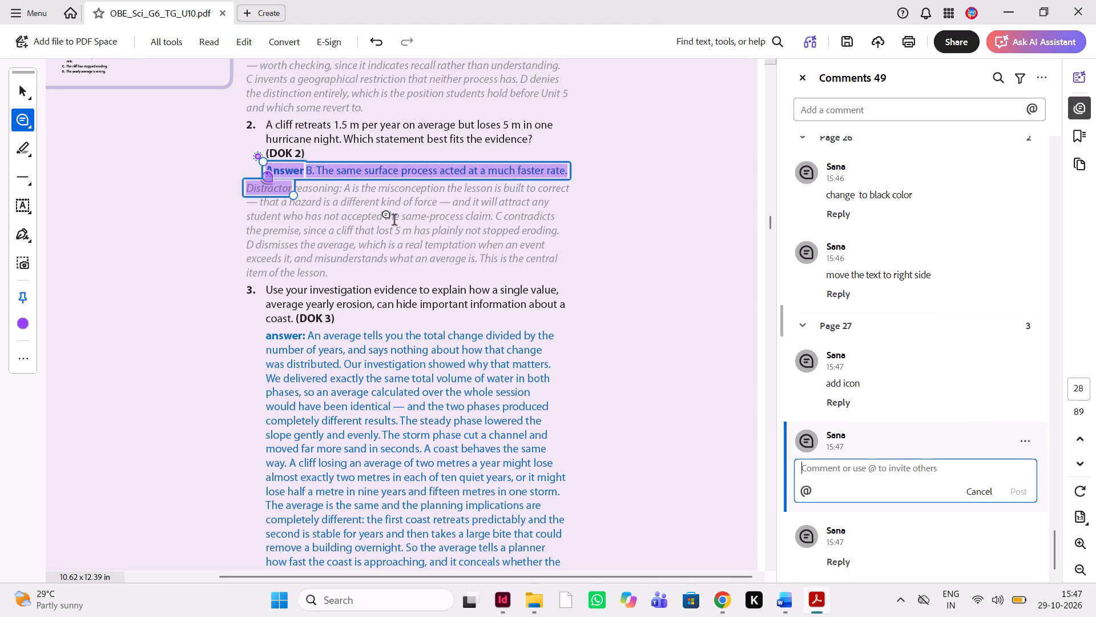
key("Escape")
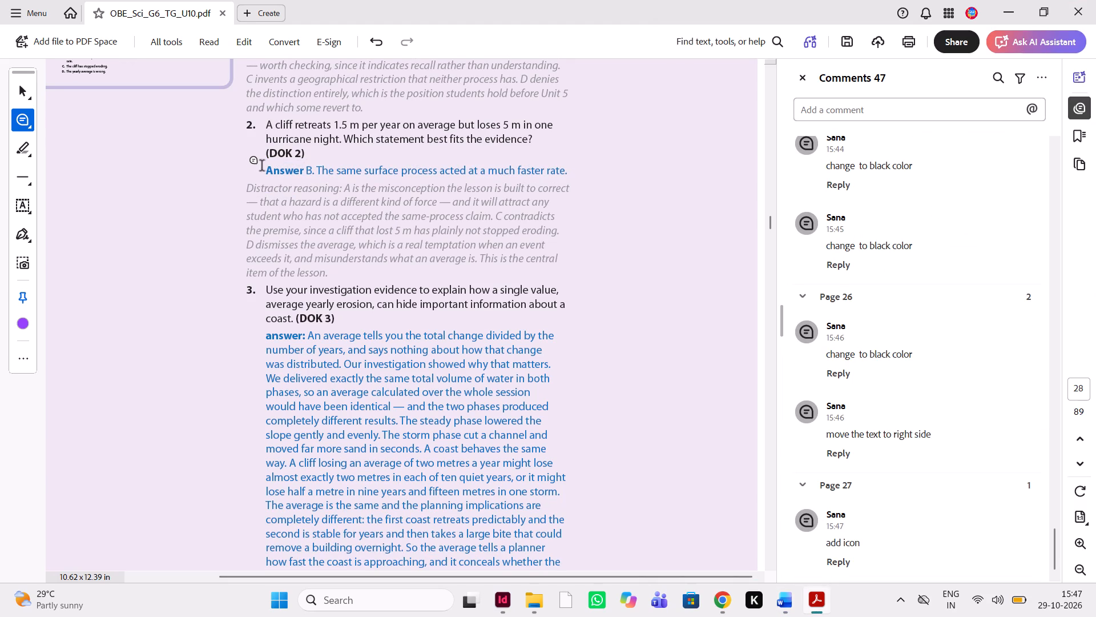
Place a note at the start of the "Answer" label of Lesson Check question 2 with the comment "add Sample here".
left_click(267, 174)
type("add")
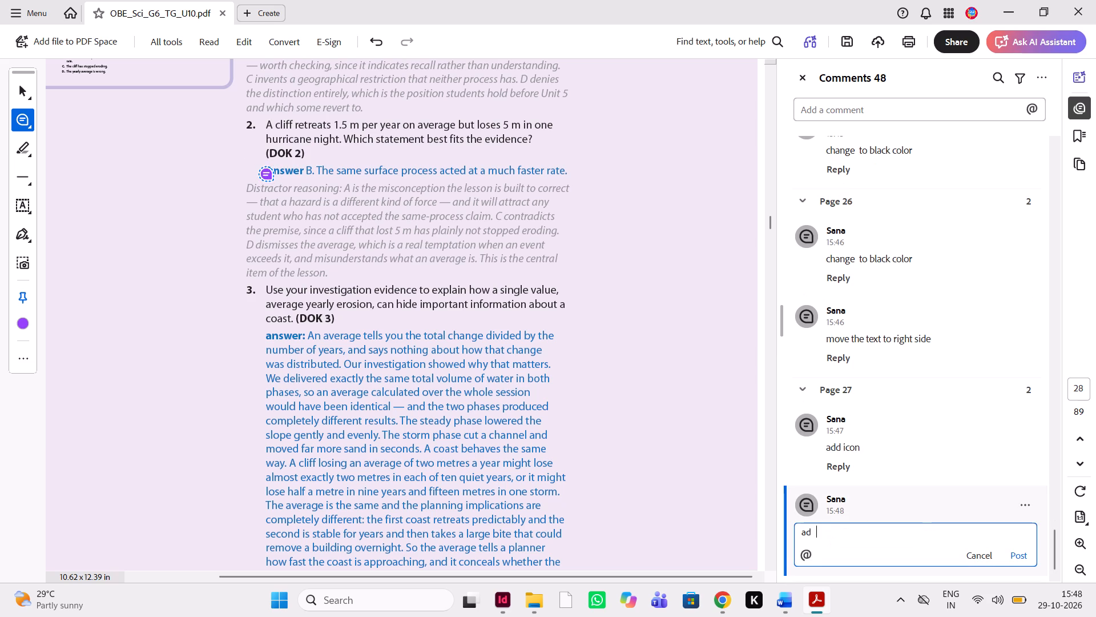
key("space")
key("shift+s")
type("ample")
key("space")
type("herev")
key("space")
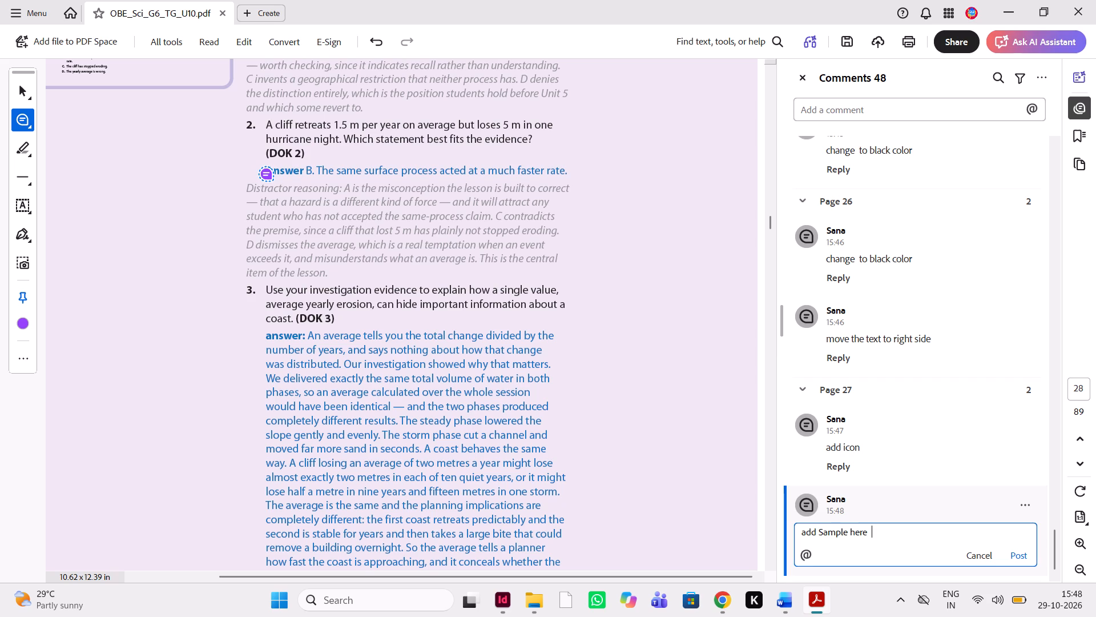
key("BackSpace")
key("BackSpace")
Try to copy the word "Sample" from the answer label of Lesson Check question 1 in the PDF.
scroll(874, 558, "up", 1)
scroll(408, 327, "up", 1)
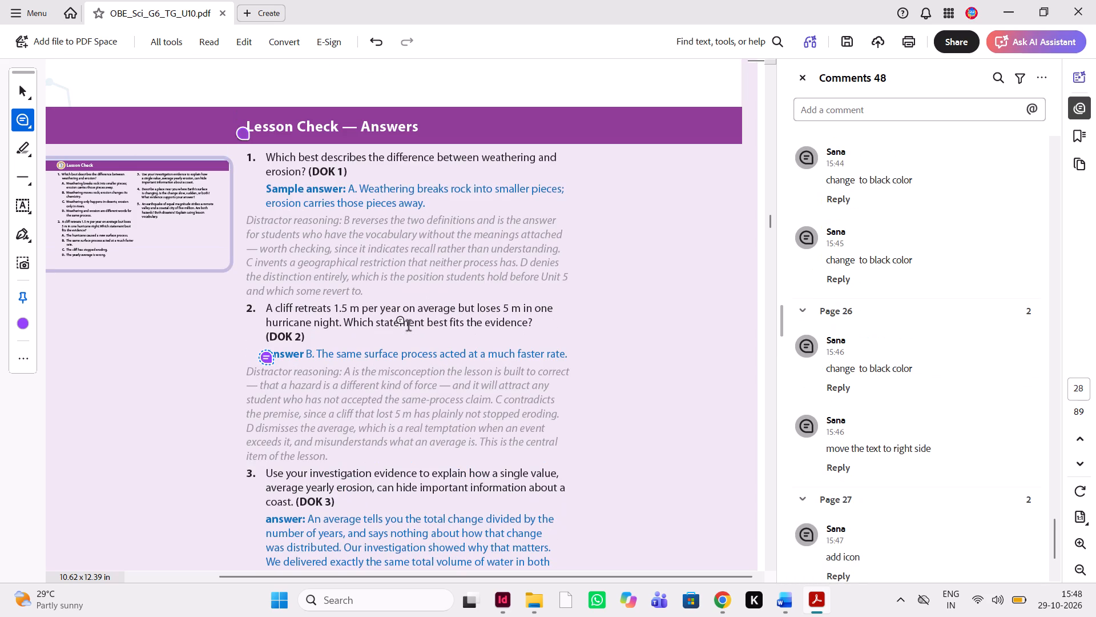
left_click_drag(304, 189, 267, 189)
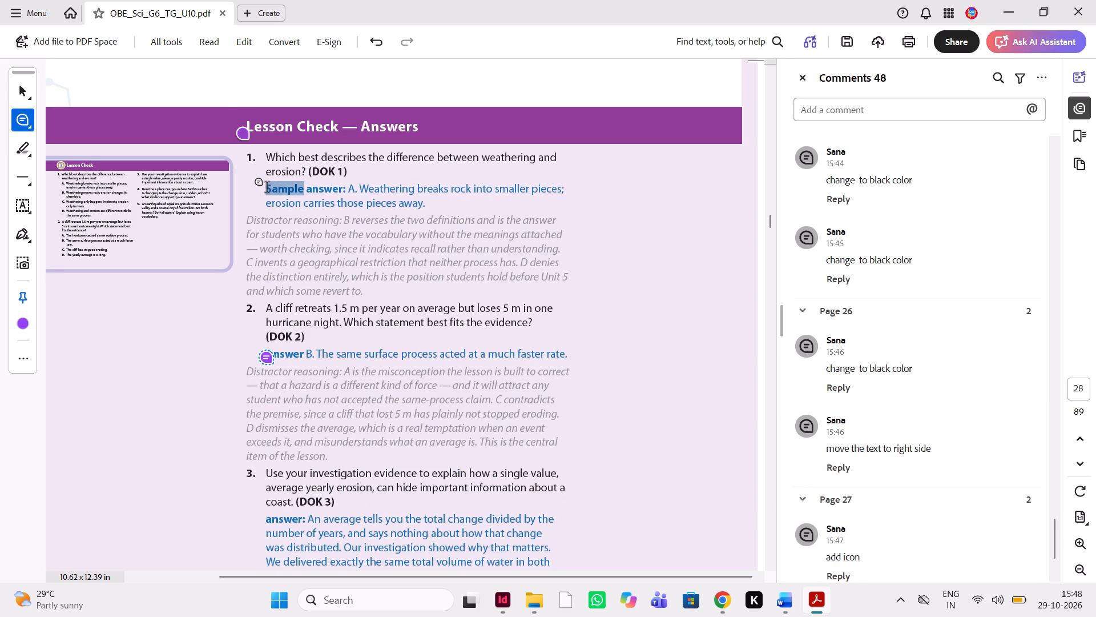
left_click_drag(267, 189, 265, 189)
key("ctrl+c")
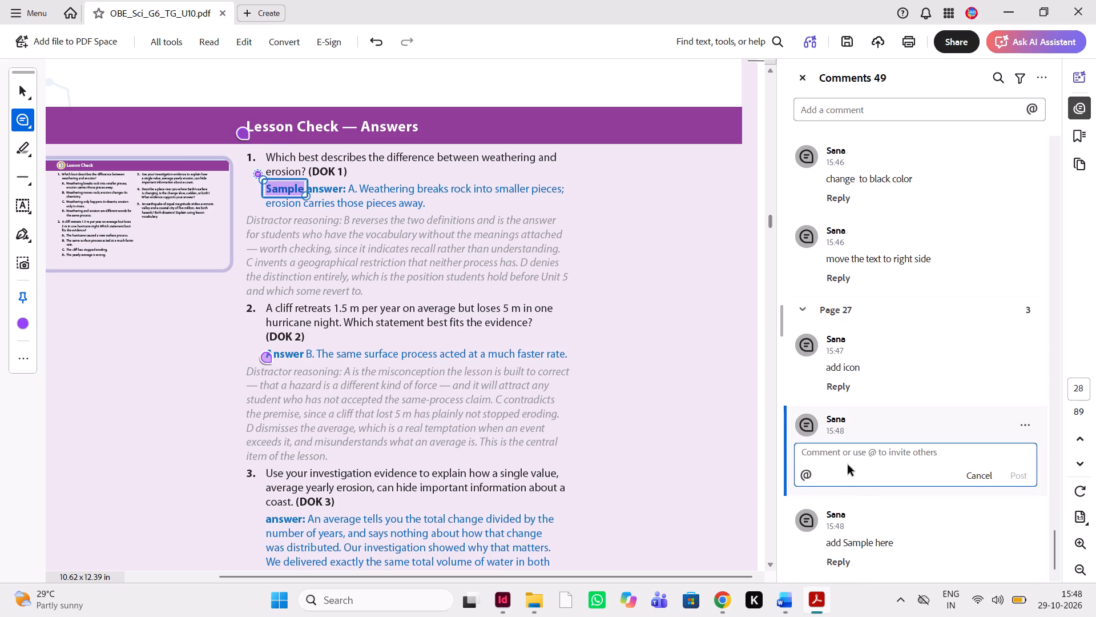
Edit the question 2 note, removing the plain word "Sample" so that only "add here" is left.
left_click(857, 562)
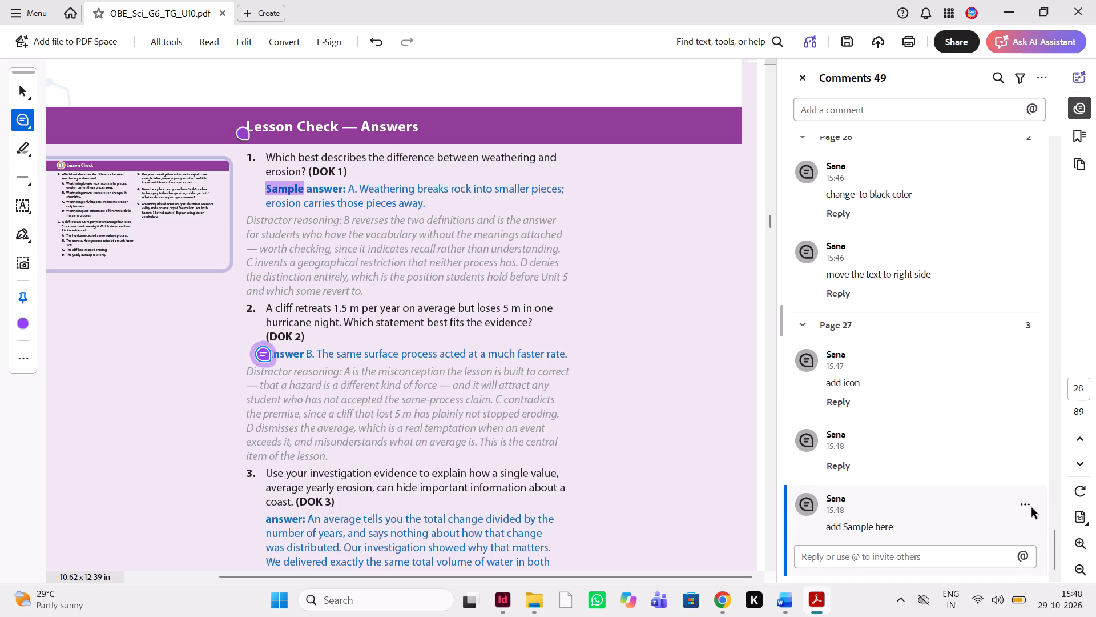
left_click(1030, 508)
left_click(1025, 422)
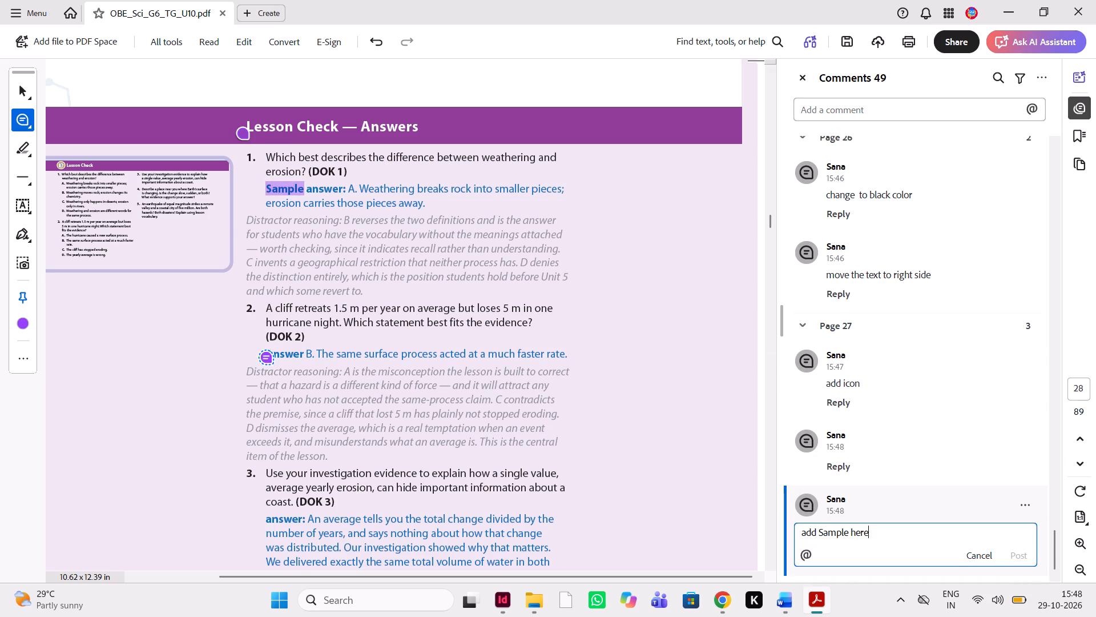
left_click_drag(846, 531, 818, 535)
key("Delete")
key("Delete")
key("ctrl+v")
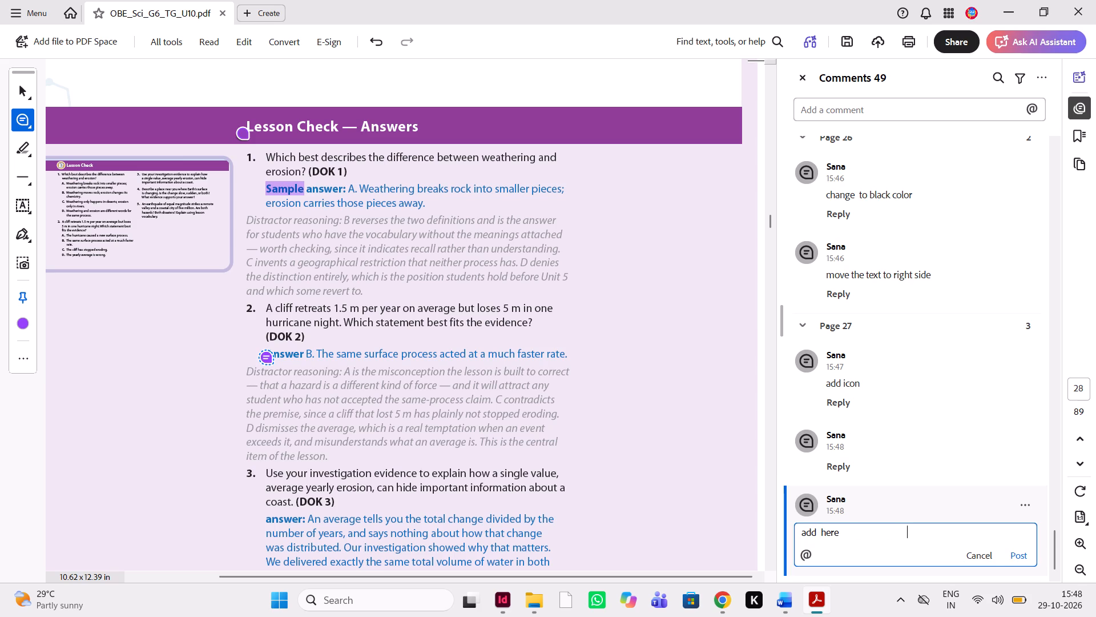
left_click_drag(907, 535, 897, 534)
left_click_drag(897, 534, 819, 534)
key("Delete")
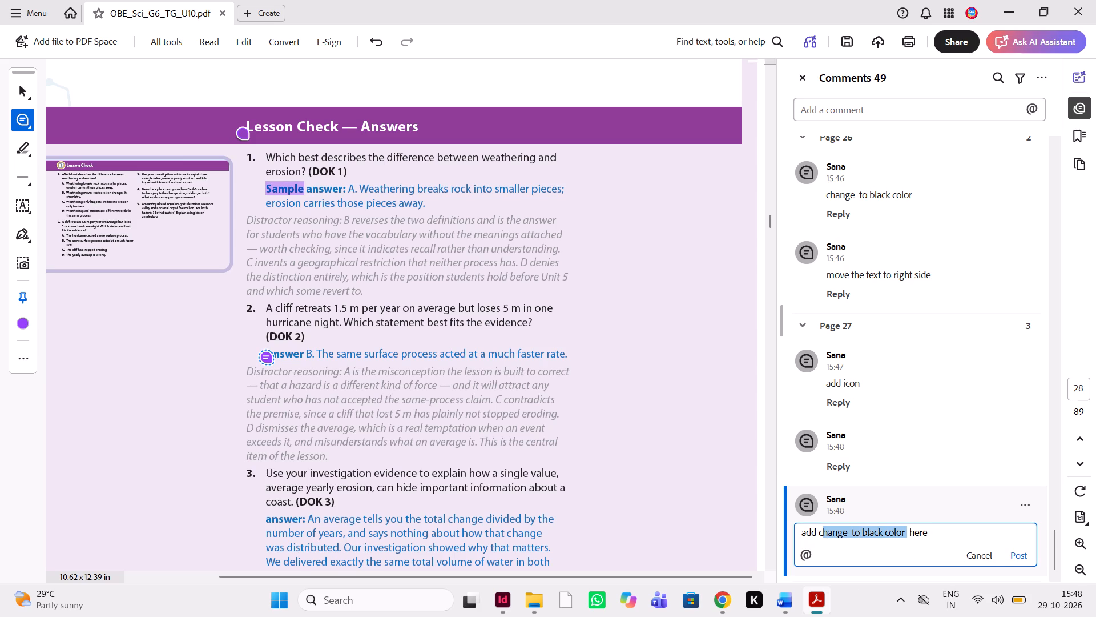
key("BackSpace")
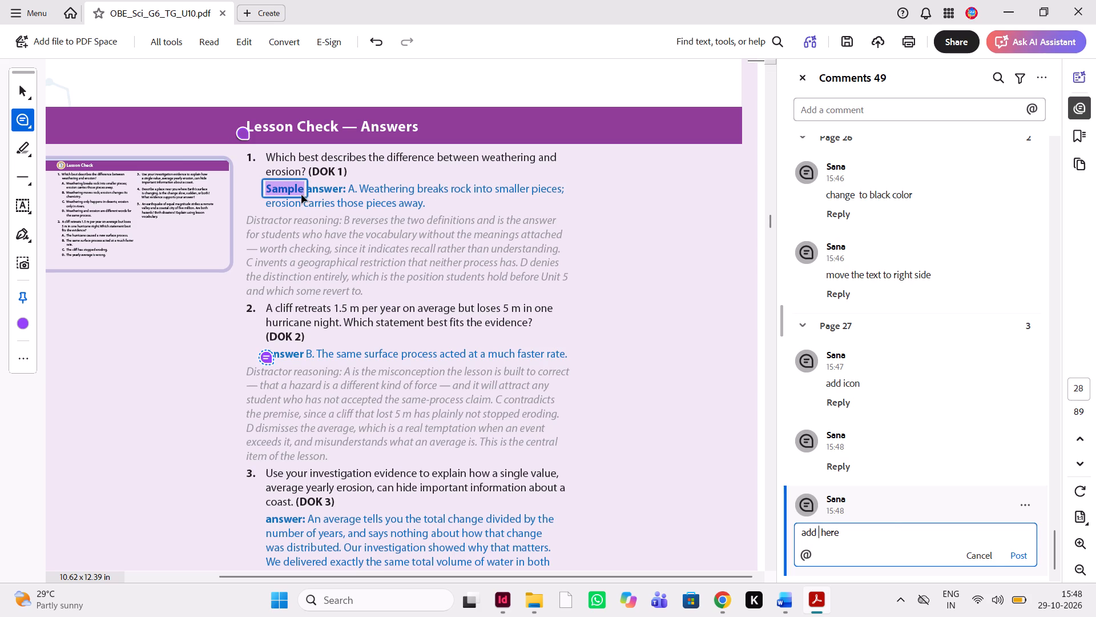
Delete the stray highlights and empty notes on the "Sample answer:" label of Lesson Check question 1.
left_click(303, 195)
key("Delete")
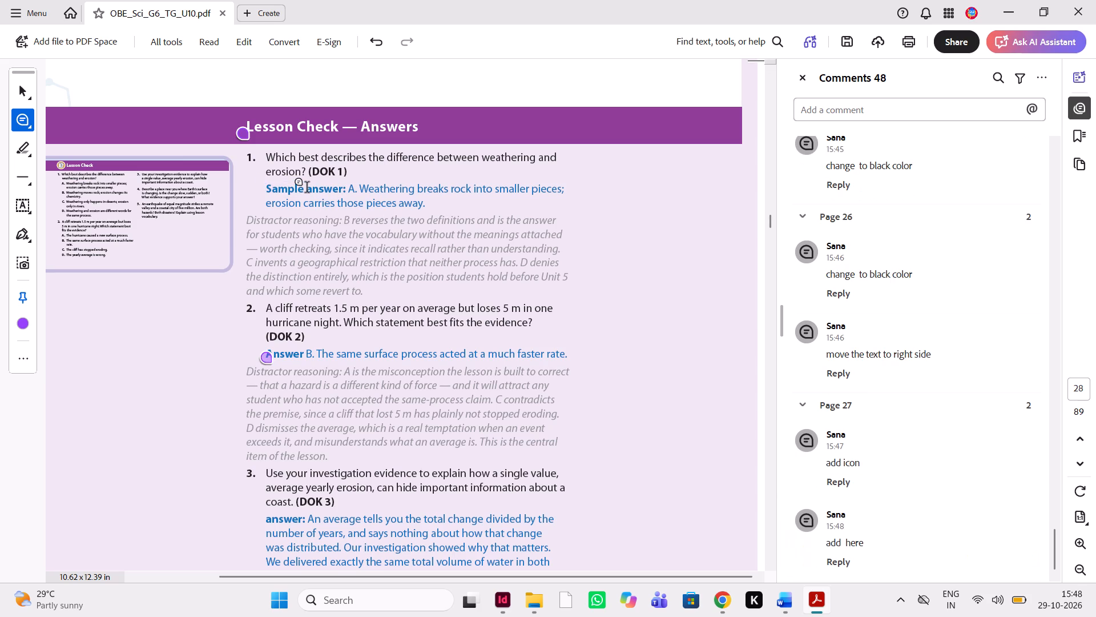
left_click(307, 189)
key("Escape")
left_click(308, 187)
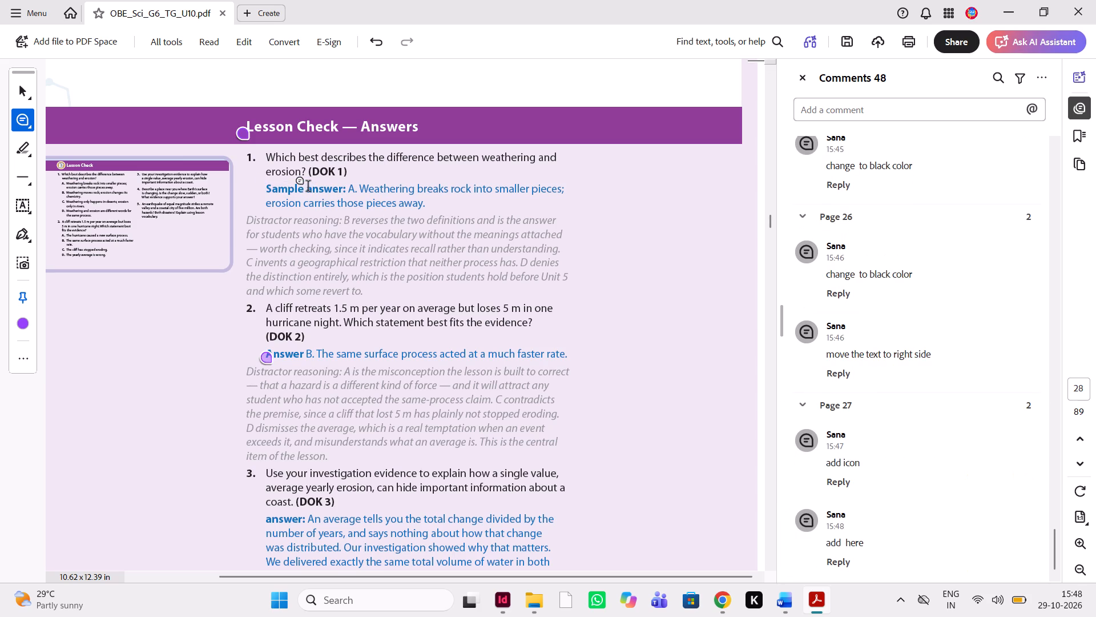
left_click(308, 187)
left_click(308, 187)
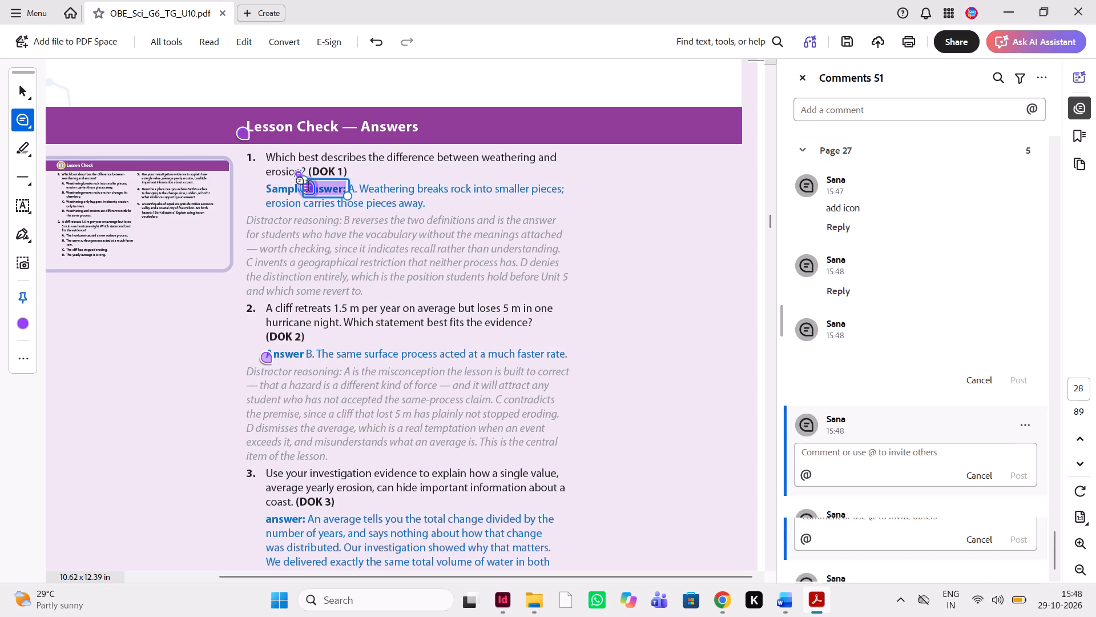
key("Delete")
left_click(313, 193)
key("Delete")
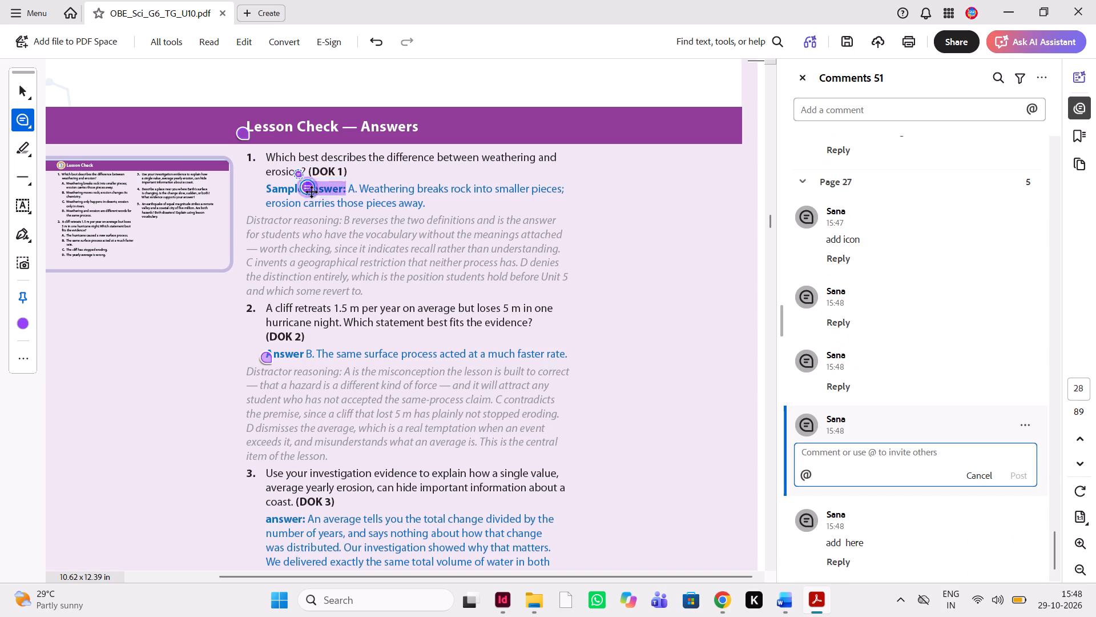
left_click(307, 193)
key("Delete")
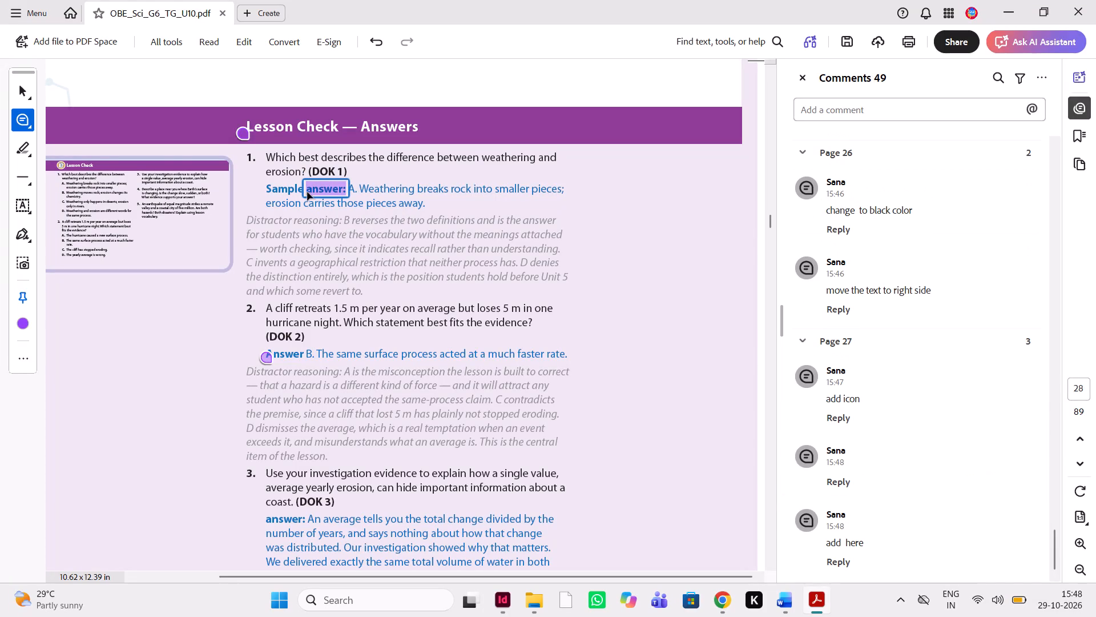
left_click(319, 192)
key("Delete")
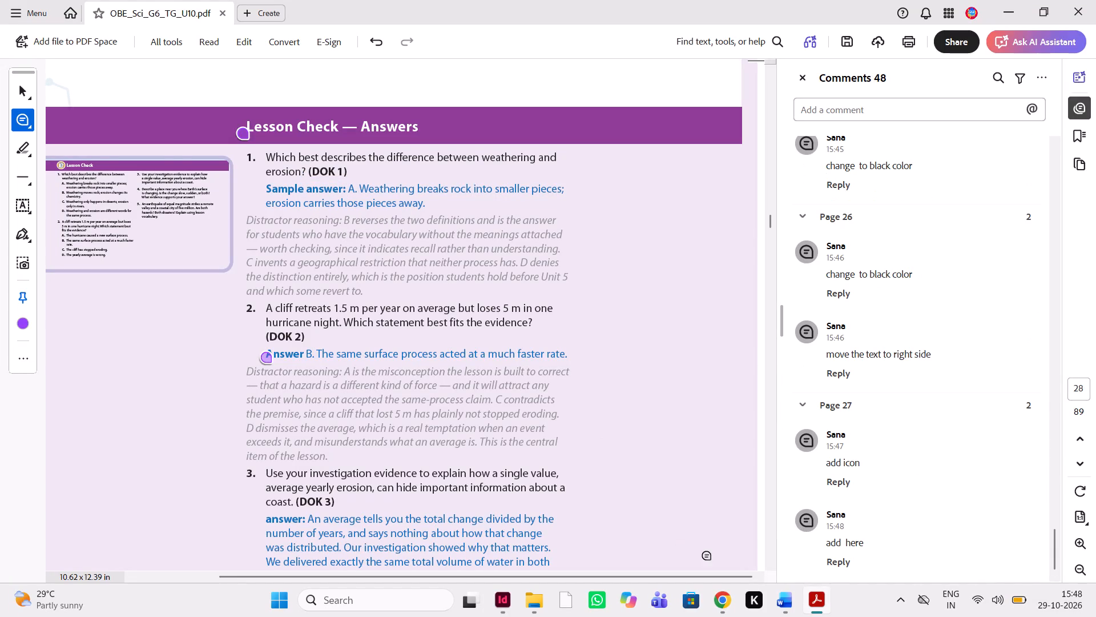
Copy the blue bold word "Sample" from the Word manuscript into the question 2 note, making it "add Sample here".
left_click(781, 599)
scroll(785, 257, "up", 1)
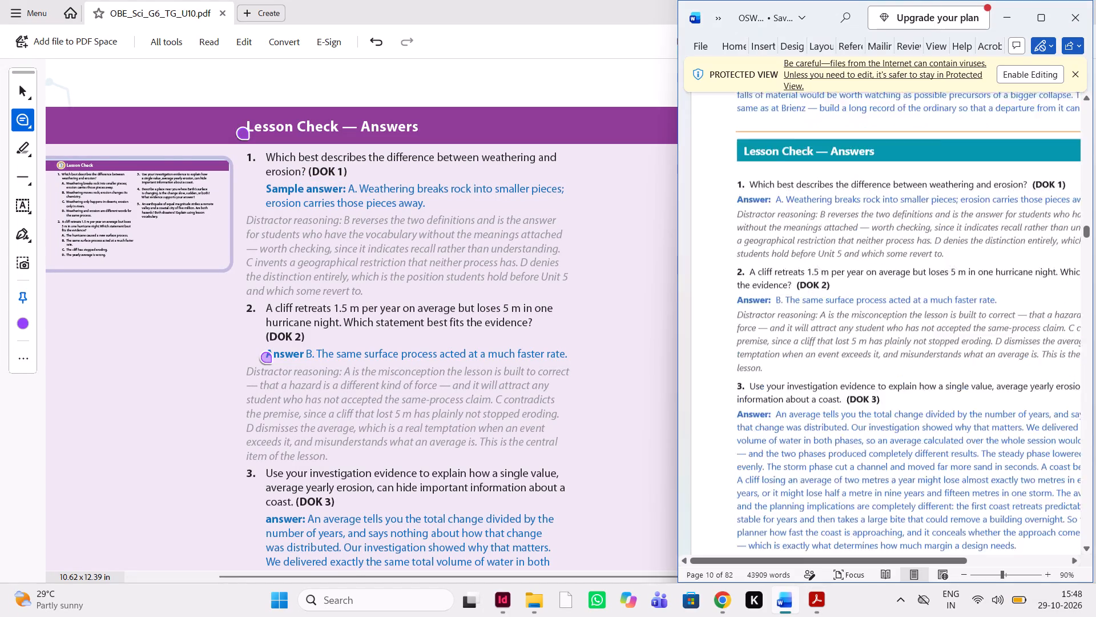
scroll(785, 257, "up", 1)
scroll(785, 257, "down", 1)
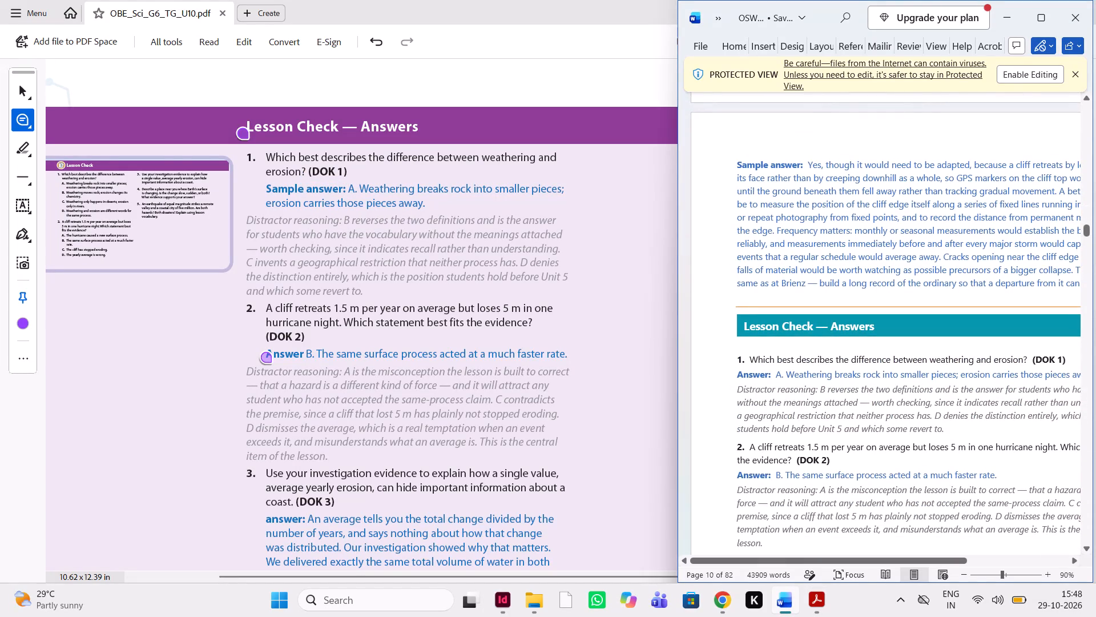
left_click_drag(768, 158, 732, 160)
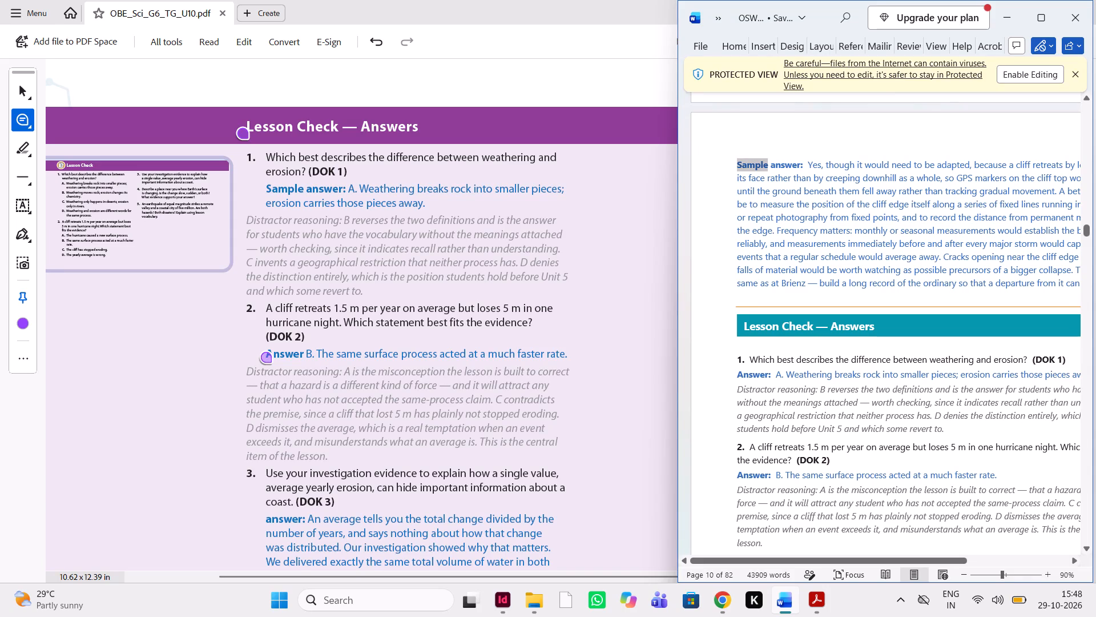
left_click_drag(732, 160, 730, 160)
key("ctrl+c")
left_click(268, 366)
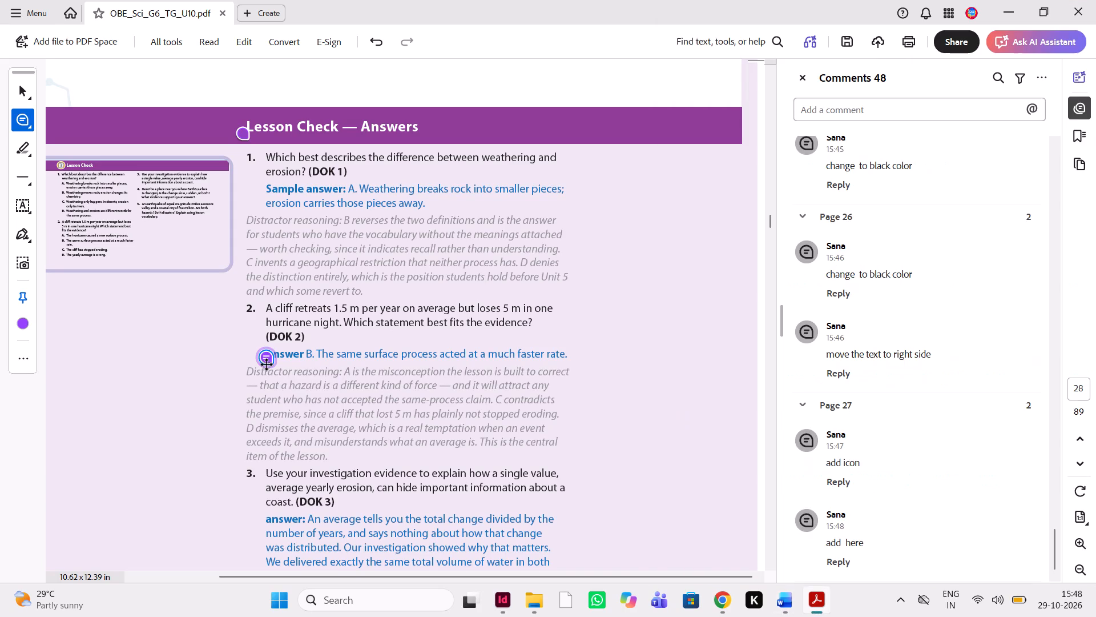
left_click(1027, 508)
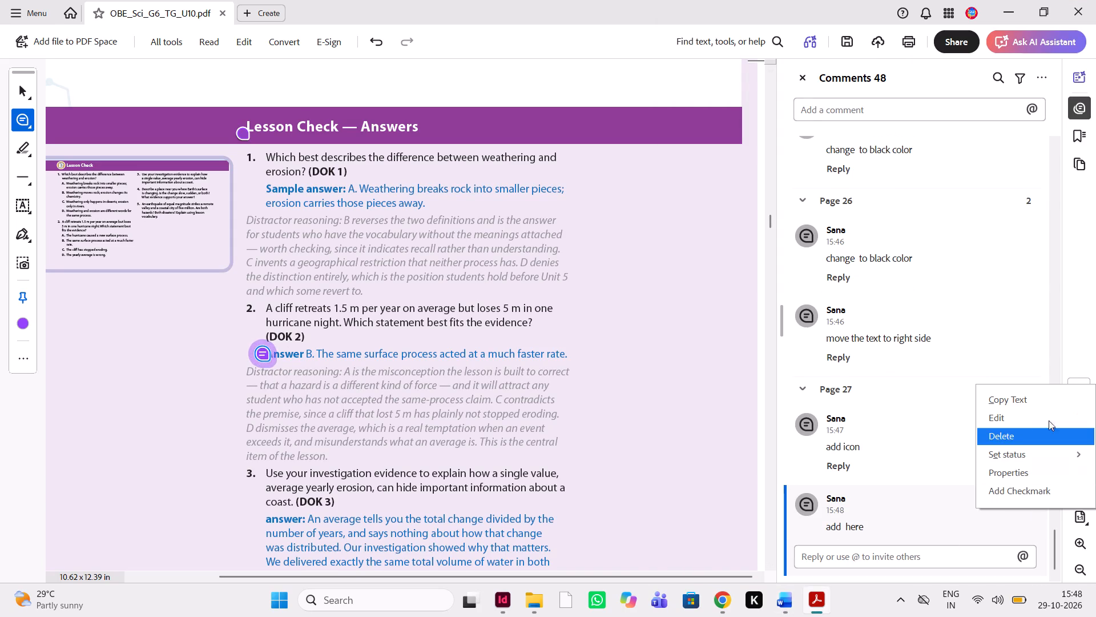
left_click(1049, 420)
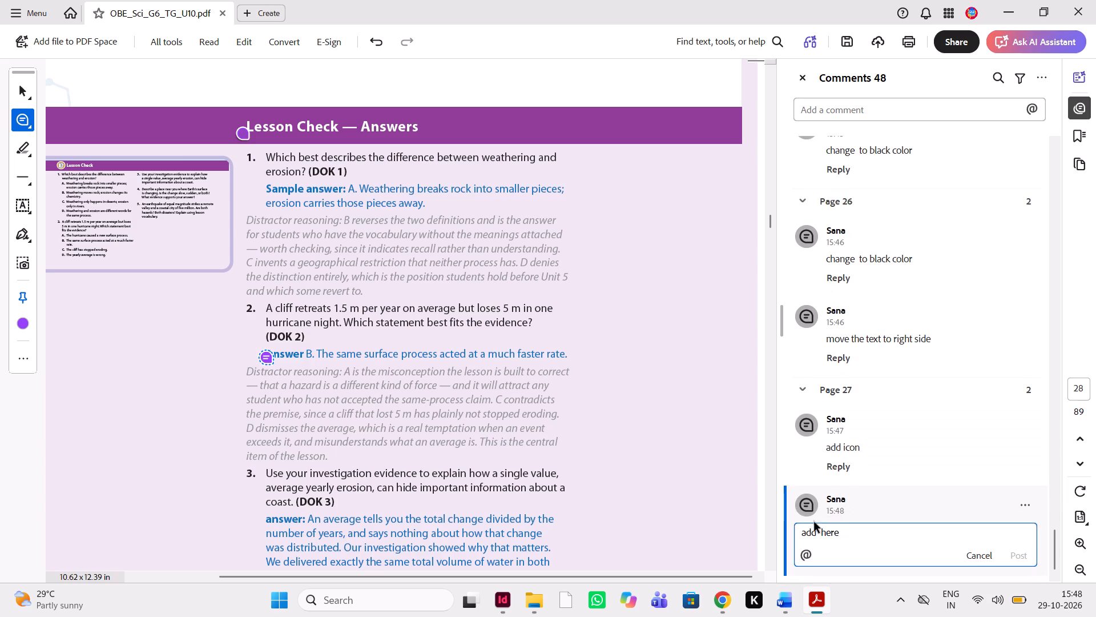
left_click(823, 535)
key("ctrl+v")
key("space")
left_click(1022, 556)
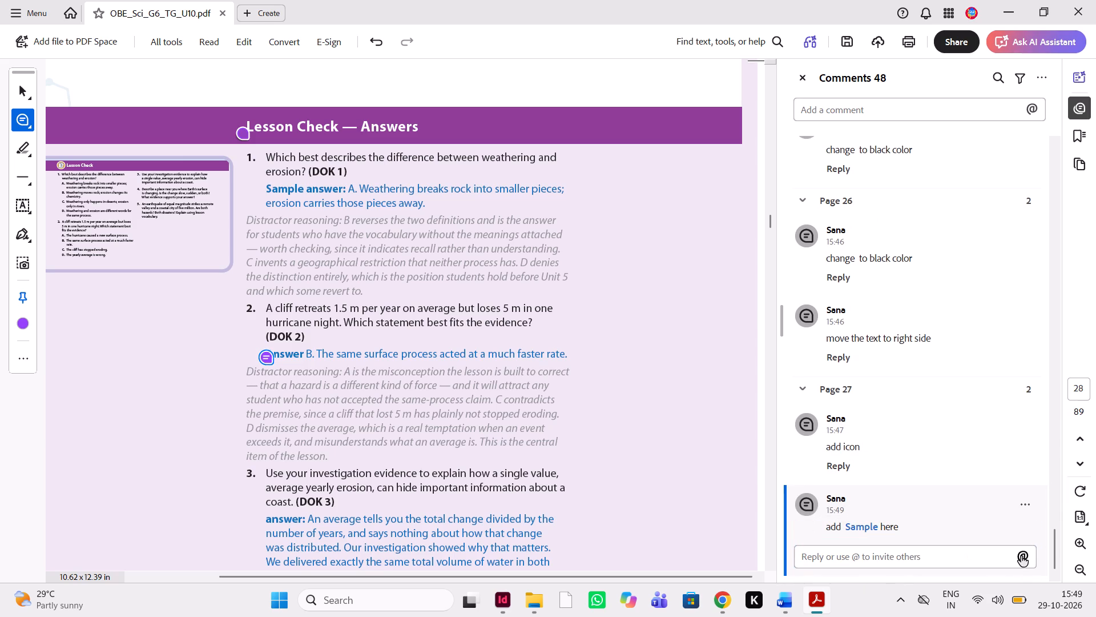
Copy the question 2 note's text into a new note "add Sample here" placed just before the "answer:" label of question 3.
left_click(1029, 504)
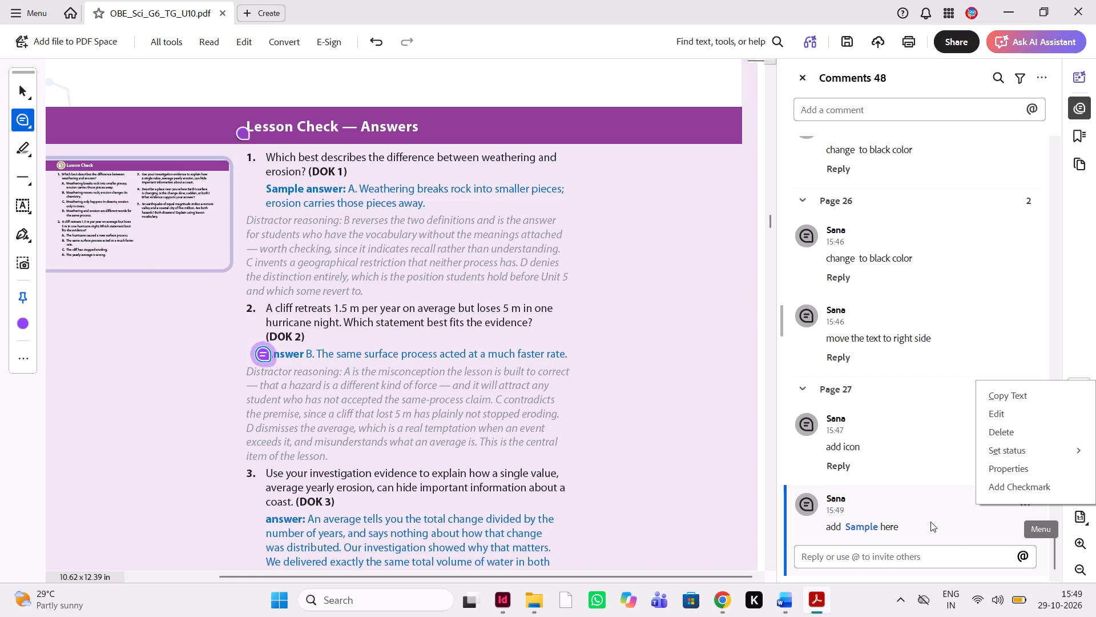
left_click(905, 524)
left_click_drag(905, 524, 909, 560)
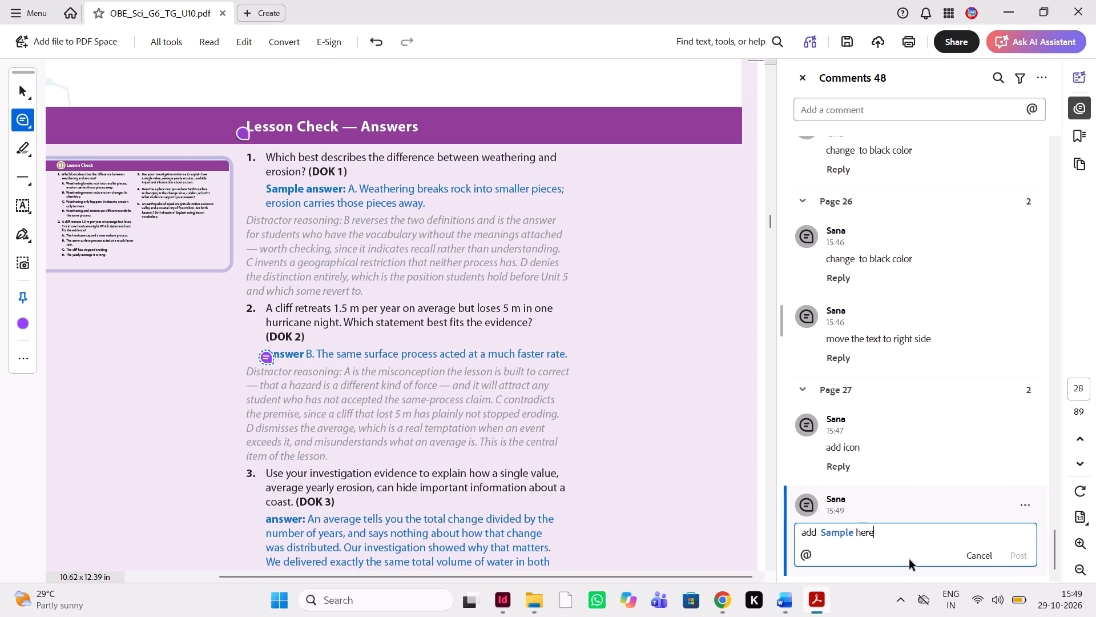
left_click_drag(909, 560, 887, 551)
left_click_drag(887, 551, 908, 541)
left_click_drag(908, 541, 791, 530)
key("ctrl+c")
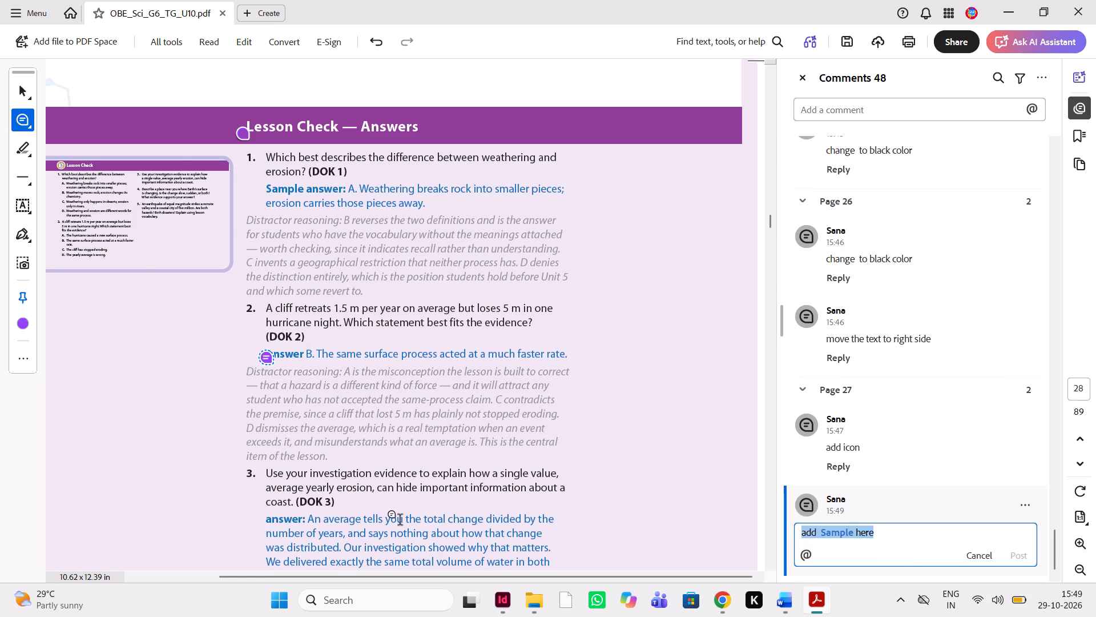
left_click(271, 526)
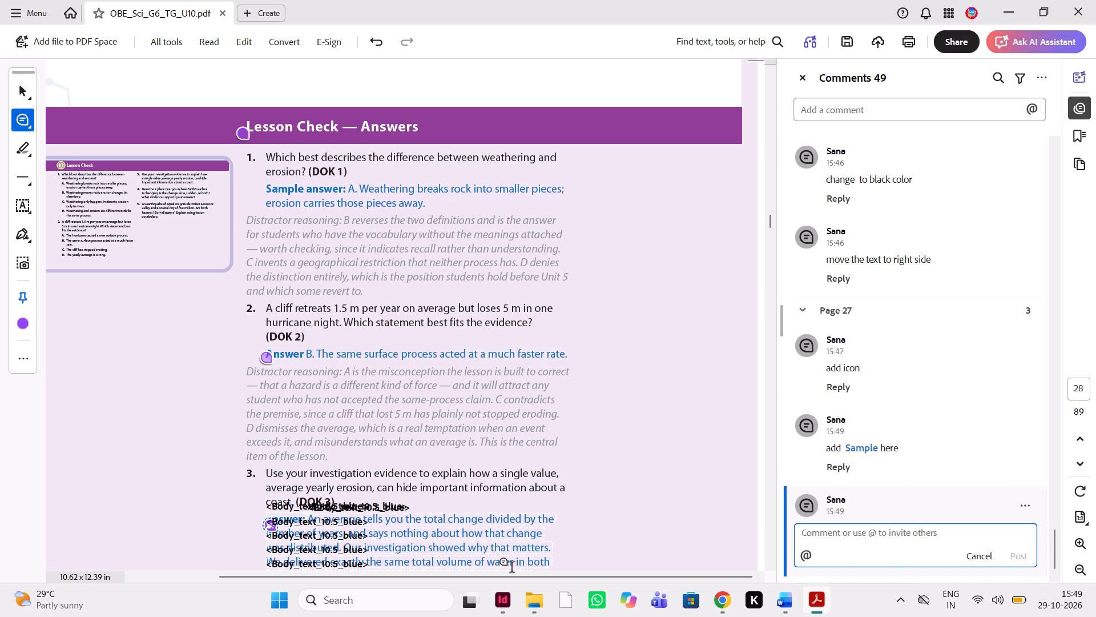
key("ctrl+v")
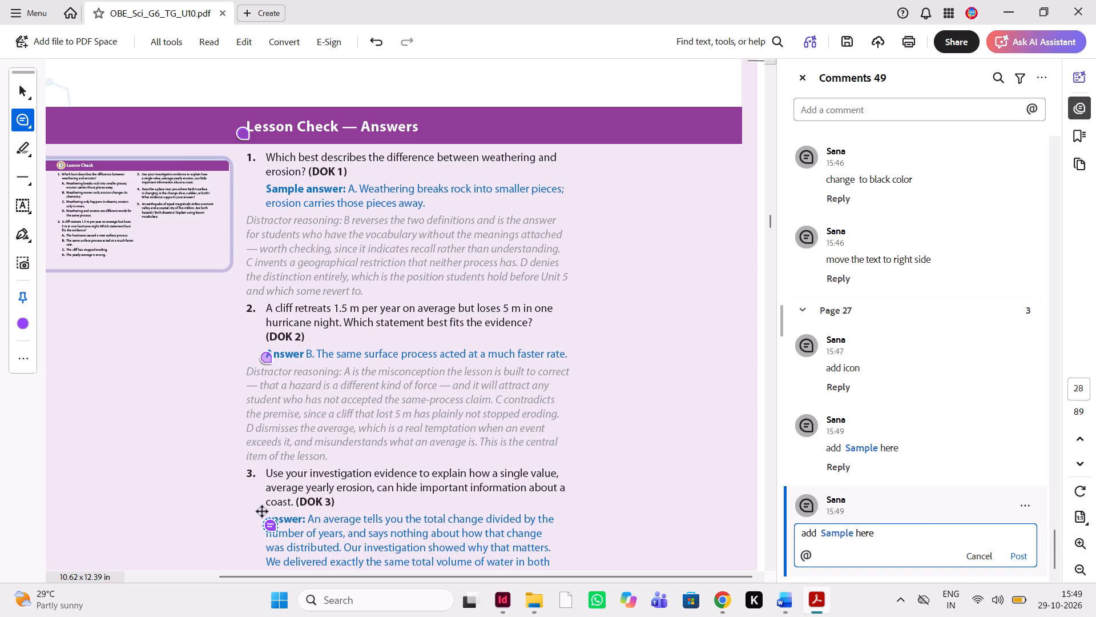
left_click_drag(272, 528, 257, 520)
key("Escape")
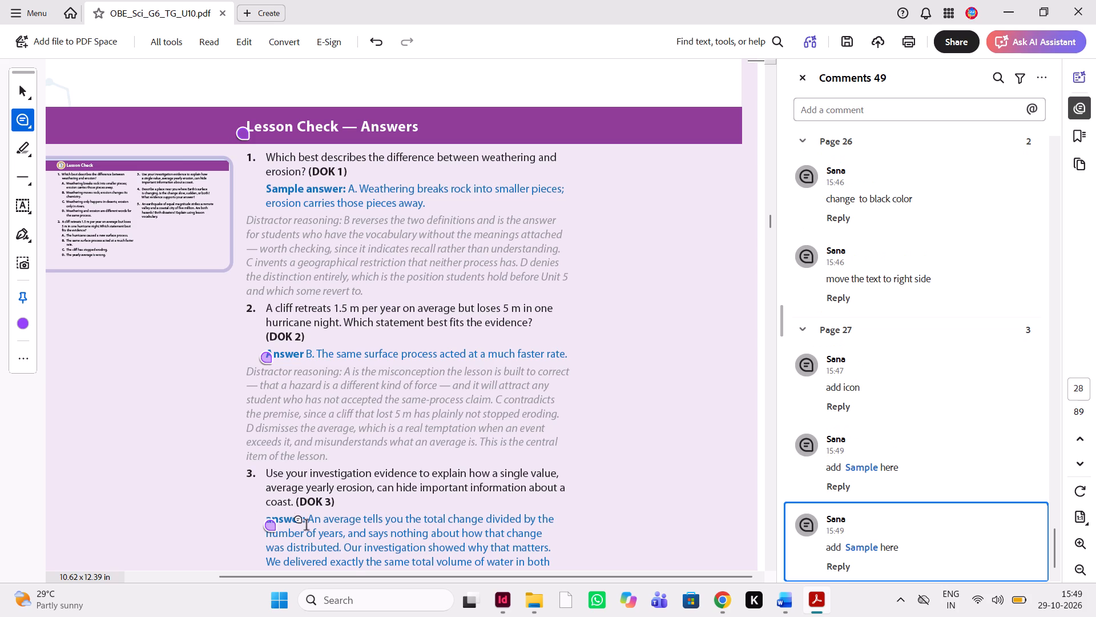
left_click_drag(273, 525, 264, 520)
left_click_drag(264, 520, 260, 518)
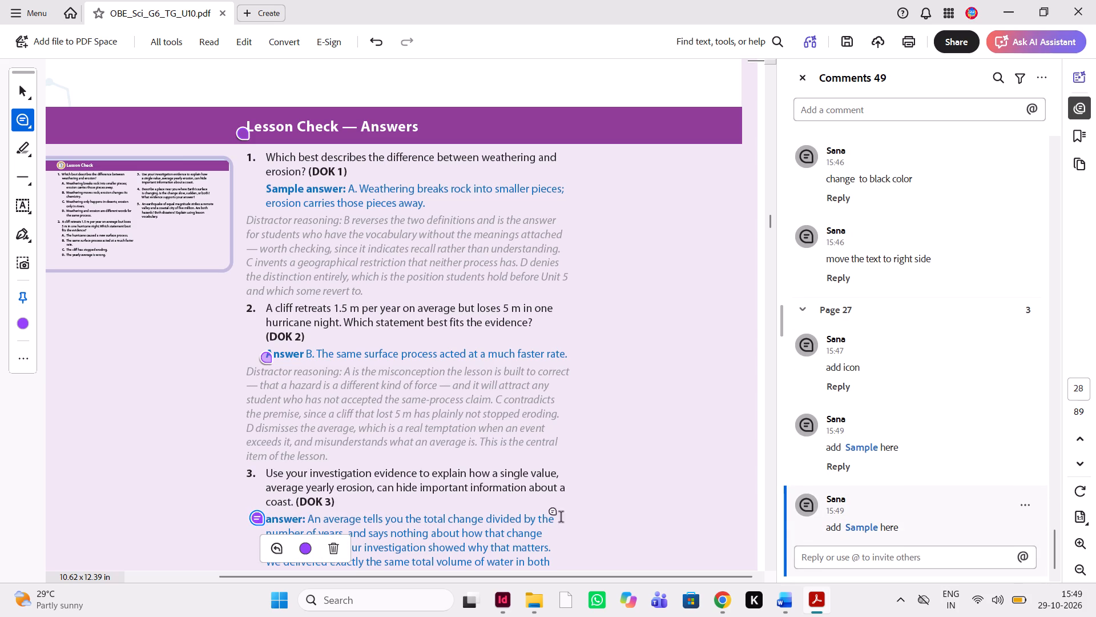
Compare the Lesson Check answers to questions 1 to 5 in the Word manuscript with the PDF's answer labels and text.
left_click(784, 598)
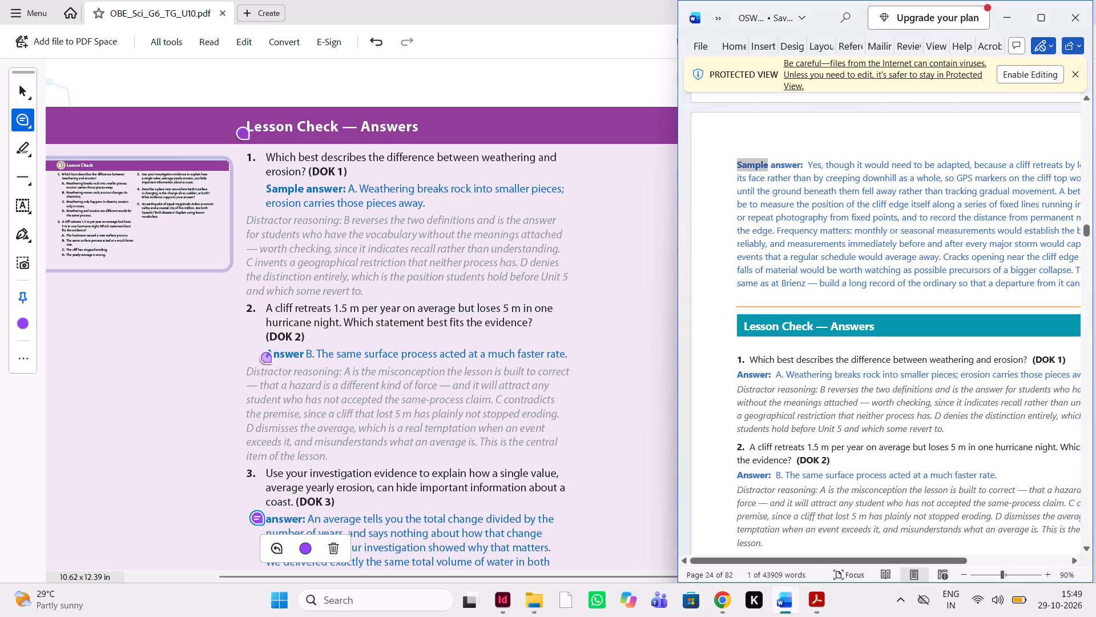
scroll(827, 500, "down", 1)
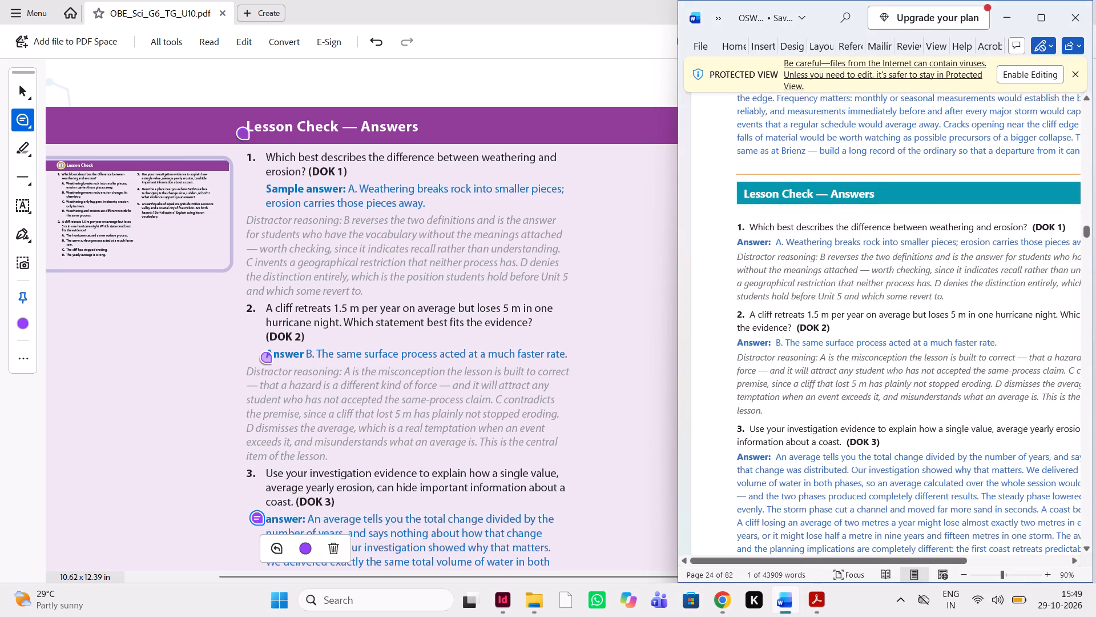
scroll(827, 500, "left", 1)
scroll(827, 500, "down", 1)
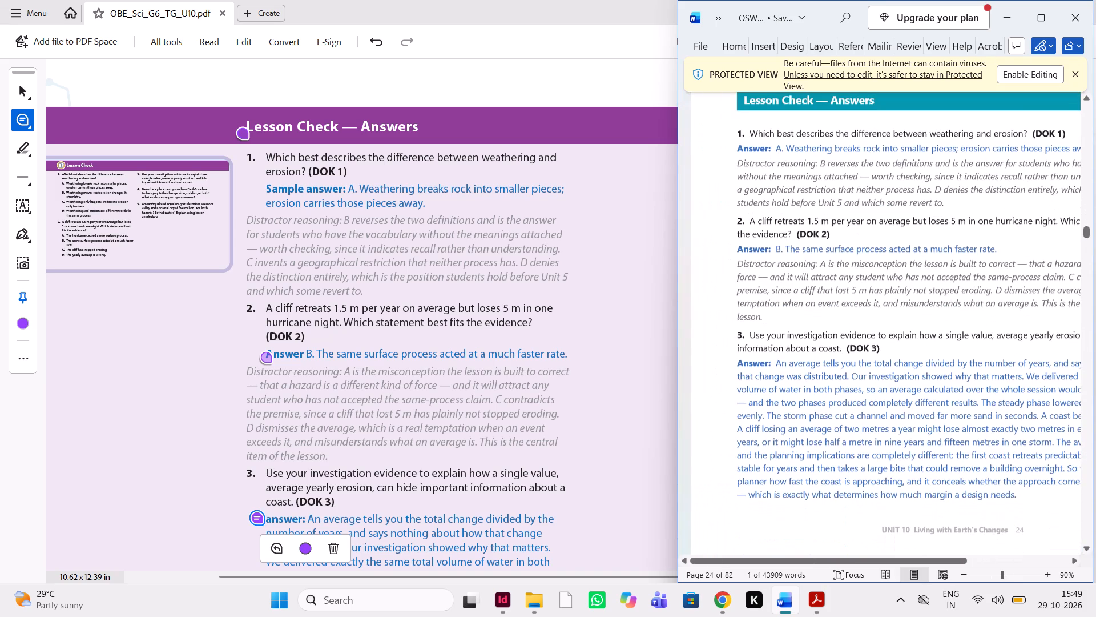
scroll(492, 440, "down", 3)
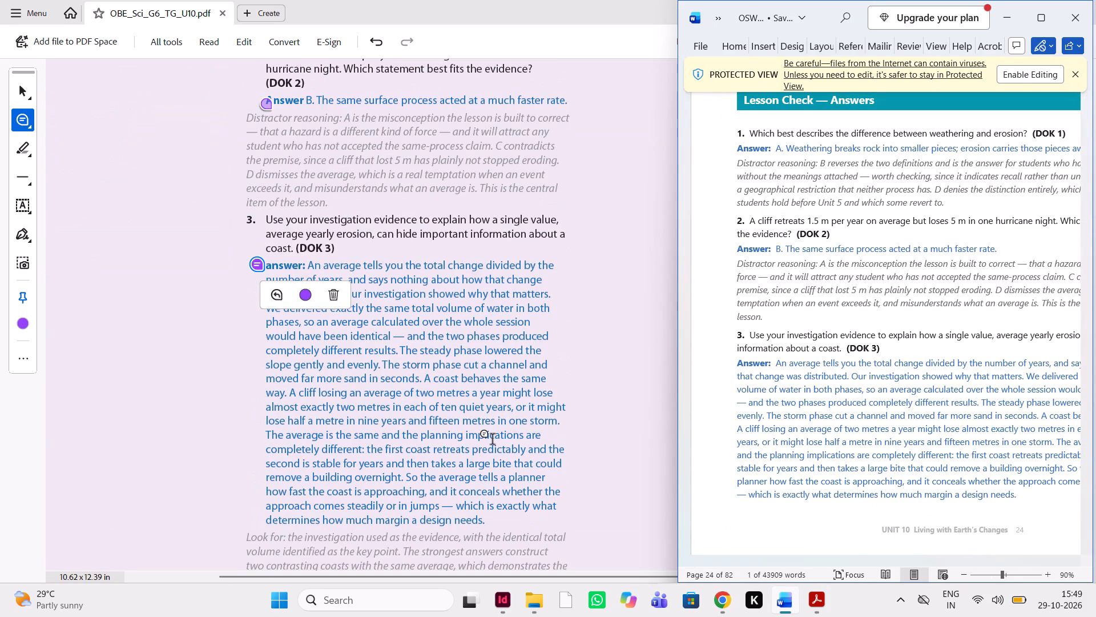
scroll(819, 446, "down", 2)
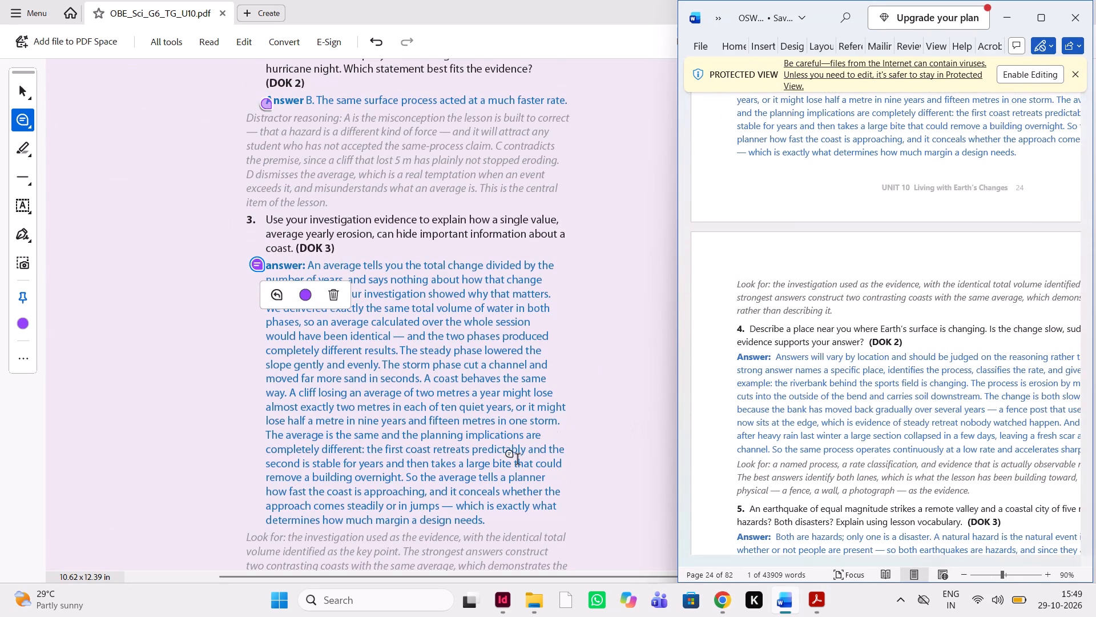
scroll(517, 460, "down", 1)
scroll(843, 408, "down", 1)
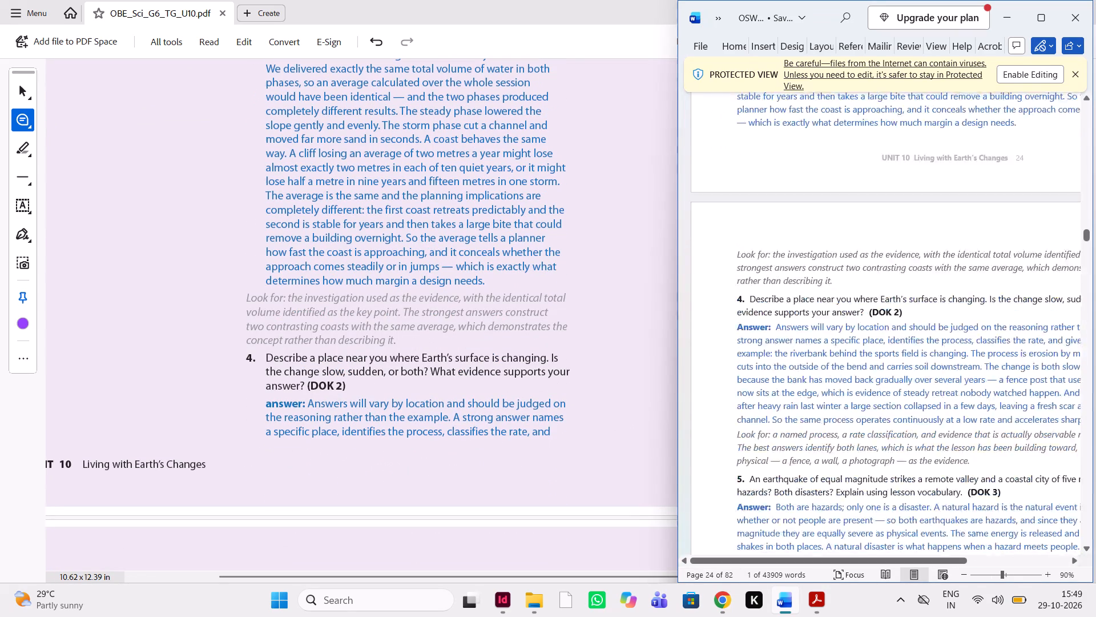
scroll(843, 408, "down", 1)
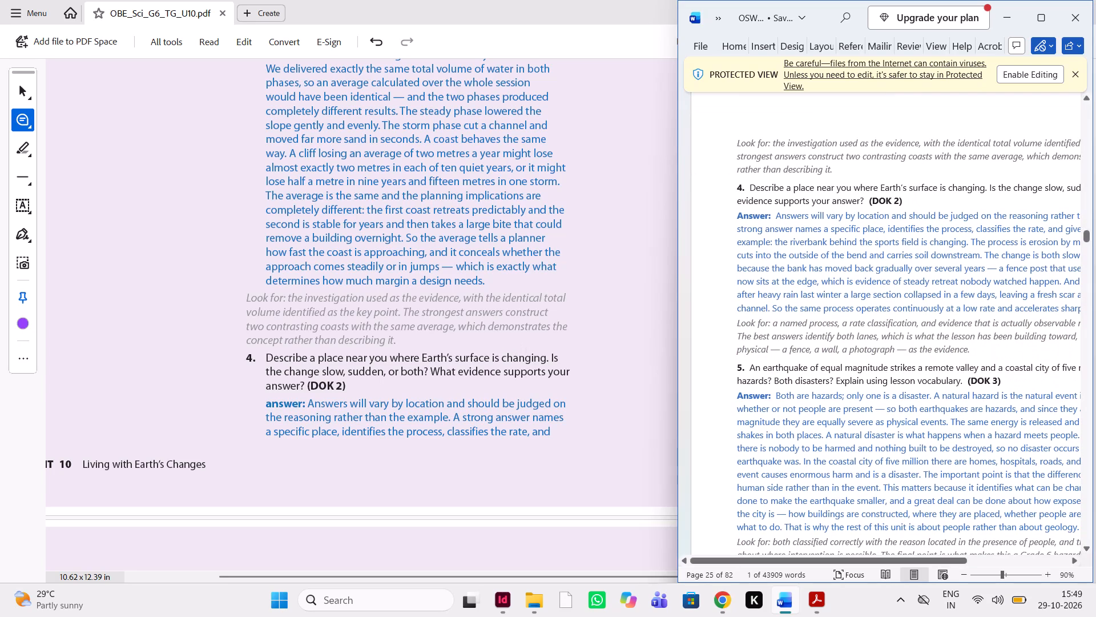
scroll(496, 305, "up", 2)
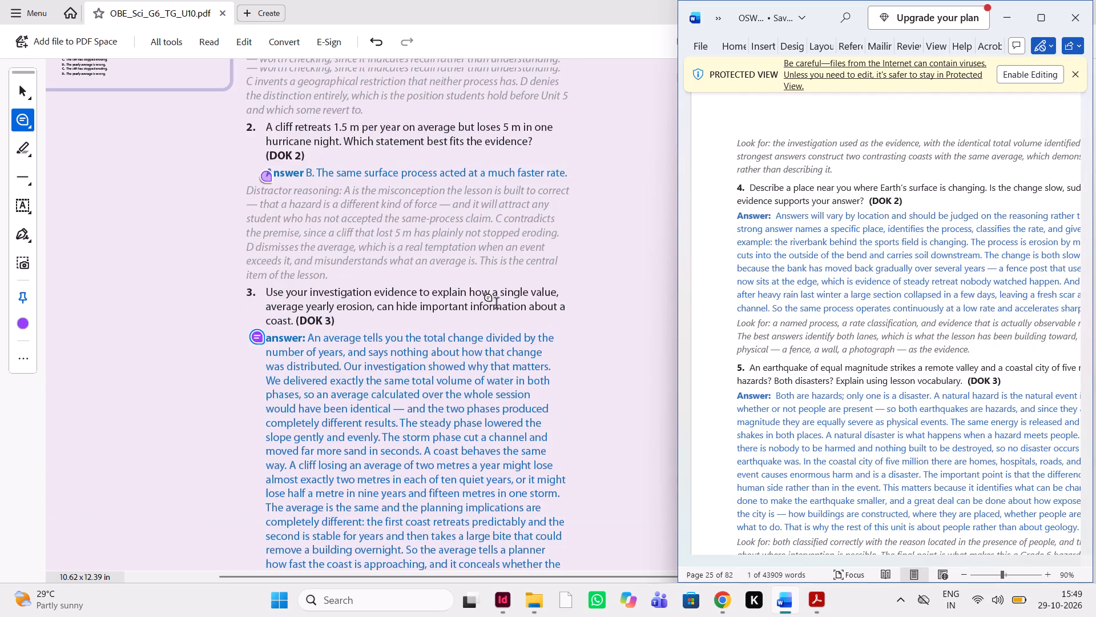
scroll(496, 305, "down", 1)
scroll(496, 305, "up", 3)
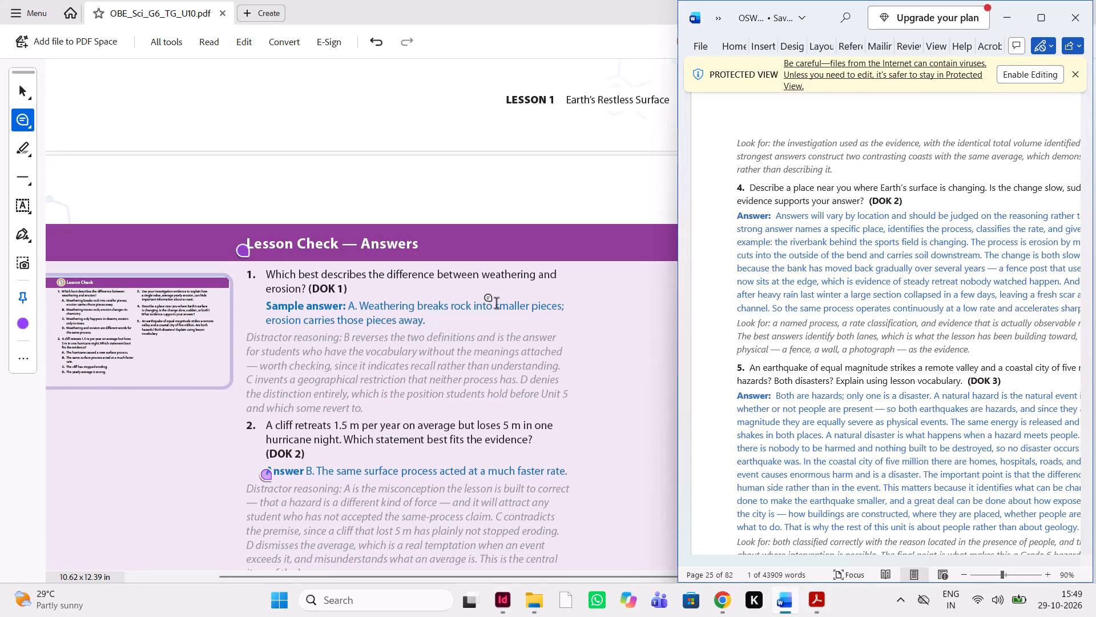
Add a note reading "add Sample here" at the "answer:" label of Lesson Check question 4, reusing the copied note text.
scroll(338, 411, "down", 5)
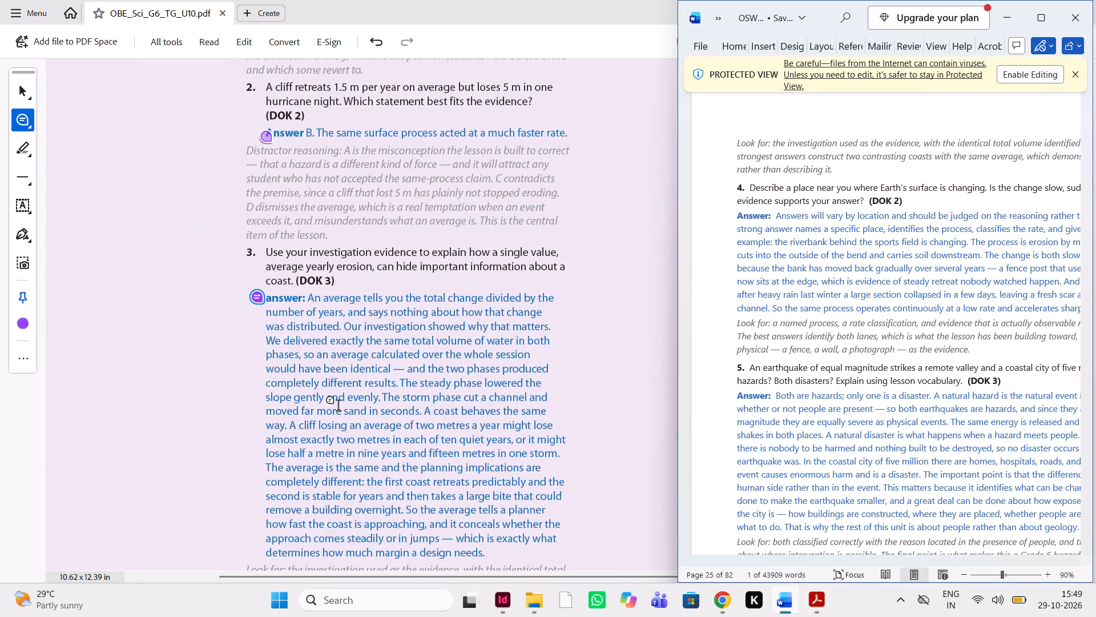
scroll(338, 407, "down", 2)
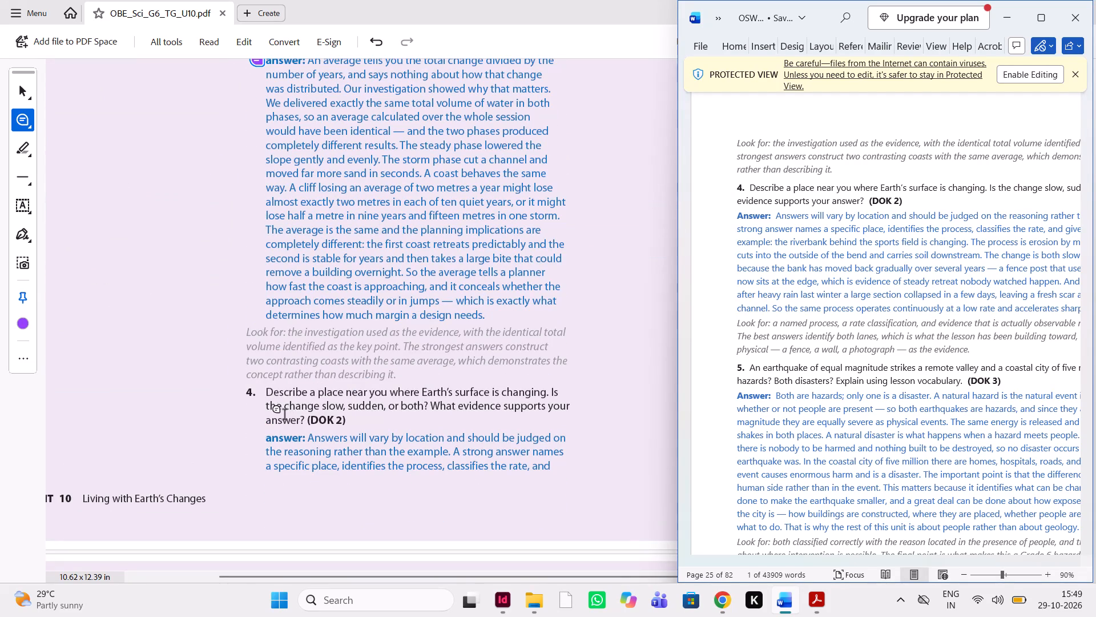
left_click(267, 444)
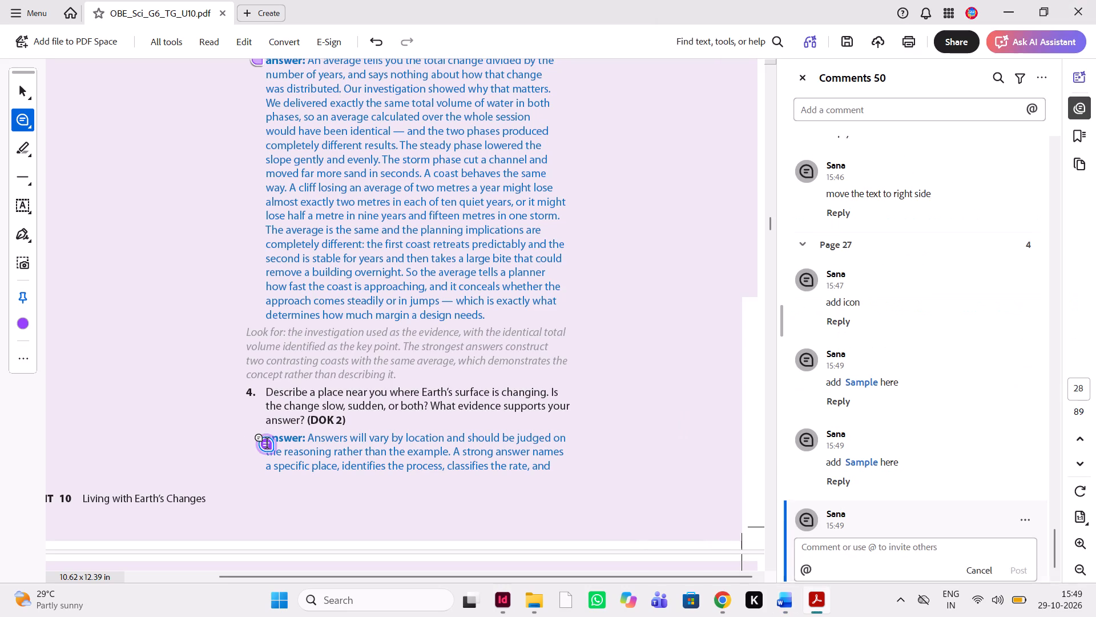
key("ctrl+v")
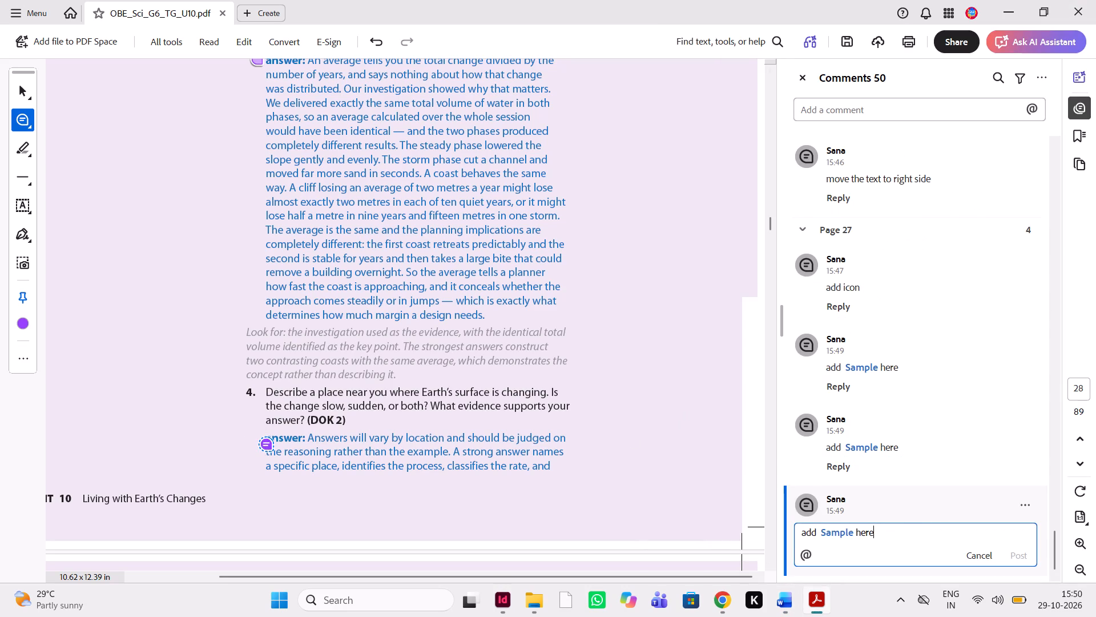
left_click(1024, 559)
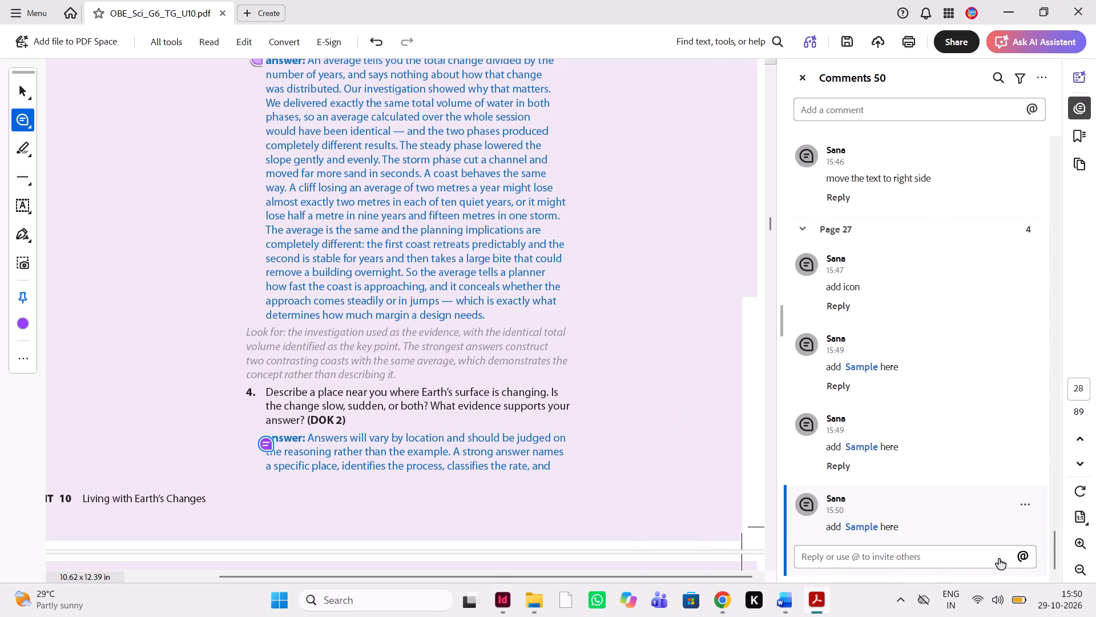
Compare the Lesson Check question 4 and 5 answers and their layout across PDF pages 28 and 29 with the Word manuscript.
left_click(790, 602)
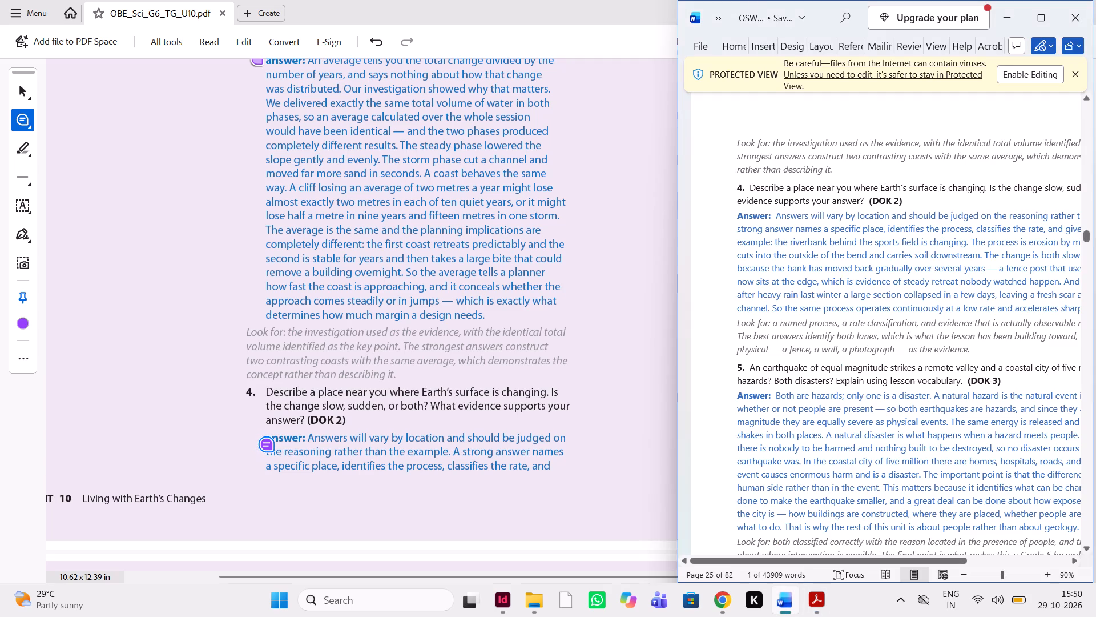
scroll(886, 455, "down", 1)
scroll(886, 455, "up", 1)
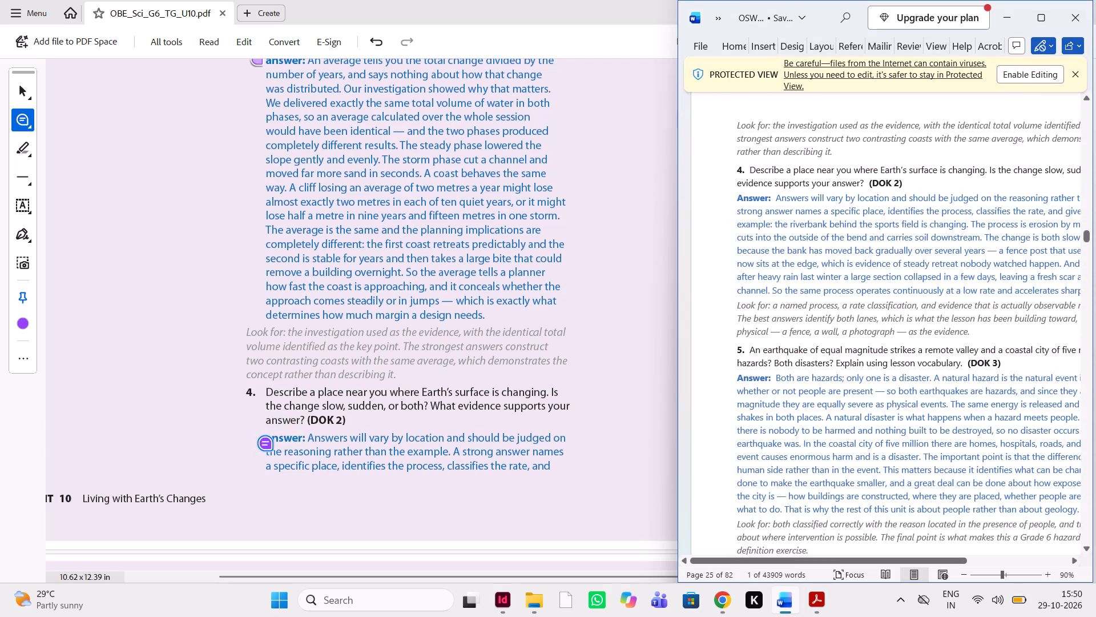
scroll(635, 487, "down", 1)
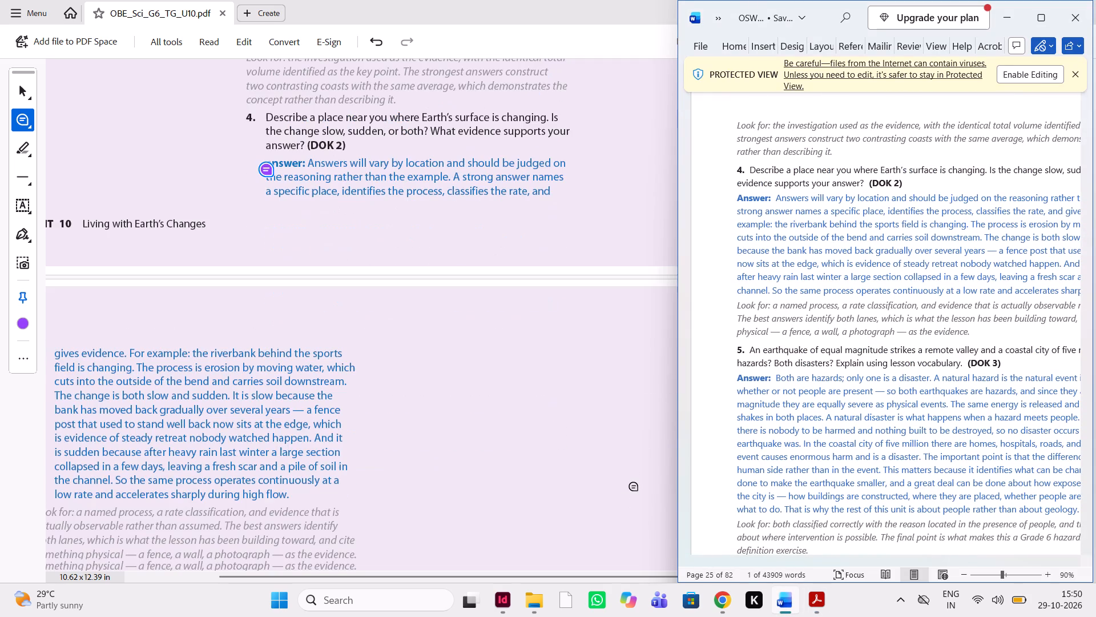
scroll(635, 487, "down", 2)
scroll(635, 487, "up", 1)
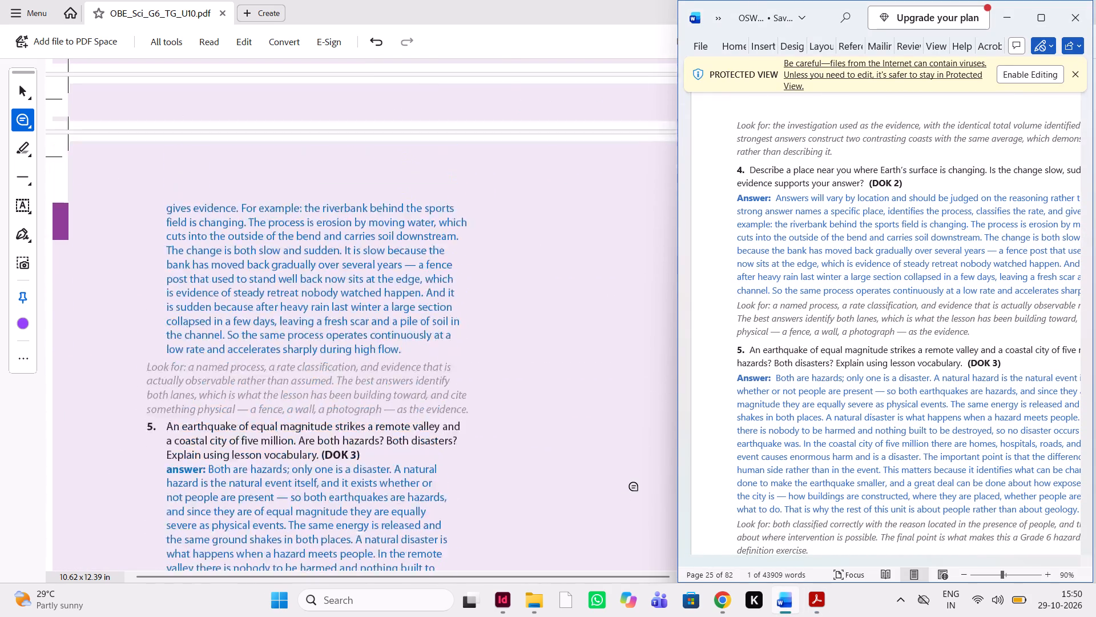
scroll(635, 487, "up", 1)
scroll(635, 487, "down", 1)
scroll(635, 487, "up", 6)
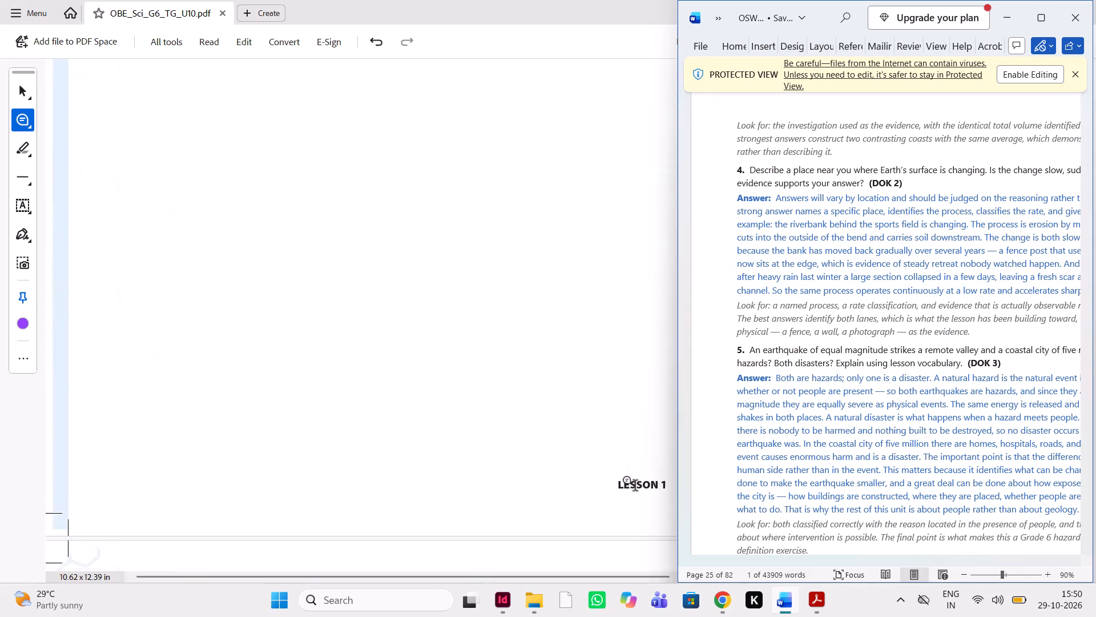
scroll(635, 487, "down", 2)
scroll(635, 487, "up", 10)
scroll(635, 487, "down", 13)
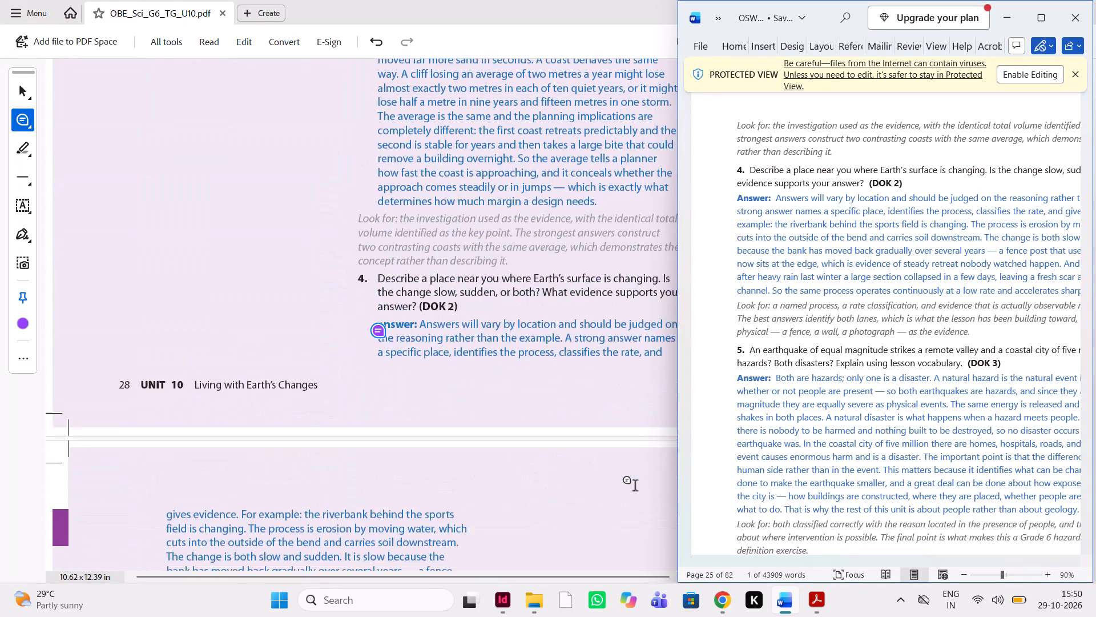
scroll(635, 487, "down", 6)
scroll(635, 487, "up", 1)
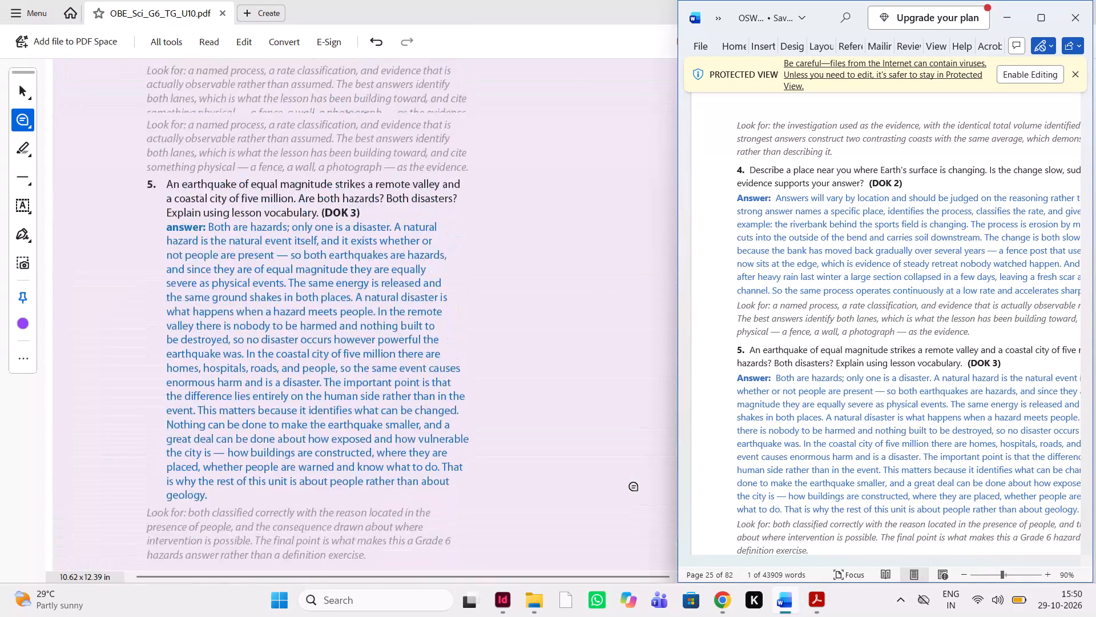
scroll(635, 487, "up", 1)
scroll(919, 403, "down", 1)
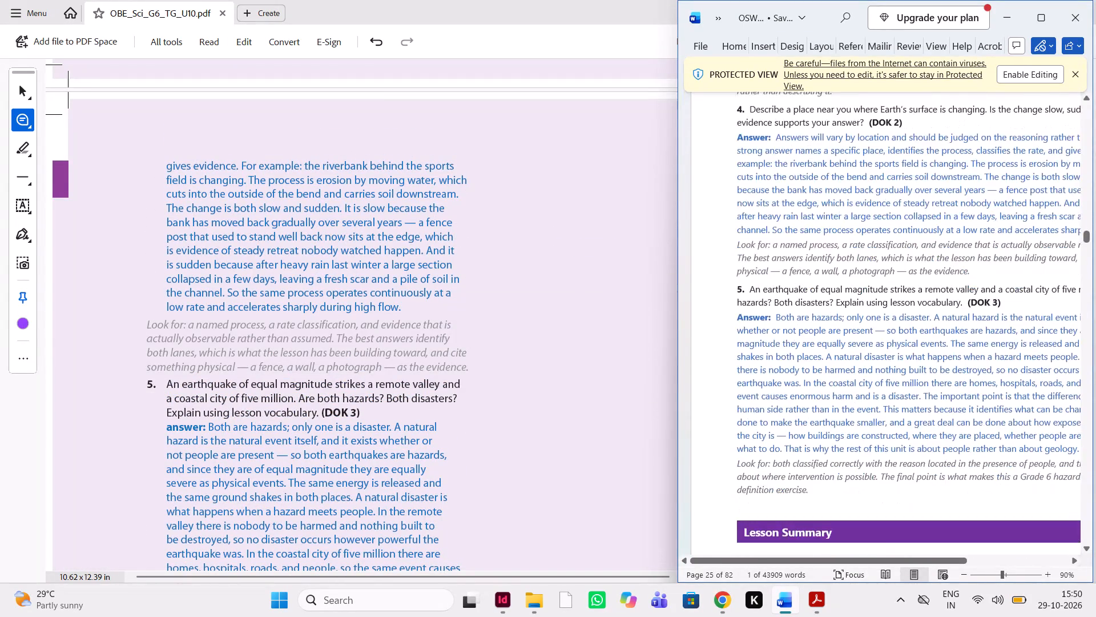
scroll(919, 403, "left", 1)
scroll(919, 403, "down", 1)
scroll(919, 403, "up", 1)
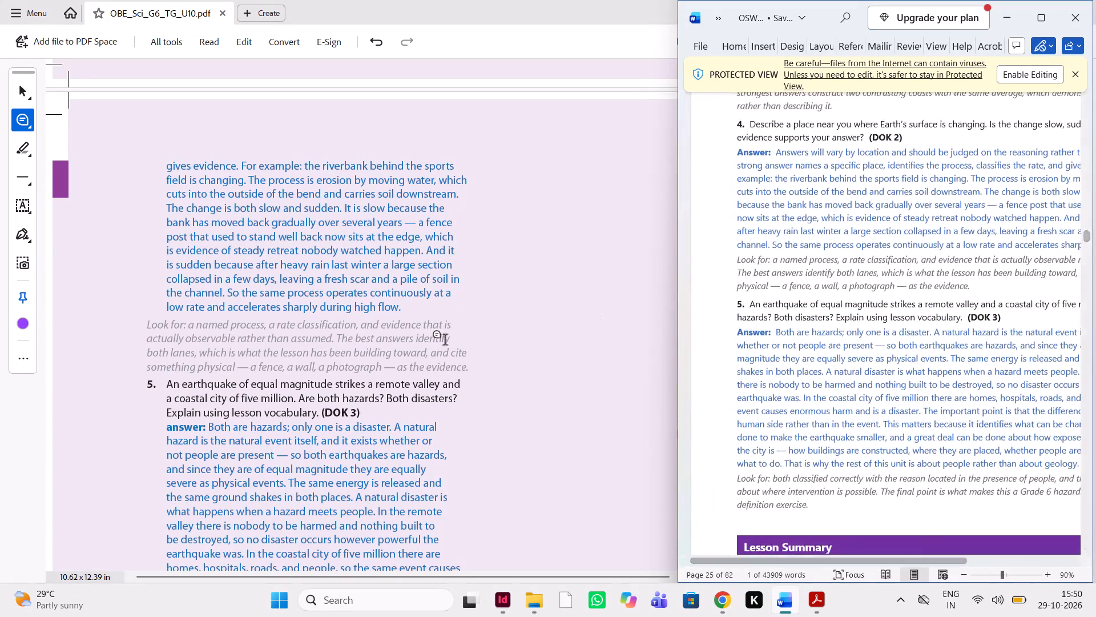
Add a note "move the text here on the left side" in the blank area below the Lesson Check thumbnail on page 28.
scroll(445, 341, "up", 4)
scroll(445, 341, "down", 1)
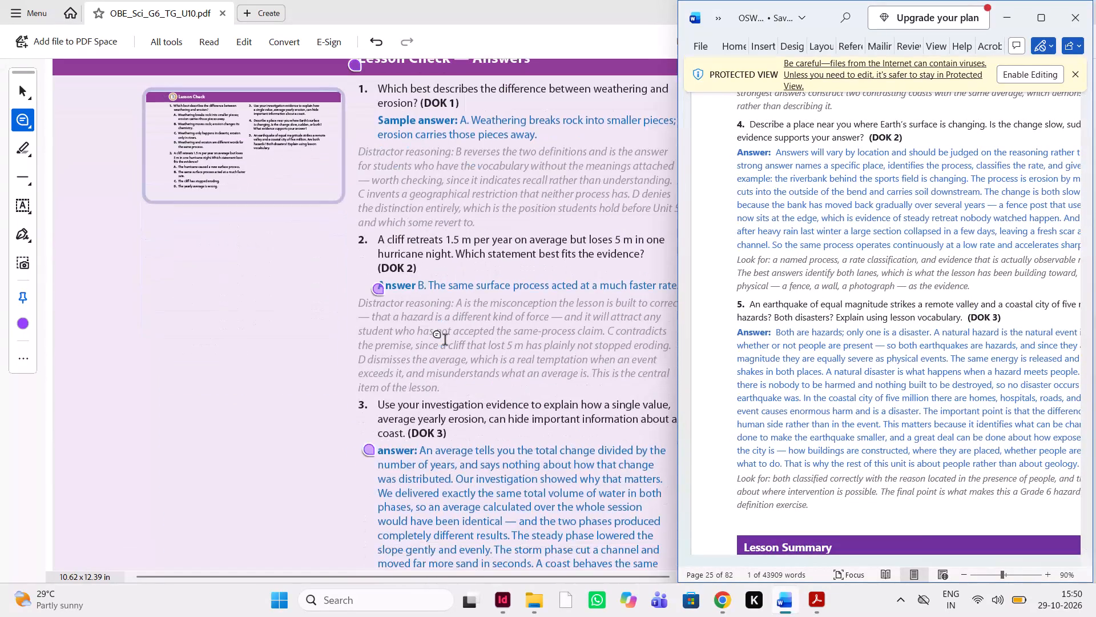
left_click(202, 351)
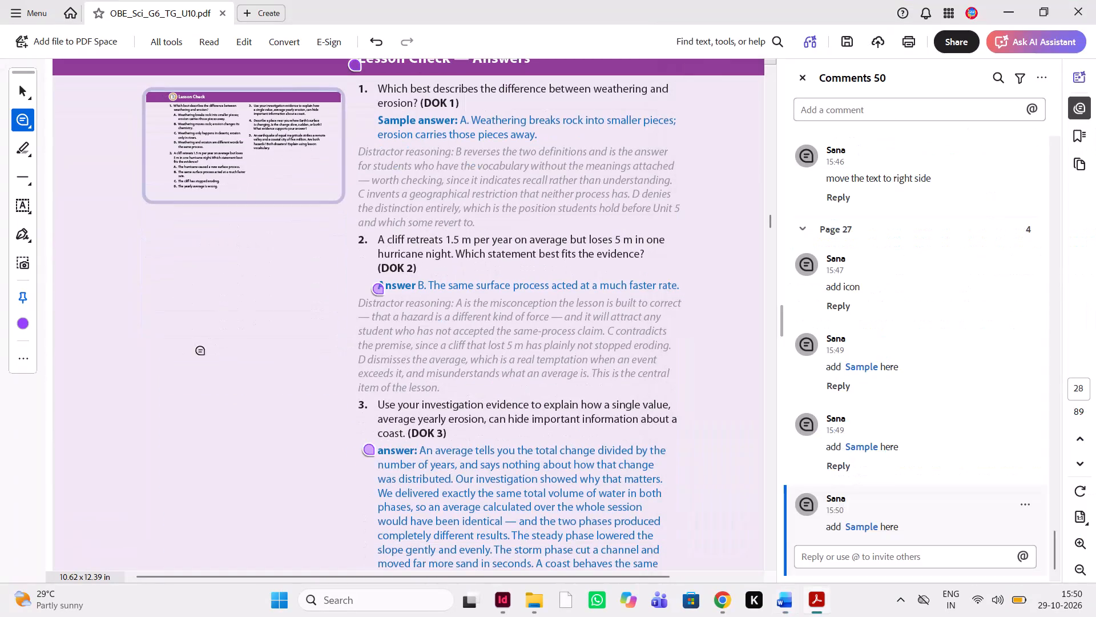
type("move the text here")
key("space")
type("on the left side and")
key("space")
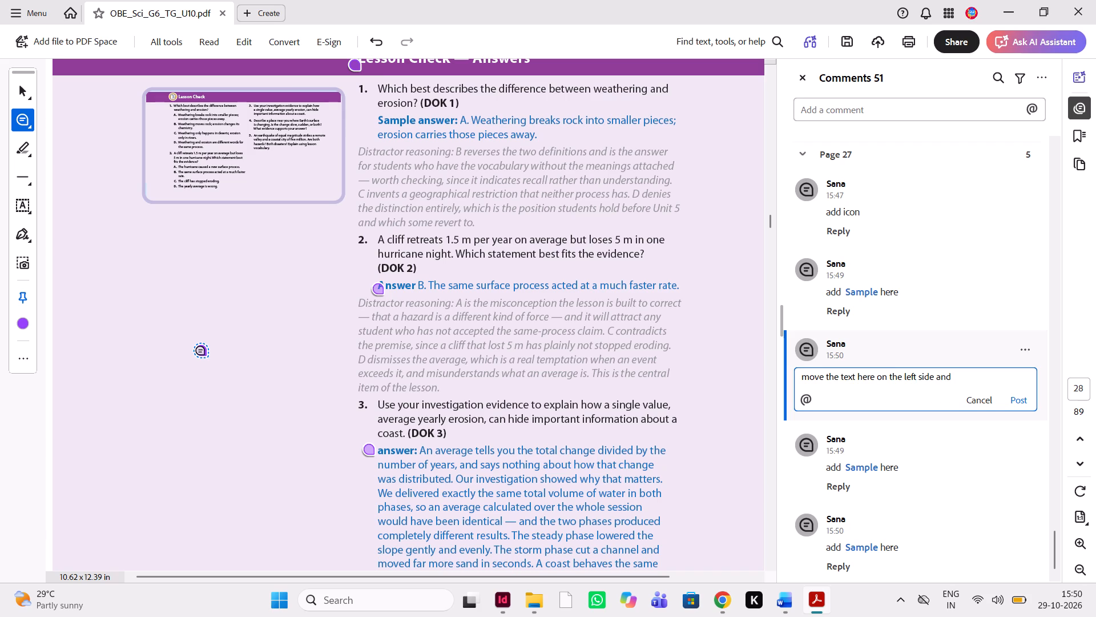
key("BackSpace")
key("BackSpace")
key("BackSpace")
key("BackSpace")
Add a note reading "move the text here to right side" in the blank area beside Lesson Check question 5 on page 29.
scroll(232, 378, "down", 3)
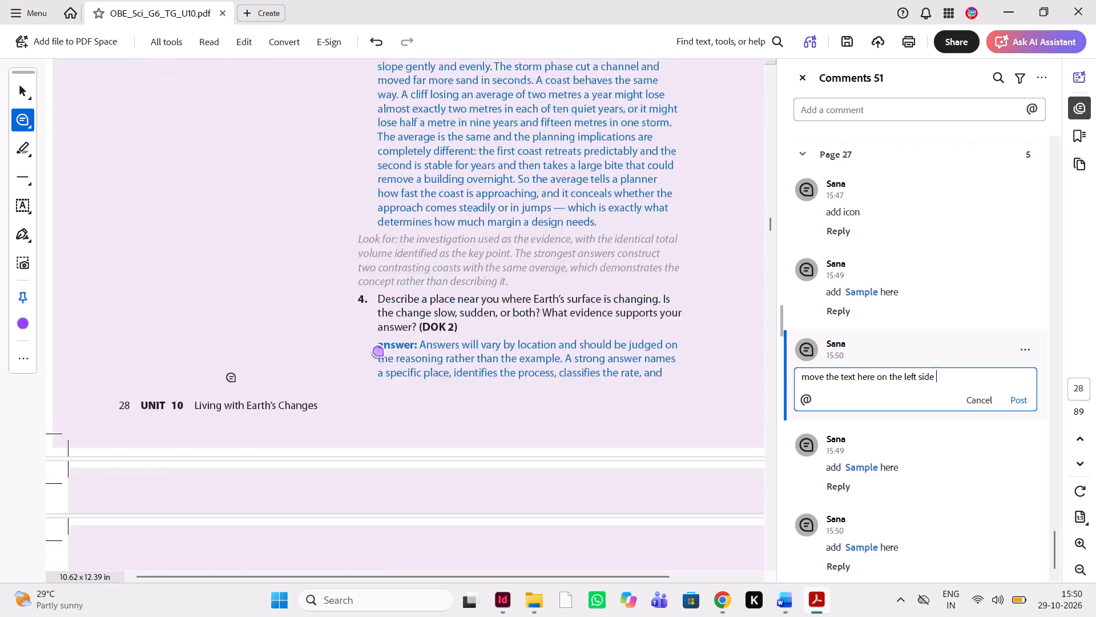
scroll(232, 378, "down", 3)
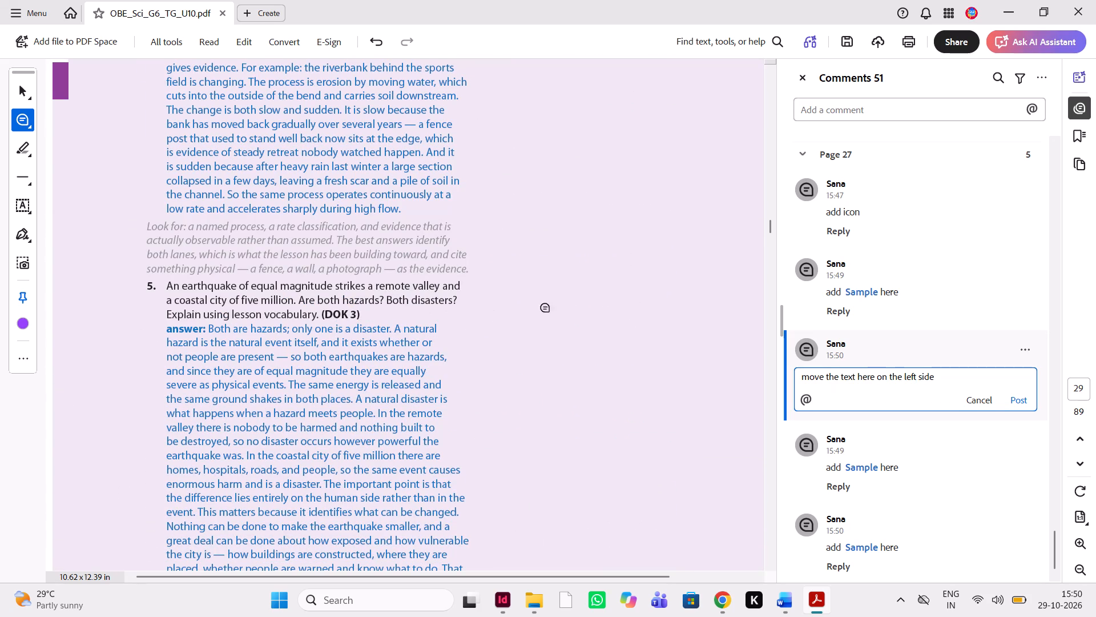
left_click(675, 299)
type("mov ethe t")
key("BackSpace")
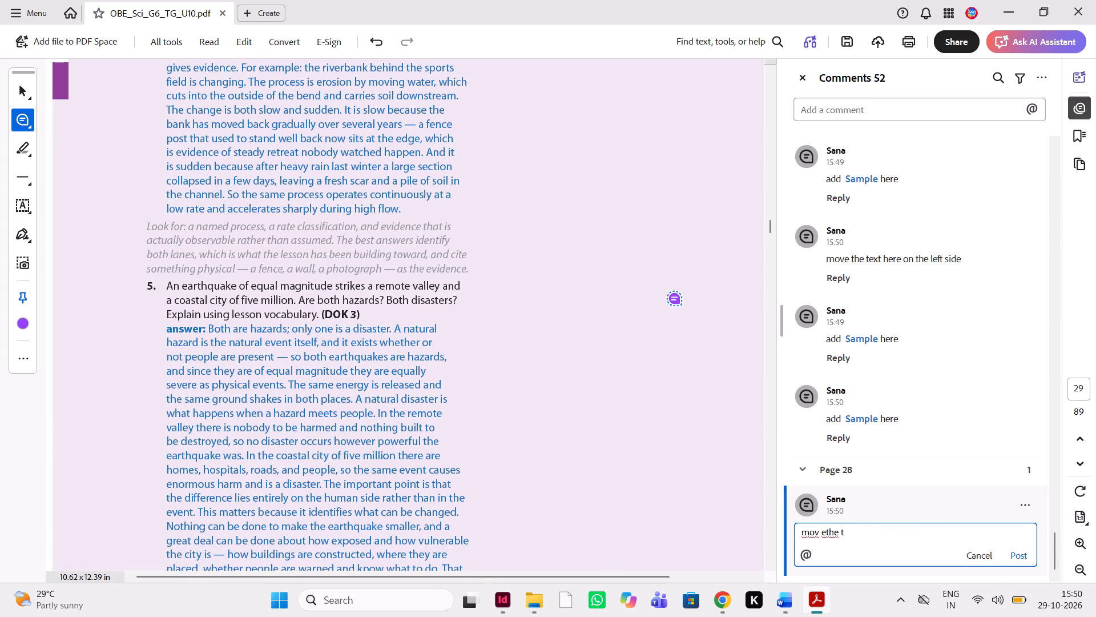
key("BackSpace")
key("BackSpace")
key("BackSpace")
key("BackSpace")
key("BackSpace")
key("BackSpace")
type("e the etxt")
key("space")
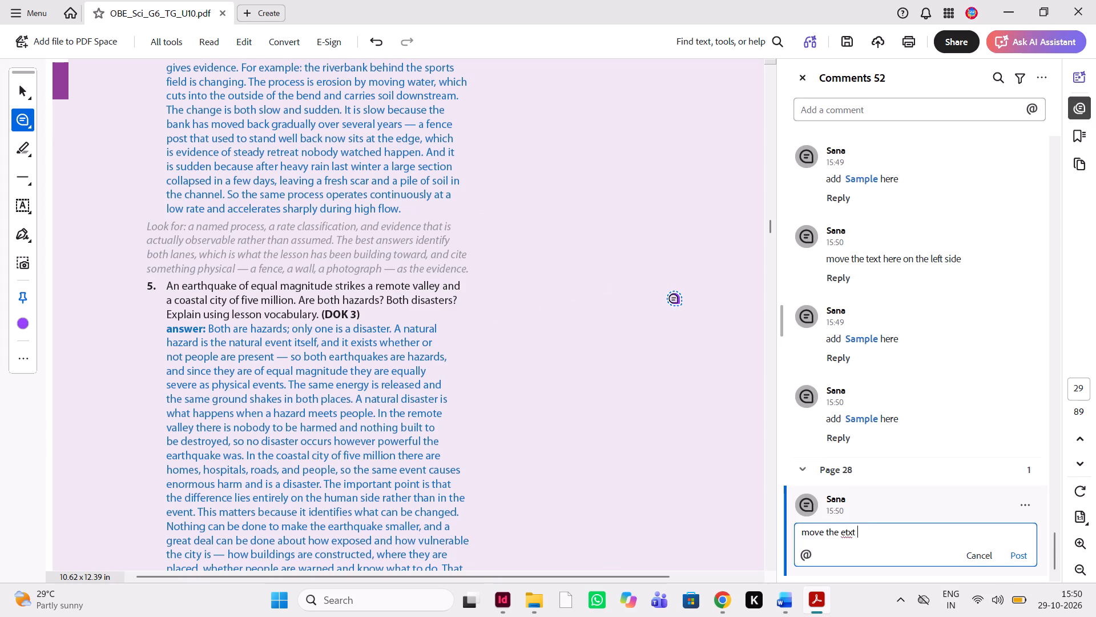
key("BackSpace")
key("BackSpace")
key("BackSpace")
key("BackSpace")
key("BackSpace")
type("text hjere")
key("BackSpace")
key("BackSpace")
key("BackSpace")
key("BackSpace")
type("ere t")
key("equal")
key("BackSpace")
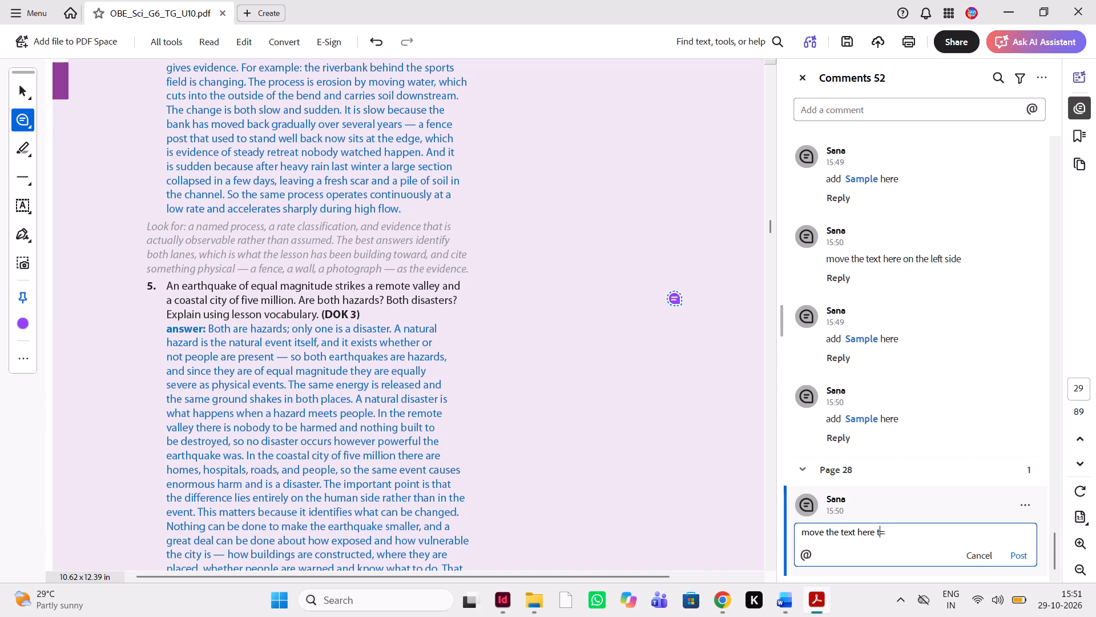
key("BackSpace")
type("to right side")
key("space")
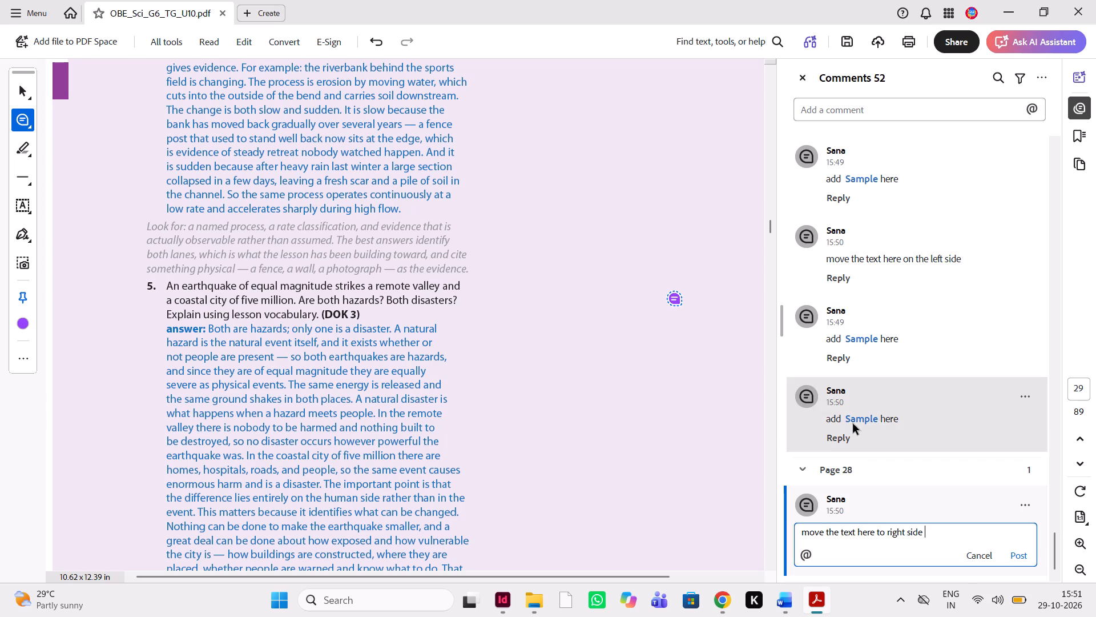
Compare the Lesson Check question 4 and 5 answers in the Word manuscript with the PDF text on pages 28 and 29.
left_click(784, 608)
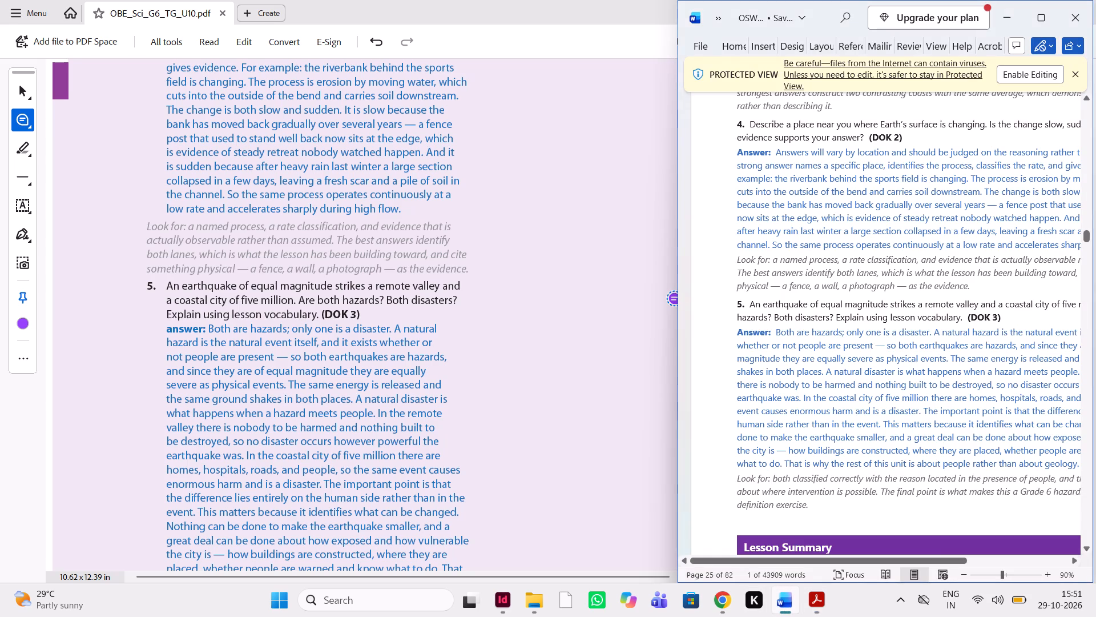
scroll(533, 458, "up", 1)
scroll(533, 458, "down", 1)
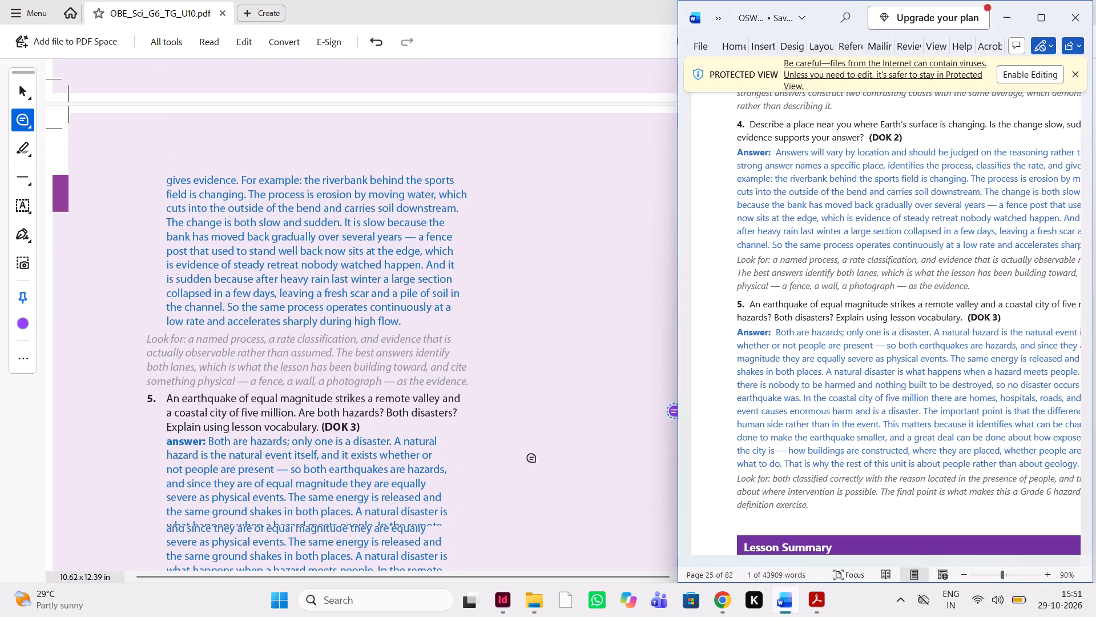
scroll(533, 458, "down", 1)
scroll(789, 404, "left", 1)
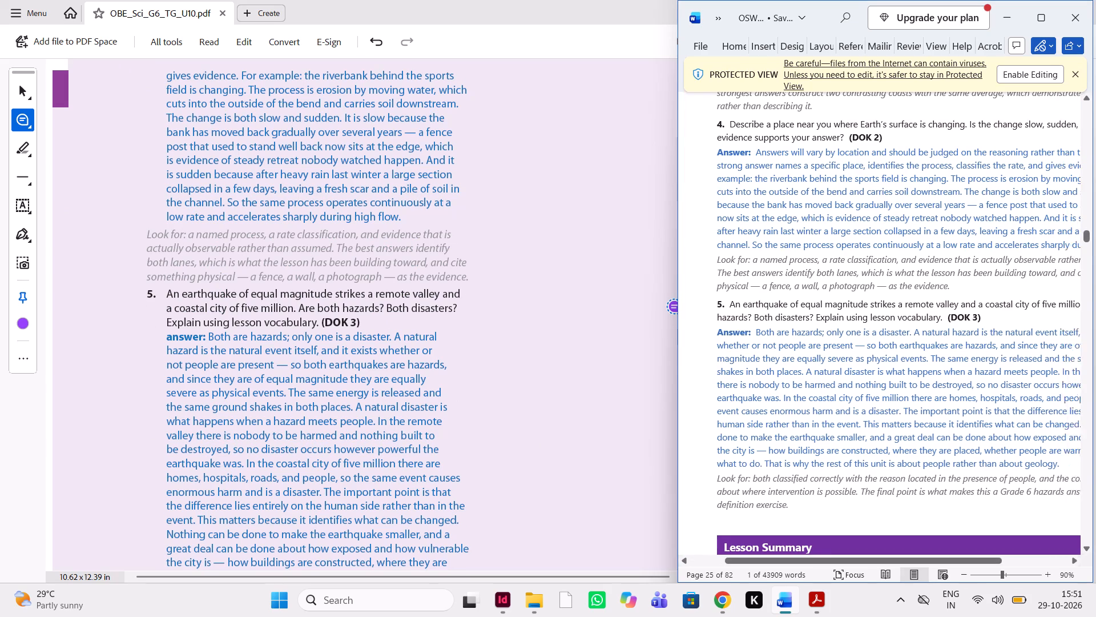
scroll(789, 404, "left", 1)
scroll(789, 404, "down", 1)
scroll(789, 404, "up", 1)
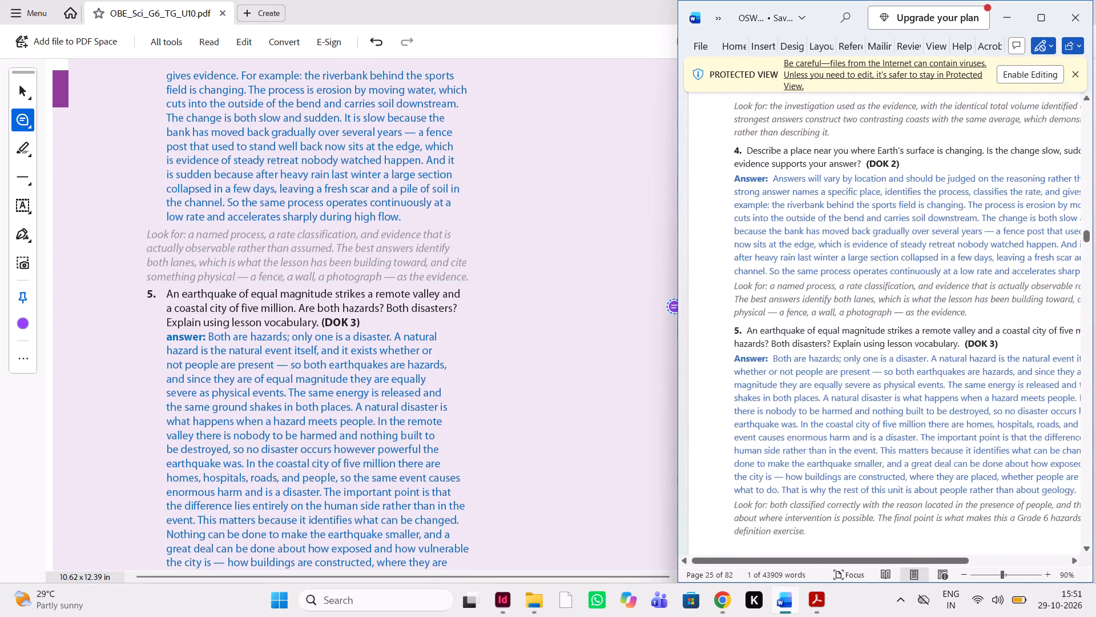
scroll(789, 404, "up", 1)
scroll(789, 404, "right", 1)
scroll(449, 386, "down", 1)
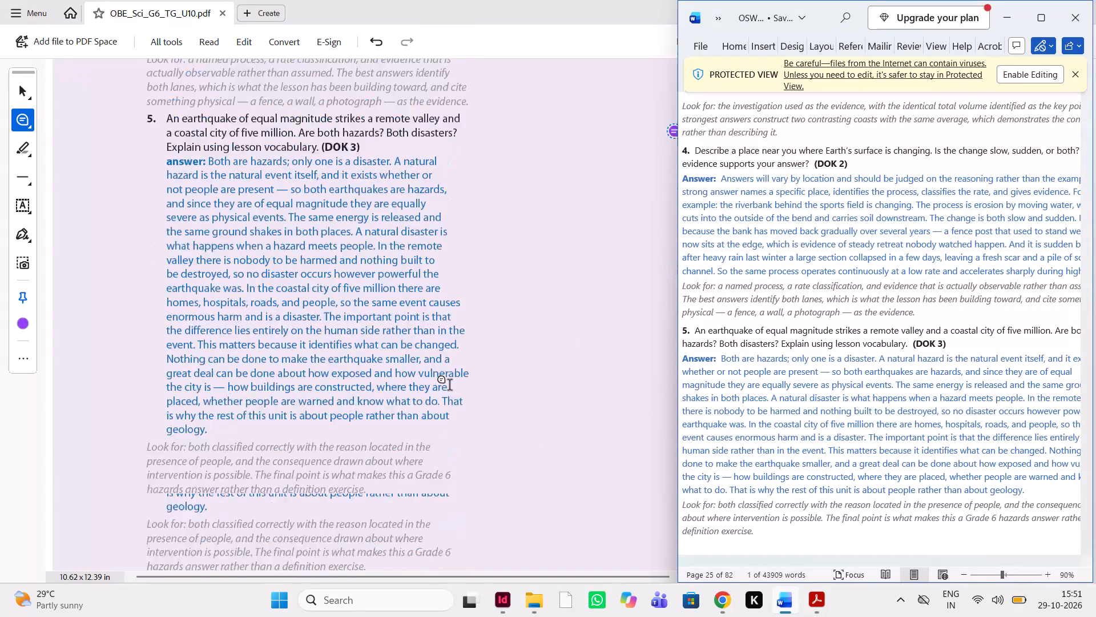
scroll(449, 386, "down", 1)
scroll(449, 386, "up", 3)
scroll(449, 386, "down", 1)
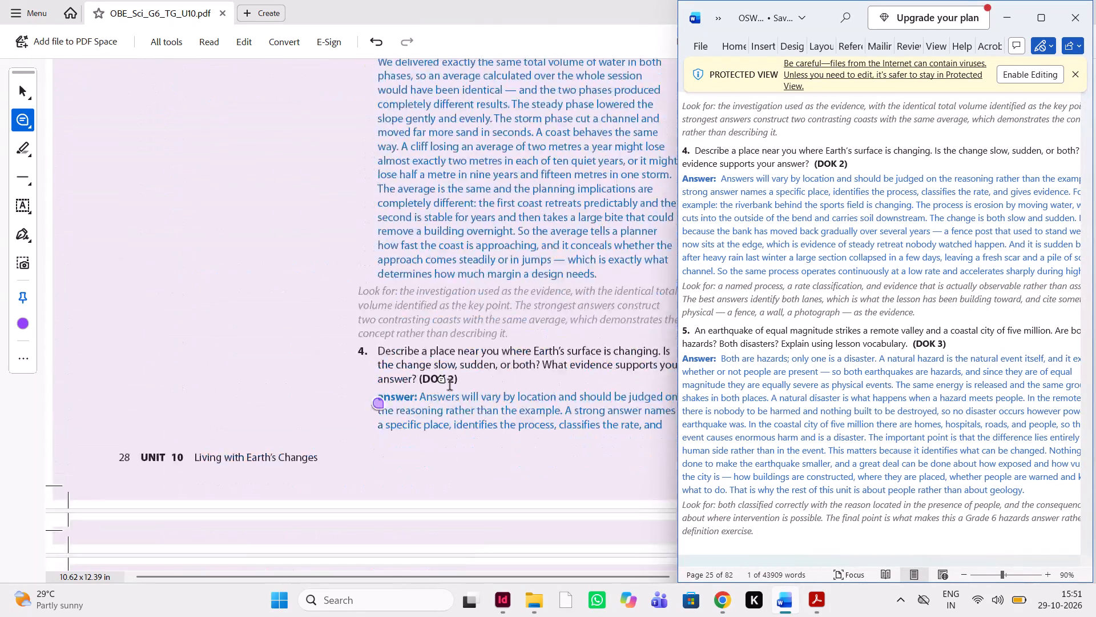
scroll(449, 386, "down", 1)
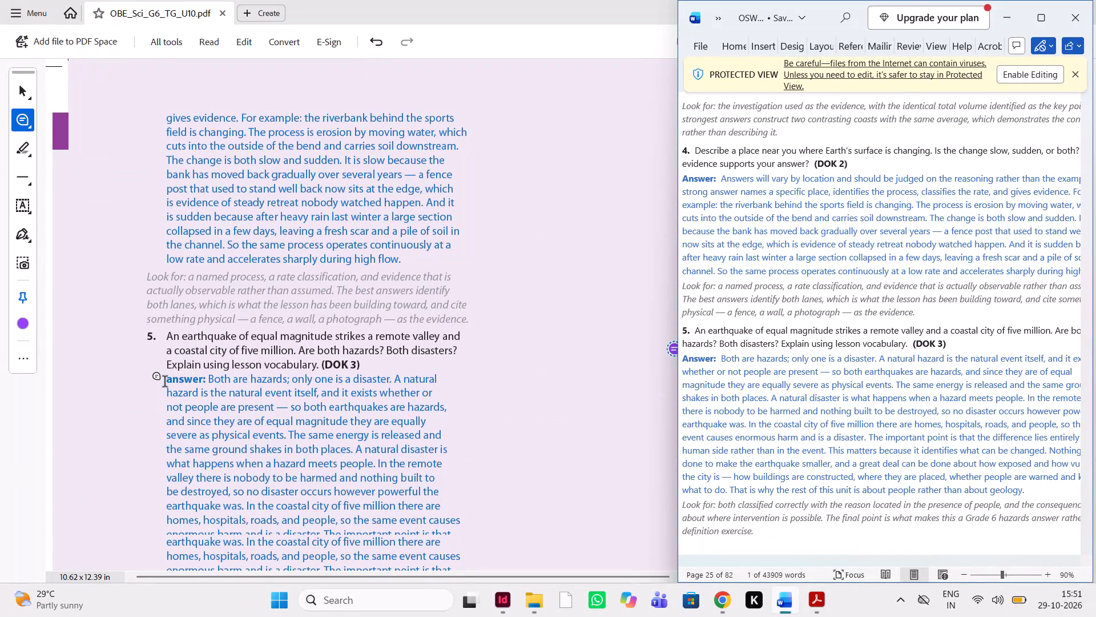
Add a note reading "add Sample here" from the copied text at question 5's "answer:" label, and shift its marker just clear of the label.
left_click(169, 384)
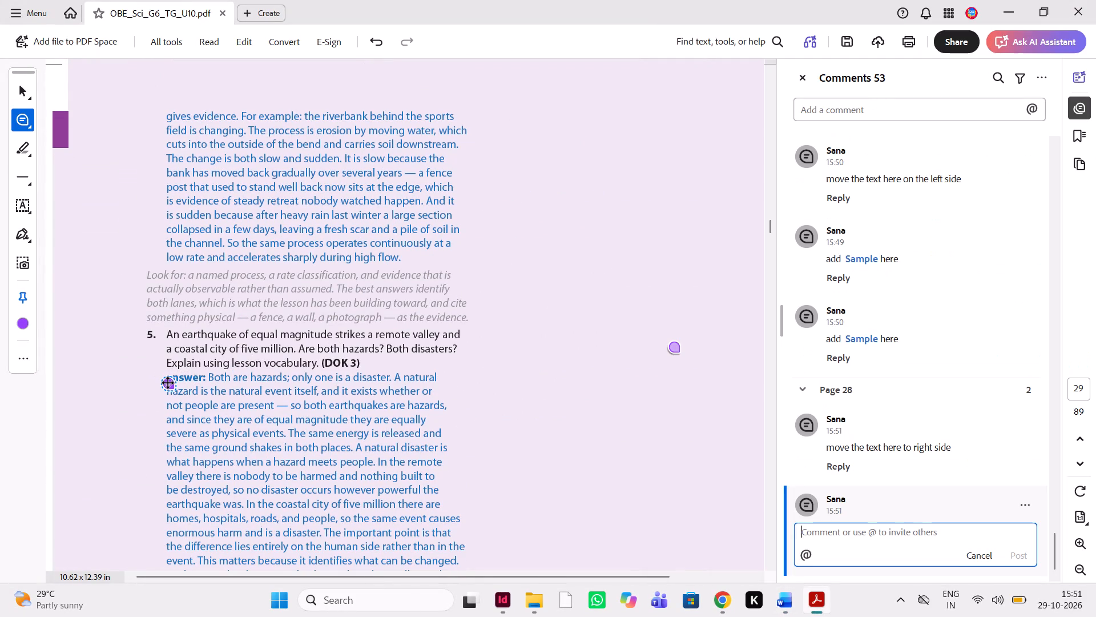
key("ctrl+v")
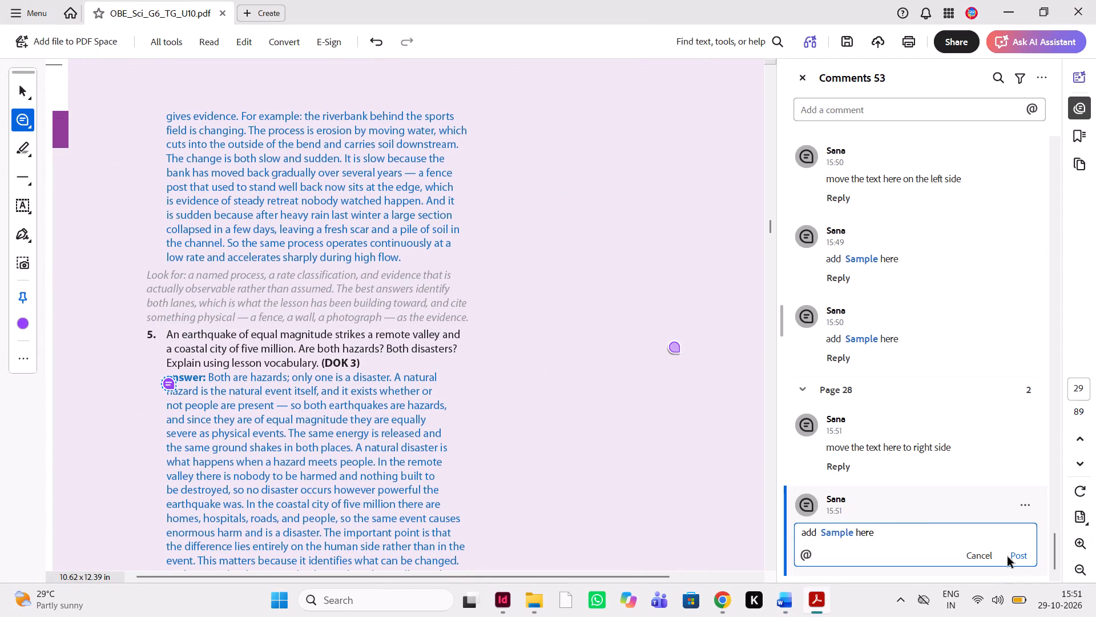
left_click(1020, 558)
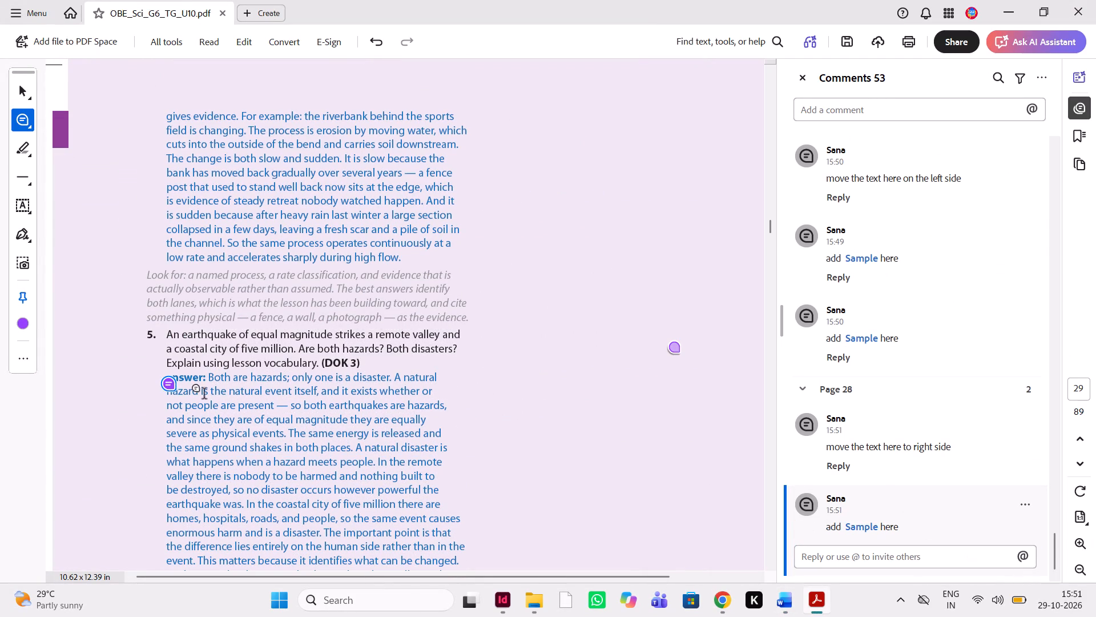
left_click(171, 386)
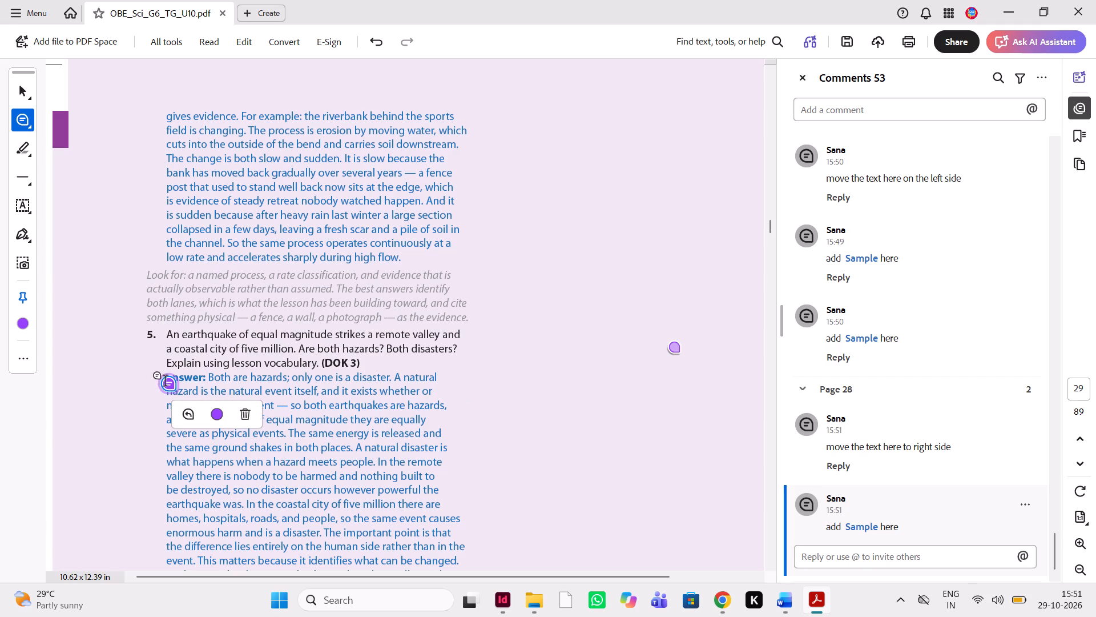
left_click(169, 385)
left_click_drag(169, 385, 158, 382)
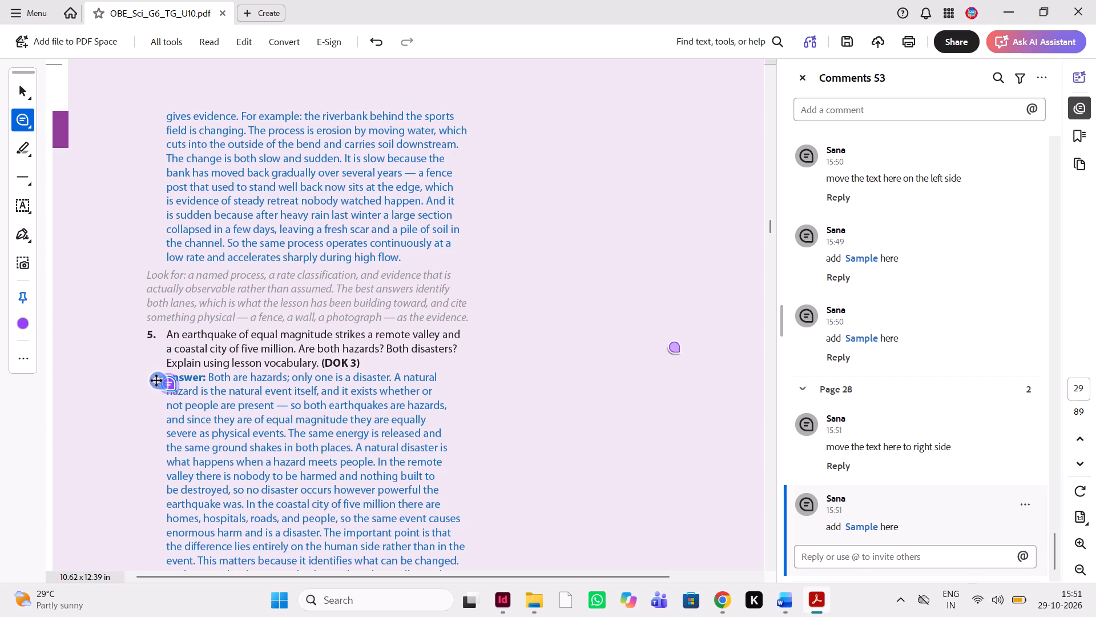
left_click_drag(158, 382, 154, 378)
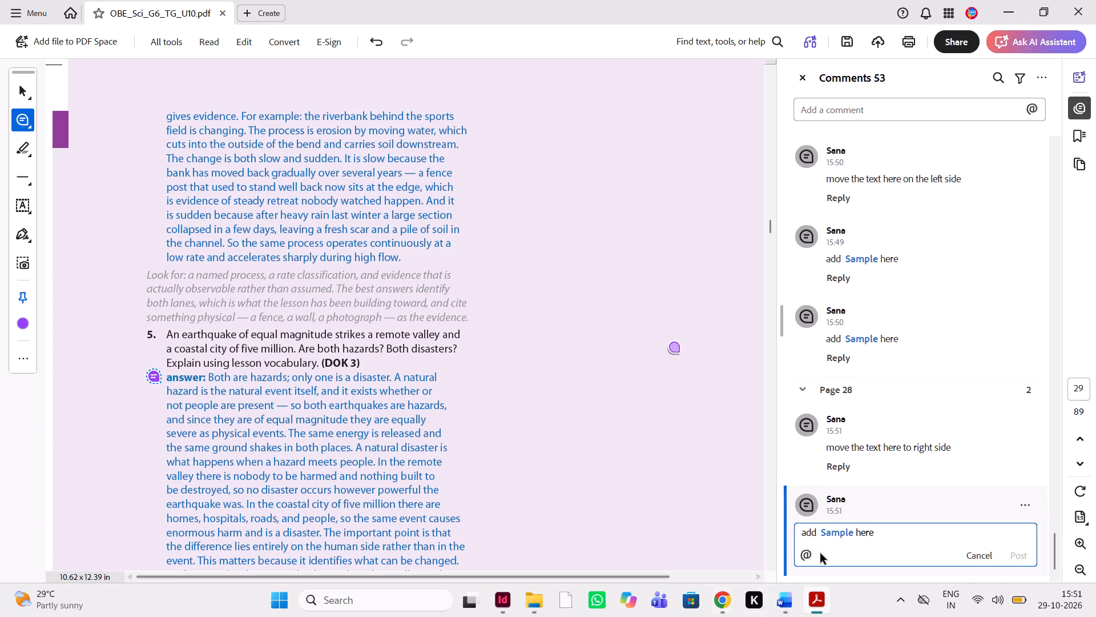
Compare the question 5 answer, its Look for text and the Lesson Summary section in the Word manuscript with the PDF.
scroll(527, 451, "down", 1)
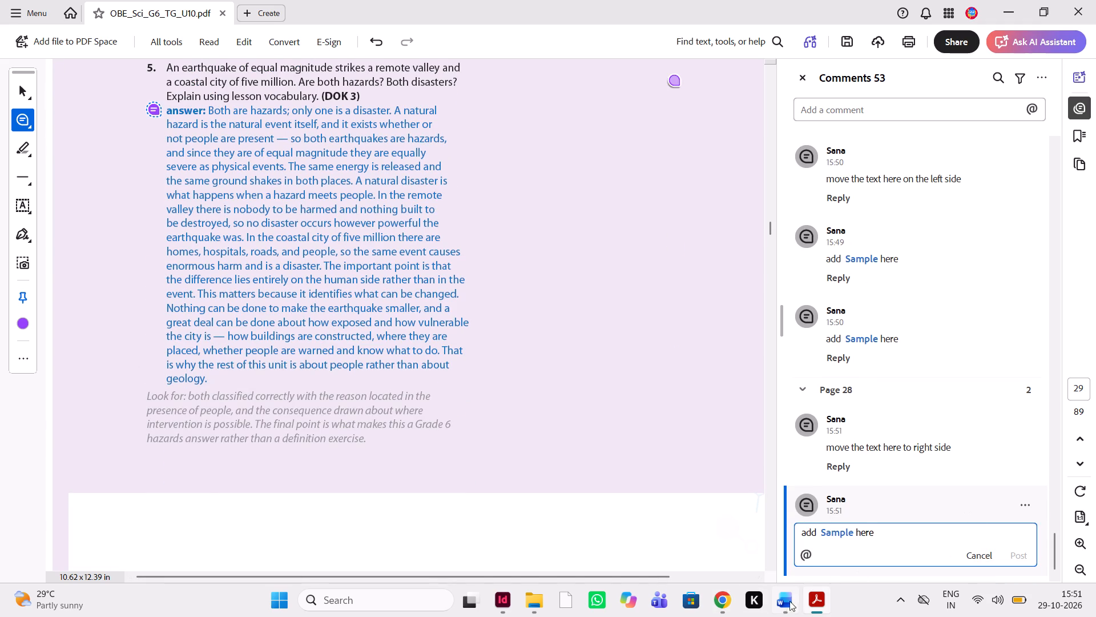
left_click(785, 604)
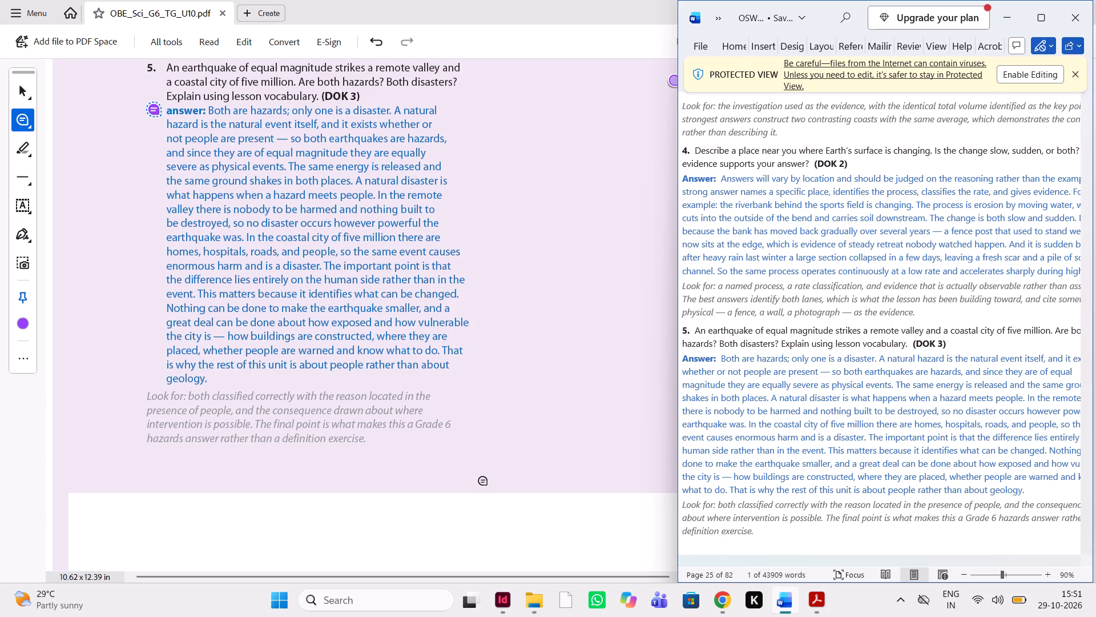
scroll(473, 483, "up", 2)
scroll(473, 483, "down", 3)
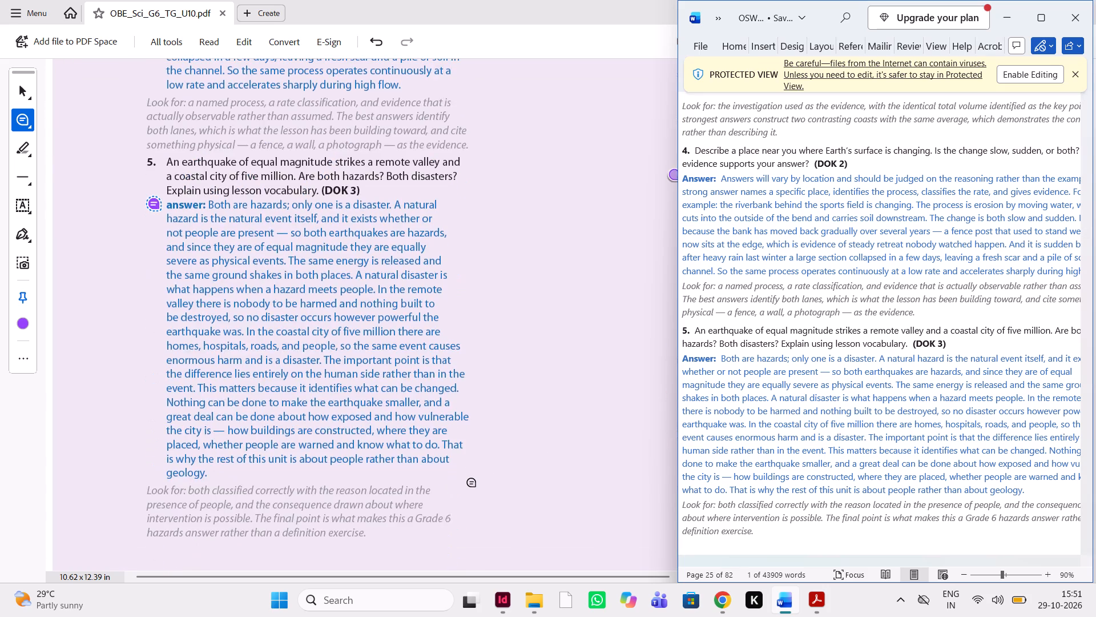
scroll(473, 483, "up", 1)
scroll(473, 483, "down", 1)
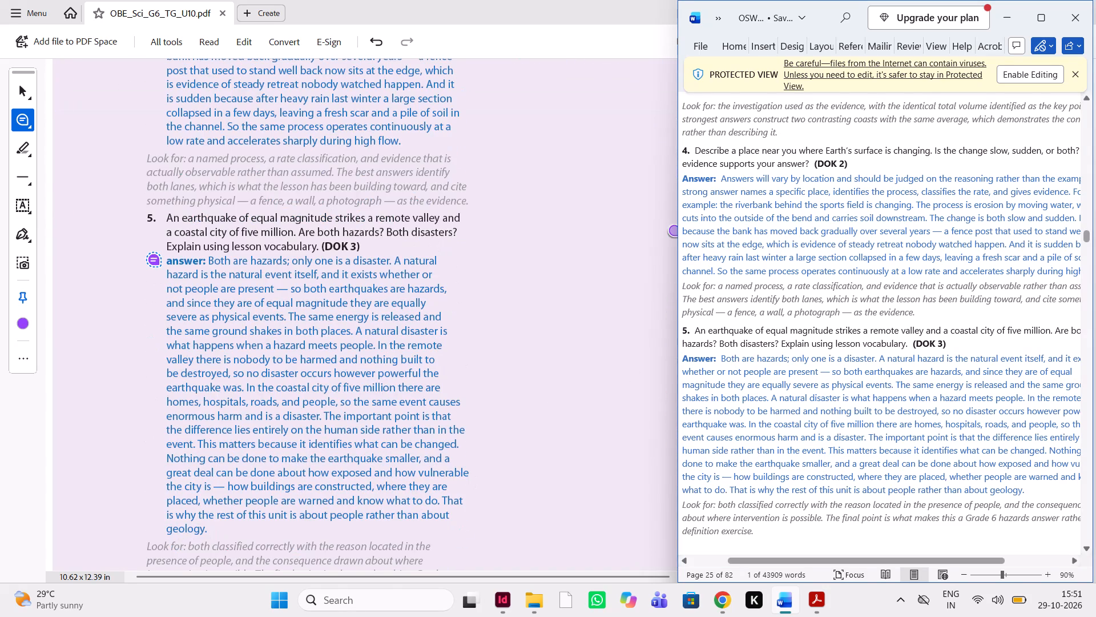
scroll(813, 464, "down", 1)
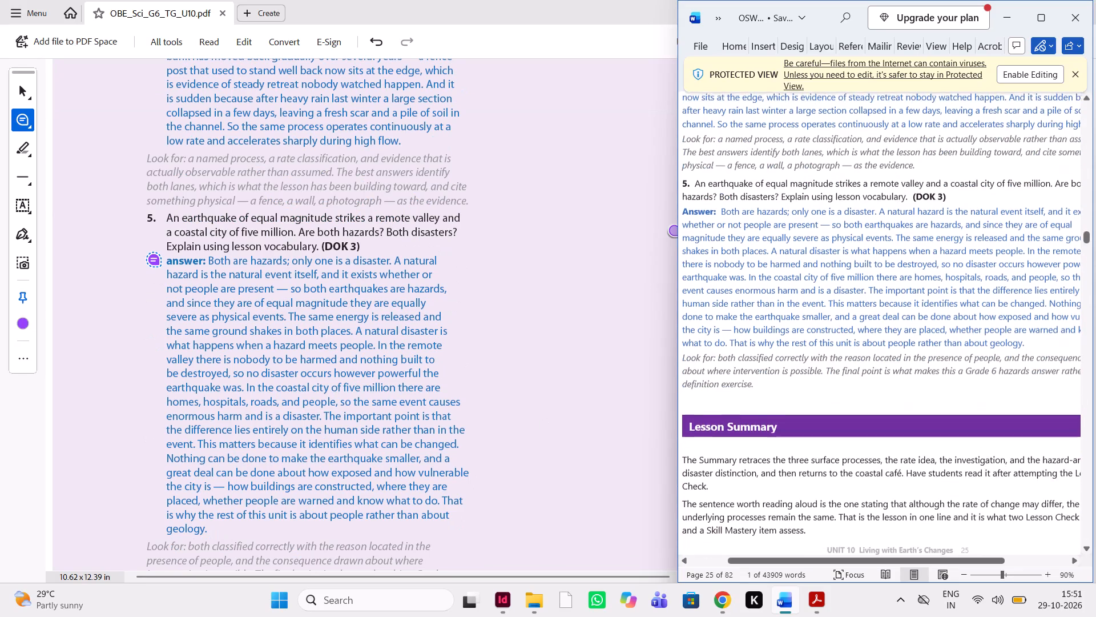
scroll(813, 464, "down", 1)
scroll(813, 464, "right", 1)
scroll(813, 464, "left", 1)
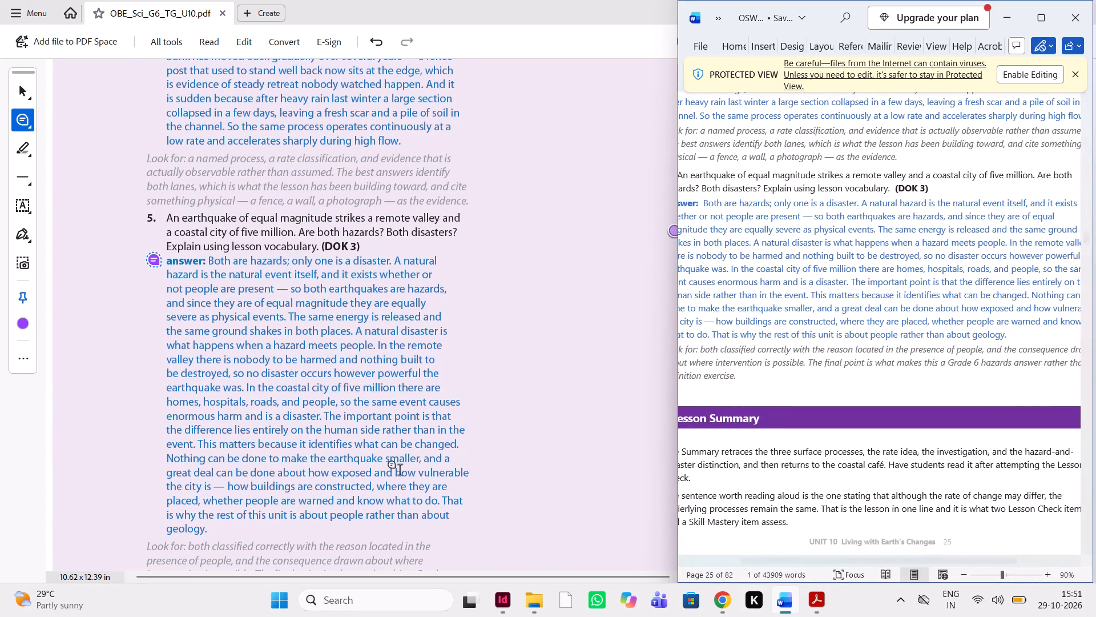
scroll(434, 500, "up", 1)
scroll(434, 500, "down", 1)
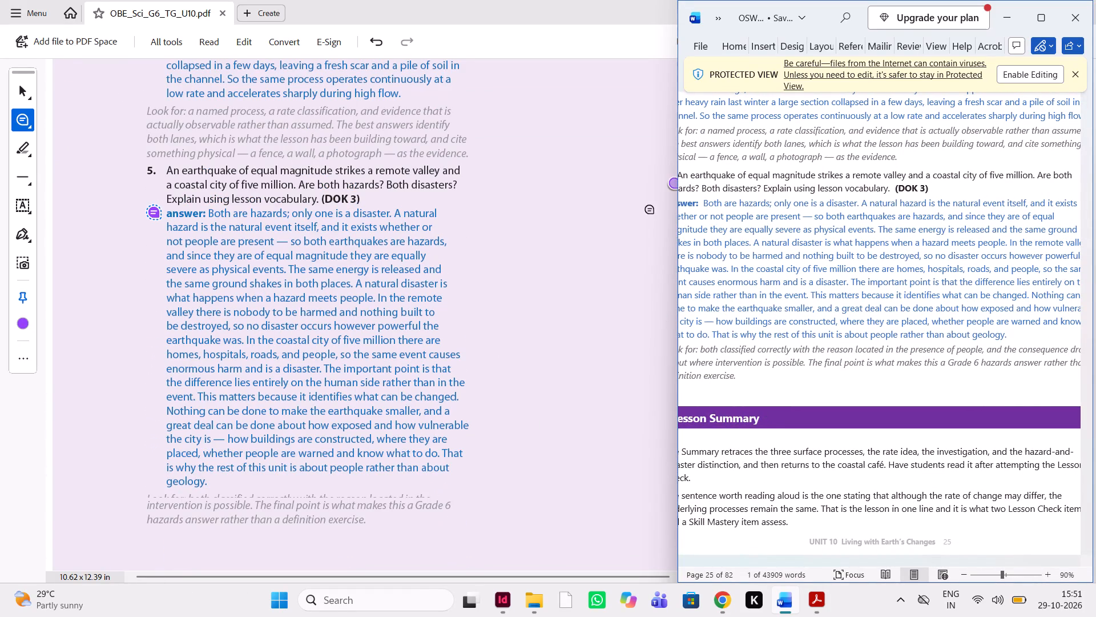
right_click(518, 278)
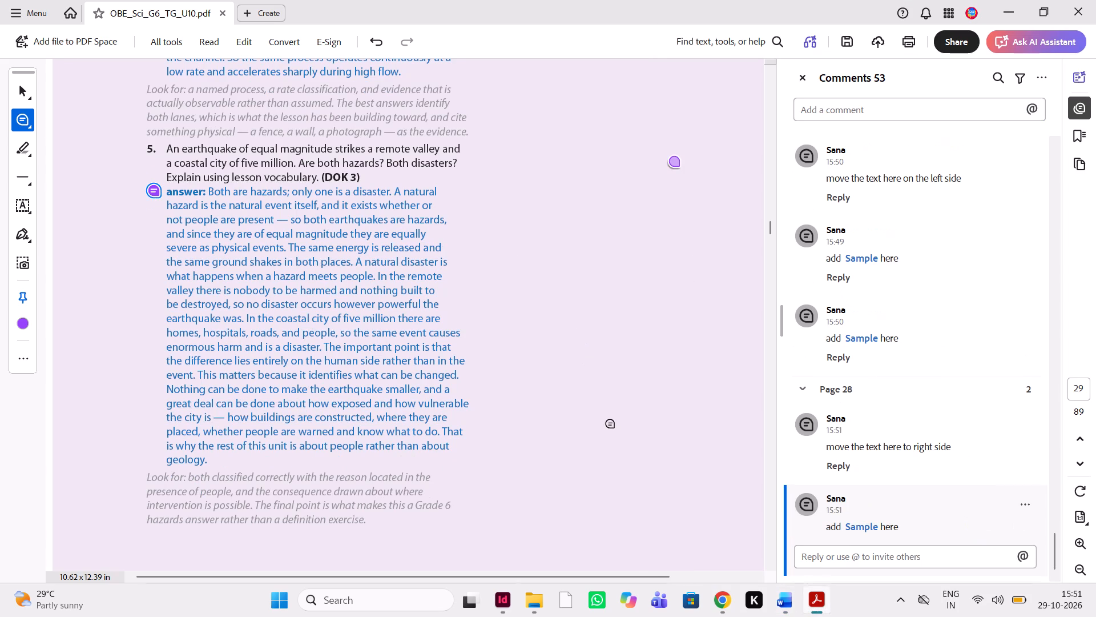
left_click(786, 610)
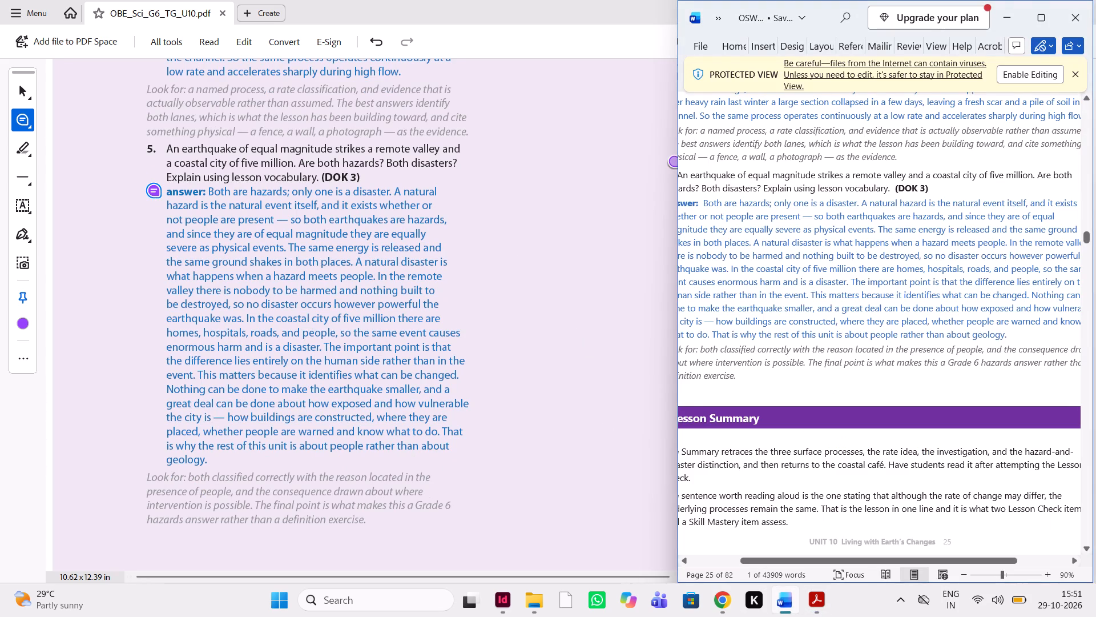
scroll(871, 492, "down", 1)
scroll(871, 492, "up", 1)
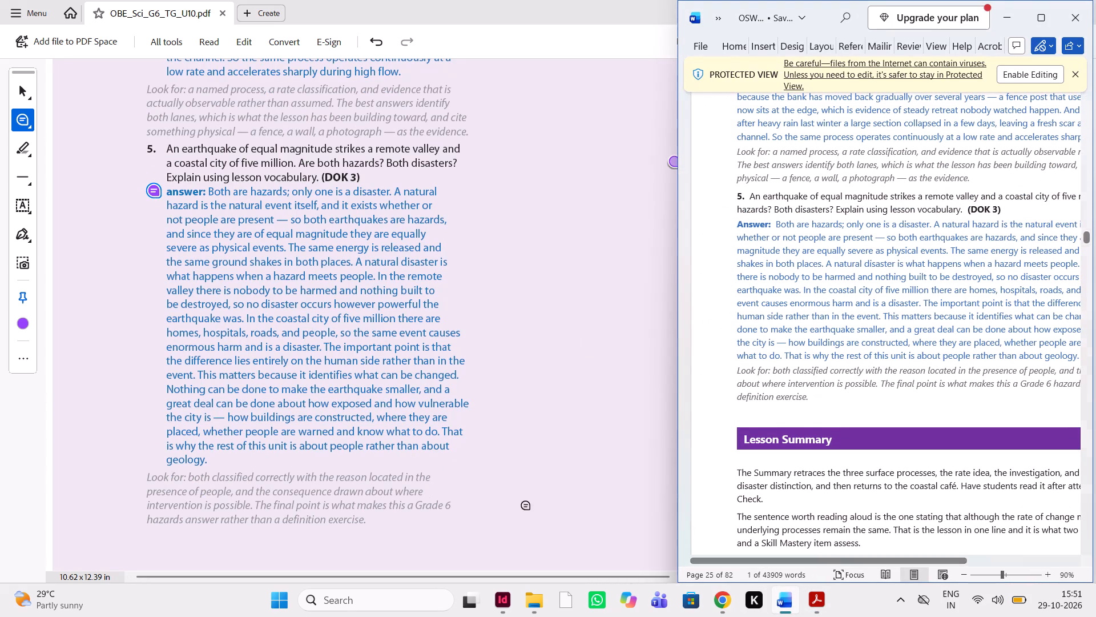
scroll(474, 512, "down", 2)
scroll(474, 512, "left", 1)
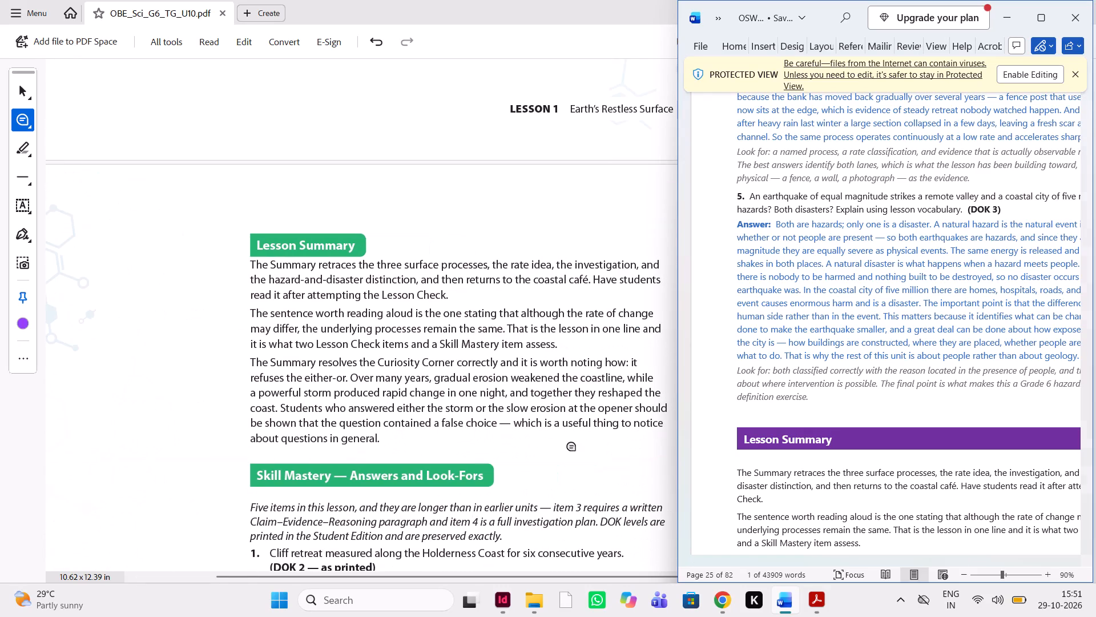
Draw a horizontal line between the Lesson Summary heading and its first paragraph on page 30, with the comment "give proper spacing".
left_click(24, 175)
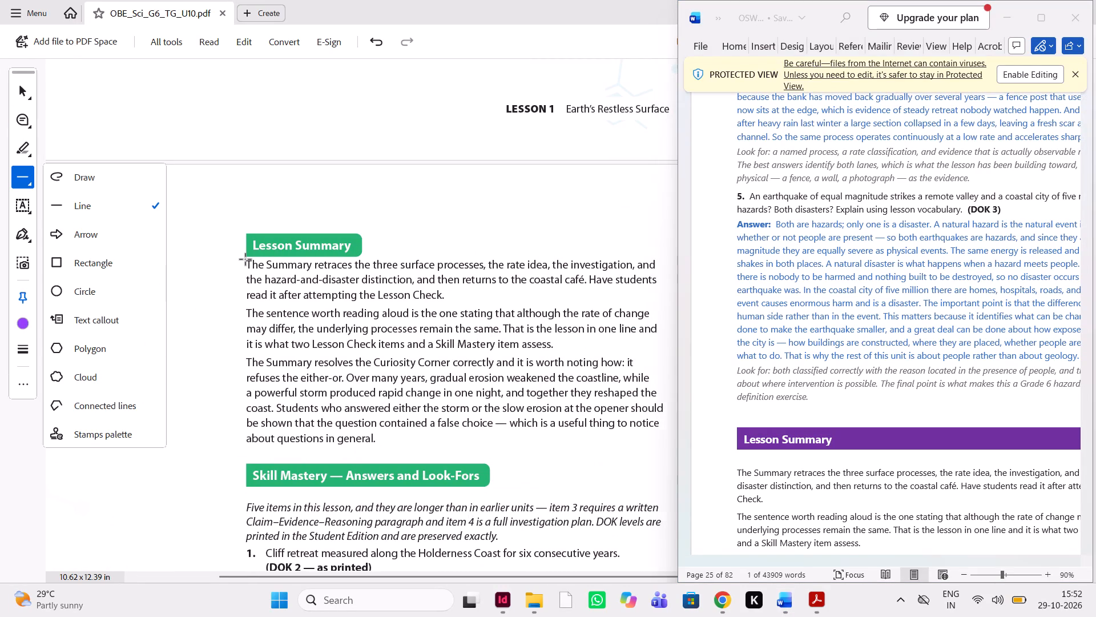
left_click_drag(246, 260, 399, 261)
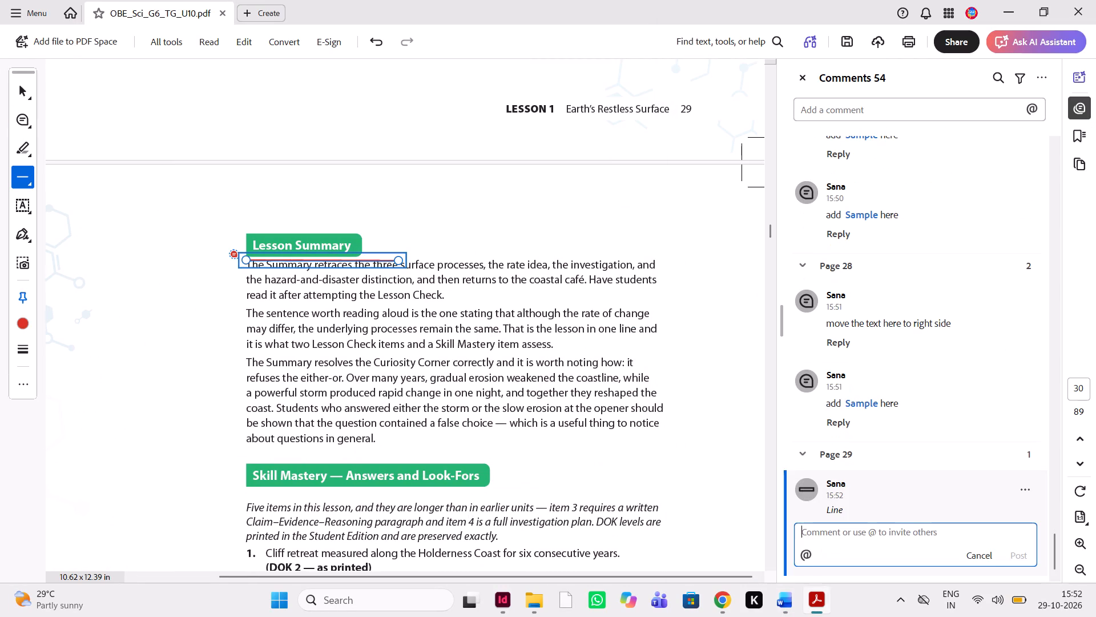
type("give proper spaing")
key("space")
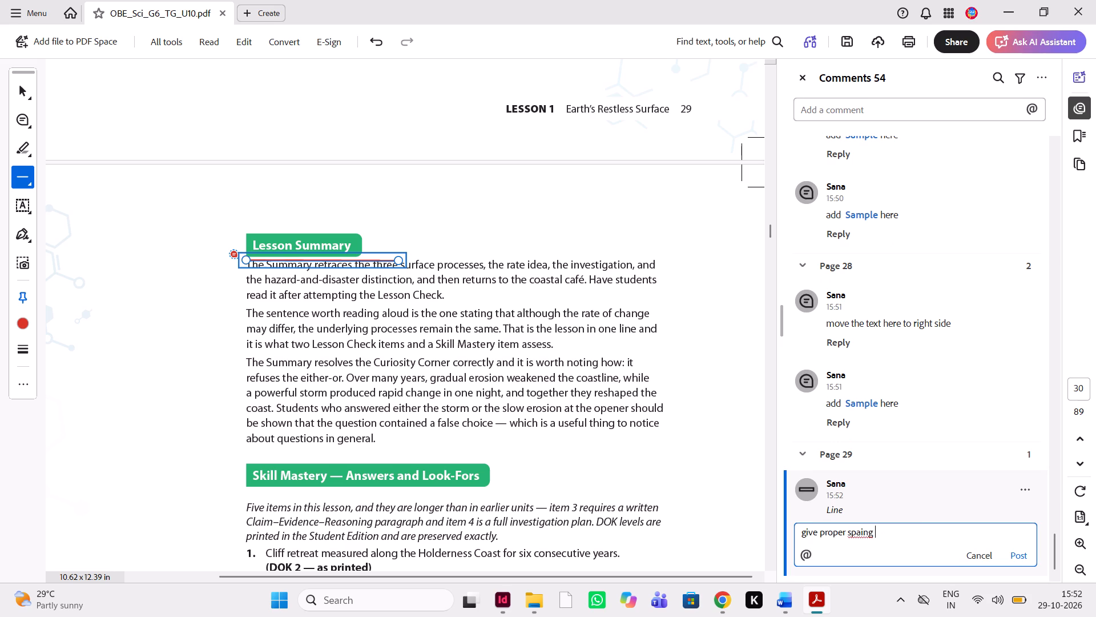
key("BackSpace")
key("BackSpace")
key("BackSpace")
key("BackSpace")
type("cing")
key("space")
Compare the Lesson Summary, the Skill Mastery introduction and the item 1 answer in the Word manuscript with the PDF.
left_click(785, 600)
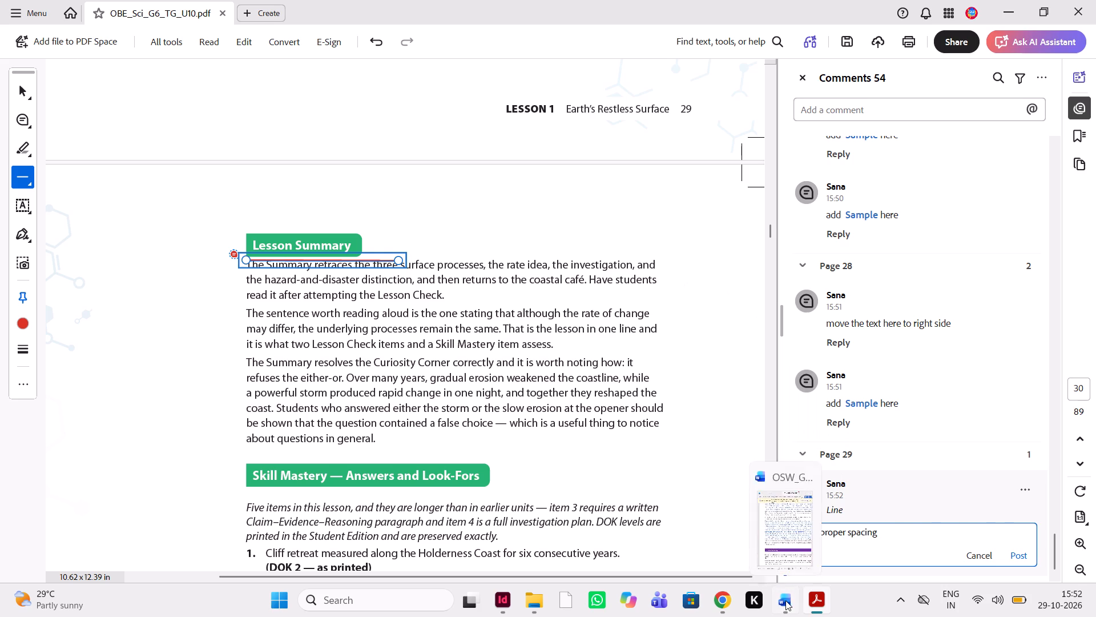
scroll(860, 474, "down", 1)
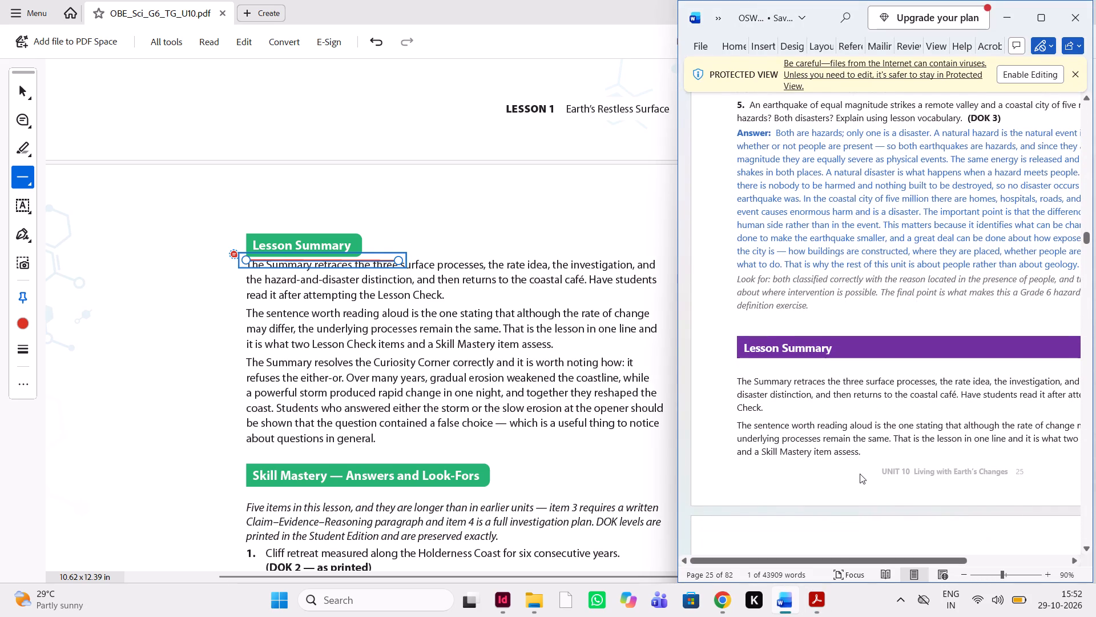
scroll(860, 474, "down", 2)
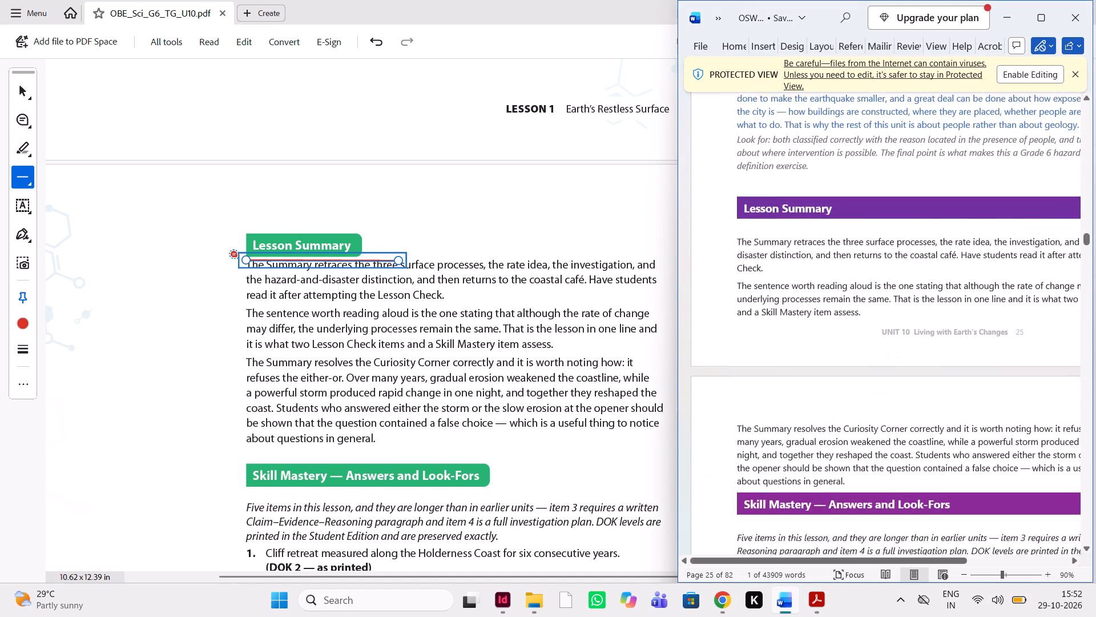
scroll(860, 474, "down", 1)
scroll(527, 492, "down", 2)
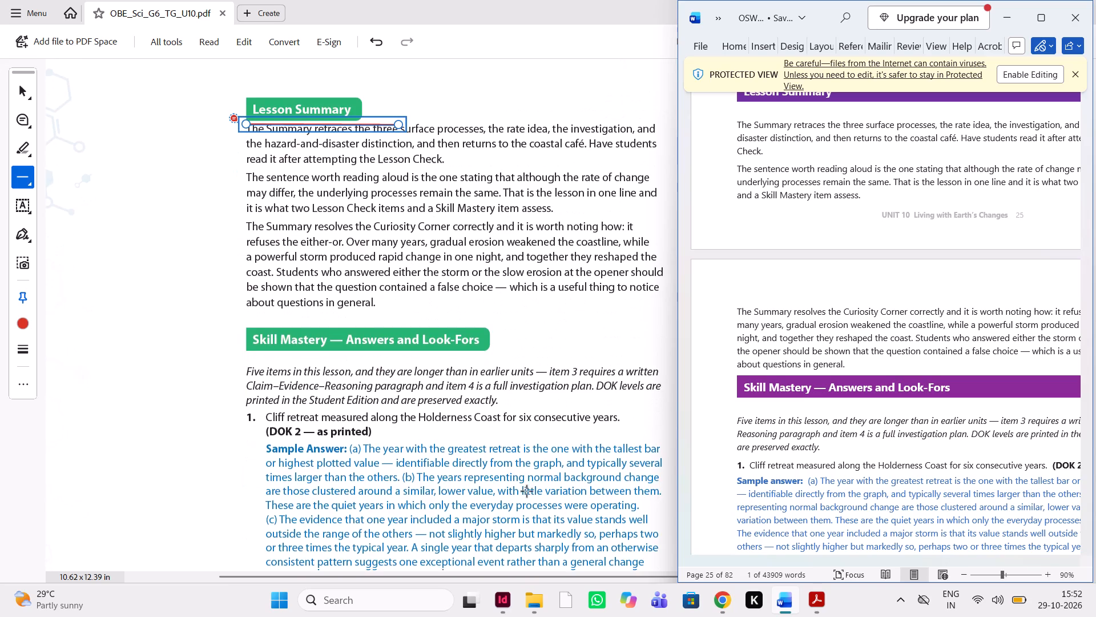
scroll(527, 492, "down", 1)
scroll(527, 492, "left", 1)
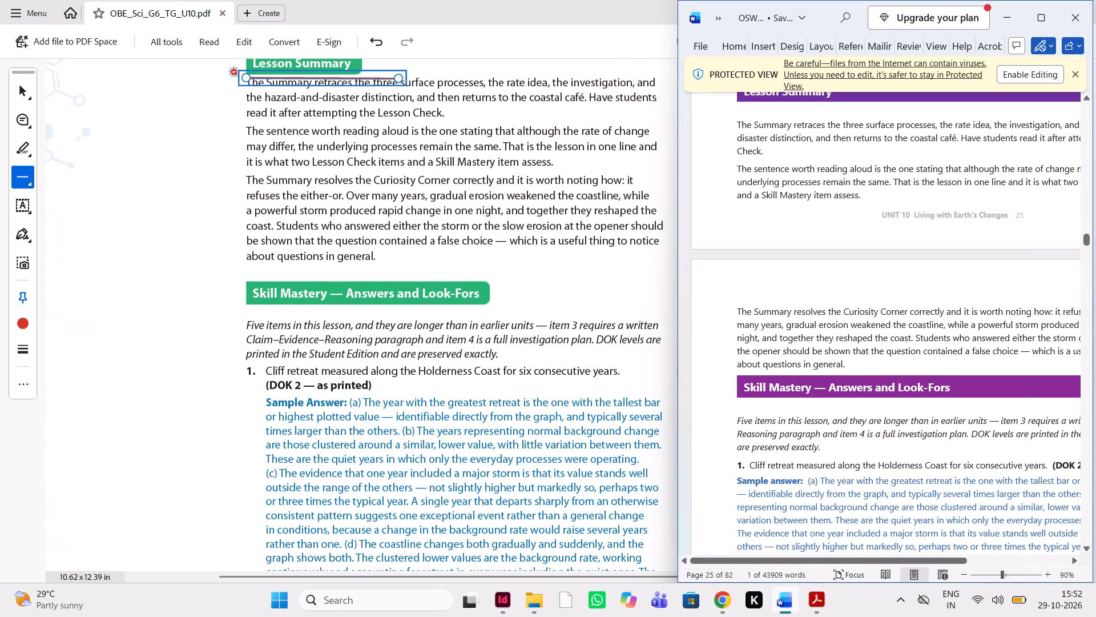
scroll(746, 394, "down", 1)
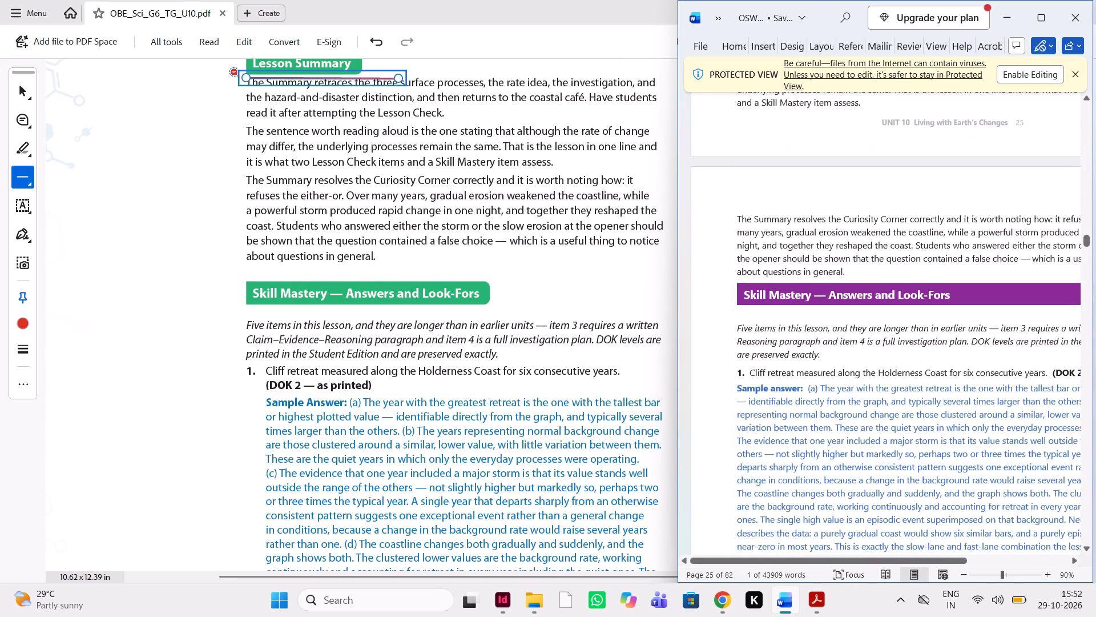
scroll(746, 394, "down", 1)
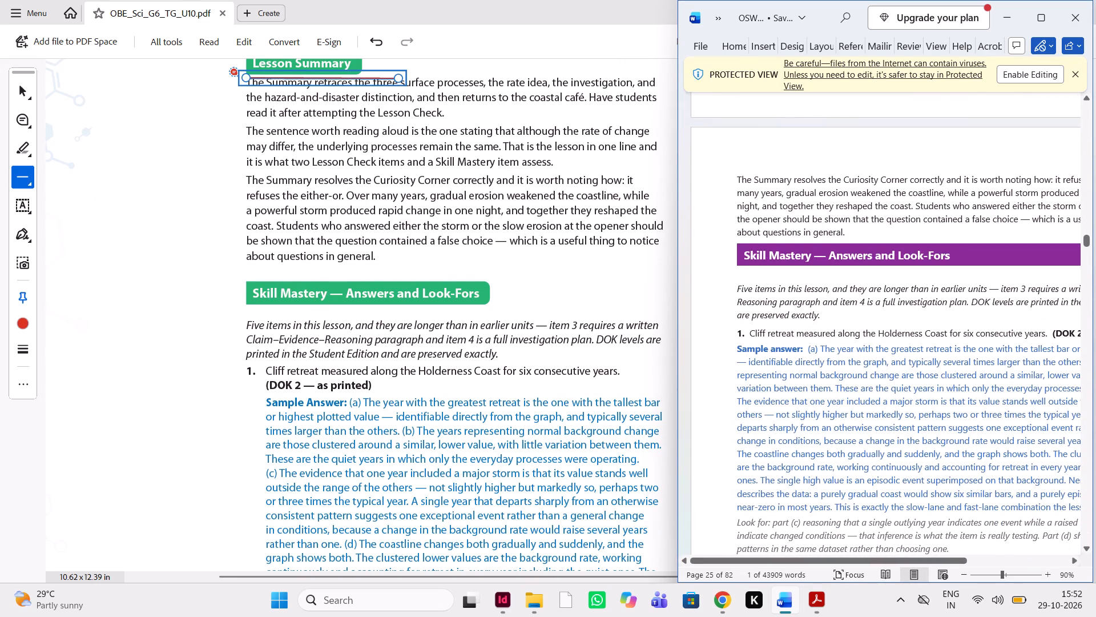
scroll(746, 394, "left", 1)
scroll(746, 394, "right", 1)
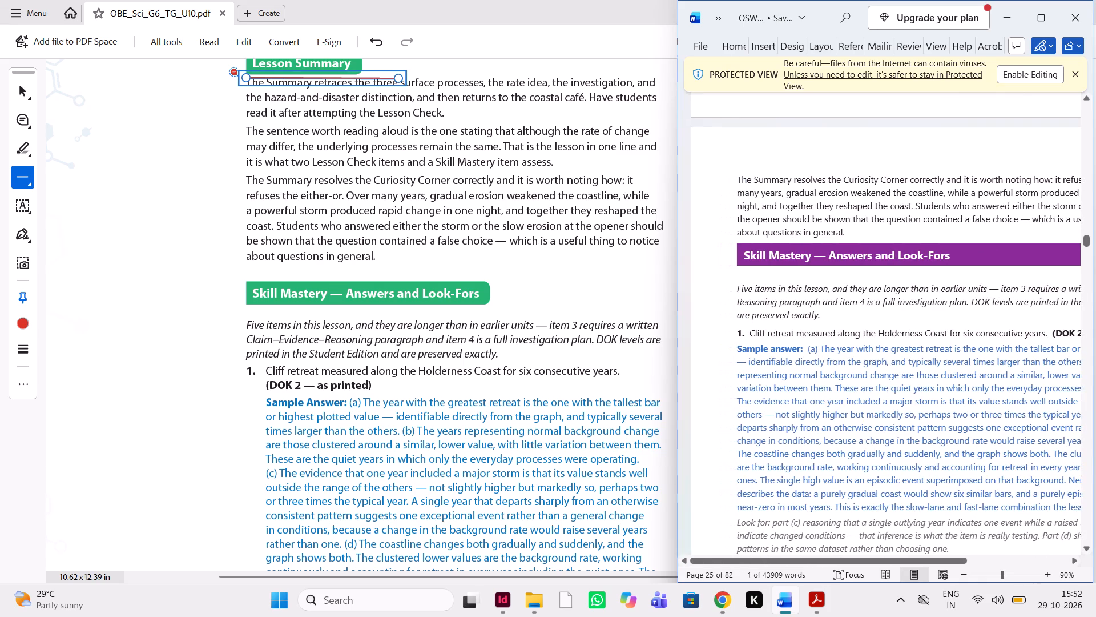
scroll(746, 394, "left", 1)
scroll(746, 394, "down", 1)
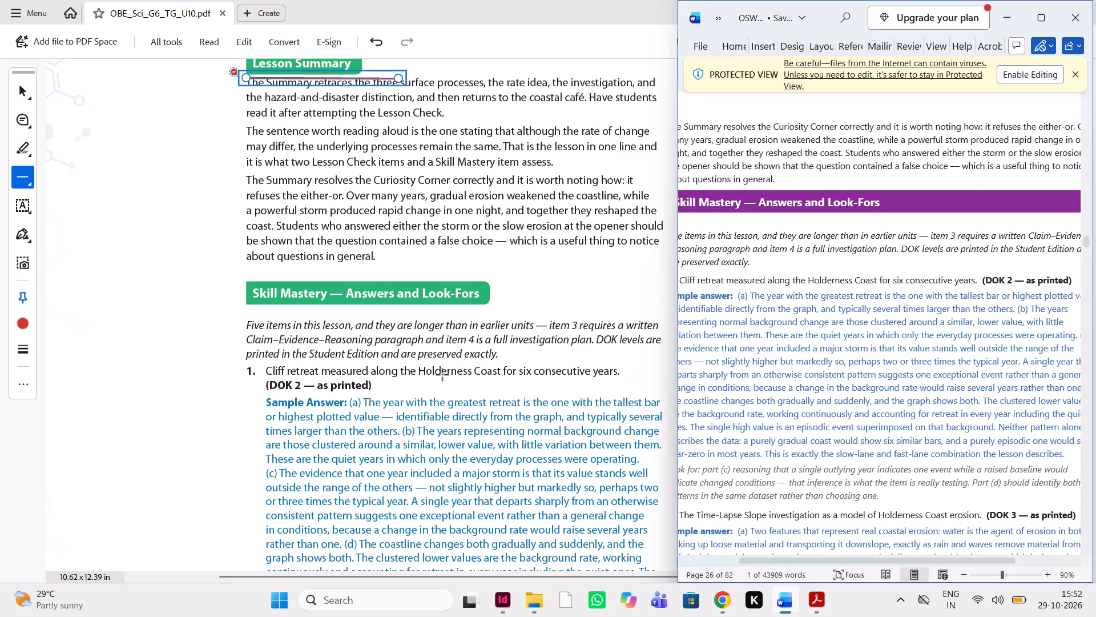
scroll(443, 375, "down", 1)
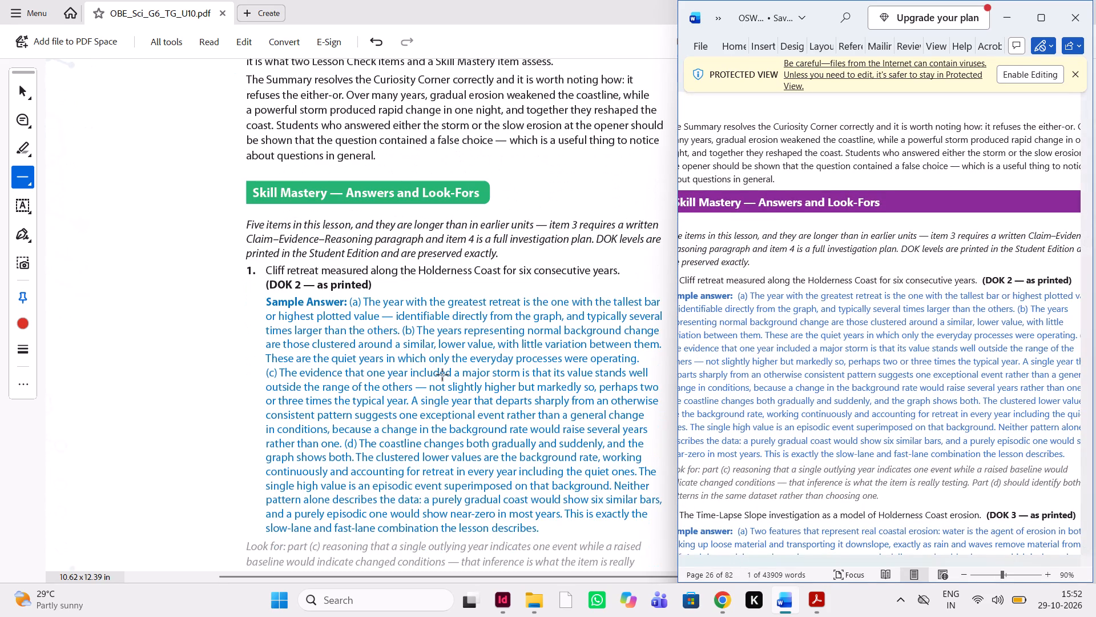
scroll(443, 375, "down", 1)
scroll(751, 419, "down", 1)
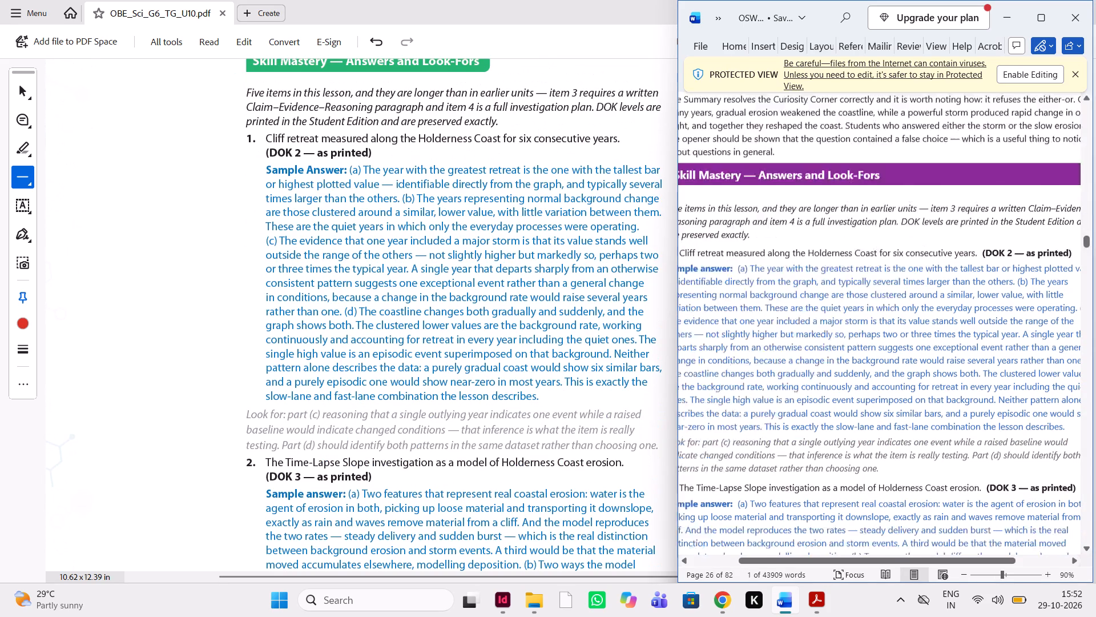
Compare the Skill Mastery item 2 answer and Look for text, and the start of item 3, between the Word manuscript and the PDF.
scroll(751, 419, "down", 1)
scroll(751, 419, "right", 1)
scroll(426, 428, "down", 1)
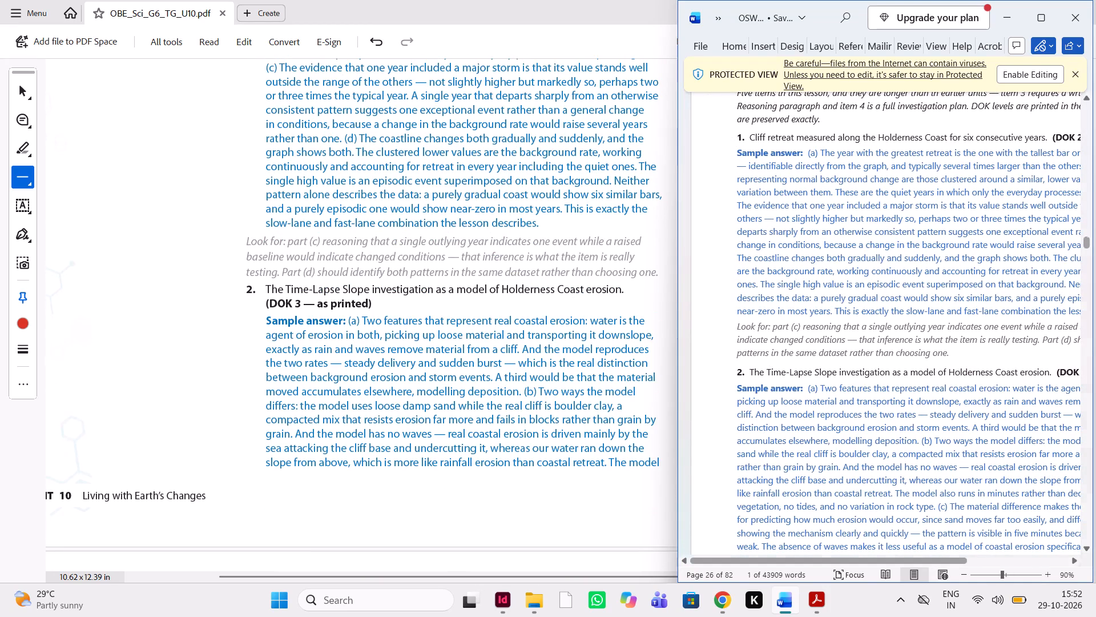
scroll(784, 404, "down", 1)
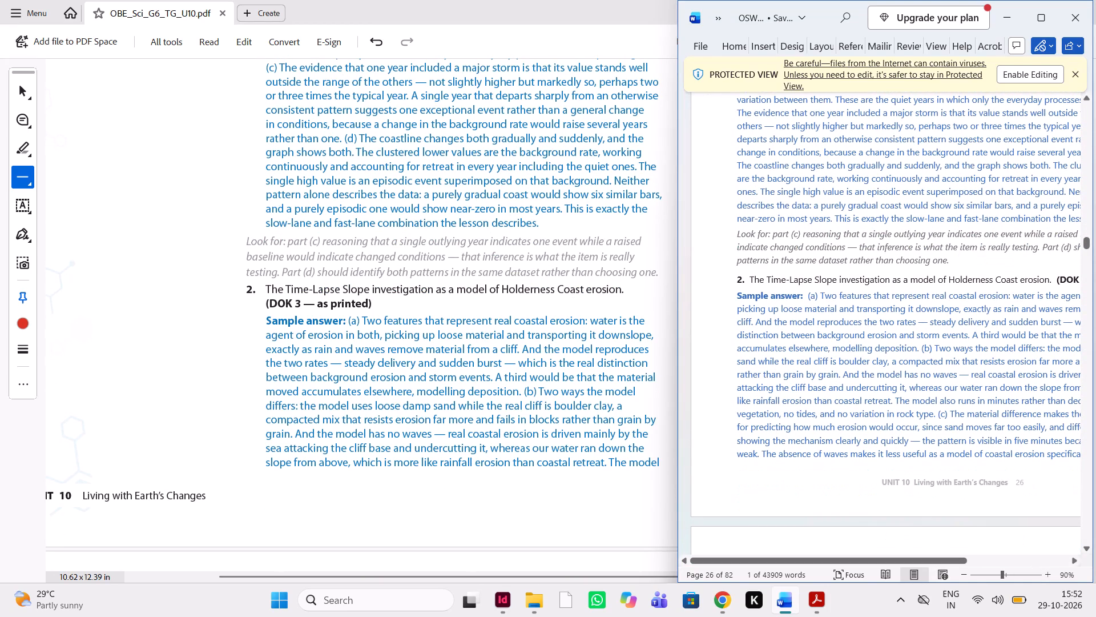
scroll(784, 404, "down", 1)
scroll(384, 454, "down", 1)
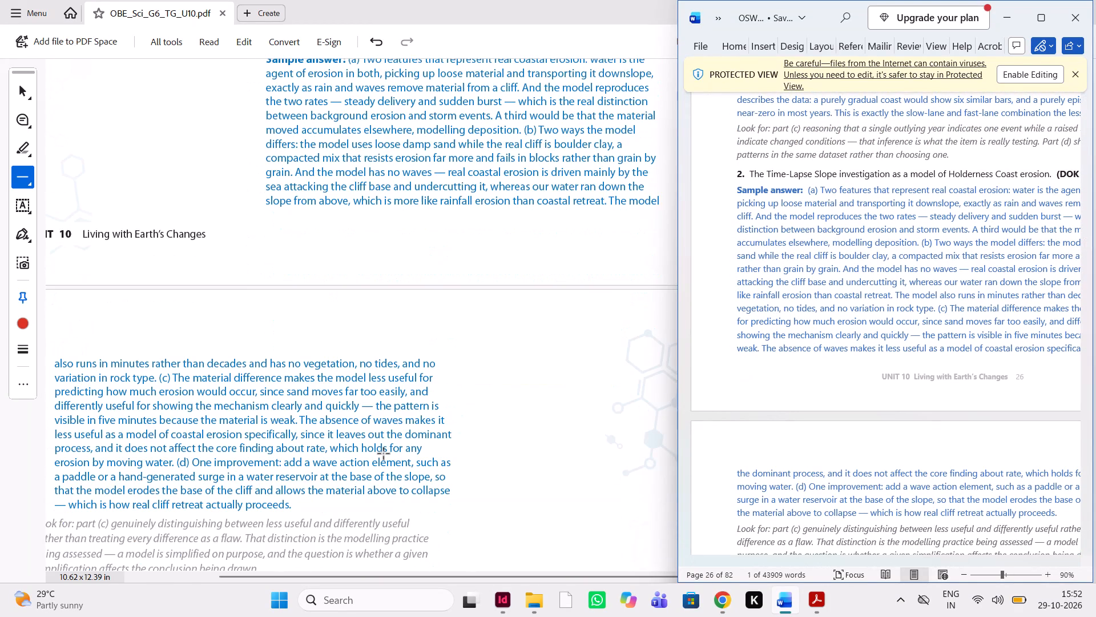
scroll(384, 454, "down", 1)
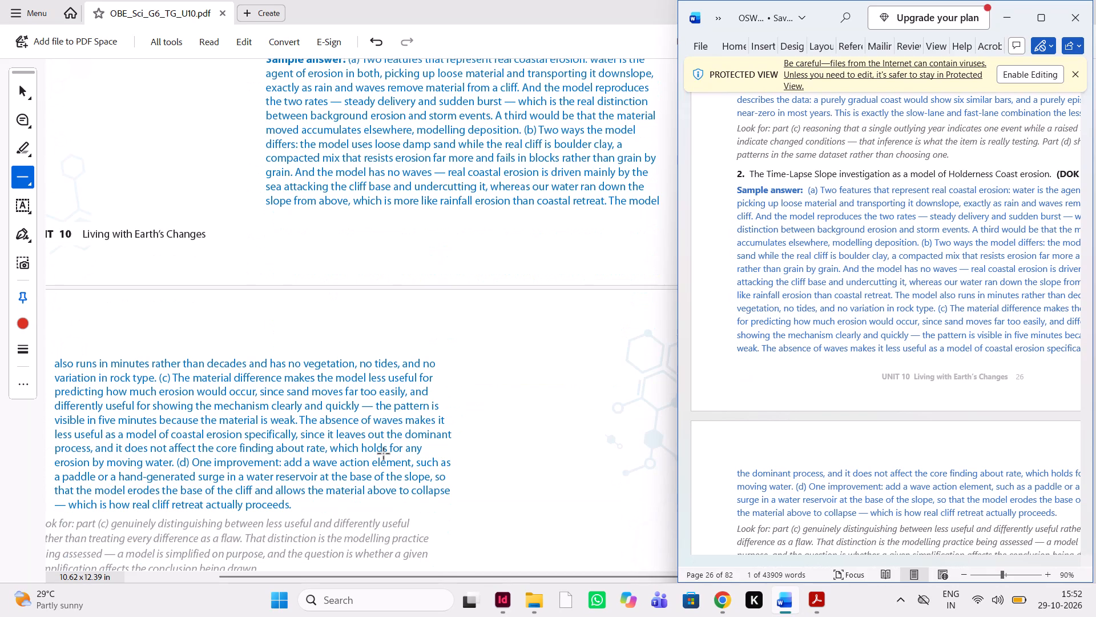
scroll(384, 454, "up", 1)
scroll(384, 454, "down", 2)
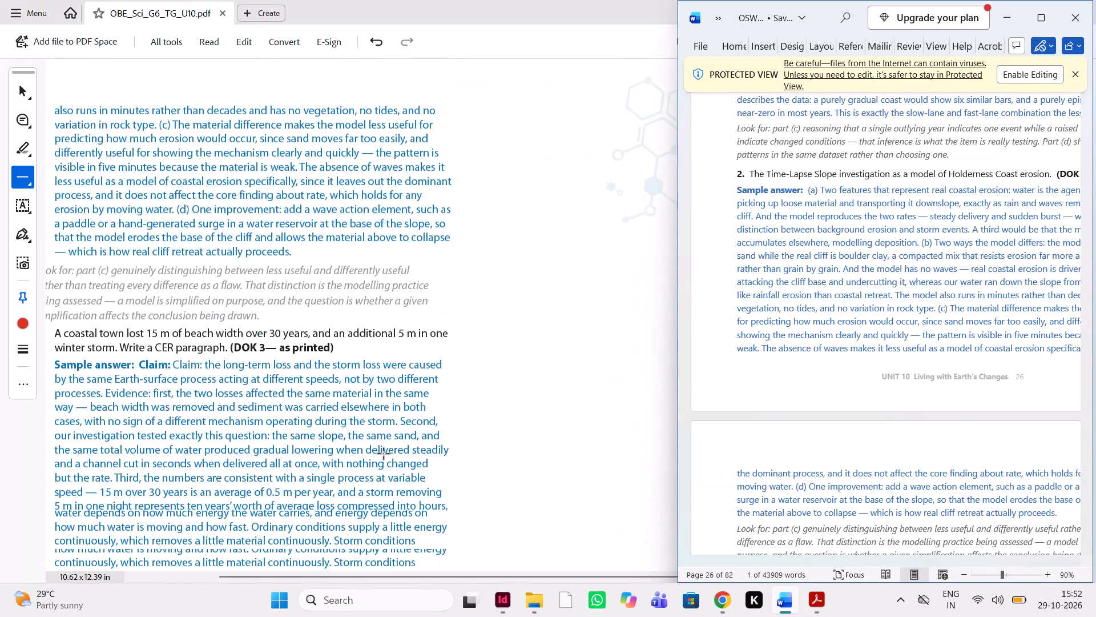
scroll(384, 454, "down", 1)
scroll(752, 486, "down", 1)
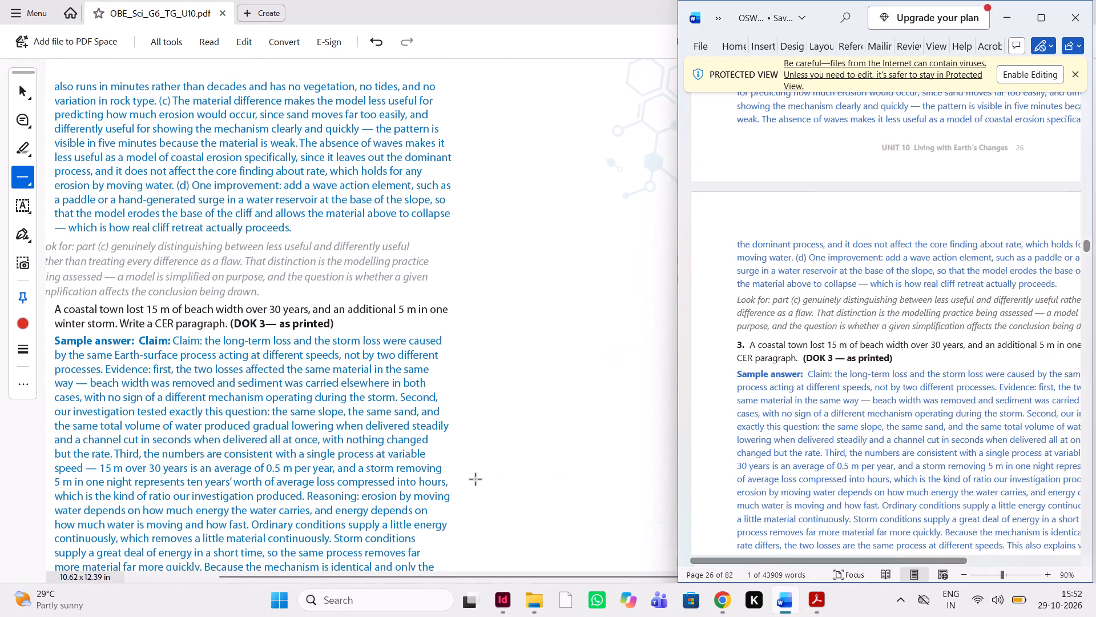
scroll(470, 483, "right", 1)
scroll(782, 406, "left", 1)
scroll(782, 406, "right", 1)
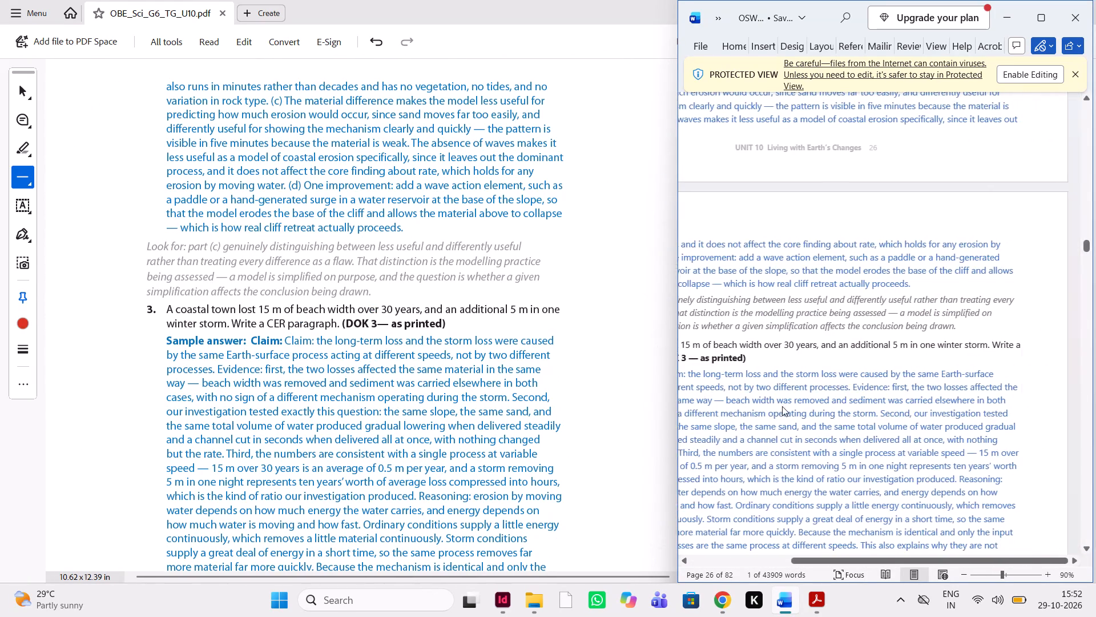
scroll(782, 406, "right", 1)
scroll(782, 406, "down", 1)
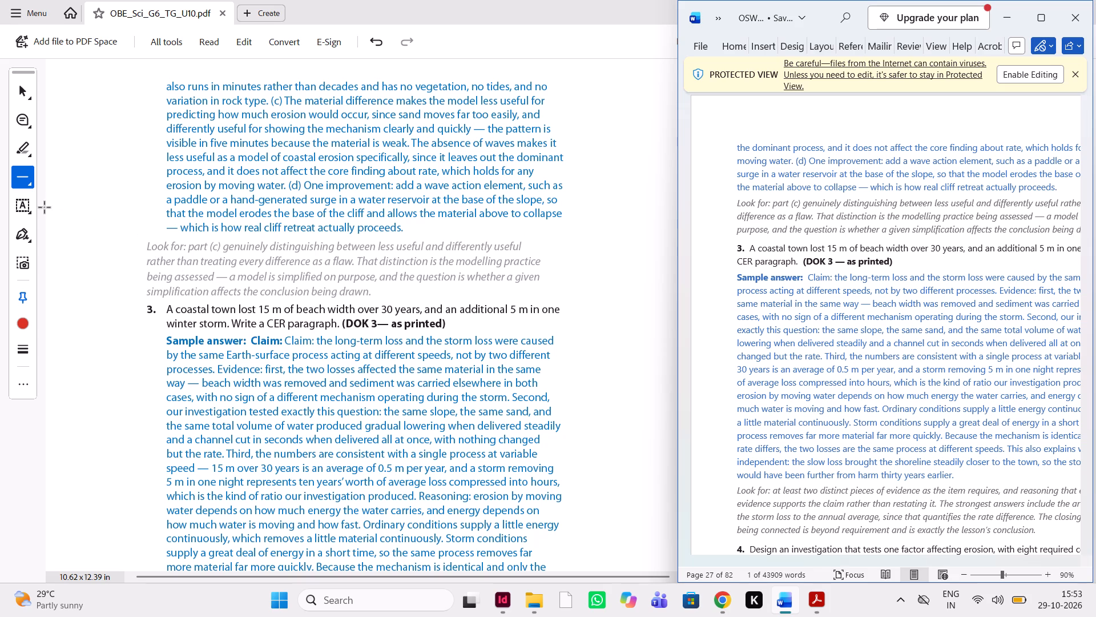
Mark the bold duplicate "Claim:" in Skill Mastery item 3's sample answer on page 31 with the comment "delete it".
left_click(26, 118)
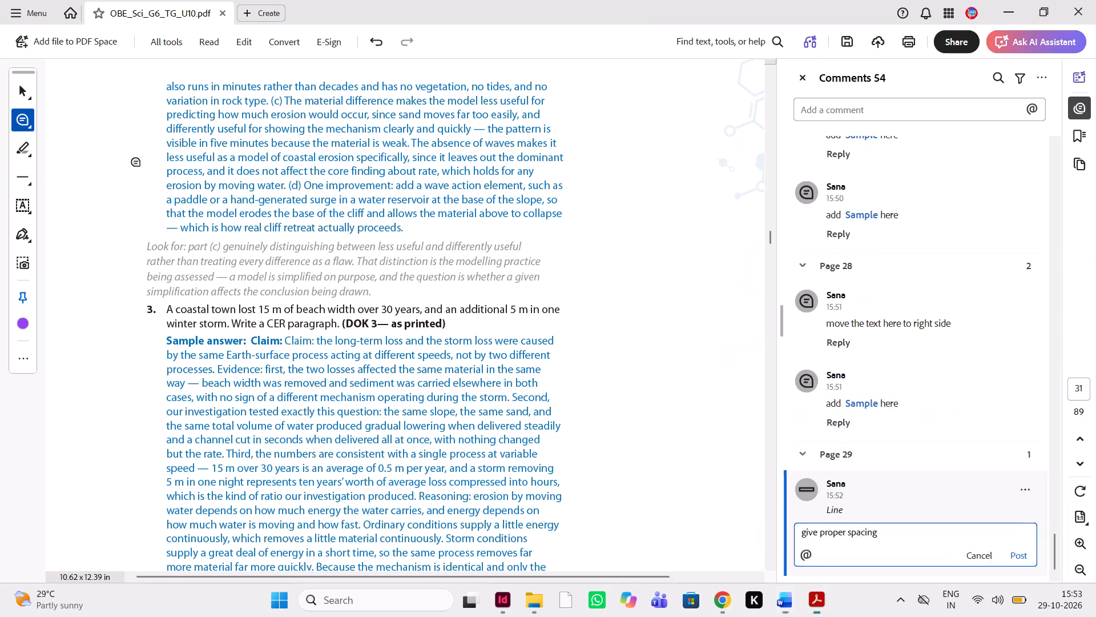
left_click_drag(251, 340, 263, 340)
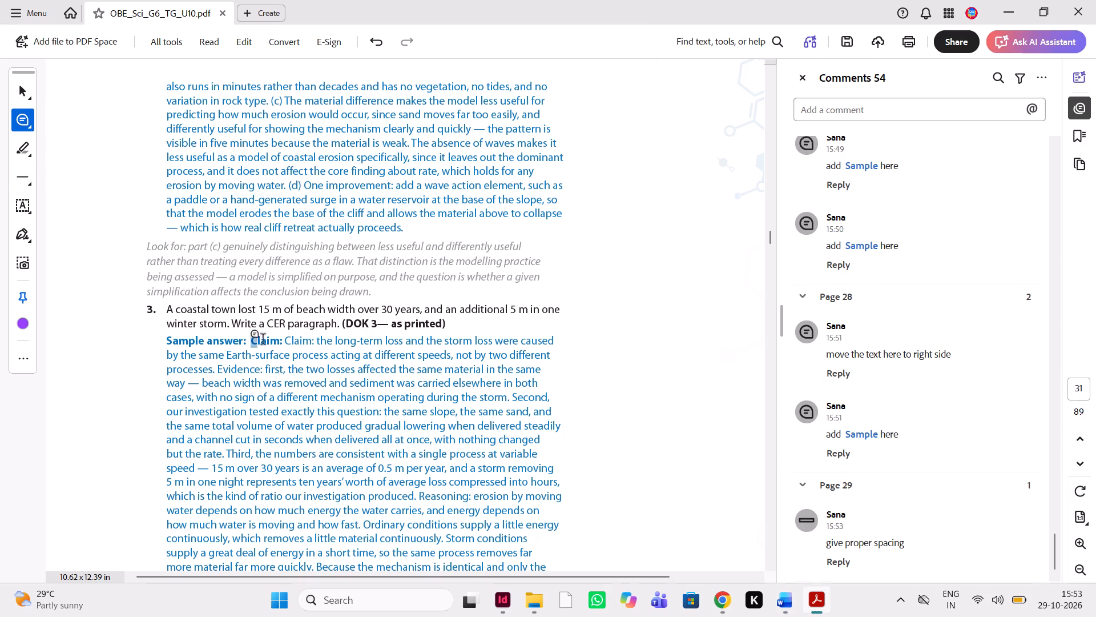
left_click_drag(263, 340, 281, 343)
type("delete")
key("space")
type("it")
key("space")
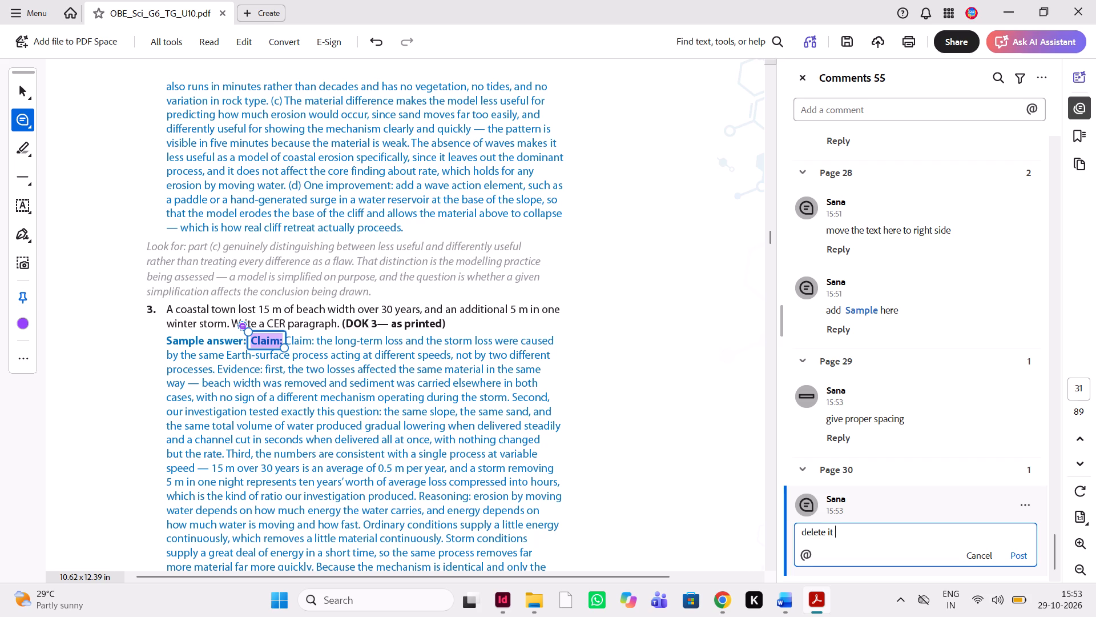
Compare Skill Mastery item 3's sample answer and Look for text between the Word manuscript and the PDF.
left_click(785, 603)
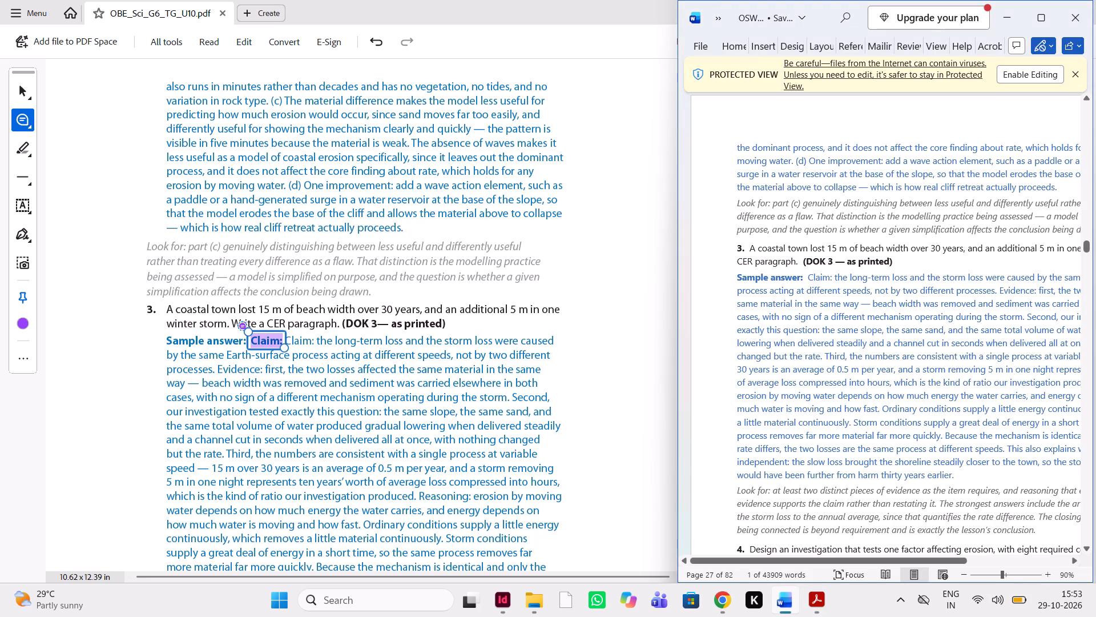
scroll(534, 367, "down", 1)
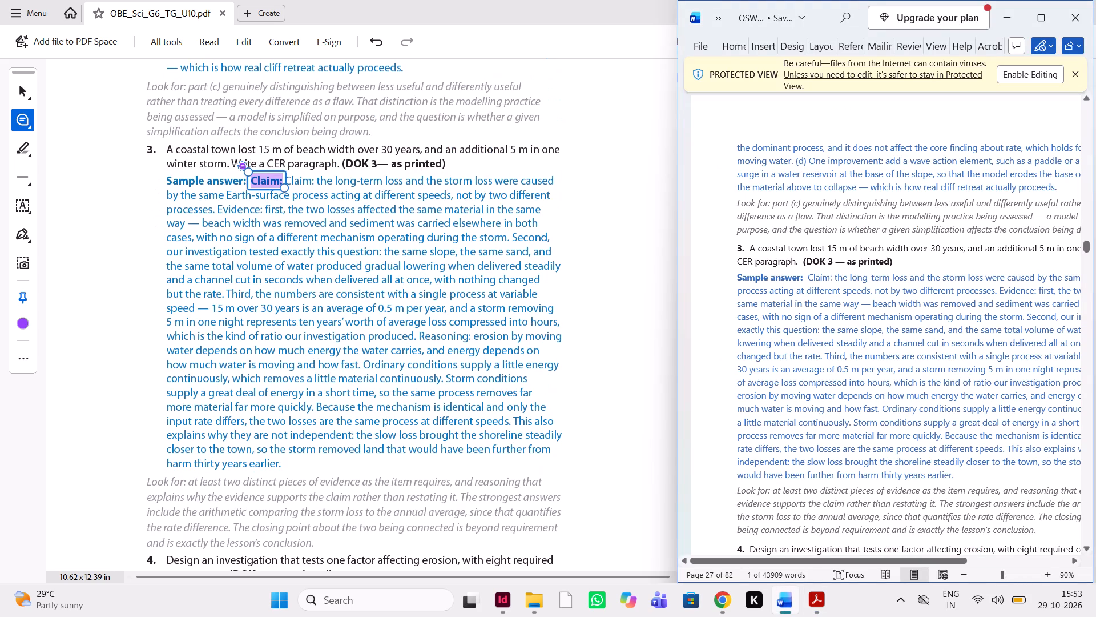
scroll(852, 487, "down", 1)
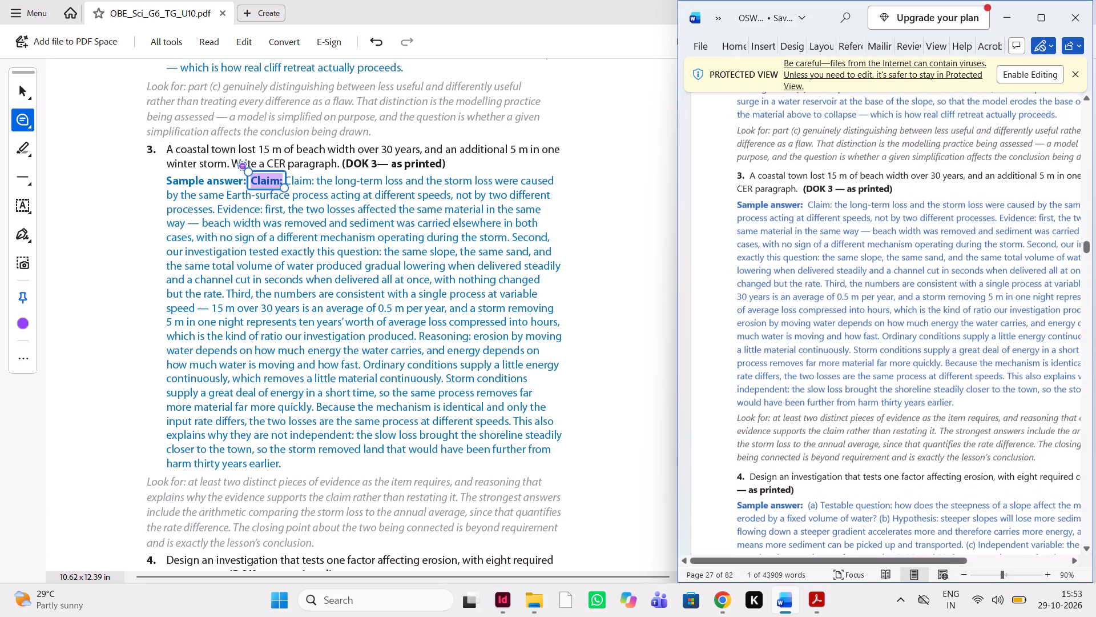
scroll(852, 487, "down", 1)
scroll(448, 460, "down", 1)
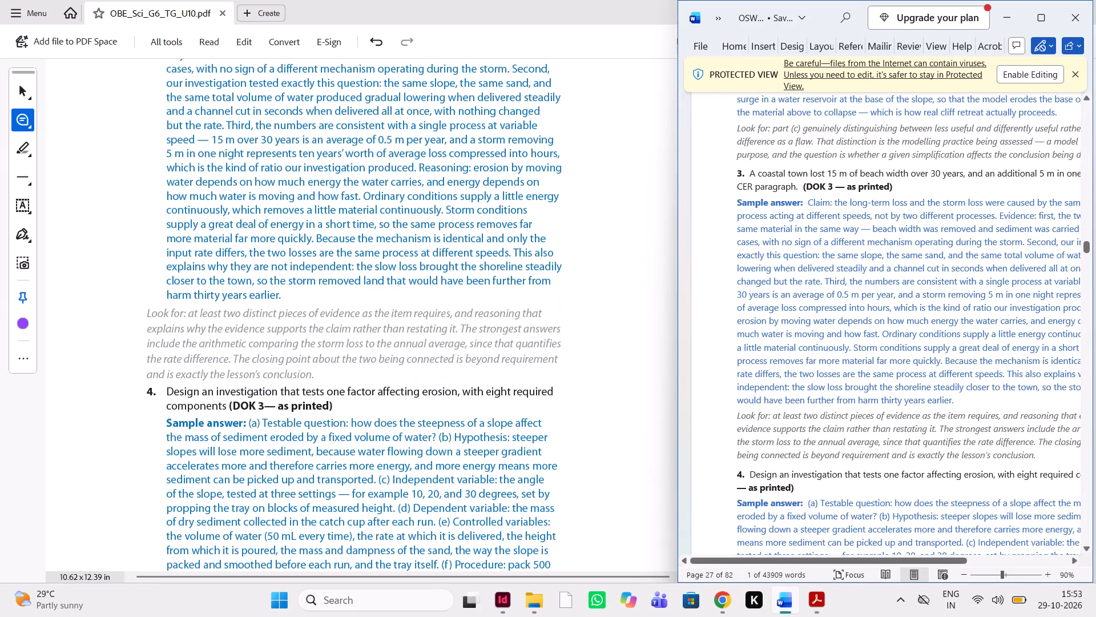
scroll(849, 410, "left", 1)
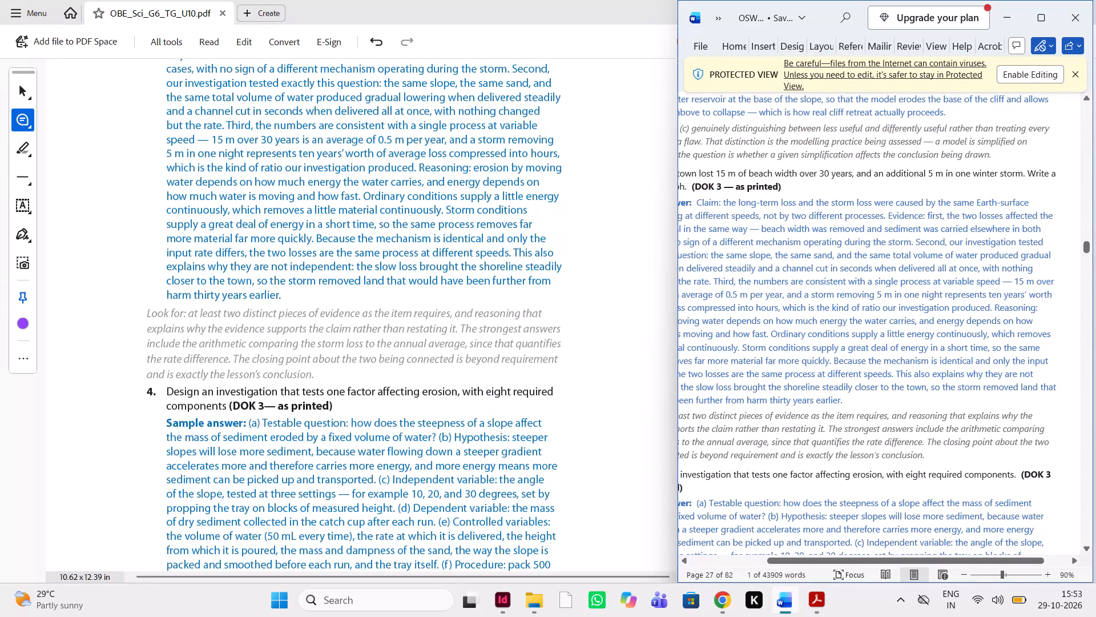
scroll(849, 410, "right", 1)
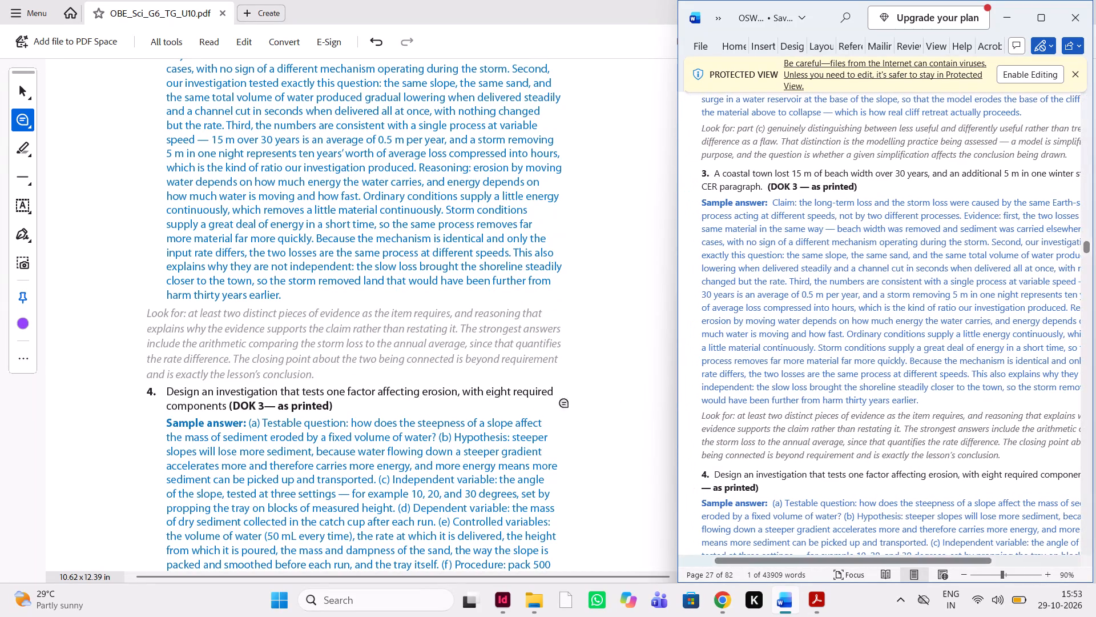
scroll(555, 403, "down", 1)
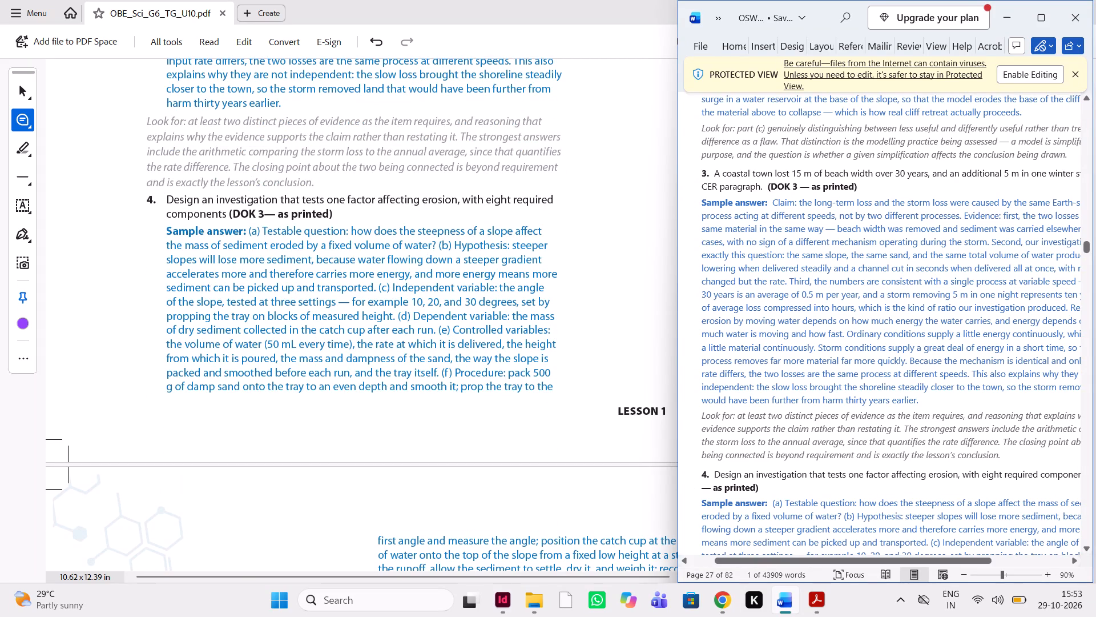
Compare the Skill Mastery item 4 question and parts (a) to (h) of its sample answer between the Word manuscript and the PDF.
scroll(749, 392, "down", 2)
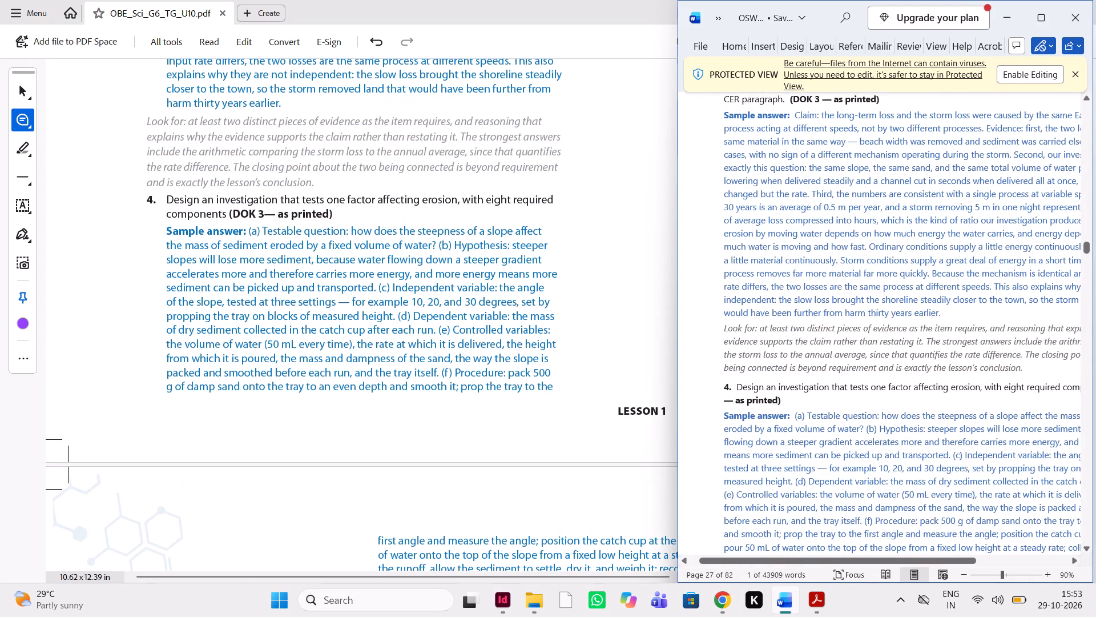
scroll(749, 392, "left", 1)
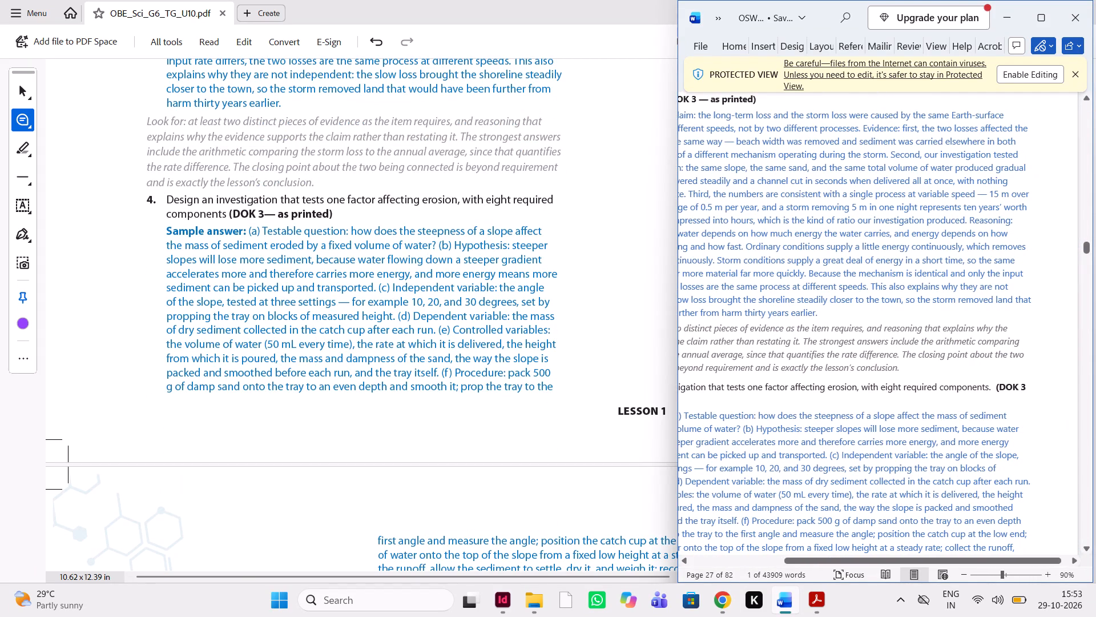
scroll(749, 392, "right", 1)
scroll(749, 392, "down", 1)
scroll(749, 392, "left", 1)
scroll(749, 392, "right", 1)
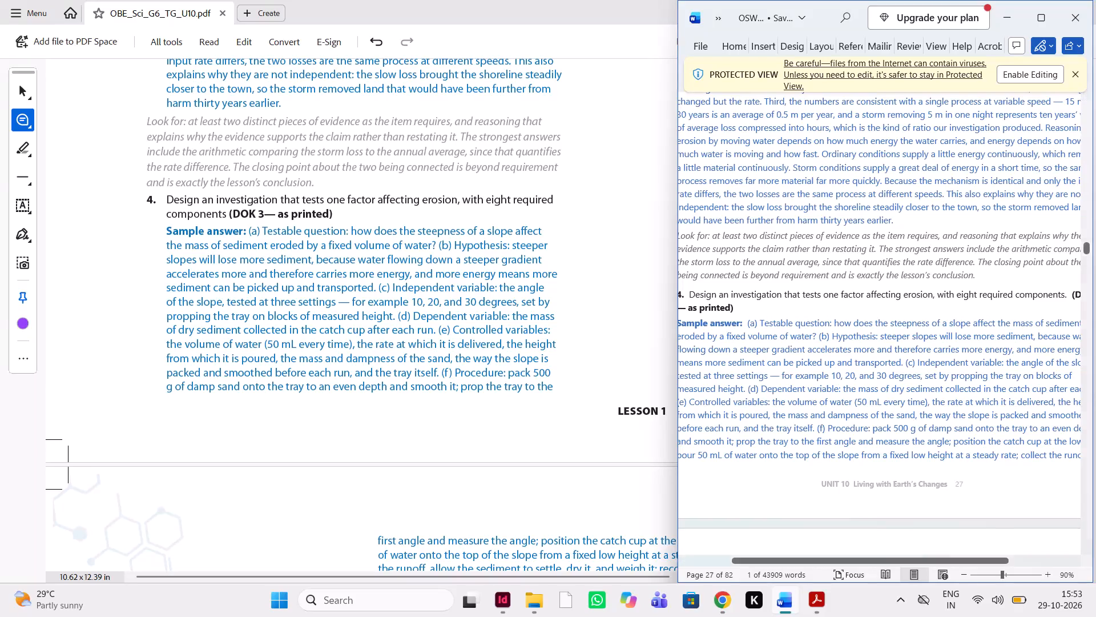
scroll(749, 392, "down", 1)
scroll(563, 407, "down", 1)
scroll(563, 407, "left", 1)
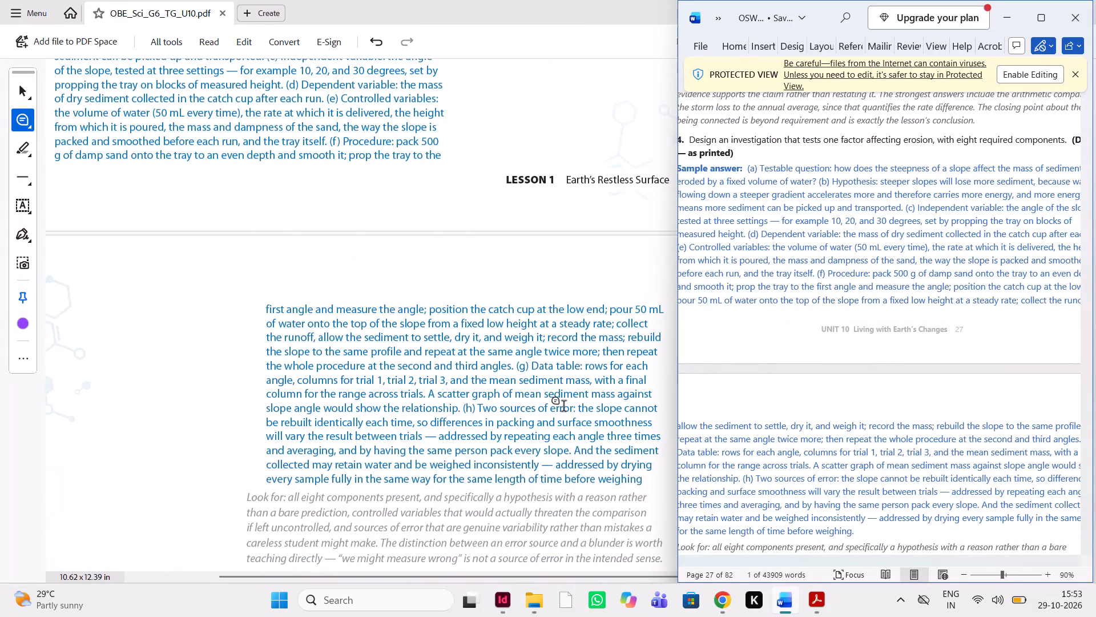
scroll(563, 407, "left", 1)
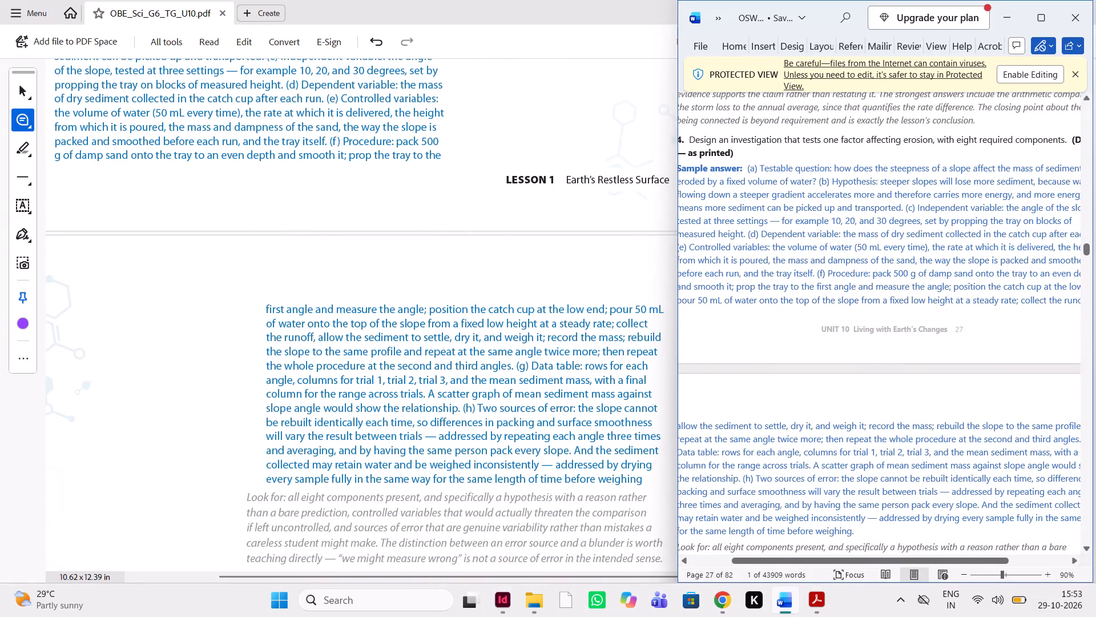
scroll(761, 428, "up", 1)
scroll(761, 428, "down", 1)
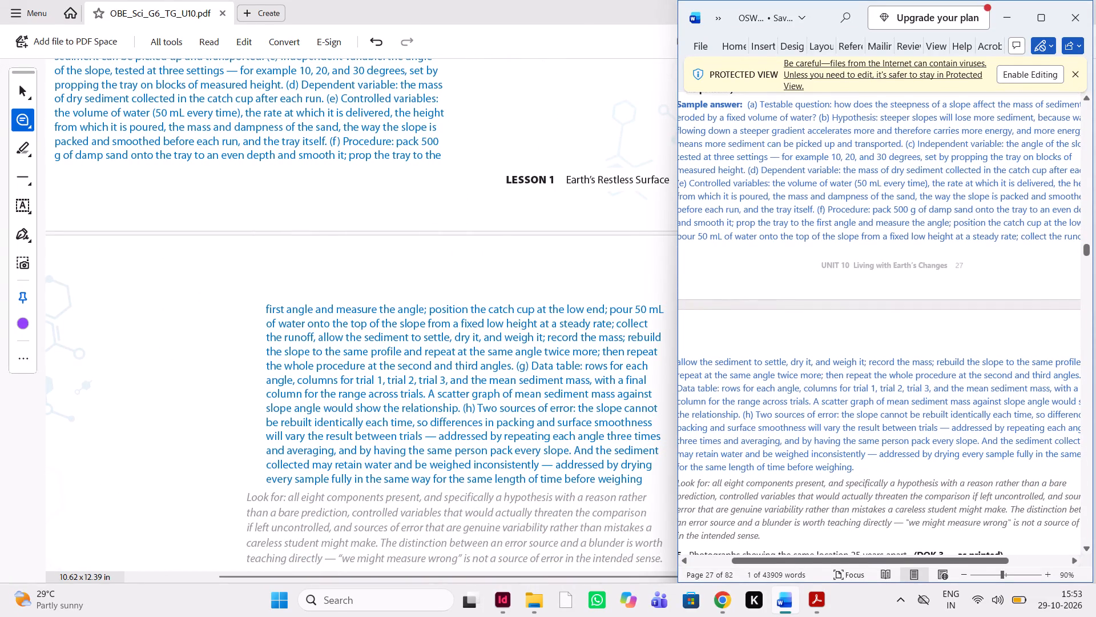
scroll(761, 428, "left", 1)
scroll(761, 428, "right", 1)
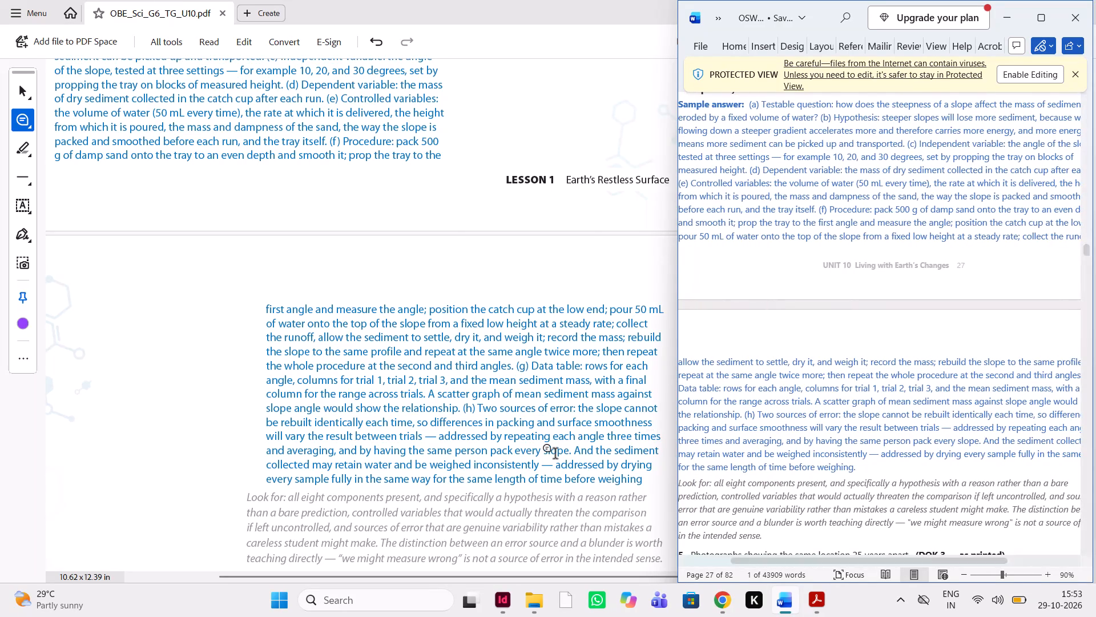
Compare item 4's Look for text and the start of item 5's sample answer between the Word manuscript and the PDF.
scroll(555, 455, "down", 1)
scroll(555, 455, "left", 1)
scroll(819, 450, "up", 1)
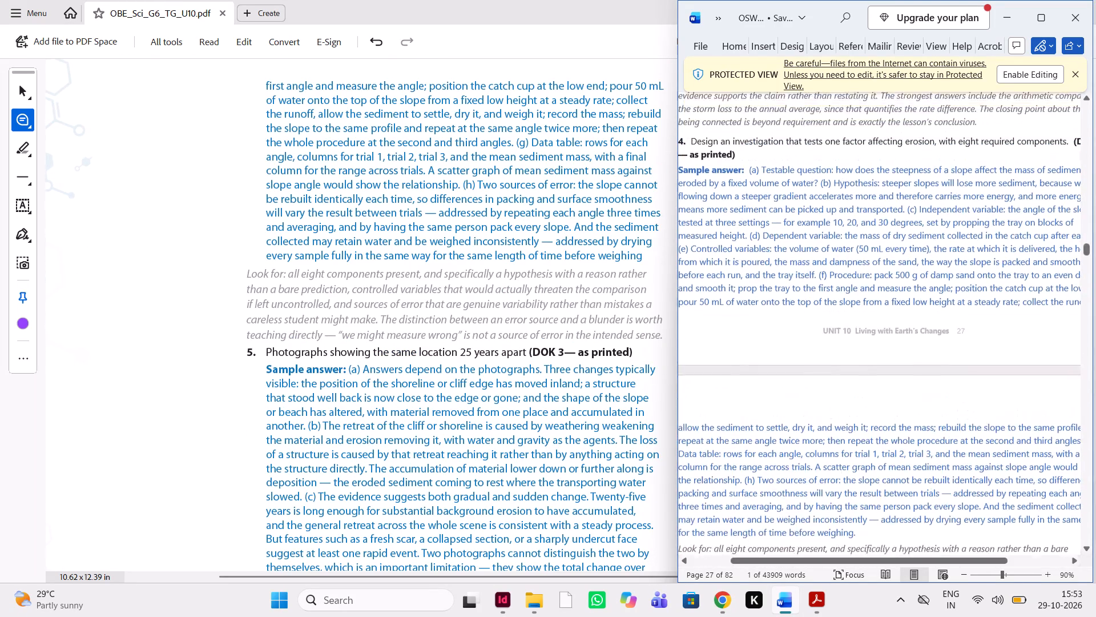
scroll(819, 450, "down", 1)
scroll(819, 450, "right", 1)
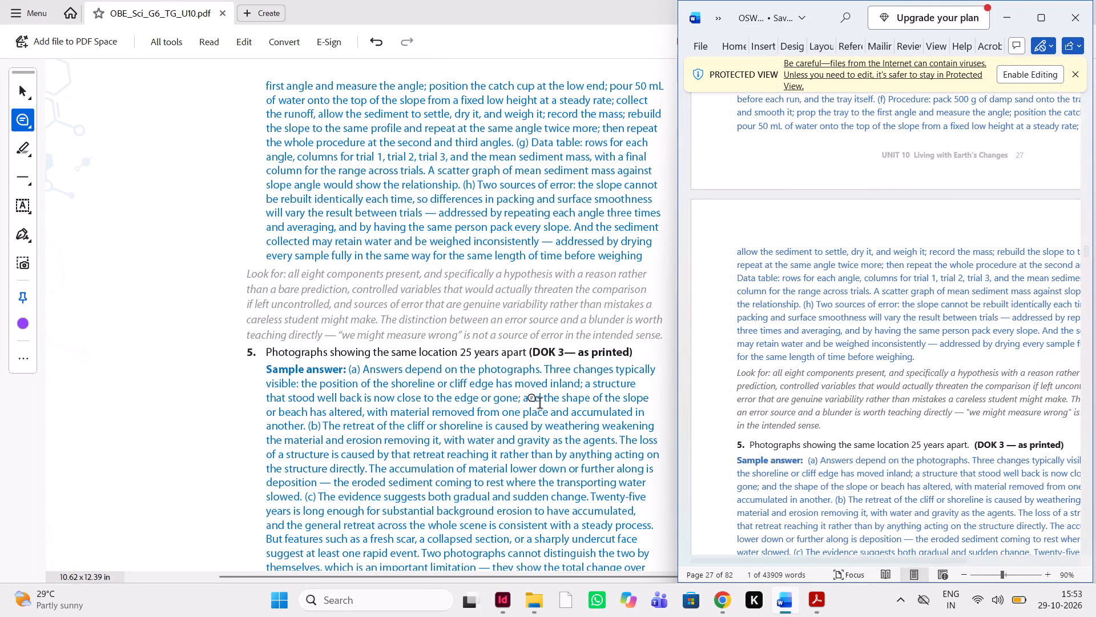
scroll(912, 385, "left", 1)
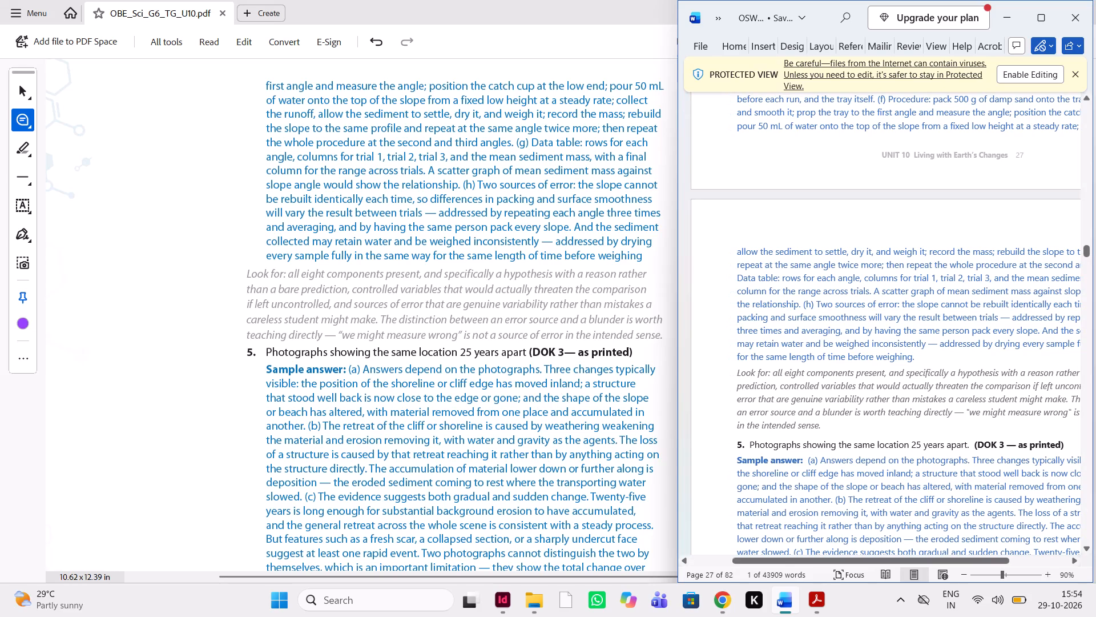
scroll(912, 385, "left", 1)
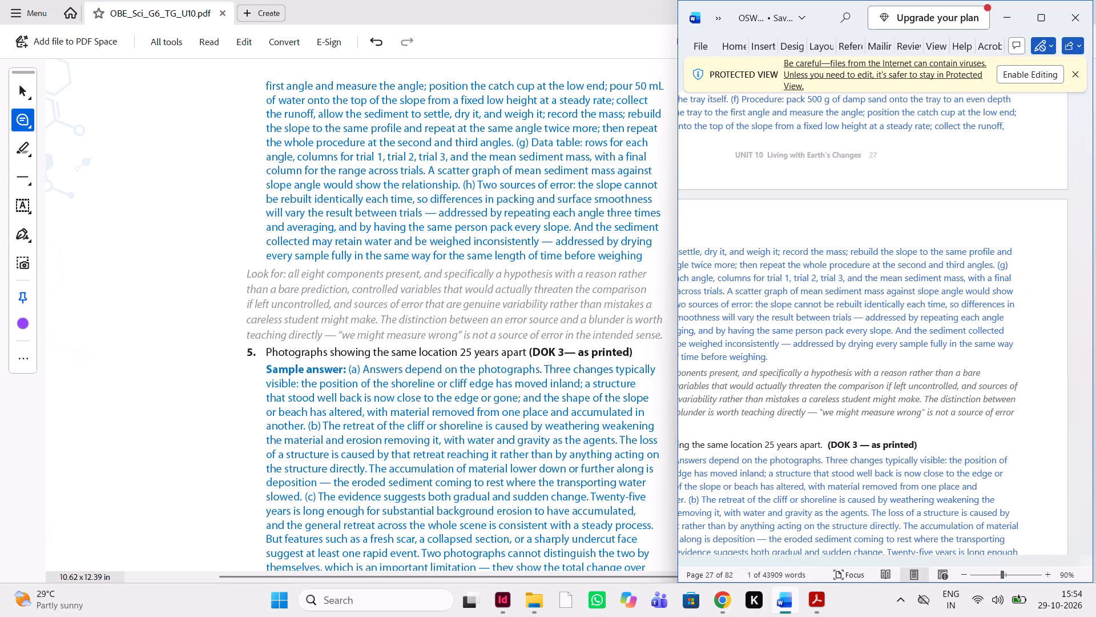
scroll(912, 385, "right", 1)
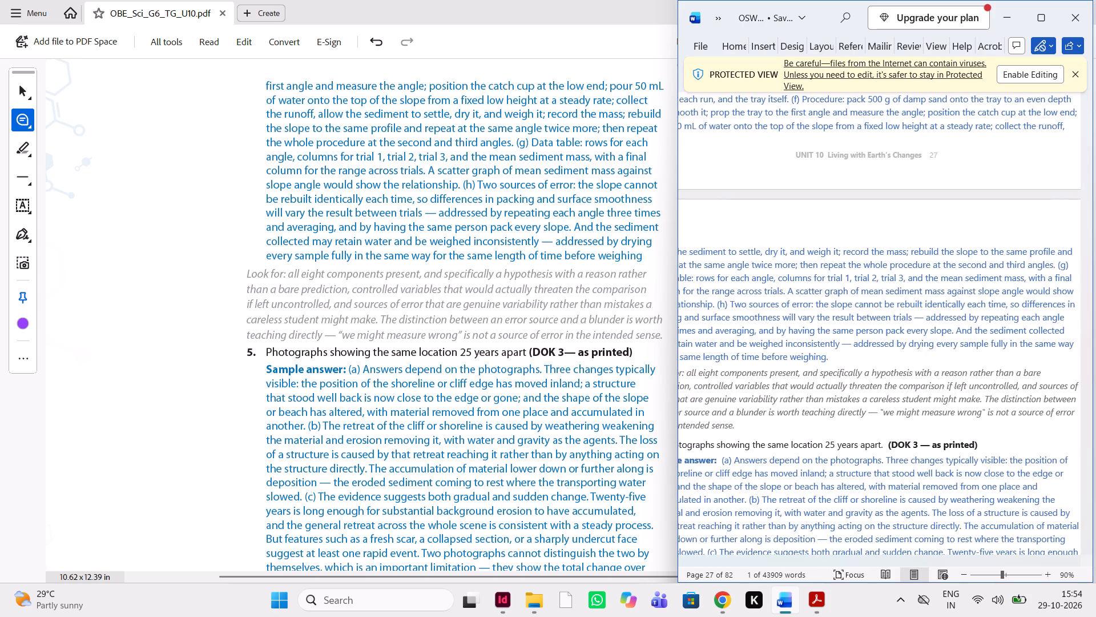
scroll(912, 385, "down", 1)
scroll(534, 404, "left", 1)
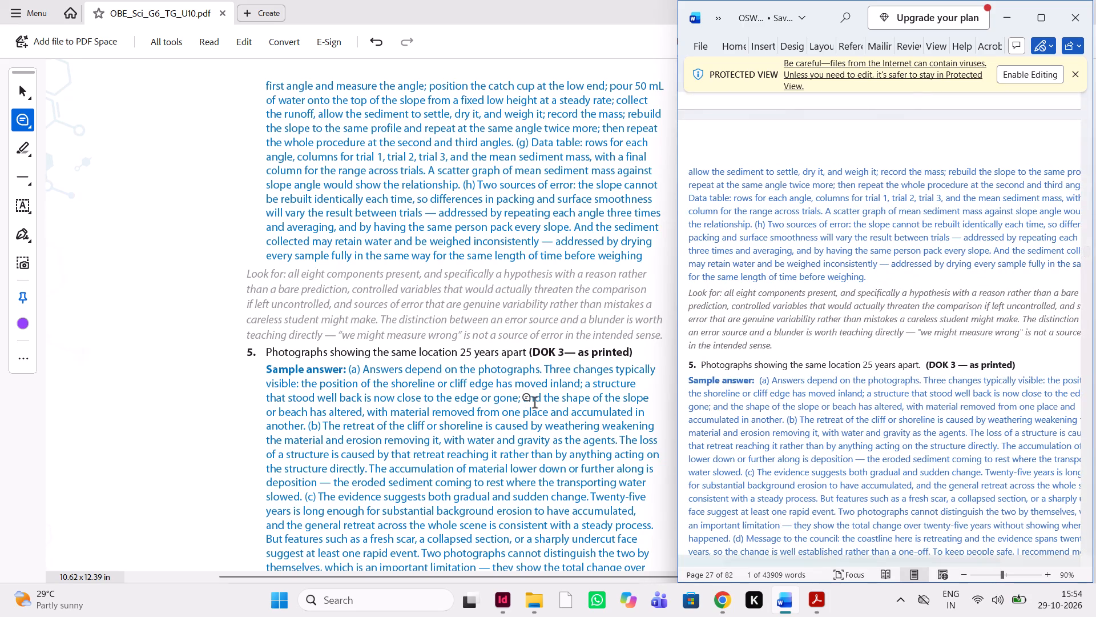
scroll(534, 404, "left", 1)
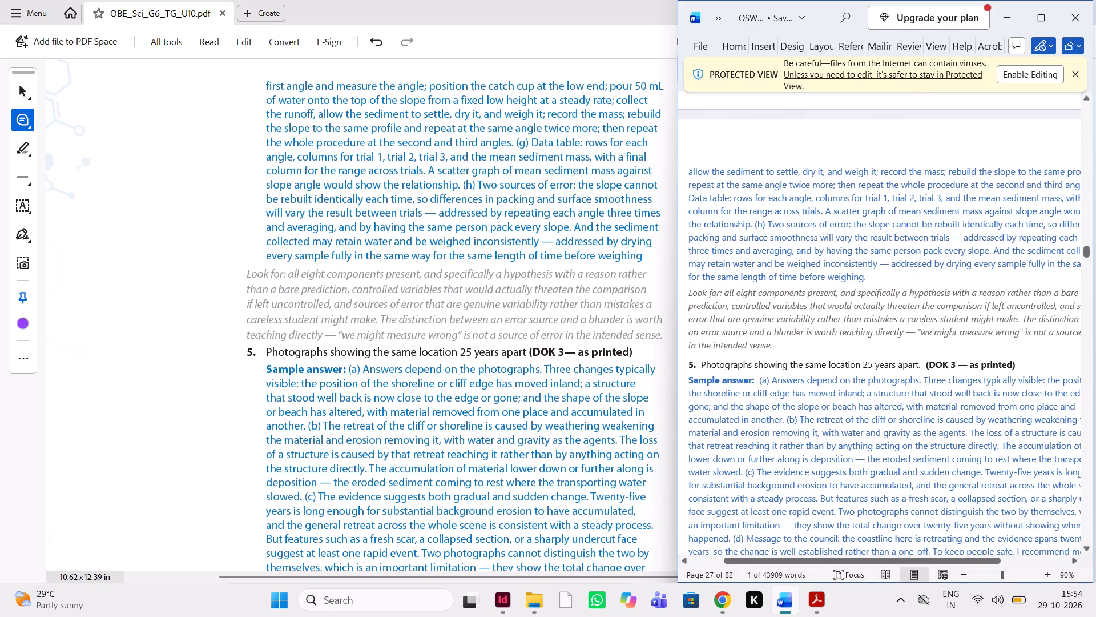
Compare the rest of item 5's answer, its Look for text and the Reflection heading between the Word manuscript and the PDF.
scroll(809, 406, "down", 1)
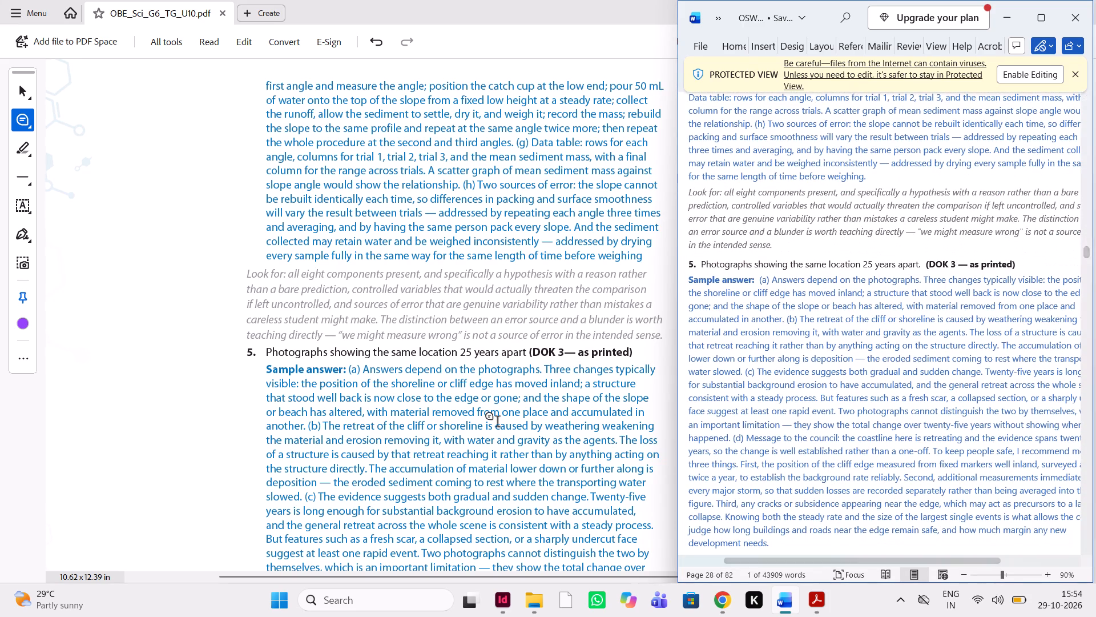
scroll(497, 423, "down", 1)
scroll(772, 424, "down", 1)
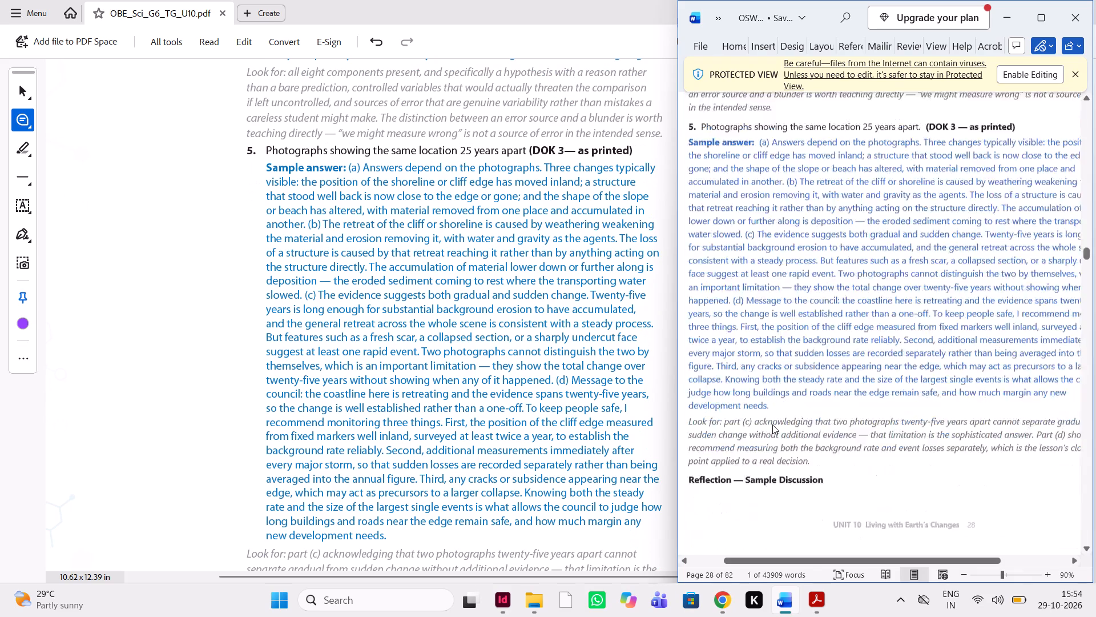
scroll(772, 424, "down", 2)
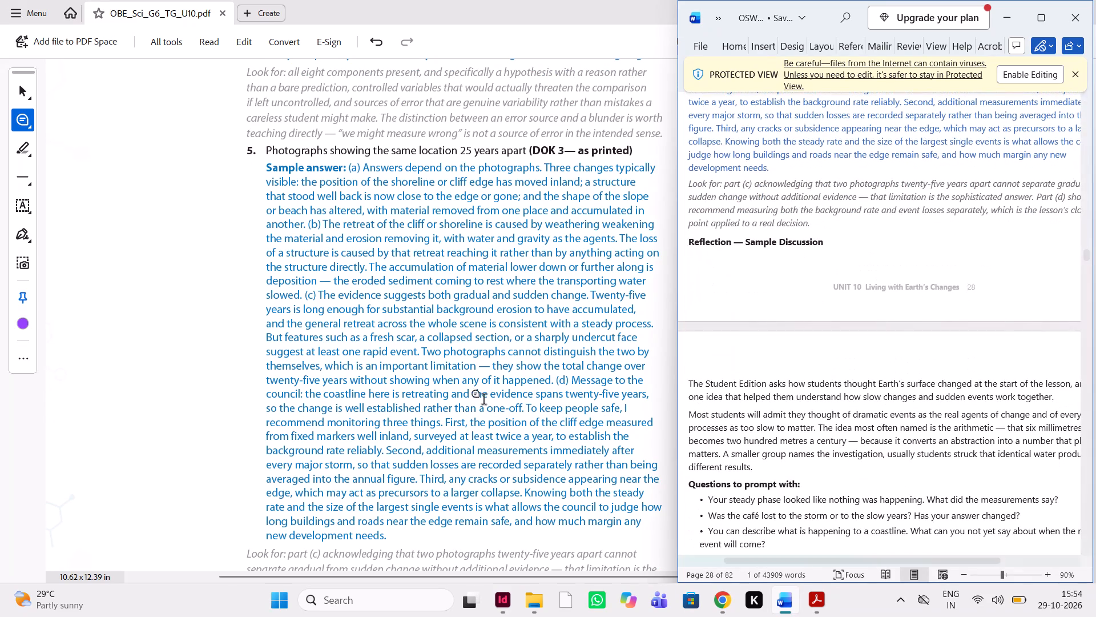
scroll(483, 400, "down", 1)
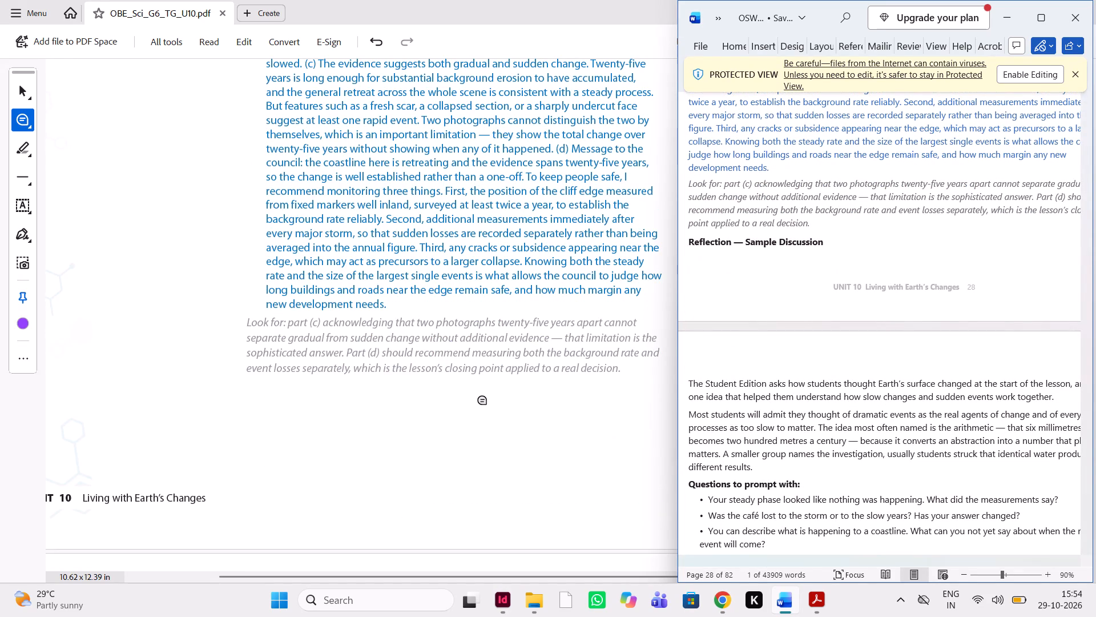
scroll(424, 425, "down", 1)
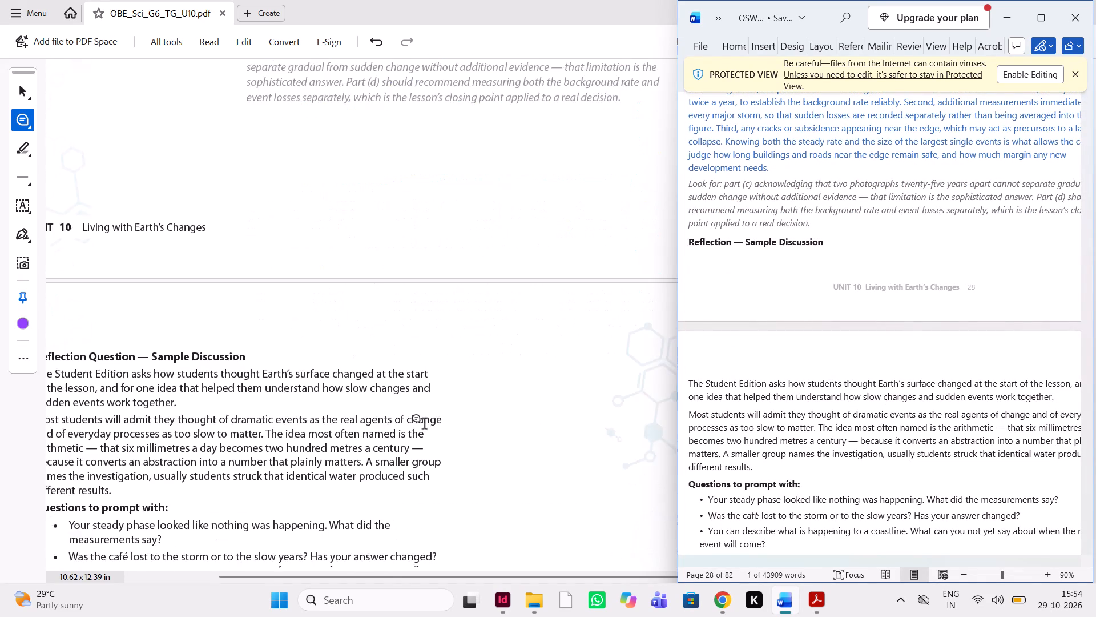
scroll(424, 425, "down", 1)
Mark "Question — Sample Discussion" in the Reflection heading on page 33 with the comment "delete it".
left_click_drag(350, 355, 199, 360)
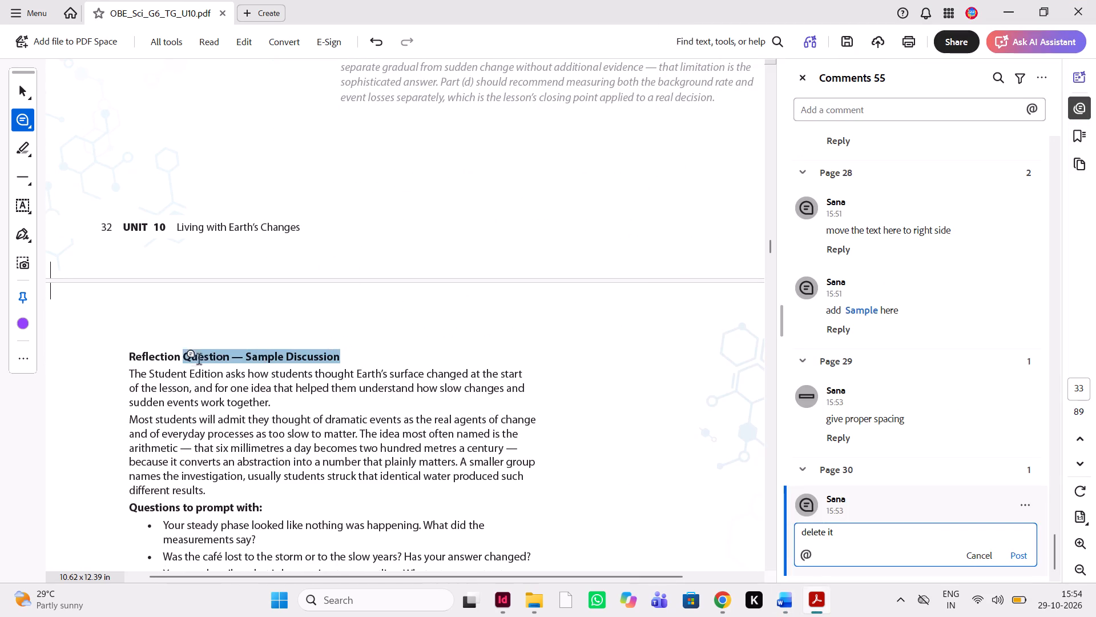
left_click_drag(199, 360, 193, 361)
type("delete e")
key("BackSpace")
type("it")
key("space")
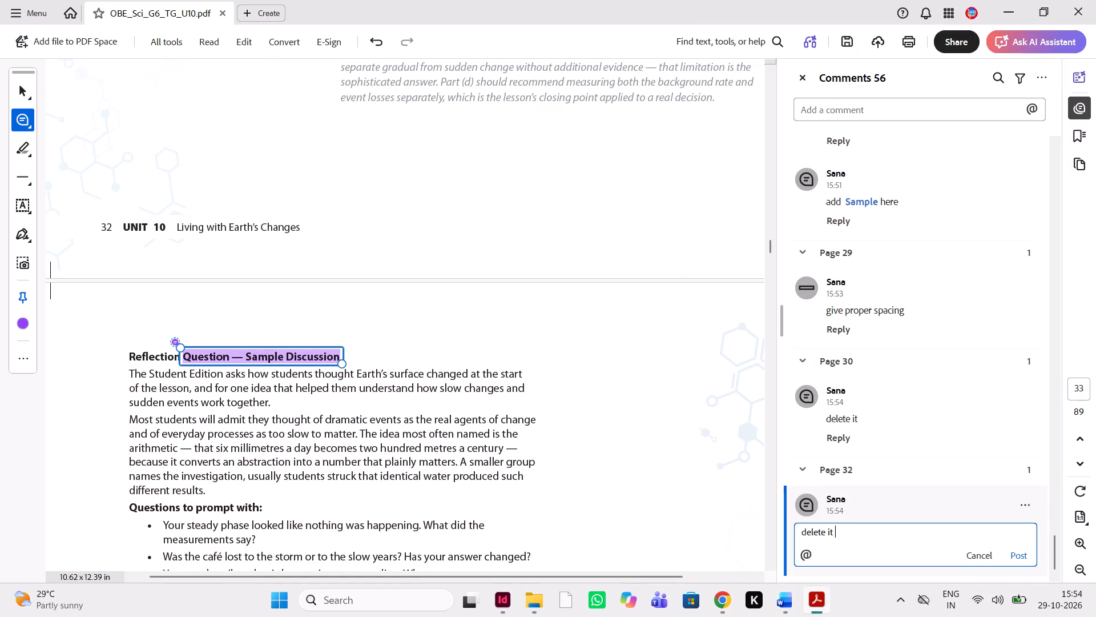
Switch to the Word manuscript to check its Reflection section against PDF page 33.
left_click(784, 604)
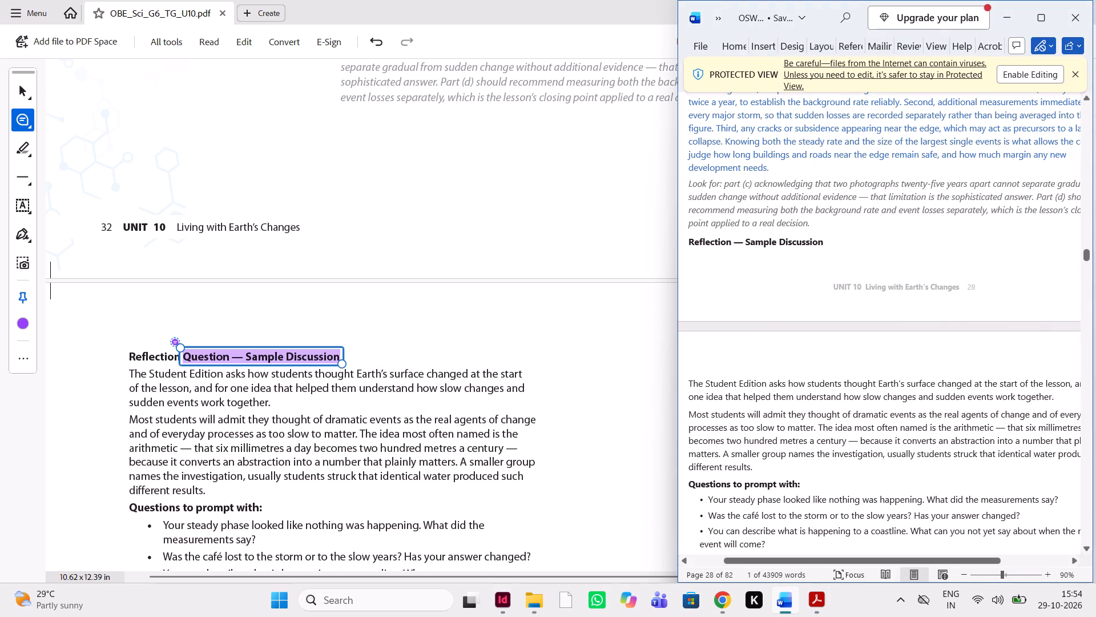
Compare the Reflection Sample Discussion and prompt questions closing Lesson 1 in the PDF with the source manuscript.
scroll(880, 423, "down", 1)
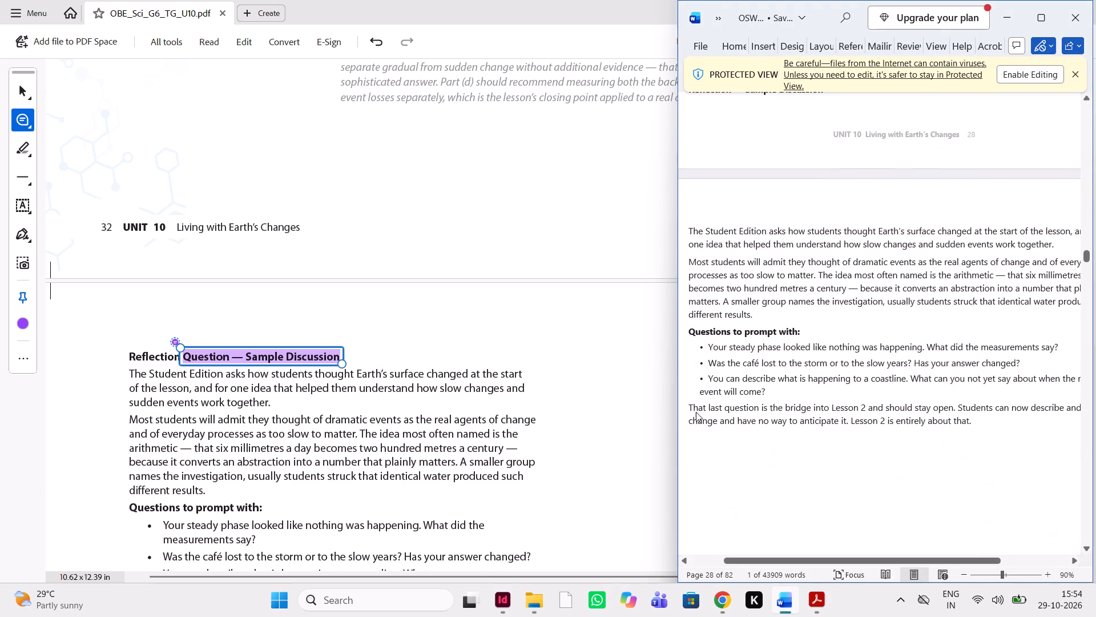
scroll(475, 443, "down", 1)
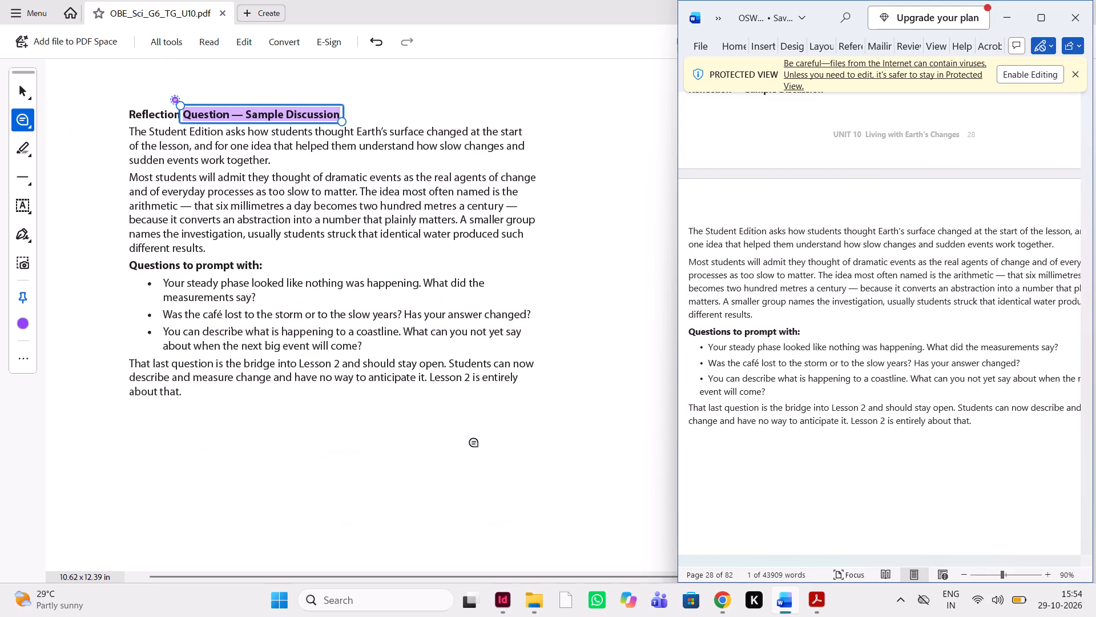
scroll(345, 392, "down", 3)
scroll(345, 392, "left", 1)
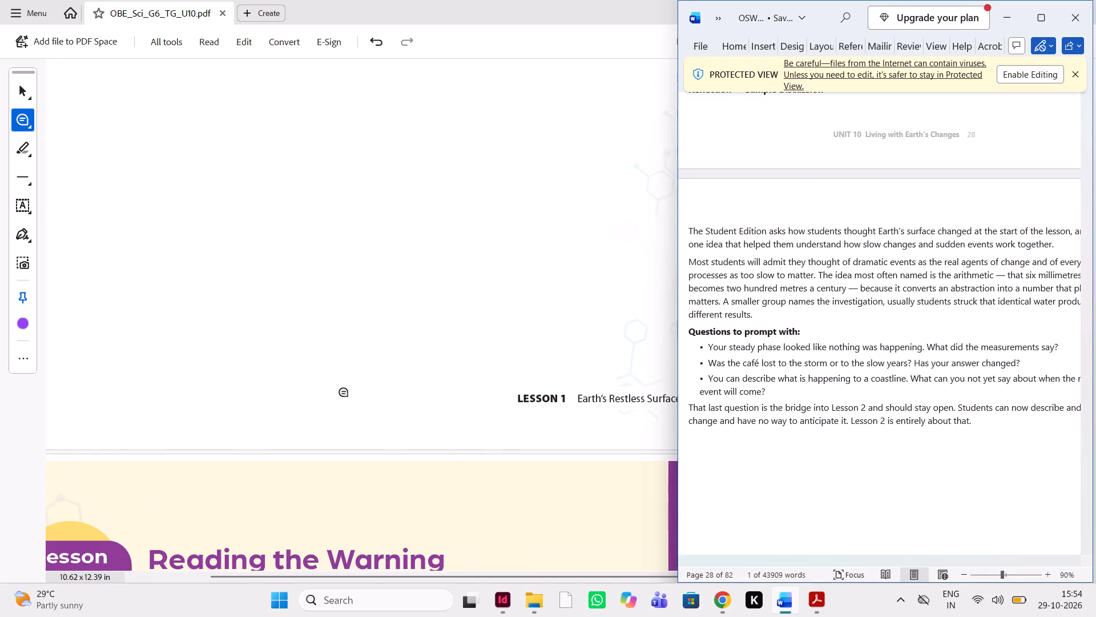
scroll(345, 392, "left", 1)
scroll(345, 392, "down", 1)
scroll(345, 392, "up", 4)
scroll(345, 392, "right", 1)
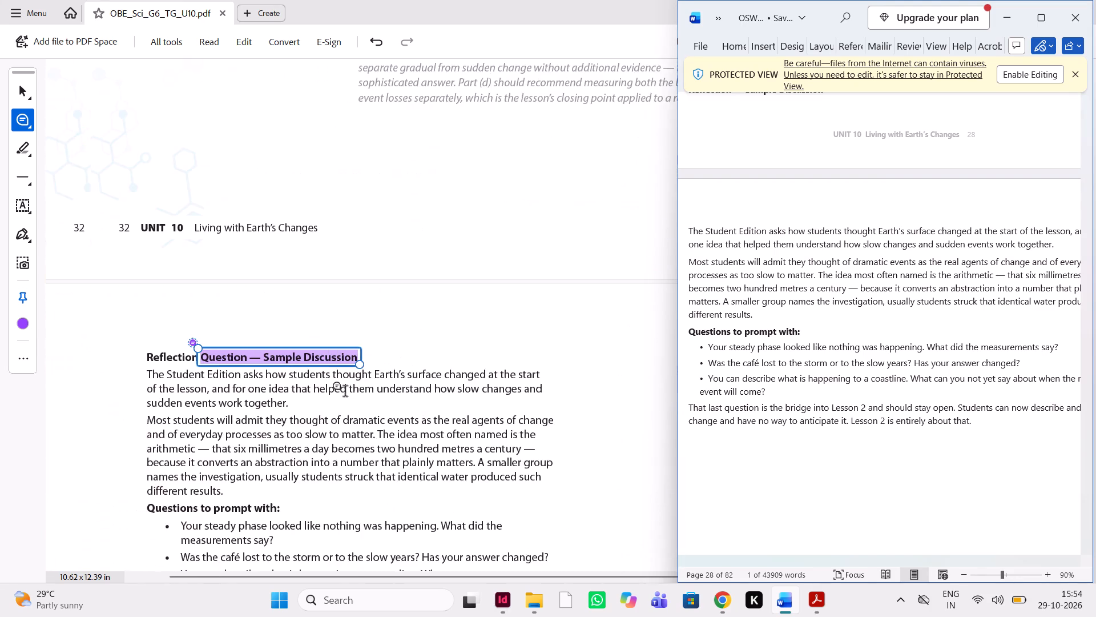
scroll(345, 392, "right", 1)
scroll(345, 392, "left", 2)
scroll(345, 392, "down", 2)
scroll(345, 392, "left", 2)
scroll(345, 392, "down", 1)
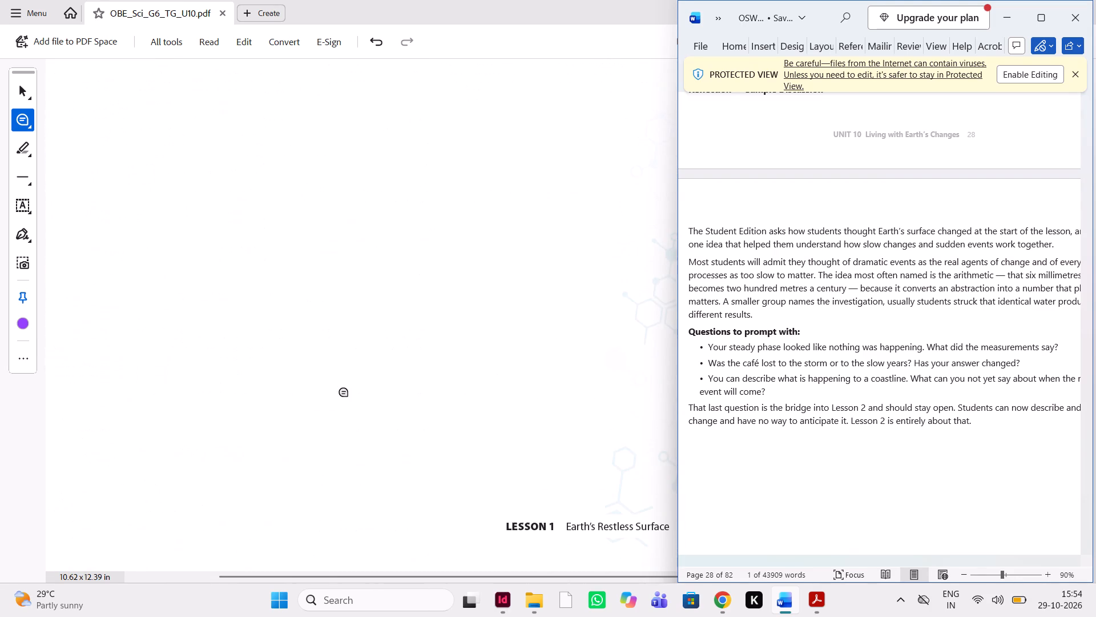
scroll(345, 392, "down", 1)
scroll(299, 452, "down", 1)
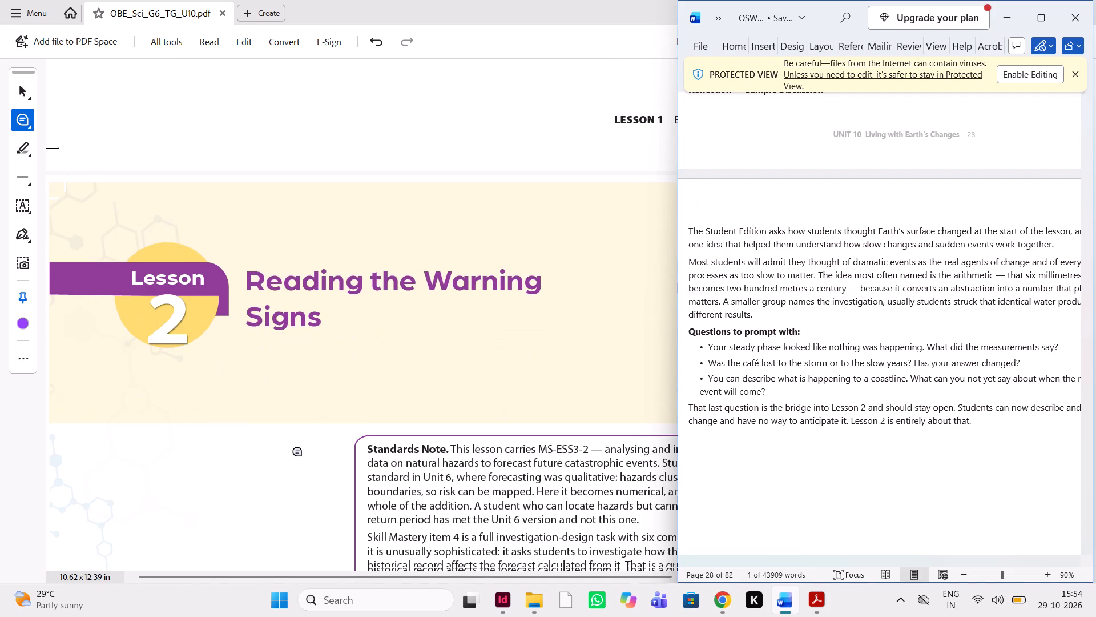
Compare the Lesson 2 opening page and its Standards Note in the PDF with the manuscript's Lesson 2 section.
scroll(728, 440, "down", 5)
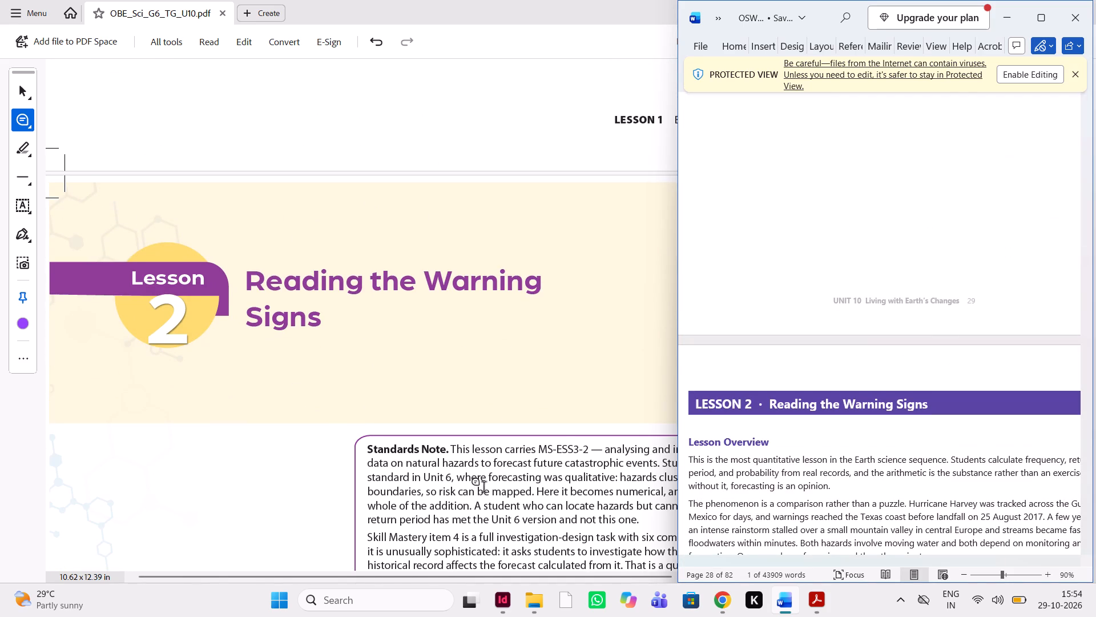
scroll(483, 488, "left", 1)
scroll(483, 488, "down", 1)
scroll(768, 479, "down", 2)
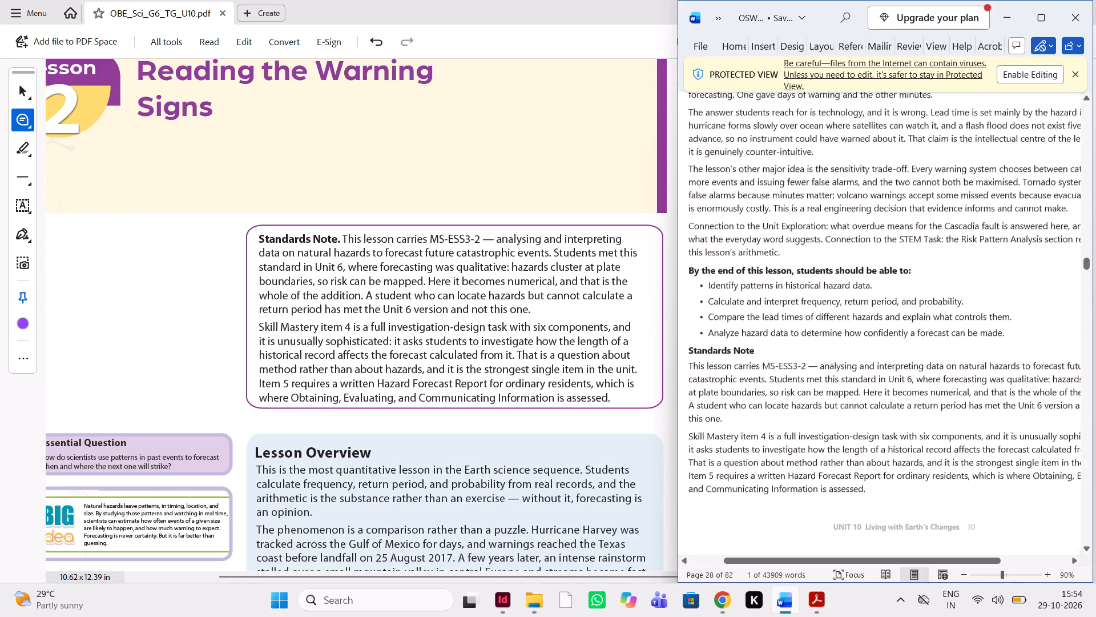
scroll(768, 479, "down", 1)
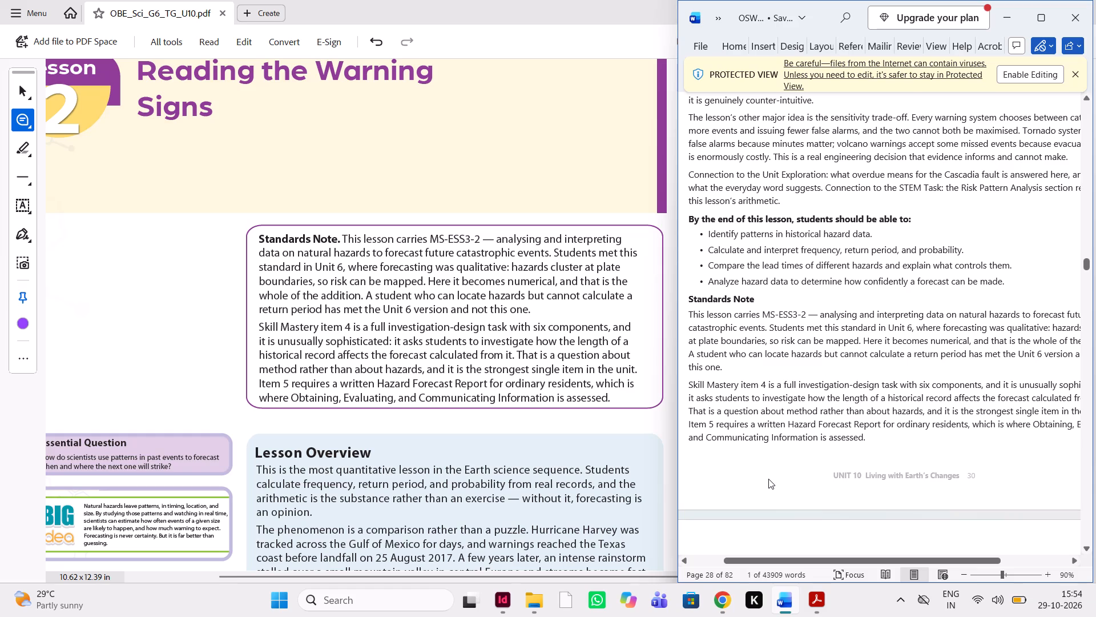
scroll(768, 479, "down", 1)
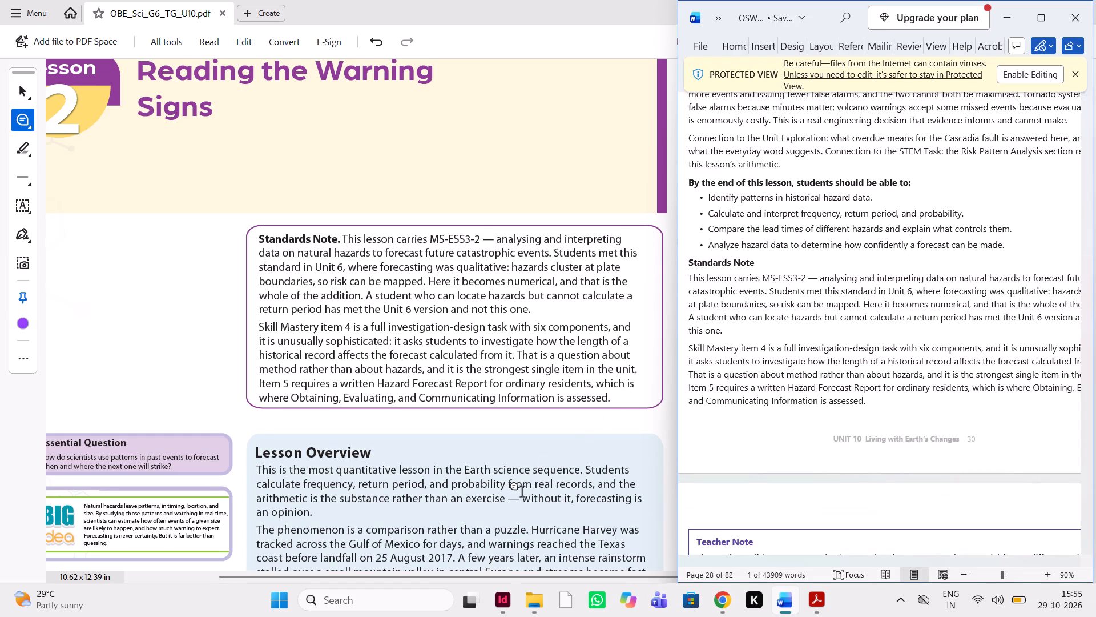
scroll(522, 493, "up", 1)
scroll(522, 493, "down", 1)
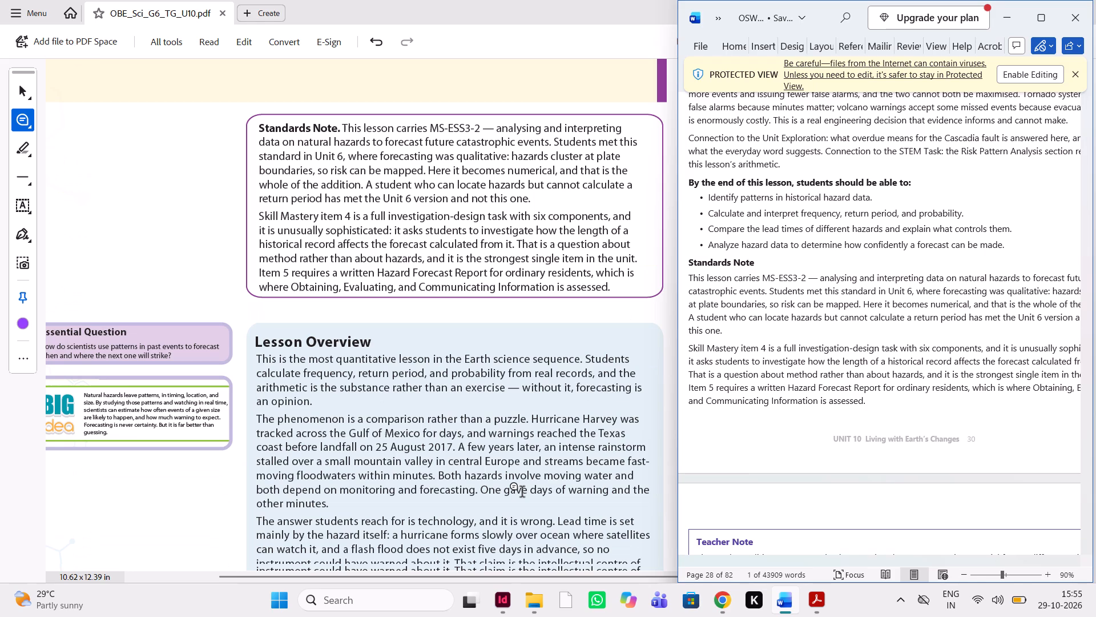
Add a note at the Standards Note box's bottom edge in the PDF reading "give spacing after the text-up and down spacing should be equal".
left_click(510, 302)
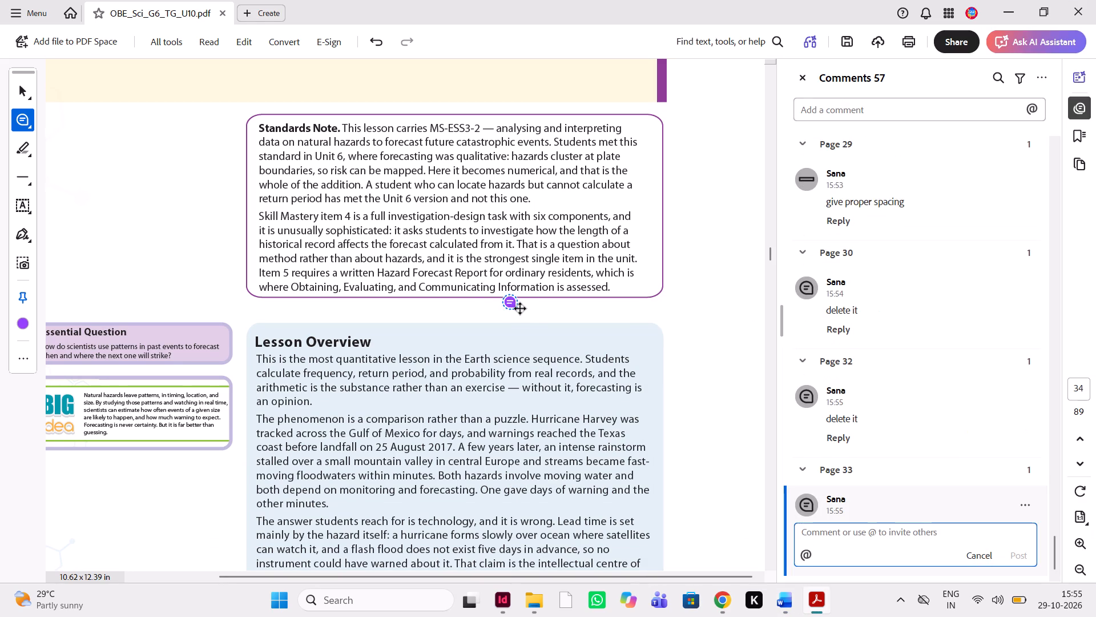
type("give some space")
key("space")
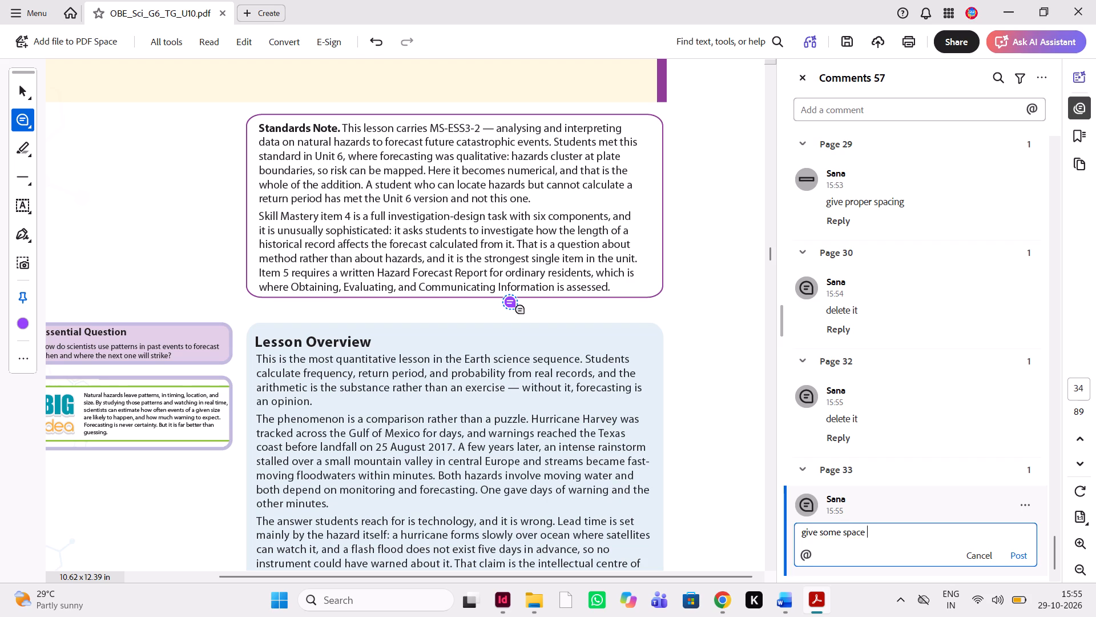
type("here")
key("space")
left_click_drag(896, 529, 820, 540)
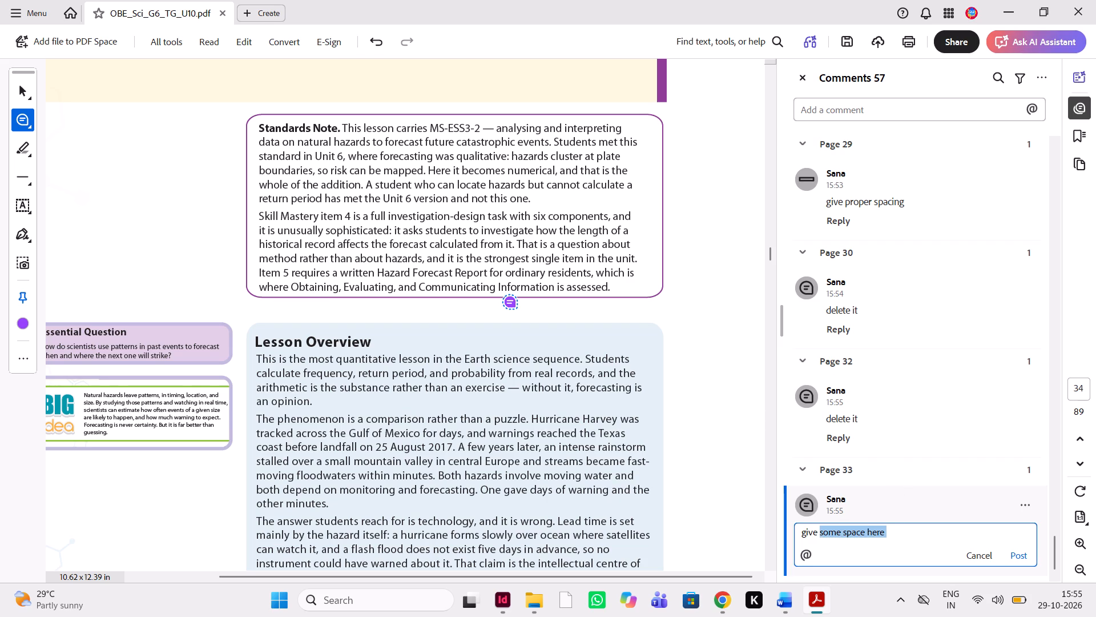
key("BackSpace")
key("s")
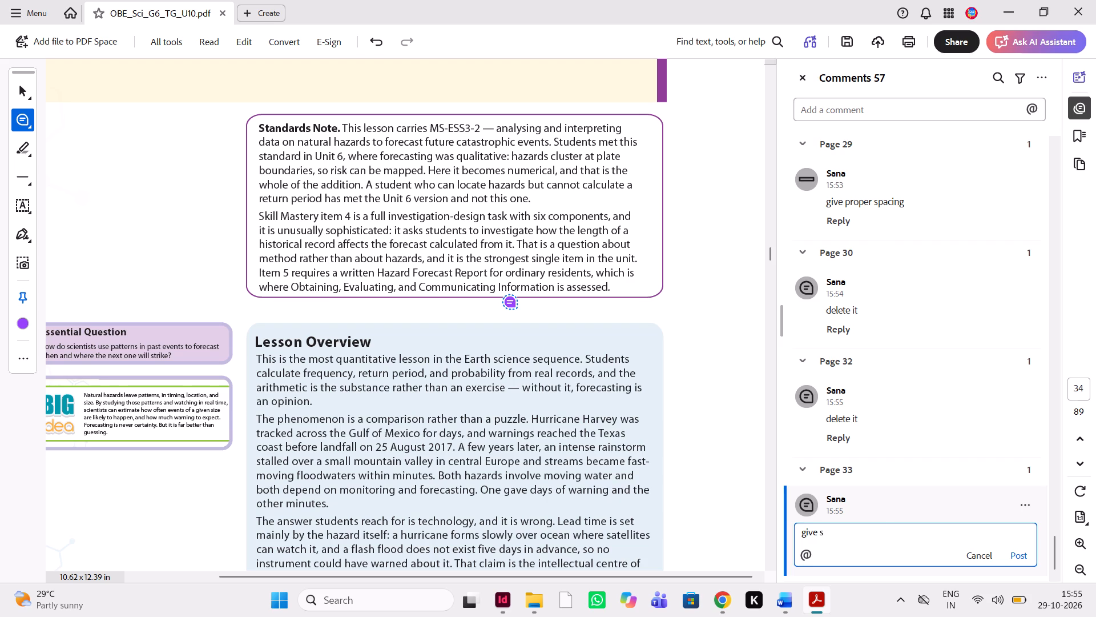
type("pacing after the text")
key("space")
key("BackSpace")
key("minus")
type("up and down spacing should be")
key("space")
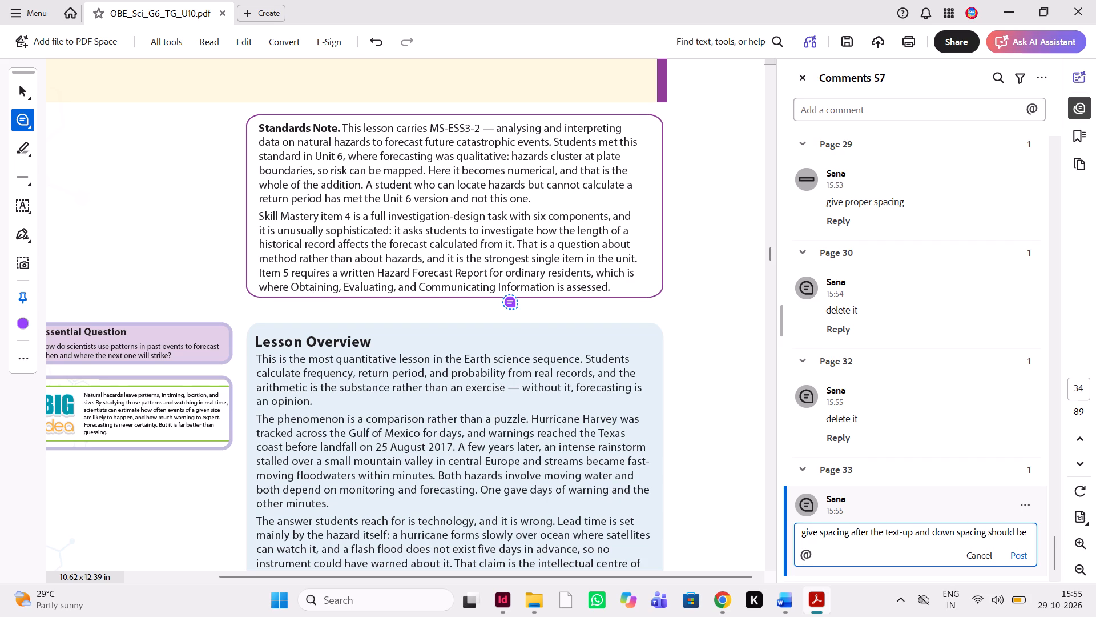
type("equal")
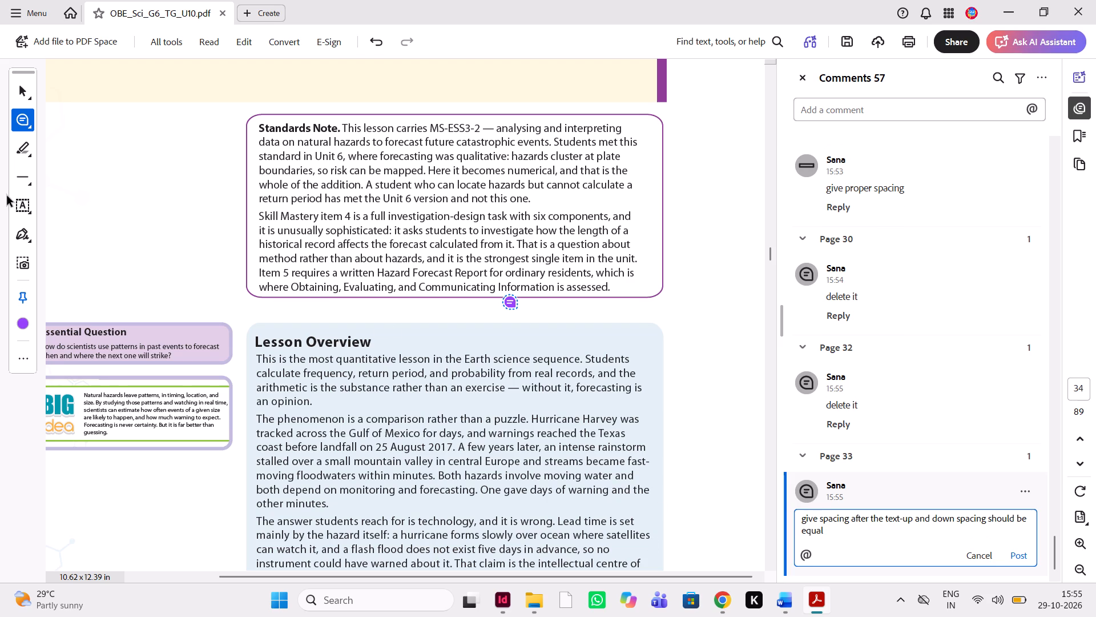
Mark the gap between the Standards Note and Lesson Overview boxes with a rectangle annotation commented "reduce the space".
left_click(19, 182)
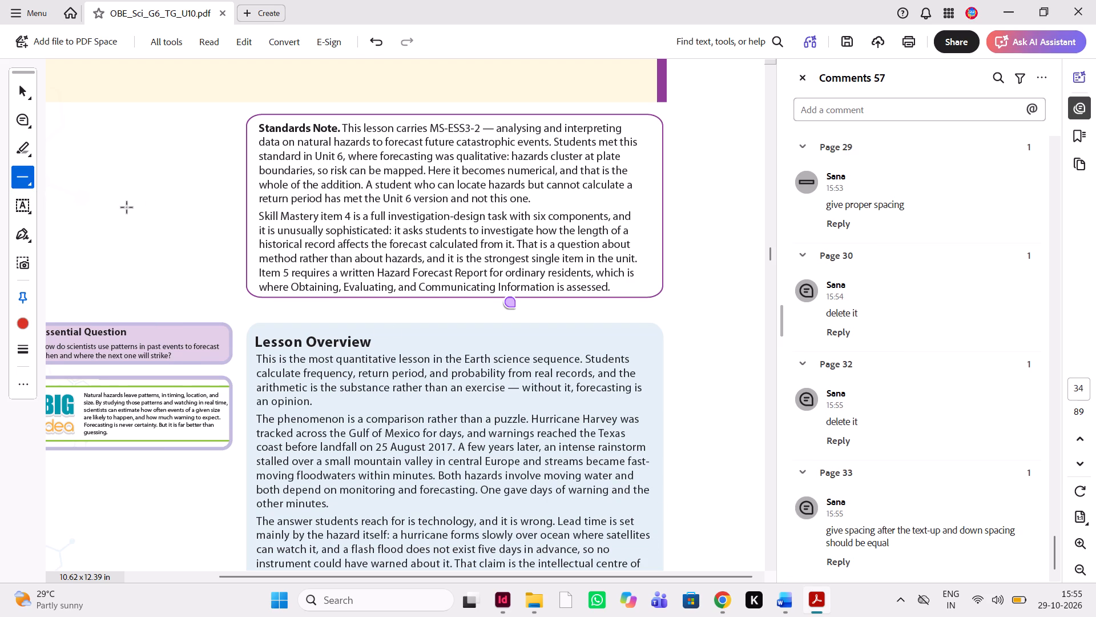
scroll(339, 388, "down", 1)
left_click(29, 186)
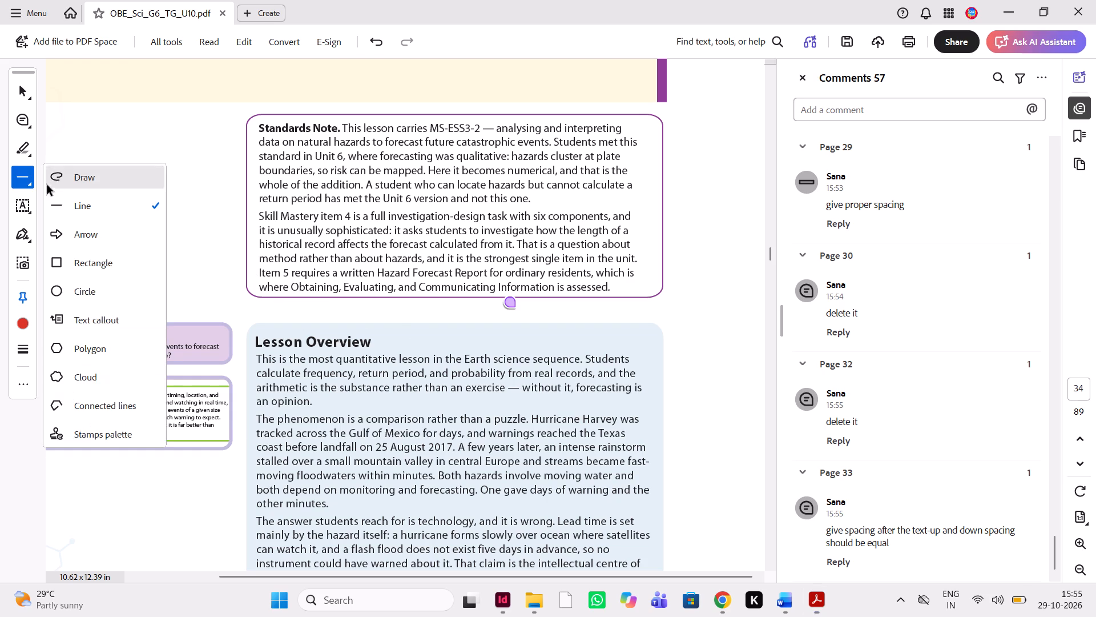
left_click(94, 259)
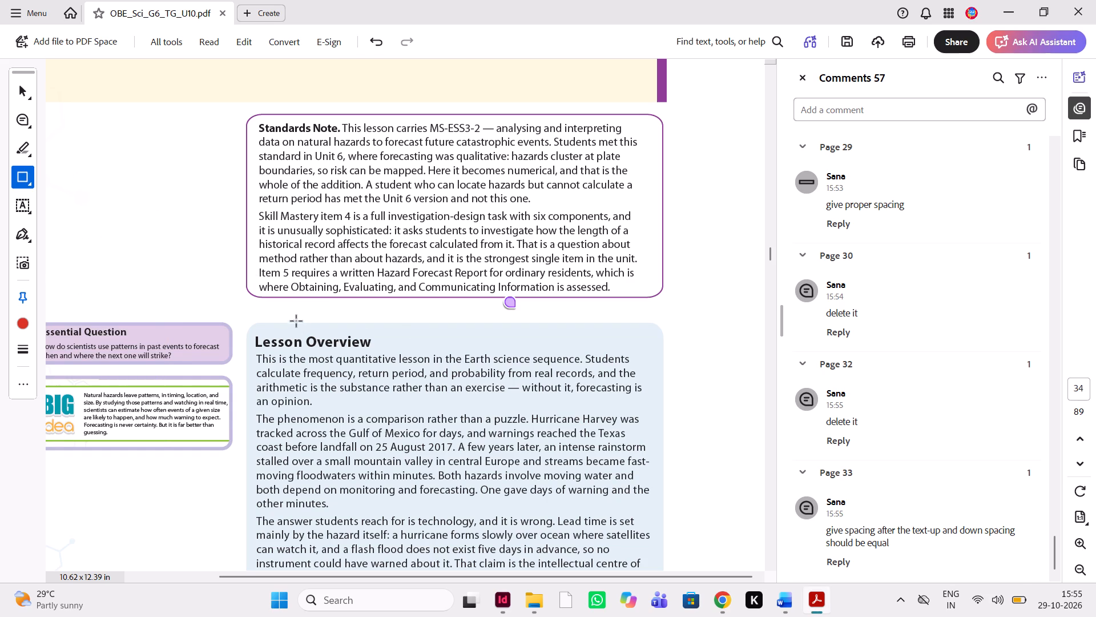
left_click_drag(272, 302, 319, 322)
type("reduce the space")
key("space")
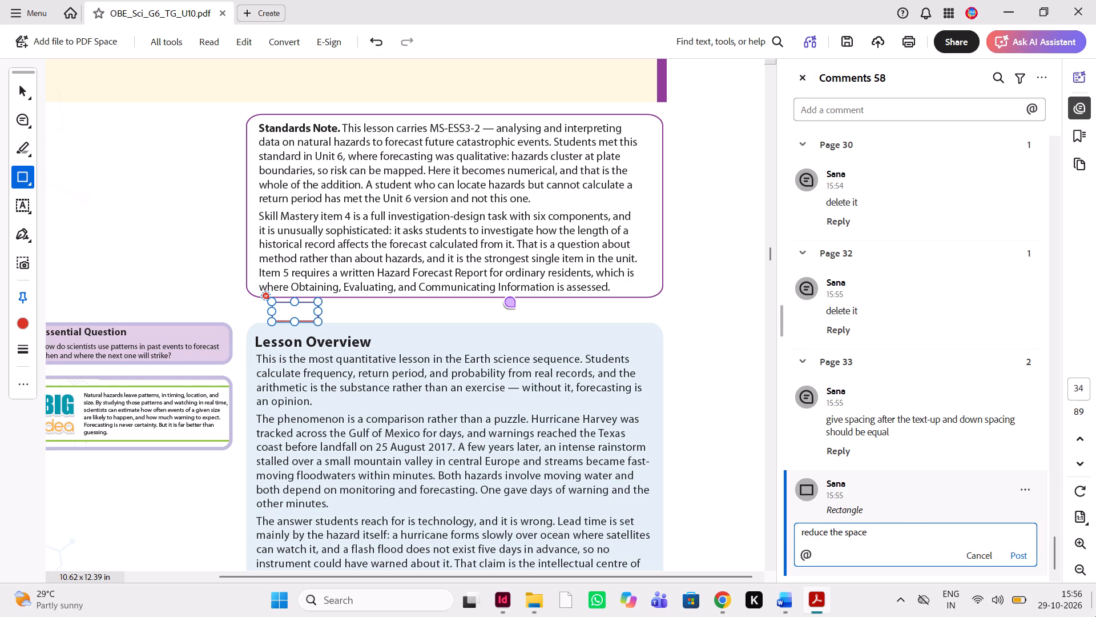
Switch to the Word manuscript and compare its Lesson 2 Lesson Overview and learning objectives with the PDF.
left_click(796, 601)
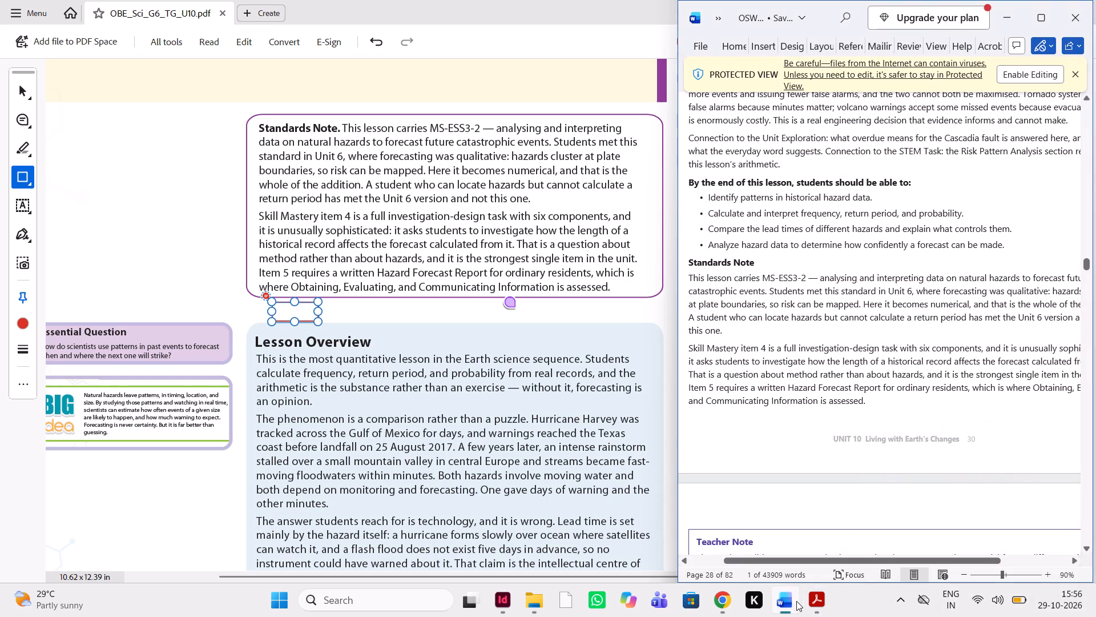
scroll(893, 302, "down", 1)
scroll(893, 302, "up", 2)
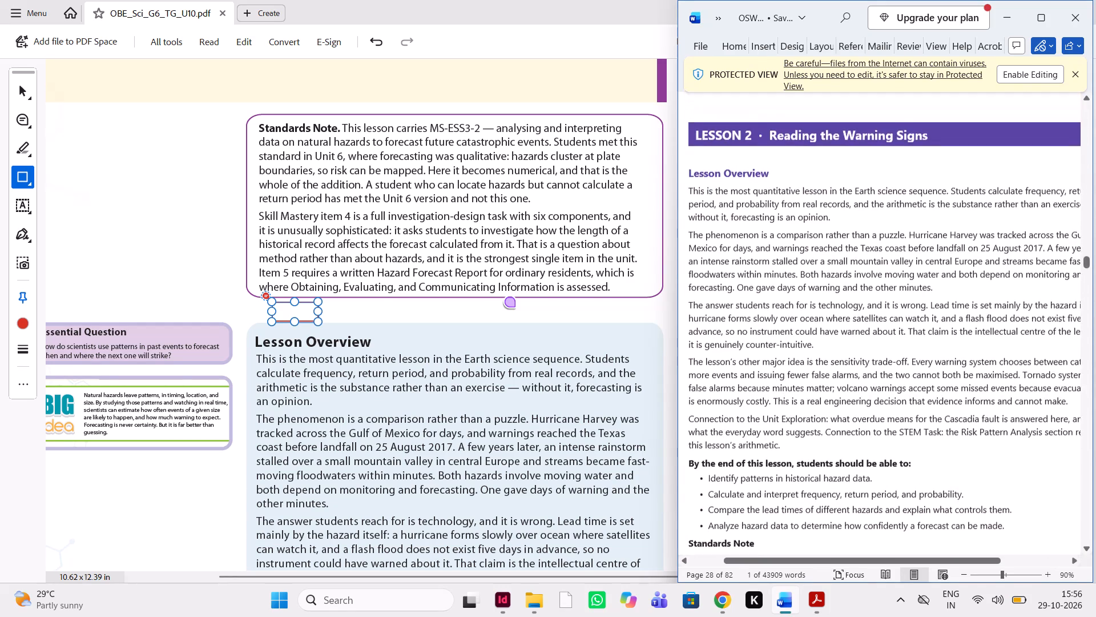
scroll(893, 302, "up", 1)
scroll(593, 386, "down", 1)
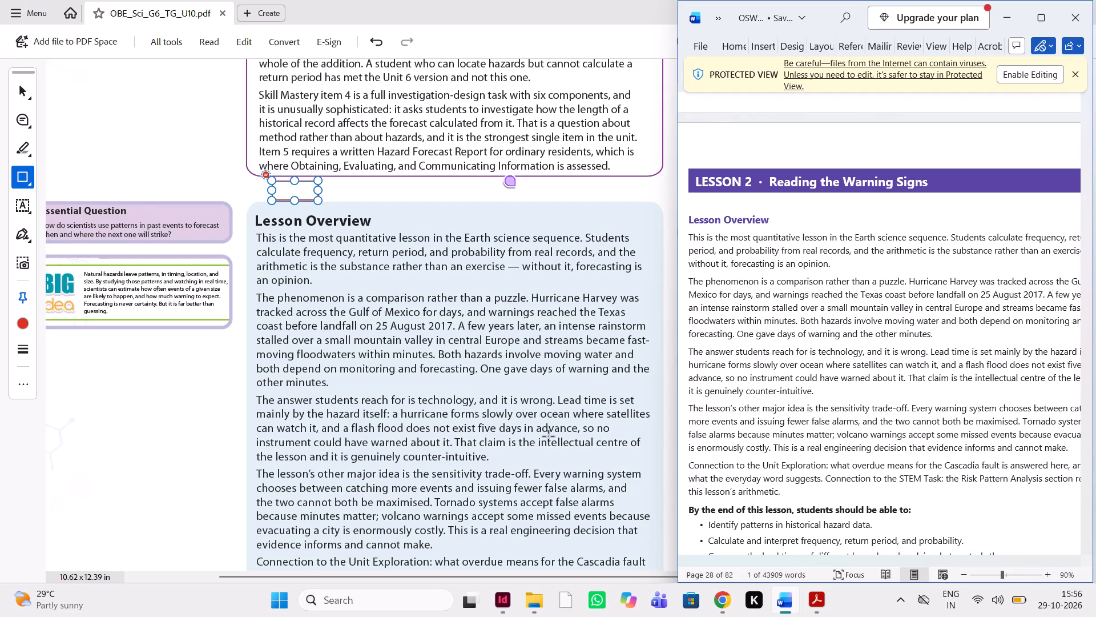
scroll(436, 484, "down", 1)
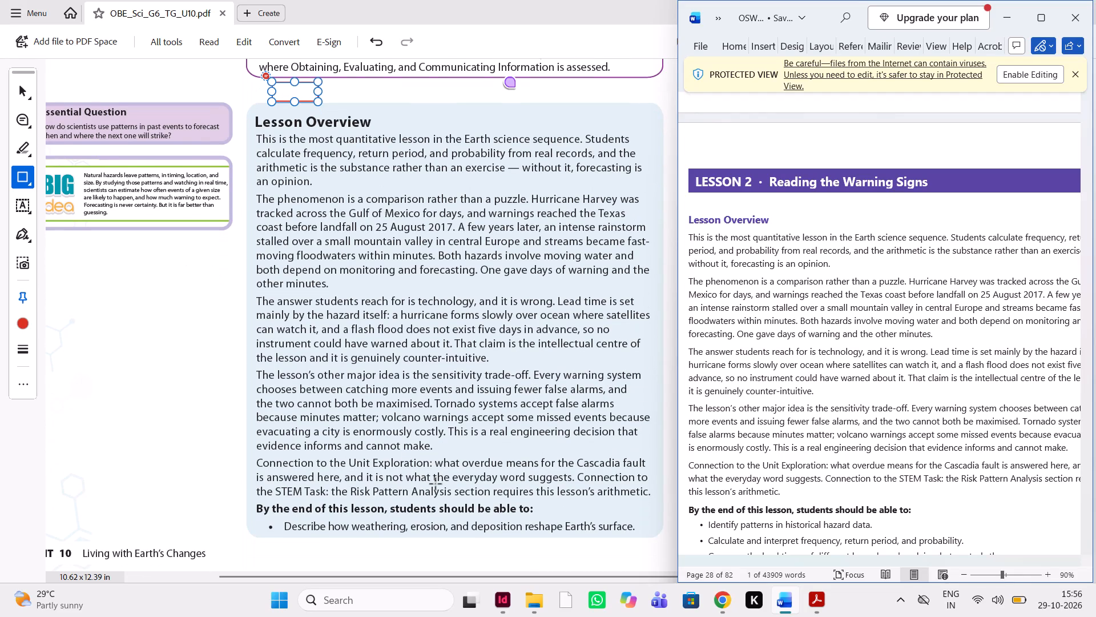
scroll(436, 484, "down", 1)
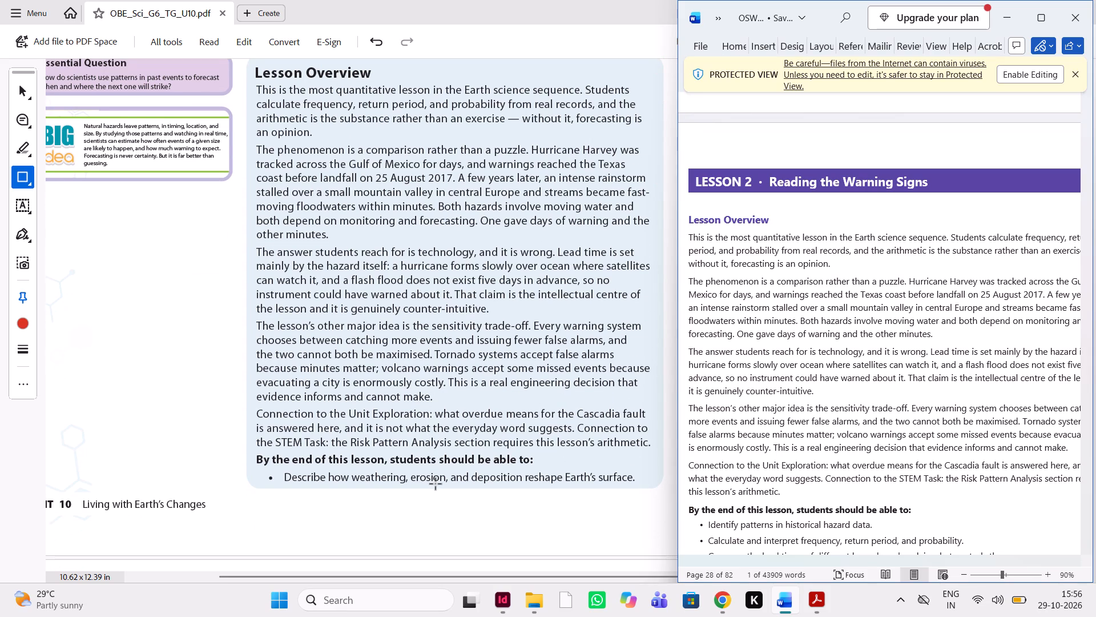
scroll(436, 484, "down", 1)
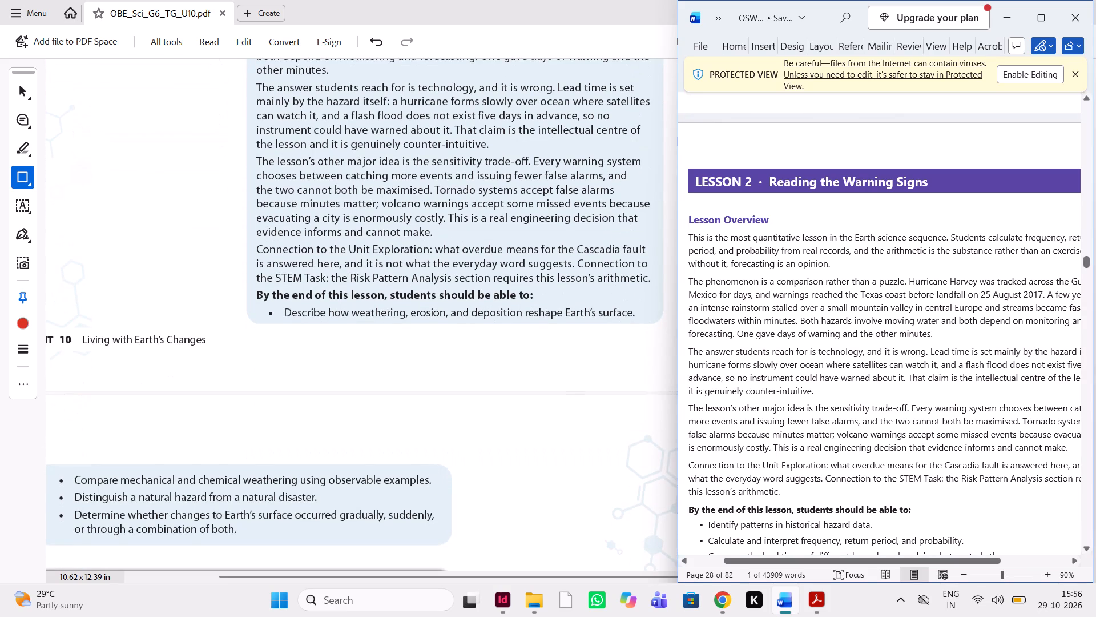
scroll(827, 448, "down", 1)
scroll(827, 448, "right", 1)
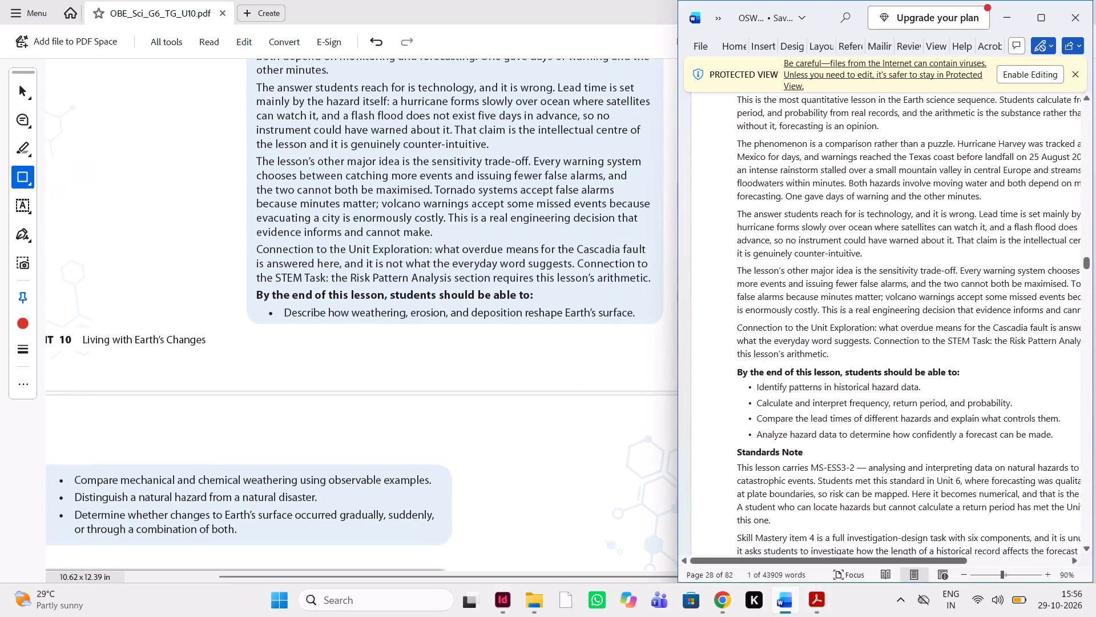
scroll(827, 448, "left", 1)
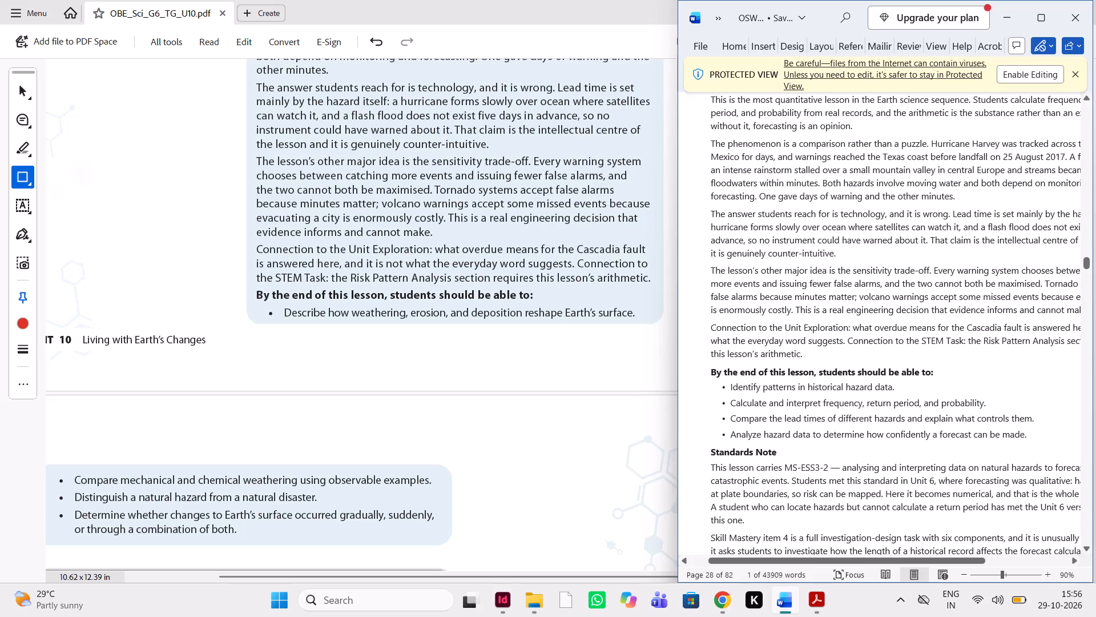
scroll(827, 448, "left", 1)
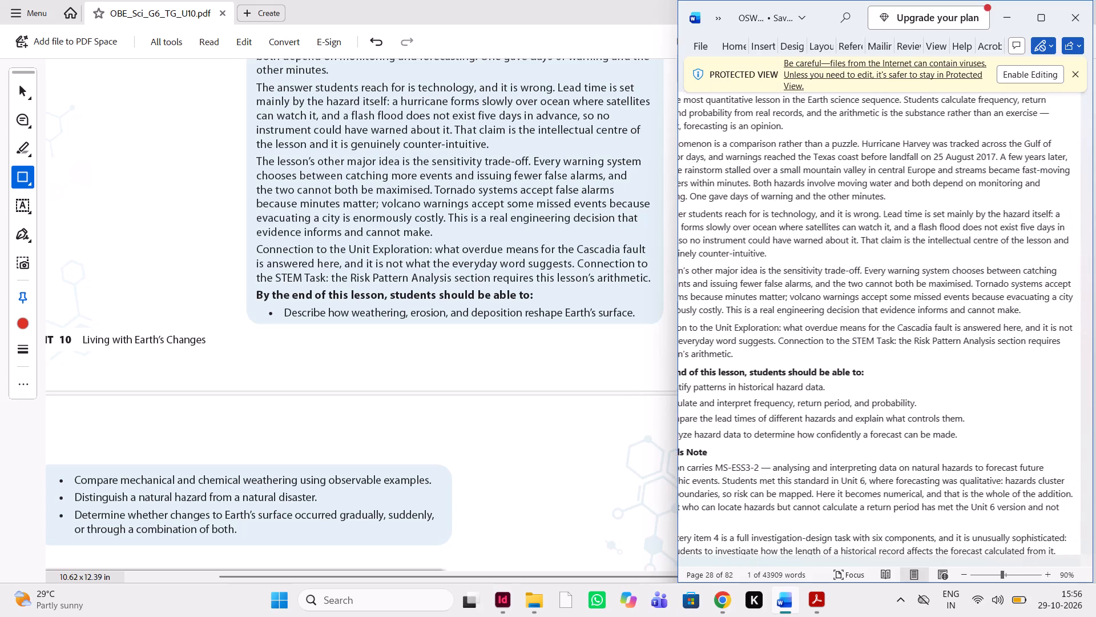
scroll(827, 448, "right", 1)
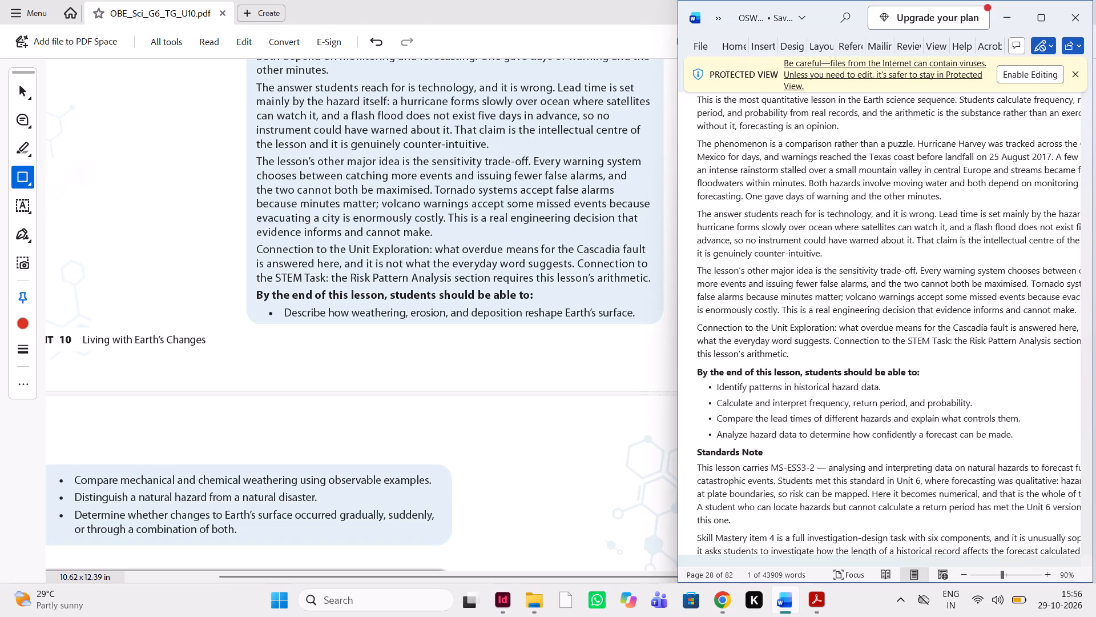
scroll(827, 448, "left", 1)
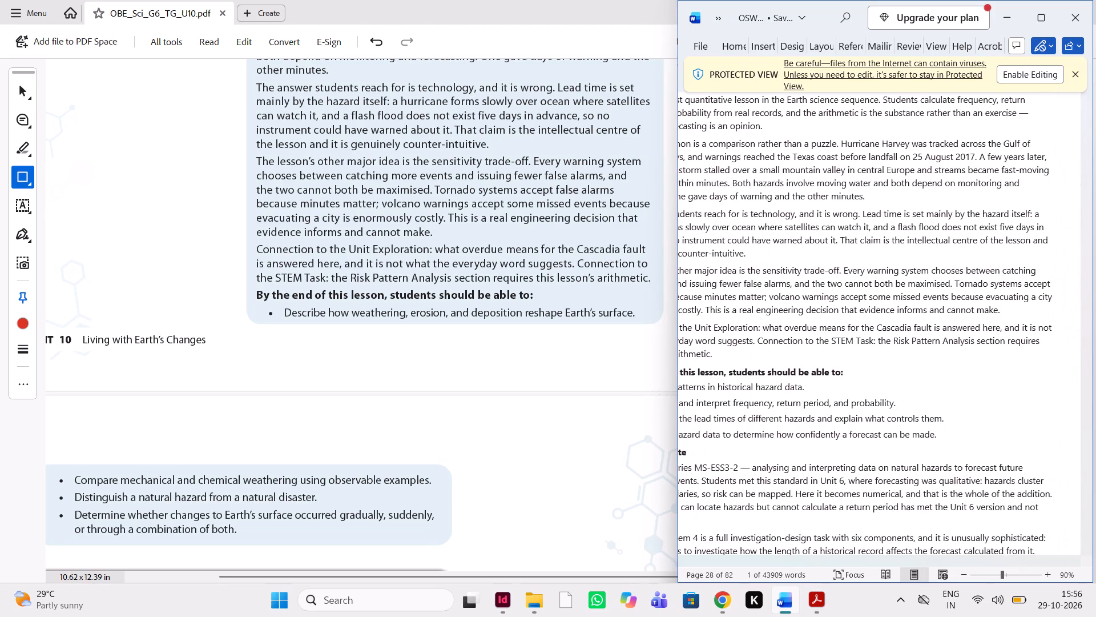
Compare the manuscript's Lesson 2 overview paragraphs and learning objectives with the Lesson Overview box in the PDF.
scroll(827, 448, "right", 1)
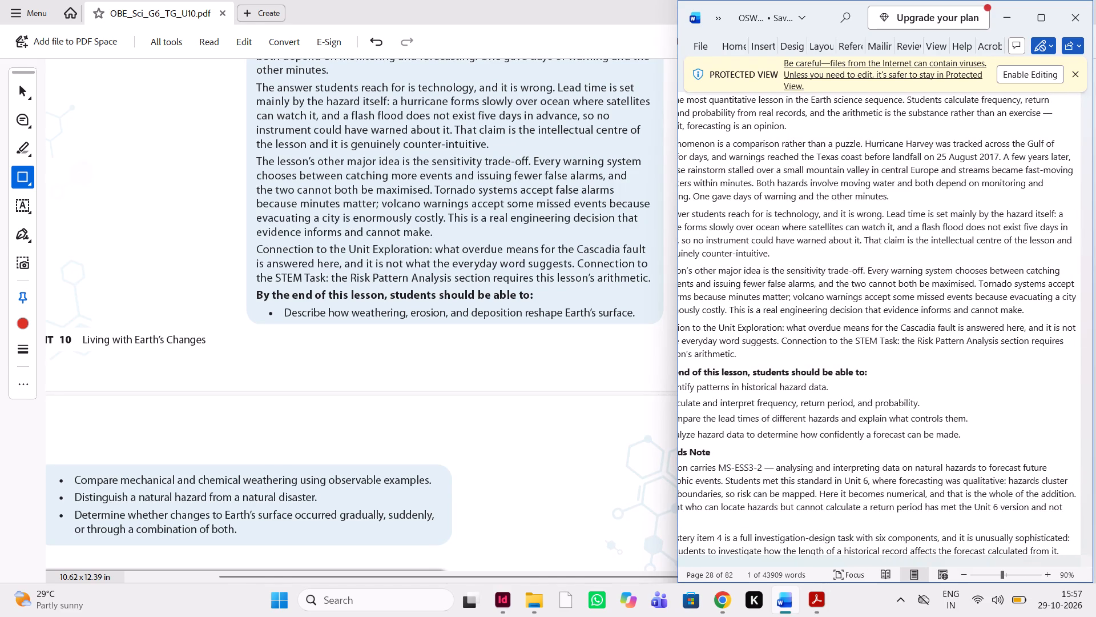
scroll(827, 448, "right", 1)
scroll(827, 448, "left", 1)
scroll(827, 448, "right", 1)
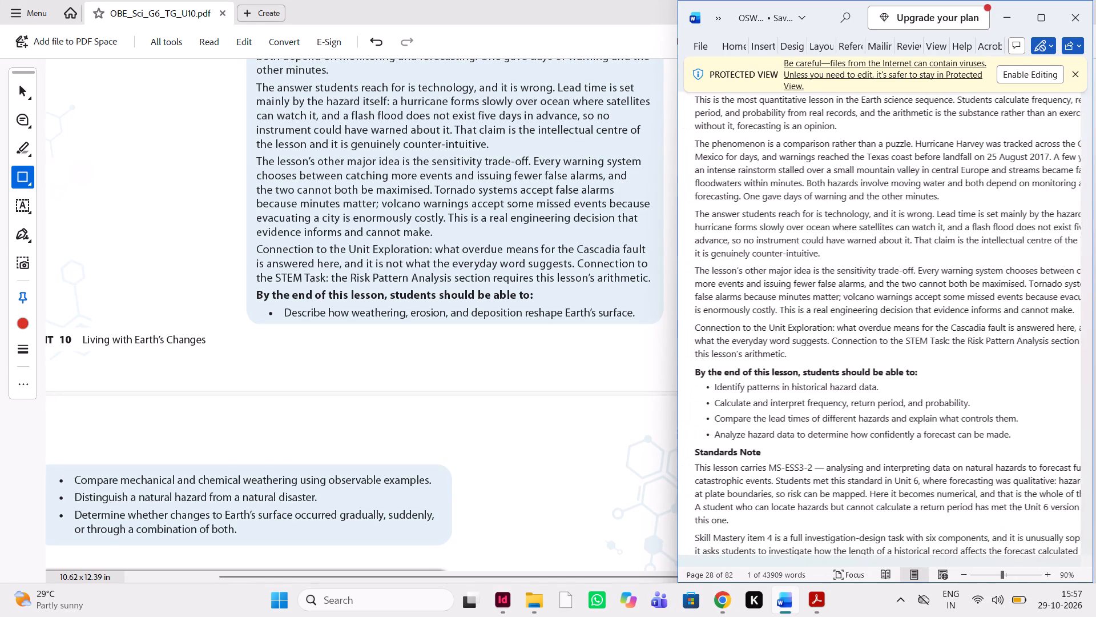
scroll(827, 448, "right", 1)
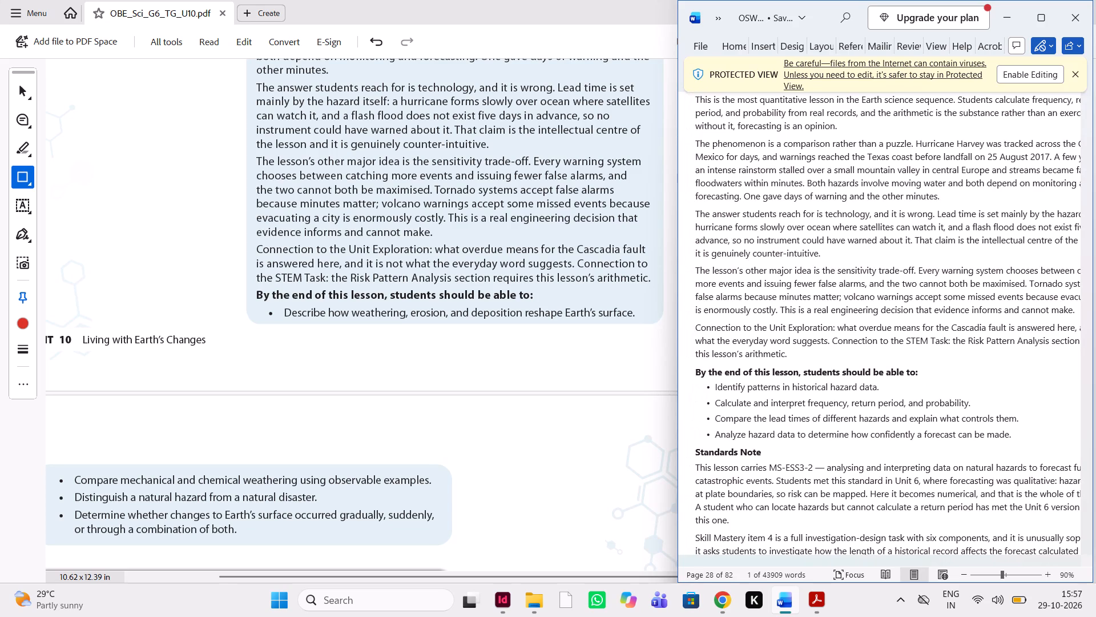
scroll(827, 448, "left", 1)
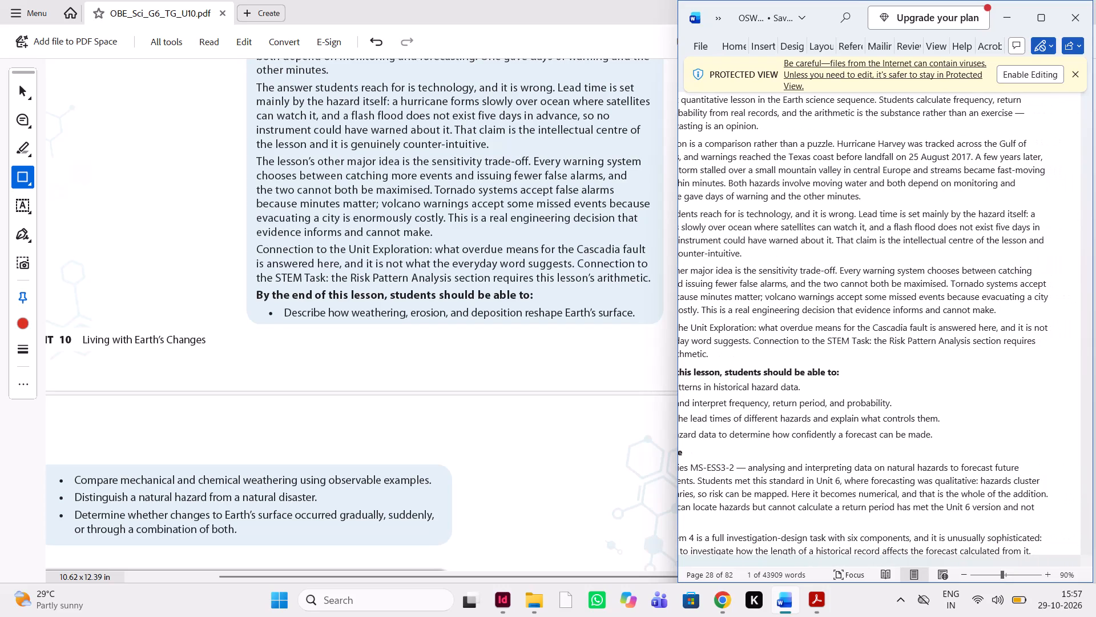
scroll(827, 448, "right", 1)
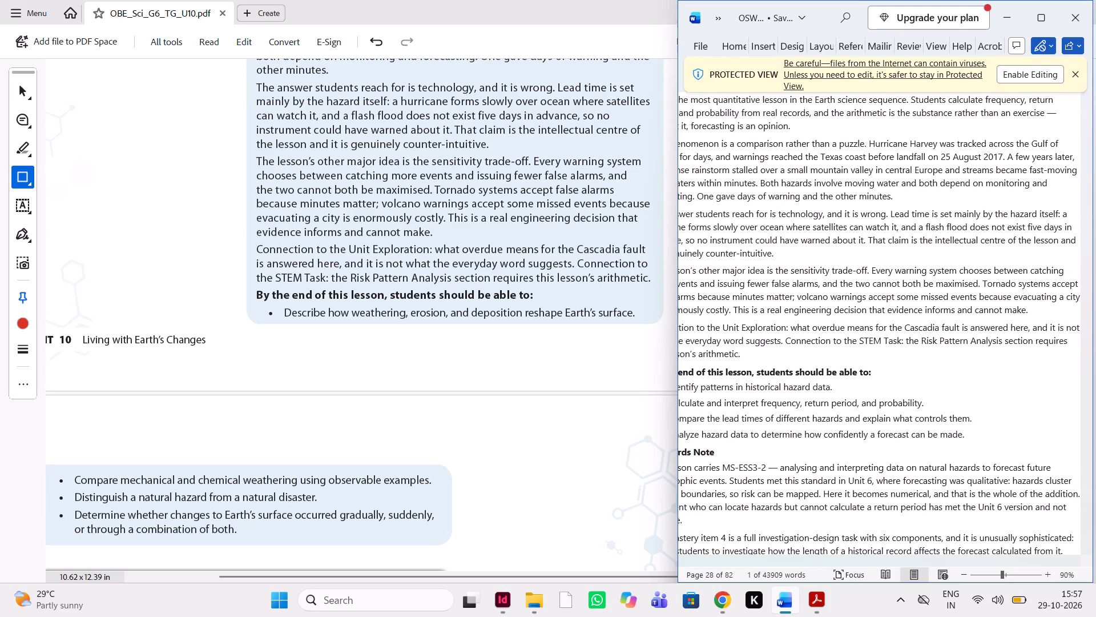
scroll(827, 448, "right", 1)
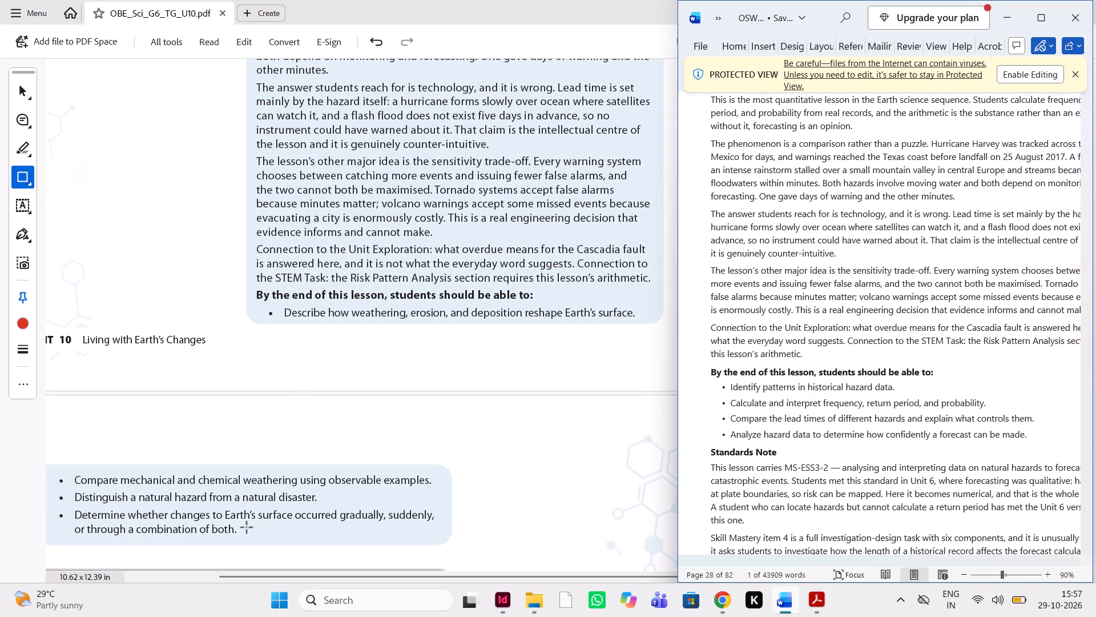
Highlight the first Lesson 2 learning objective, "Describe how weathering, erosion, and deposition reshape Earth's surface", with the comment "change it according to MSF".
left_click(29, 121)
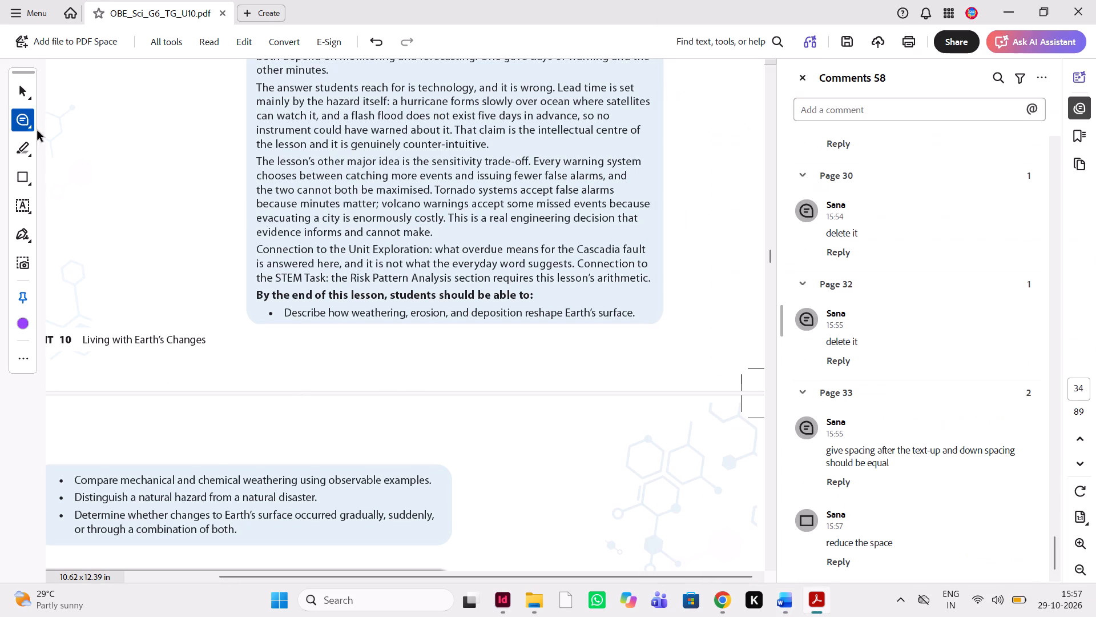
left_click_drag(242, 529, 287, 287)
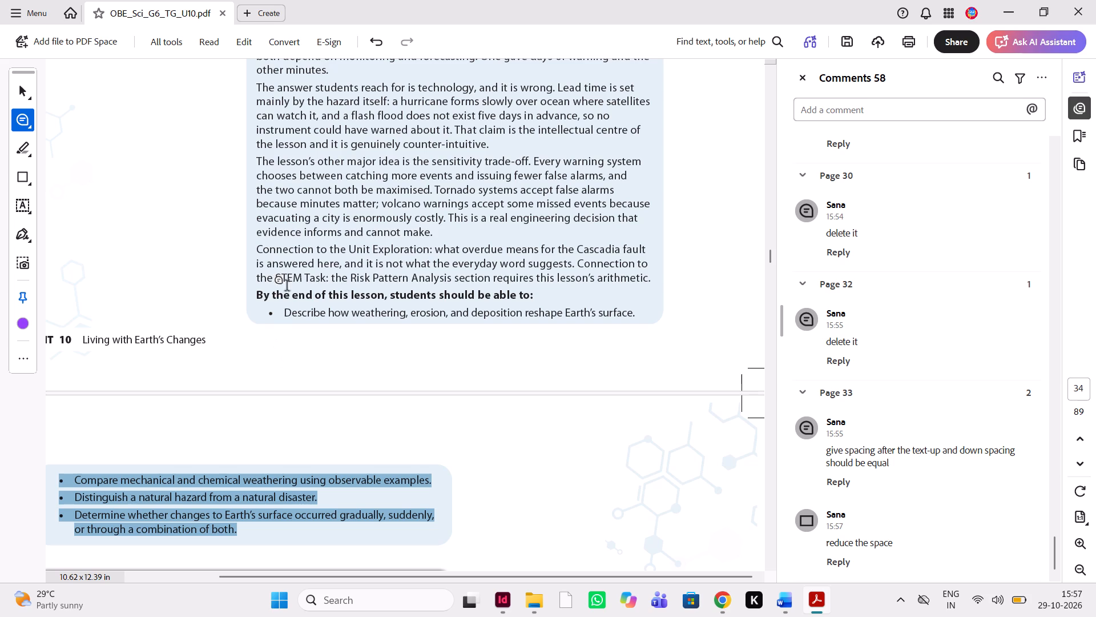
left_click_drag(287, 287, 288, 311)
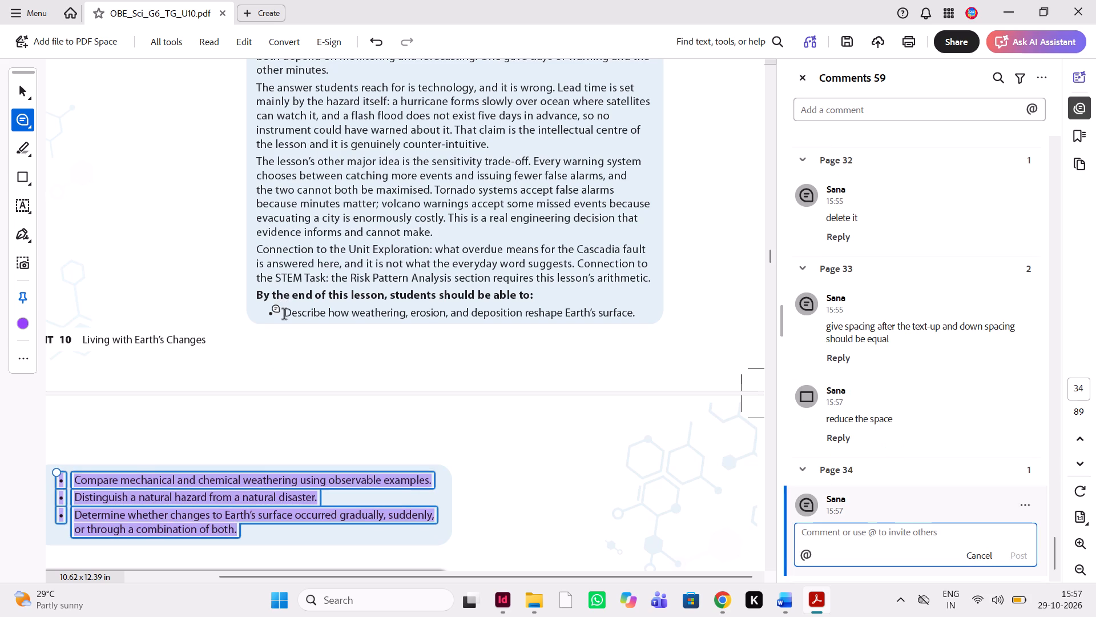
left_click_drag(280, 314, 416, 322)
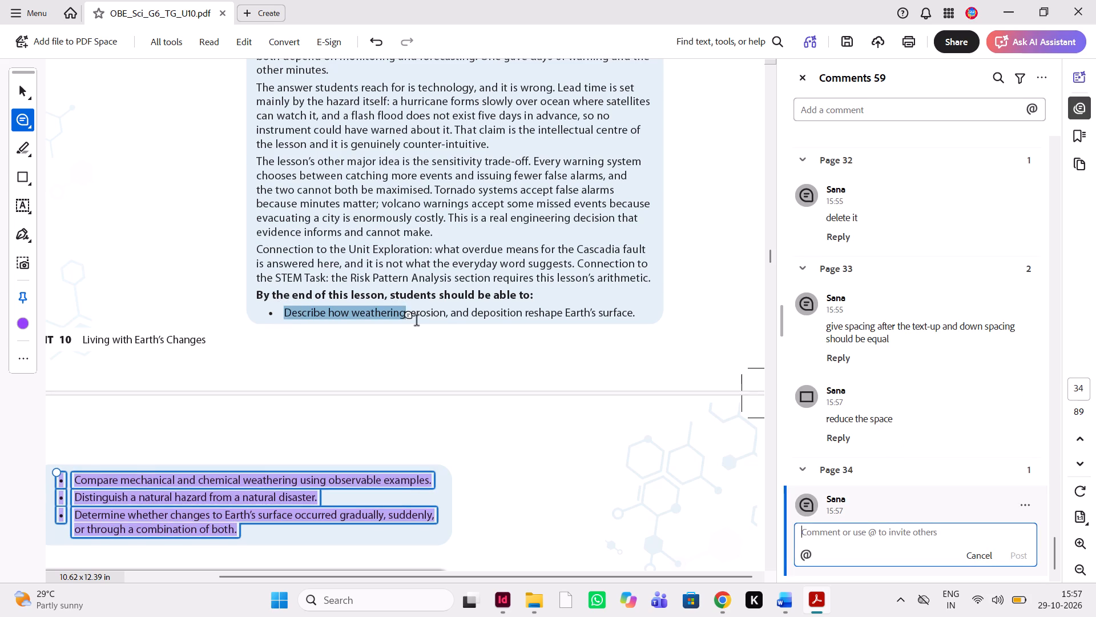
left_click_drag(416, 322, 617, 313)
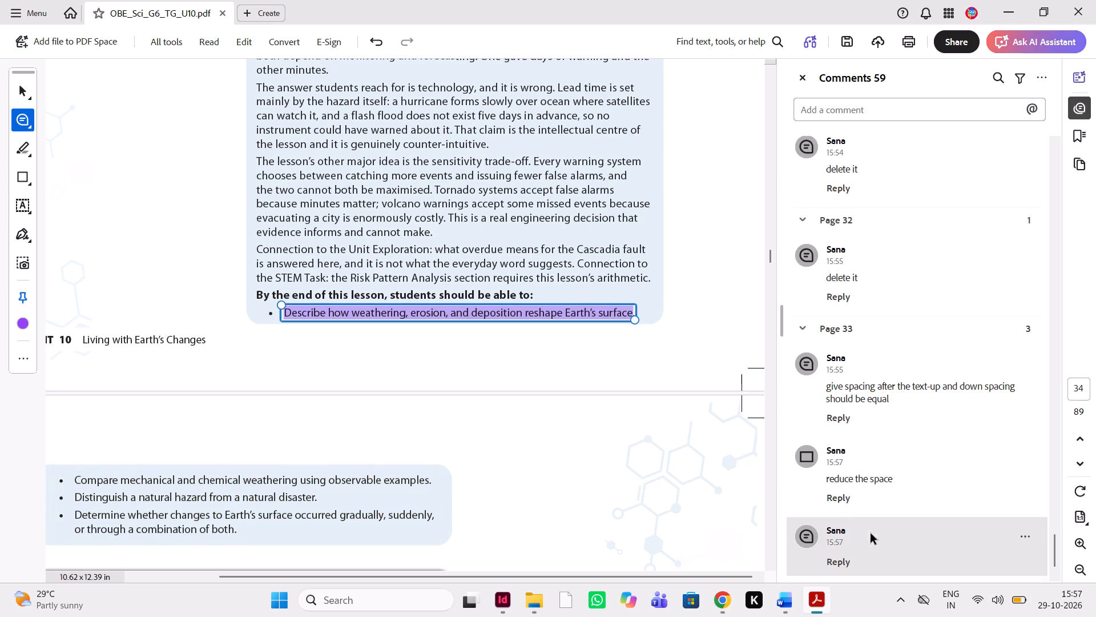
left_click(856, 551)
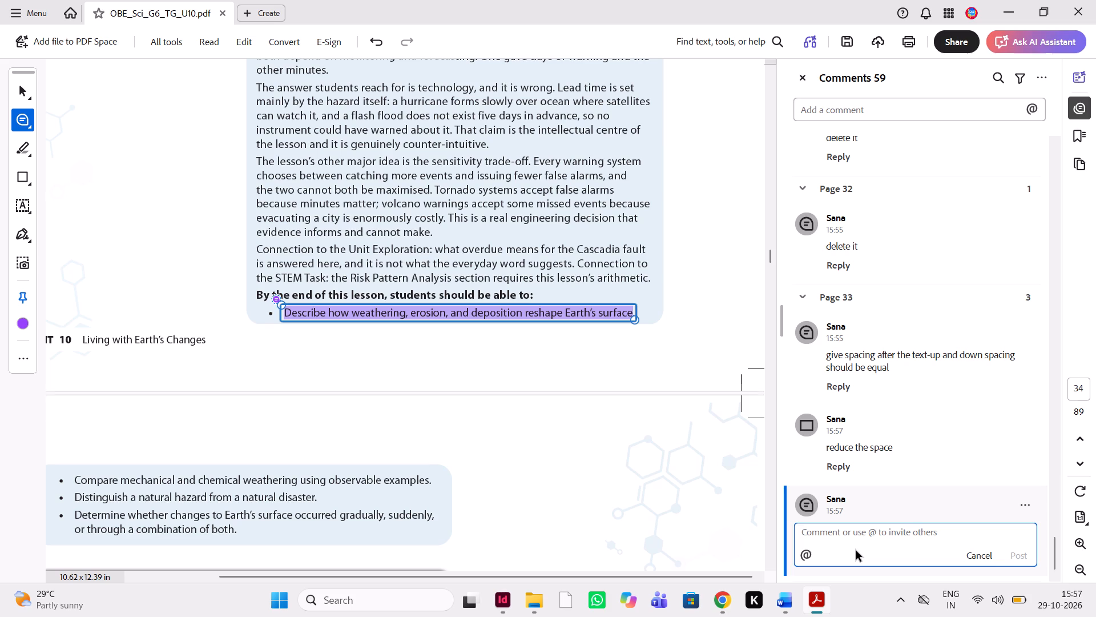
type("chnage")
key("space")
key("BackSpace")
key("BackSpace")
key("BackSpace")
key("BackSpace")
key("BackSpace")
type("ange it according to")
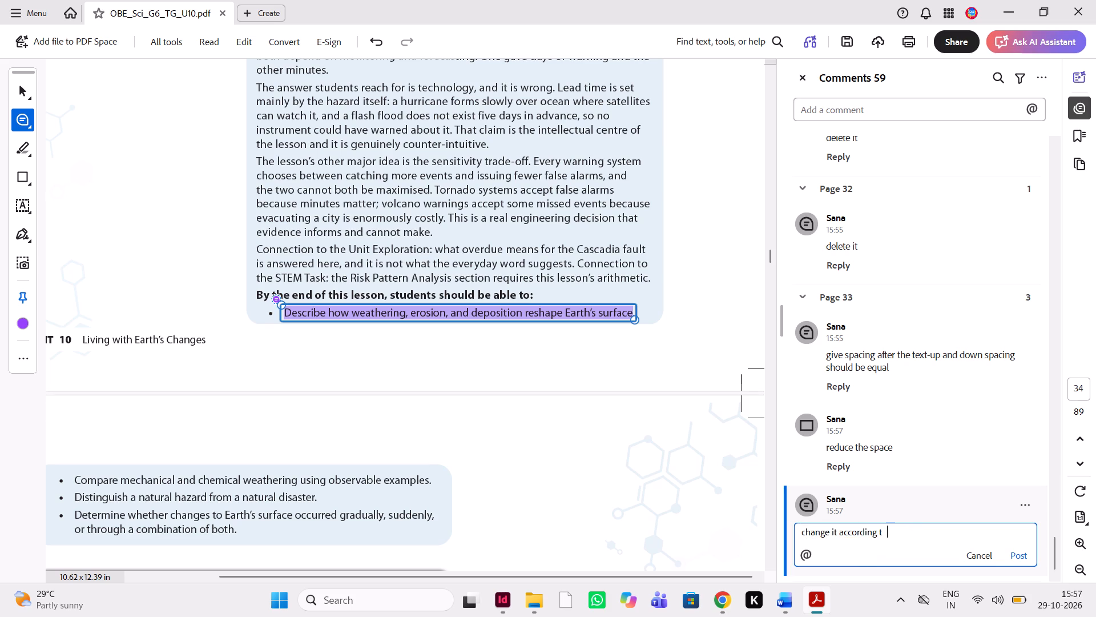
key("space")
type("MSF")
key("space")
Highlight the three remaining learning objectives on the following PDF page and reuse the comment "change it according to MSF" for them.
left_click_drag(912, 536, 791, 527)
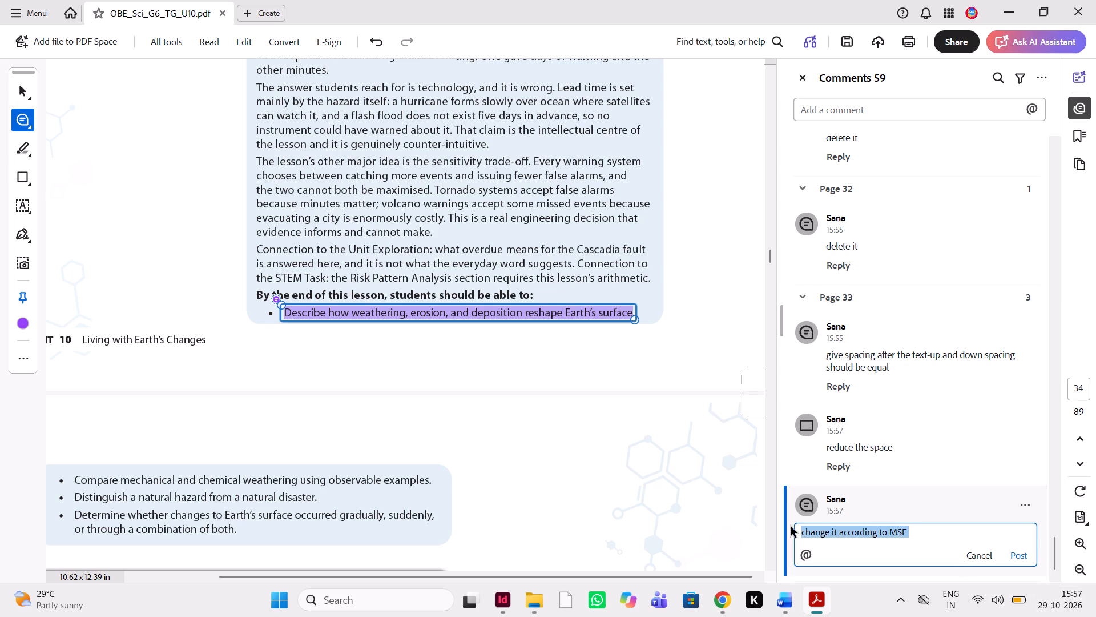
key("ctrl+c")
left_click_drag(241, 534, 82, 485)
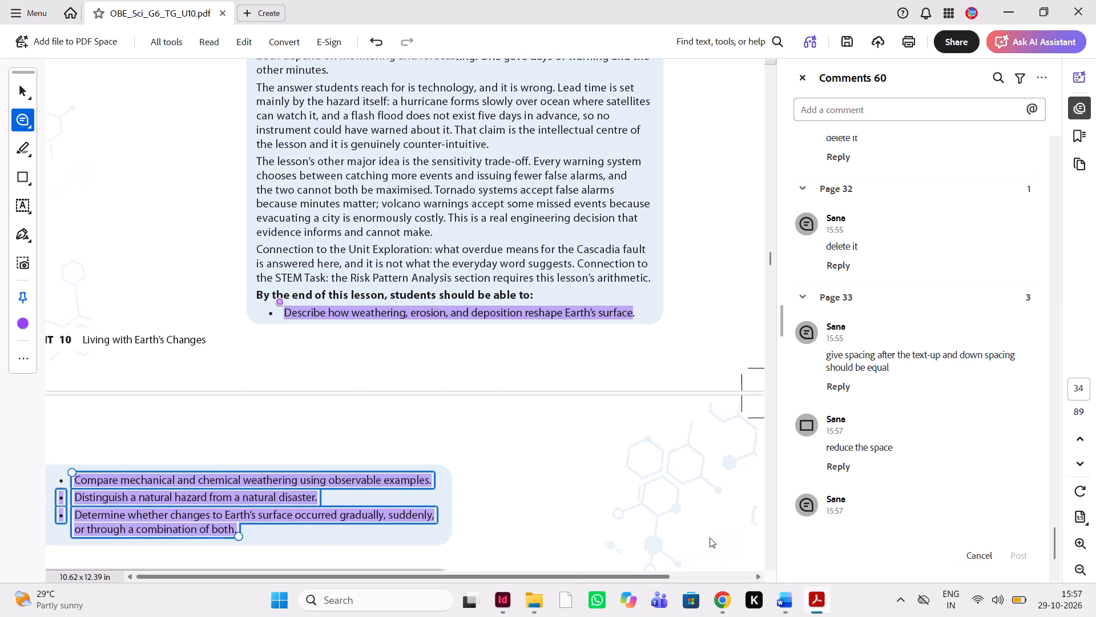
left_click(845, 536)
key("ctrl+v")
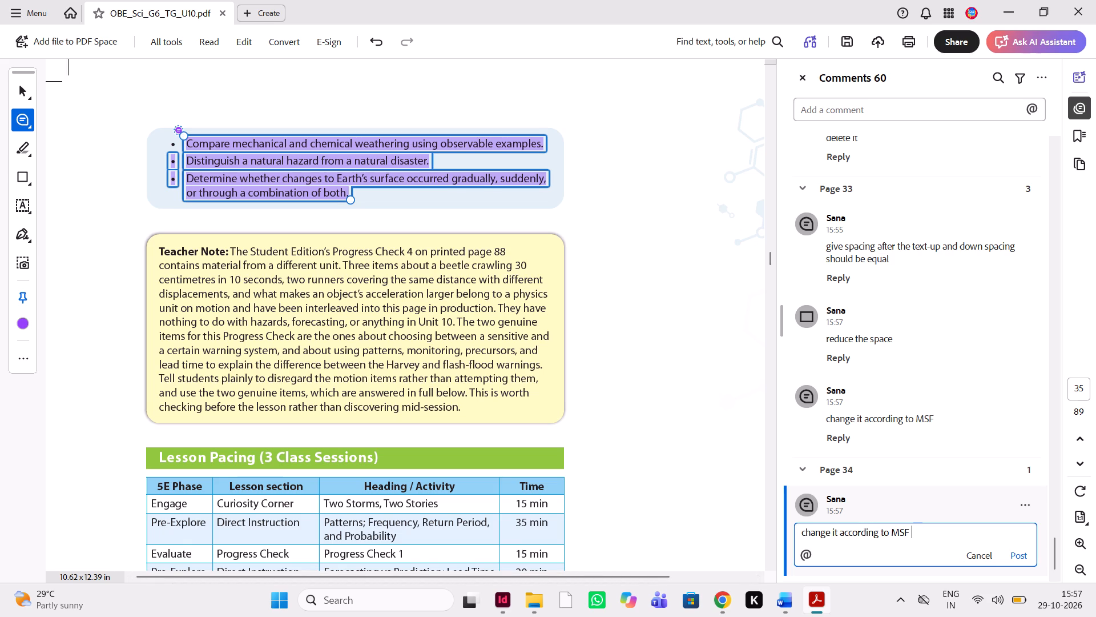
left_click(1023, 558)
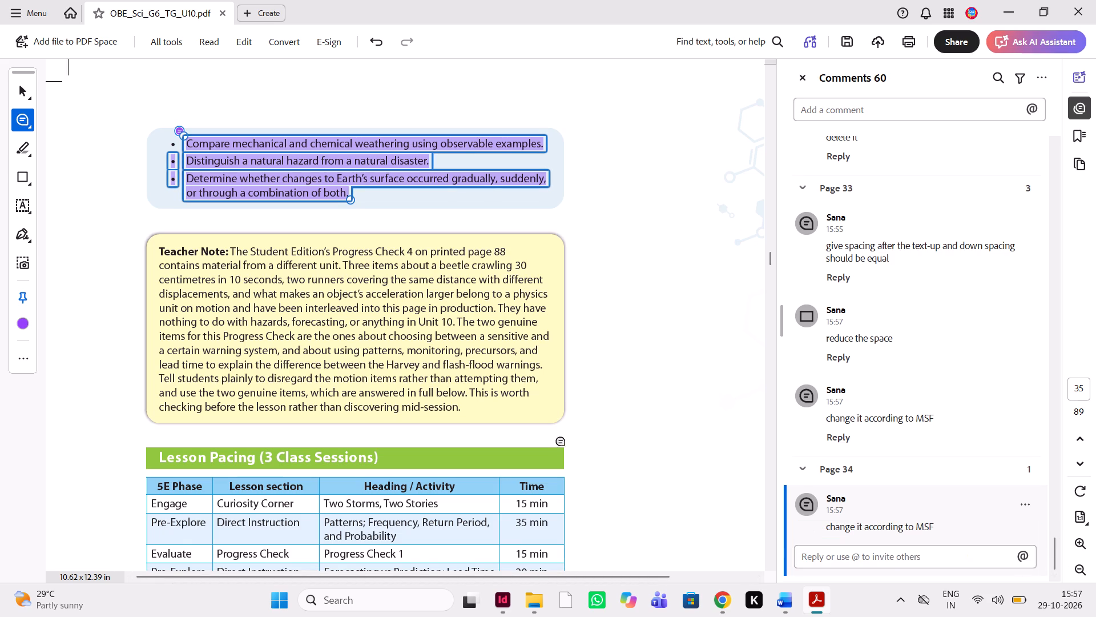
Compare the Teacher Note, Lesson Pacing table and italic note beneath it in the PDF with the Word manuscript.
scroll(197, 308, "down", 2)
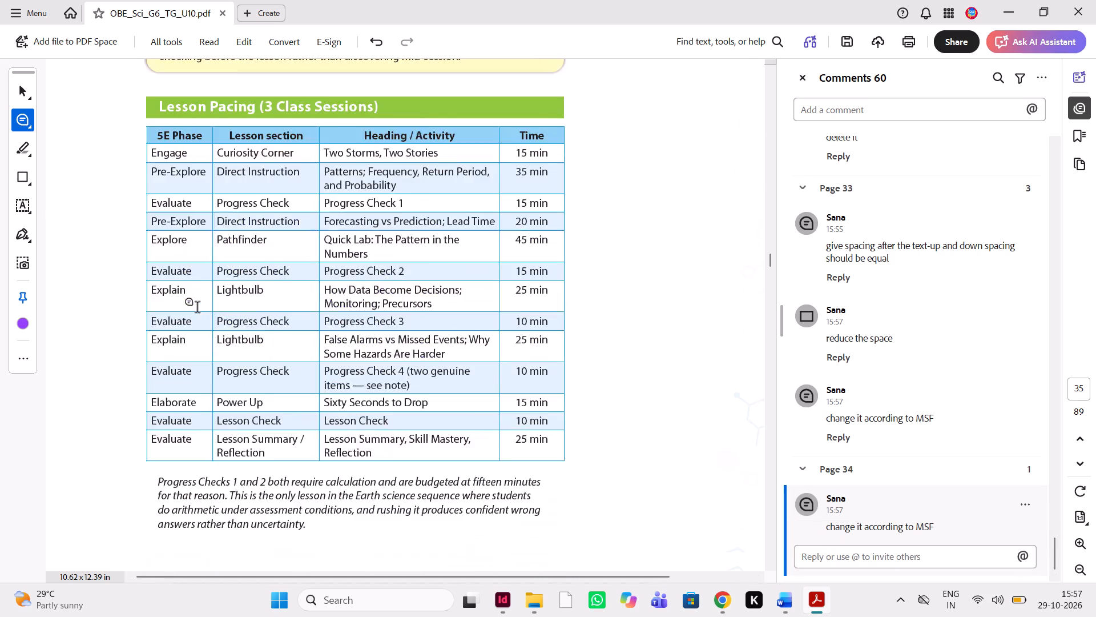
scroll(197, 308, "down", 5)
scroll(197, 308, "up", 2)
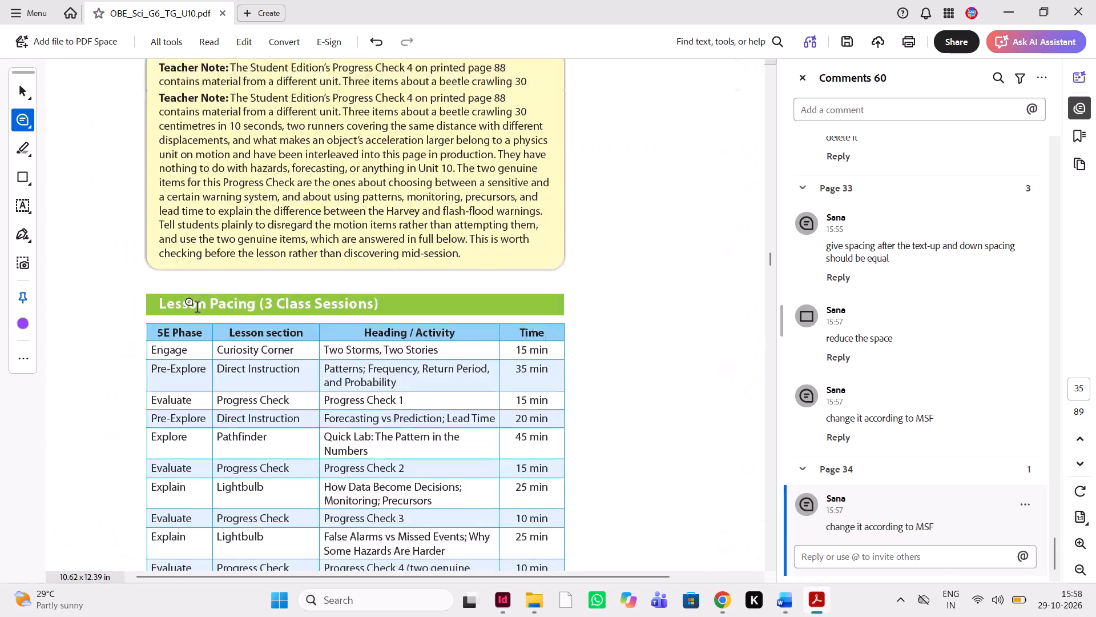
scroll(197, 308, "up", 3)
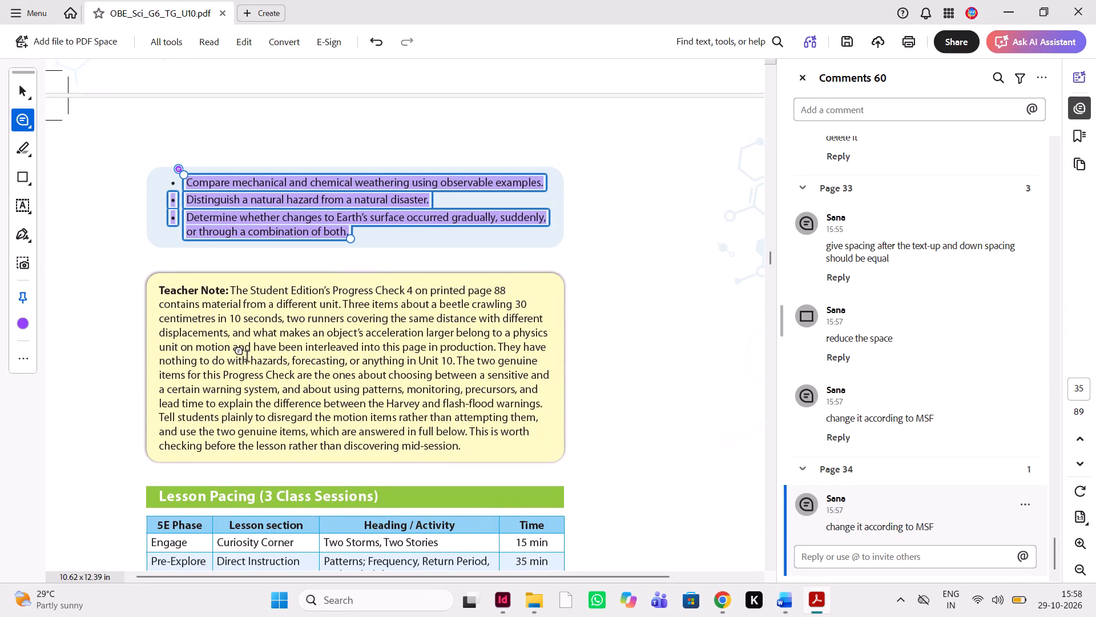
left_click(788, 598)
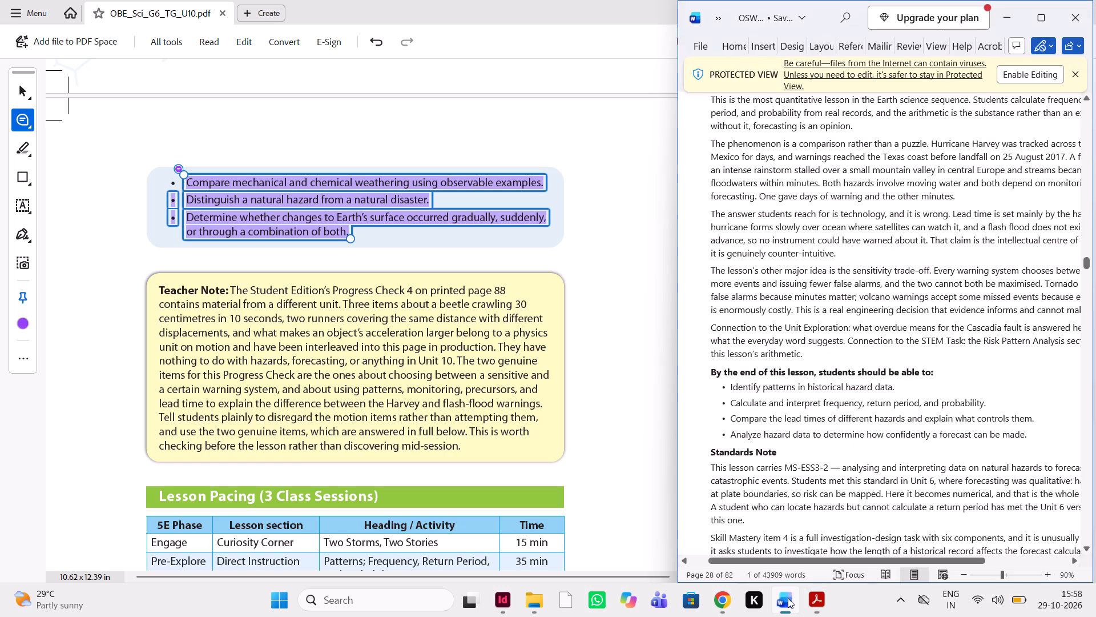
scroll(889, 423, "down", 3)
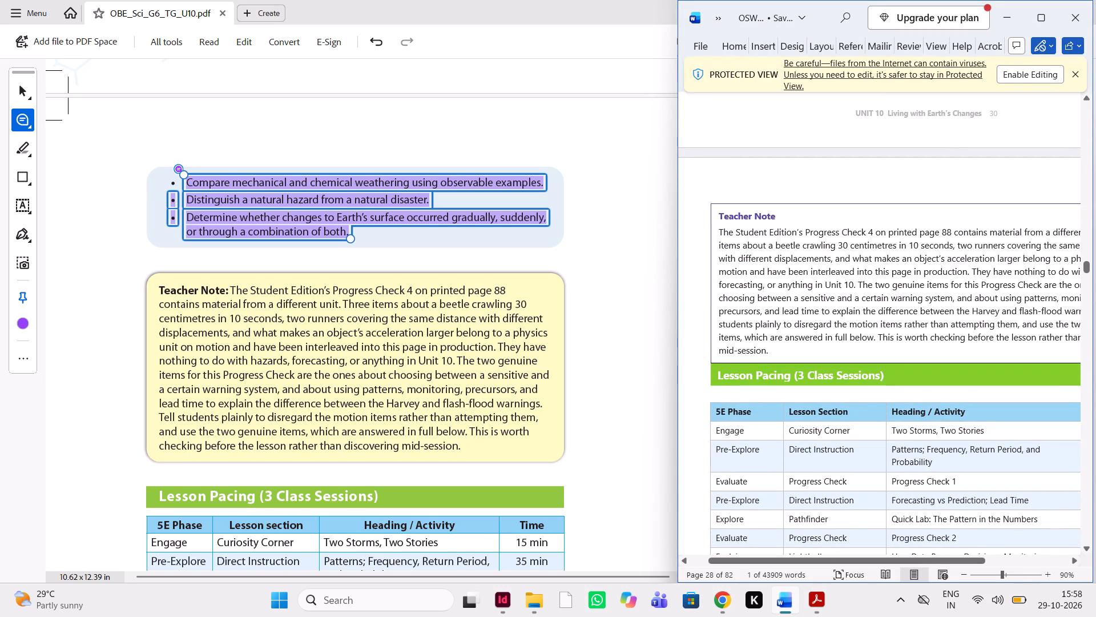
scroll(616, 449, "down", 1)
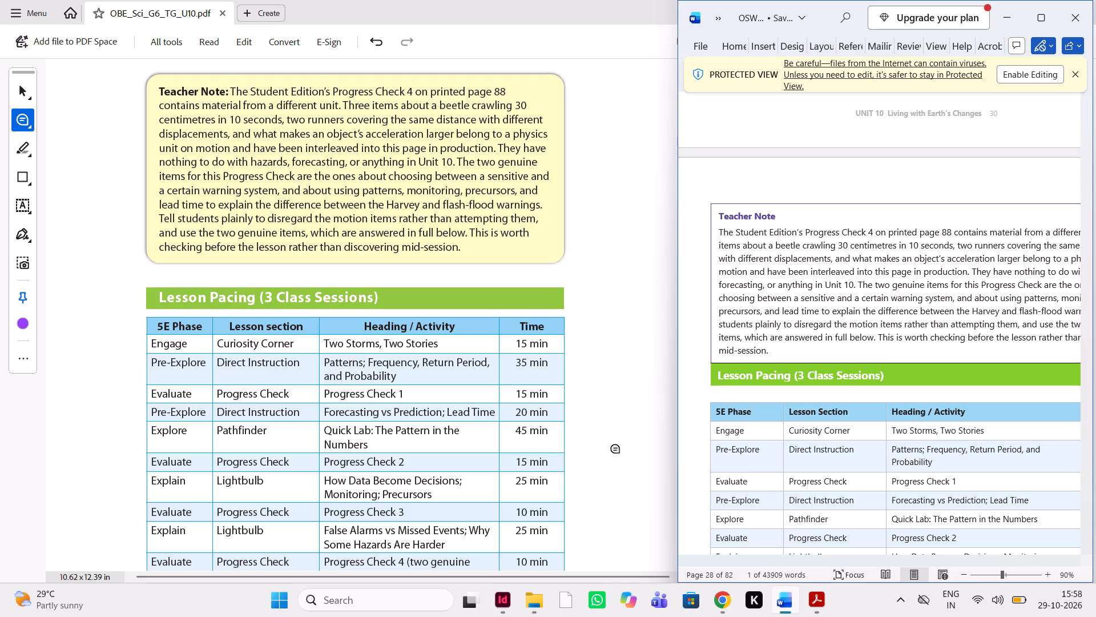
scroll(616, 449, "down", 1)
scroll(616, 449, "up", 1)
scroll(797, 478, "down", 1)
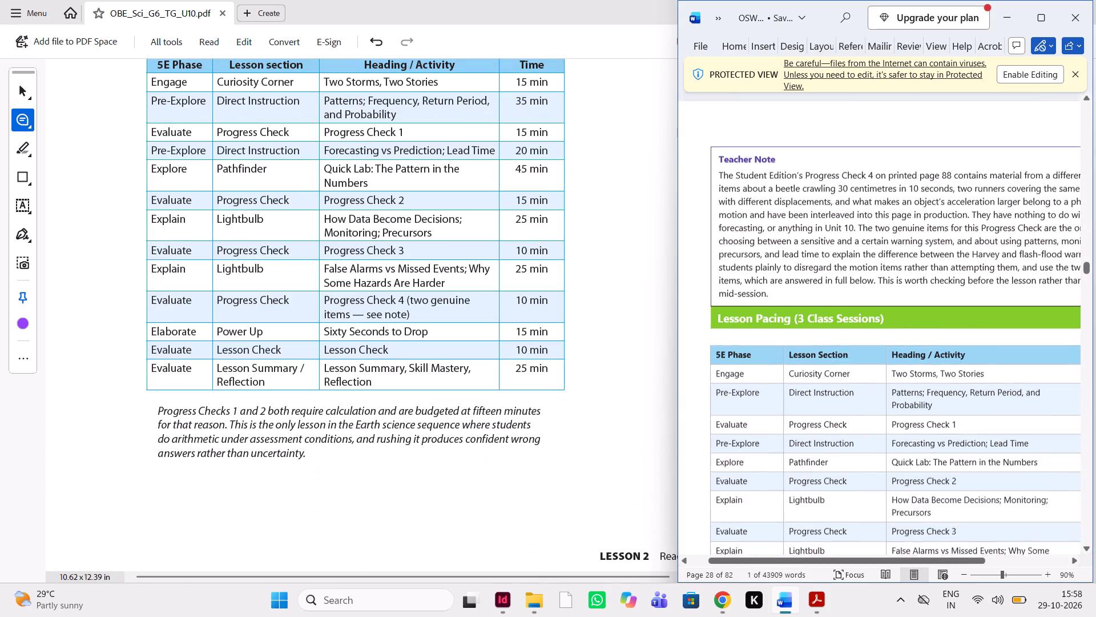
scroll(797, 478, "down", 1)
scroll(797, 478, "left", 1)
scroll(797, 478, "down", 1)
scroll(797, 478, "right", 1)
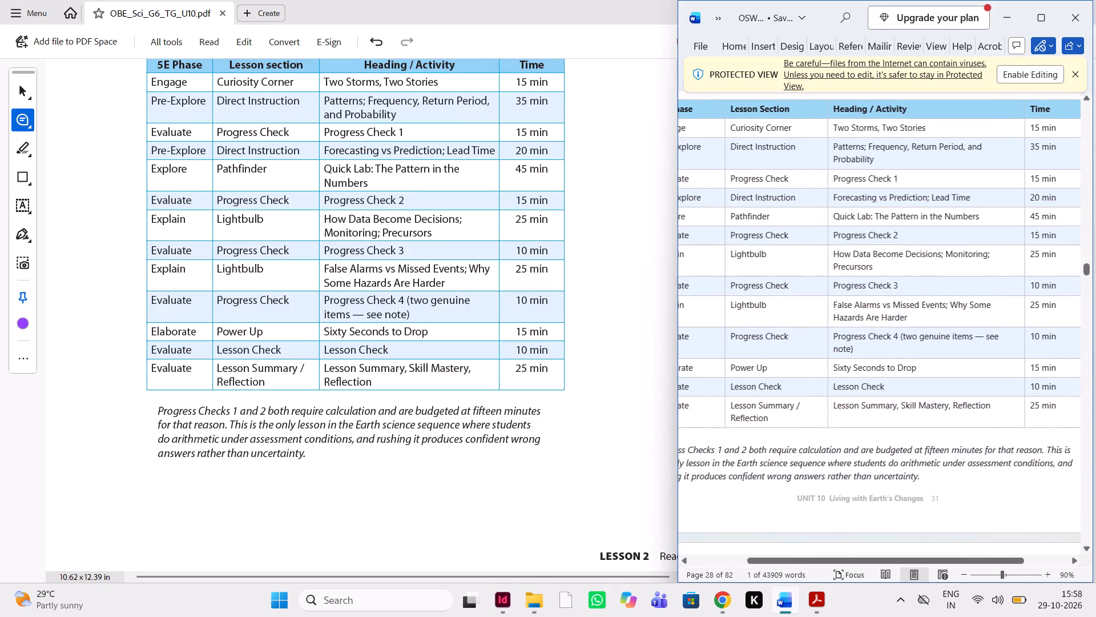
scroll(797, 478, "right", 1)
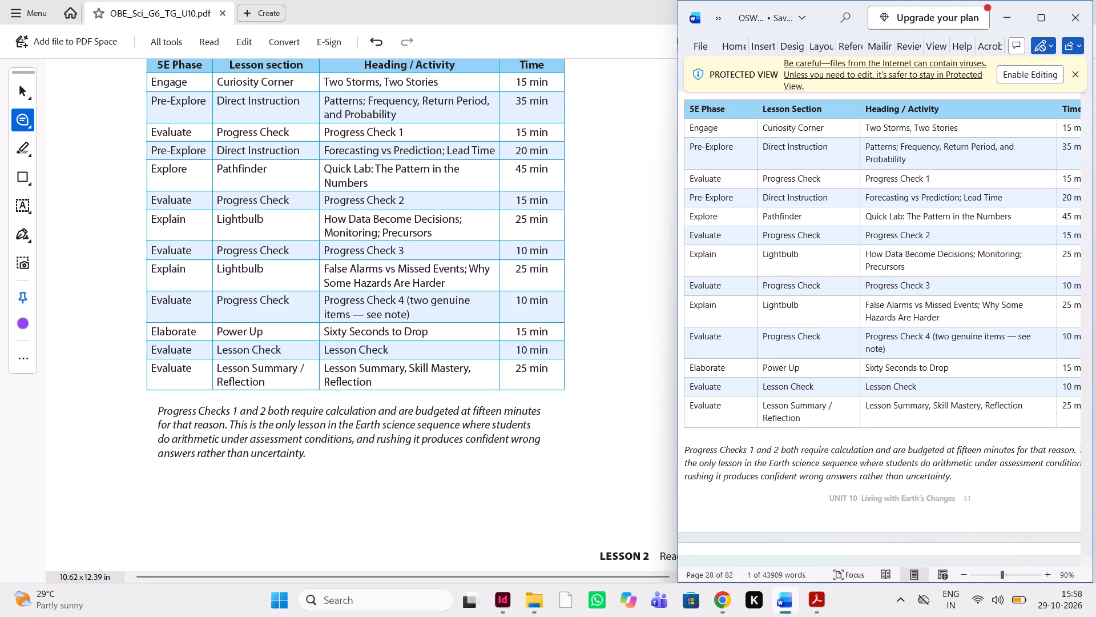
scroll(797, 478, "left", 1)
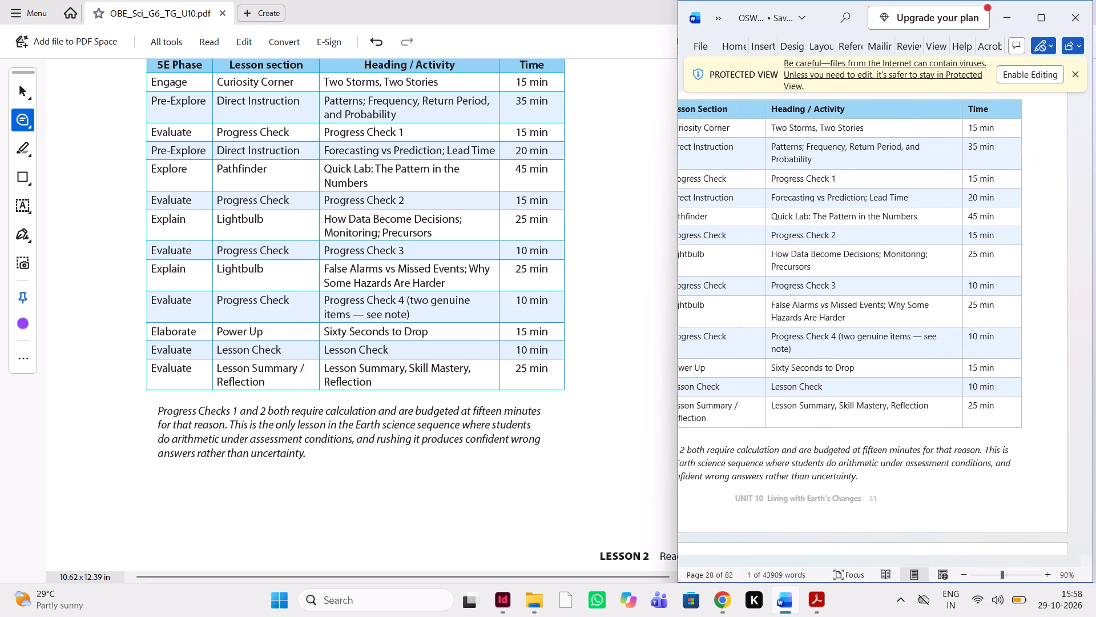
scroll(797, 478, "down", 1)
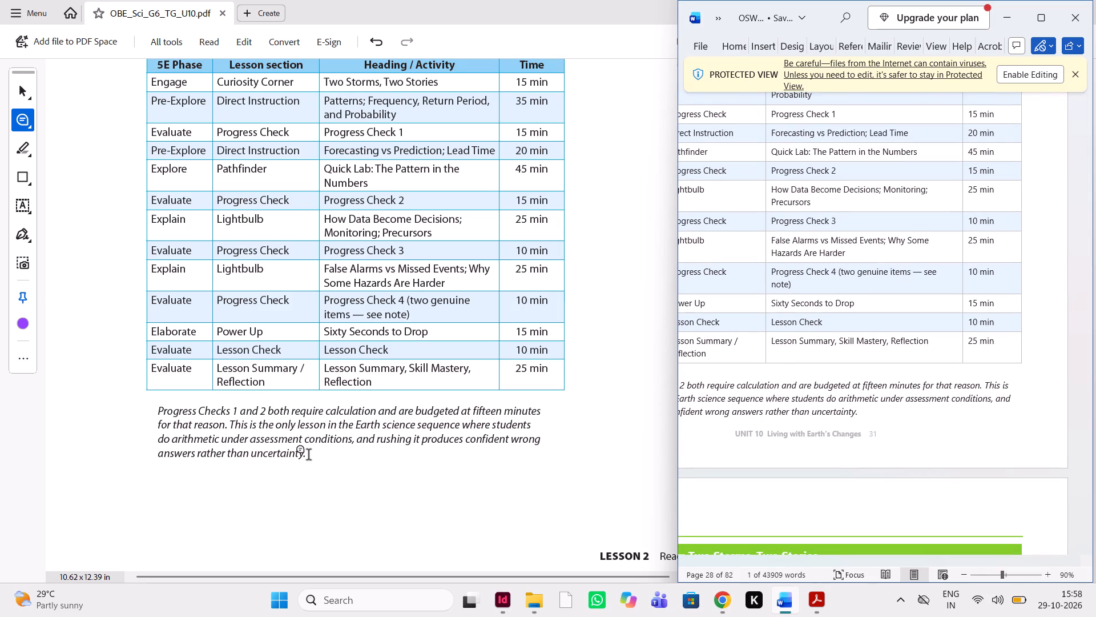
Highlight the italic note beneath the Lesson Pacing table and attach the comment "change the text color to grey".
left_click_drag(308, 456, 214, 440)
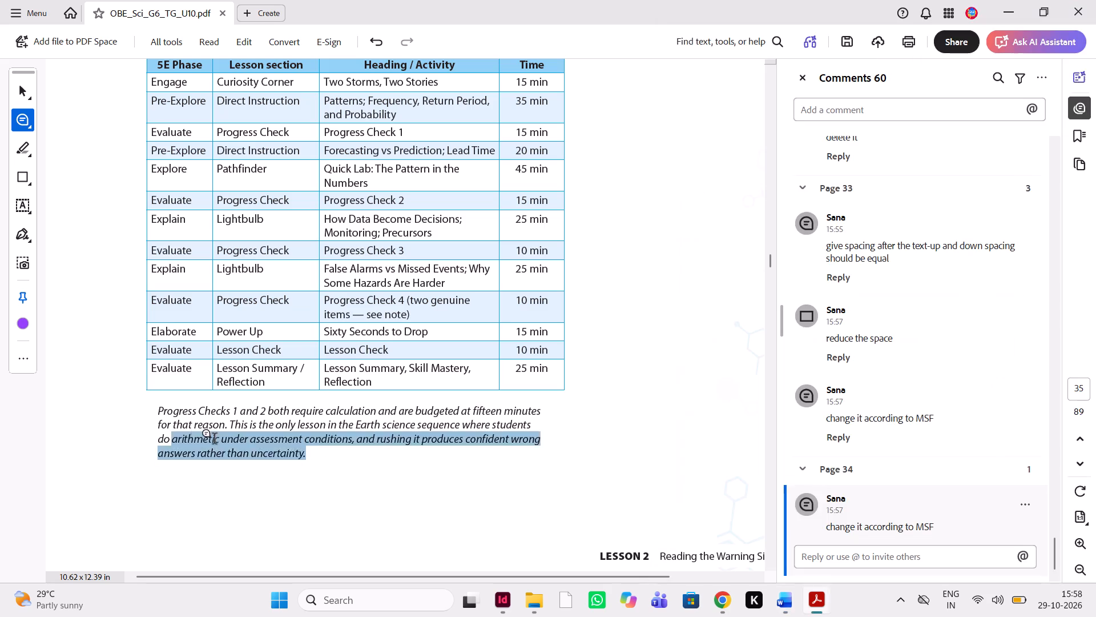
left_click_drag(214, 440, 145, 411)
type("chnage")
key("space")
key("BackSpace")
key("BackSpace")
key("BackSpace")
key("BackSpace")
key("BackSpace")
type("ange the text color to gret")
key("space")
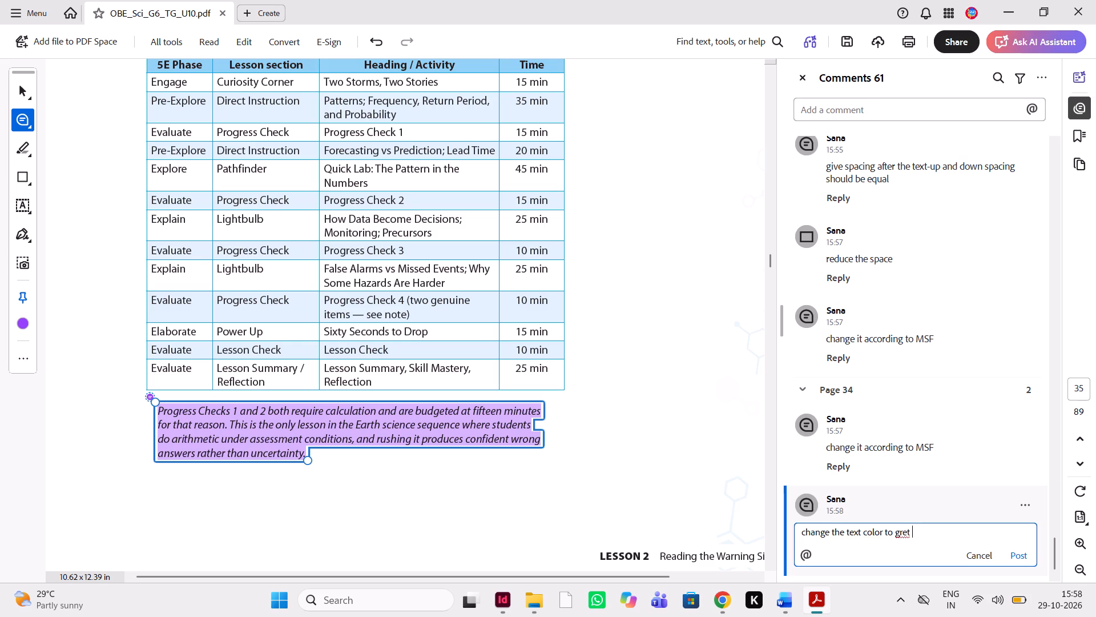
key("BackSpace")
key("BackSpace")
key("y")
Highlight "Curiosity Corner:" in the main "Two Storms, Two Stories" banner heading with the comment "delete it".
scroll(256, 379, "up", 8)
scroll(256, 379, "down", 2)
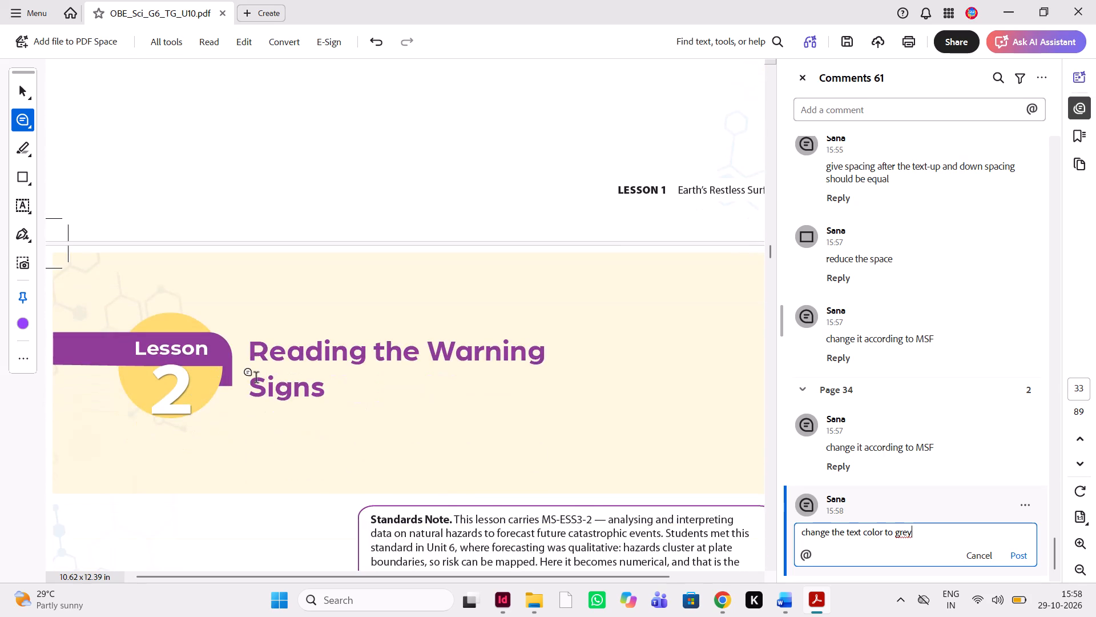
scroll(256, 379, "down", 2)
scroll(256, 379, "left", 1)
scroll(256, 379, "down", 4)
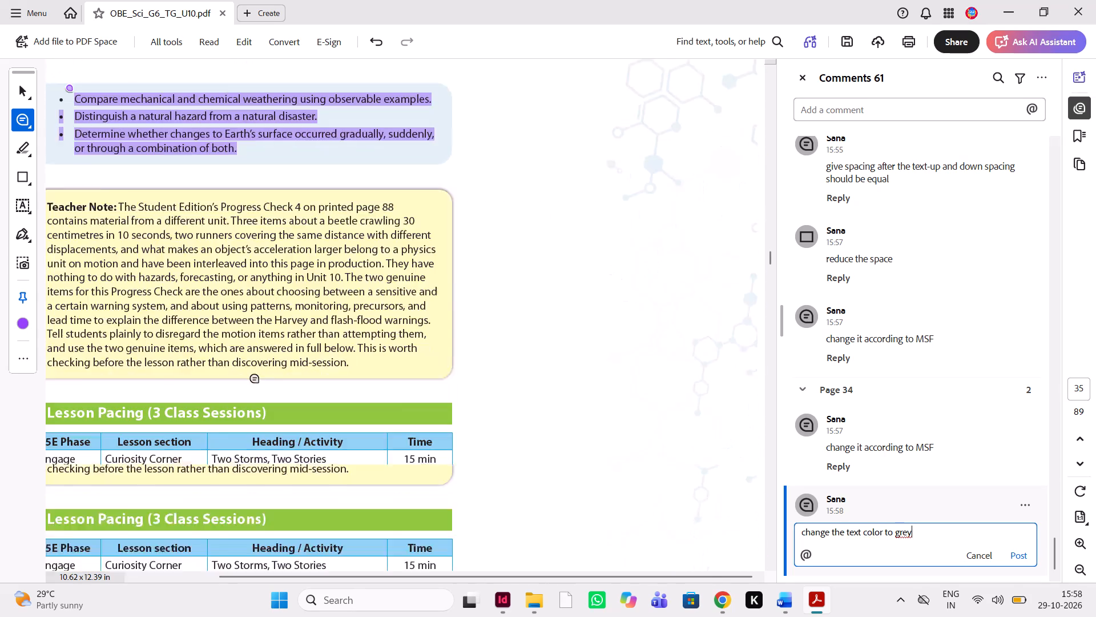
scroll(256, 379, "down", 4)
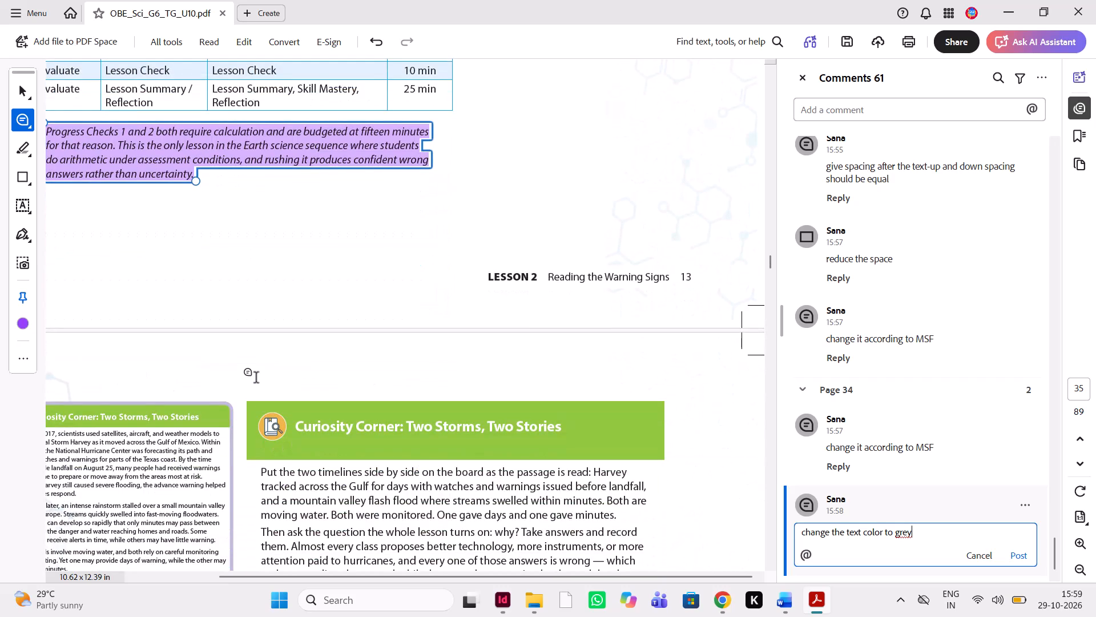
scroll(256, 379, "down", 3)
scroll(256, 379, "right", 1)
scroll(256, 379, "up", 1)
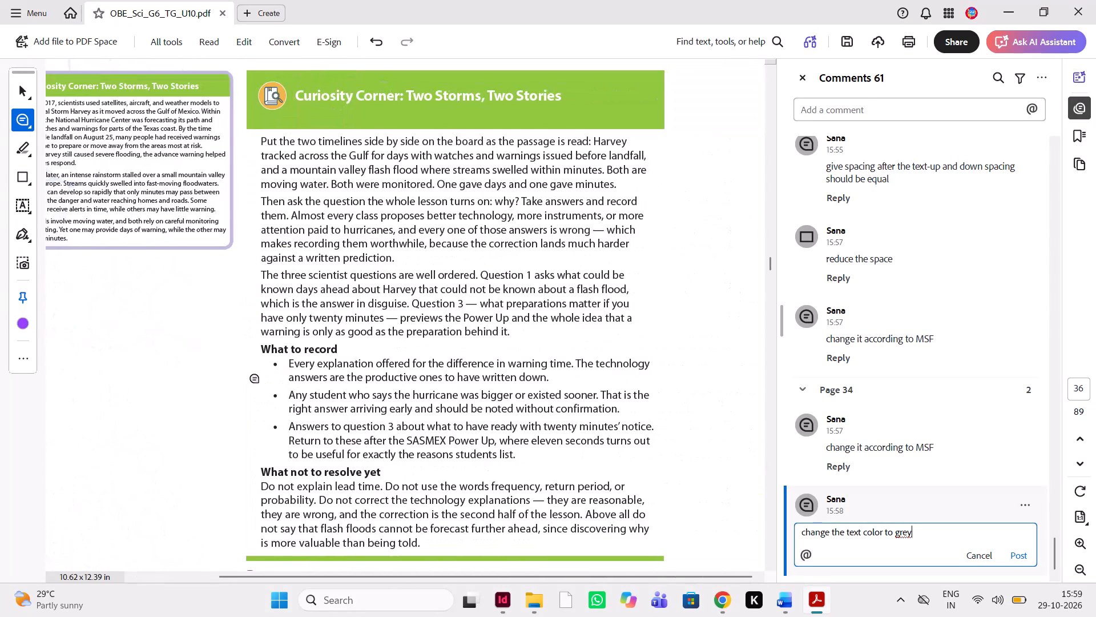
scroll(256, 379, "up", 2)
scroll(256, 379, "down", 1)
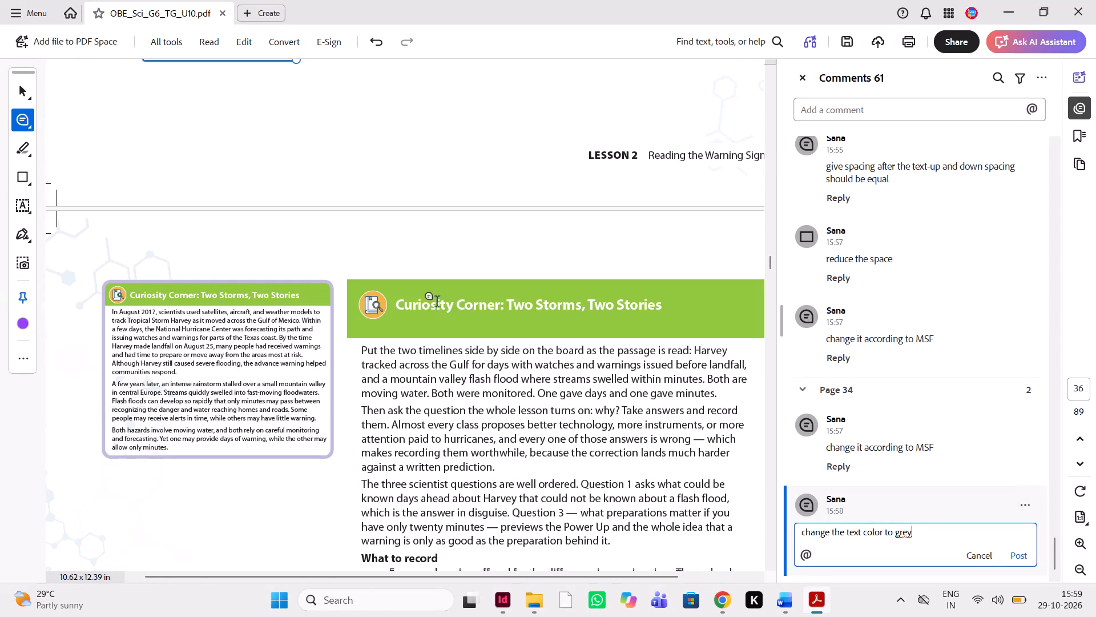
left_click_drag(506, 308, 418, 310)
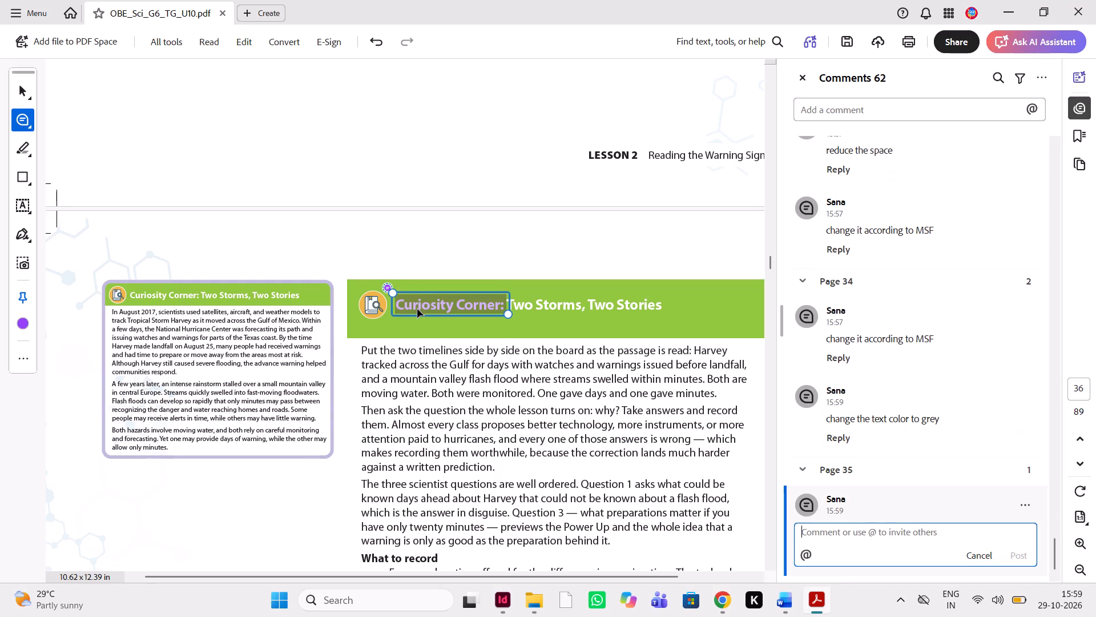
type("delete it")
key("space")
Place a note on the green "Two Storms, Two Stories" banner with the comment "reduce the frame size" and post it.
left_click(602, 329)
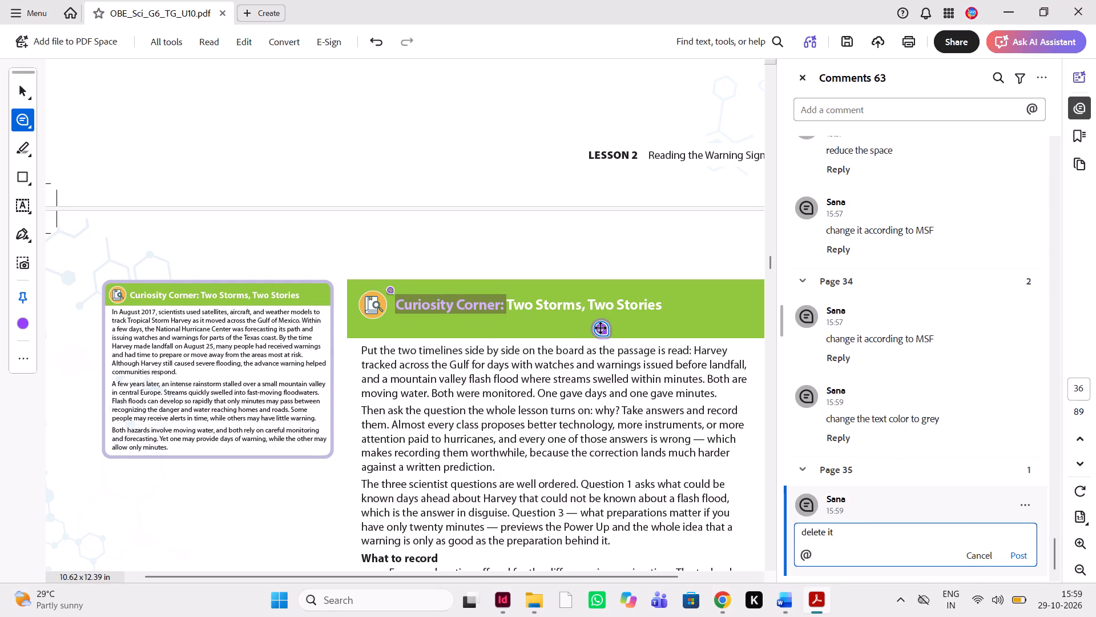
type("reduce the")
key("space")
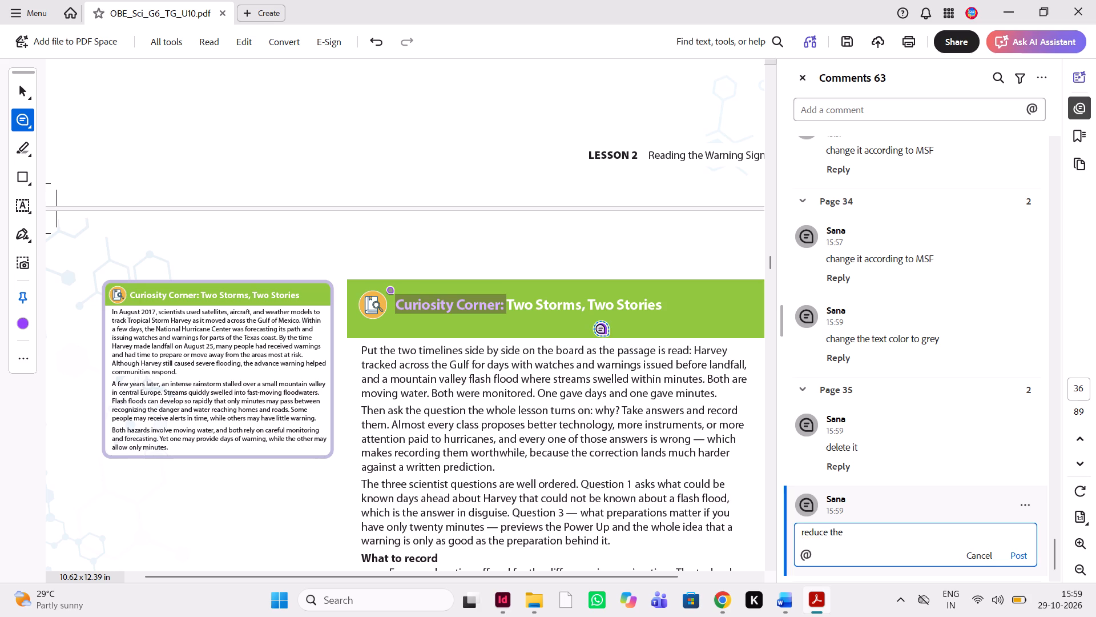
type("frame size")
left_click(1014, 550)
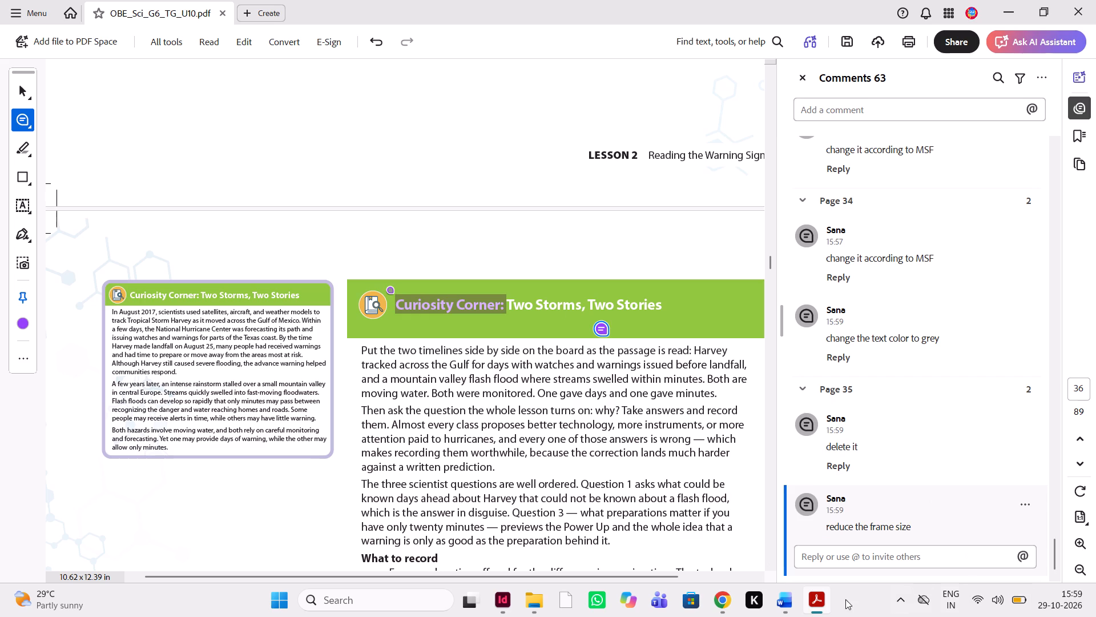
Compare the Curiosity Corner text, including "What to record" and "What not to resolve yet", with the Word manuscript.
left_click(795, 595)
scroll(865, 411, "down", 1)
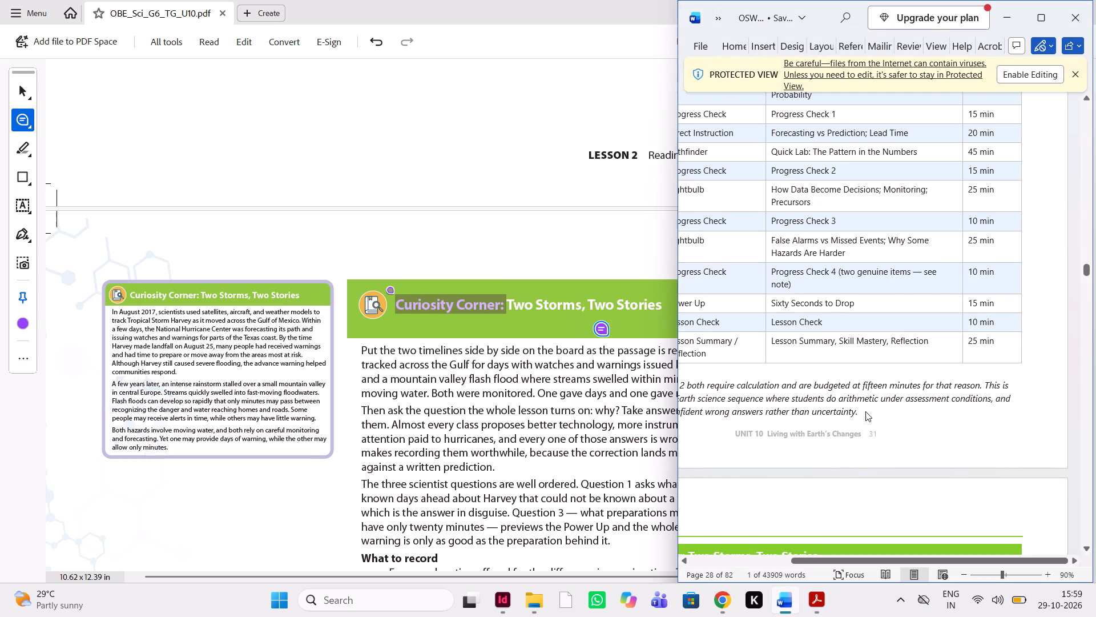
scroll(865, 411, "down", 1)
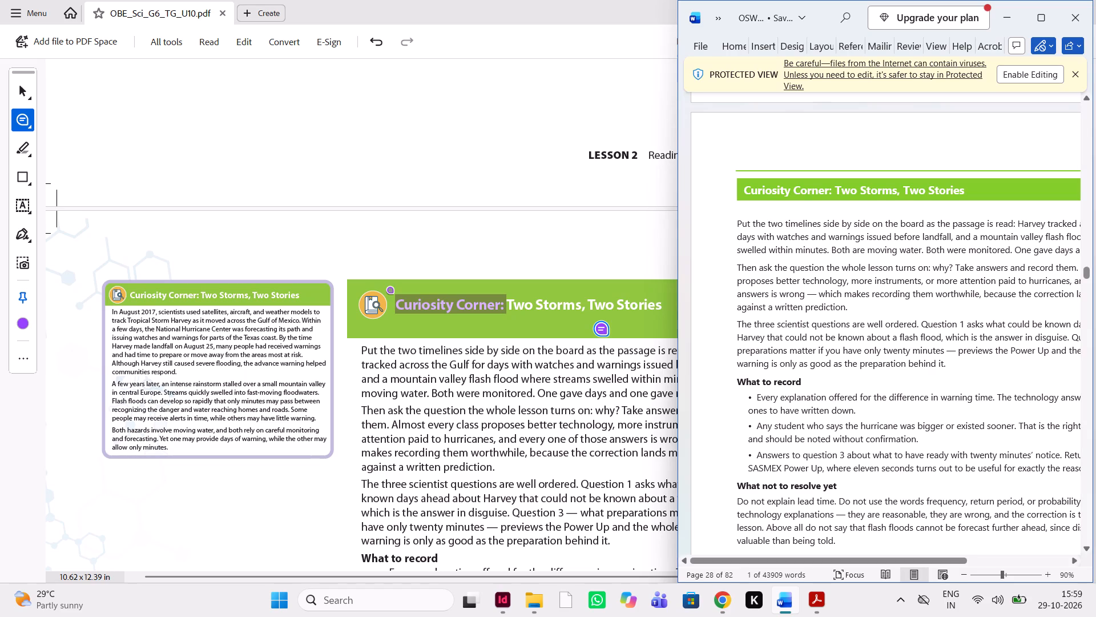
scroll(610, 376, "left", 3)
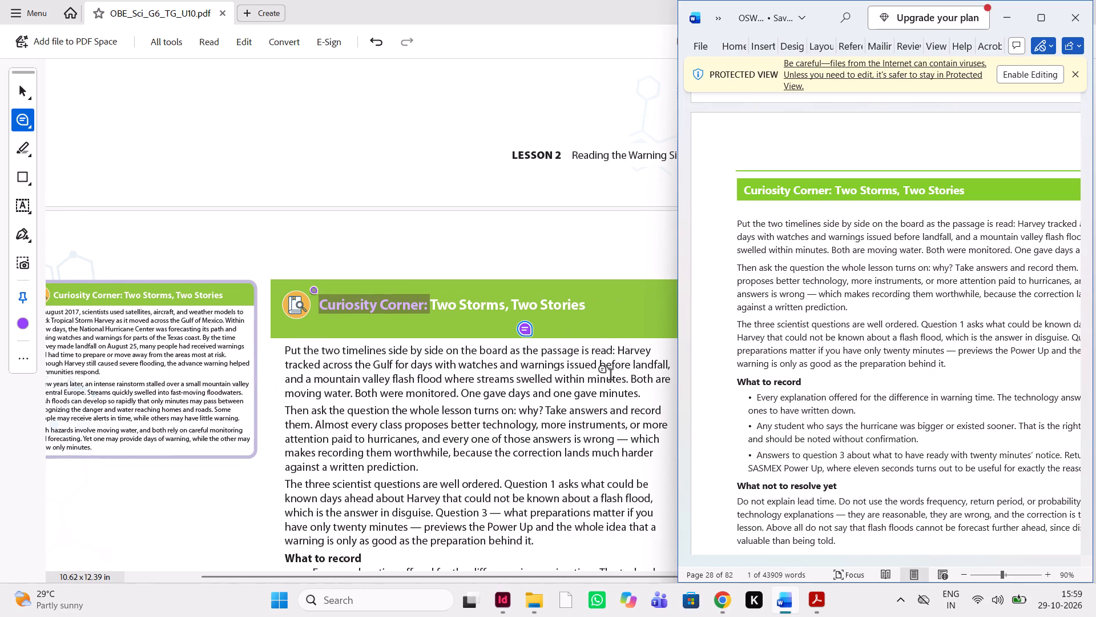
scroll(610, 376, "down", 1)
scroll(878, 378, "left", 1)
scroll(878, 378, "right", 1)
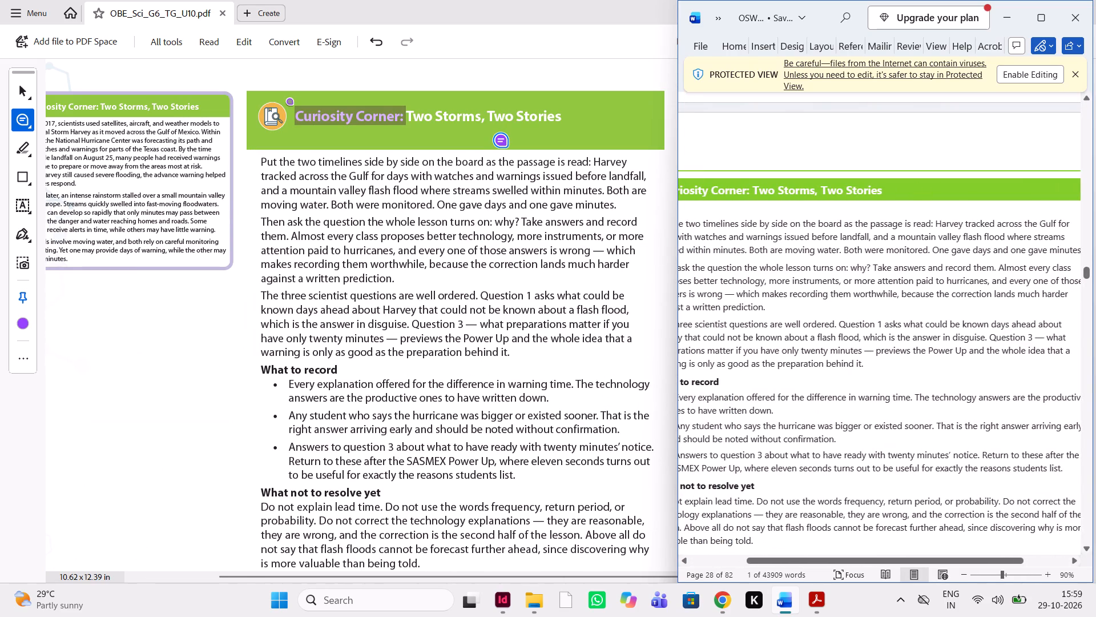
scroll(878, 378, "down", 1)
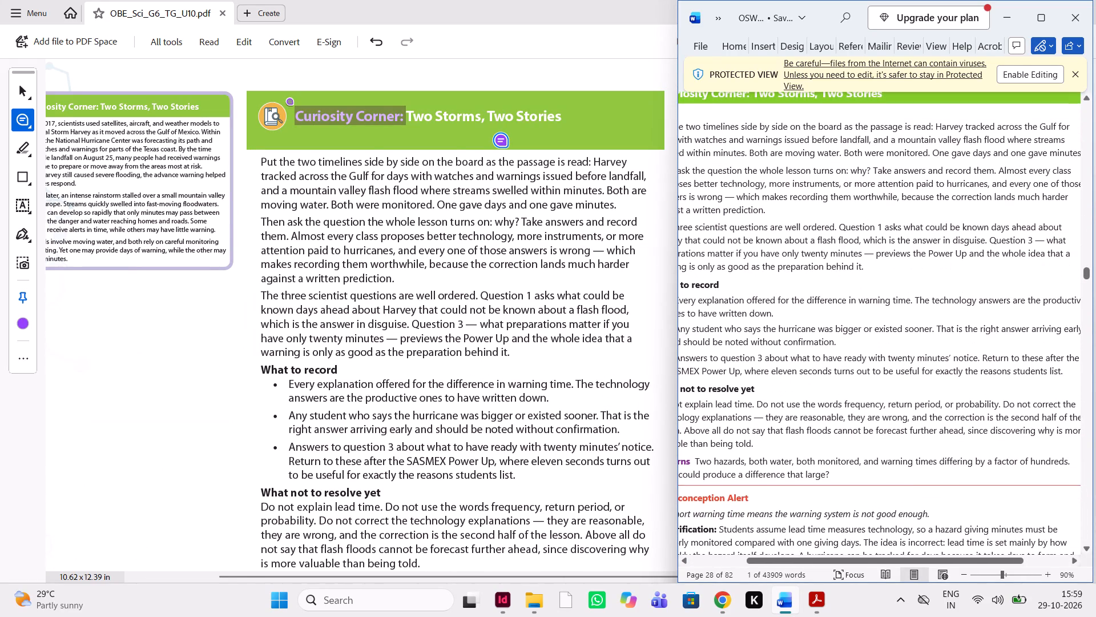
scroll(878, 378, "right", 1)
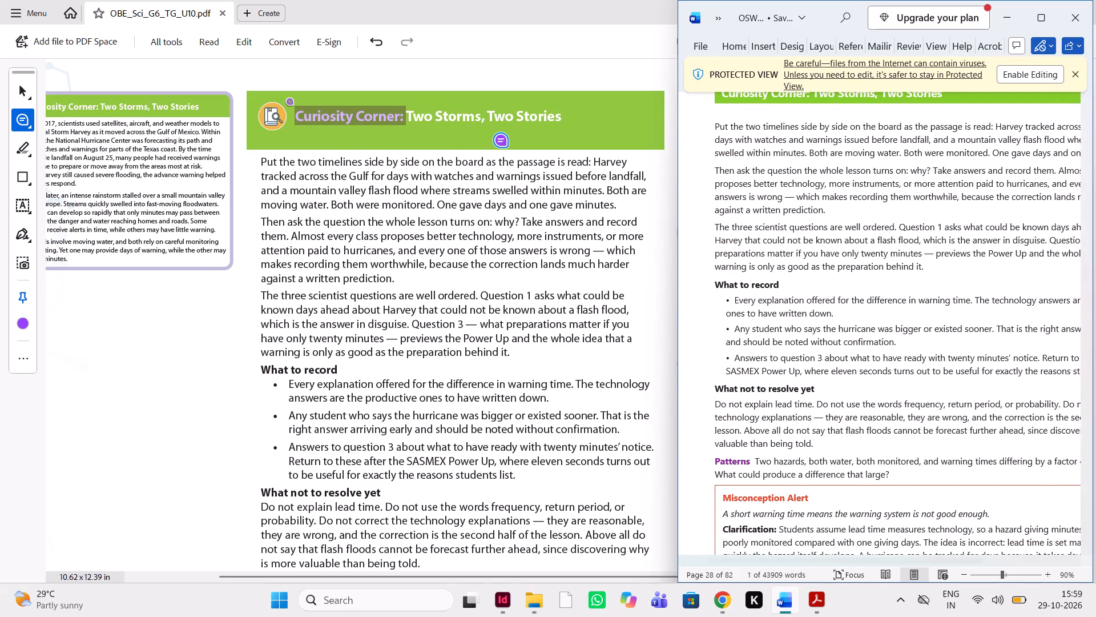
scroll(878, 378, "down", 1)
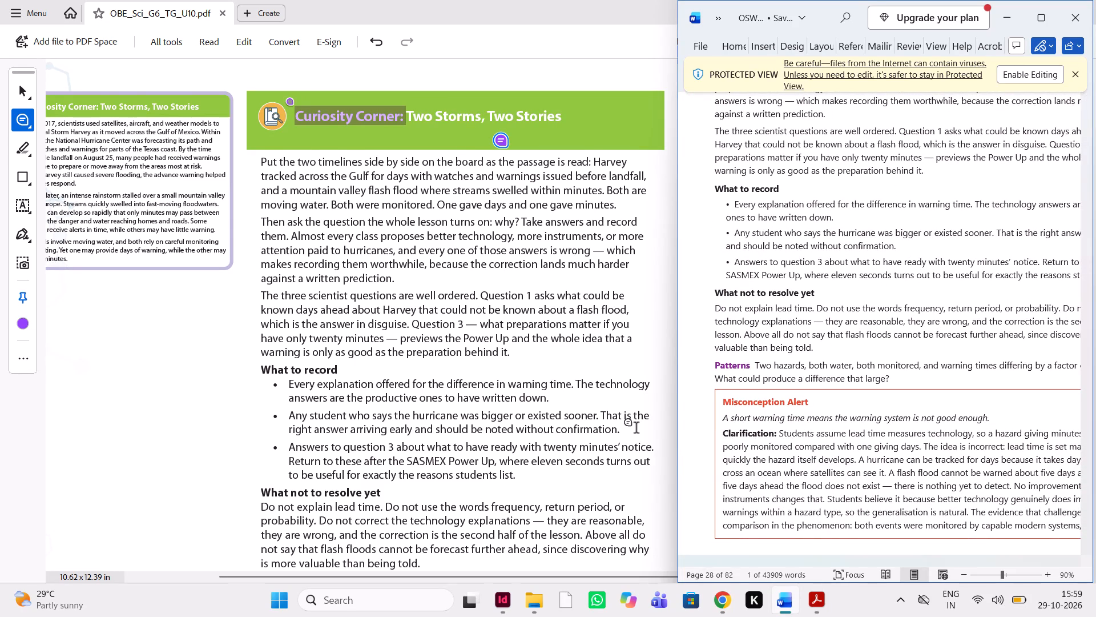
scroll(636, 429, "down", 1)
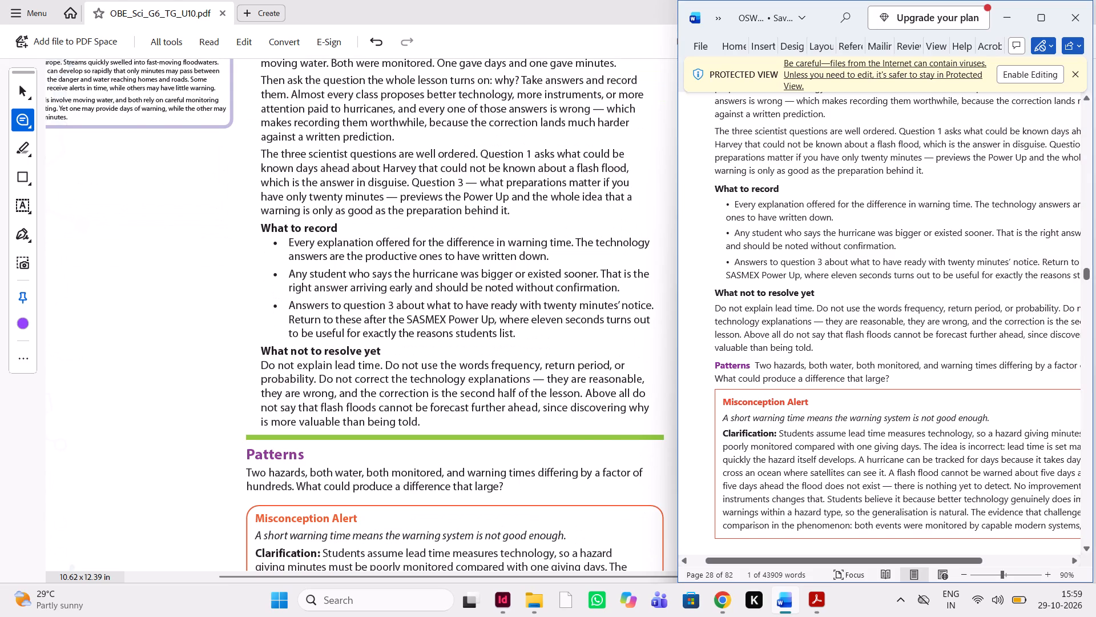
Place a note on the green line above the Patterns heading with the comment "delete it".
left_click(590, 436)
type("delete it")
key("space")
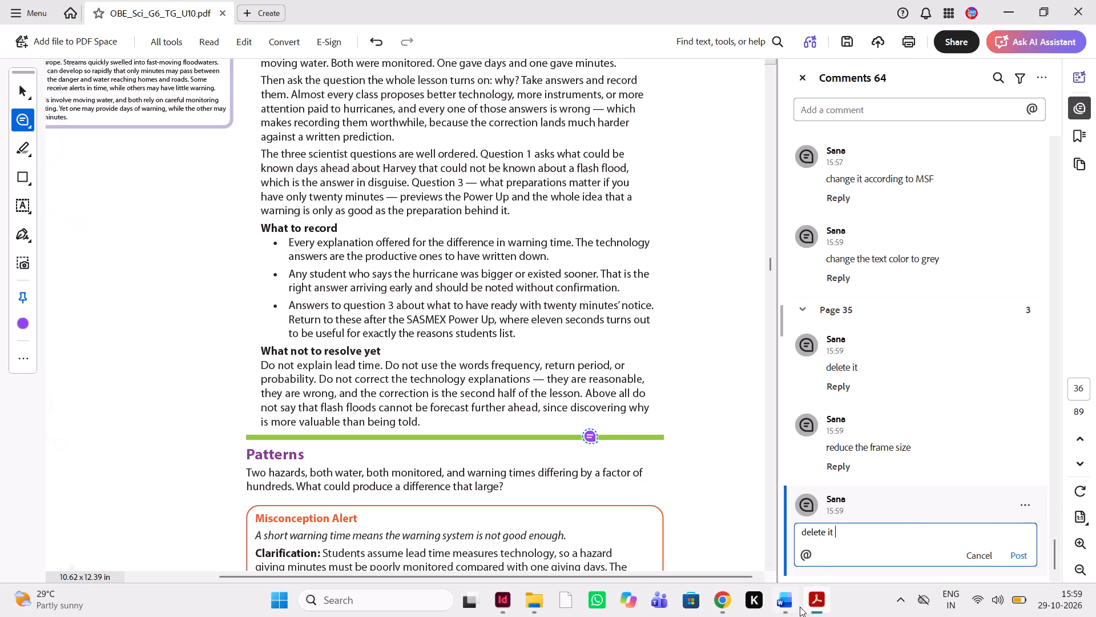
Check the Patterns paragraph against the Word manuscript and highlight its PDF heading with the posted comment "check font size".
left_click(793, 610)
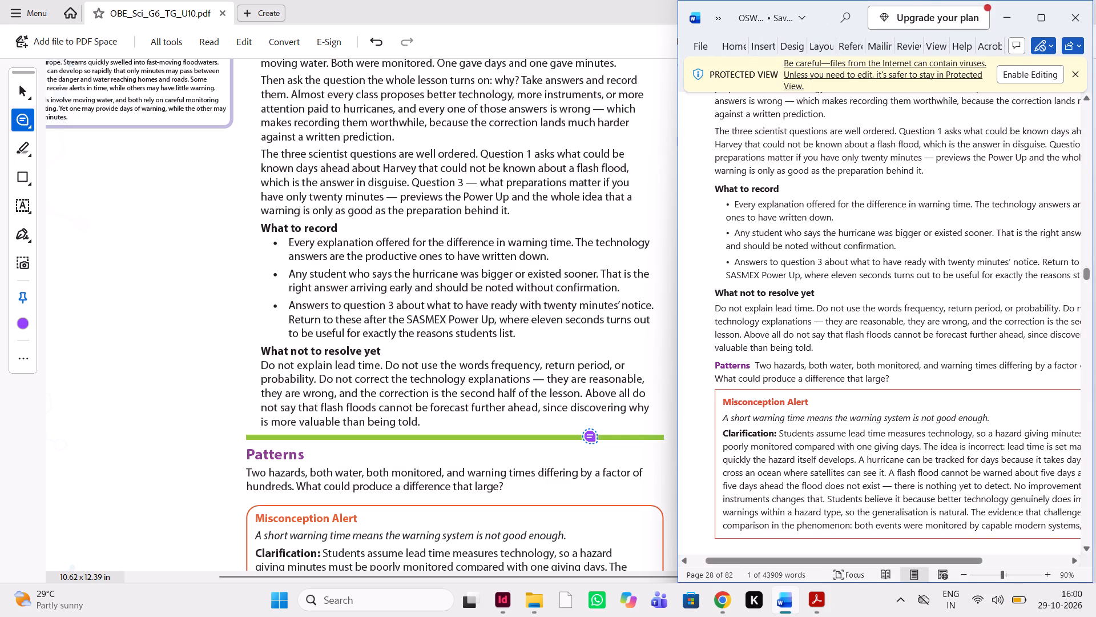
scroll(1005, 542, "left", 1)
scroll(1005, 542, "down", 1)
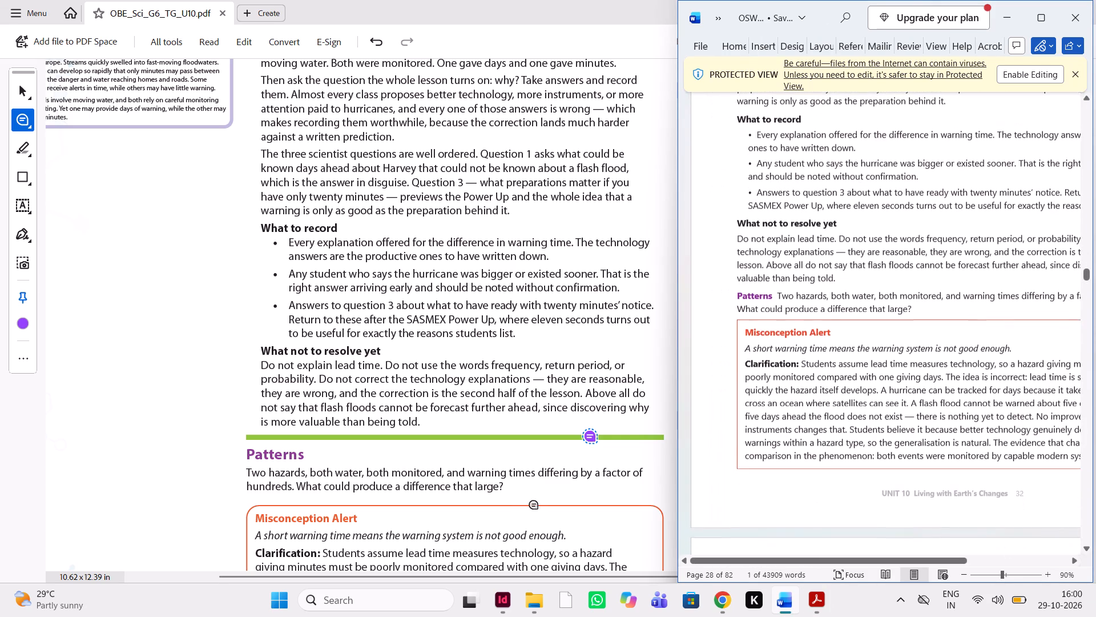
left_click_drag(309, 451, 231, 440)
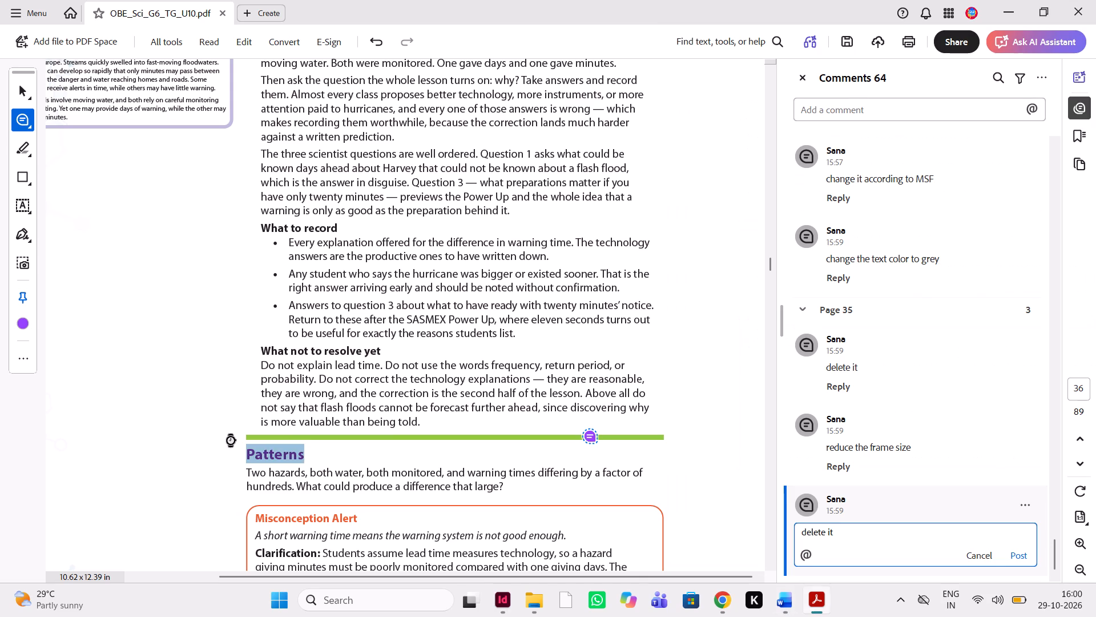
type("check fomn")
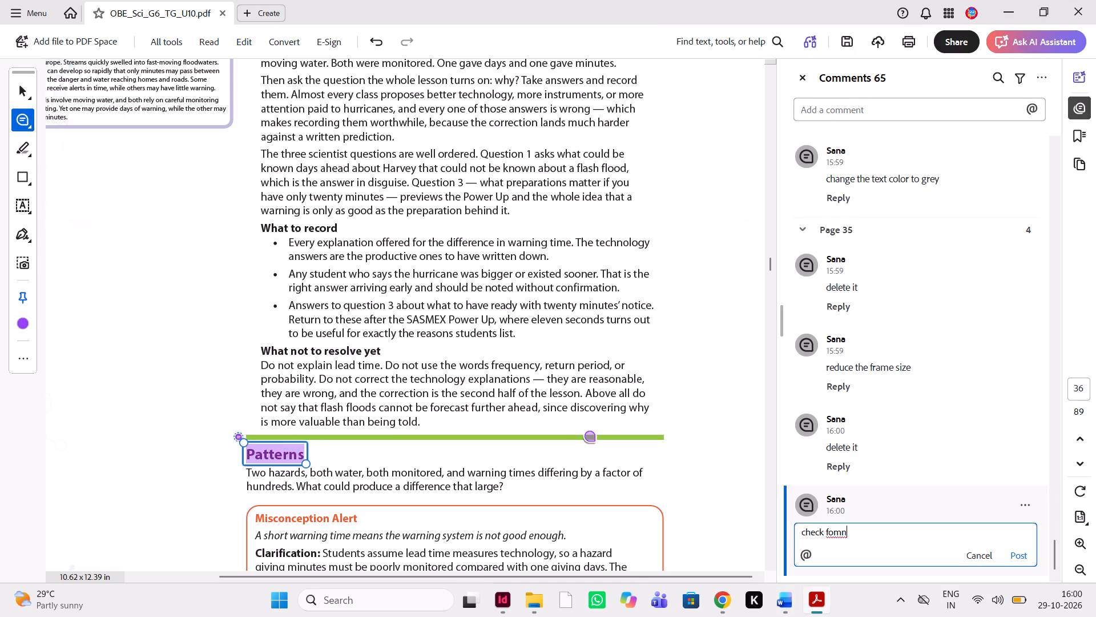
key("BackSpace")
key("BackSpace")
type("nt size")
left_click(1010, 551)
Compare the Misconception Alert box and the opening of "Patterns, and the Numbers That Describe Them" with the Word manuscript.
scroll(526, 495, "down", 1)
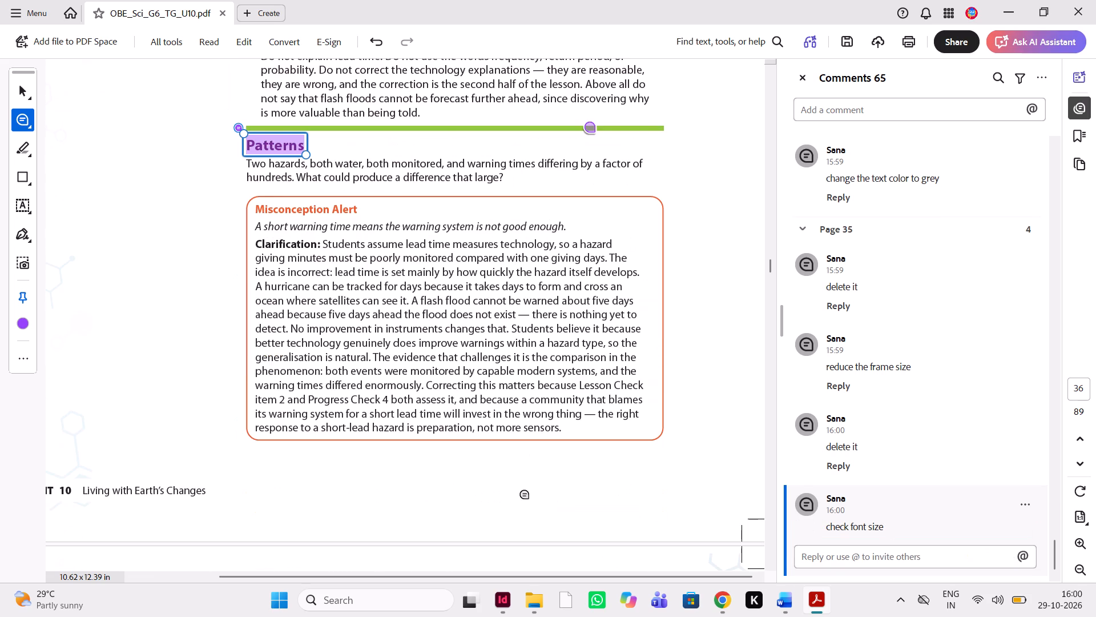
left_click(784, 600)
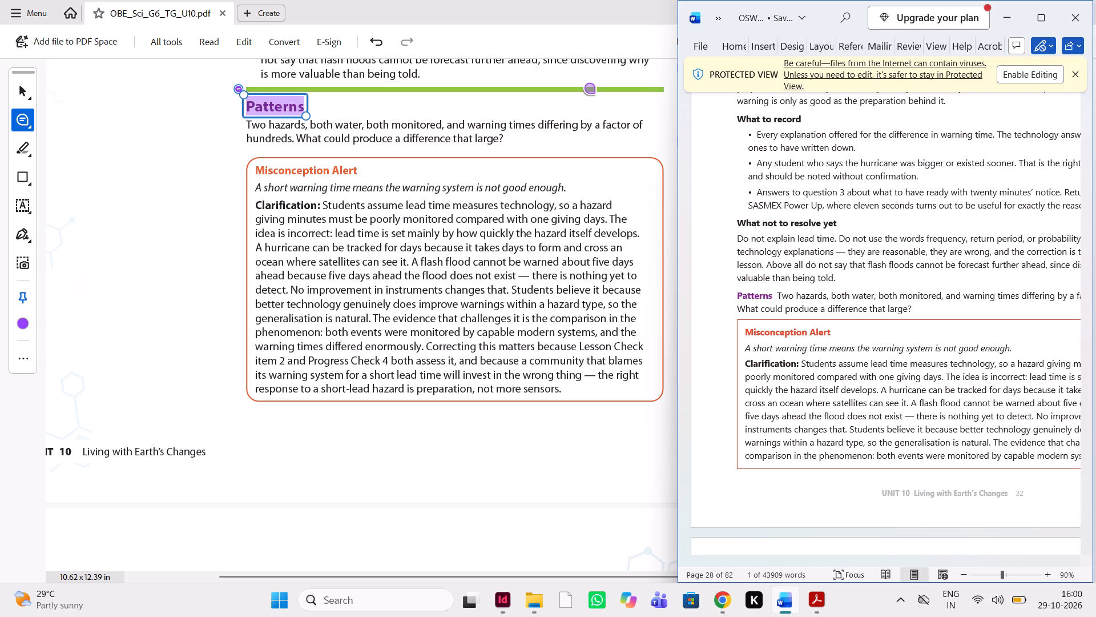
scroll(863, 452, "down", 1)
scroll(863, 452, "left", 1)
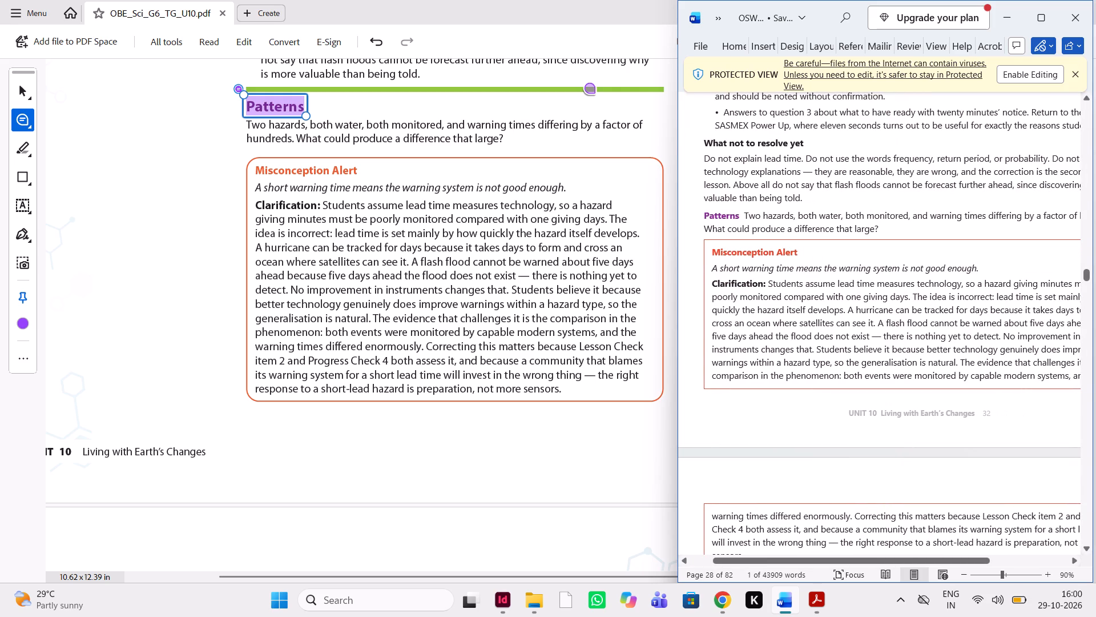
scroll(863, 452, "down", 1)
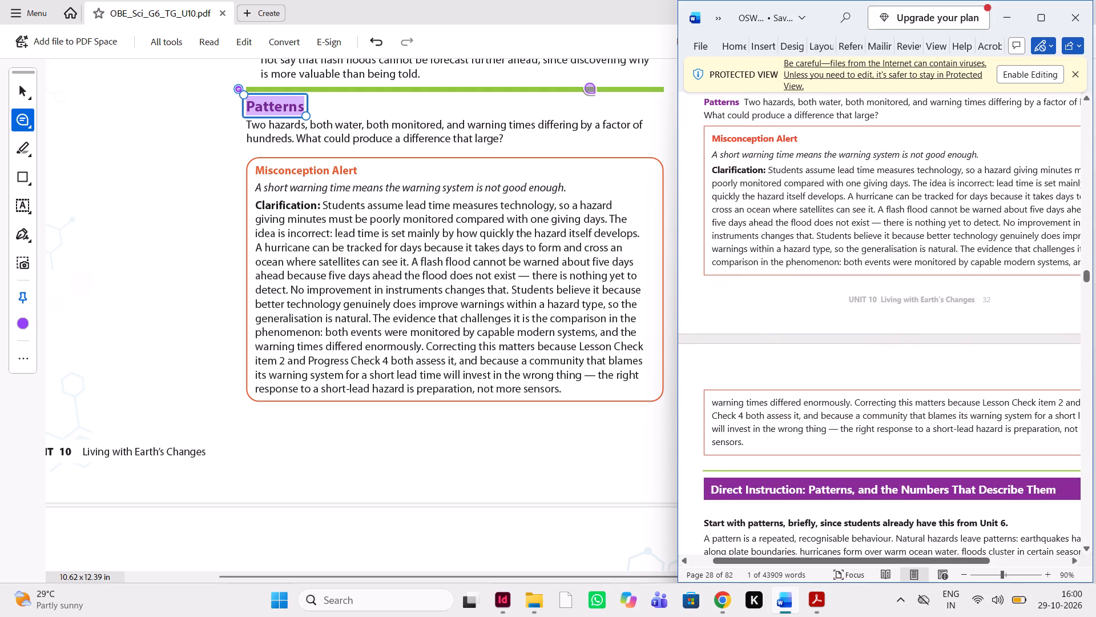
scroll(522, 431, "down", 3)
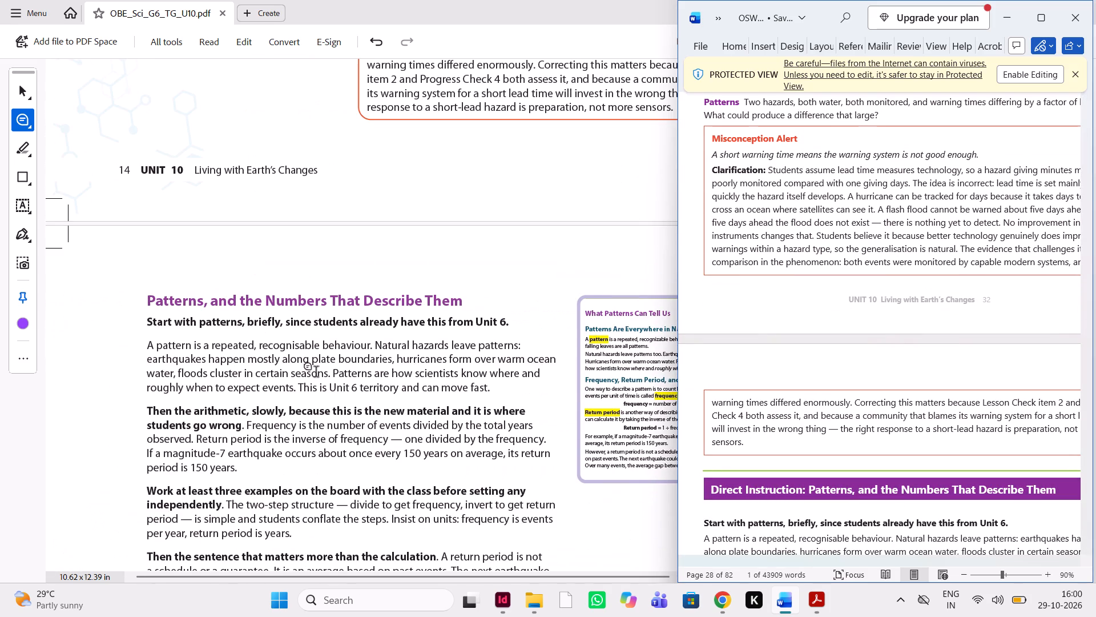
scroll(826, 340, "down", 1)
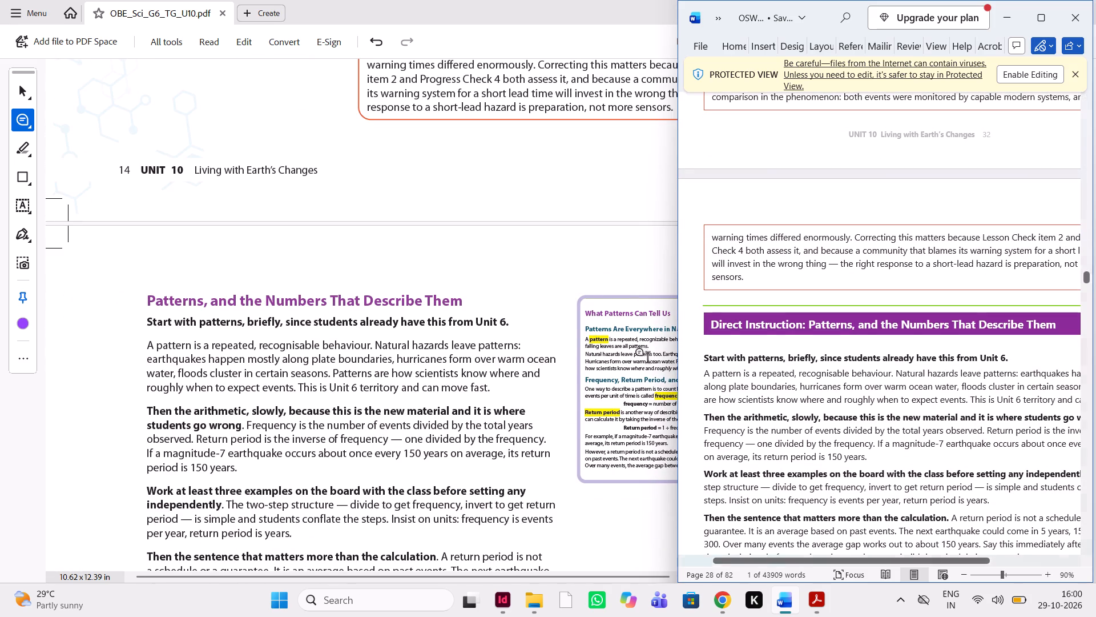
scroll(549, 394, "down", 1)
scroll(549, 394, "up", 1)
scroll(549, 394, "down", 1)
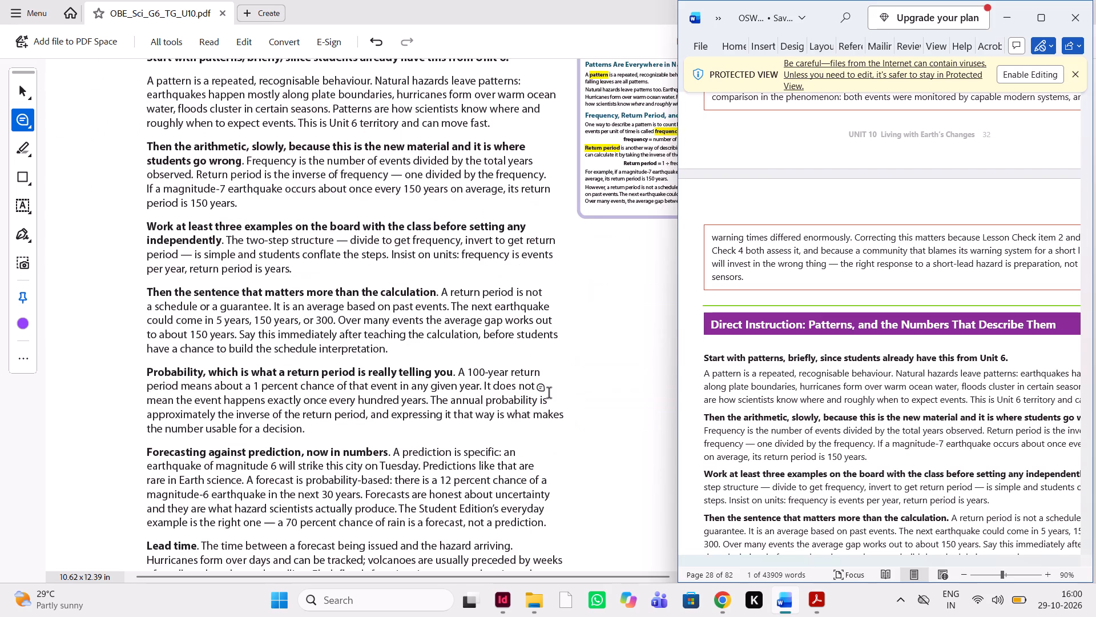
scroll(549, 394, "down", 1)
scroll(549, 394, "up", 2)
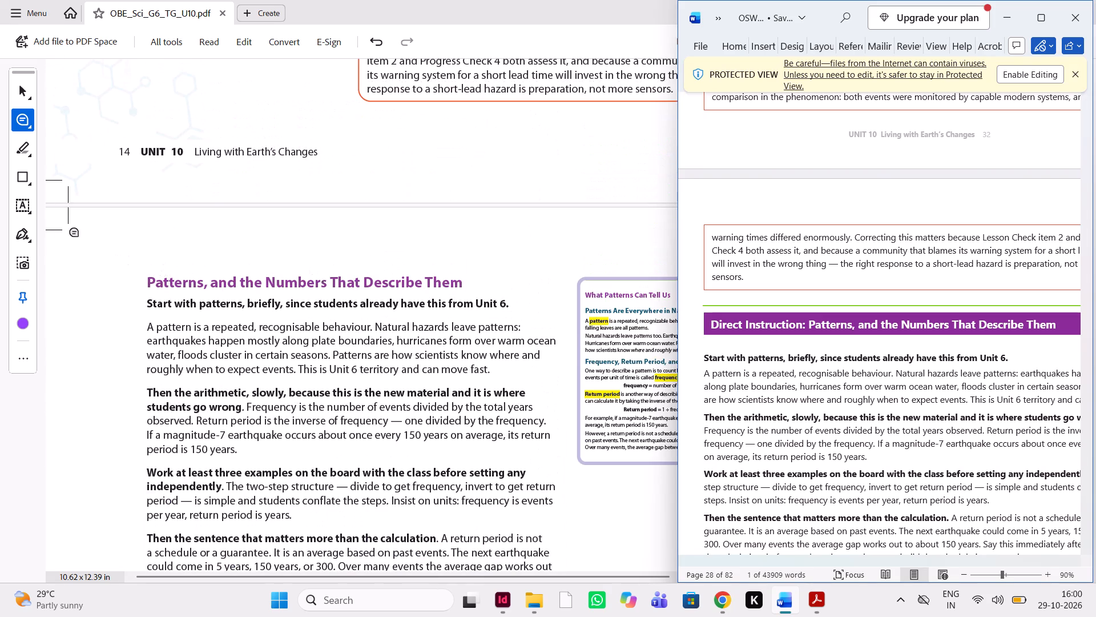
Draw a rectangle over the gap below the bold "Start with patterns, briefly" line and post the comment "reduce space".
left_click(22, 176)
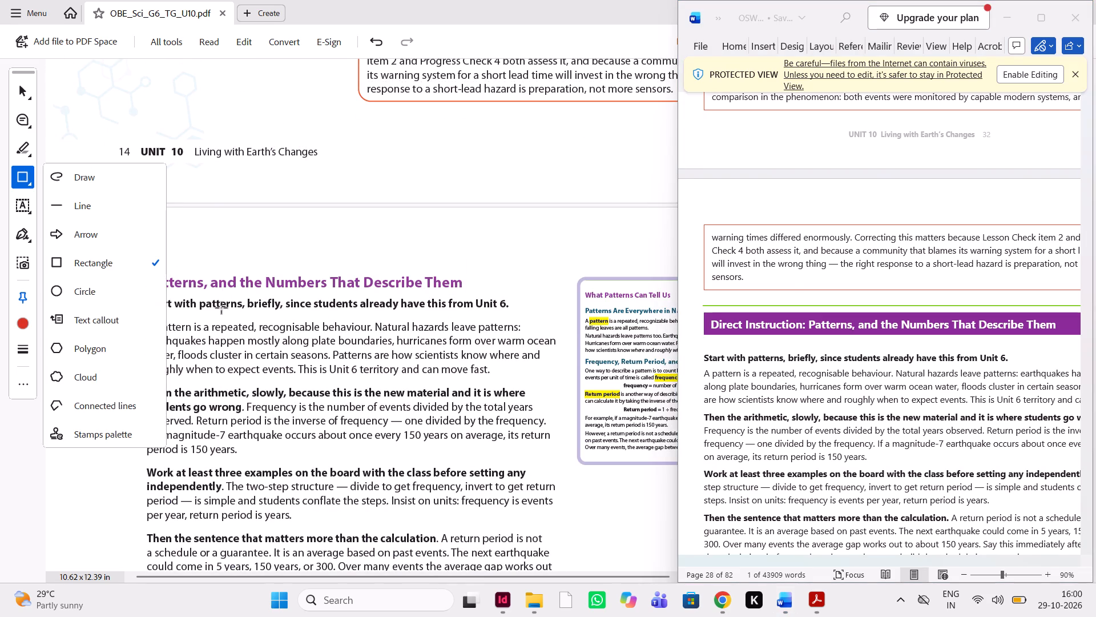
left_click_drag(222, 308, 253, 326)
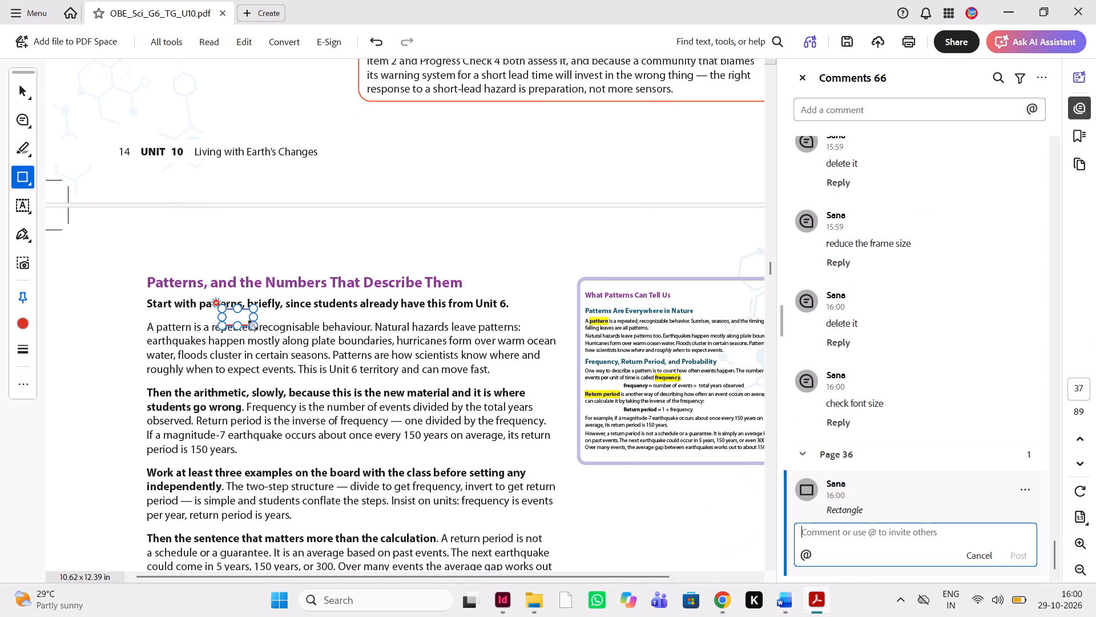
type("reduce space")
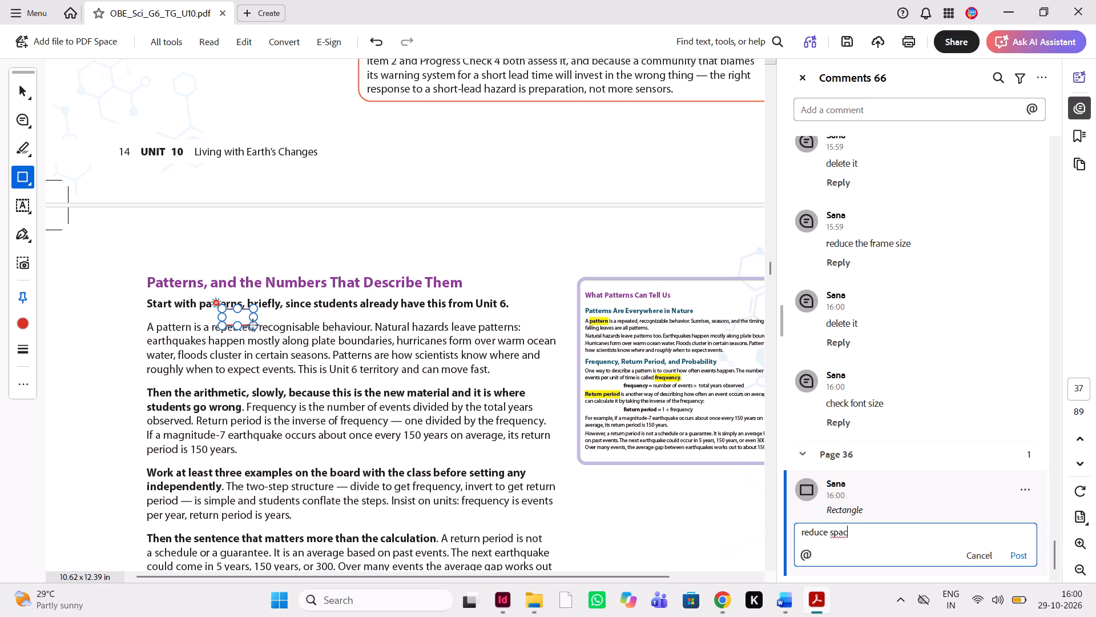
left_click(1021, 562)
left_click(1021, 558)
Compare the remaining "Patterns, and the Numbers That Describe Them" paragraphs and the Teacher Note with the Word manuscript.
scroll(690, 440, "left", 1)
scroll(690, 440, "down", 1)
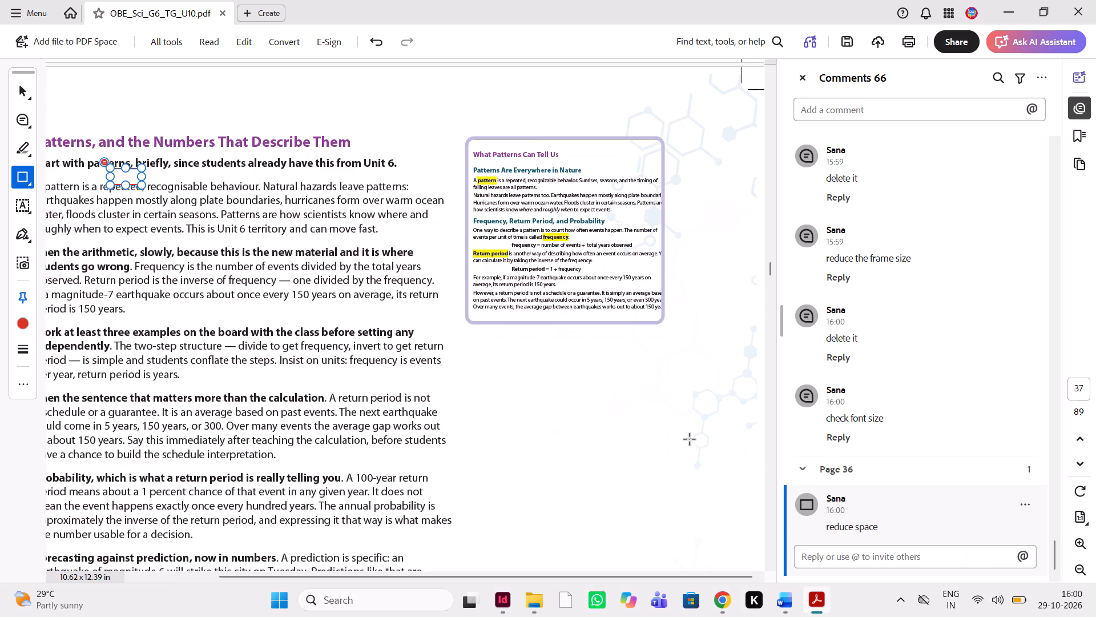
scroll(690, 440, "down", 1)
left_click(784, 602)
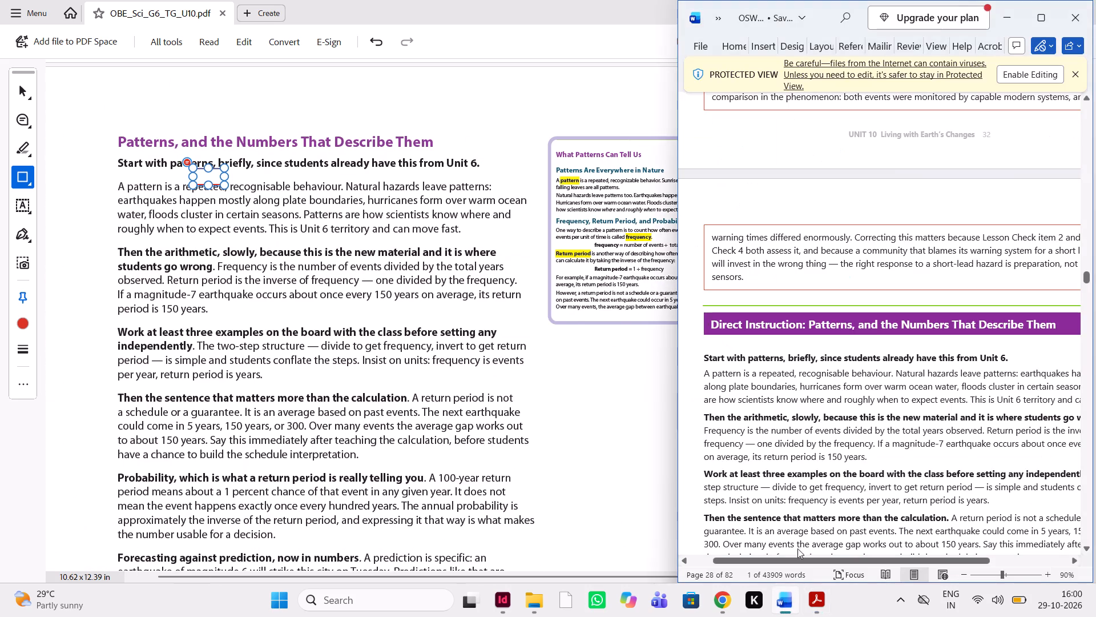
scroll(848, 400, "down", 1)
scroll(467, 412, "down", 1)
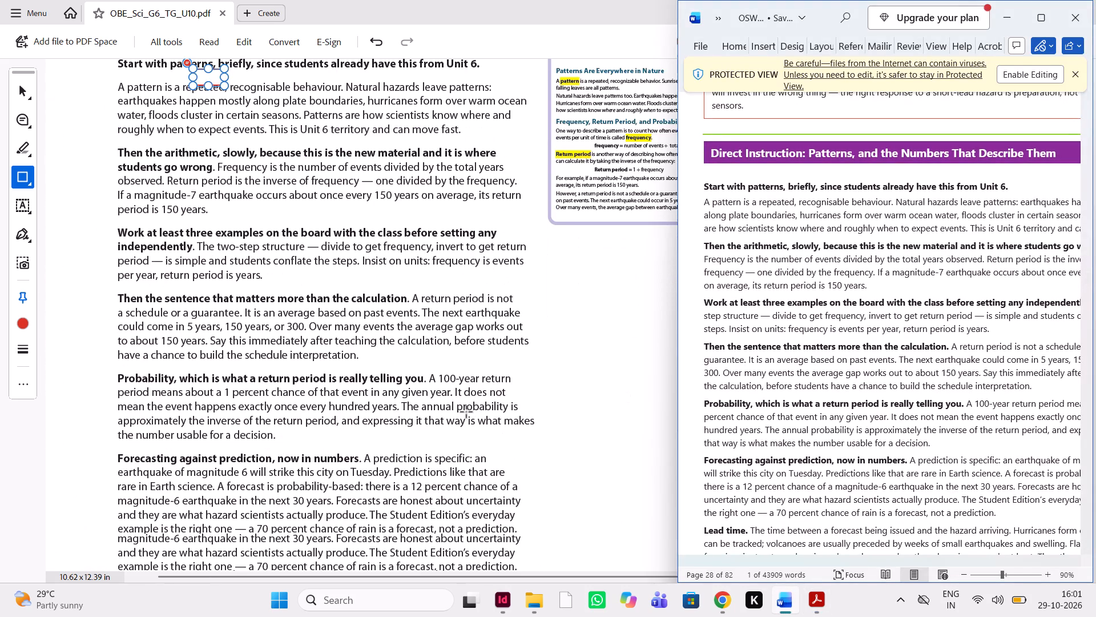
scroll(849, 380, "down", 1)
scroll(493, 359, "down", 1)
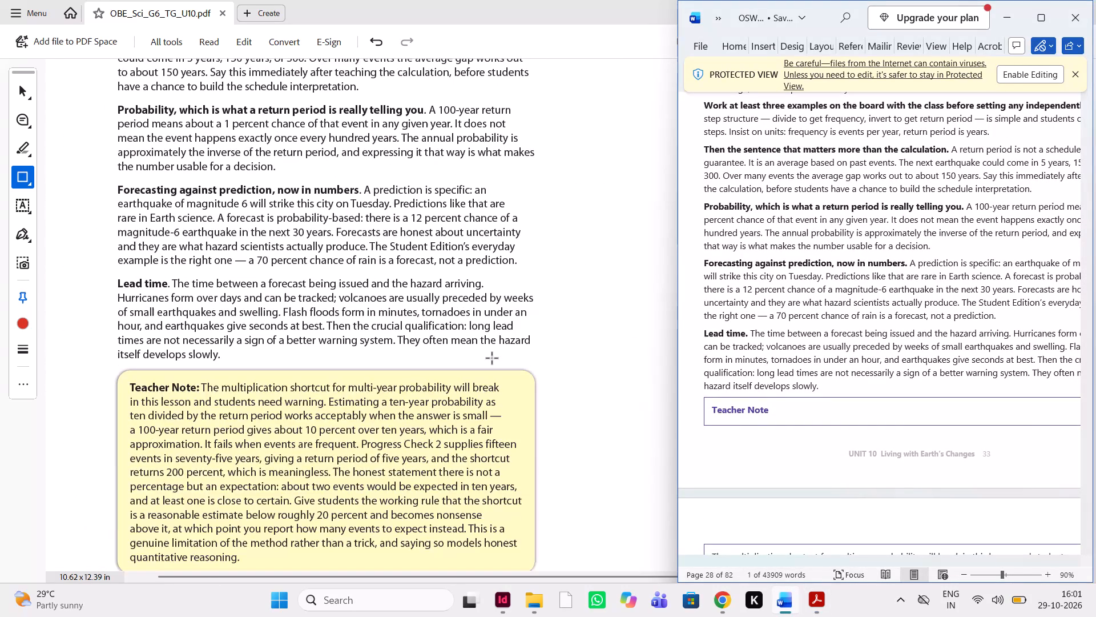
scroll(811, 339, "down", 1)
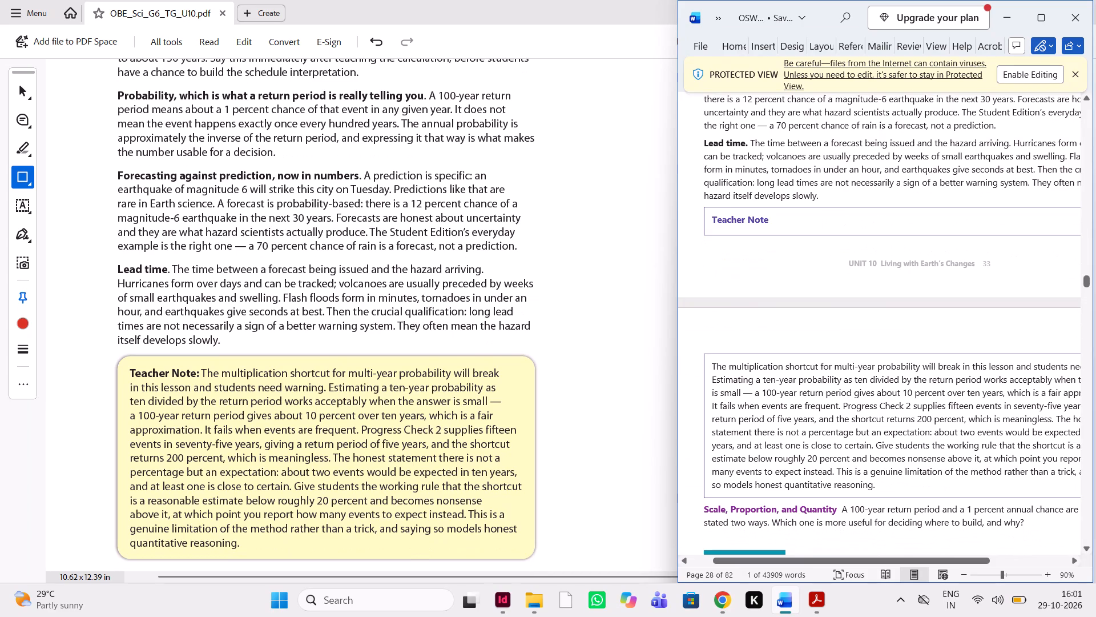
scroll(425, 443, "down", 1)
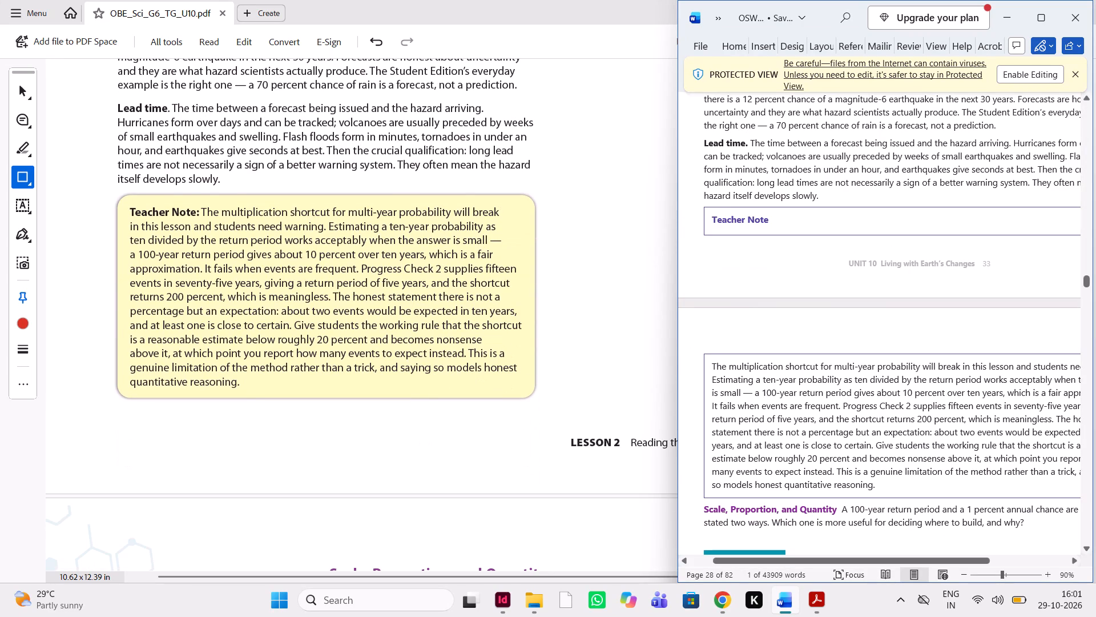
Highlight the PDF heading "Scale, Proportion, and Quantity" with the comment "check font size" and post it.
scroll(793, 438, "down", 1)
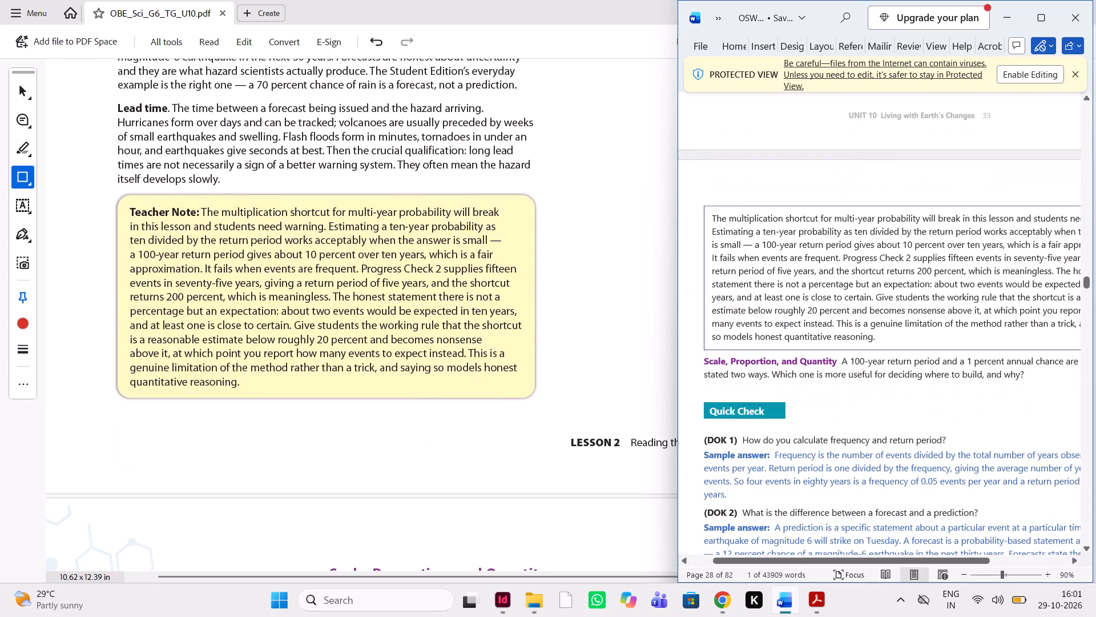
scroll(472, 459, "down", 1)
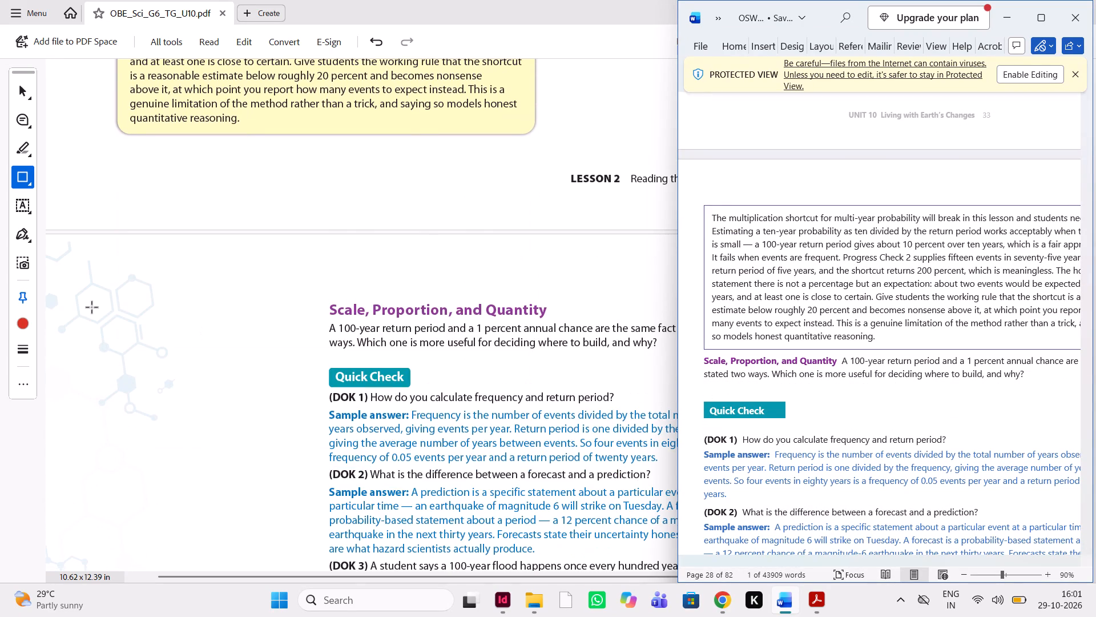
left_click(21, 123)
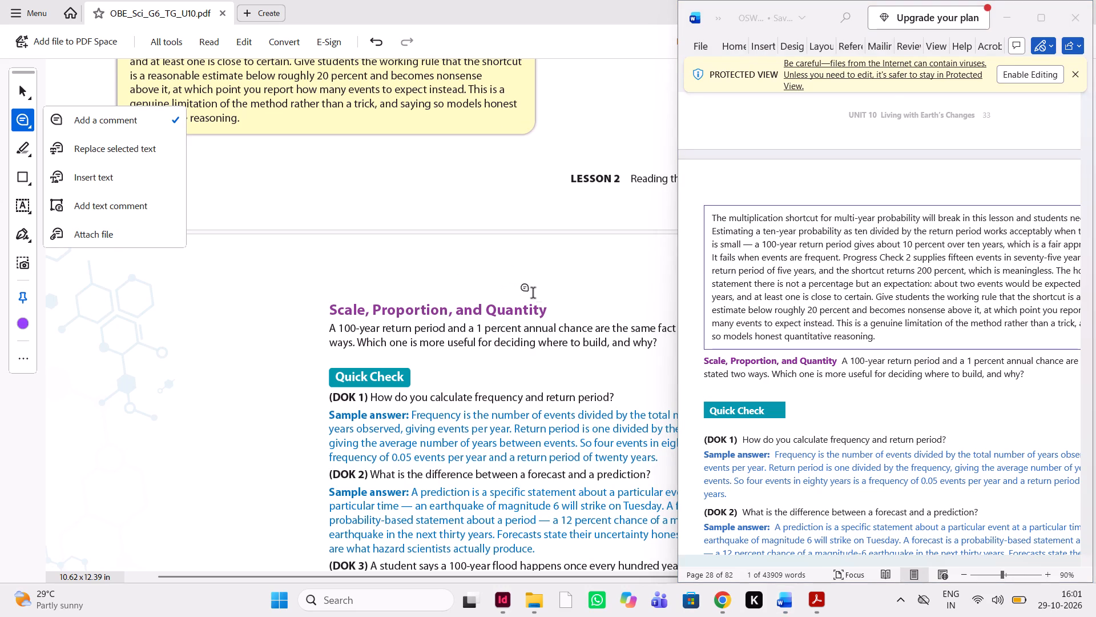
left_click_drag(547, 306, 357, 314)
type("chex")
key("BackSpace")
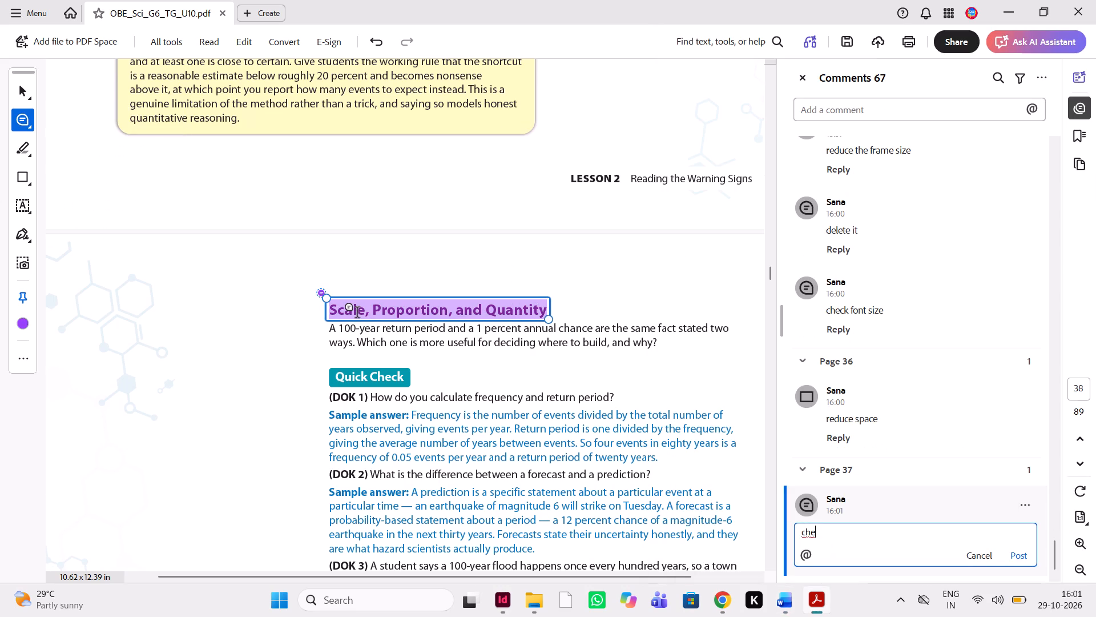
type("ck font sizw")
key("BackSpace")
key("e")
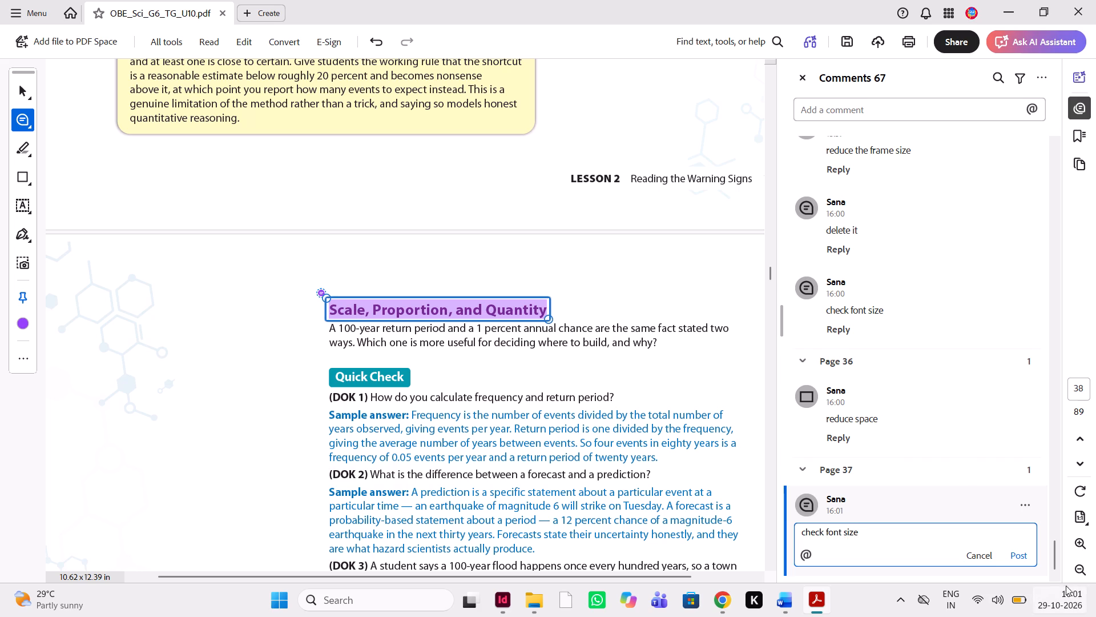
left_click(1025, 559)
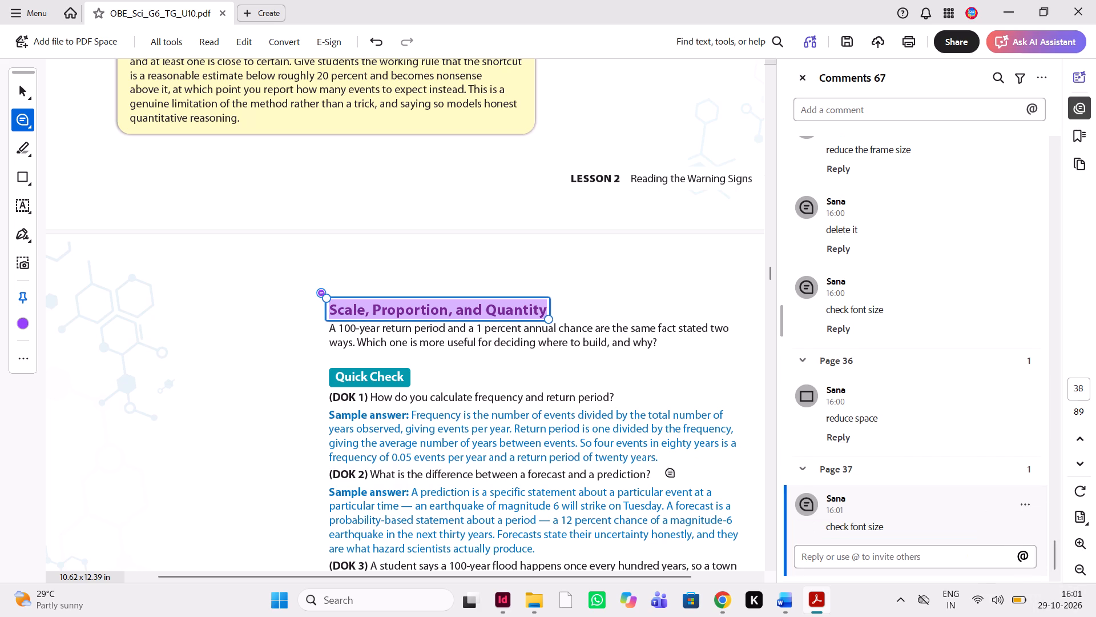
Compare the Scale, Proportion, and Quantity paragraph and the Quick Check questions and sample answers with the Word manuscript.
scroll(671, 473, "down", 1)
scroll(671, 473, "up", 1)
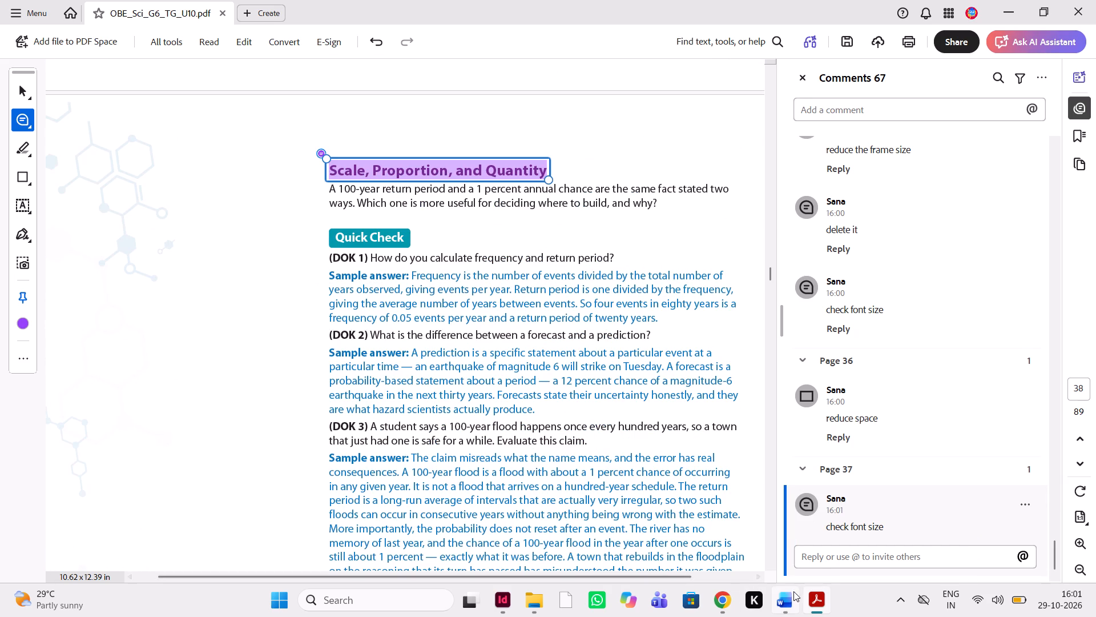
left_click(784, 604)
scroll(837, 432, "down", 1)
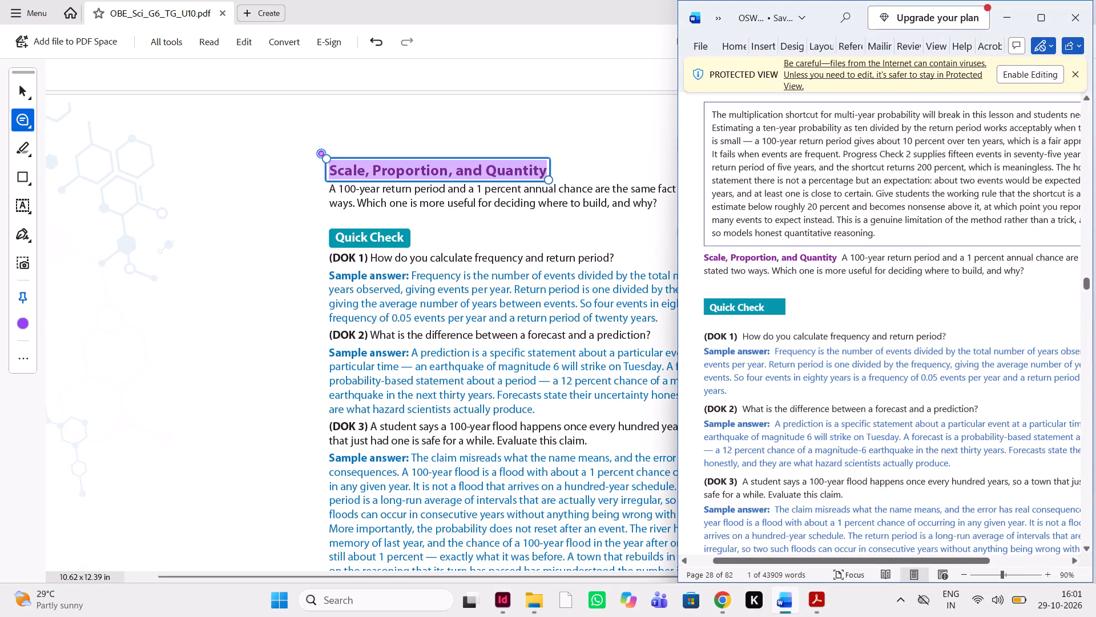
scroll(547, 406, "left", 1)
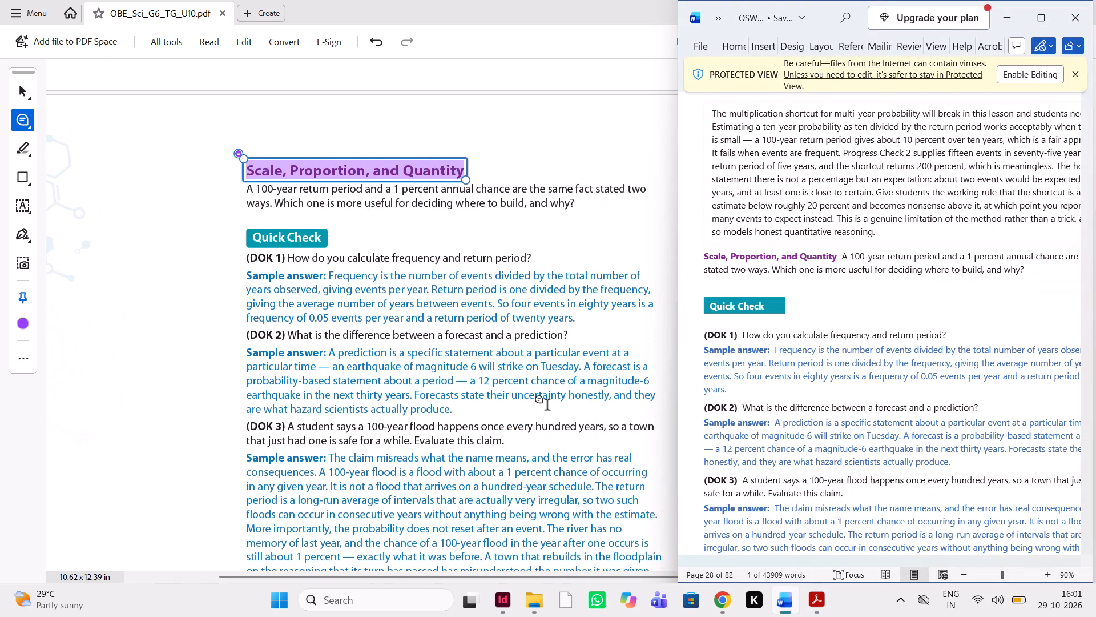
scroll(547, 406, "down", 1)
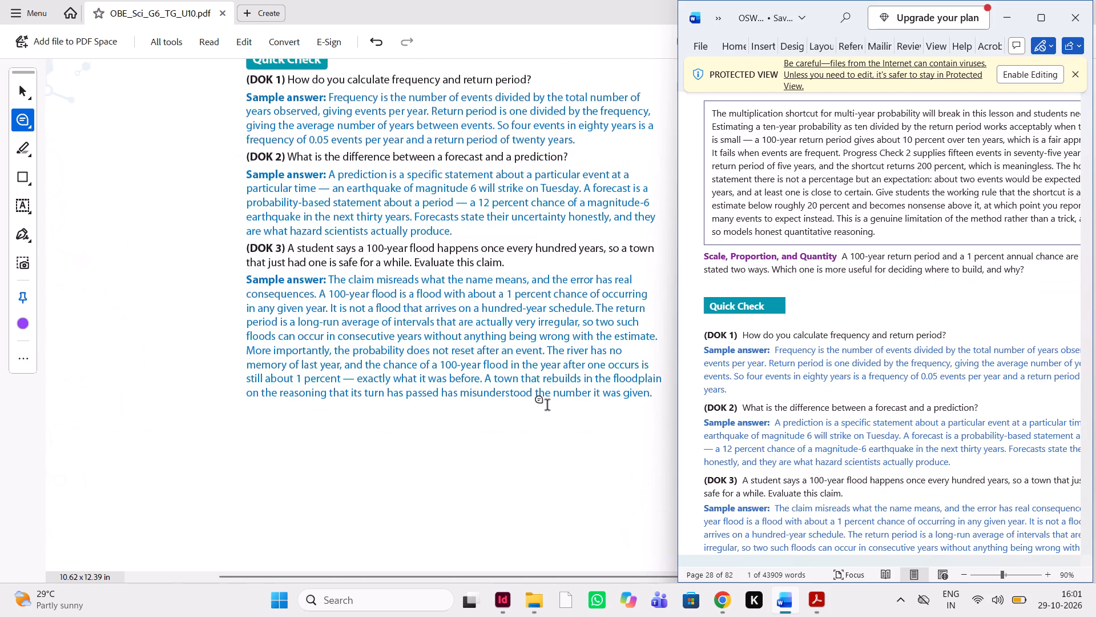
scroll(901, 449, "down", 1)
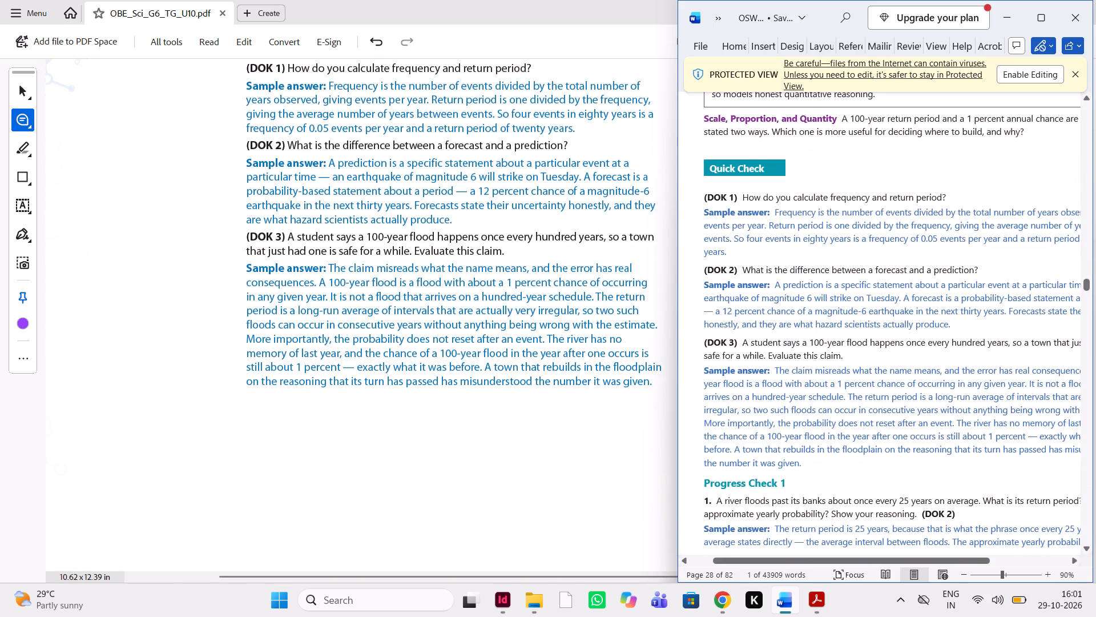
Compare the Progress Check 1 questions, sample answers and "Look for" notes with the Word manuscript, up to the Quick Lab opening.
scroll(573, 459, "down", 4)
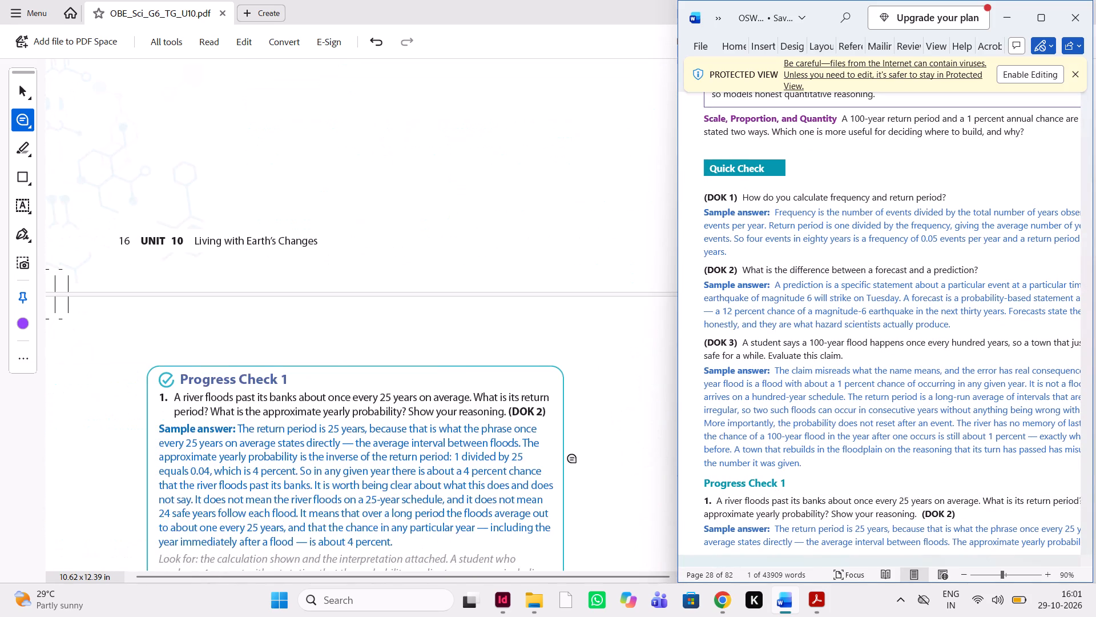
scroll(573, 459, "left", 1)
scroll(573, 459, "down", 1)
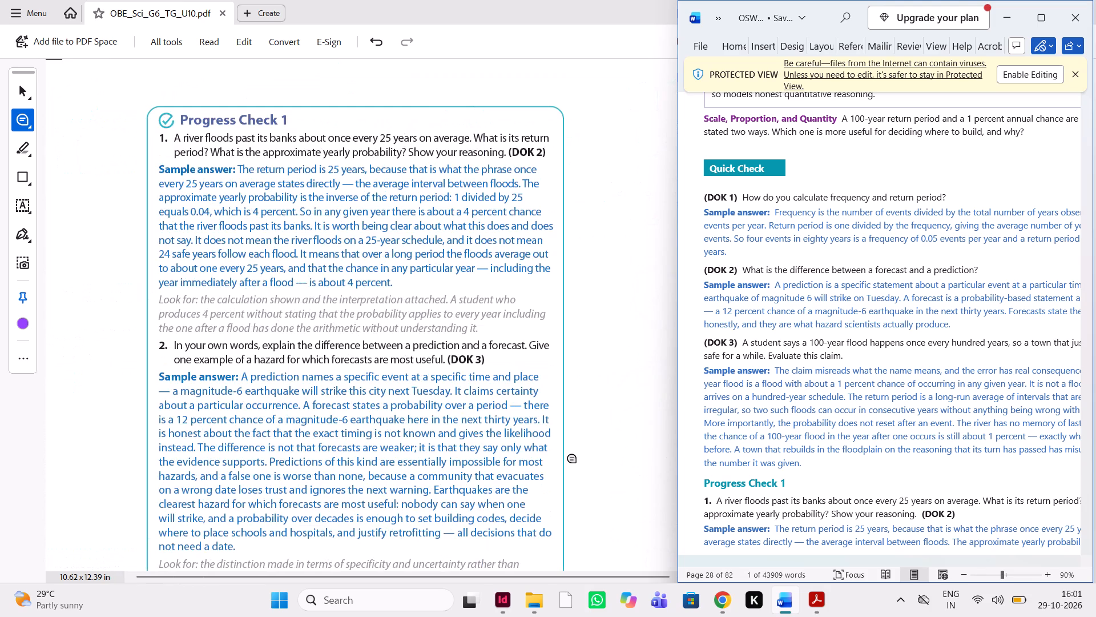
scroll(884, 456, "down", 1)
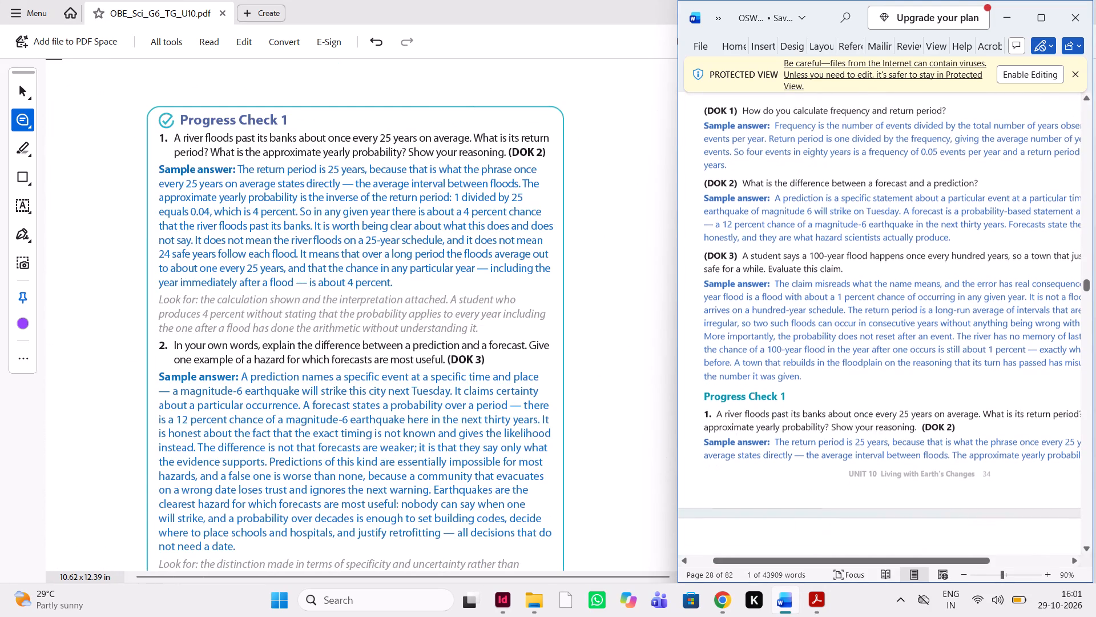
scroll(884, 456, "down", 1)
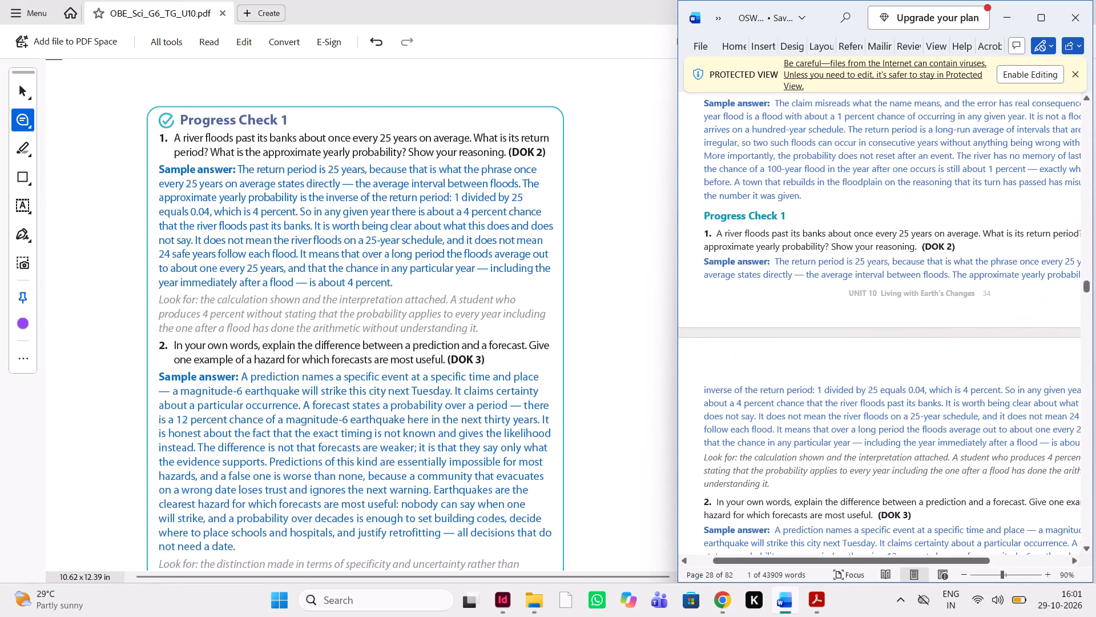
scroll(884, 456, "down", 1)
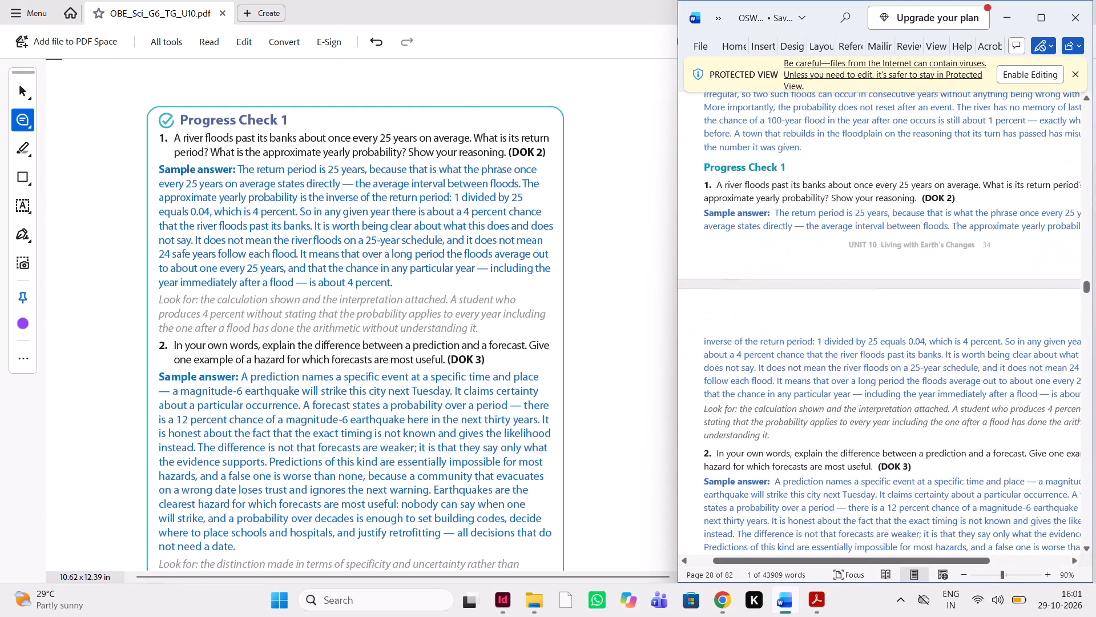
scroll(884, 456, "down", 3)
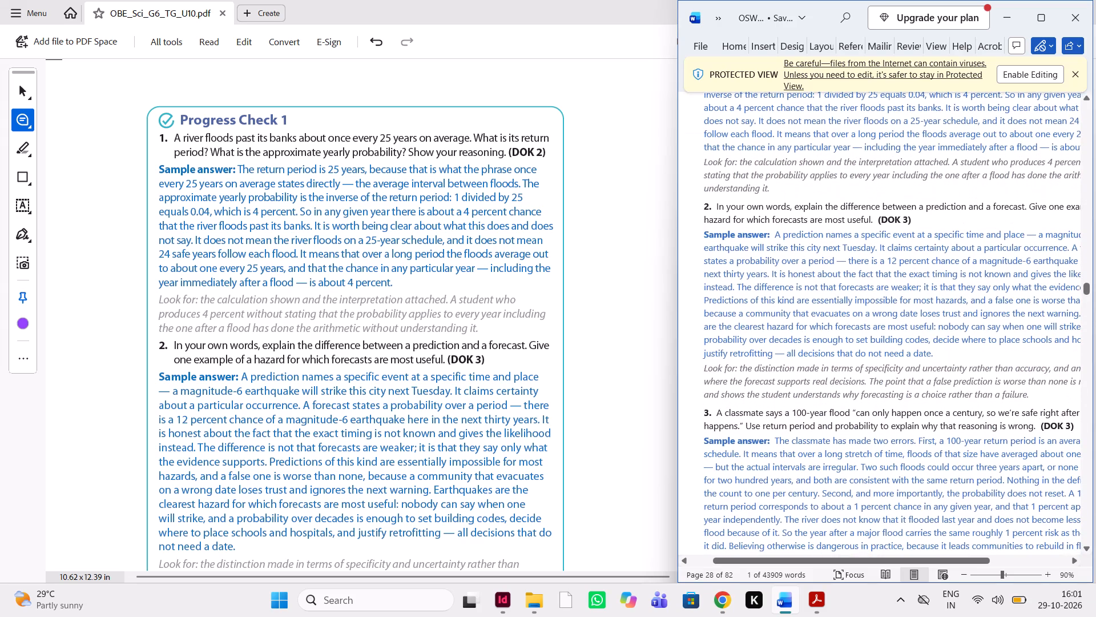
scroll(460, 483, "down", 2)
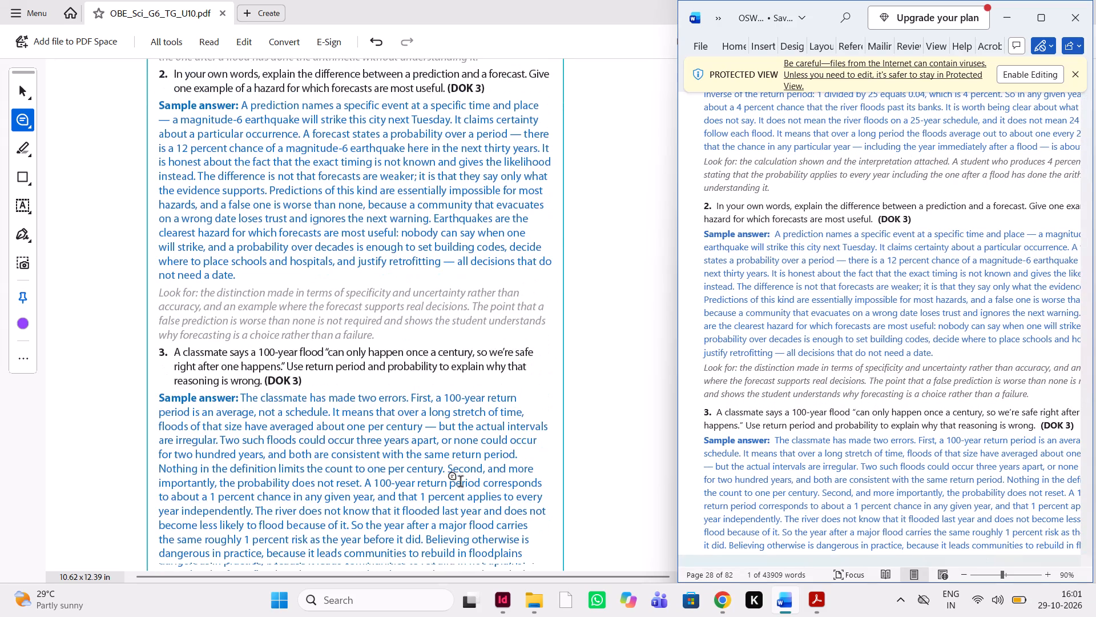
scroll(460, 483, "down", 1)
scroll(806, 380, "down", 1)
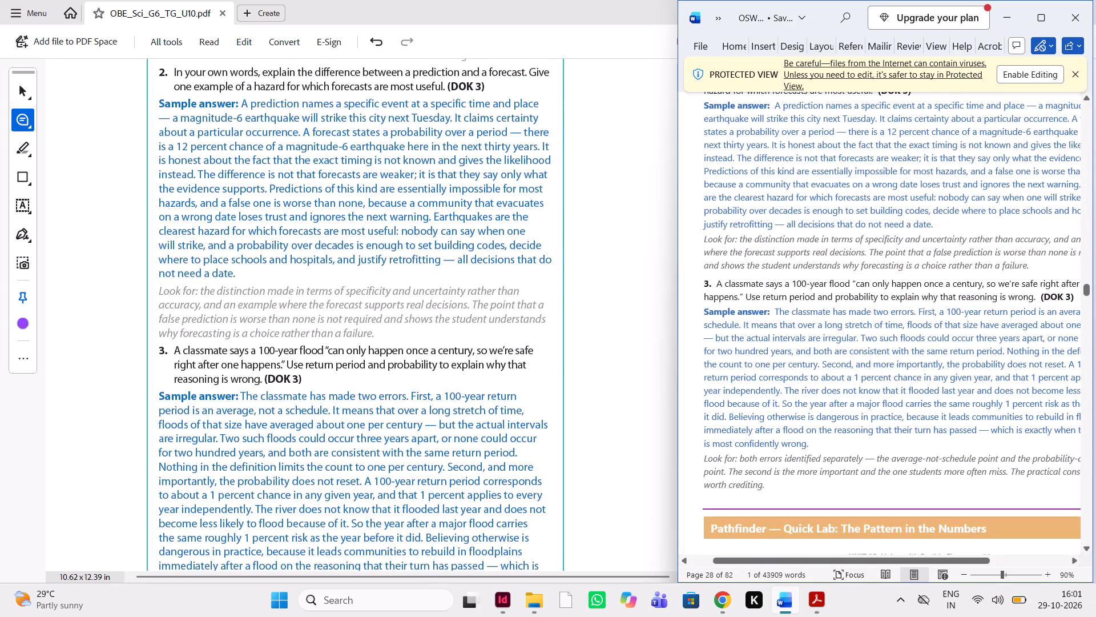
scroll(434, 419, "down", 1)
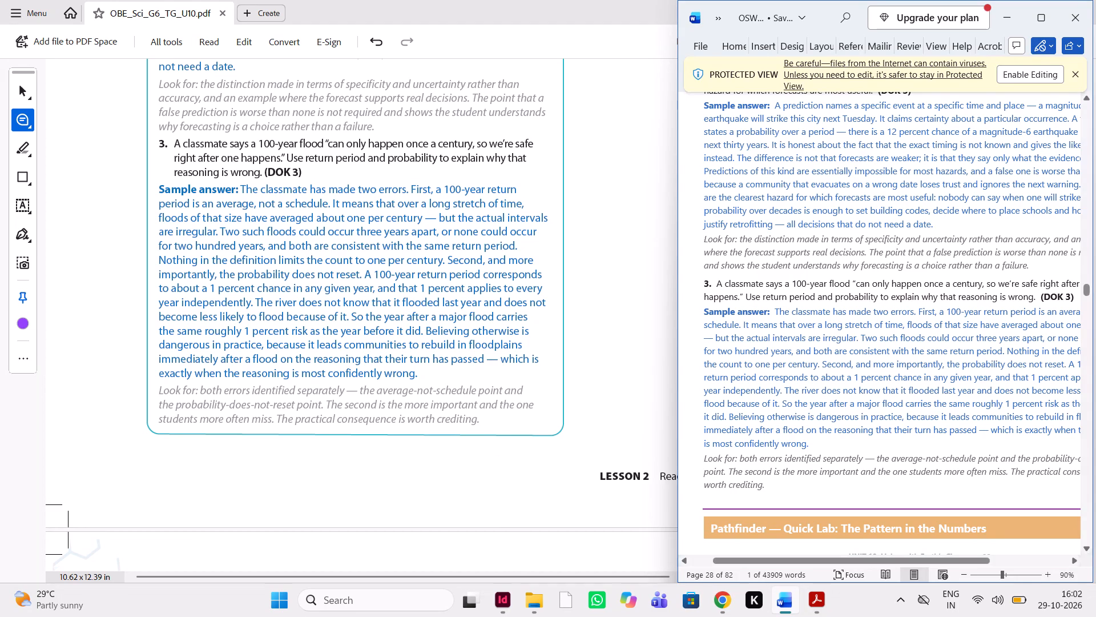
scroll(736, 449, "down", 1)
scroll(489, 482, "down", 1)
scroll(489, 482, "left", 1)
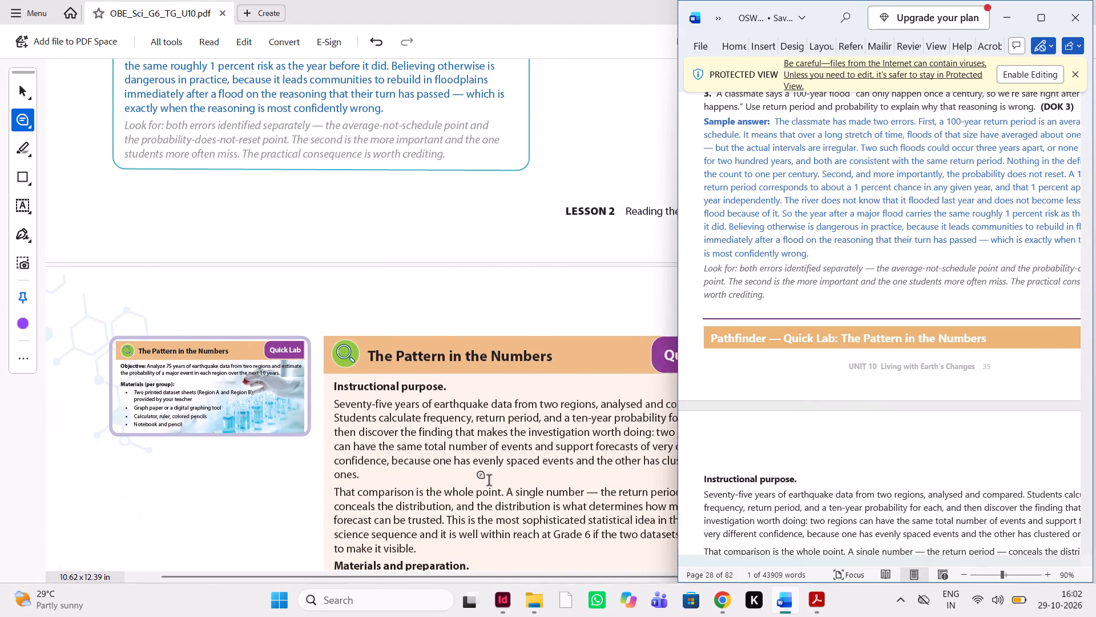
scroll(489, 482, "left", 1)
scroll(489, 482, "down", 1)
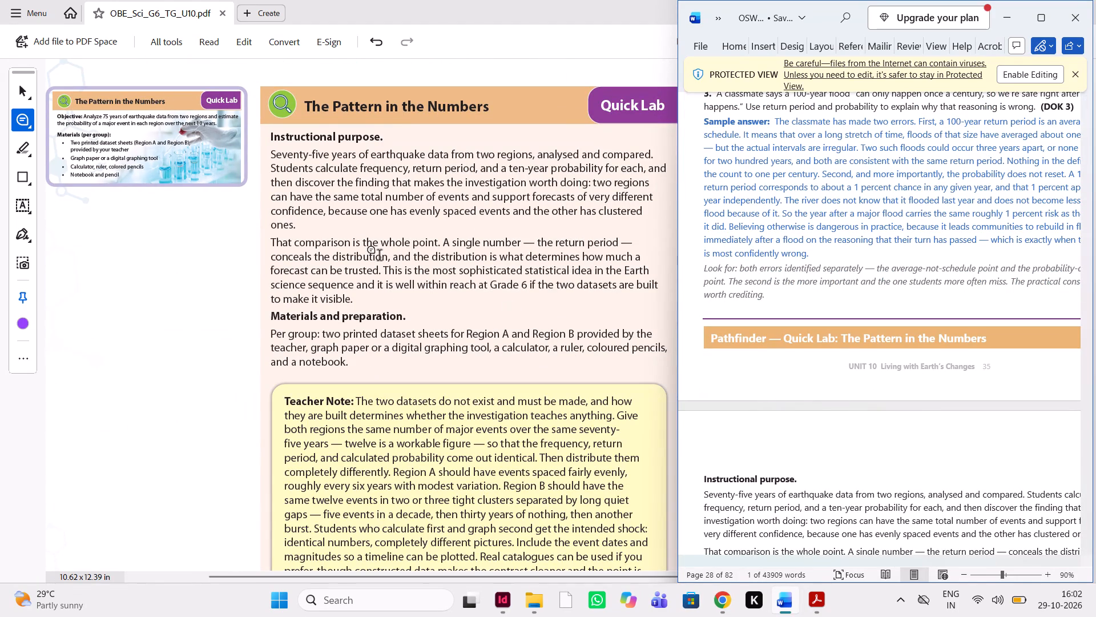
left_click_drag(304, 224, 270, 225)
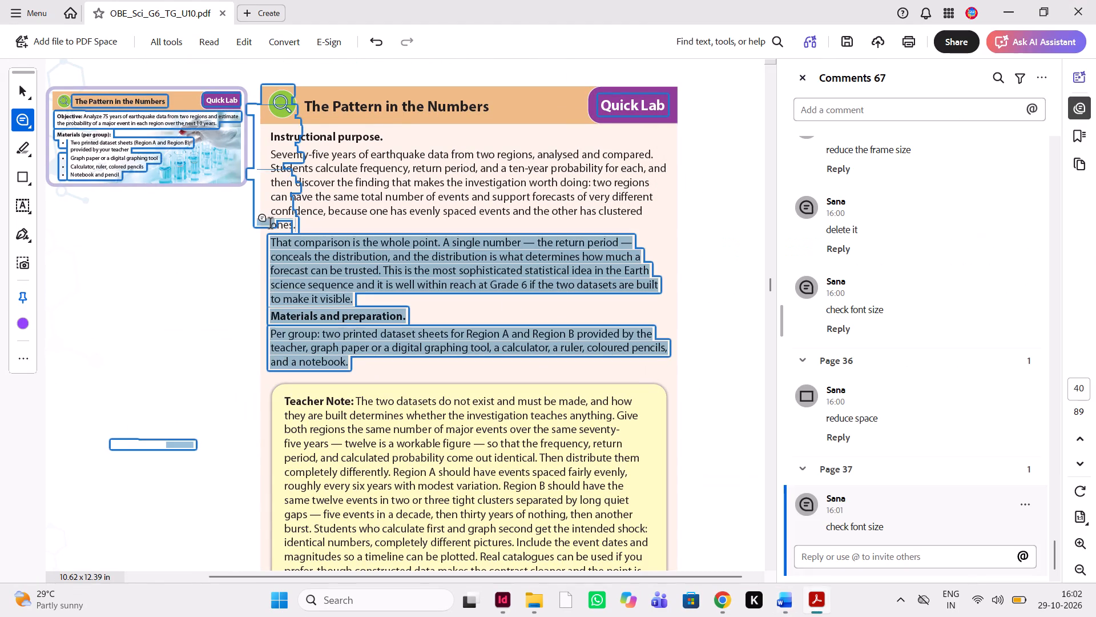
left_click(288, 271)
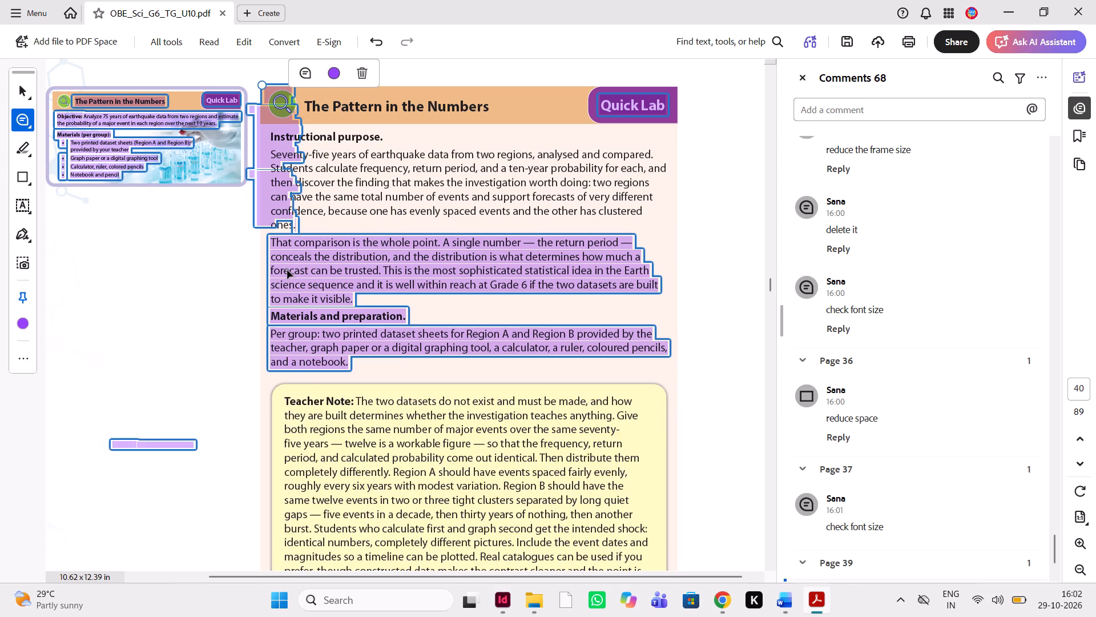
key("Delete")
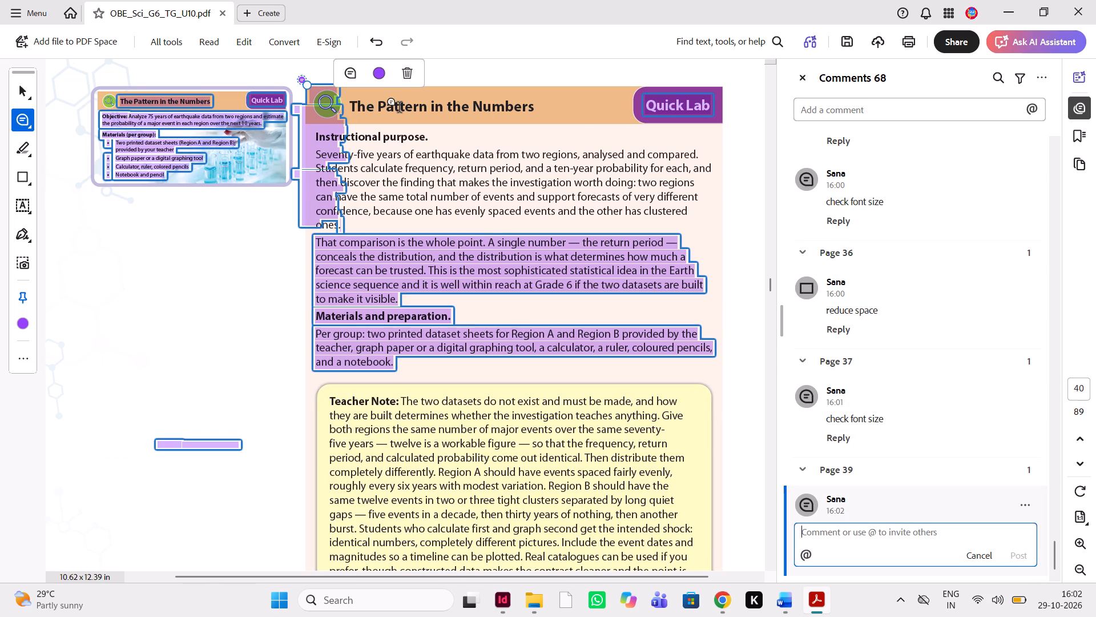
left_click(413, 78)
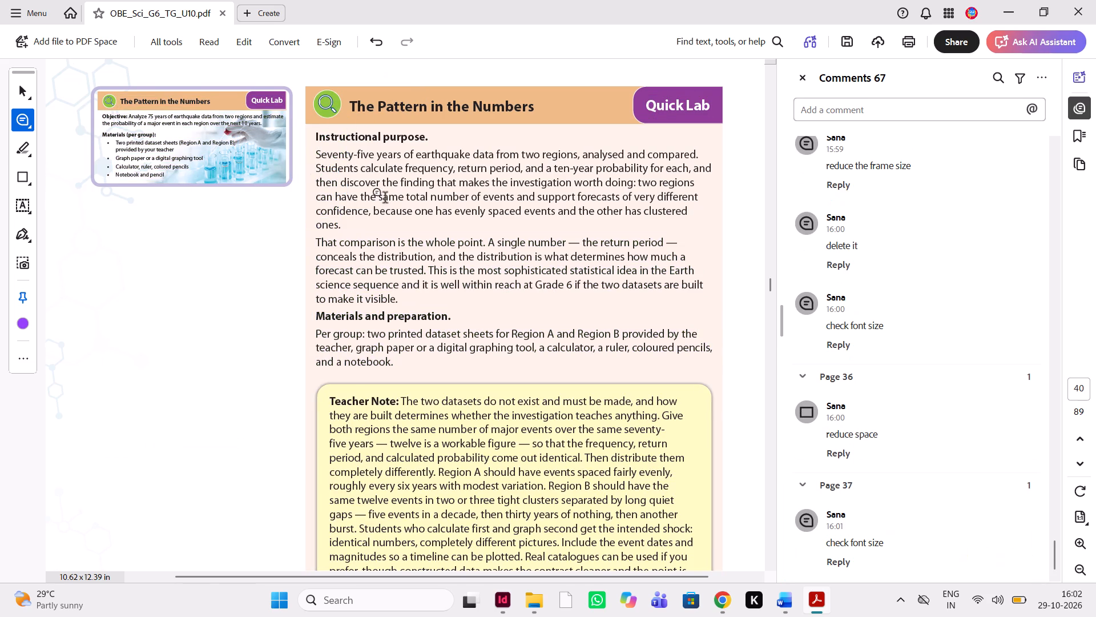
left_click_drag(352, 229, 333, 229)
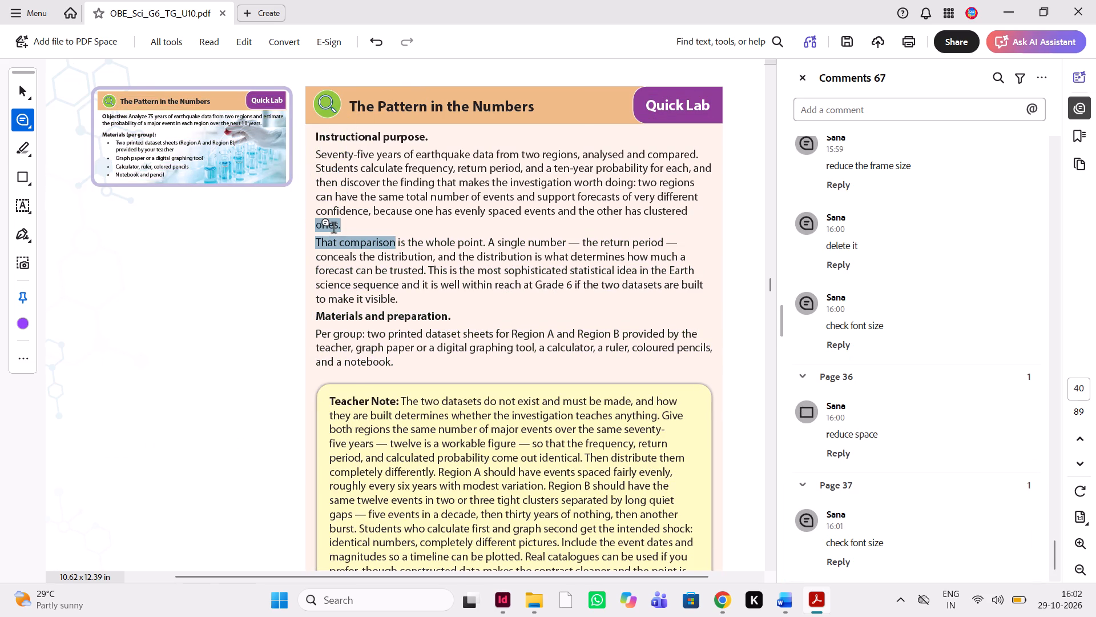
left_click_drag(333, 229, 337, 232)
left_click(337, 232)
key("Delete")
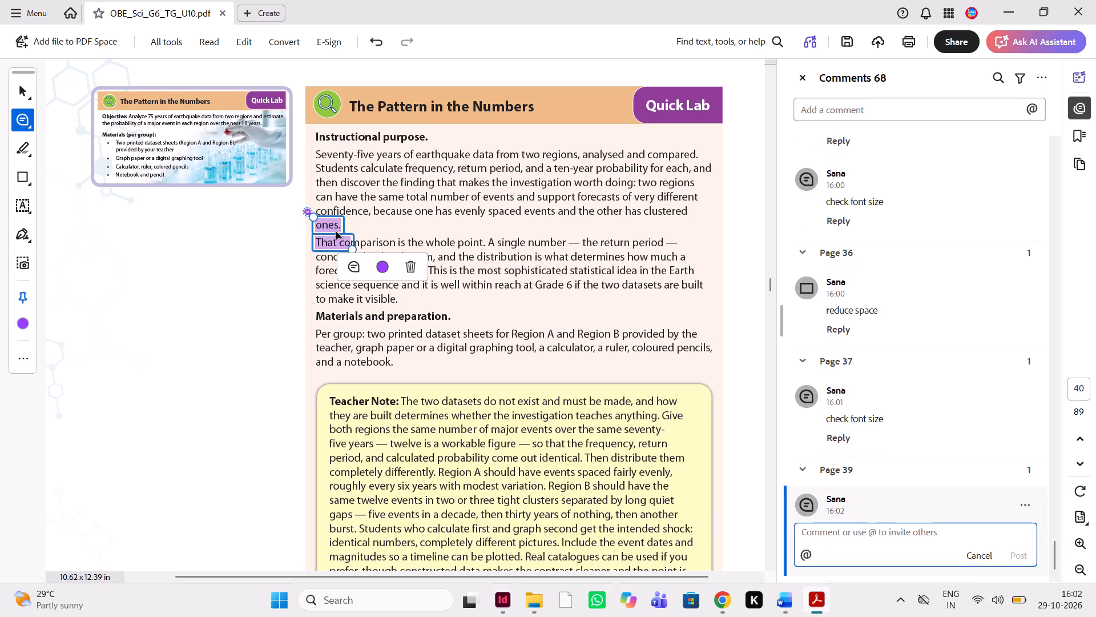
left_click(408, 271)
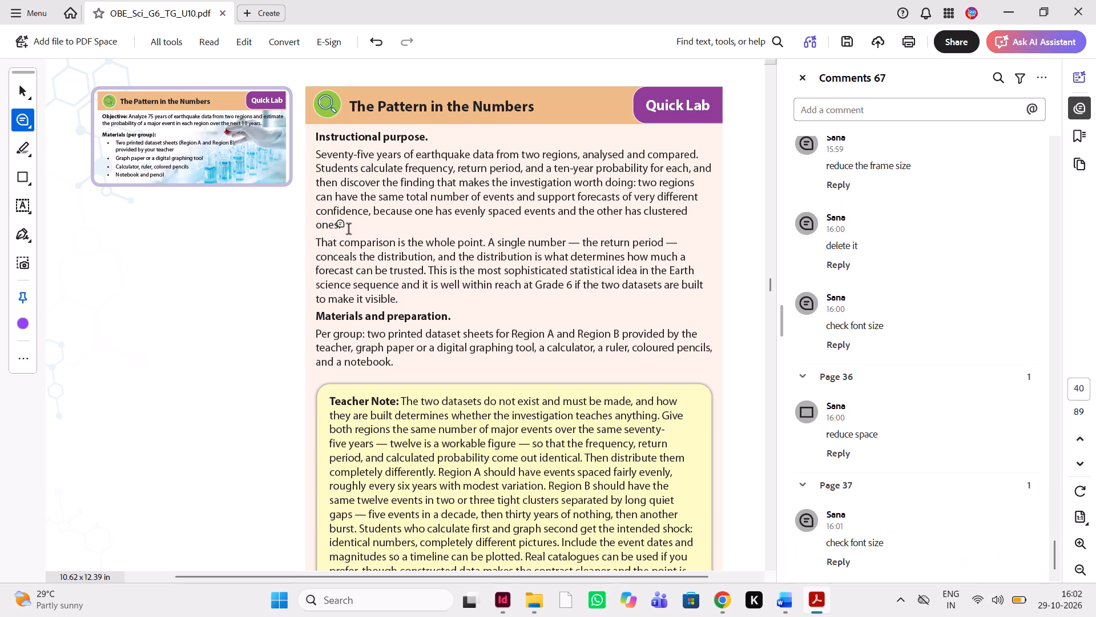
Highlight the stray word "ones." ending the first Instructional purpose paragraph and post the comment "adjust in previous line".
left_click_drag(345, 226, 317, 226)
type("adjust in previuou")
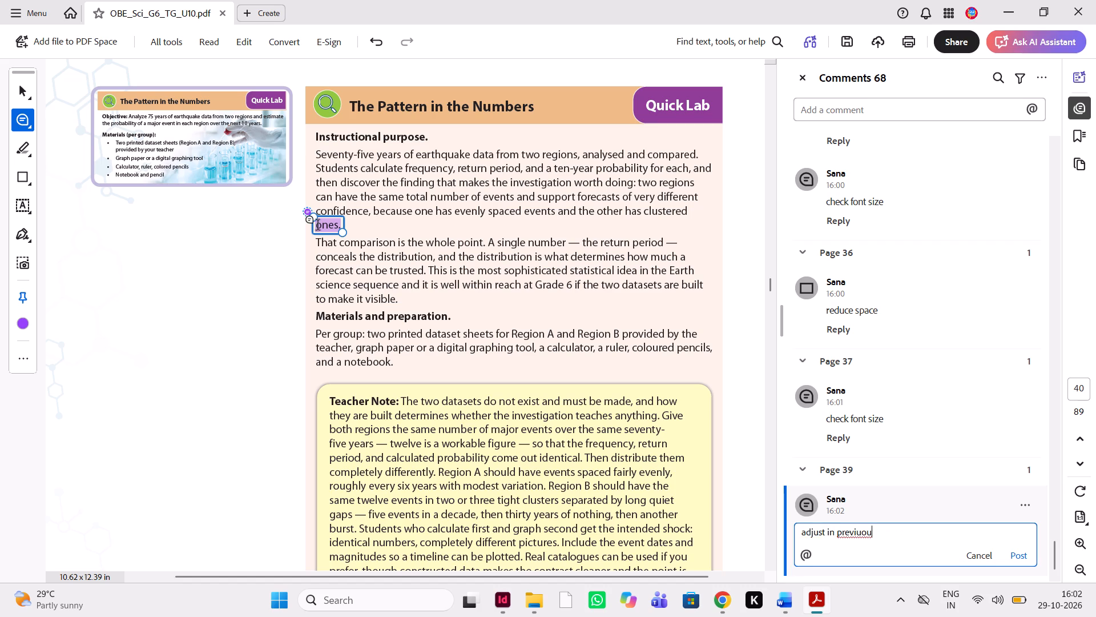
key("BackSpace")
key("BackSpace")
key("BackSpace")
type("ous line")
key("space")
left_click(1020, 553)
Compare the Quick Lab's Instructional purpose, Materials and preparation, and Teacher Note text with the Word manuscript.
left_click(790, 606)
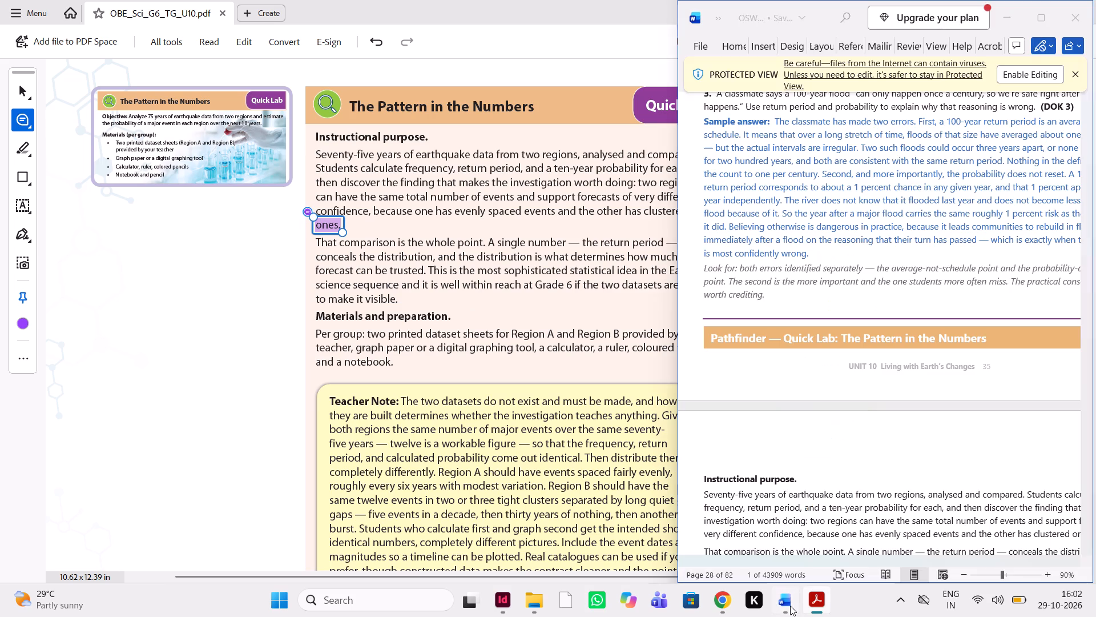
scroll(842, 492, "down", 3)
scroll(842, 492, "up", 1)
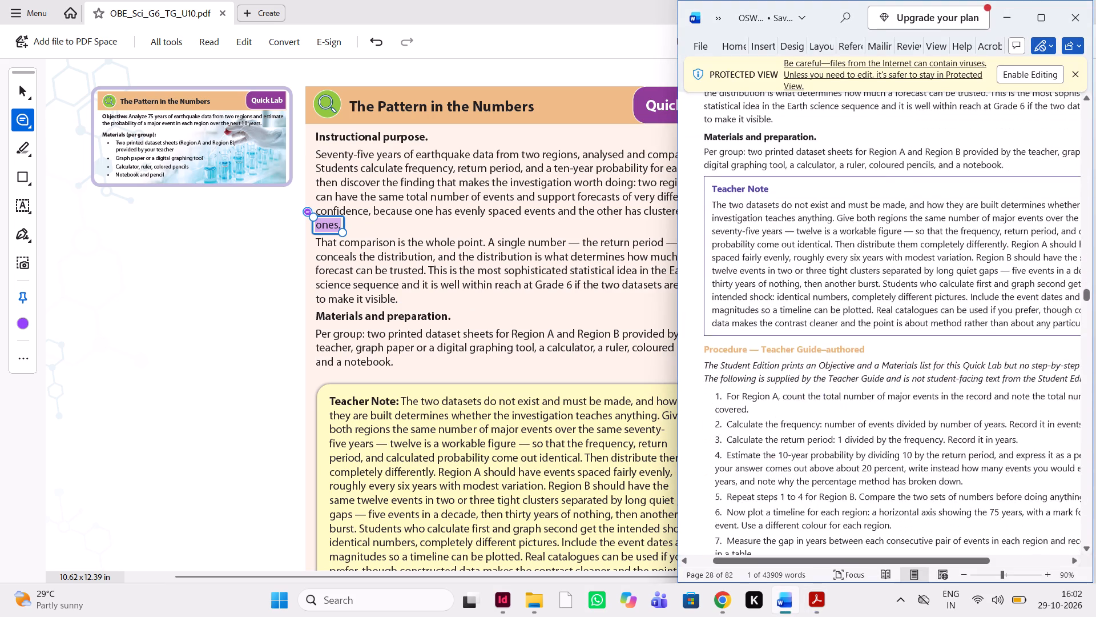
scroll(842, 492, "up", 1)
scroll(508, 502, "down", 1)
scroll(508, 502, "left", 1)
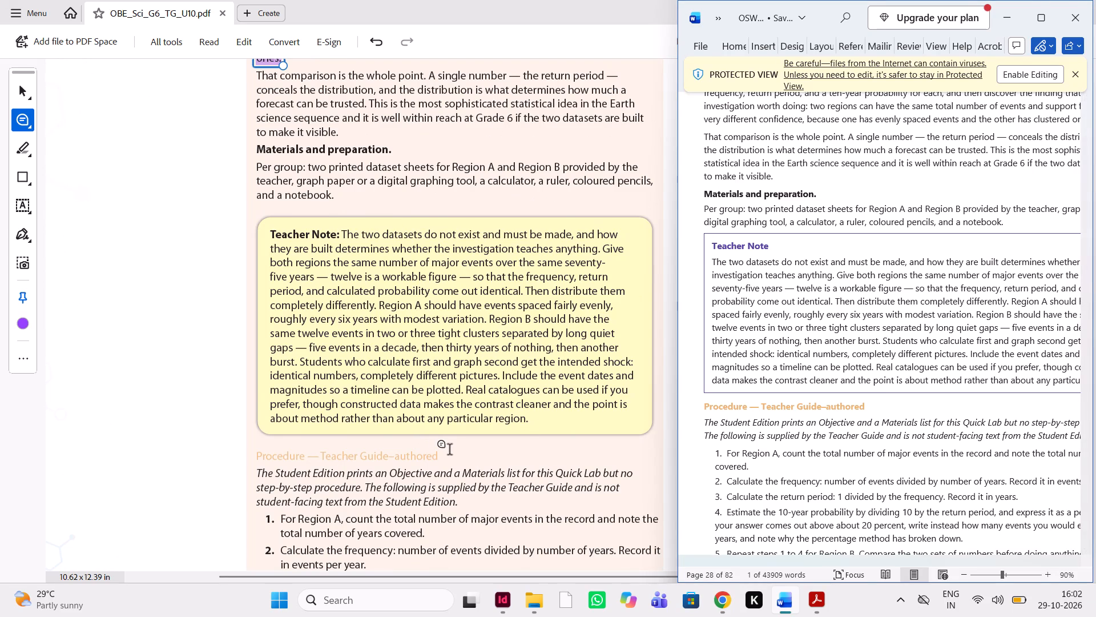
Highlight the Quick Lab heading "Procedure — Teacher Guide–authored" and add the comment "change the text color according to approved pdf".
left_click_drag(448, 455, 257, 452)
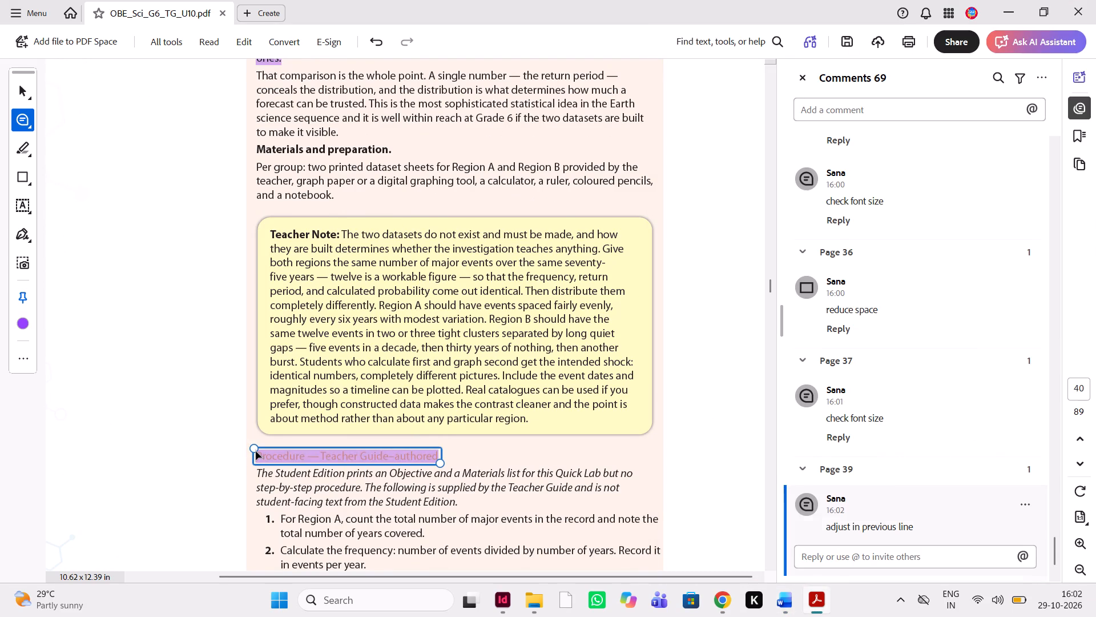
type("chnage")
key("space")
key("BackSpace")
key("BackSpace")
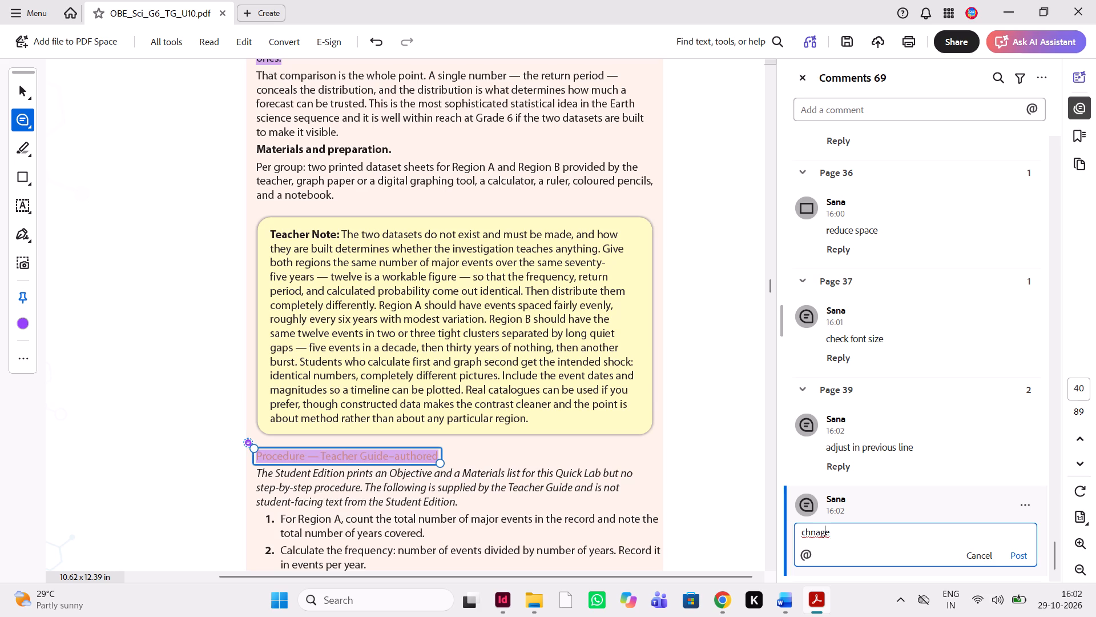
key("BackSpace")
key("BackSpace")
key("BackSpace")
type("ange the text color")
key("space")
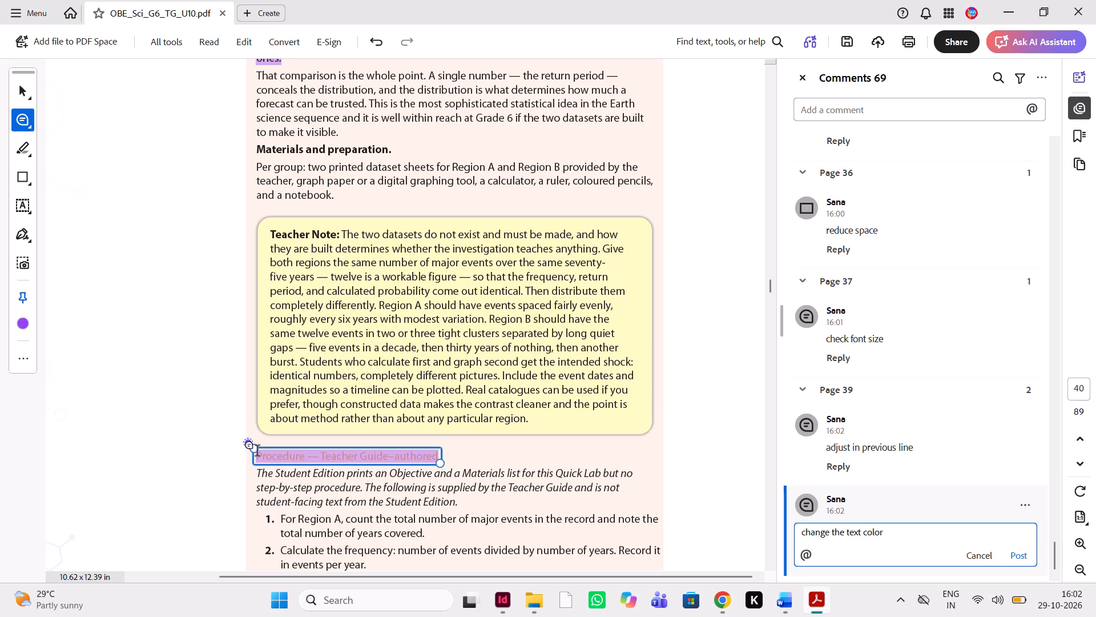
key("Return")
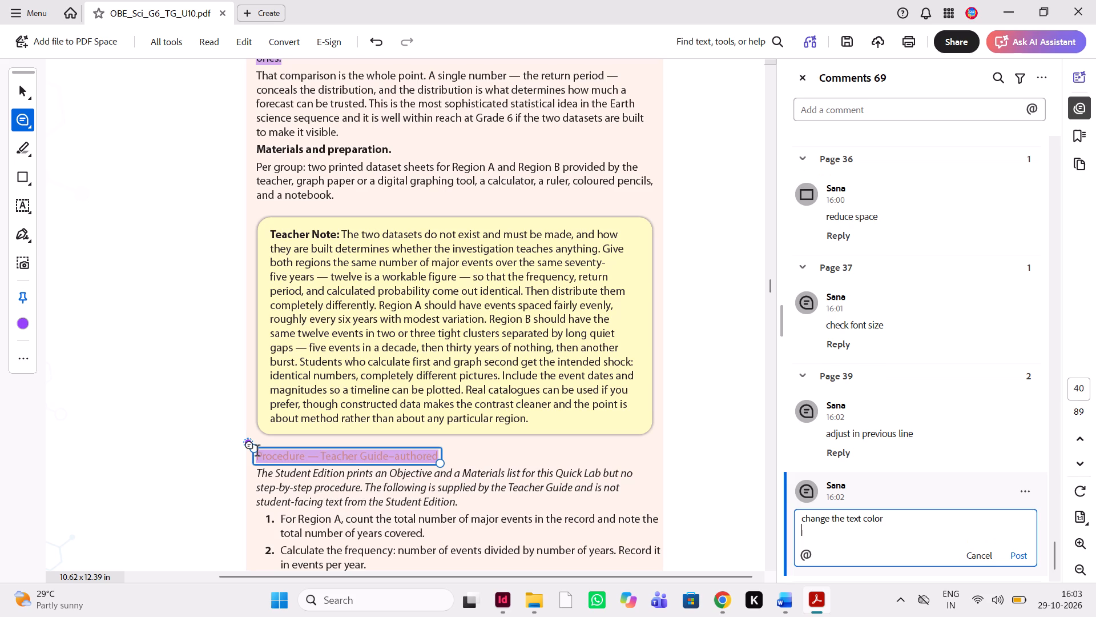
left_click(890, 530)
left_click(894, 521)
key("space")
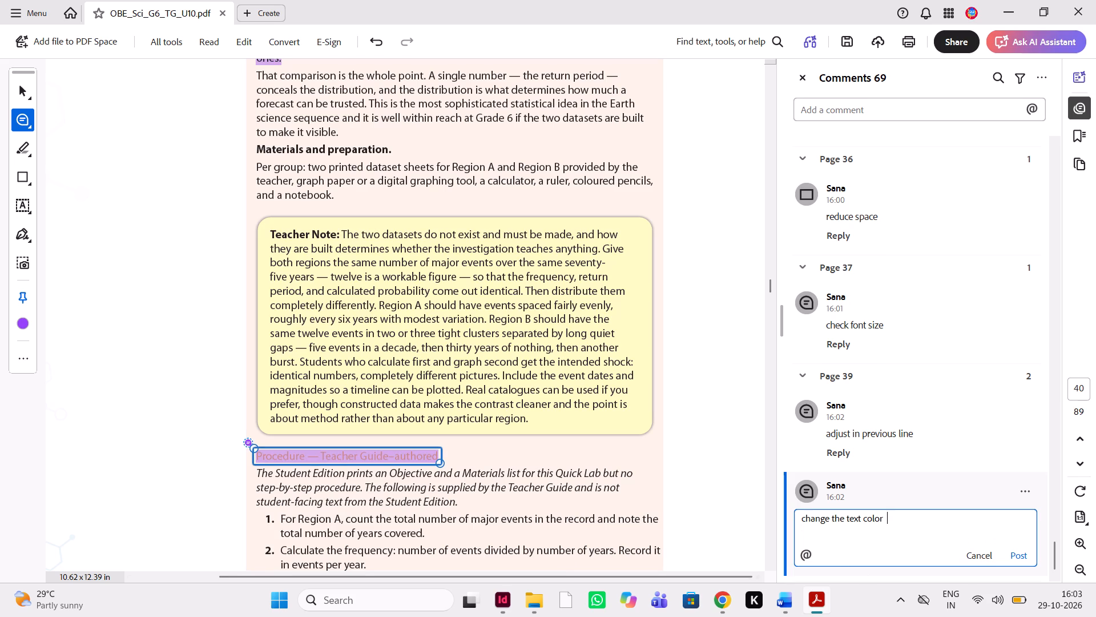
type("accop")
type("rdint")
key("space")
key("BackSpace")
key("BackSpace")
type("g to approved pf")
key("BackSpace")
type("df")
key("space")
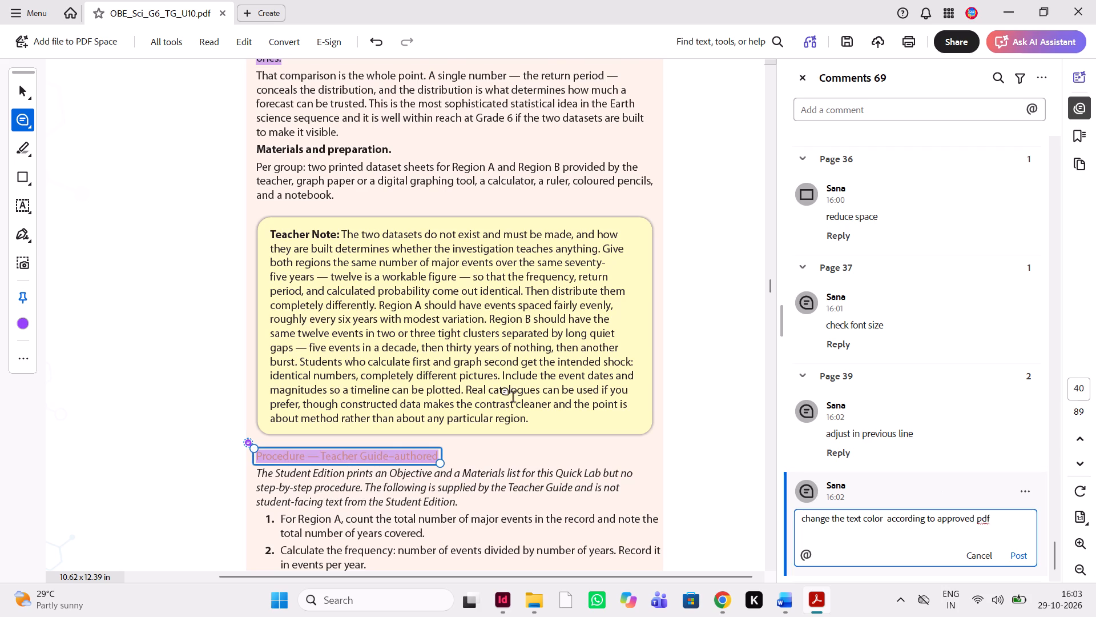
Compare the Quick Lab's italic procedure introduction and procedure steps 1 to 7 with the Word manuscript.
scroll(513, 398, "down", 1)
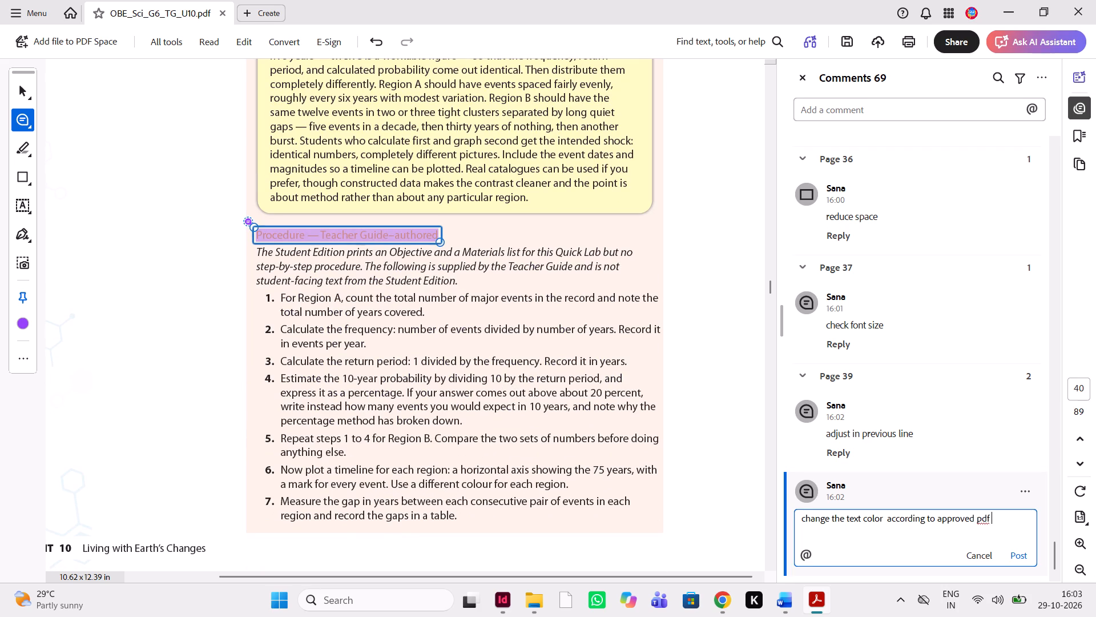
left_click(792, 588)
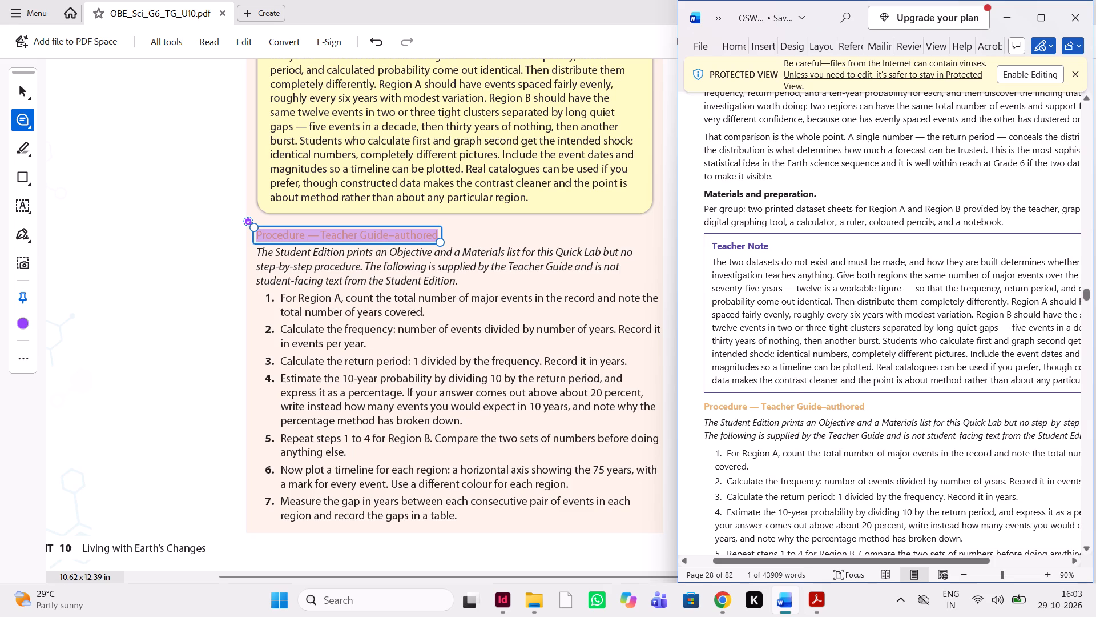
scroll(829, 418, "down", 1)
scroll(829, 418, "left", 1)
scroll(829, 418, "right", 1)
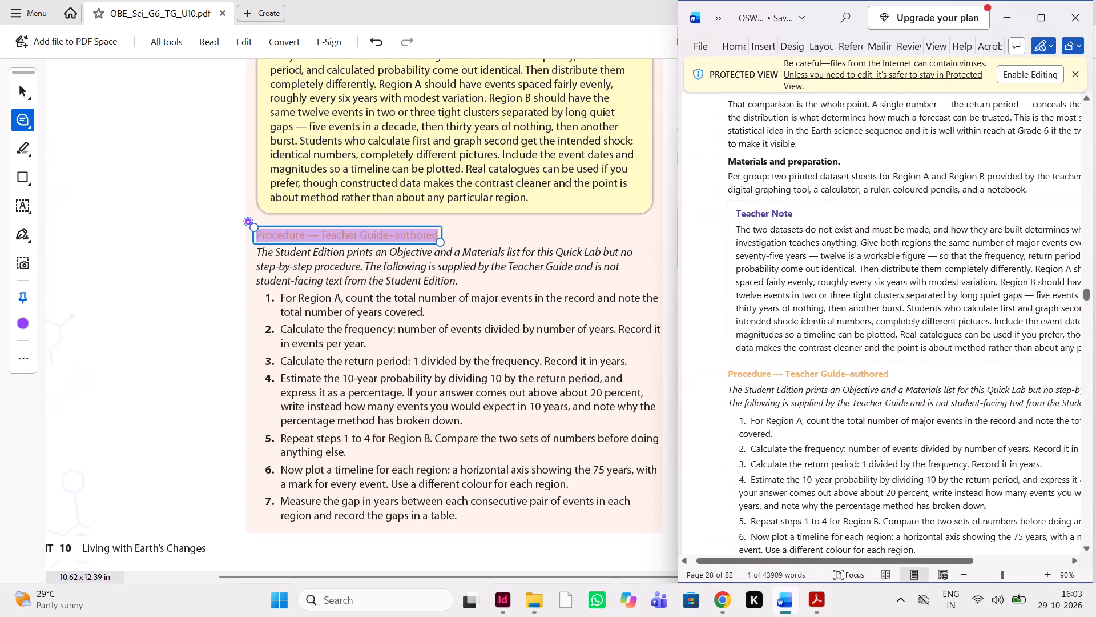
scroll(829, 418, "down", 1)
scroll(829, 418, "left", 1)
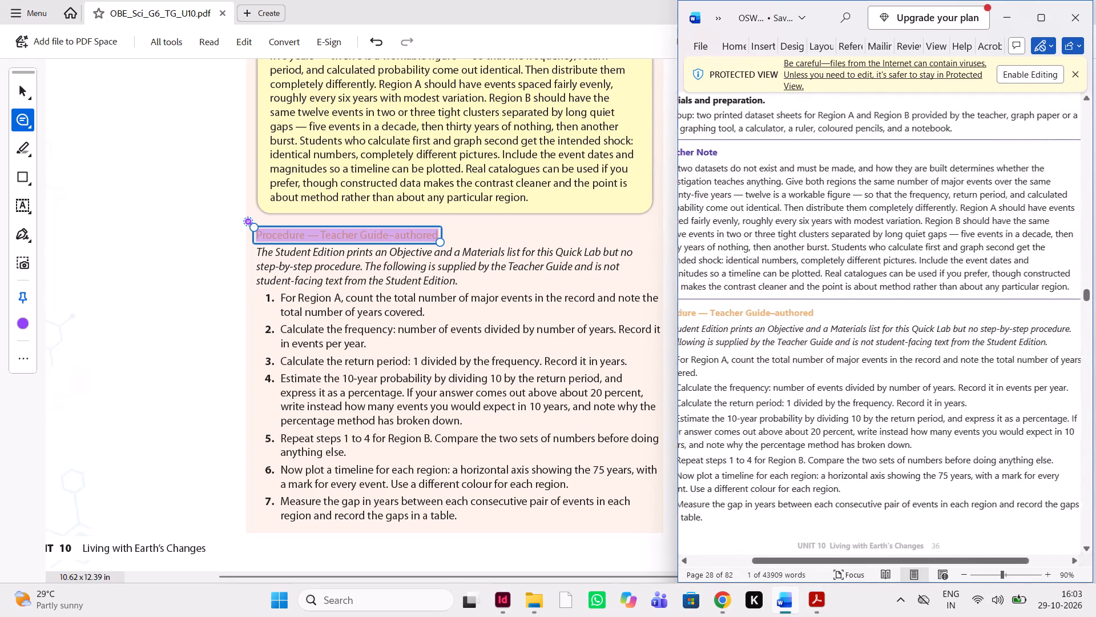
scroll(829, 418, "down", 1)
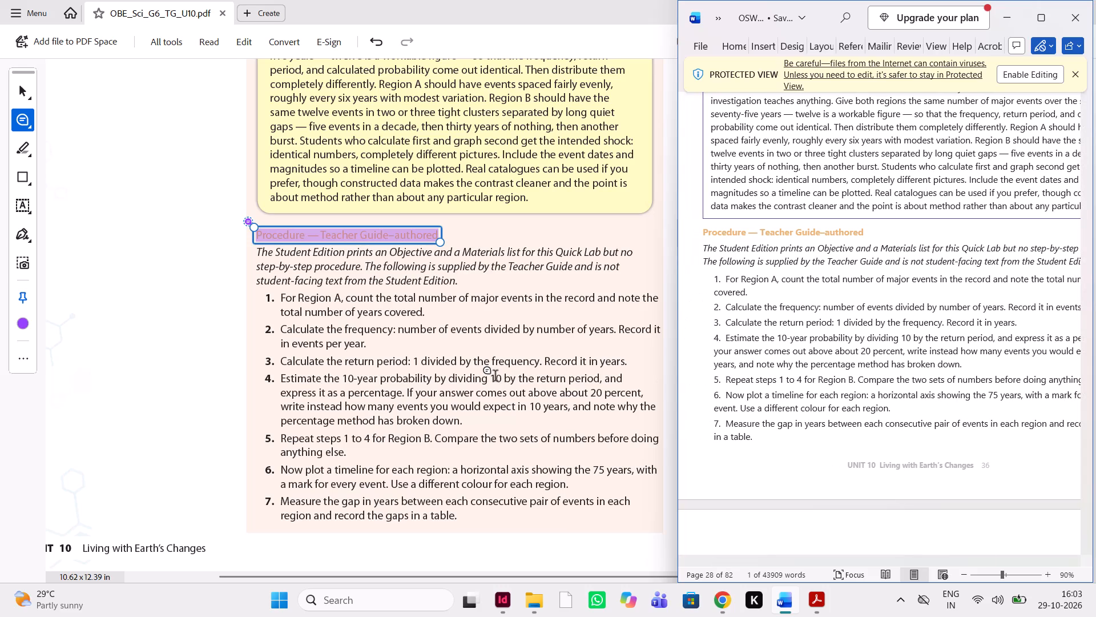
scroll(901, 303, "left", 1)
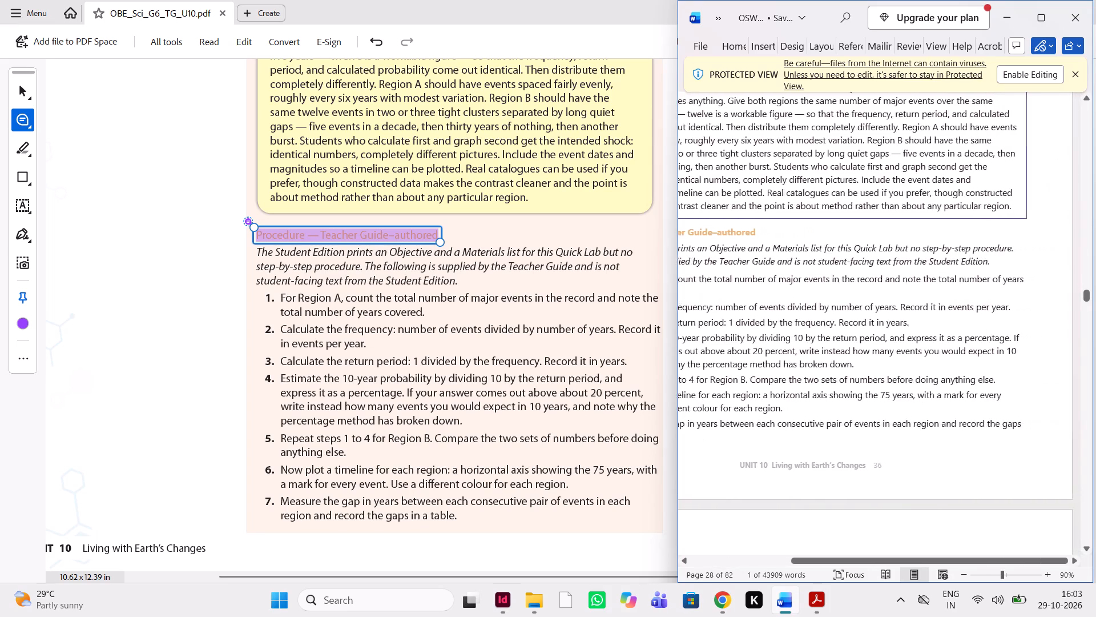
scroll(901, 303, "right", 1)
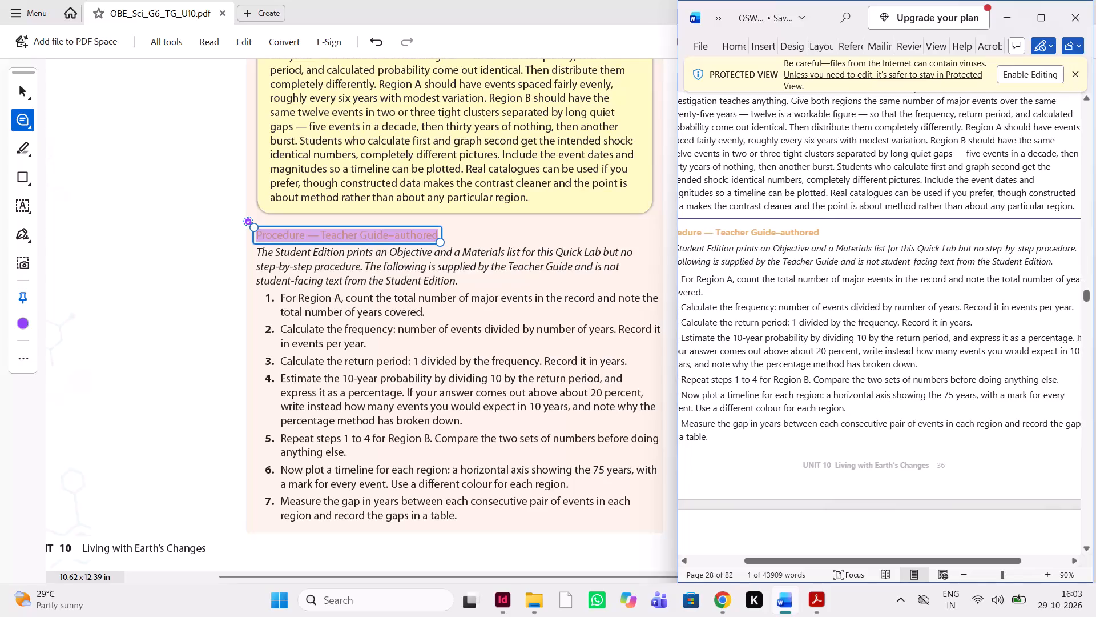
scroll(901, 303, "down", 1)
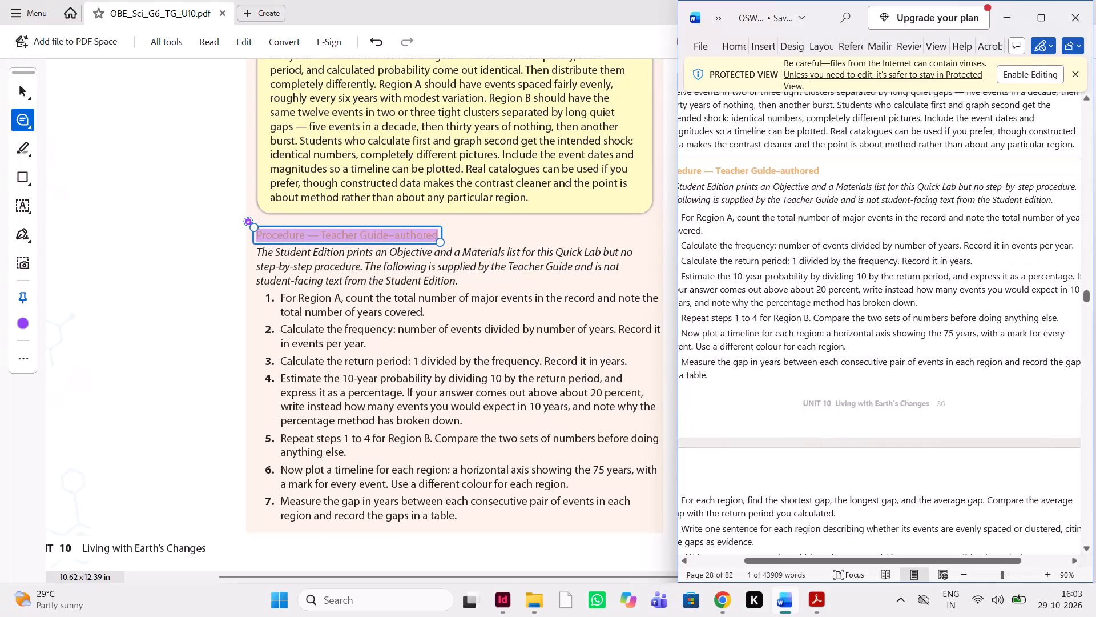
scroll(901, 303, "right", 1)
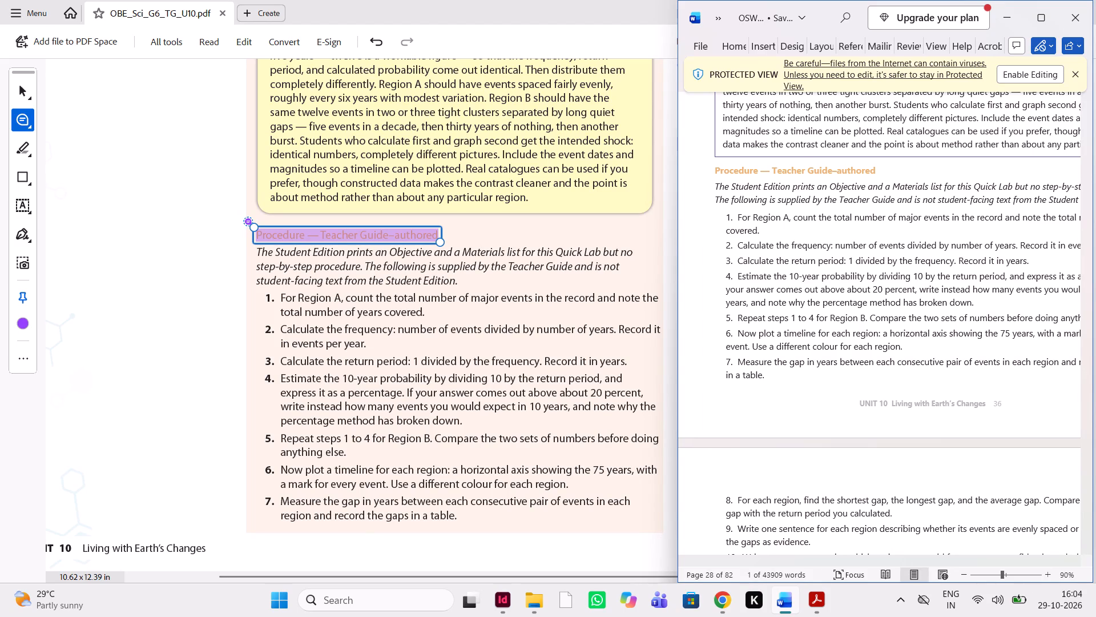
scroll(916, 358, "left", 1)
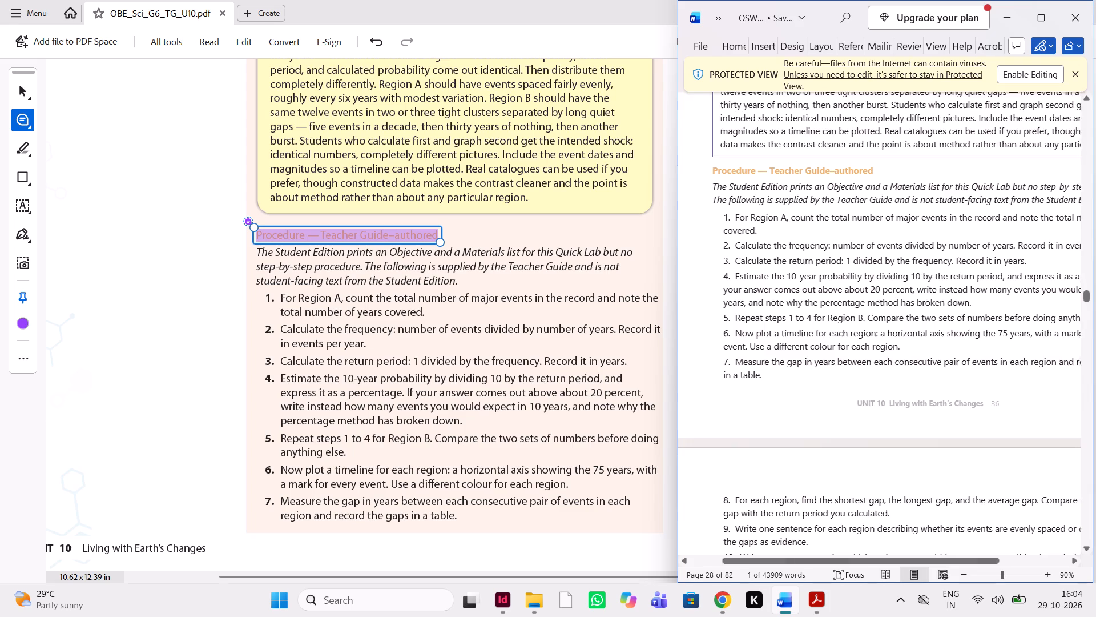
scroll(916, 358, "left", 1)
scroll(916, 358, "right", 1)
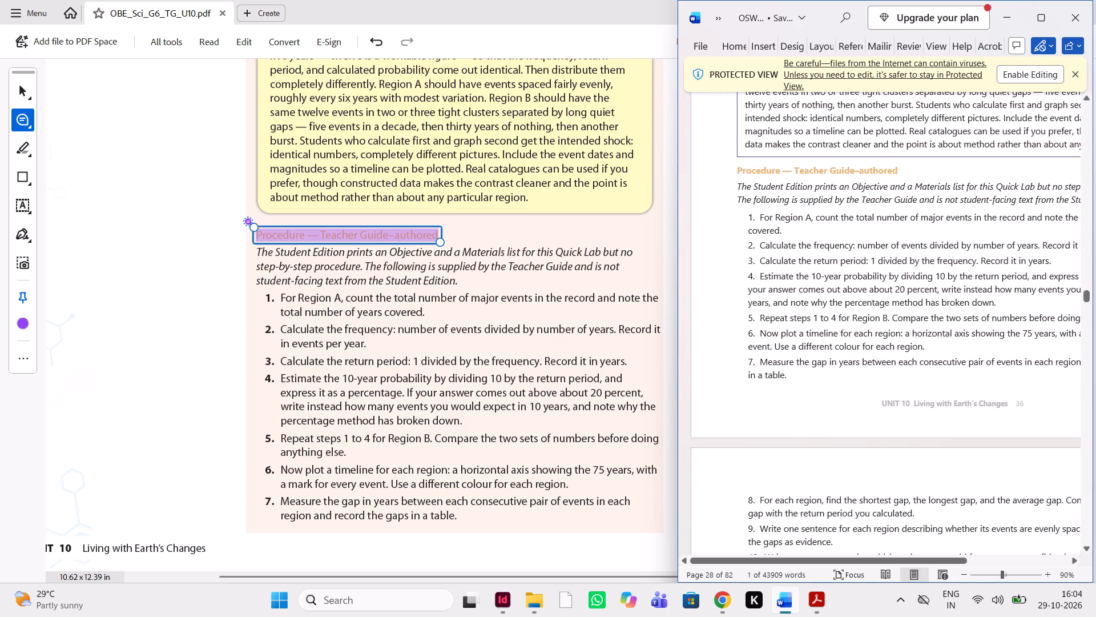
scroll(916, 358, "down", 1)
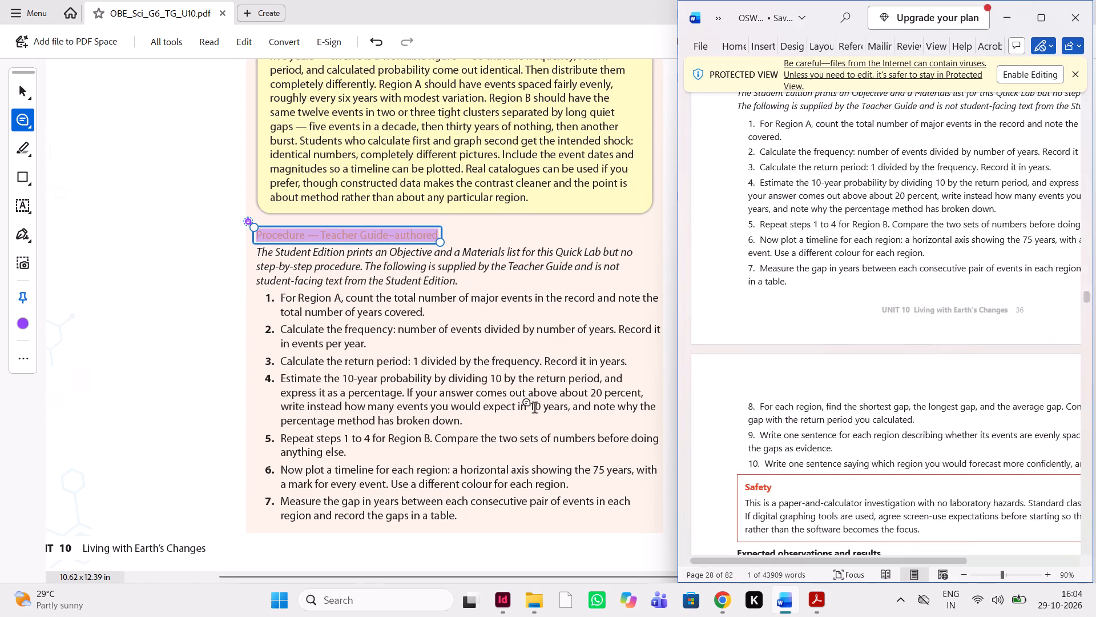
Compare procedure steps 8 to 10, the Safety box, Expected observations and results, Teacher Note and first discussion answers with the Word manuscript.
scroll(534, 409, "down", 1)
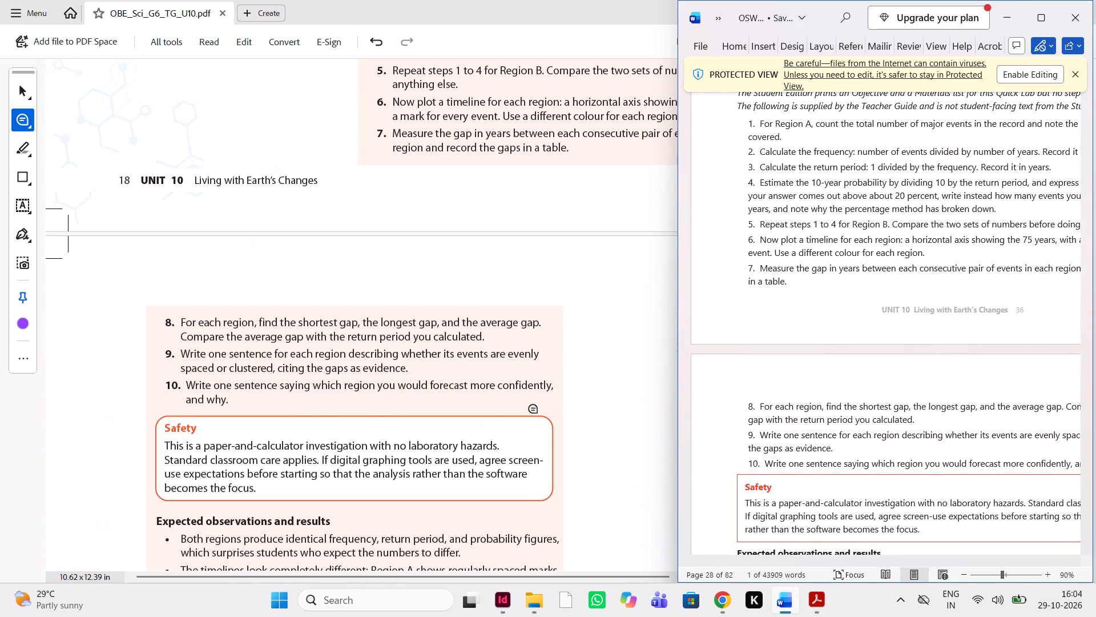
scroll(937, 370, "left", 1)
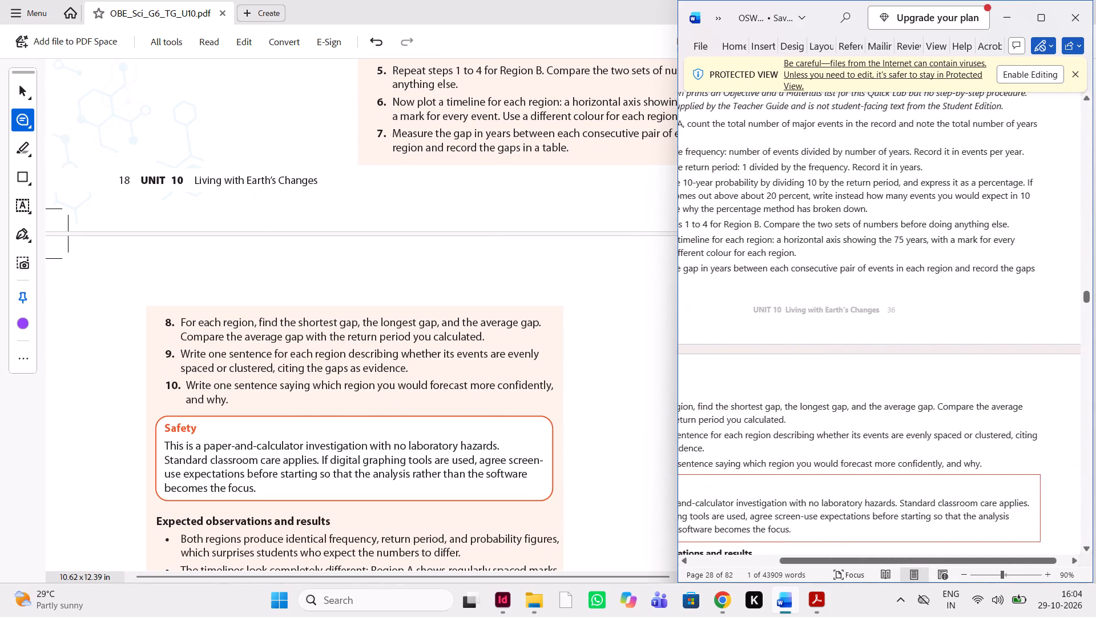
scroll(937, 370, "right", 1)
scroll(937, 370, "down", 1)
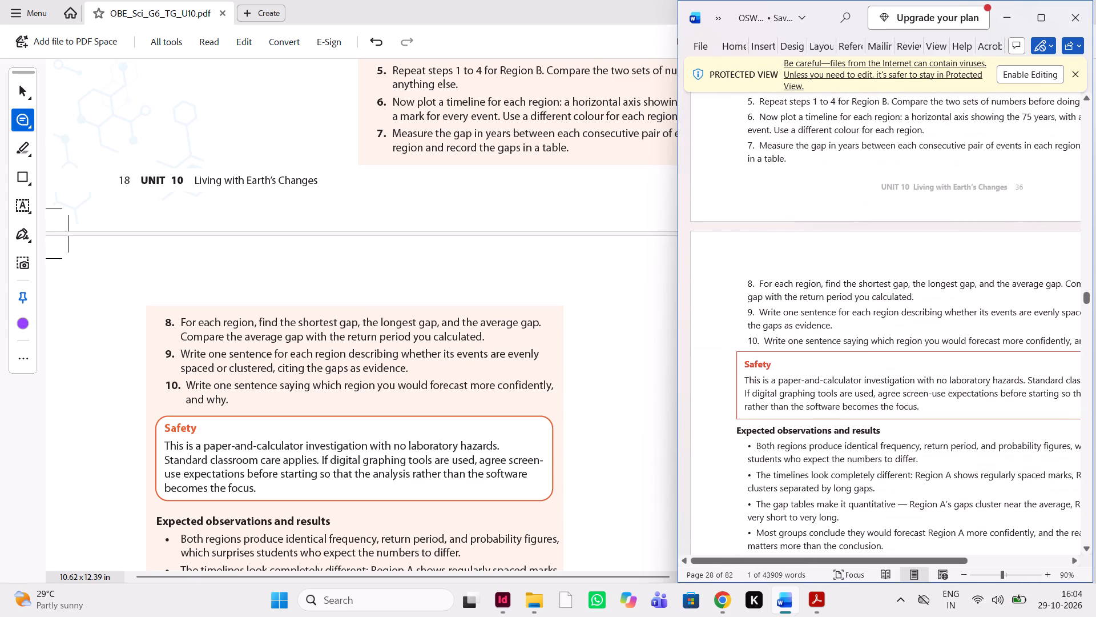
scroll(904, 370, "left", 1)
scroll(904, 370, "right", 1)
scroll(541, 385, "down", 1)
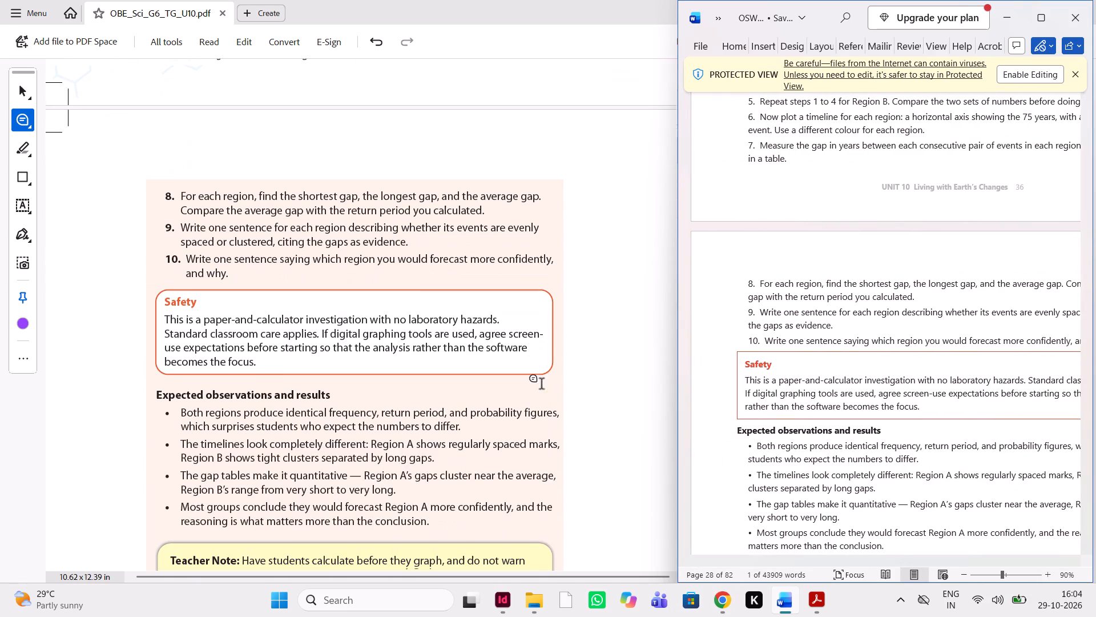
scroll(541, 385, "down", 1)
scroll(884, 400, "left", 1)
scroll(884, 400, "down", 1)
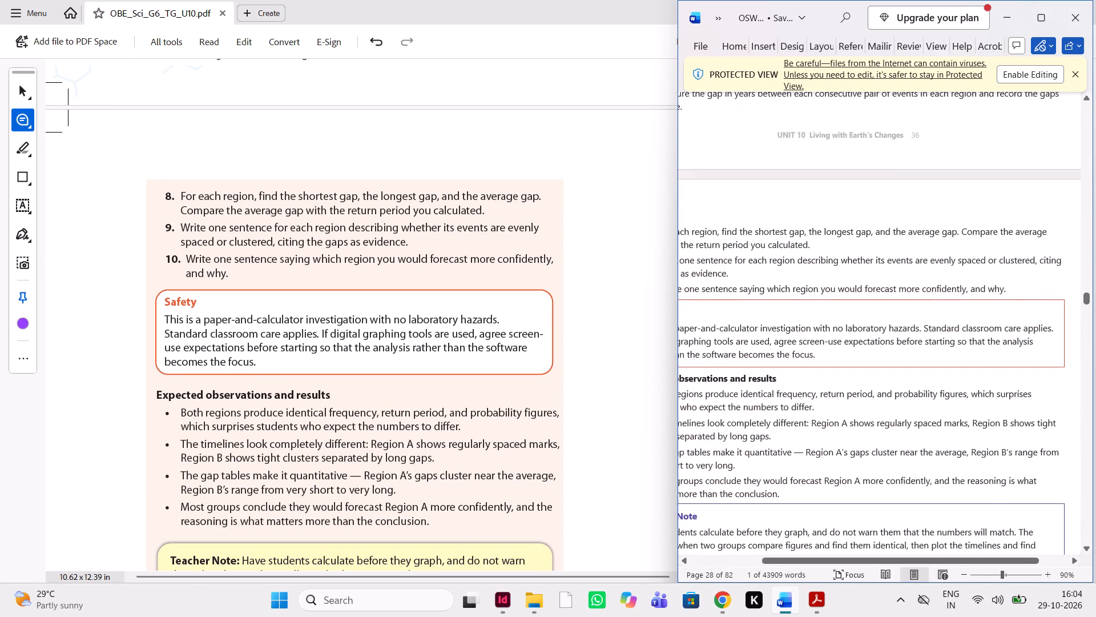
scroll(884, 400, "down", 1)
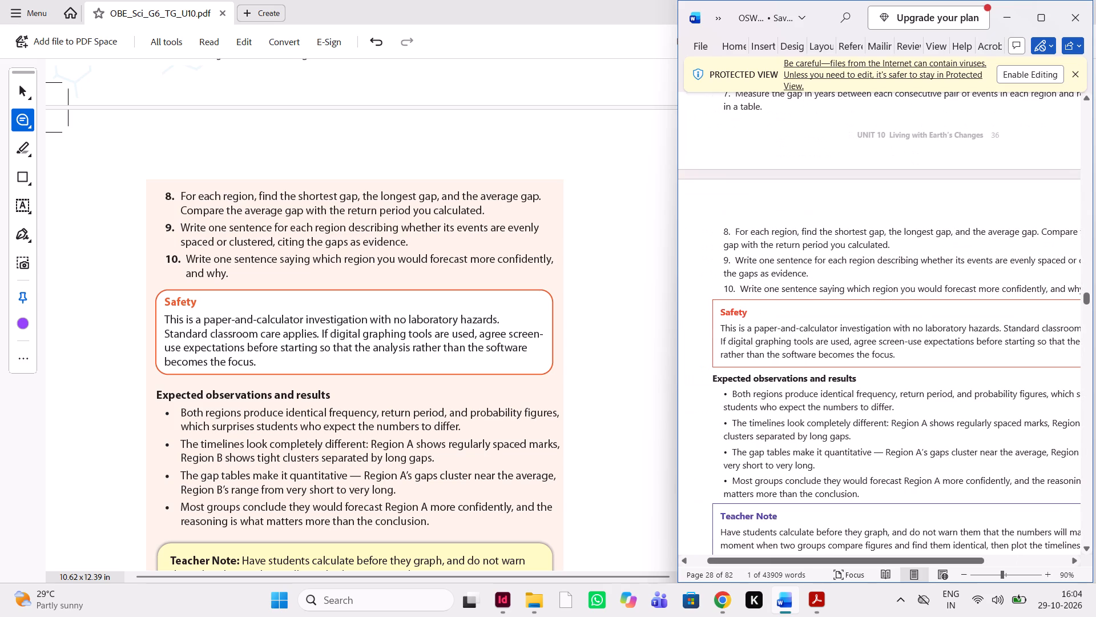
scroll(884, 400, "down", 1)
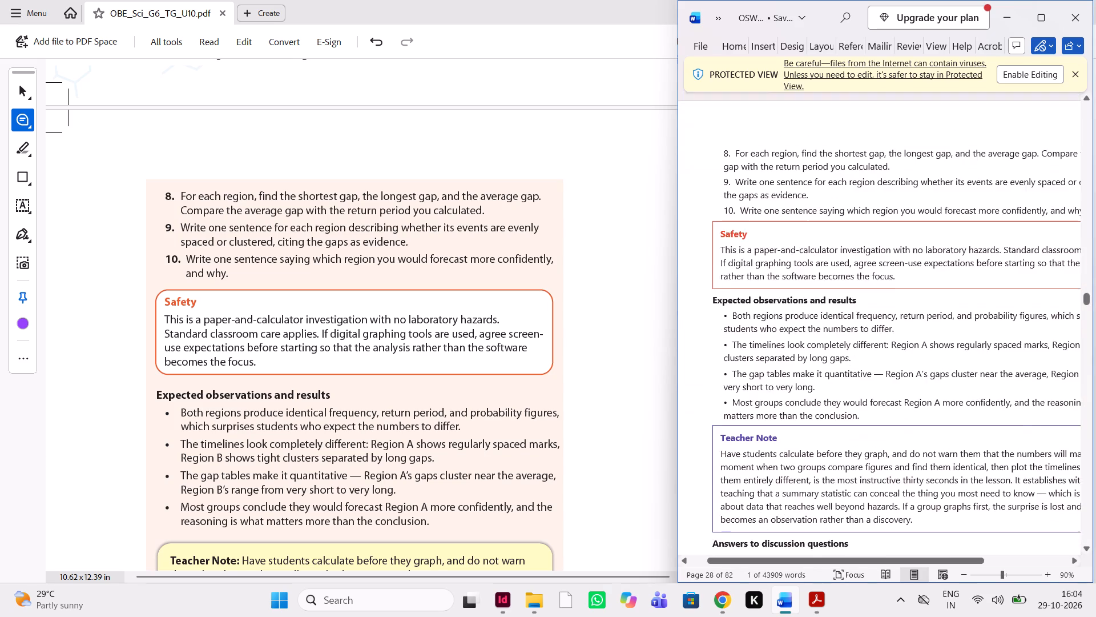
scroll(884, 400, "down", 2)
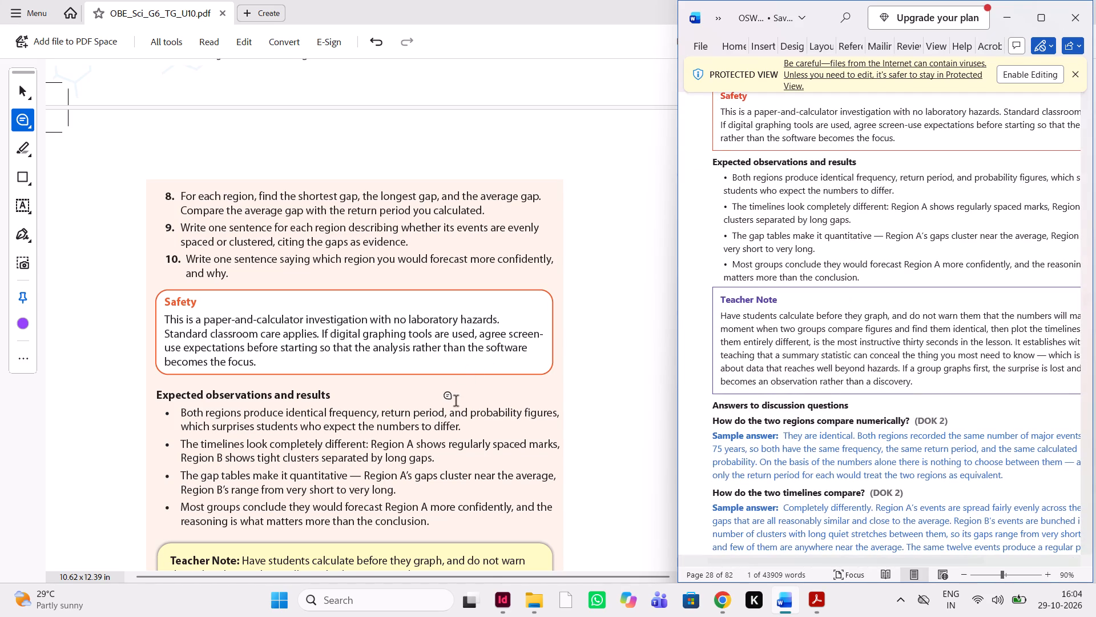
scroll(405, 422, "down", 1)
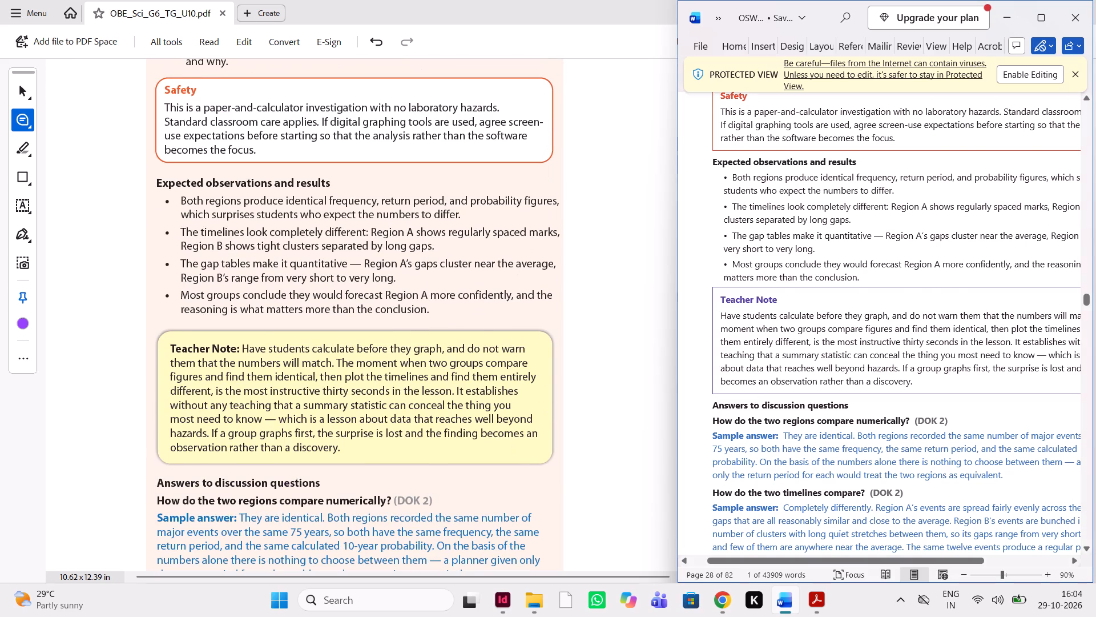
scroll(755, 408, "down", 1)
scroll(564, 445, "down", 1)
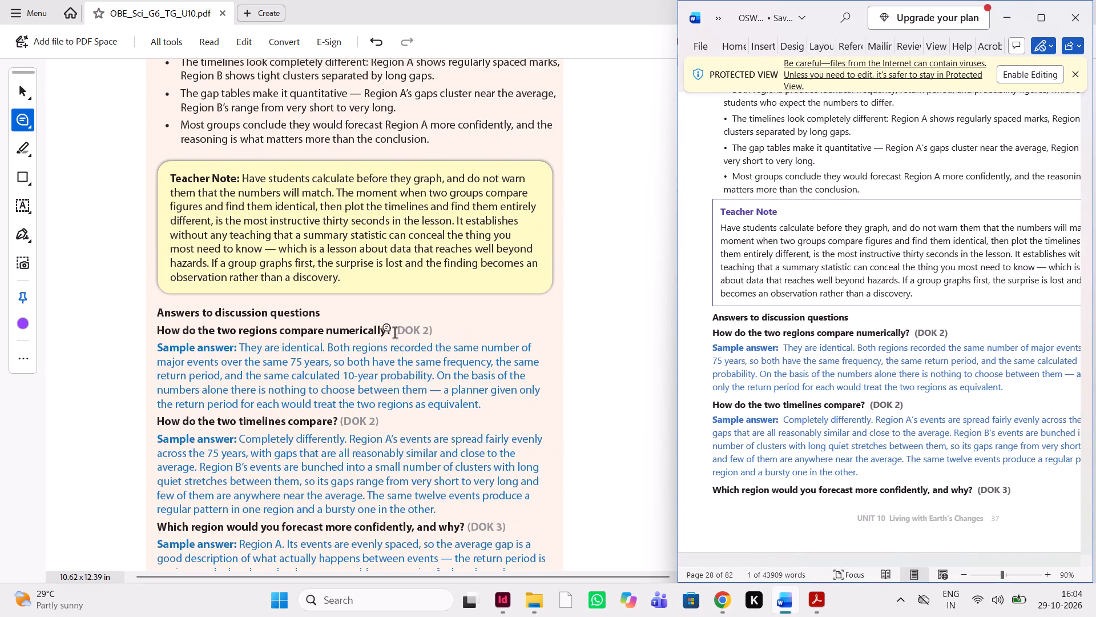
Highlight the discussion question "How do the two regions compare numerically?" with the comment "unbold it", deleting the stray empty note beside it.
left_click_drag(393, 327, 152, 332)
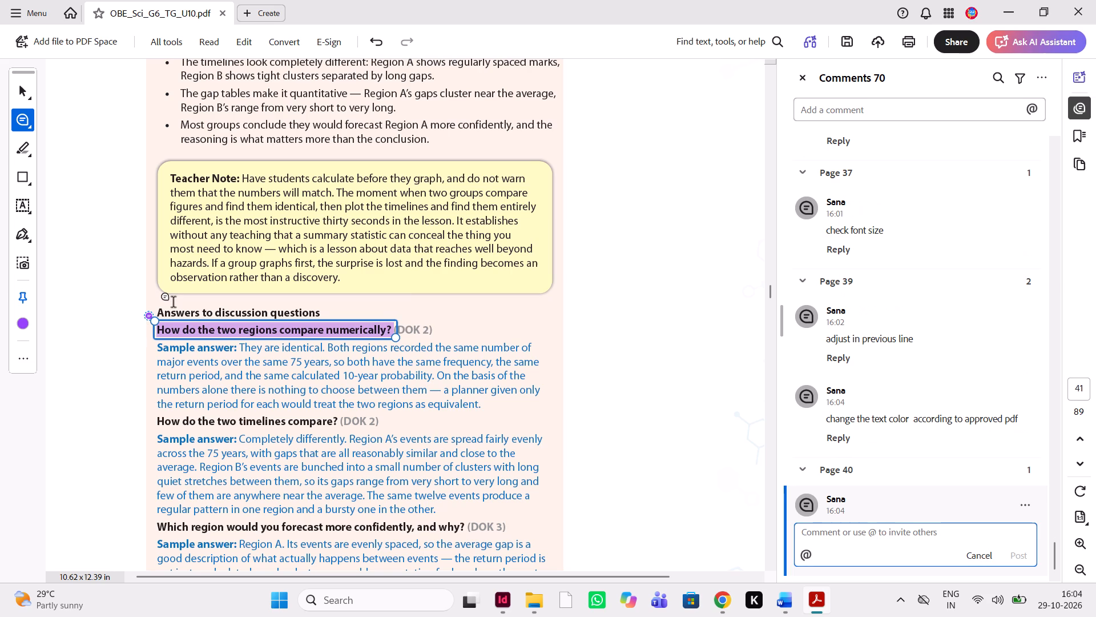
type("ub")
key("BackSpace")
type("nbold it")
key("space")
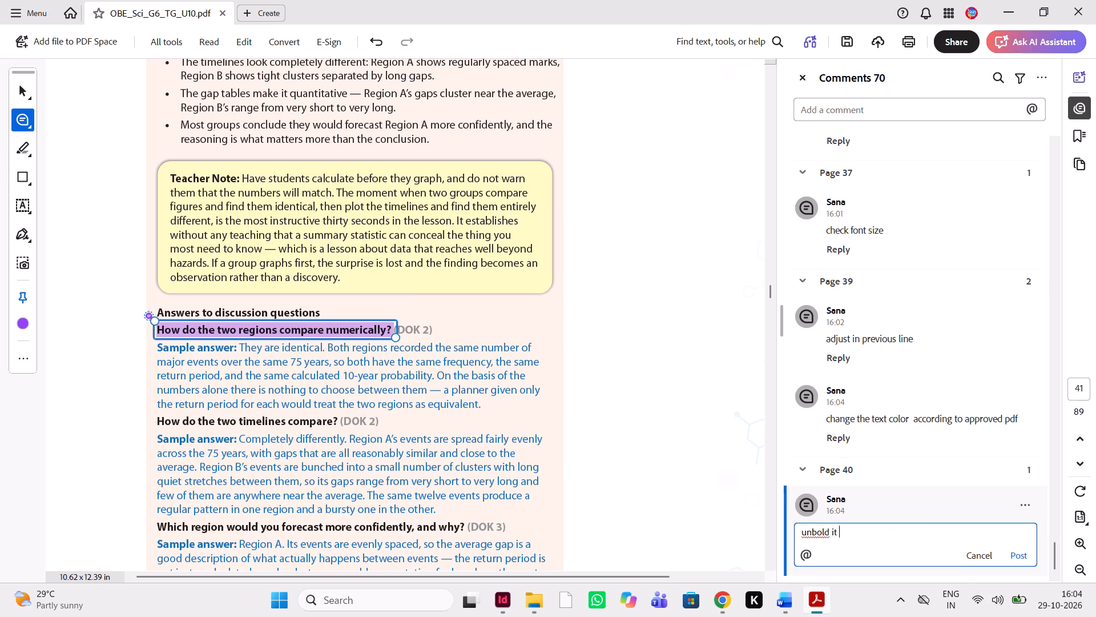
left_click(446, 324)
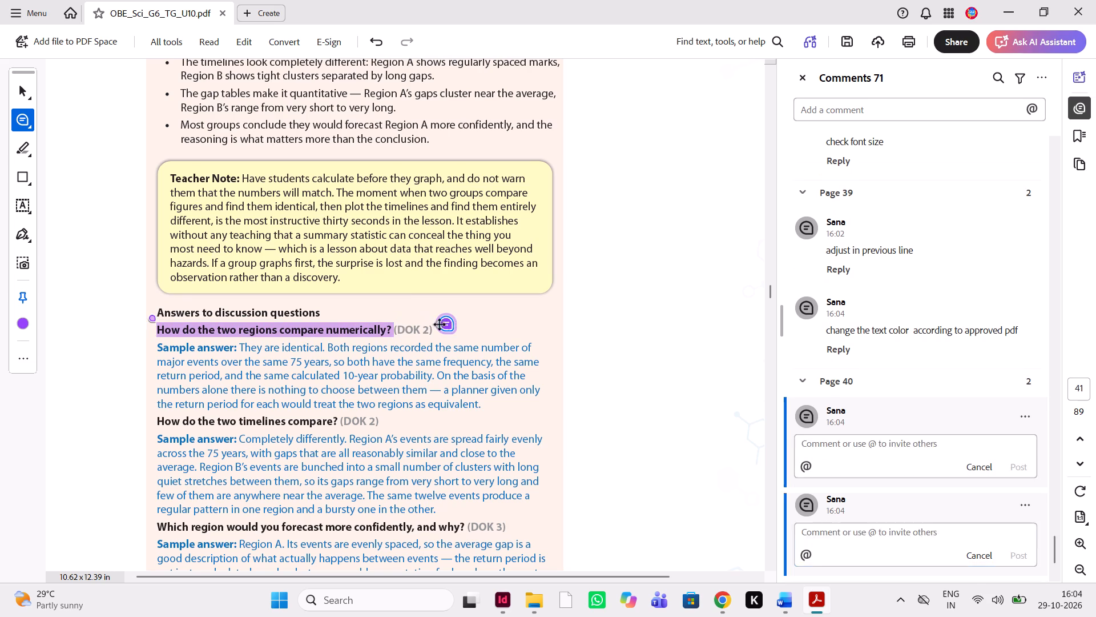
left_click(449, 328)
key("Delete")
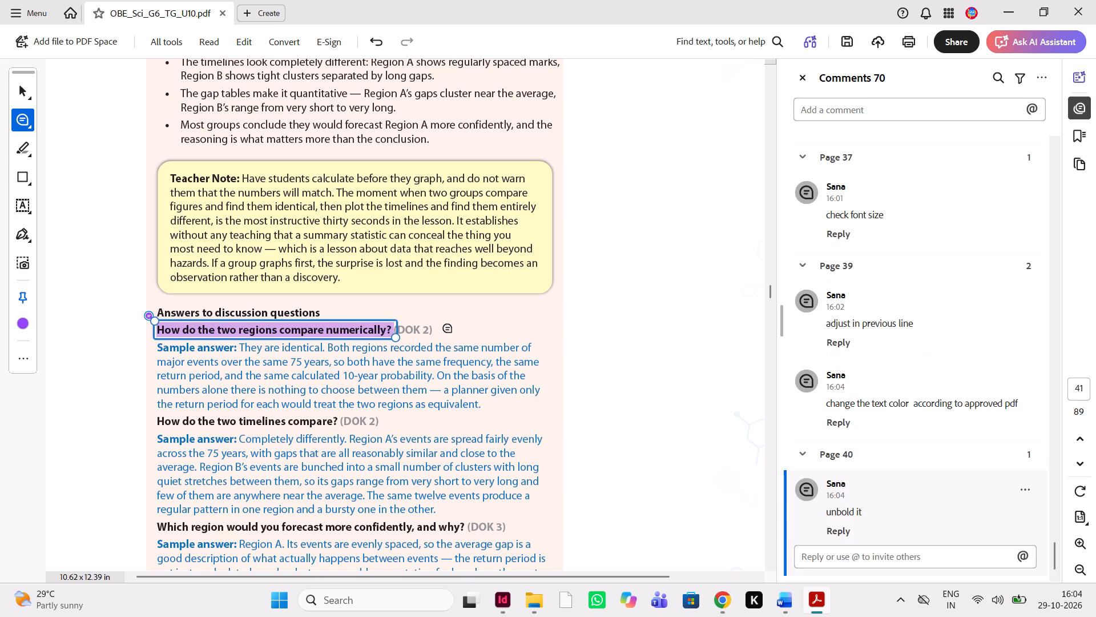
Highlight the "(DOK 2)" label after "How do the two regions compare numerically?" and add the comment "change text color".
left_click_drag(431, 330, 404, 330)
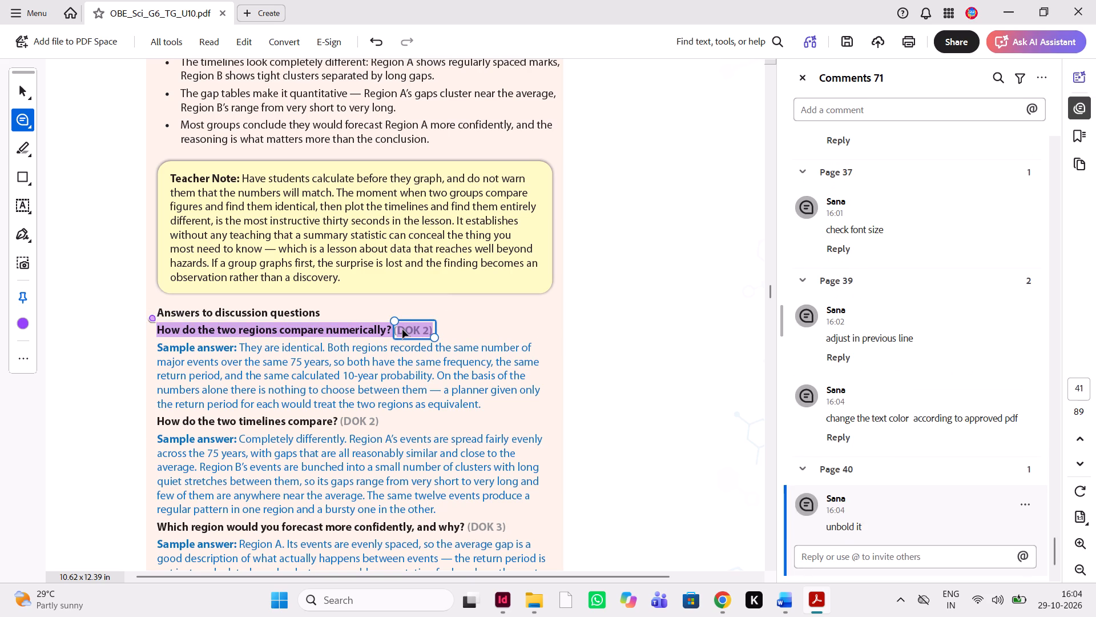
type("check")
key("space")
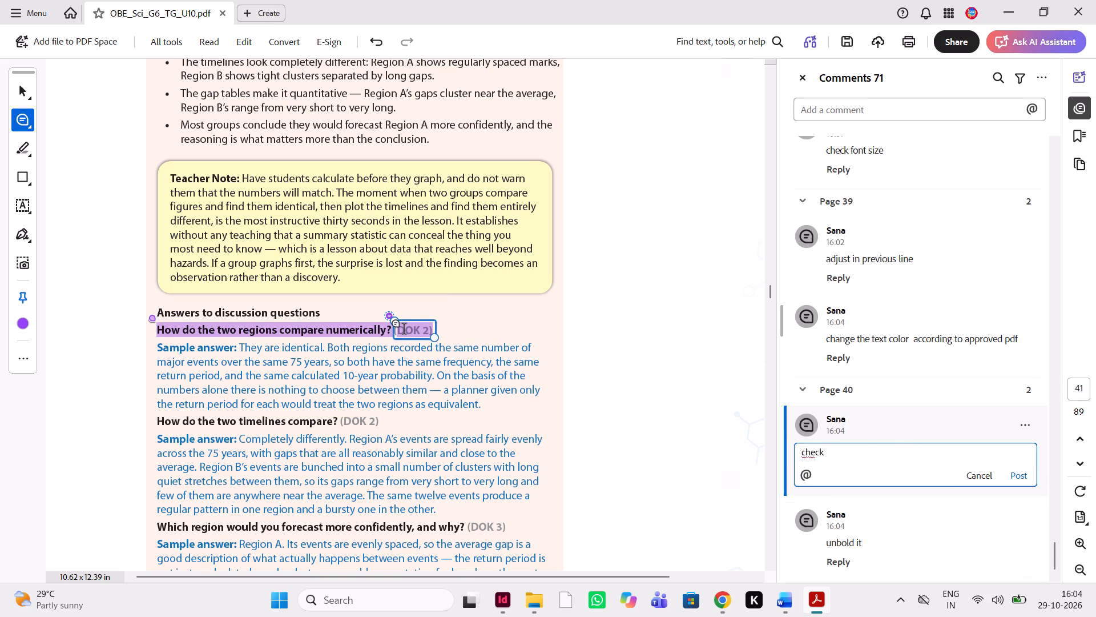
key("BackSpace")
key("BackSpace")
key("BackSpace")
key("BackSpace")
type("ange text color")
key("space")
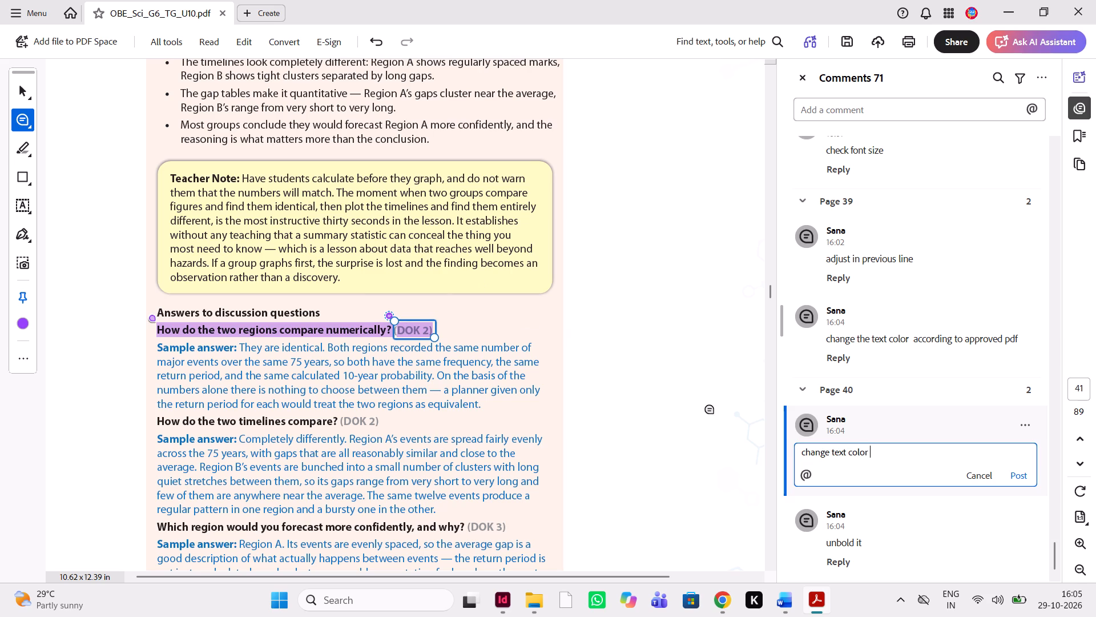
Highlight the "(DOK 2)" label after "How do the two timelines compare?" and reuse the comment "change text color".
left_click_drag(883, 447, 776, 442)
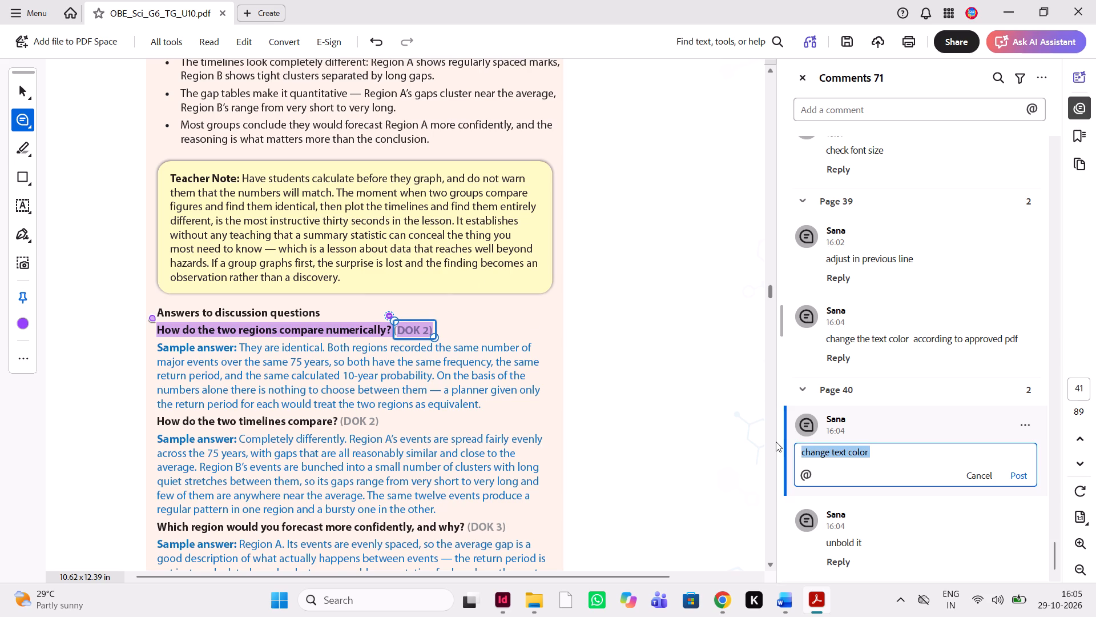
key("ctrl+c")
key("ctrl+c")
left_click_drag(384, 416, 341, 420)
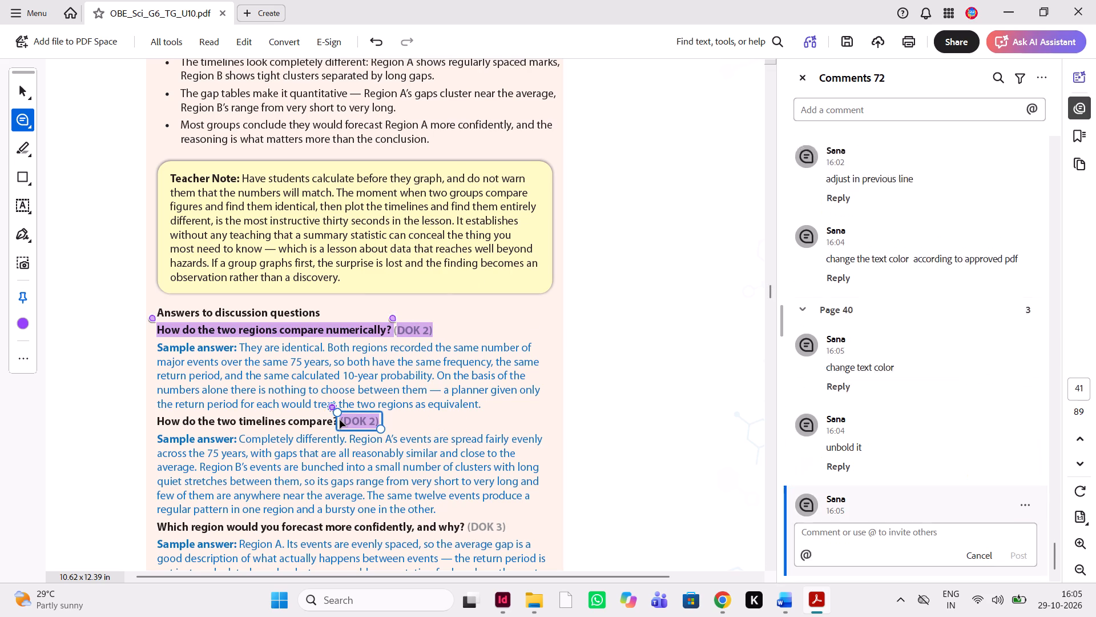
key("ctrl+v")
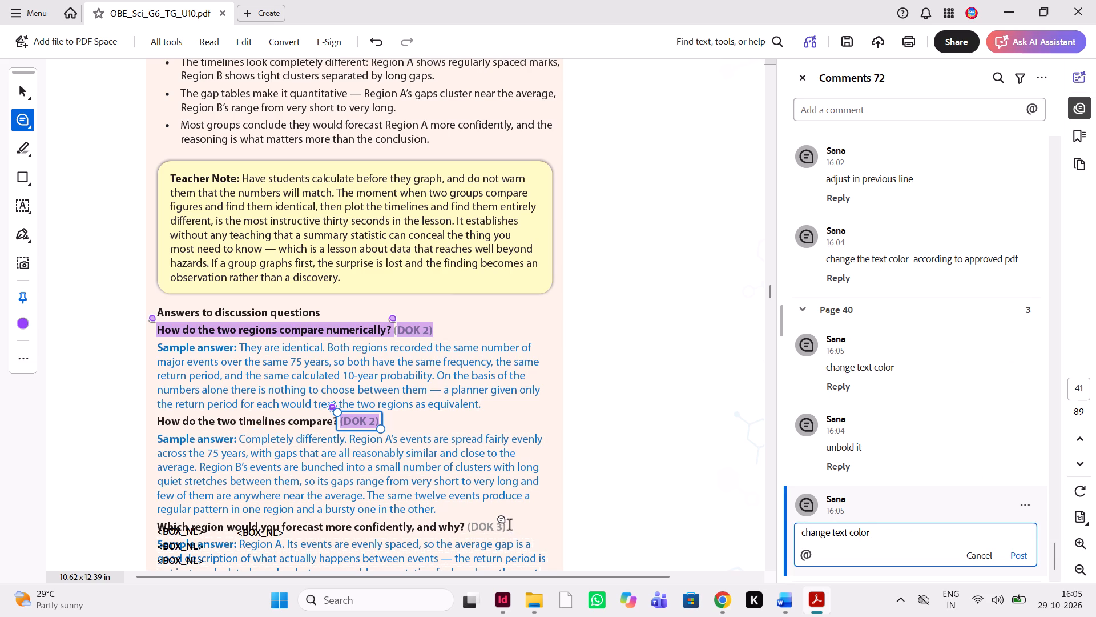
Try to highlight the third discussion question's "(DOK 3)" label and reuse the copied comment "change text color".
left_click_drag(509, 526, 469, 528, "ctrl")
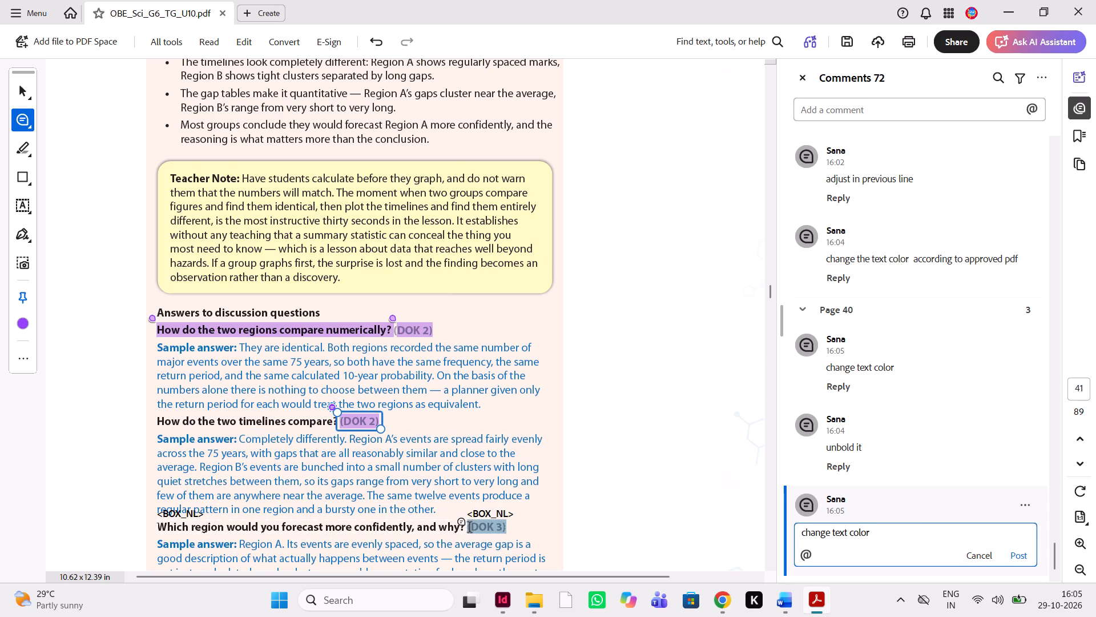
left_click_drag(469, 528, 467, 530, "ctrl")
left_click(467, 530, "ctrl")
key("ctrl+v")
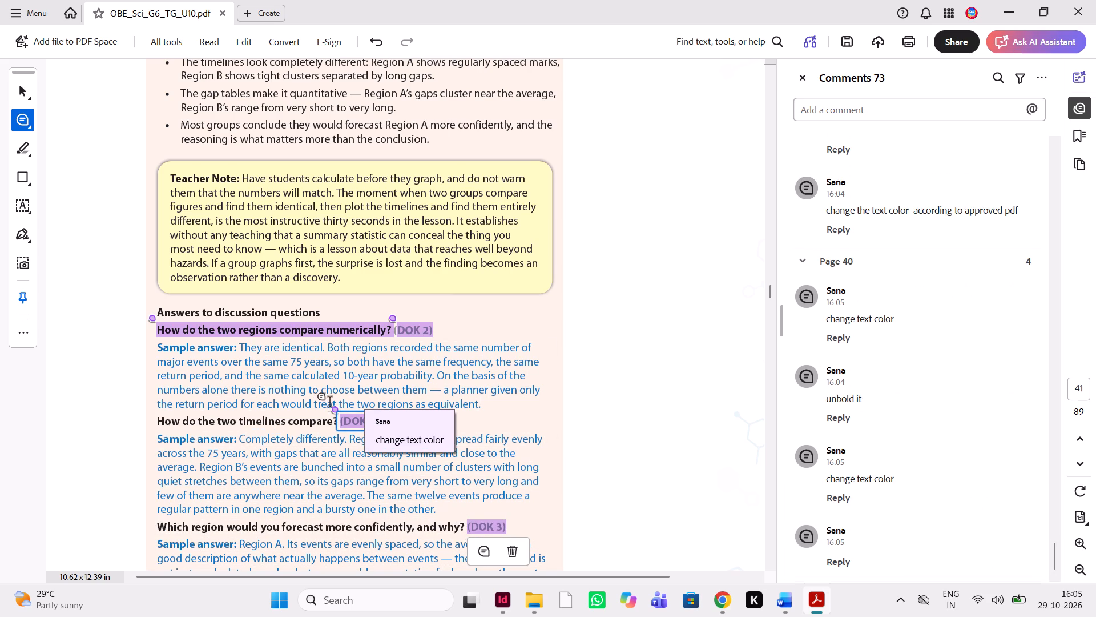
Highlight the discussion question "How do the two timelines compare?" and add the comment "unbold it".
left_click_drag(335, 422, 154, 424)
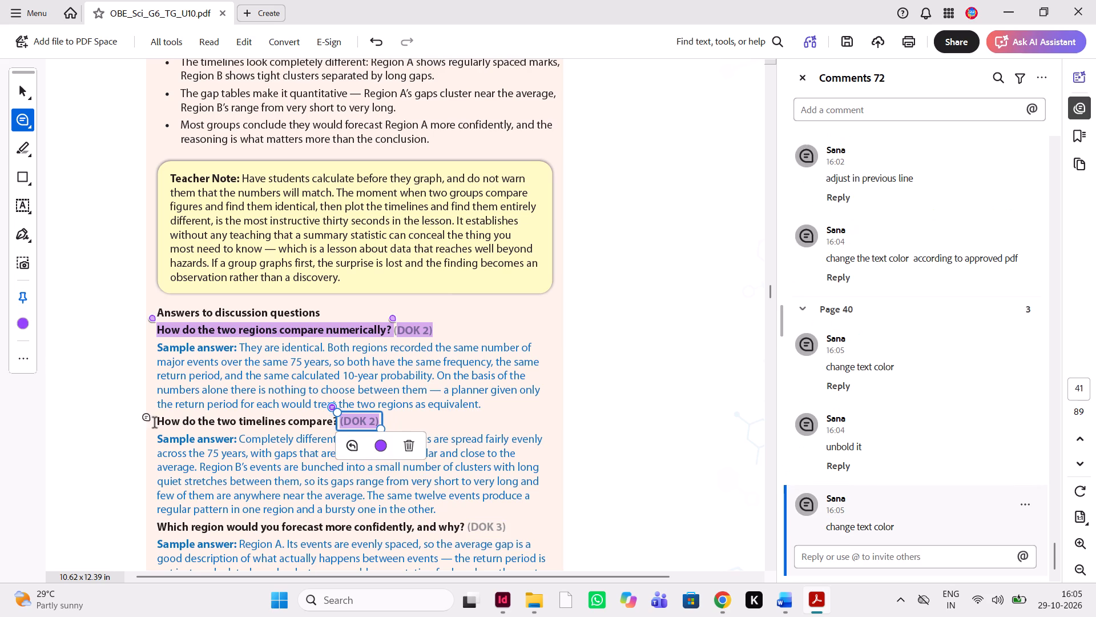
left_click_drag(154, 424, 154, 424)
left_click_drag(154, 424, 327, 430)
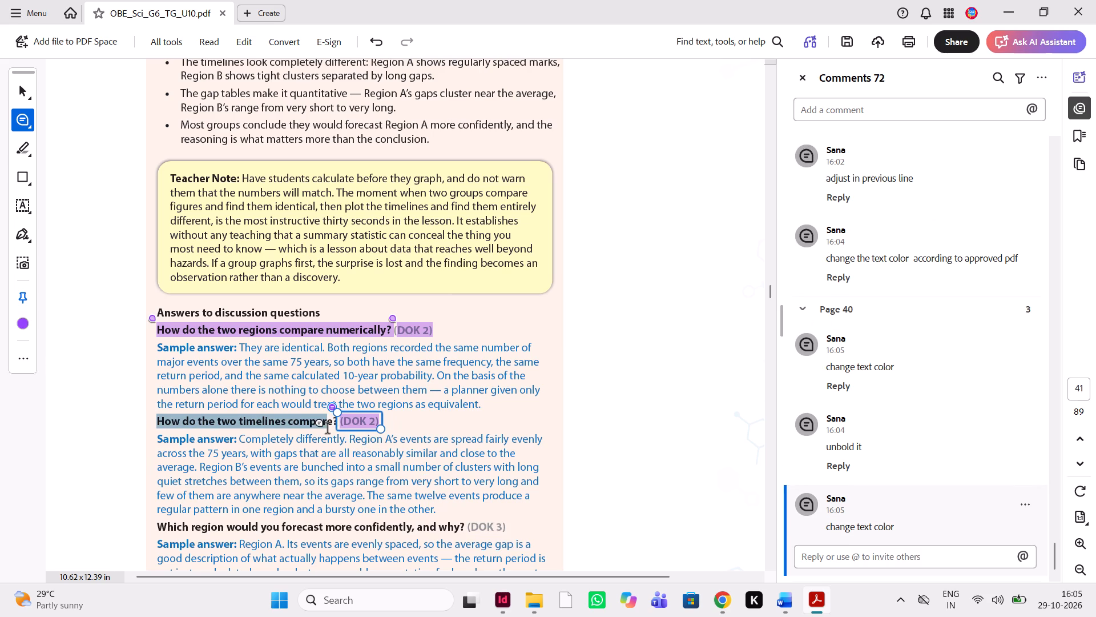
left_click_drag(327, 430, 332, 429)
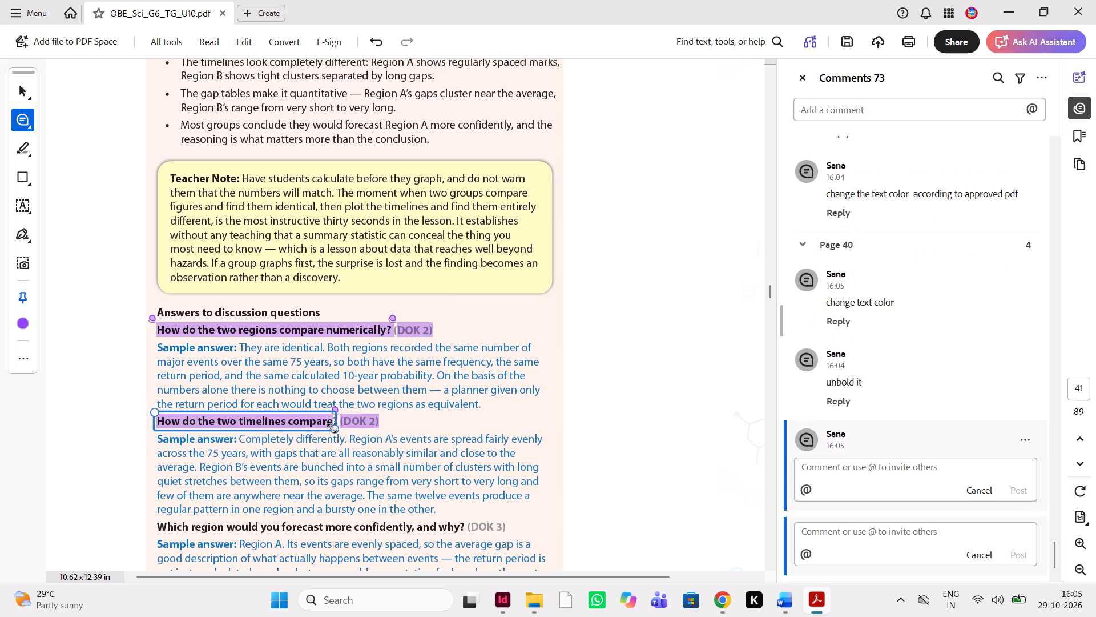
type("unbold it")
key("space")
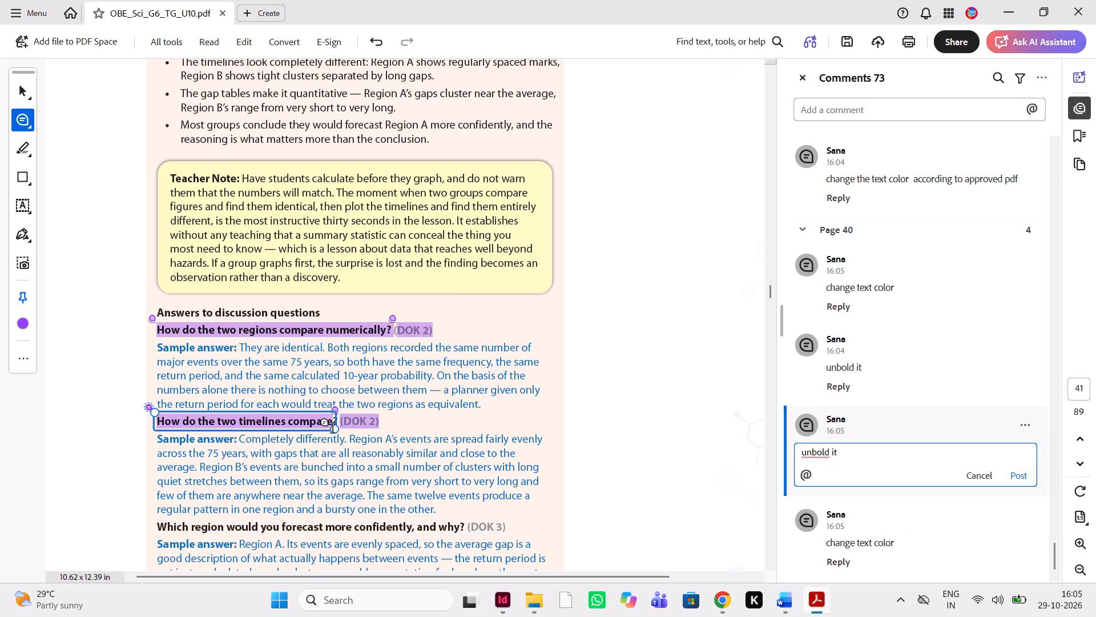
Highlight the discussion question "Which region would you forecast more confidently, and why?" and add the comment "unbold it".
scroll(305, 460, "down", 1)
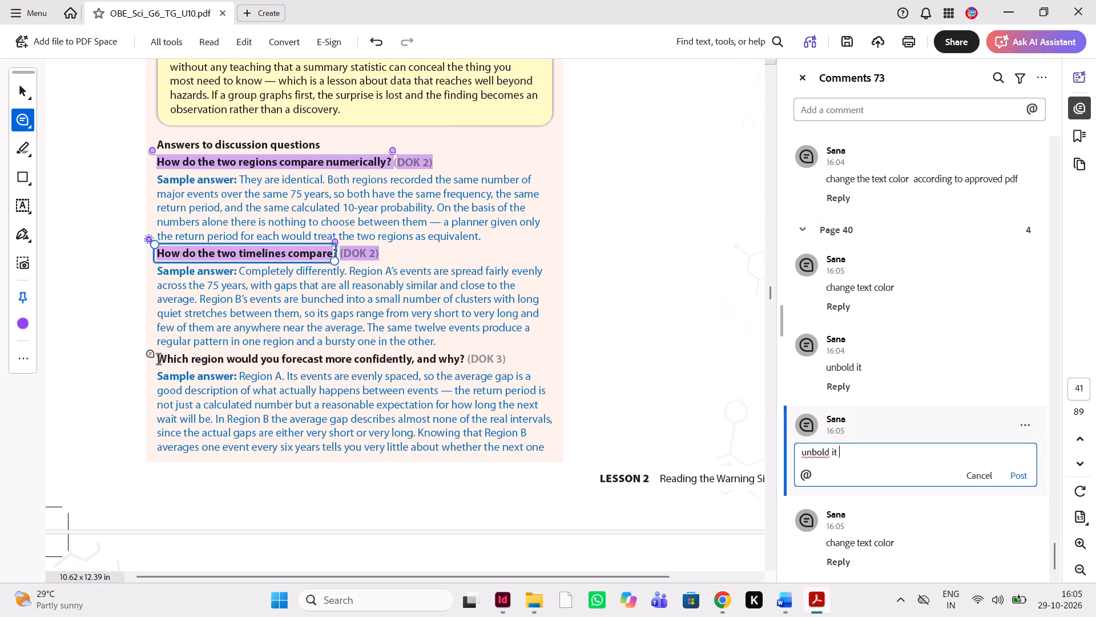
left_click_drag(158, 360, 458, 362)
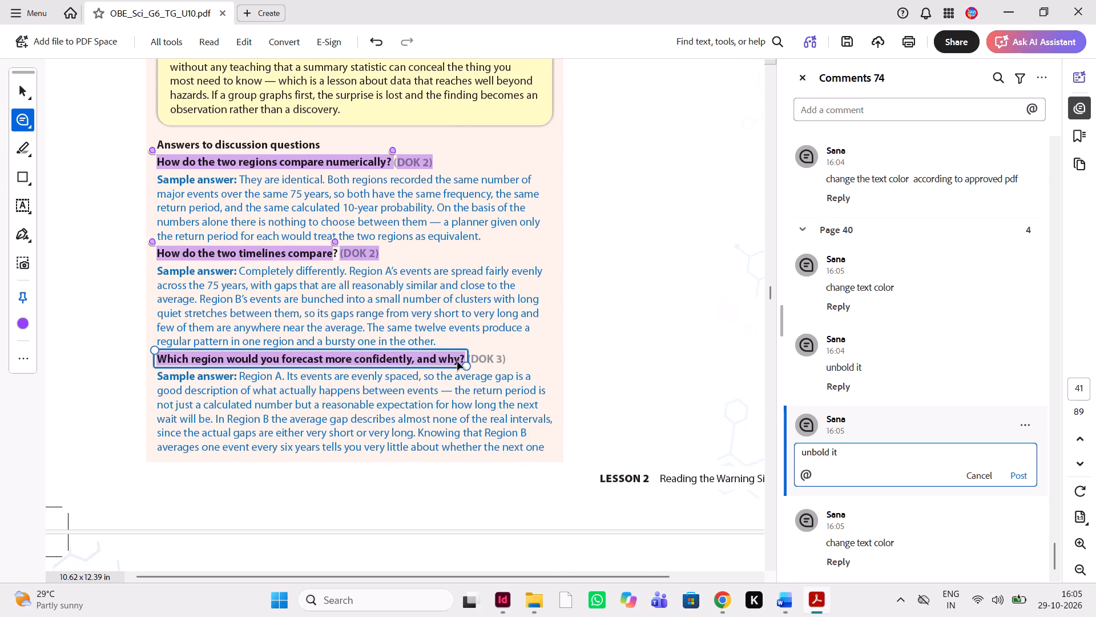
type("unbold o")
key("BackSpace")
type("it")
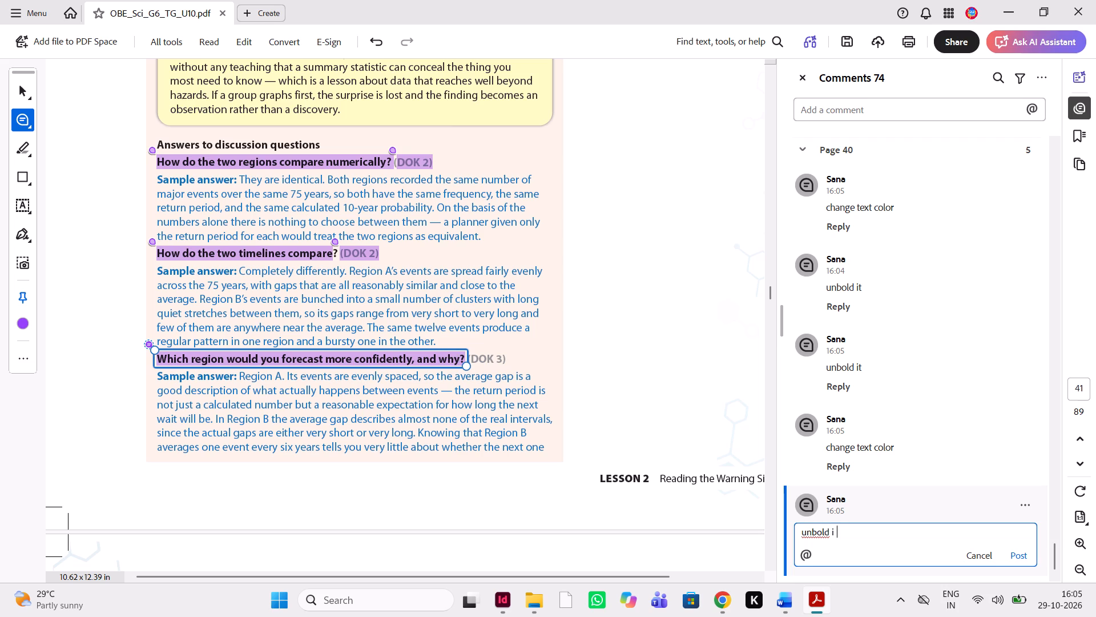
key("space")
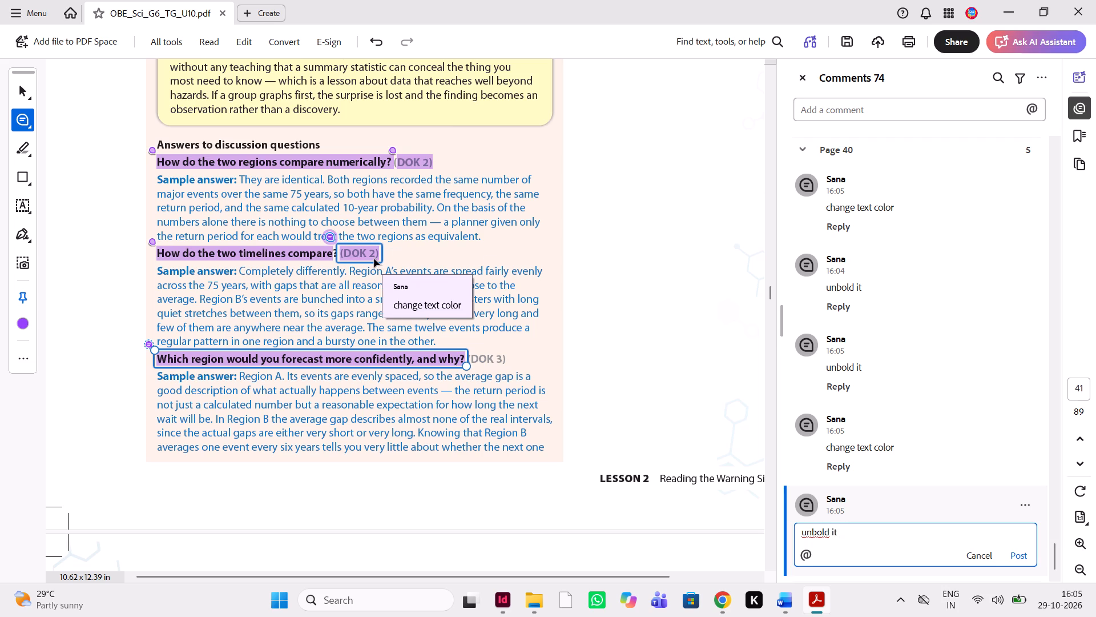
Highlight the "(DOK 3)" label after the third discussion question and add the comment "chnage text color to black".
left_click_drag(502, 360, 476, 362)
type("chnage text color to black")
key("space")
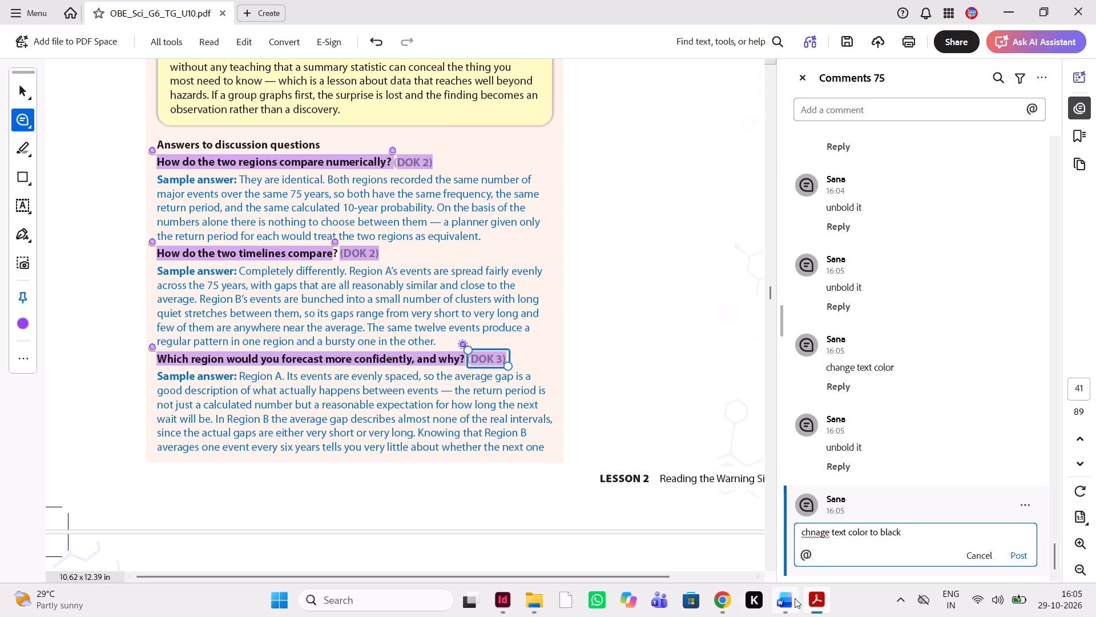
Compare the discussion answers, Troubleshooting bullets and "Where this leads" paragraph with the Word manuscript.
left_click(793, 598)
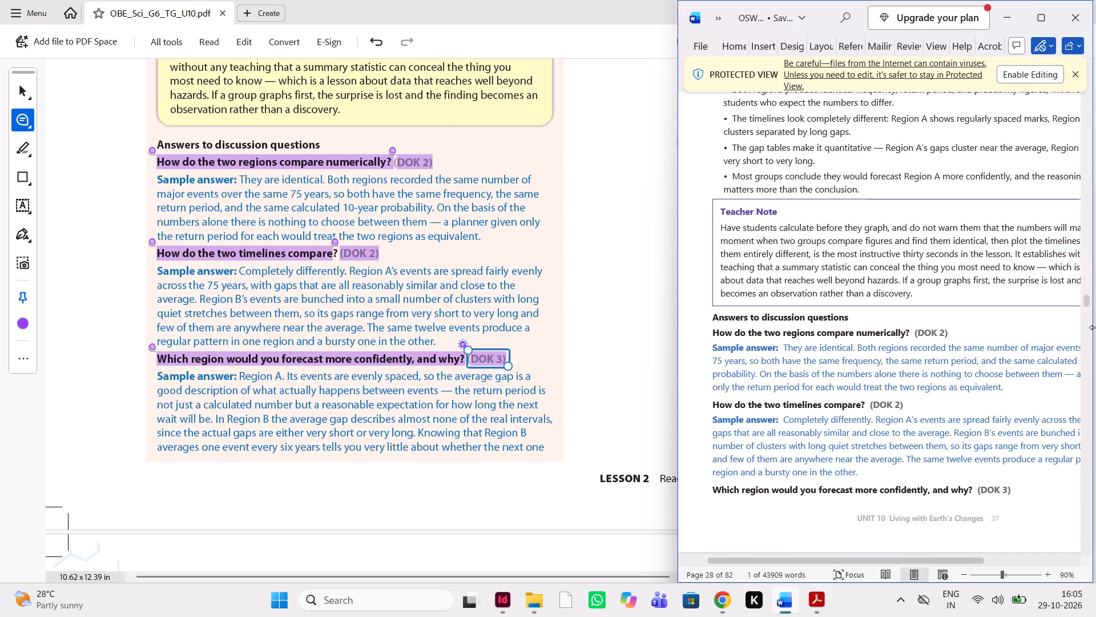
scroll(980, 263, "left", 1)
scroll(980, 263, "right", 1)
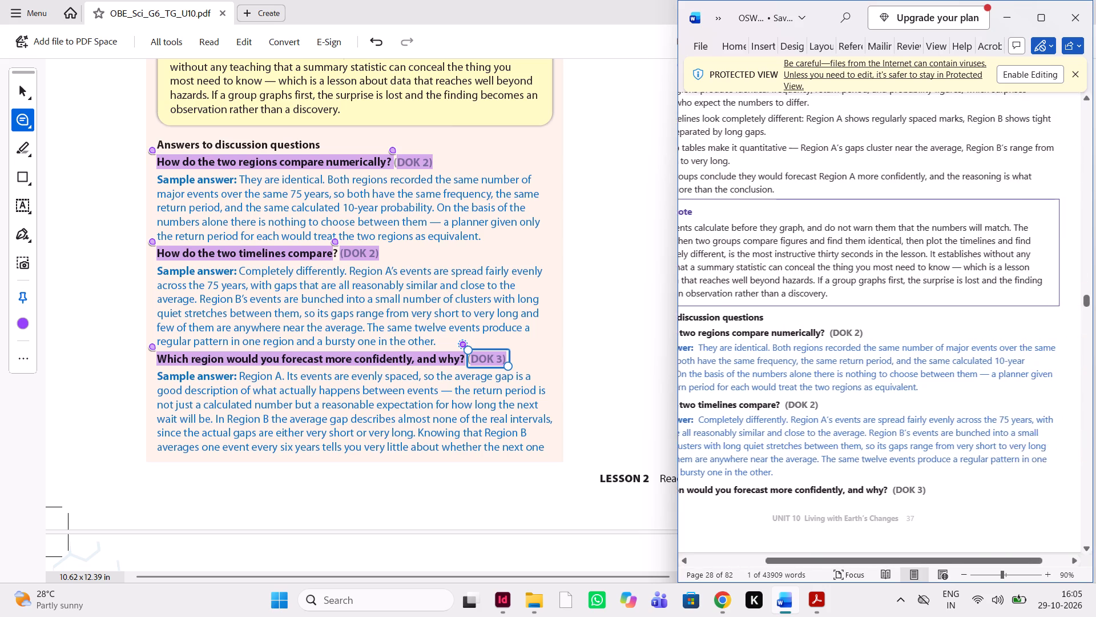
scroll(980, 263, "right", 1)
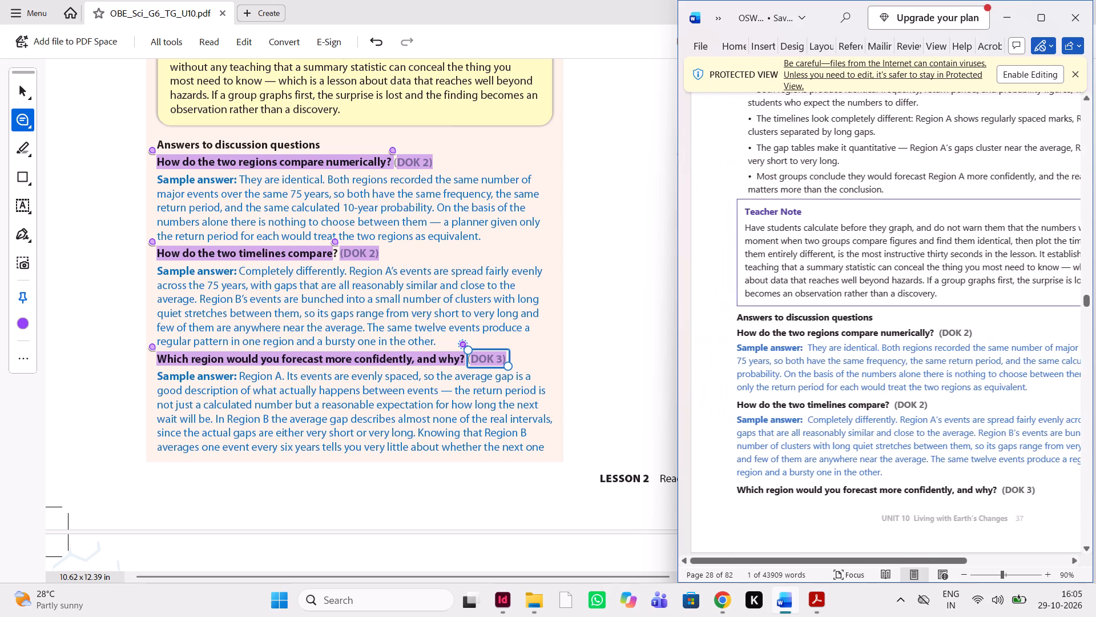
scroll(980, 263, "down", 2)
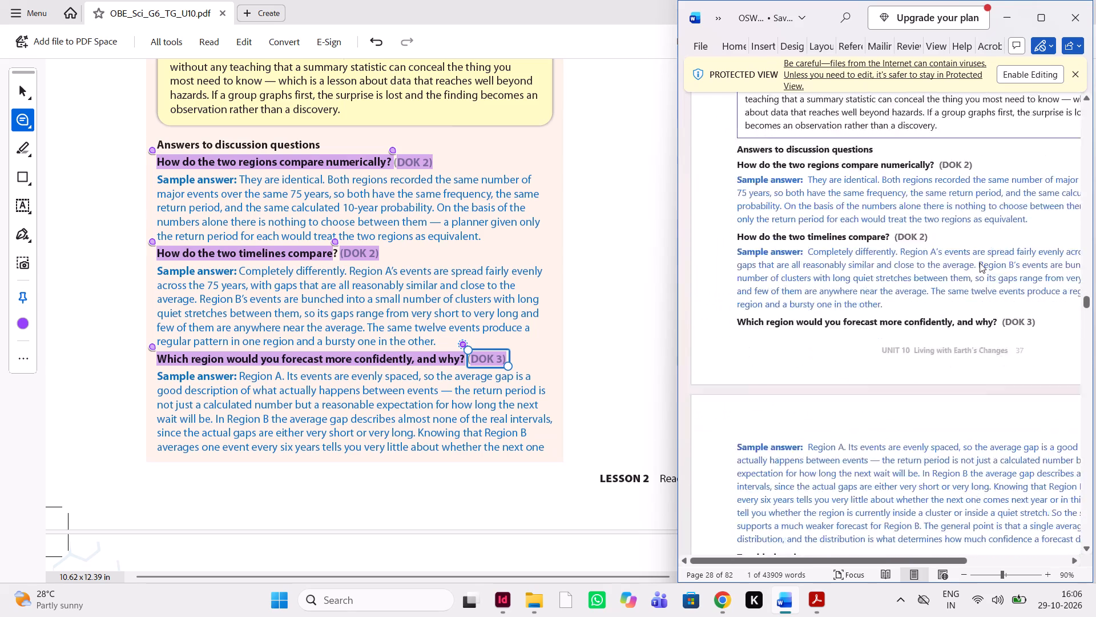
scroll(980, 263, "down", 1)
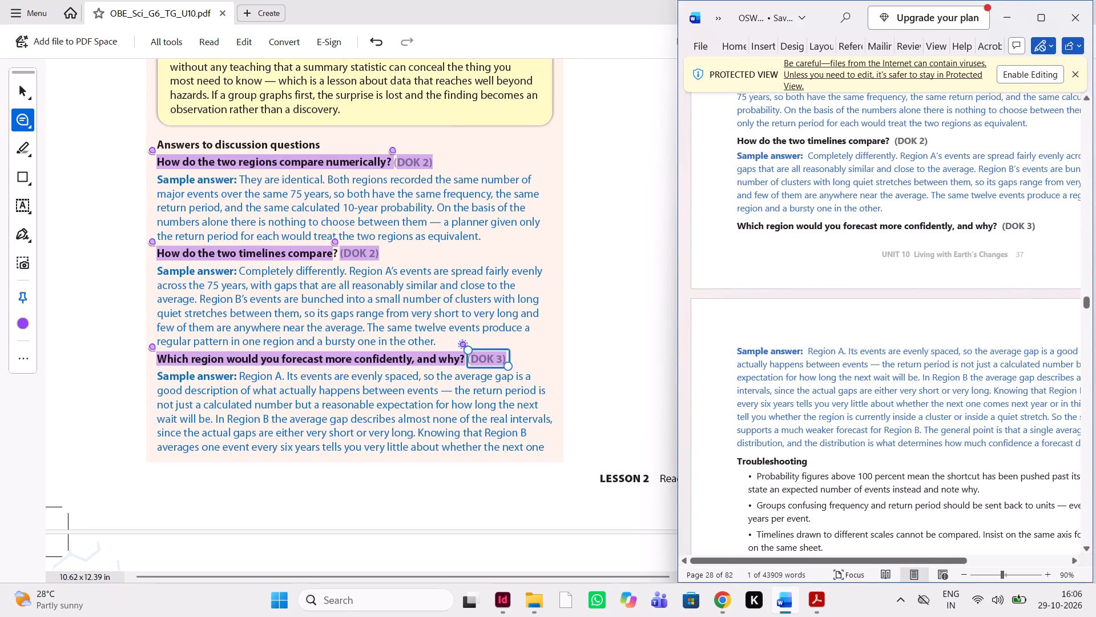
scroll(1041, 227, "left", 1)
scroll(1041, 227, "right", 1)
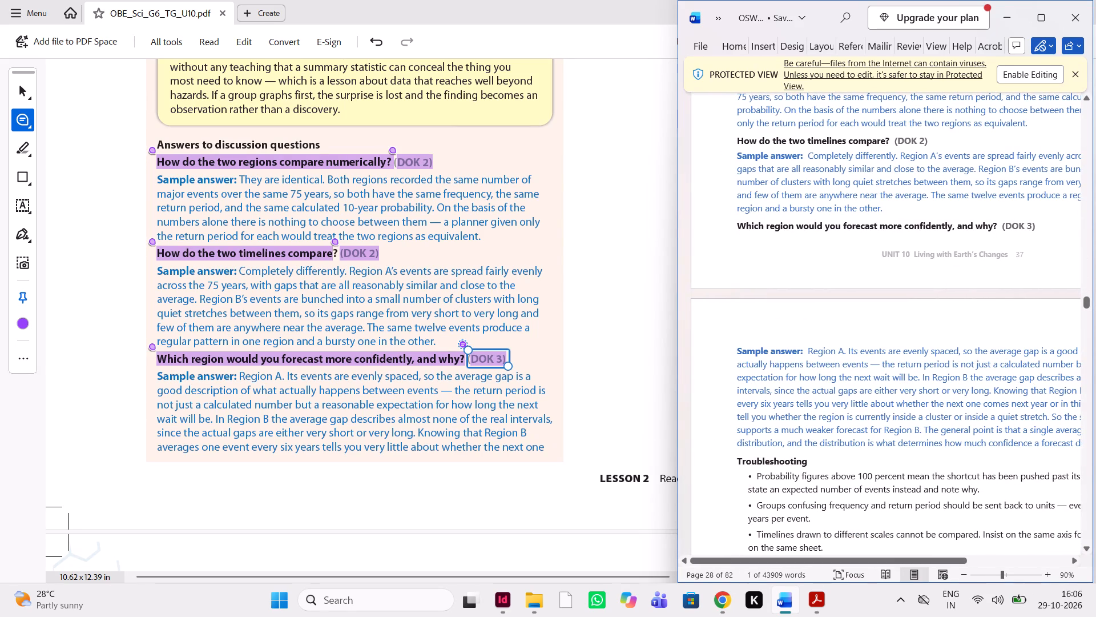
scroll(614, 304, "down", 2)
scroll(614, 304, "left", 1)
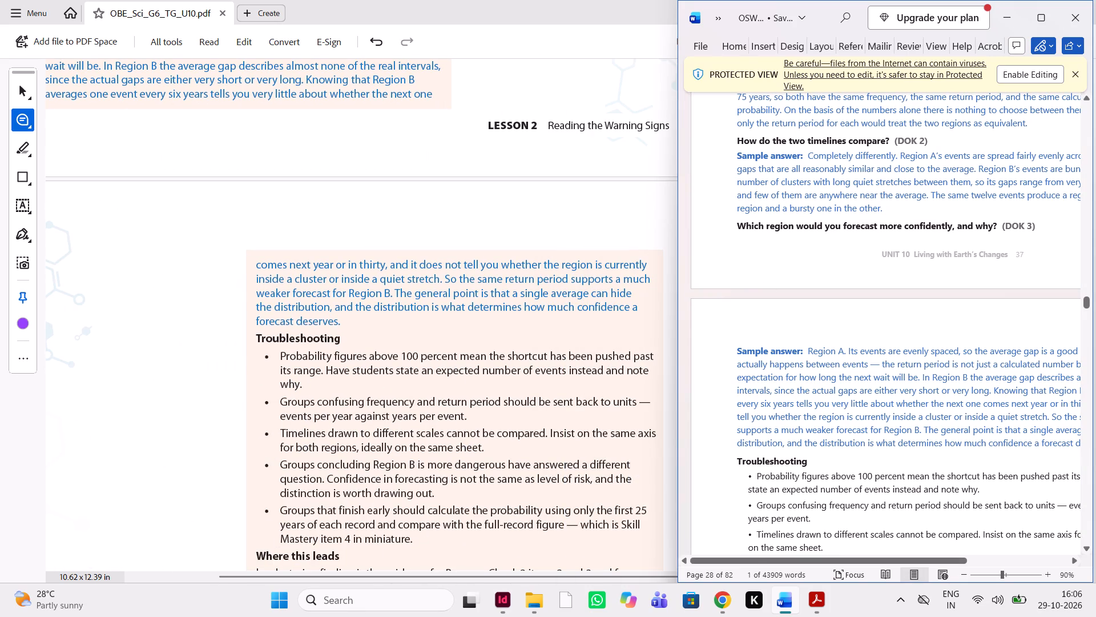
scroll(819, 368, "left", 1)
scroll(819, 368, "down", 1)
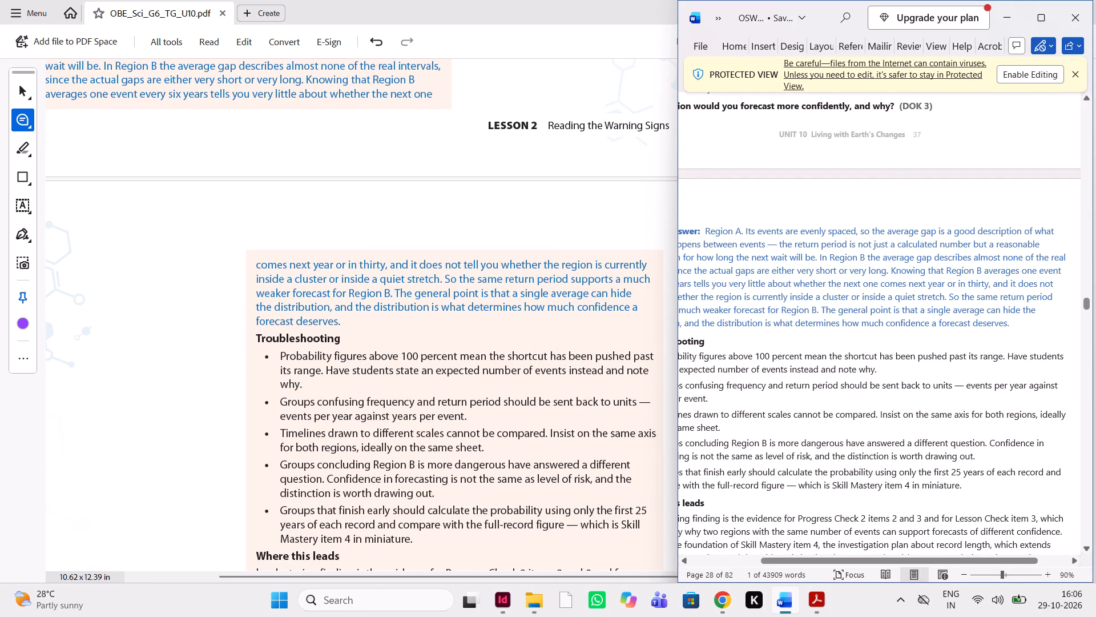
scroll(792, 424, "right", 1)
scroll(792, 424, "down", 1)
scroll(464, 418, "down", 1)
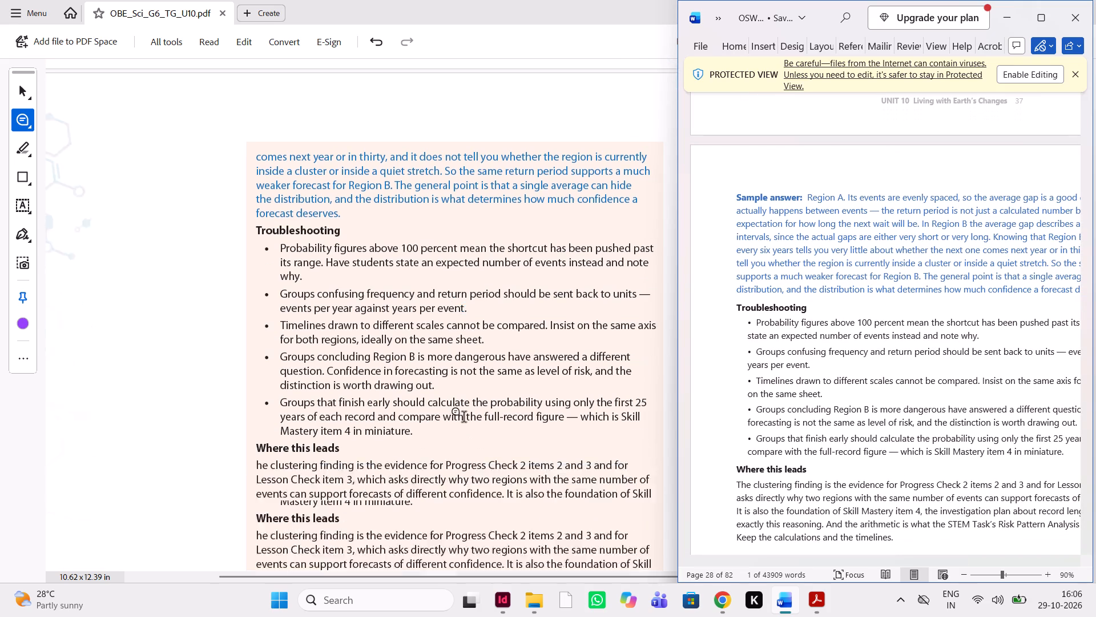
scroll(464, 418, "down", 1)
scroll(464, 418, "left", 1)
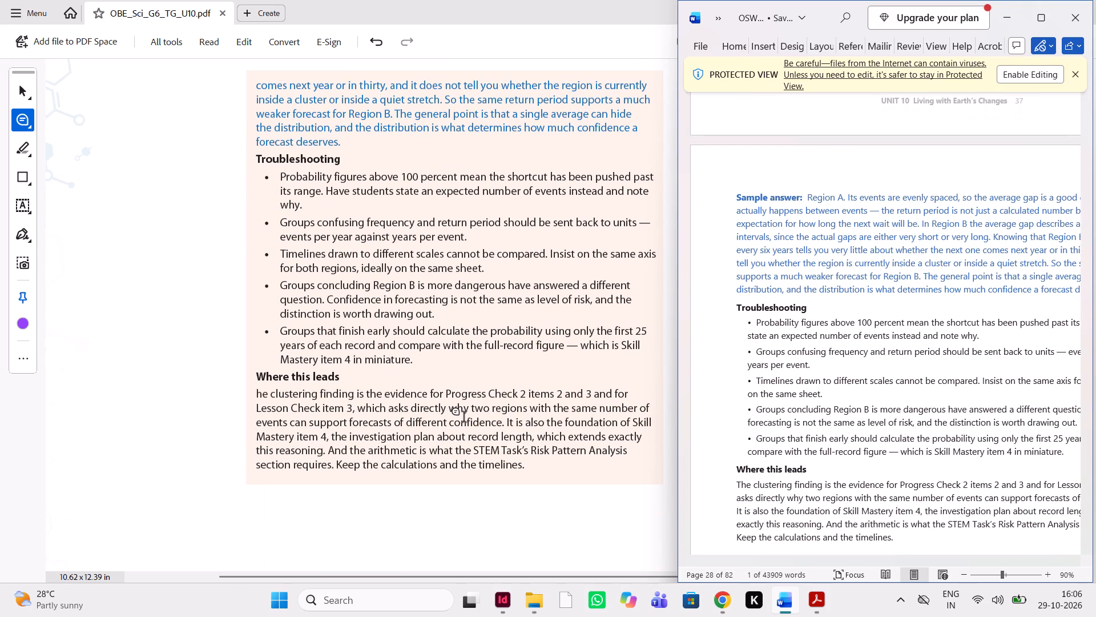
scroll(727, 428, "down", 1)
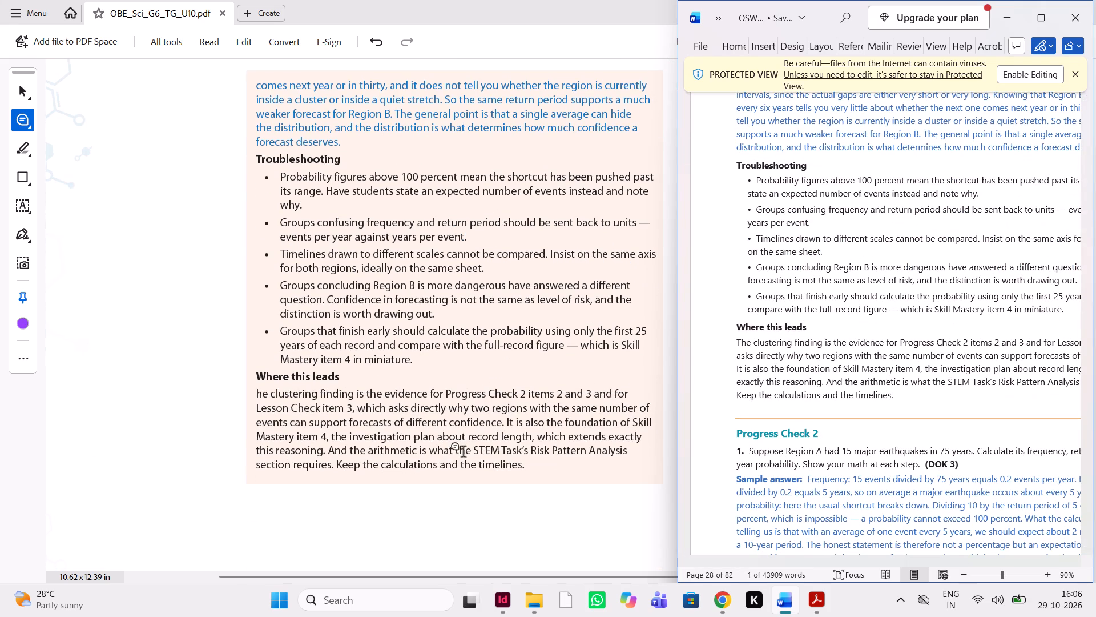
Compare the Progress Check 2 questions, sample answers and "Look for" notes in the PDF with the Word manuscript.
scroll(463, 453, "down", 5)
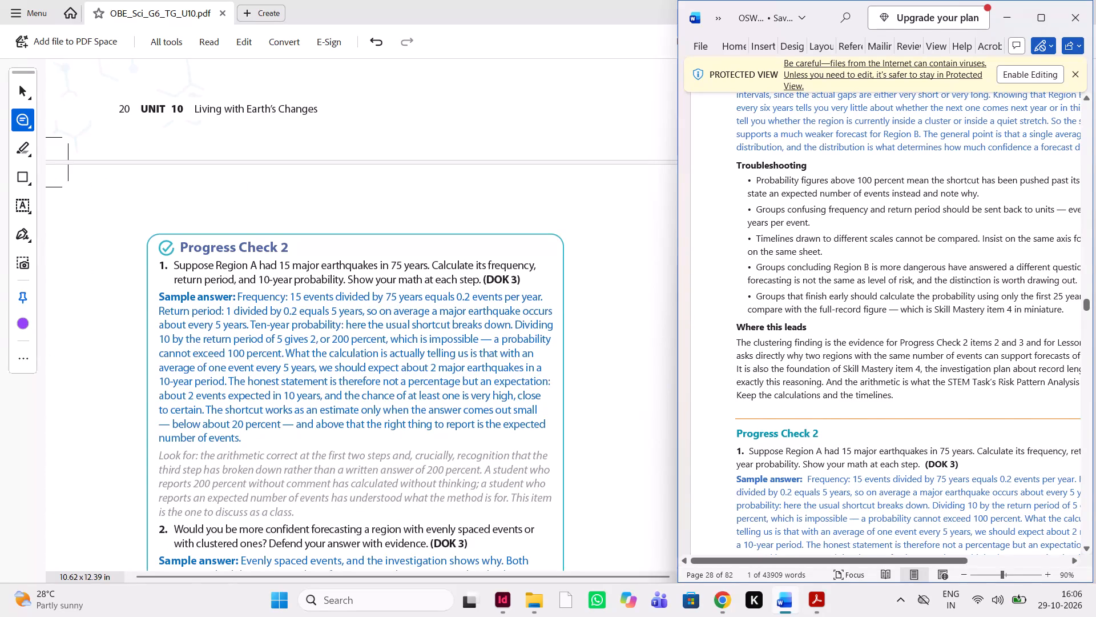
scroll(787, 458, "down", 1)
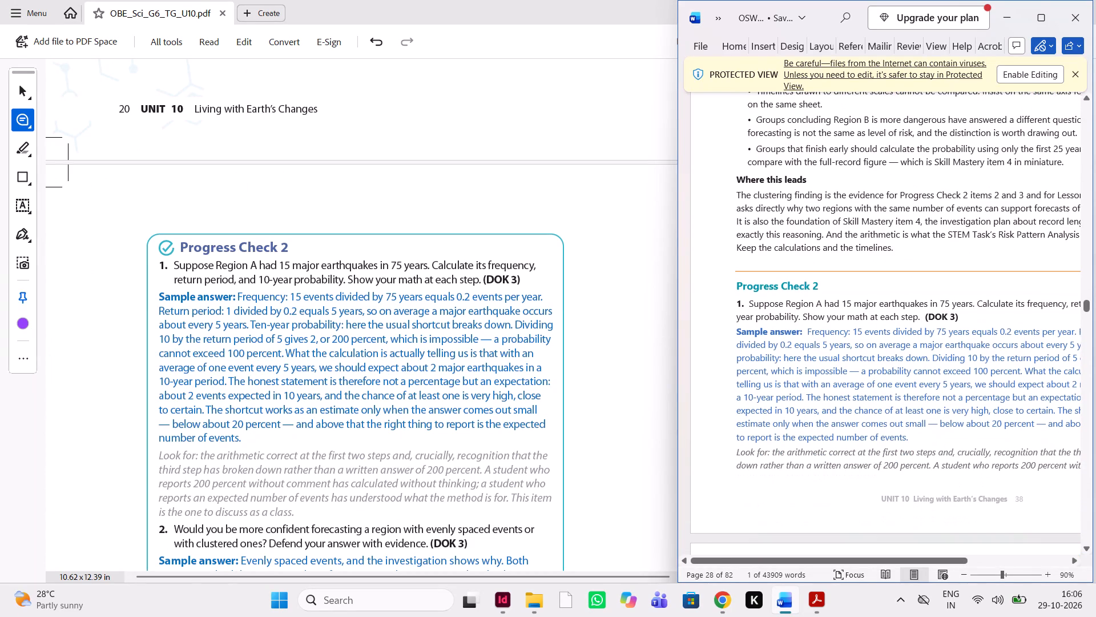
scroll(787, 458, "left", 1)
scroll(787, 458, "down", 1)
scroll(787, 458, "right", 1)
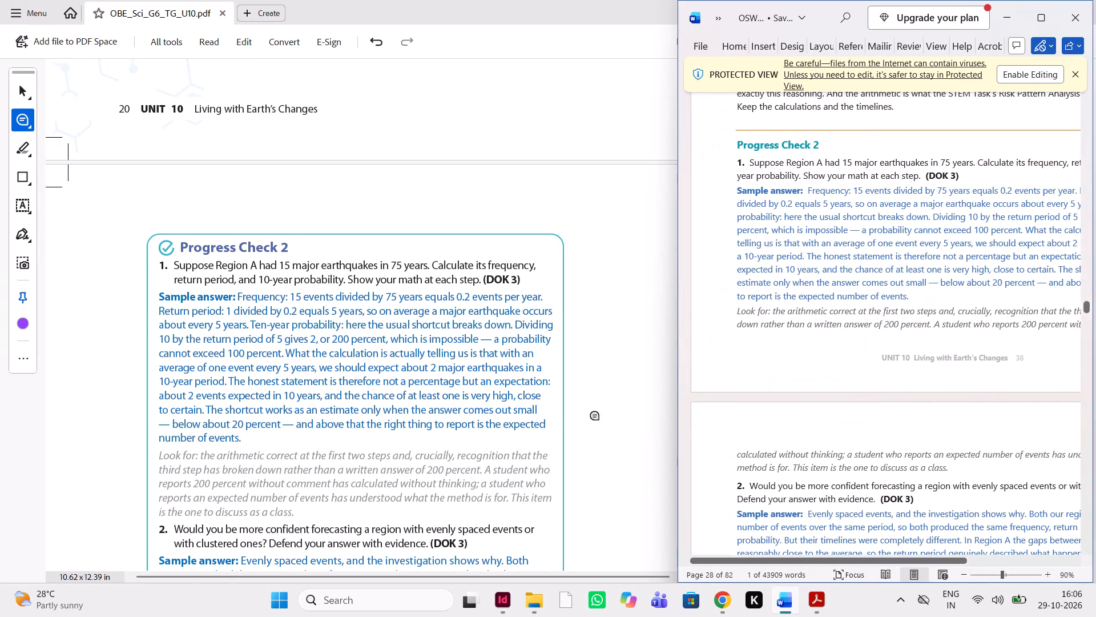
scroll(503, 432, "down", 1)
scroll(784, 438, "down", 1)
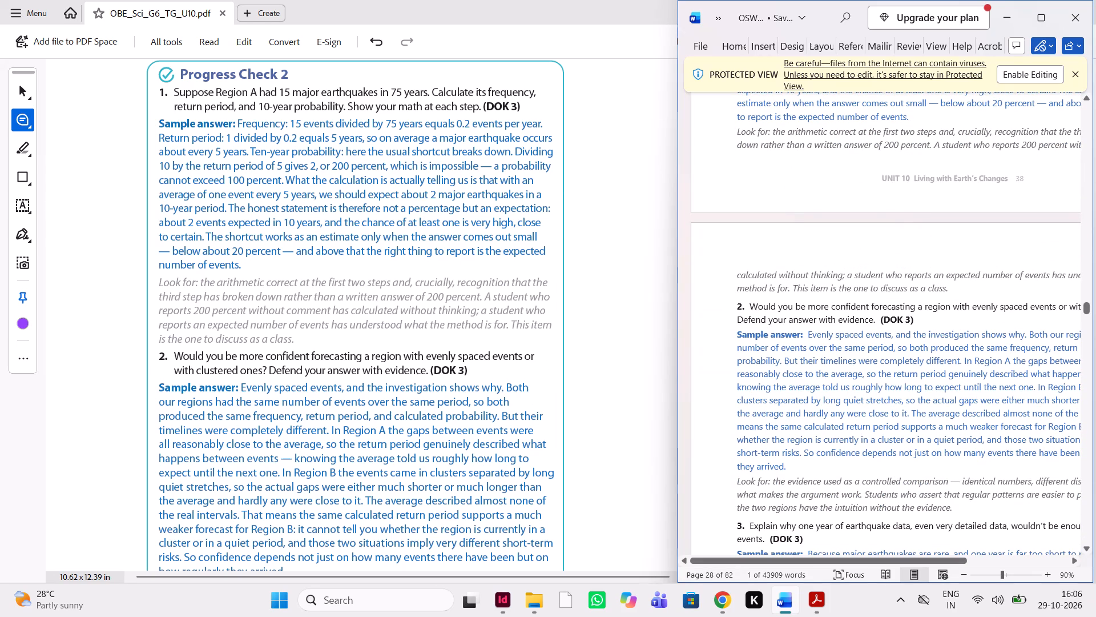
scroll(784, 438, "down", 1)
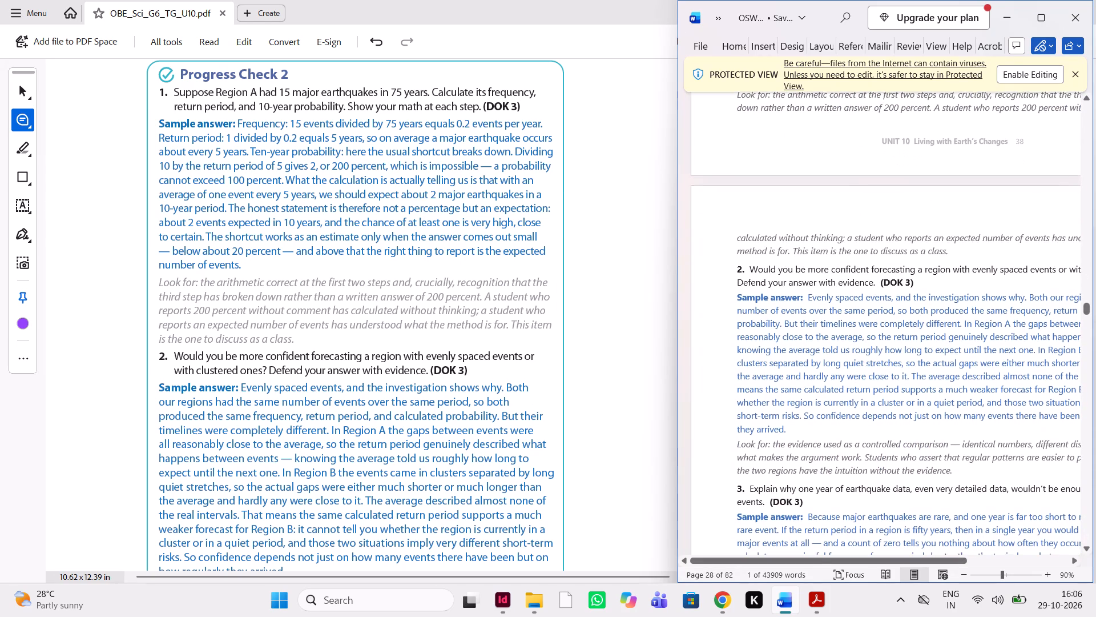
scroll(466, 426, "down", 1)
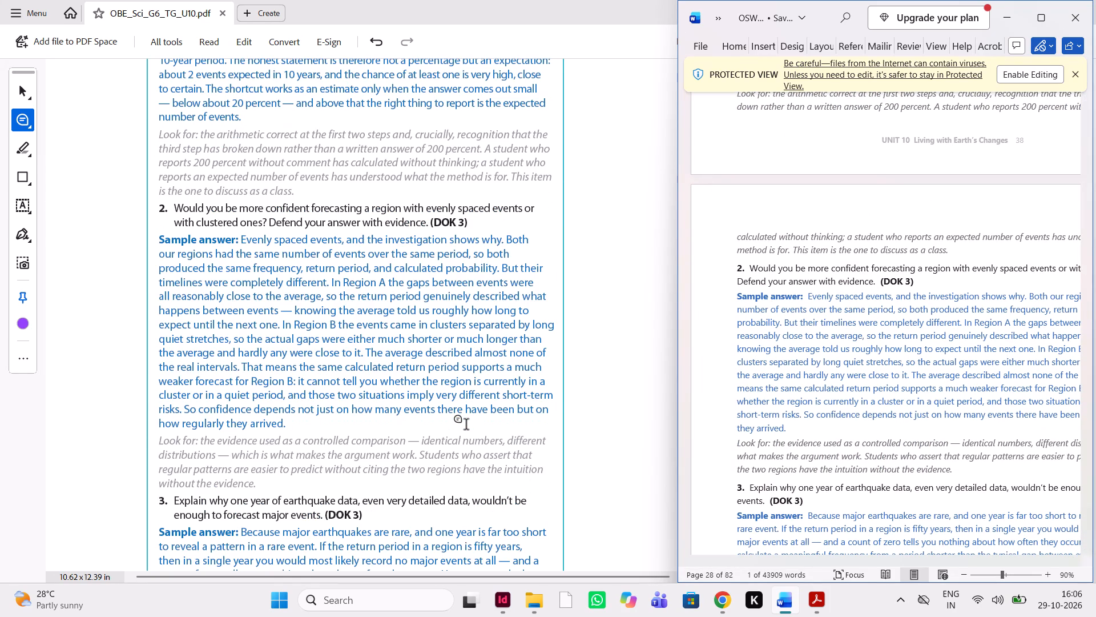
scroll(466, 426, "down", 1)
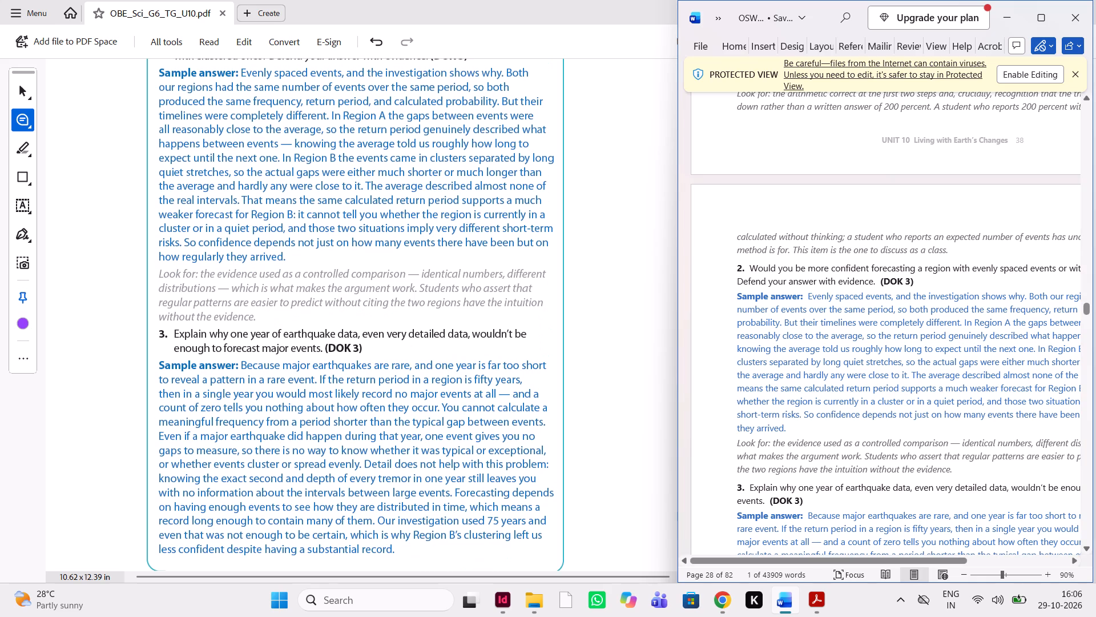
scroll(776, 412, "down", 2)
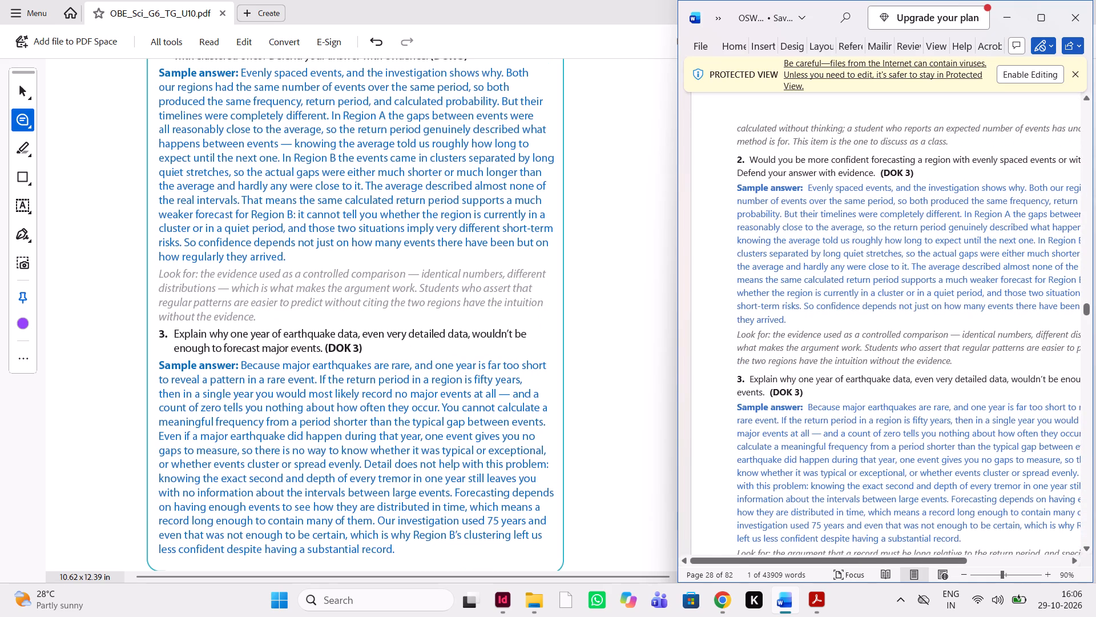
scroll(776, 412, "down", 1)
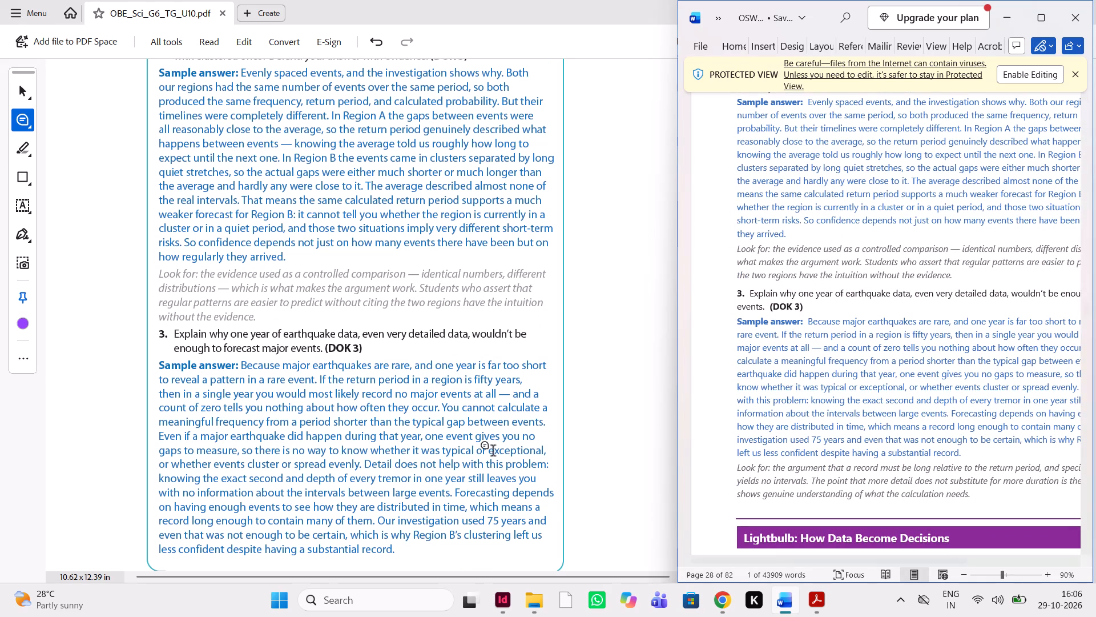
scroll(493, 452, "down", 1)
scroll(493, 452, "left", 1)
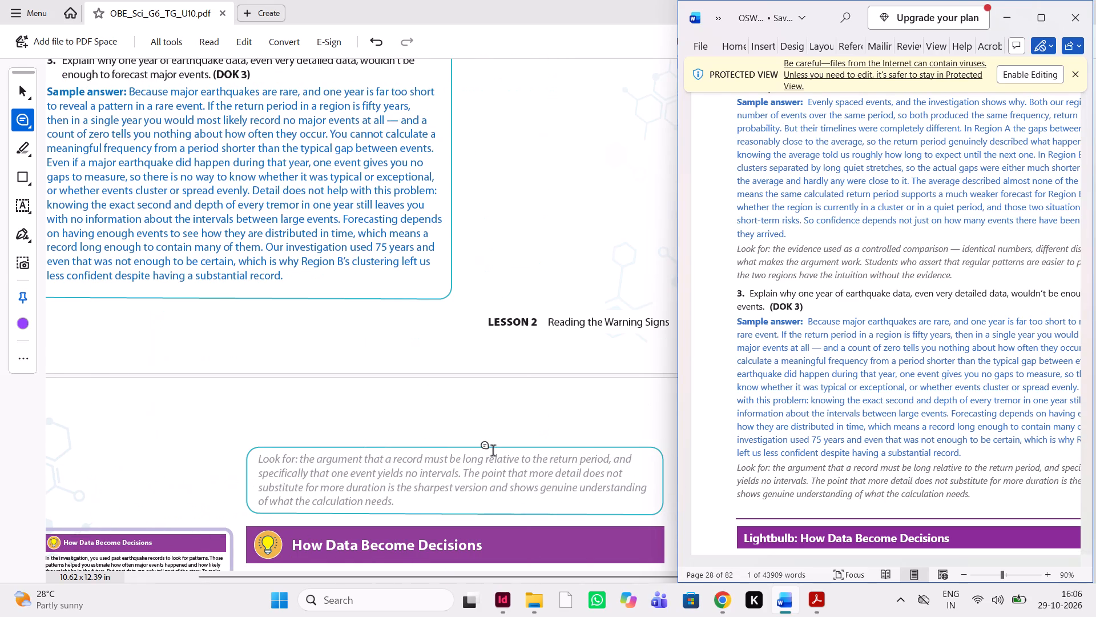
scroll(582, 438, "right", 1)
scroll(582, 438, "up", 2)
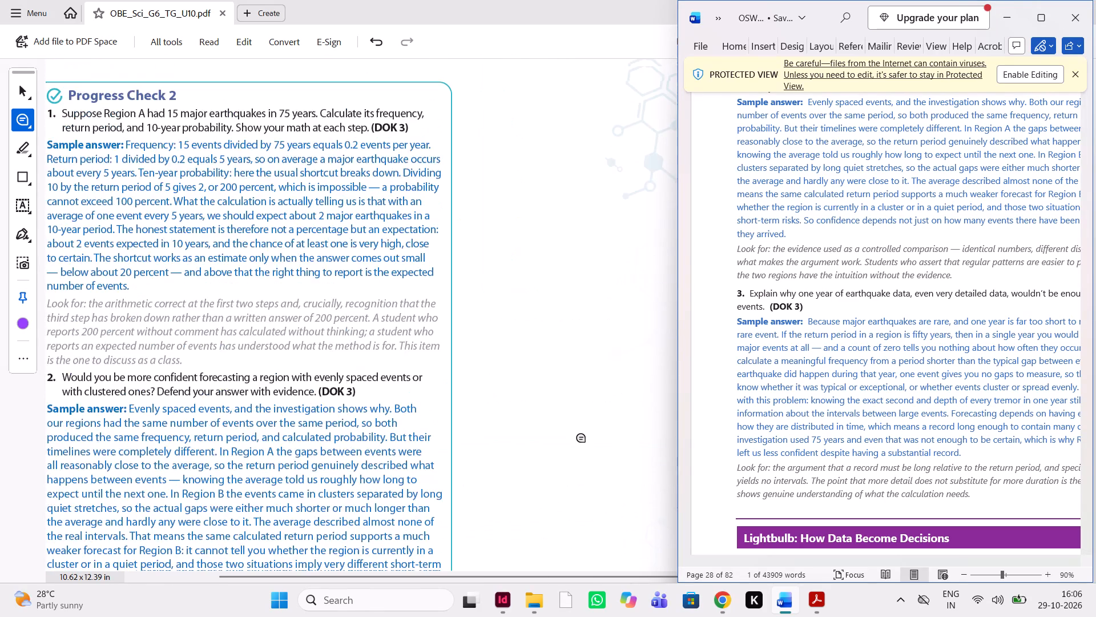
scroll(582, 438, "up", 1)
scroll(582, 438, "down", 4)
scroll(582, 438, "left", 1)
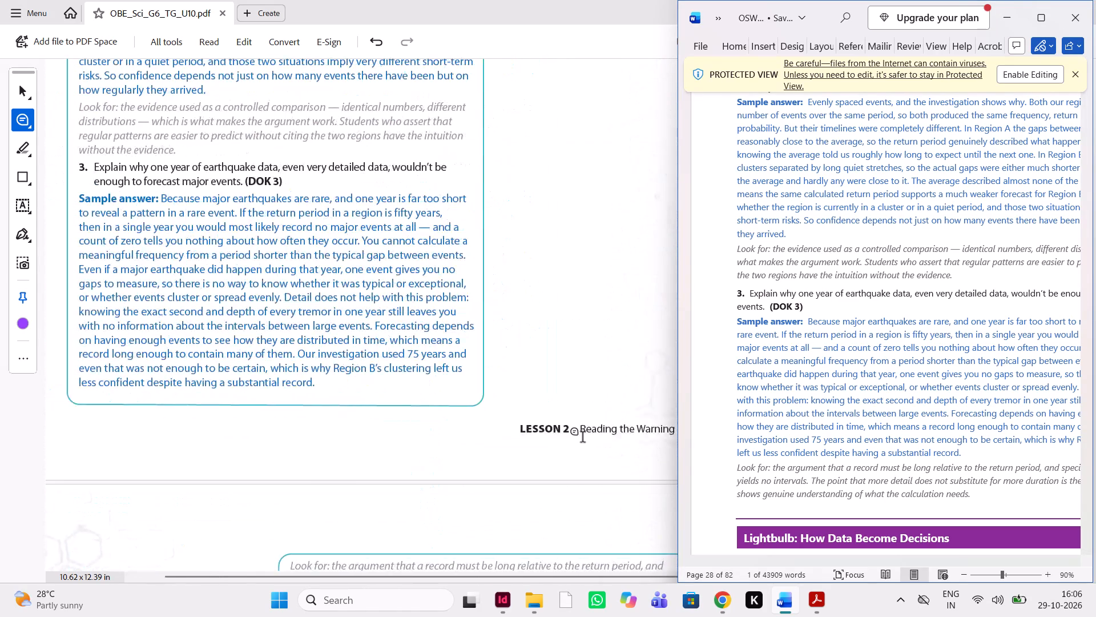
scroll(582, 438, "left", 1)
scroll(582, 438, "down", 1)
scroll(582, 438, "left", 1)
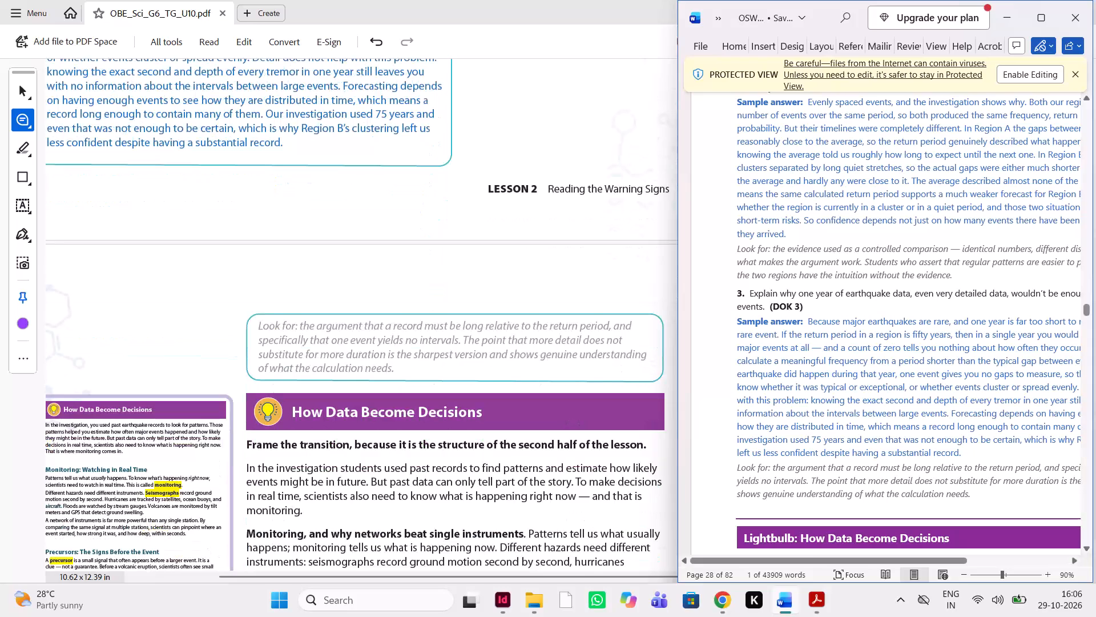
Draw a rectangle in the gap below the "Frame the transition" line in How Data Become Decisions and comment "reduce the space".
scroll(412, 436, "down", 1)
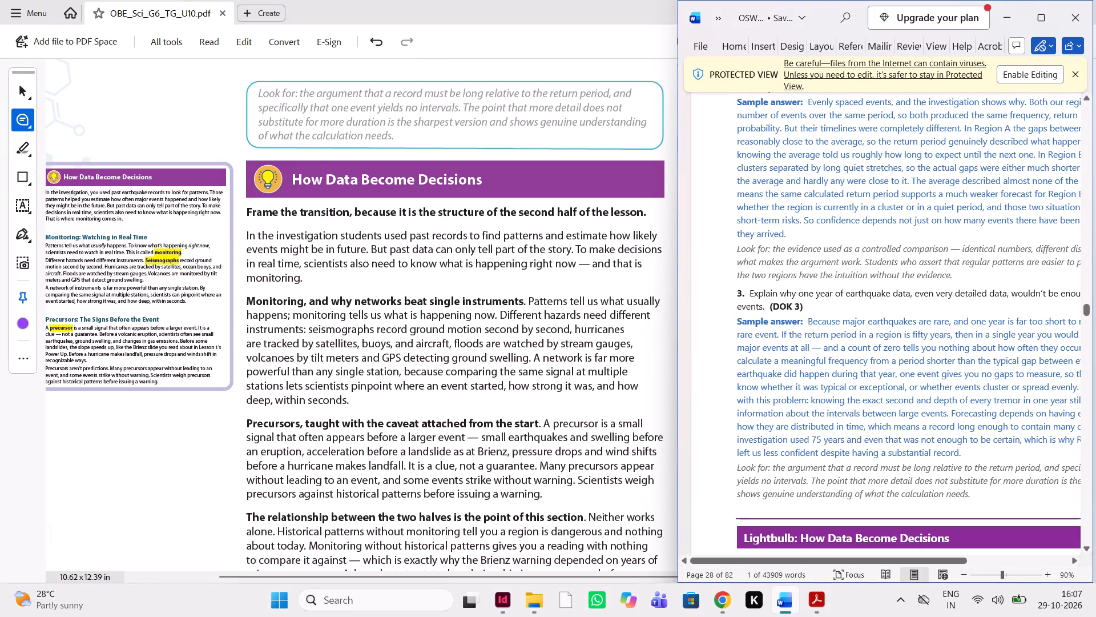
scroll(813, 384, "down", 1)
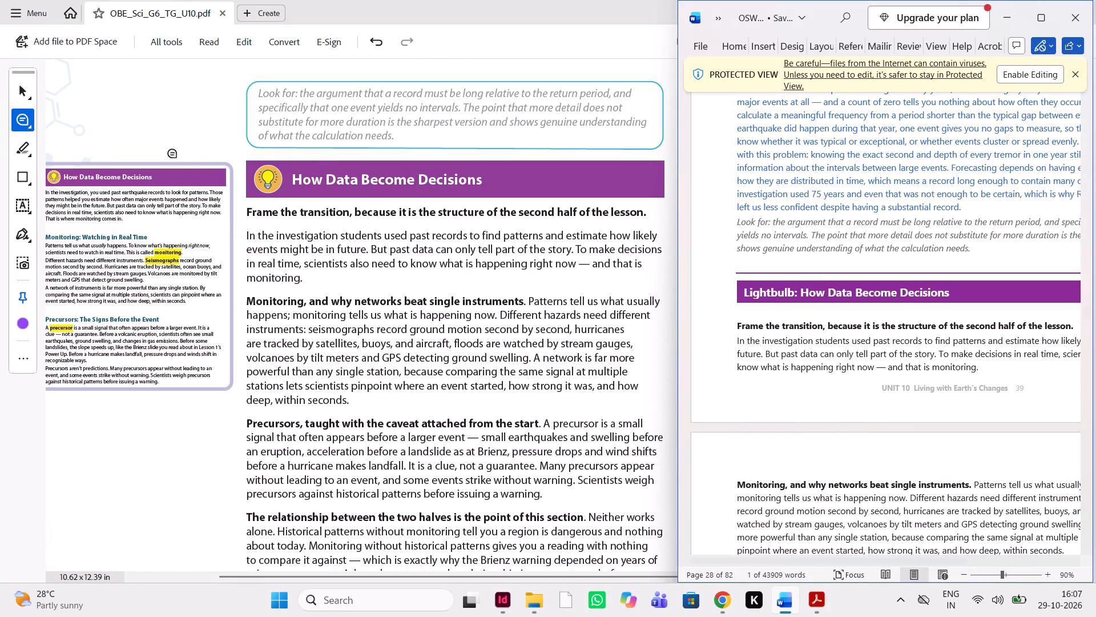
left_click(23, 177)
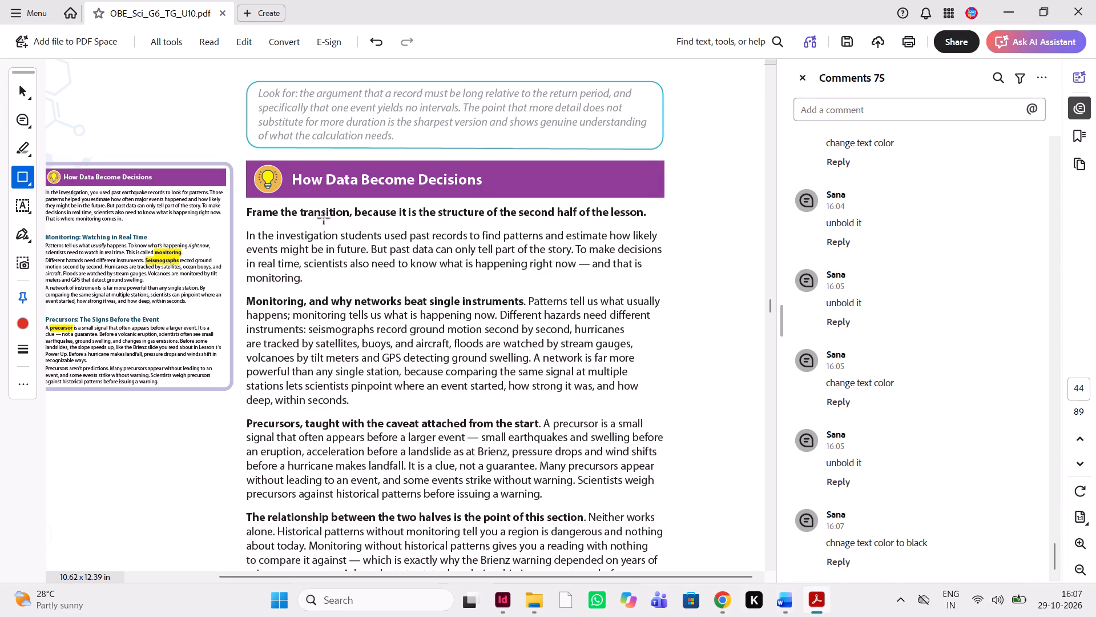
left_click_drag(324, 219, 380, 230)
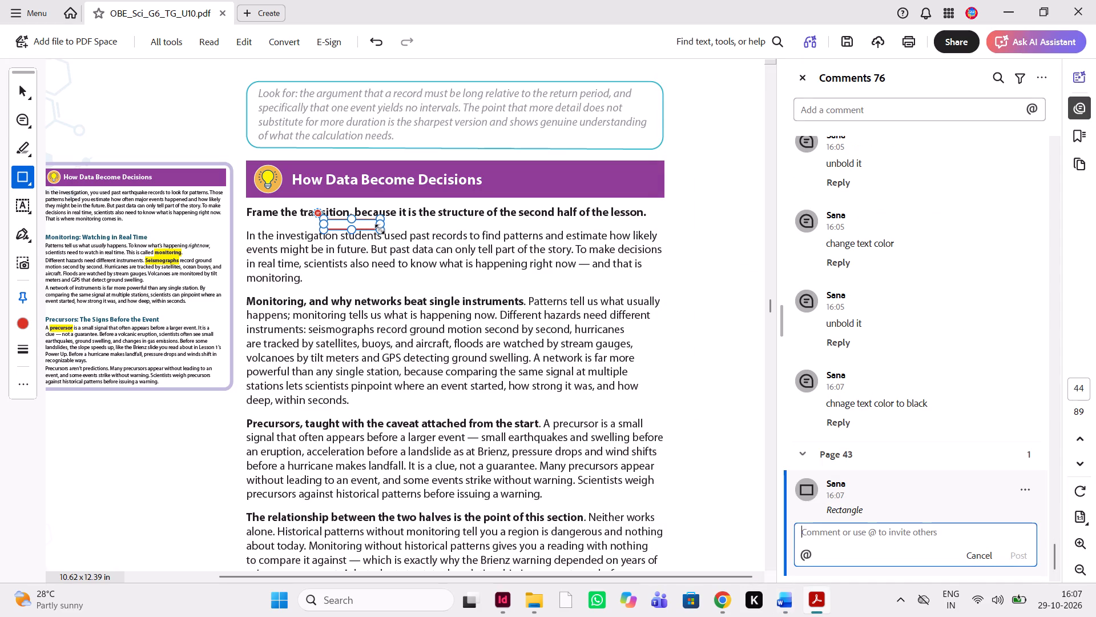
type("red")
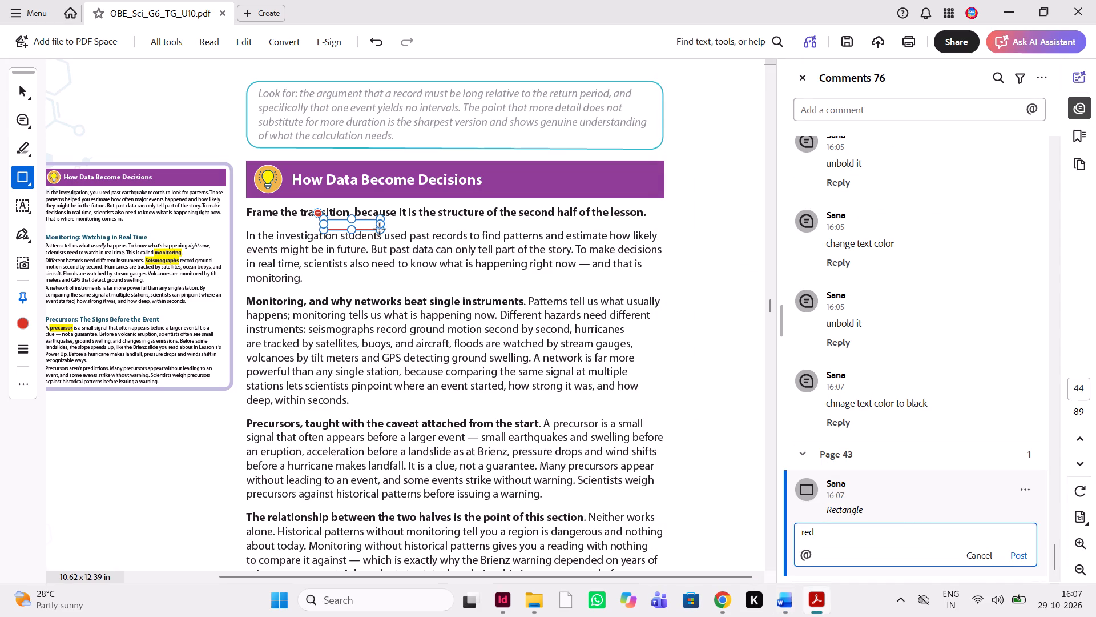
type("uce the space")
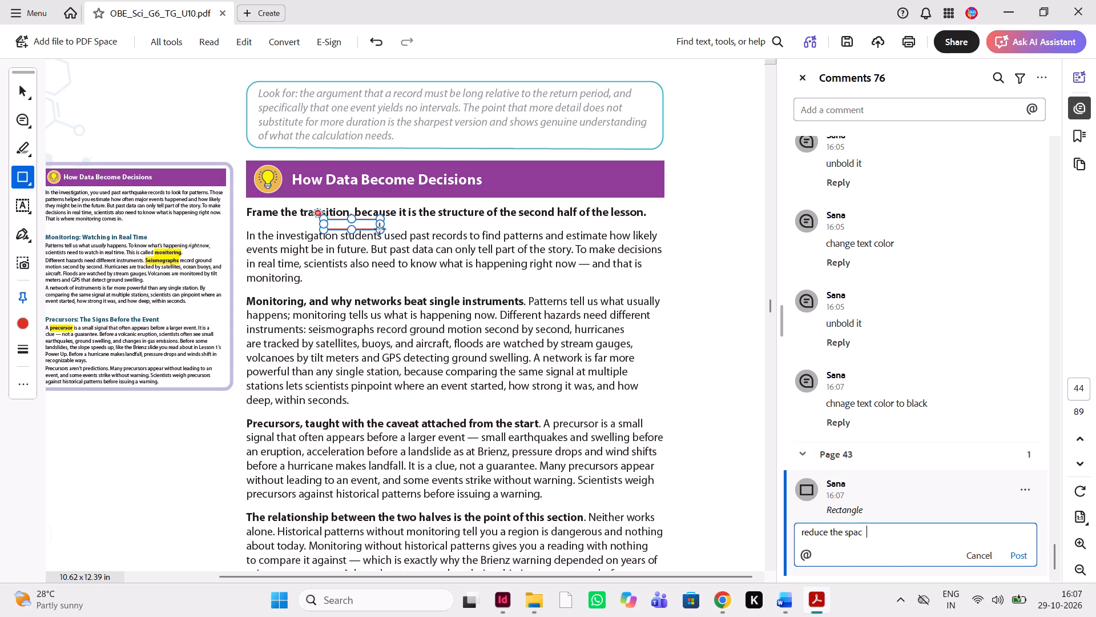
Highlight the stranded word "do." ending the "relationship between the two halves" paragraph and add the comment "adjust in previous line".
left_click(787, 596)
scroll(852, 500, "down", 1)
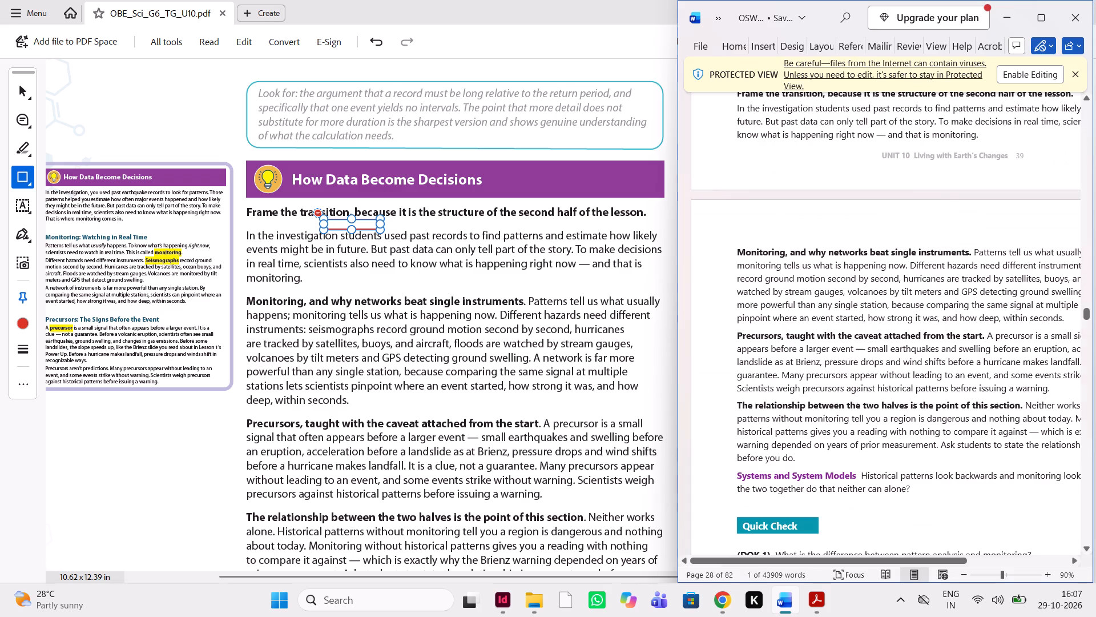
scroll(527, 413, "down", 2)
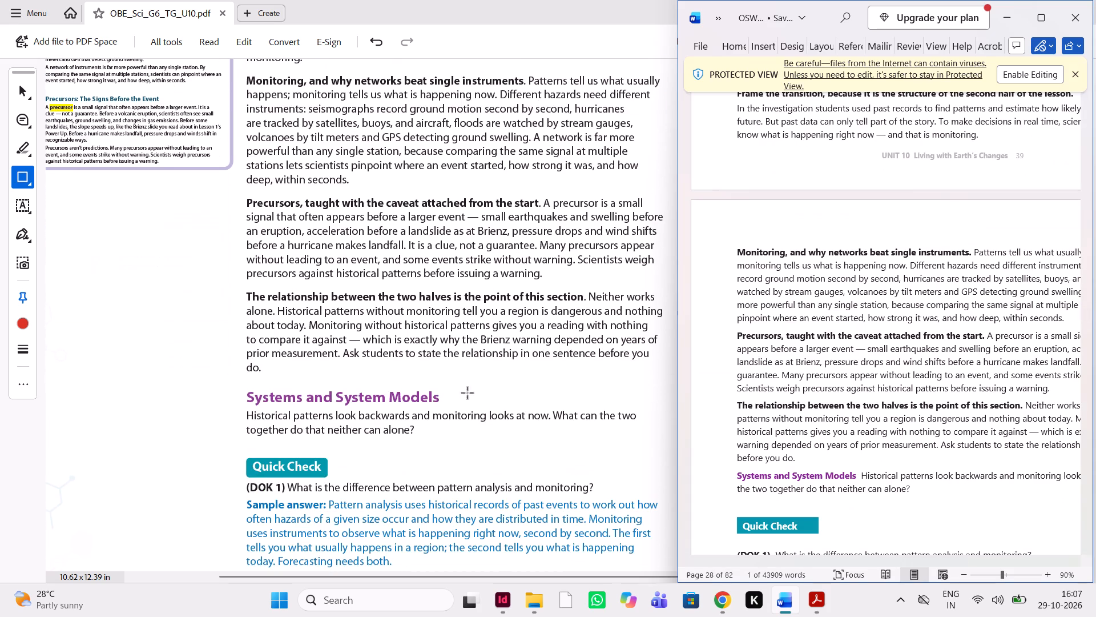
left_click(22, 114)
left_click_drag(271, 372, 229, 371)
type("adjust o")
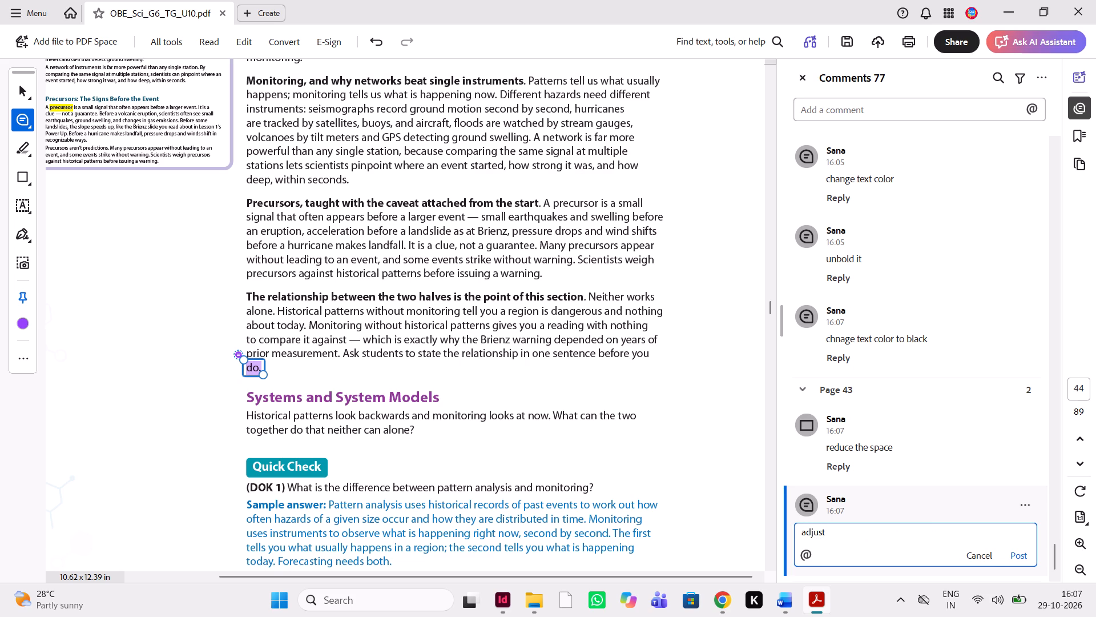
key("BackSpace")
type("in [p")
key("BackSpace")
key("BackSpace")
type("previous line")
key("space")
Highlight the "Systems and System Models" heading and add the comment "check font size".
left_click_drag(448, 394, 296, 391)
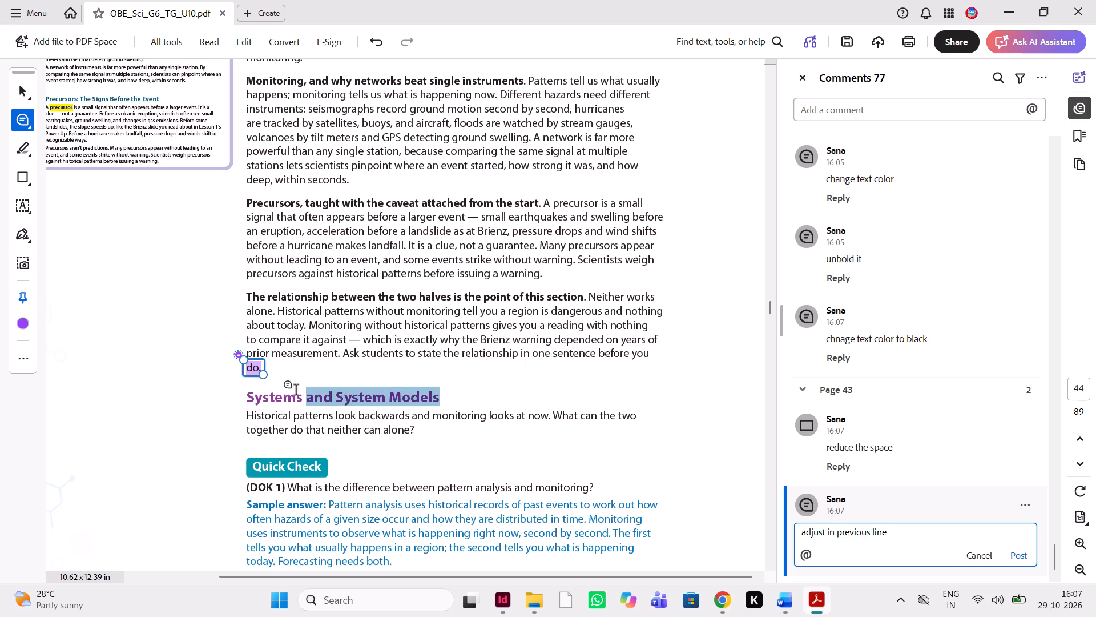
left_click_drag(296, 391, 256, 392)
type("check font six=")
key("BackSpace")
key("BackSpace")
type("ze")
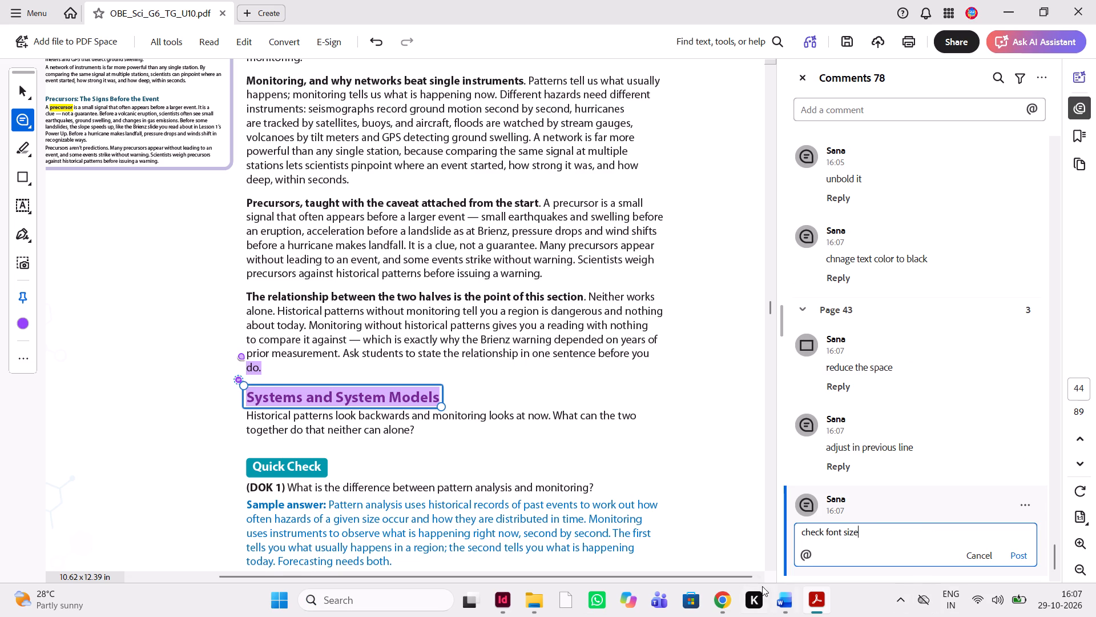
Draw a rectangle in the gap above the Quick Check heading and add the comment "reduce the space".
left_click(780, 602)
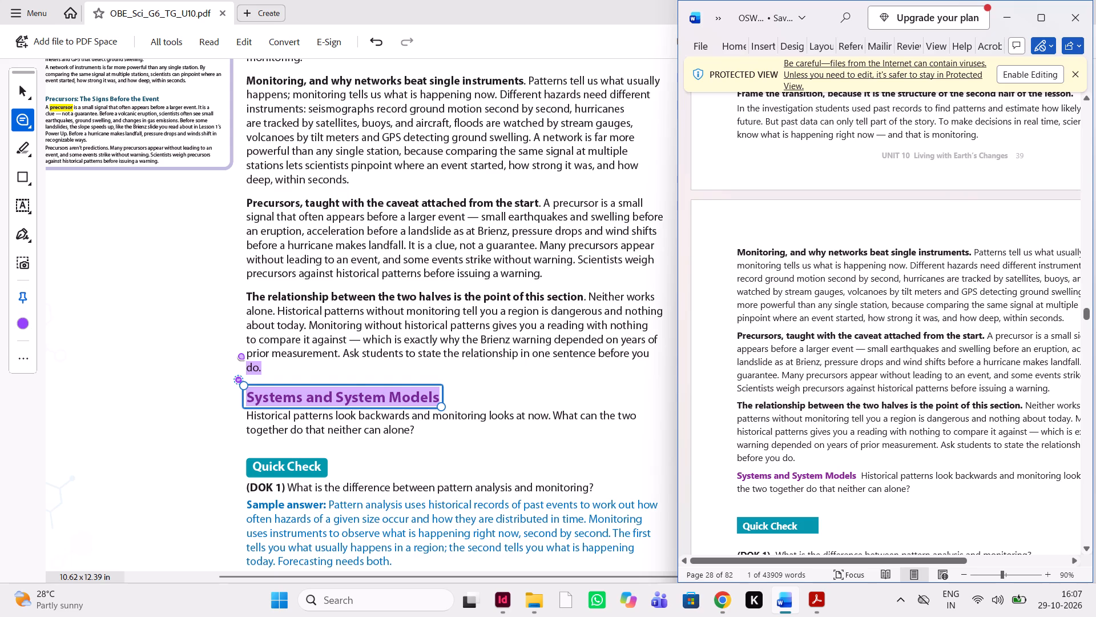
scroll(873, 426, "down", 1)
scroll(538, 396, "down", 1)
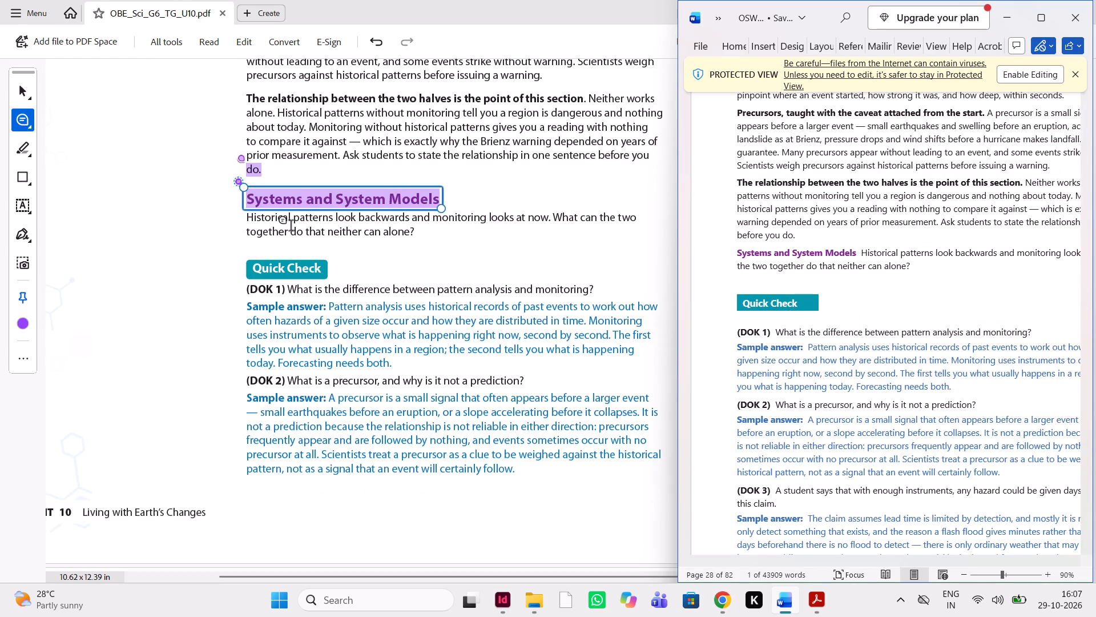
left_click(29, 182)
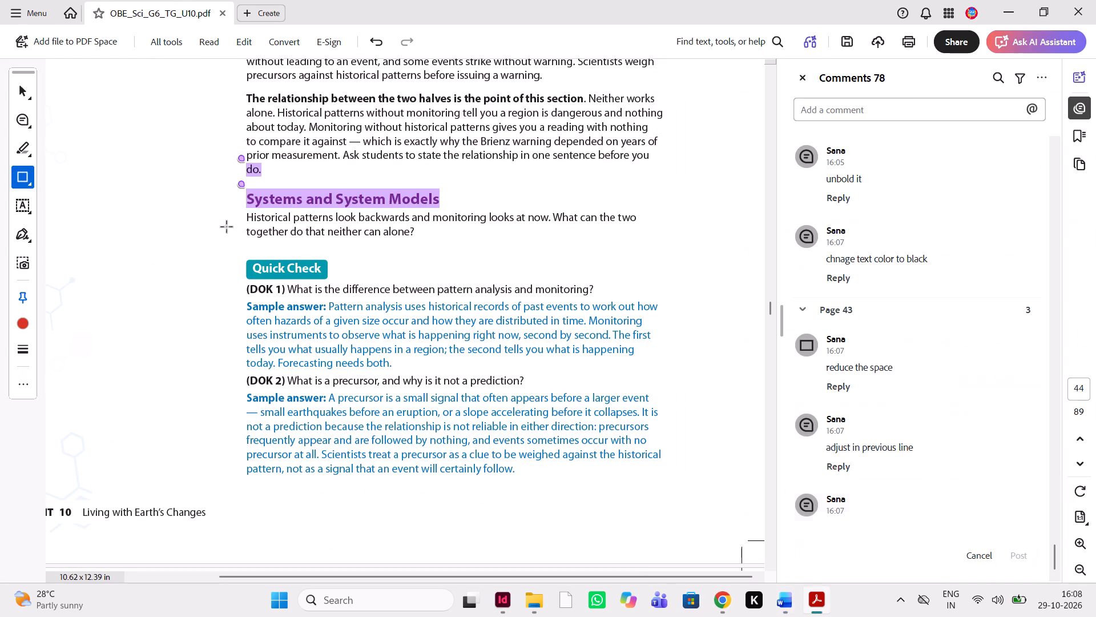
left_click_drag(263, 239, 304, 256)
type("reduce the space")
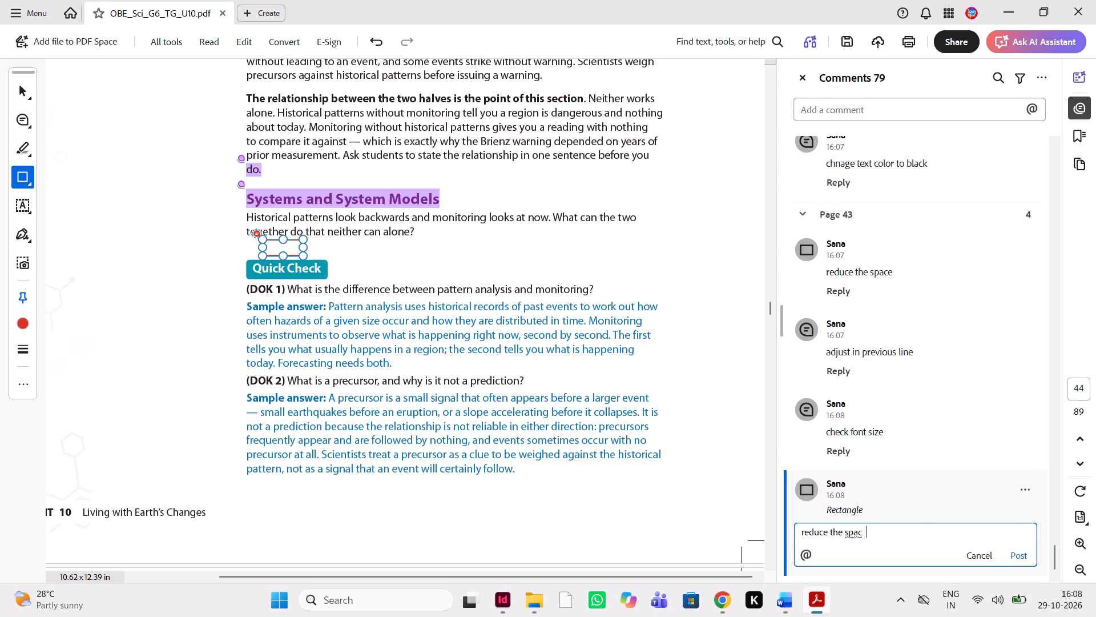
Compare the Quick Check questions and Progress Check 3 in the PDF with the Word manuscript.
left_click(786, 602)
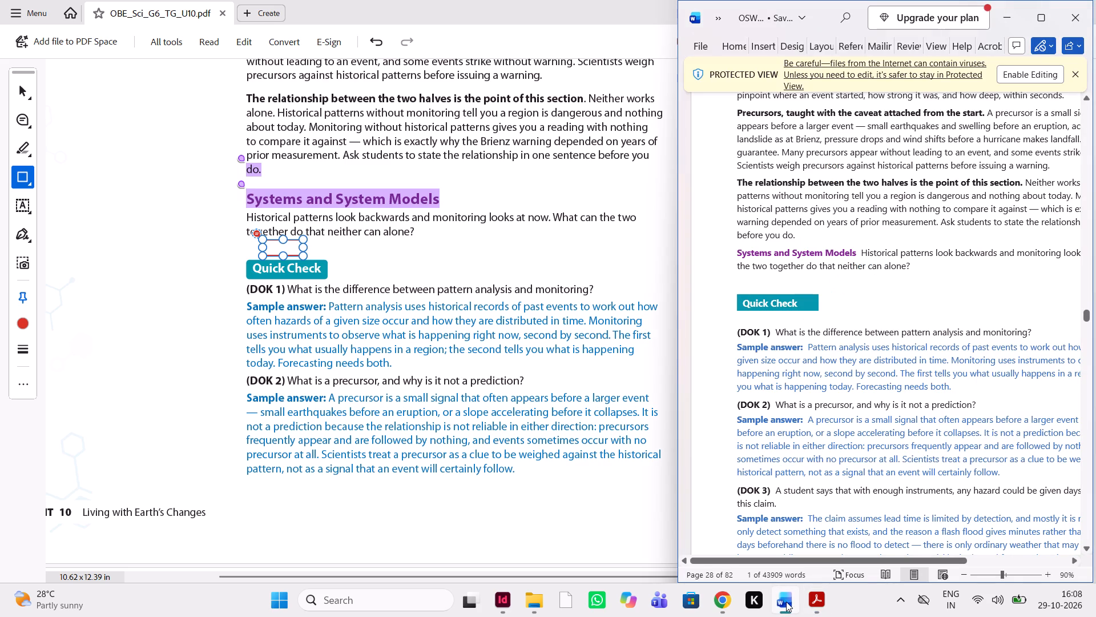
scroll(853, 465, "down", 1)
scroll(569, 435, "down", 1)
scroll(569, 435, "right", 1)
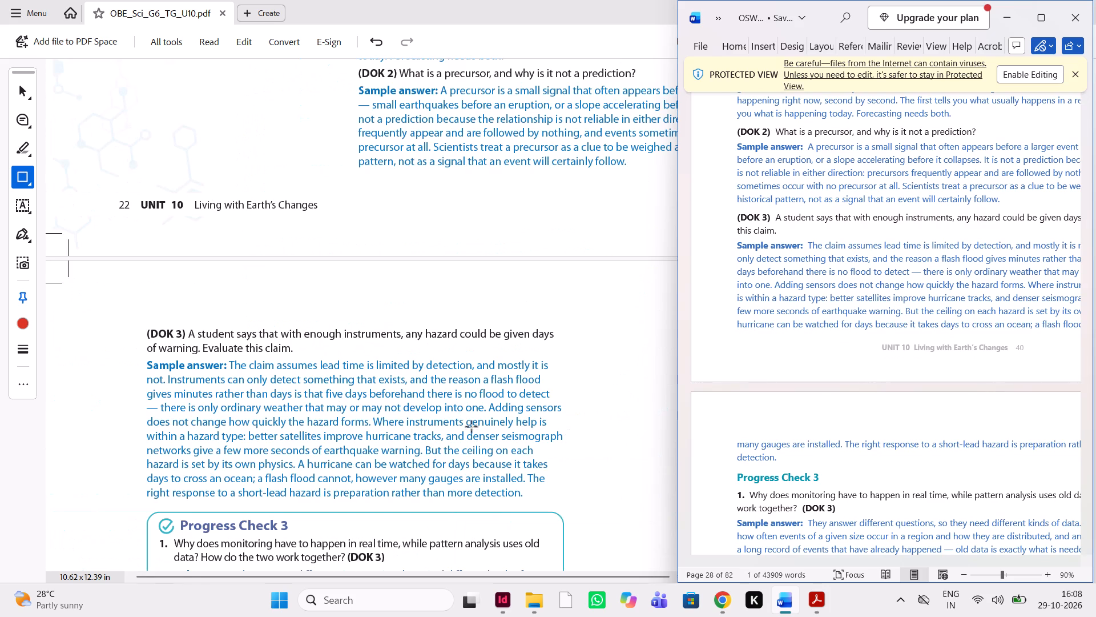
scroll(306, 420, "left", 2)
scroll(306, 420, "down", 1)
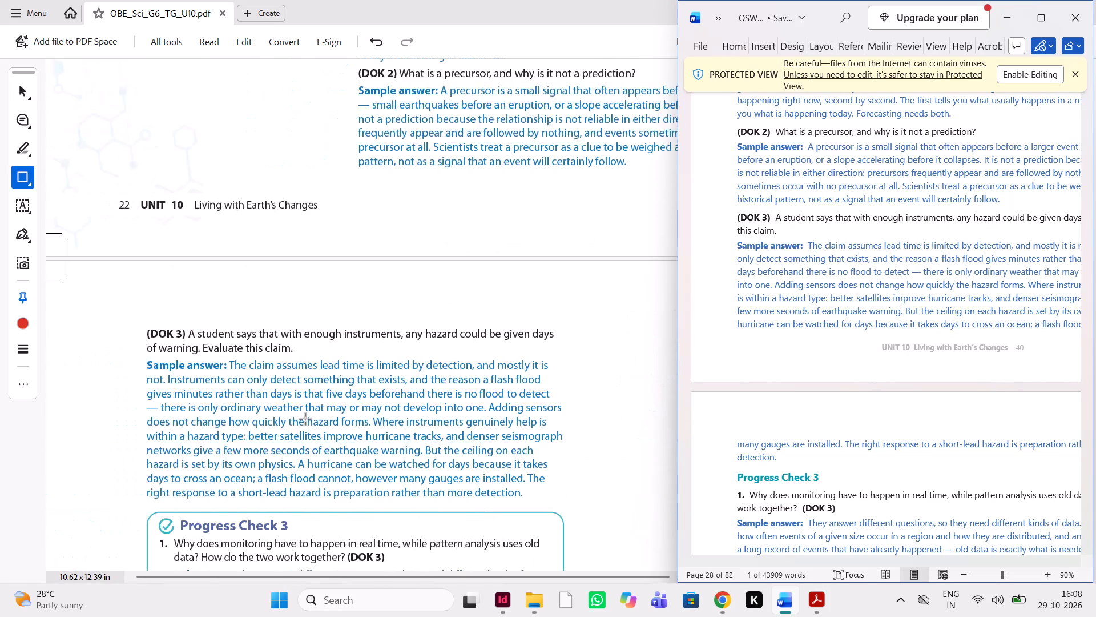
scroll(306, 420, "down", 1)
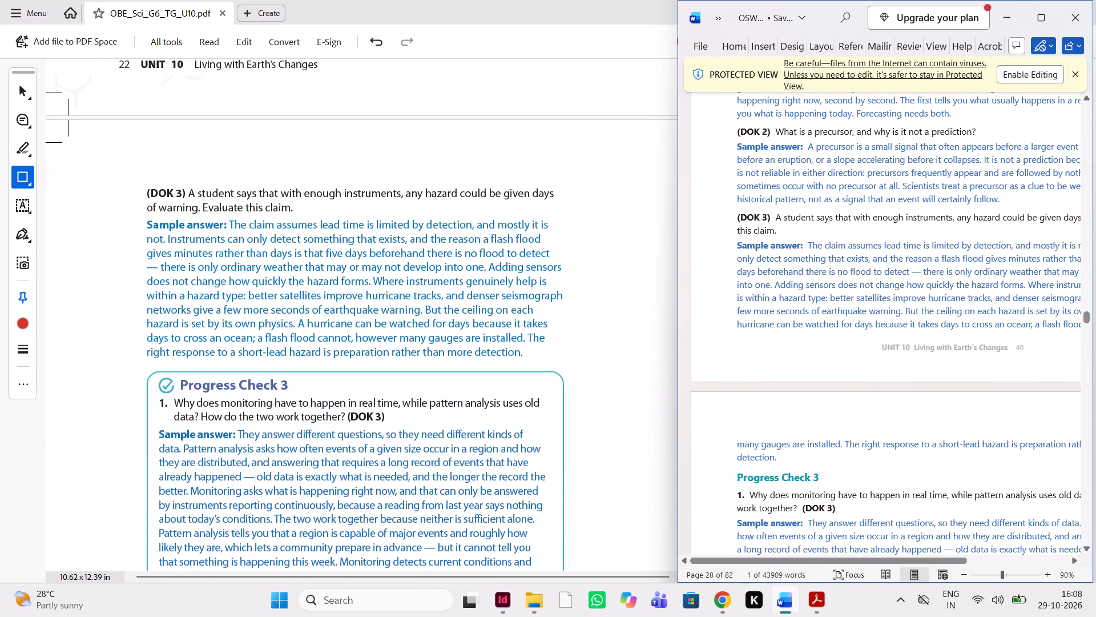
scroll(470, 345, "down", 1)
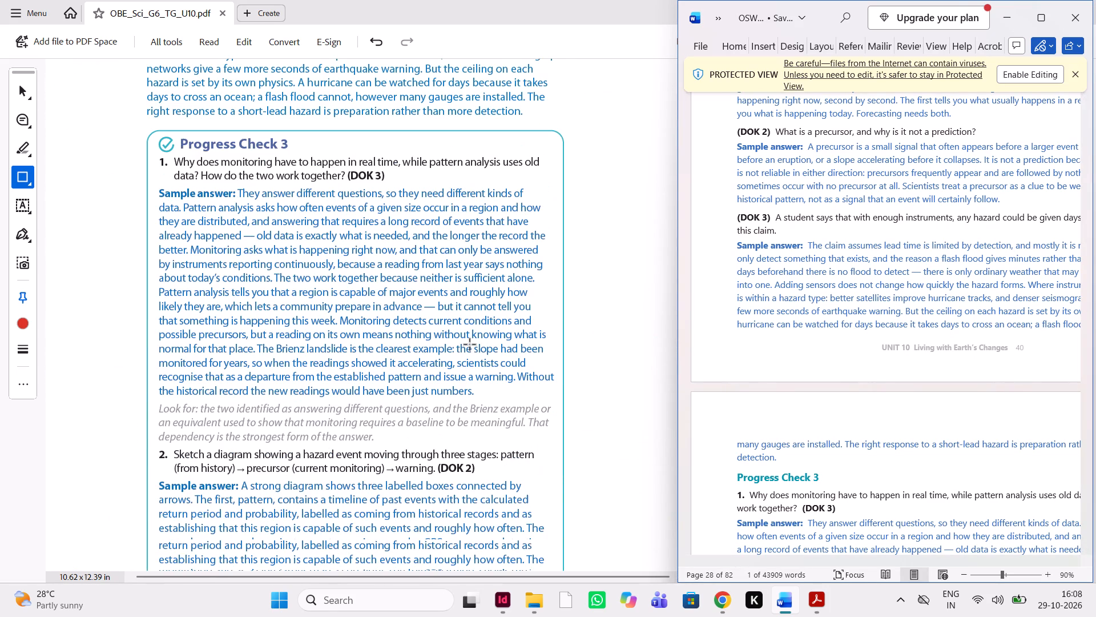
scroll(778, 443, "down", 1)
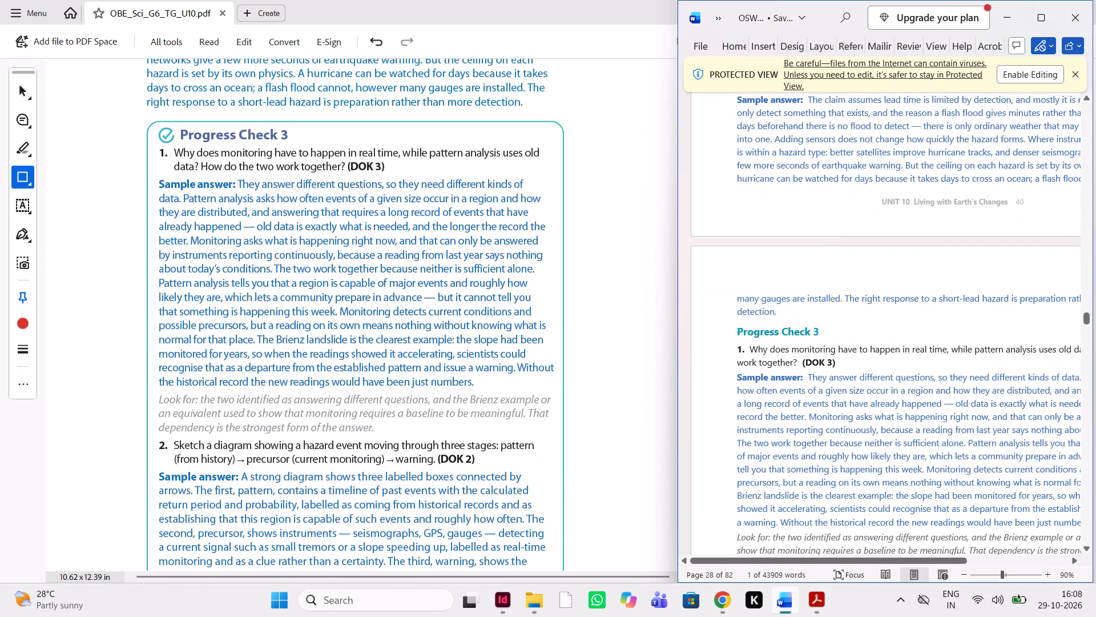
scroll(778, 443, "down", 1)
scroll(778, 443, "left", 1)
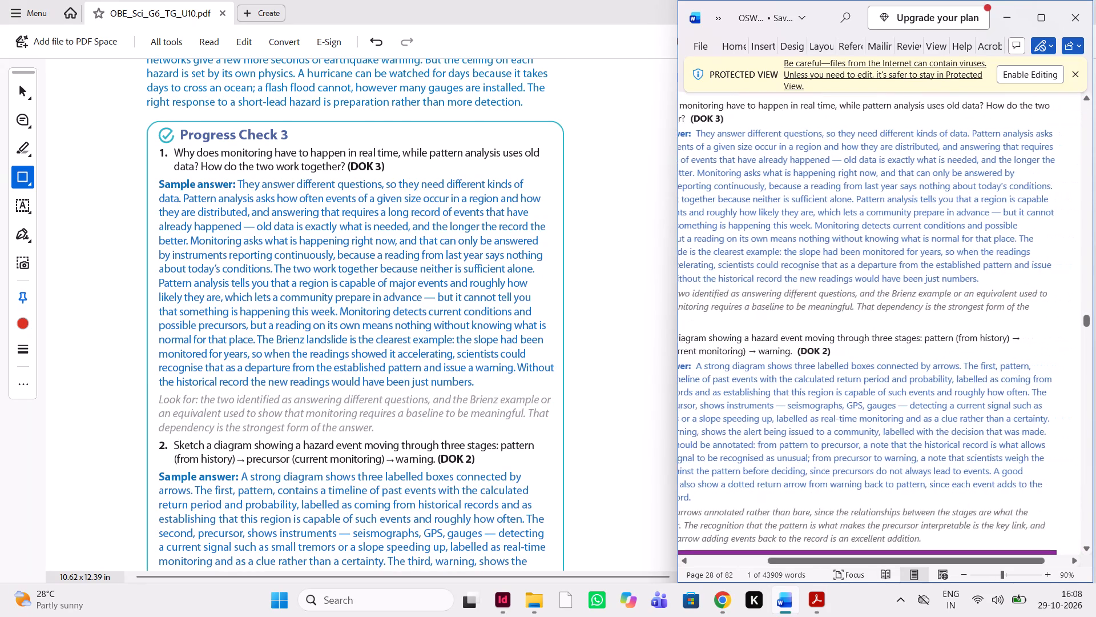
scroll(778, 443, "right", 1)
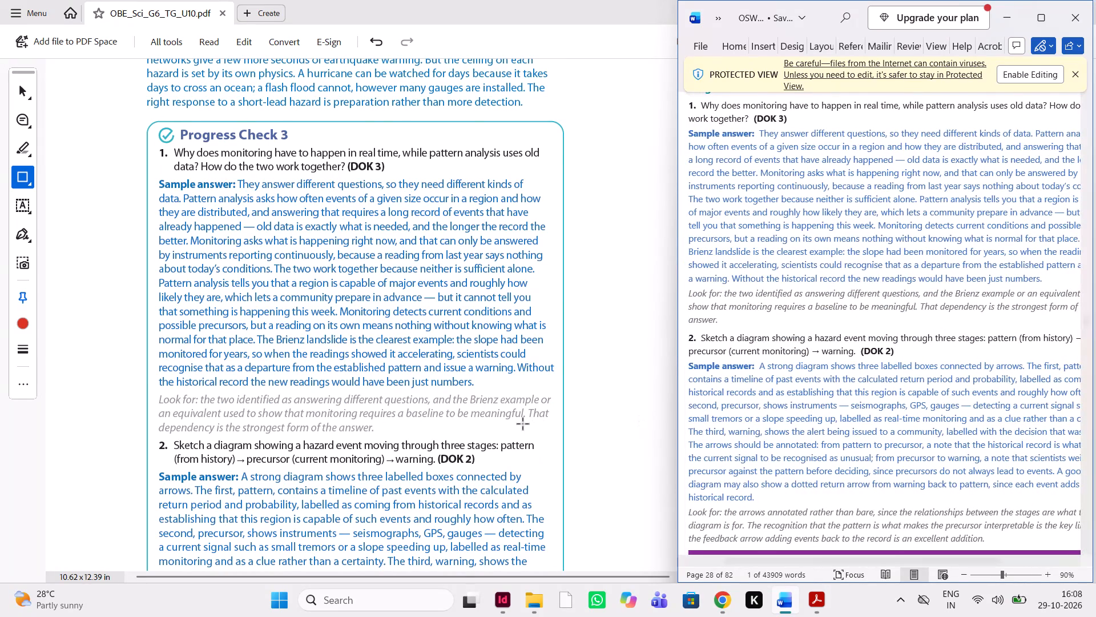
scroll(476, 468, "down", 1)
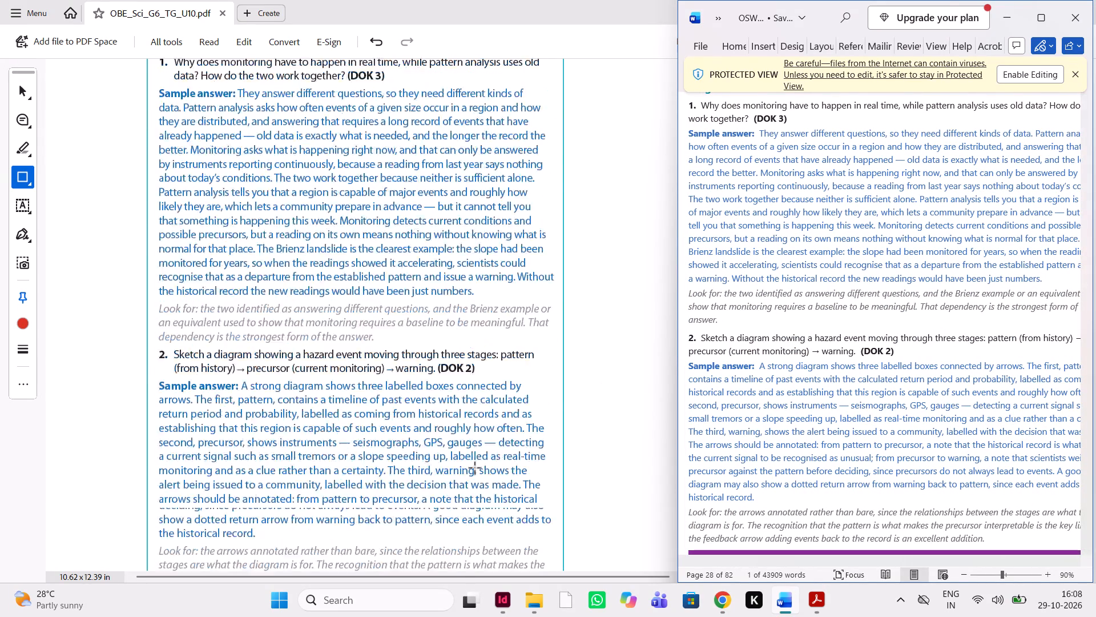
scroll(476, 468, "down", 1)
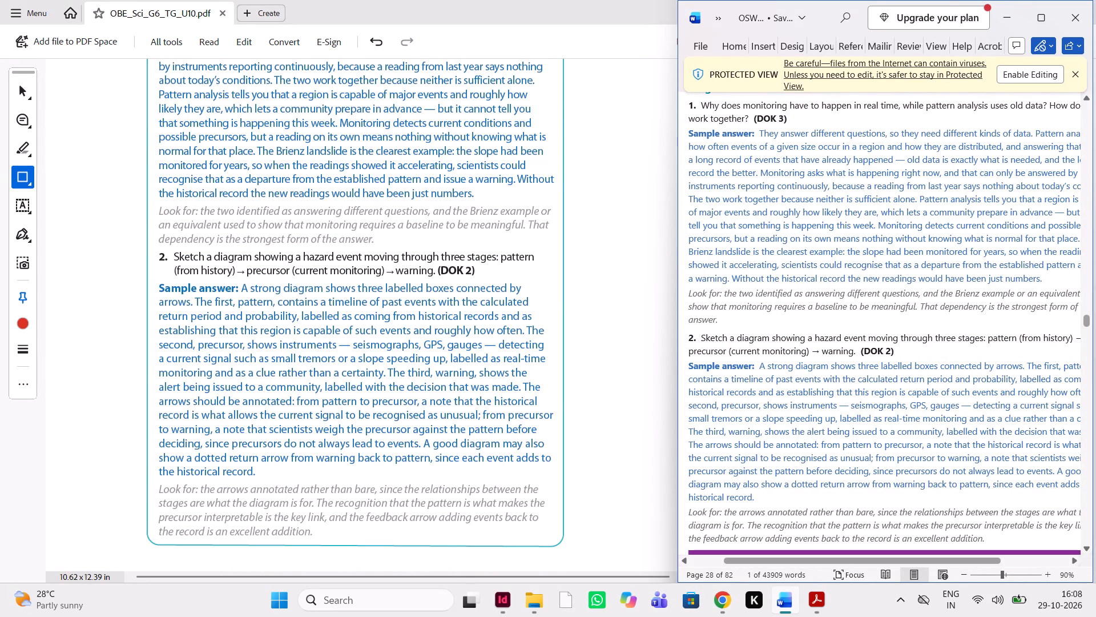
scroll(784, 420, "down", 1)
scroll(519, 414, "down", 1)
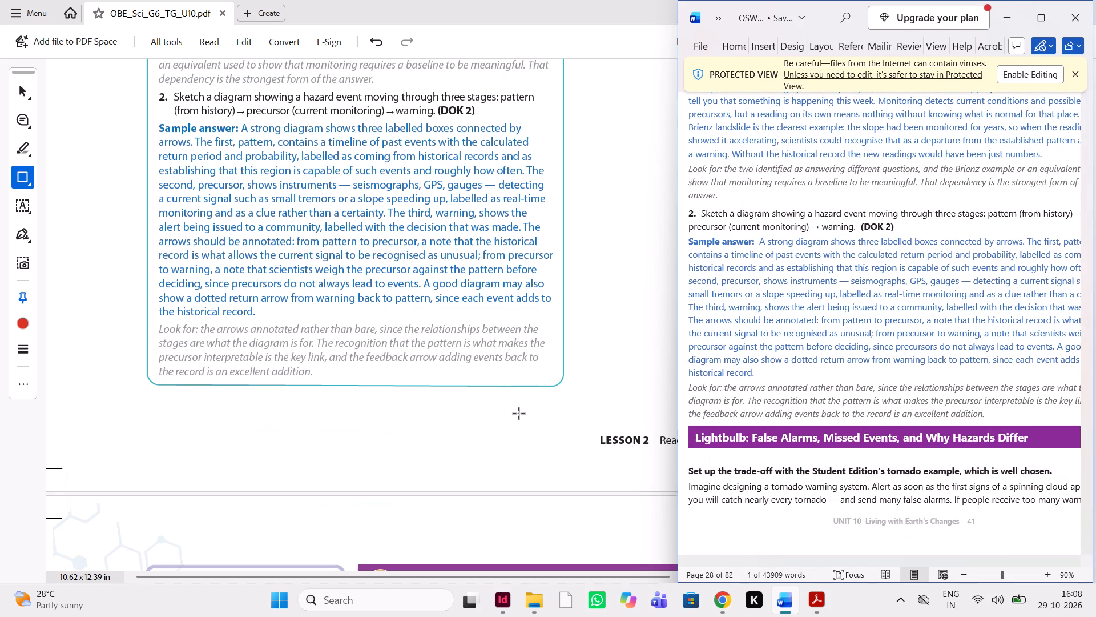
Draw a rectangle in the gap below the "Set up the trade-off" line in the False Alarms section and comment "reduce the space".
scroll(519, 414, "down", 1)
scroll(734, 374, "down", 1)
scroll(489, 407, "down", 1)
scroll(489, 407, "left", 1)
scroll(489, 407, "up", 4)
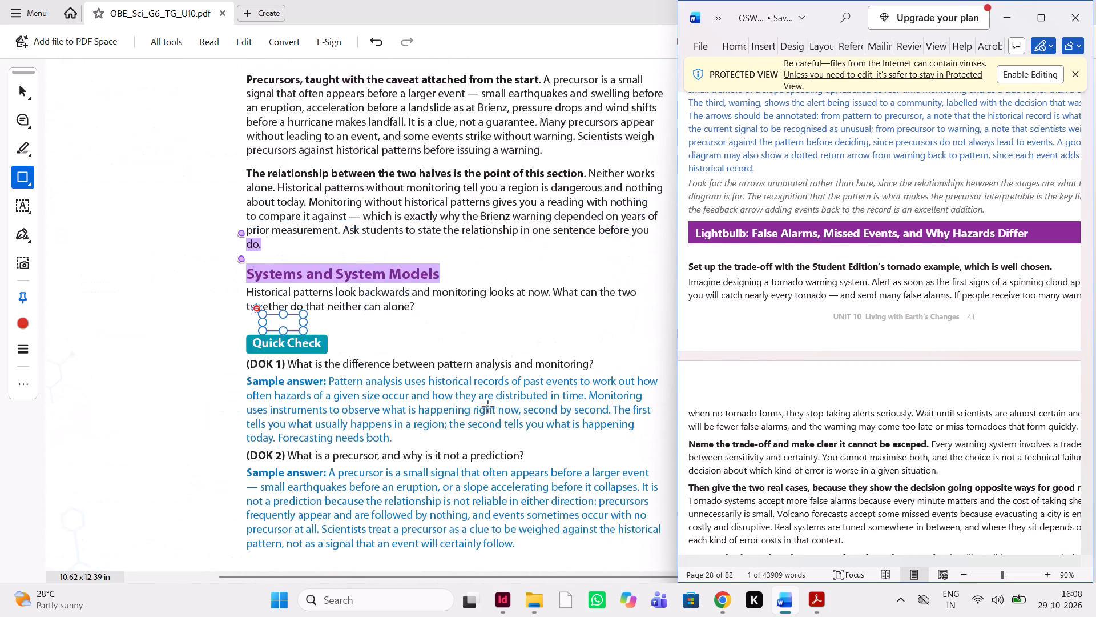
scroll(489, 407, "up", 4)
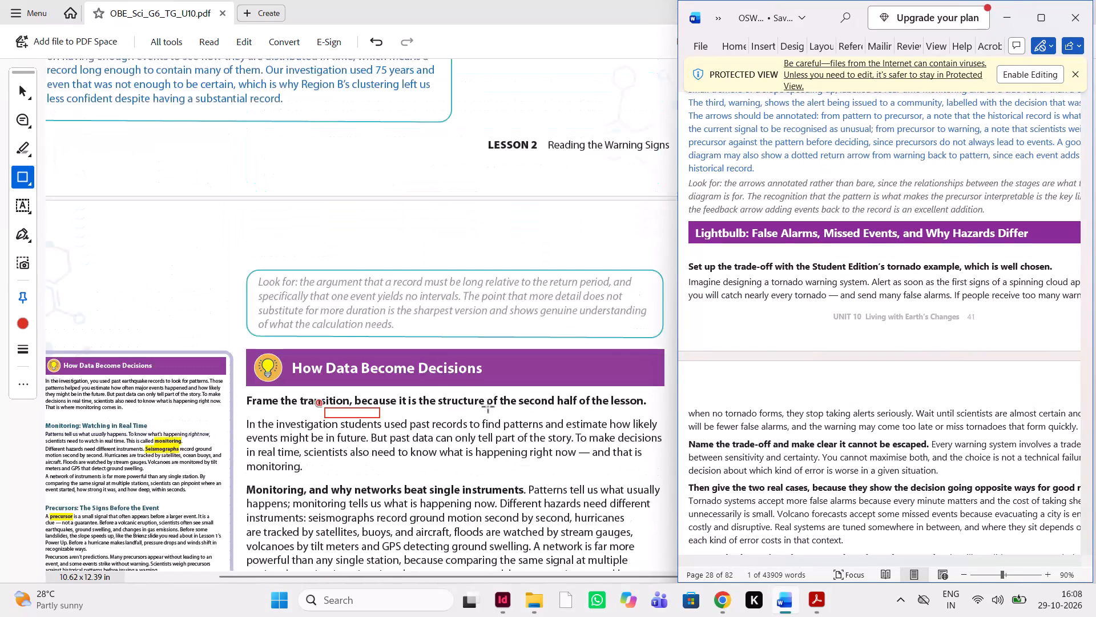
scroll(489, 407, "down", 10)
scroll(489, 407, "up", 4)
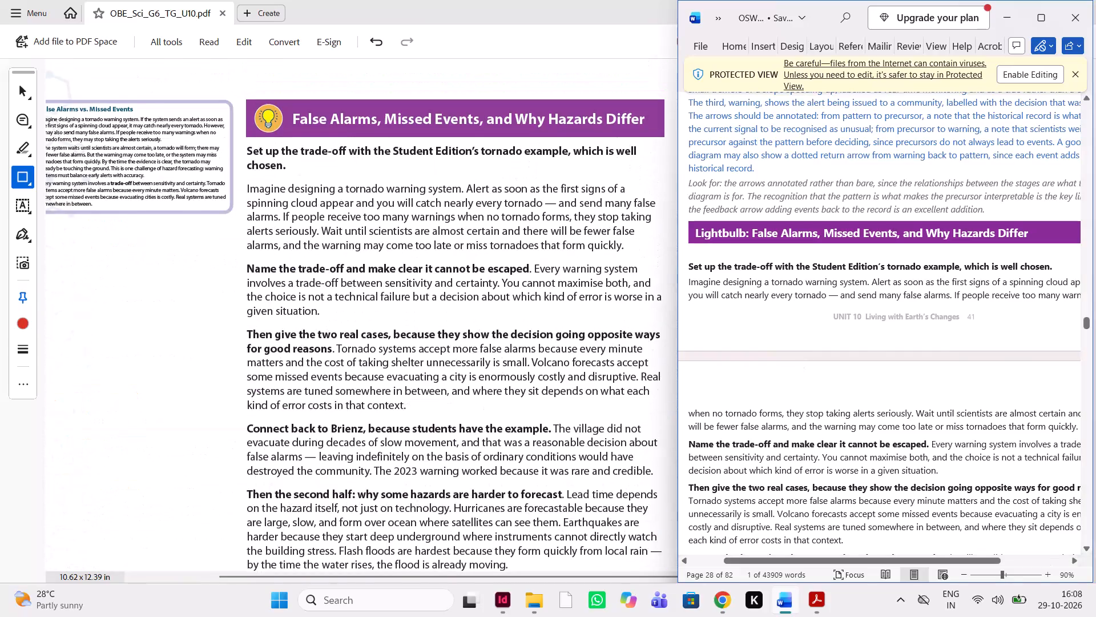
scroll(803, 406, "down", 1)
scroll(803, 406, "up", 1)
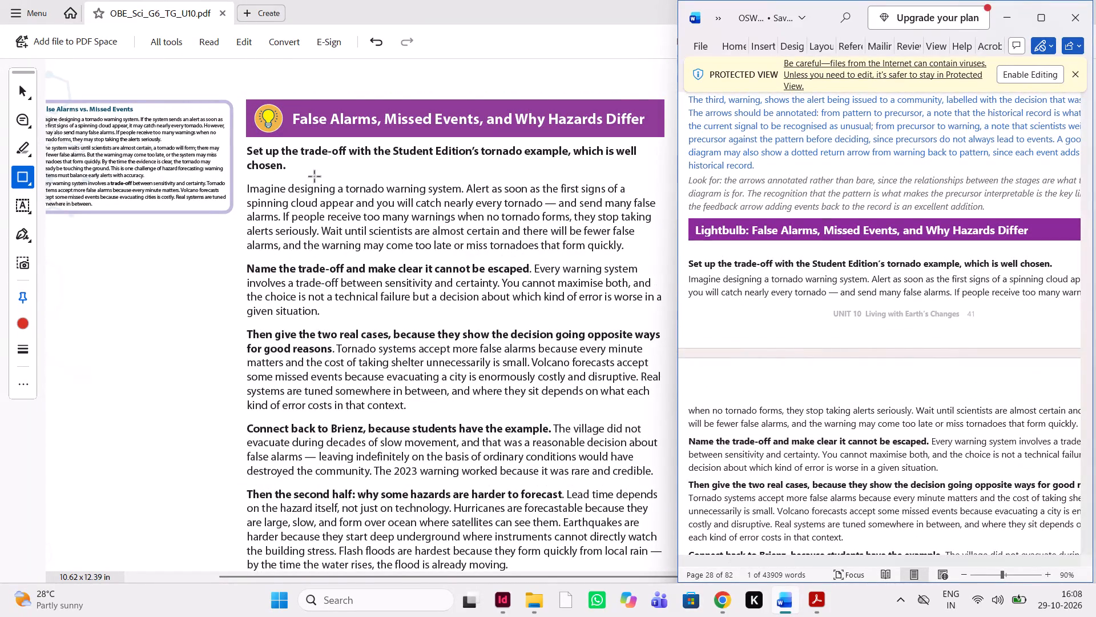
left_click_drag(277, 170, 305, 185)
type("reduce the space")
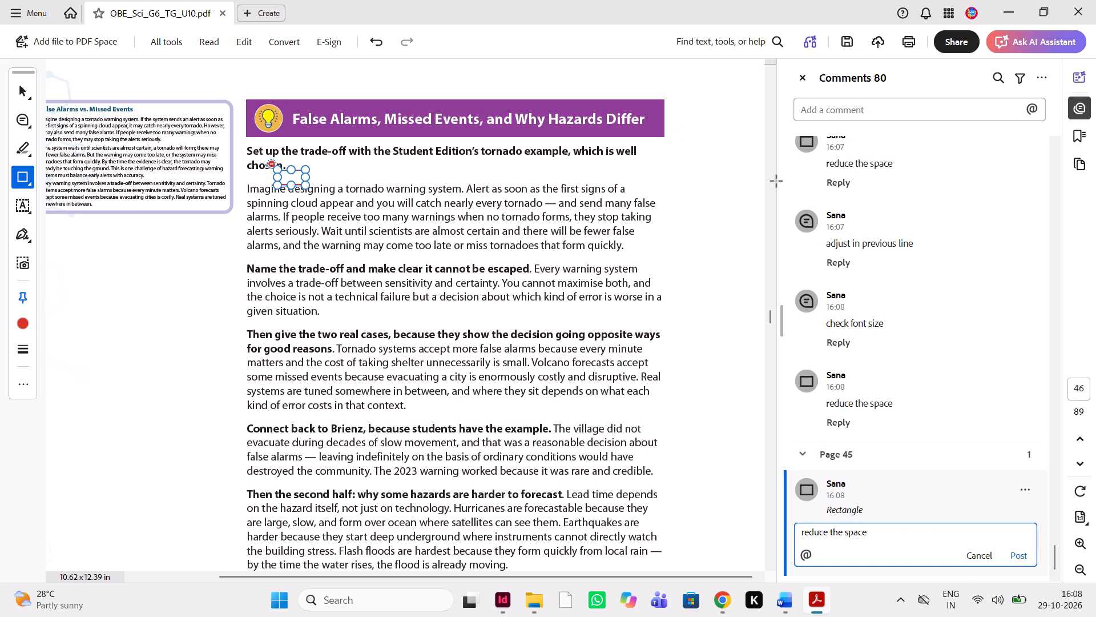
left_click(1018, 560)
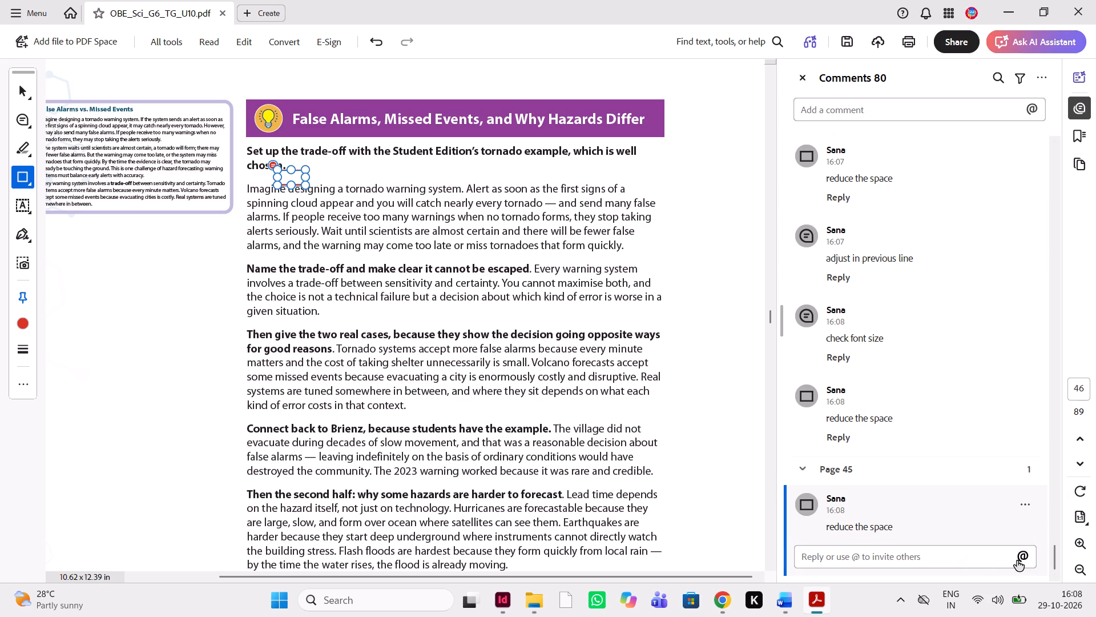
Draw a rectangle in the gap below "The idea students find hardest" and comment "reduce the space".
scroll(586, 440, "down", 1)
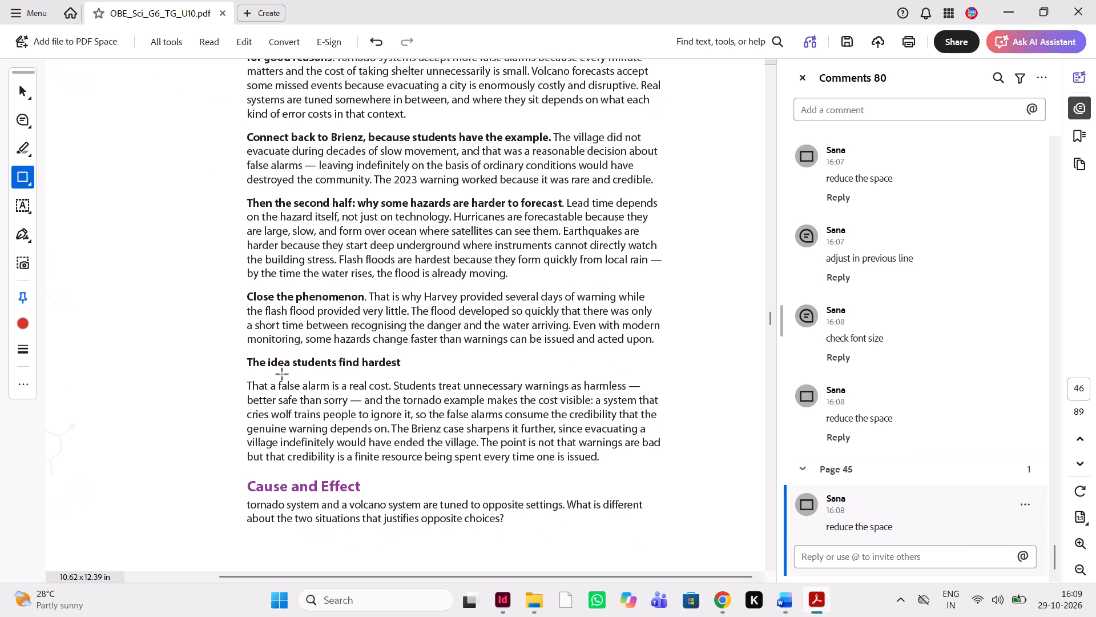
left_click_drag(309, 368, 349, 383)
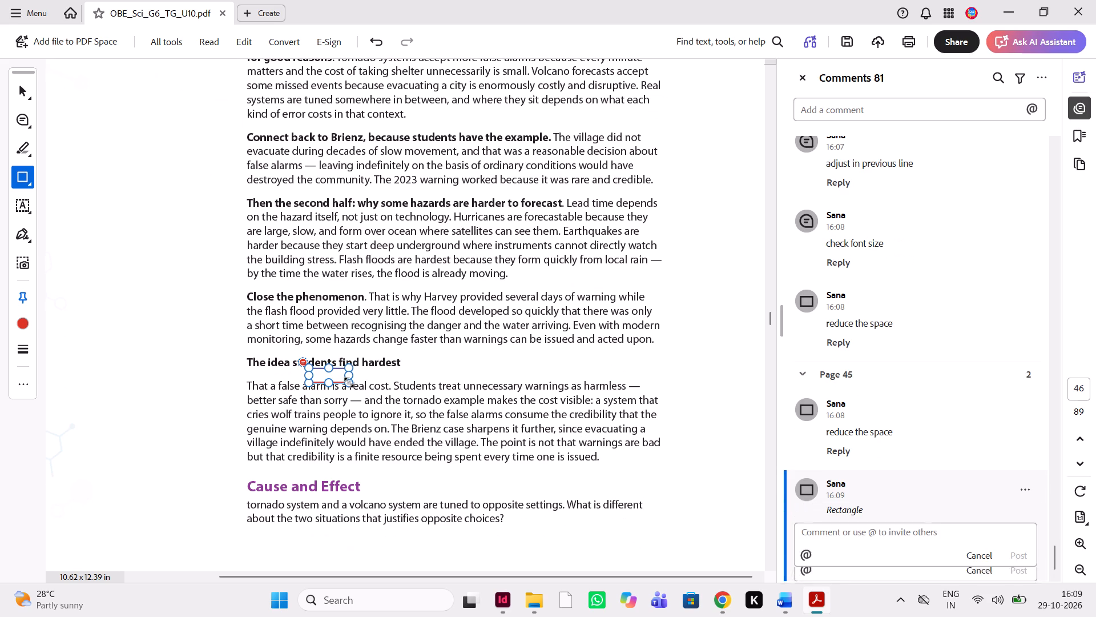
type("reduce the space")
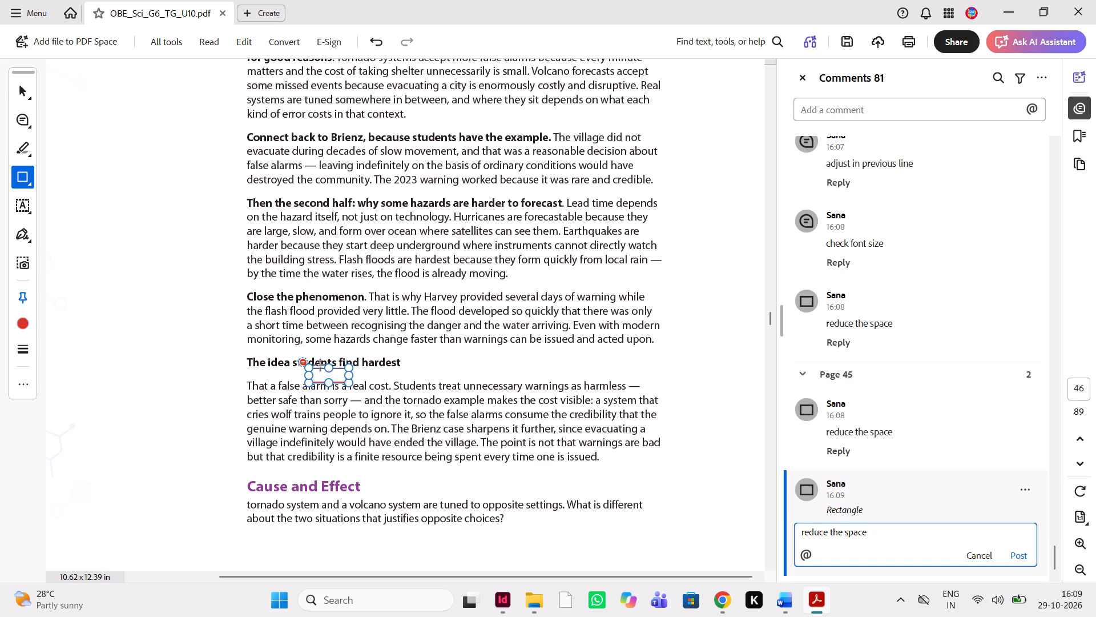
Highlight the "Cause and Effect" heading and add the comment "cjeck font size".
left_click(23, 115)
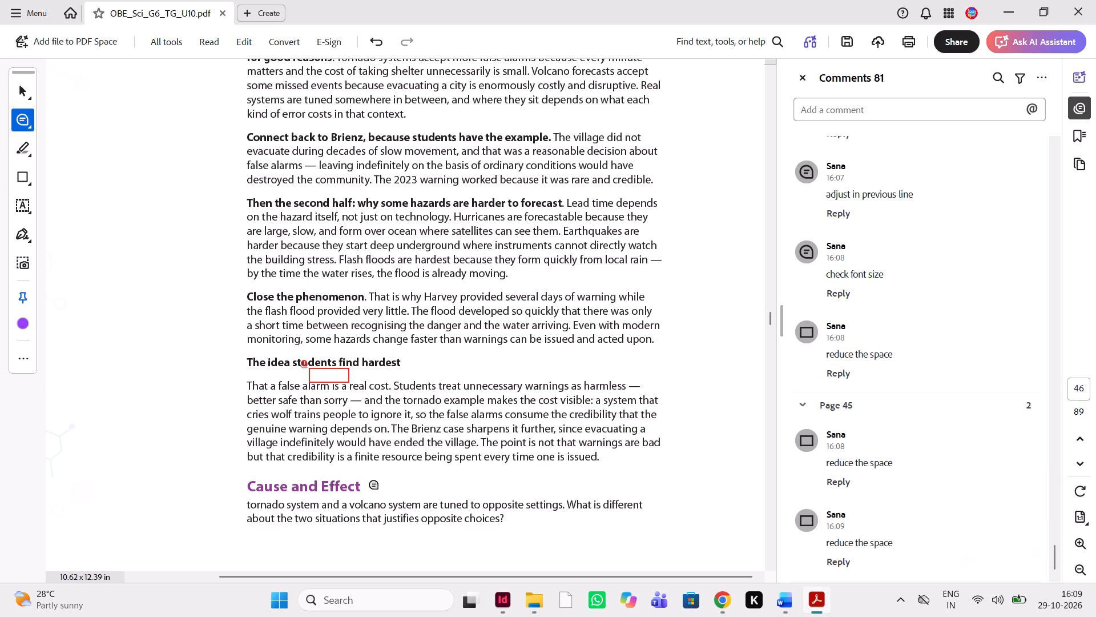
left_click_drag(360, 486, 257, 485)
type("cjeck font six==")
key("BackSpace")
key("BackSpace")
key("BackSpace")
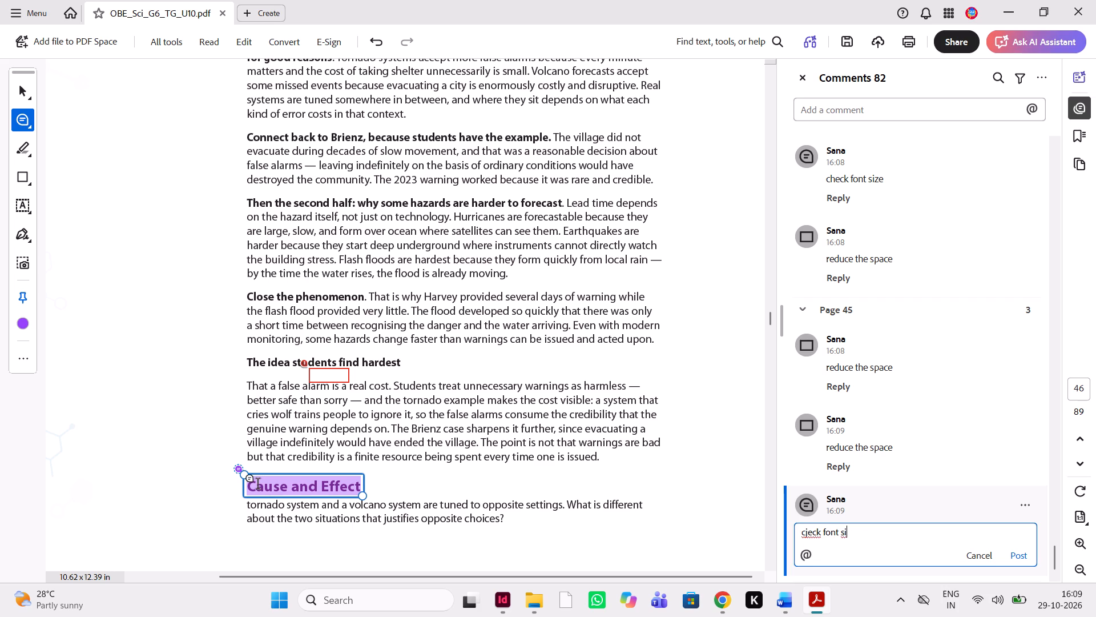
type("ze")
Compare the end of the False Alarms section, the Misconception Alert and the Progress Check 4 note in the PDF with the Word manuscript.
left_click(793, 611)
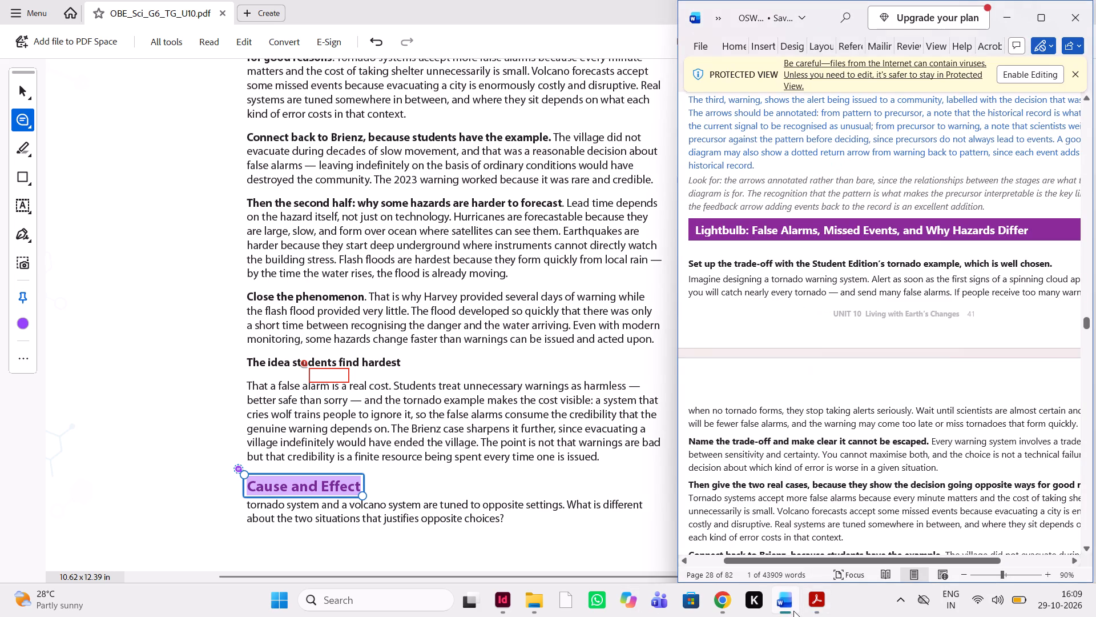
scroll(812, 431, "down", 2)
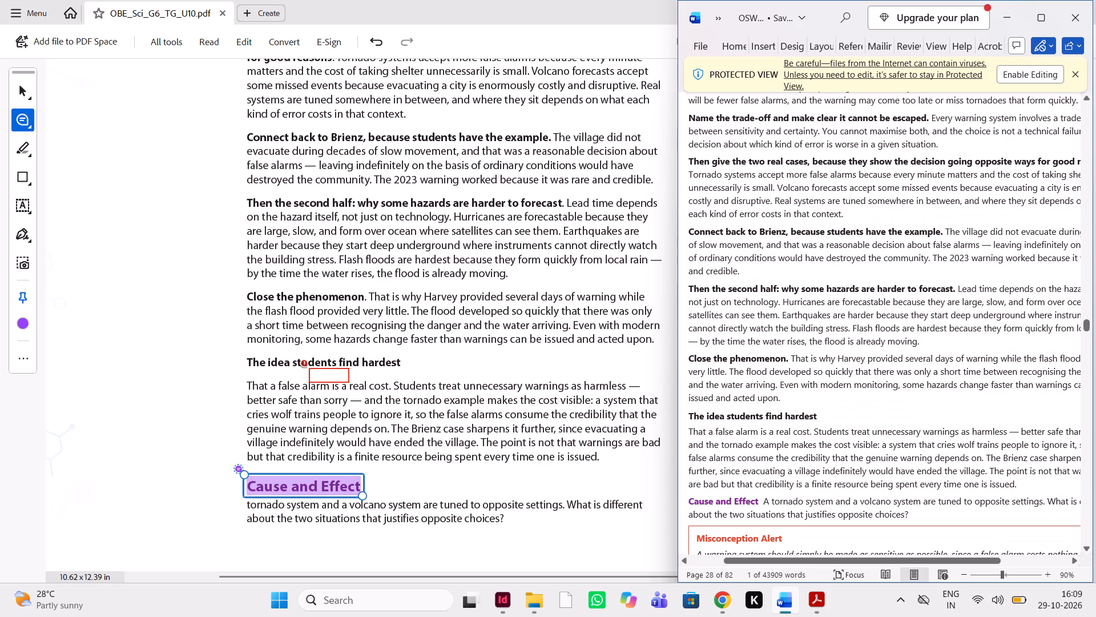
scroll(479, 368, "up", 1)
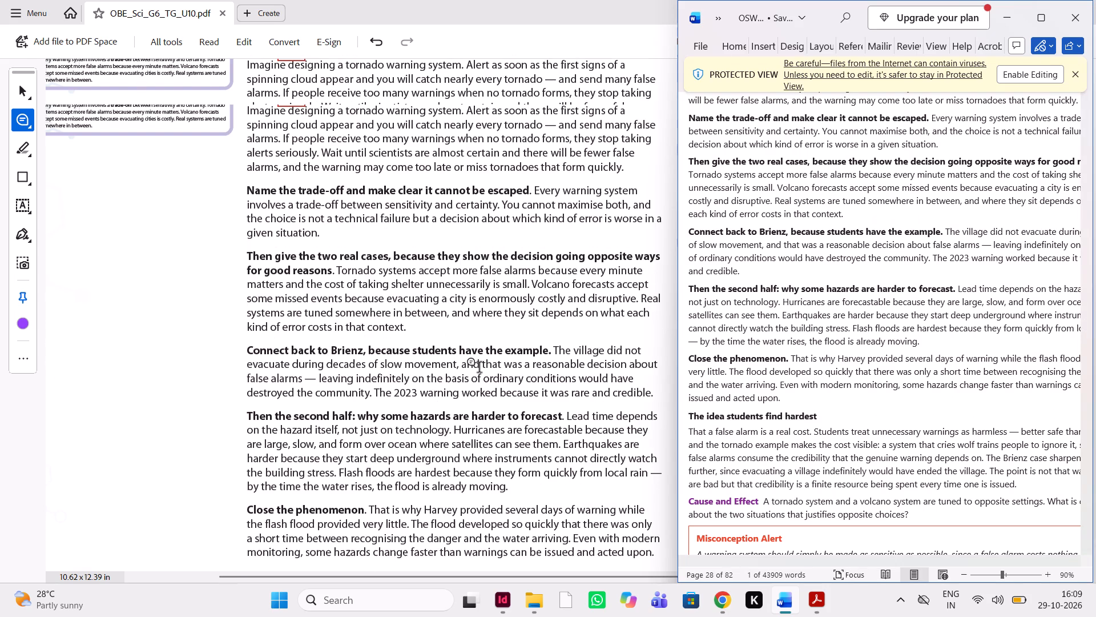
scroll(784, 360, "down", 1)
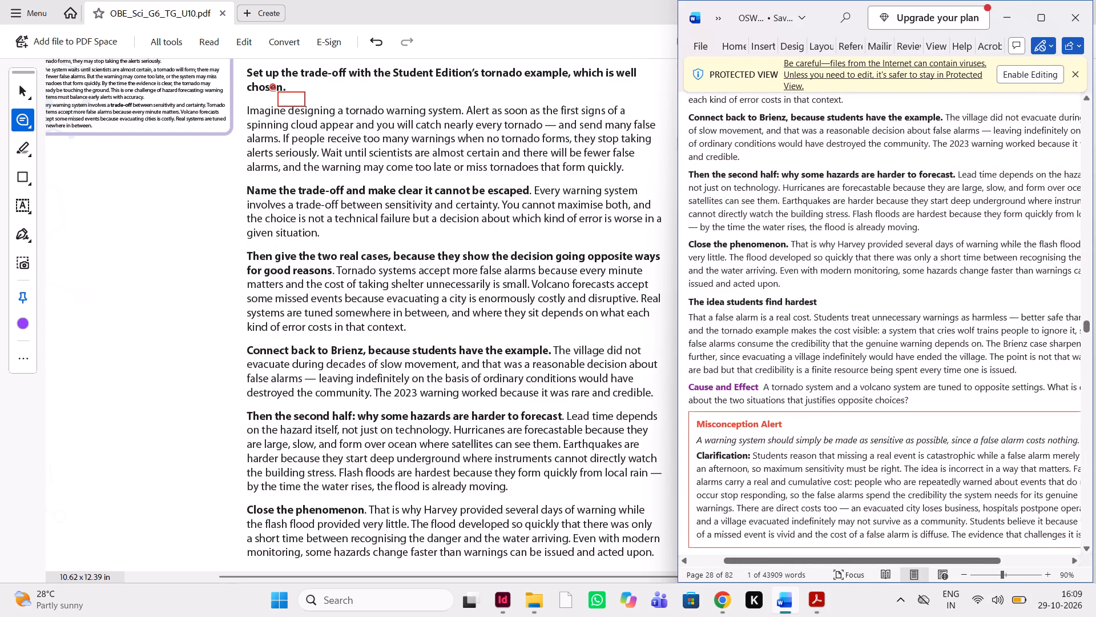
scroll(490, 375, "down", 2)
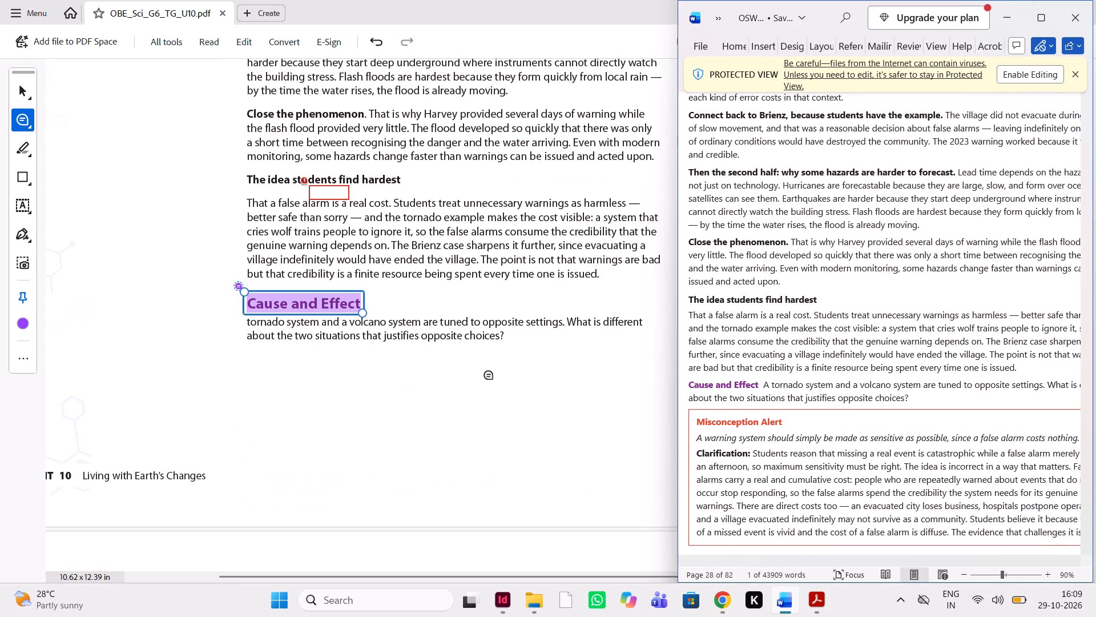
scroll(490, 375, "down", 2)
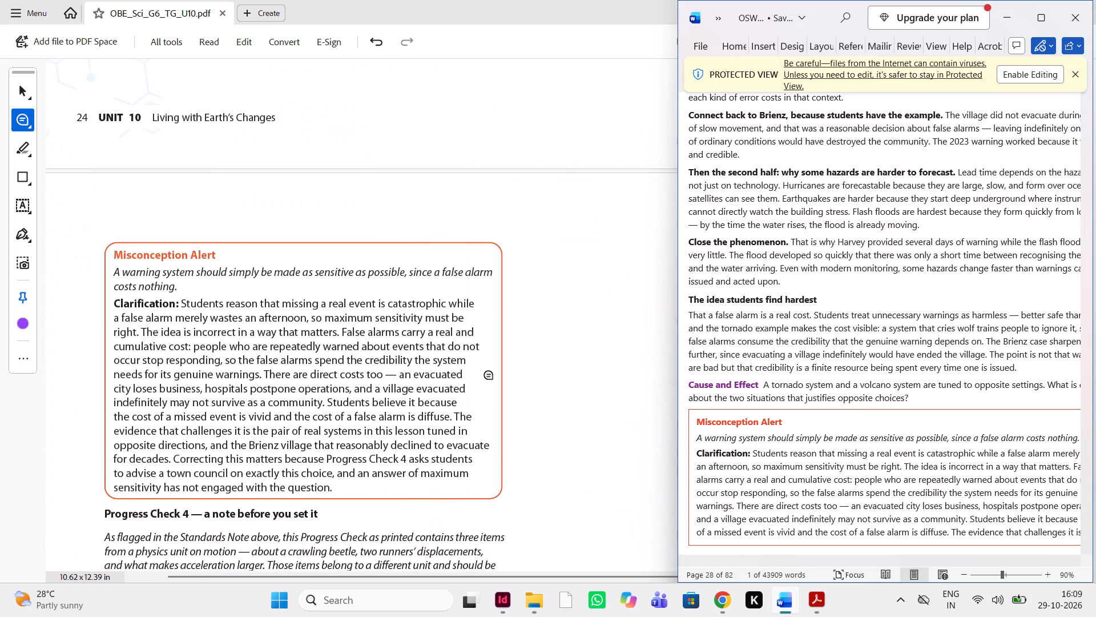
scroll(490, 375, "right", 1)
scroll(797, 466, "down", 1)
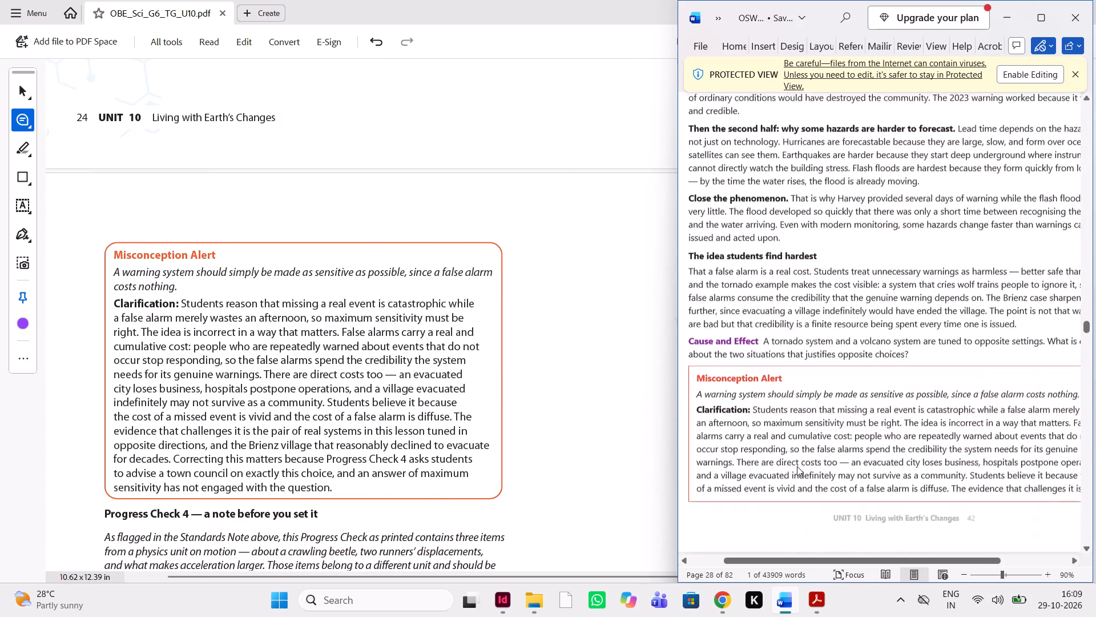
scroll(797, 466, "down", 2)
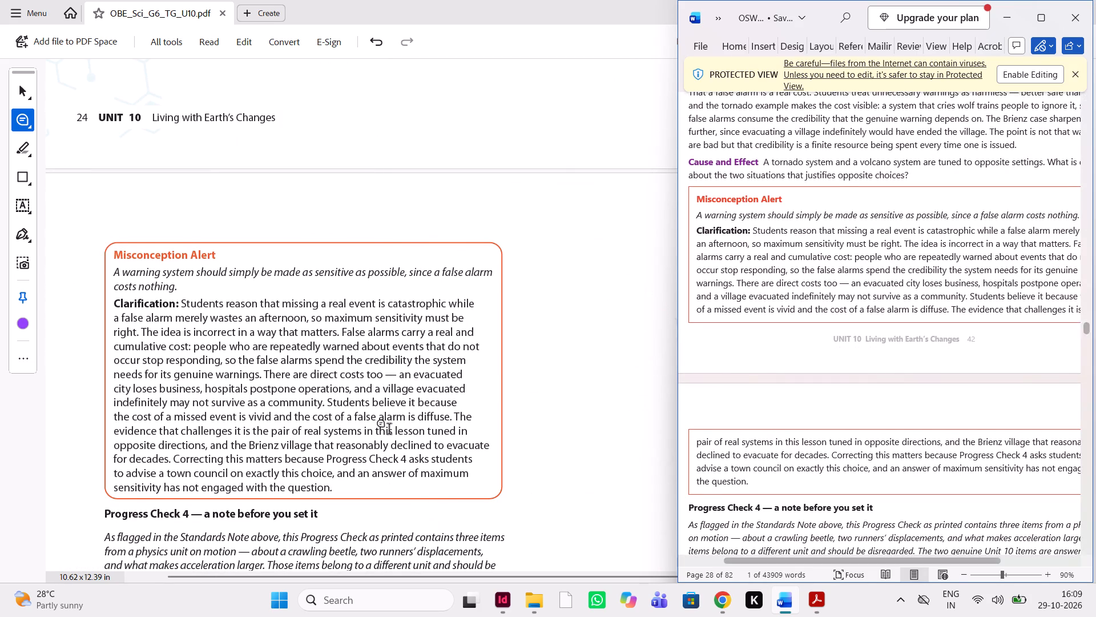
scroll(381, 434, "down", 1)
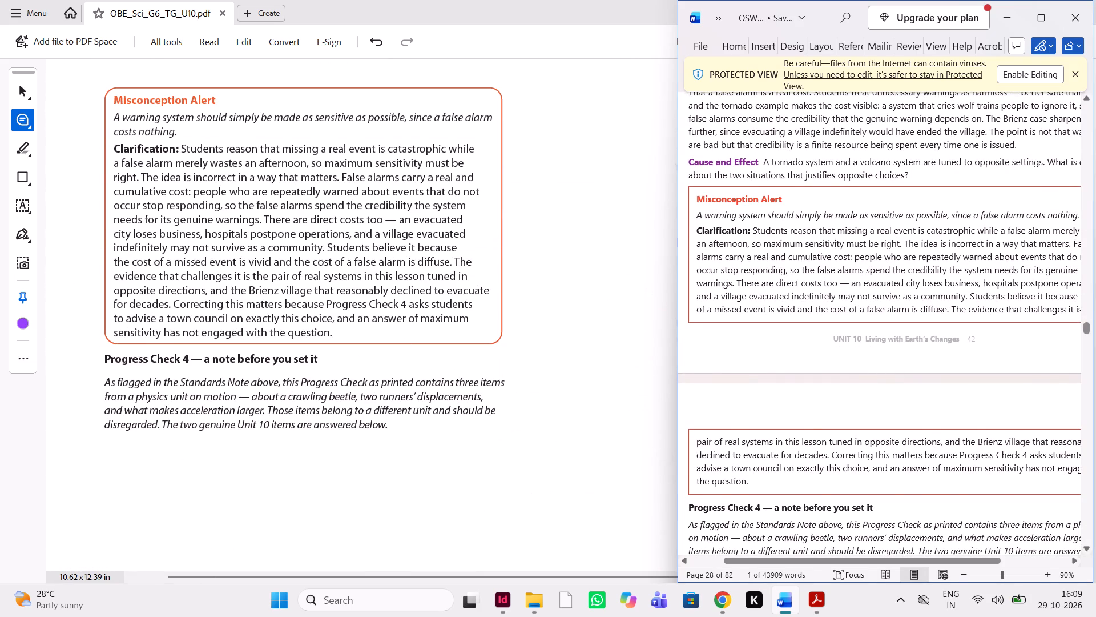
scroll(780, 448, "down", 1)
scroll(448, 452, "down", 1)
scroll(448, 452, "up", 1)
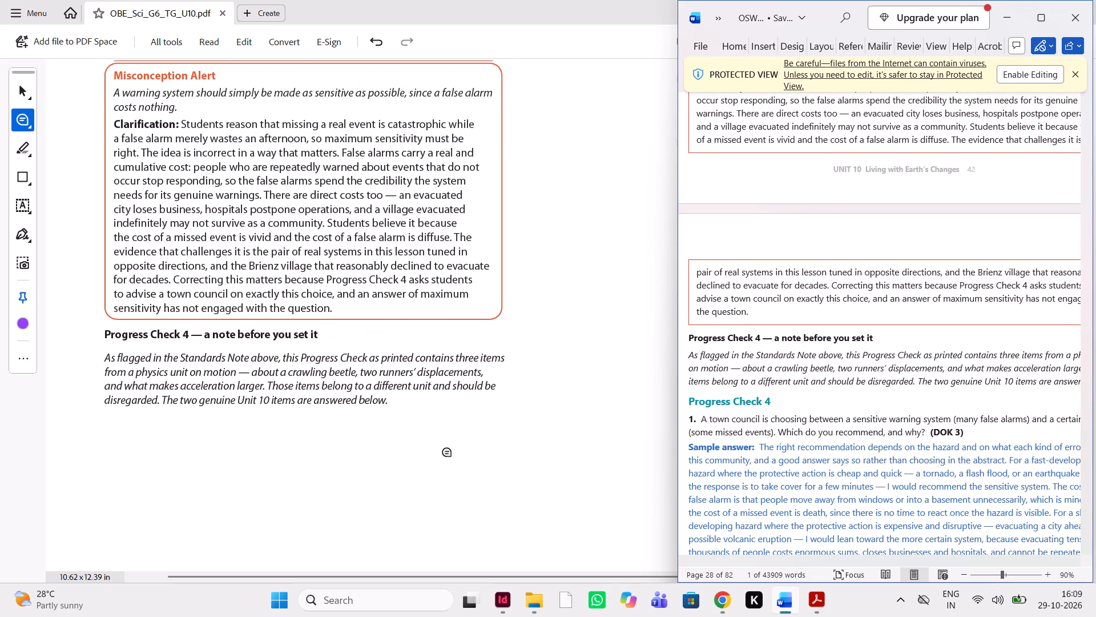
Compare Progress Check 4 question 1 and its sample answer in the PDF with the Word manuscript.
scroll(448, 452, "down", 5)
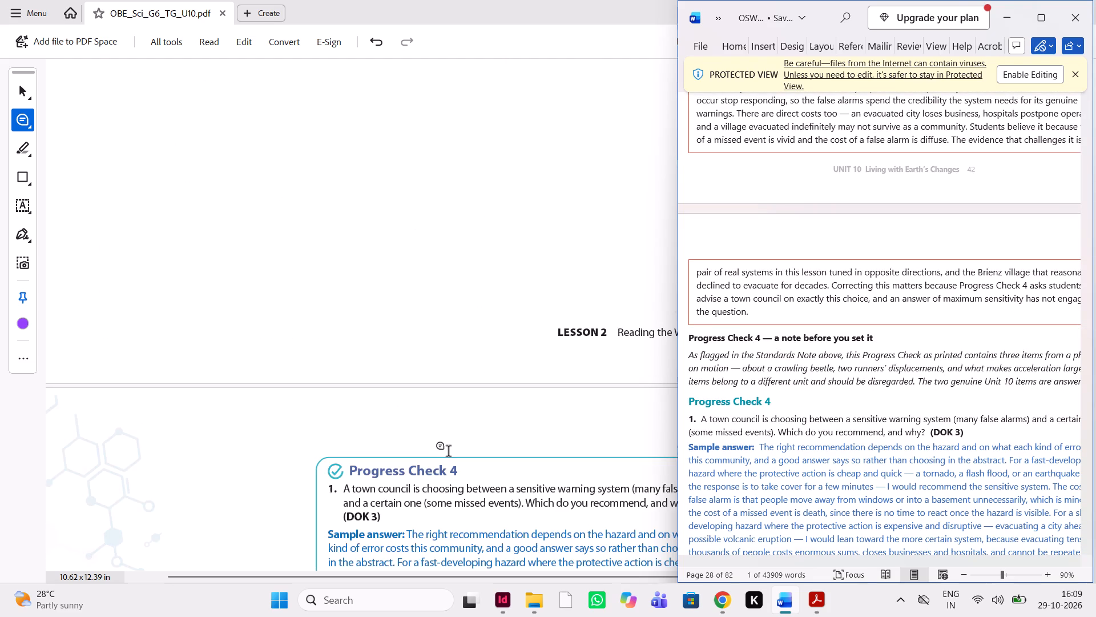
scroll(448, 452, "up", 2)
scroll(448, 452, "down", 3)
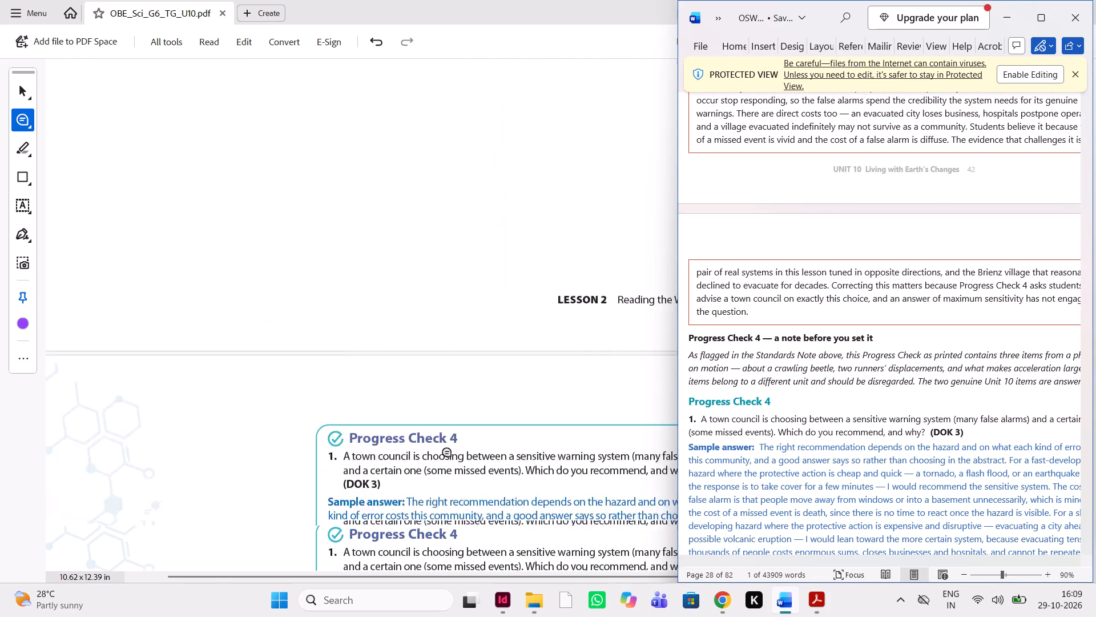
scroll(448, 452, "down", 1)
scroll(448, 452, "left", 1)
scroll(448, 452, "down", 1)
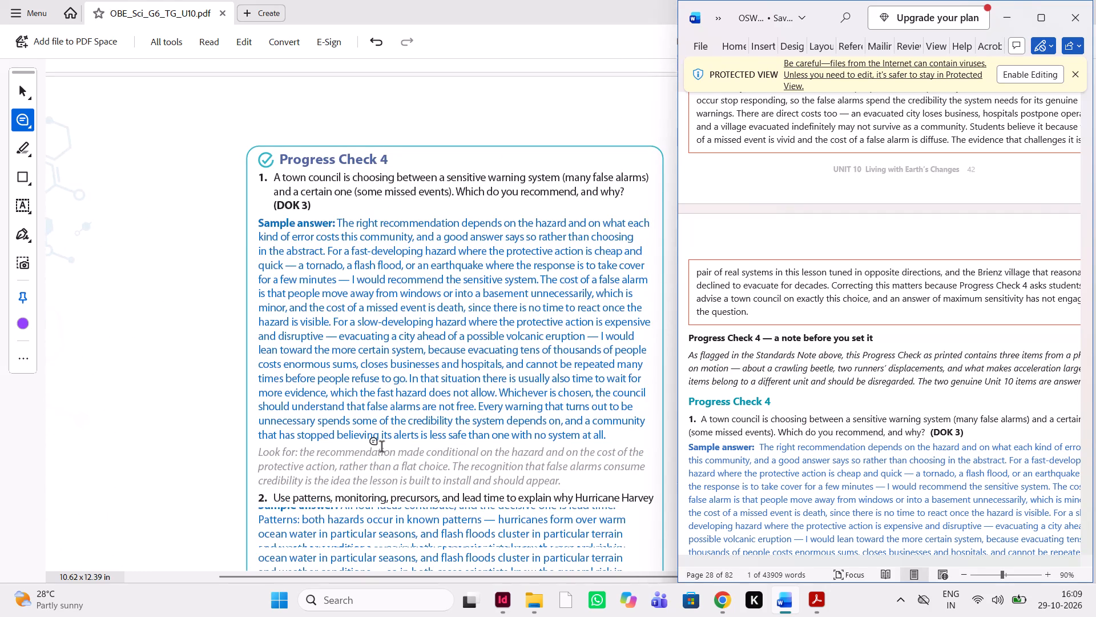
scroll(381, 448, "up", 4)
scroll(381, 448, "down", 2)
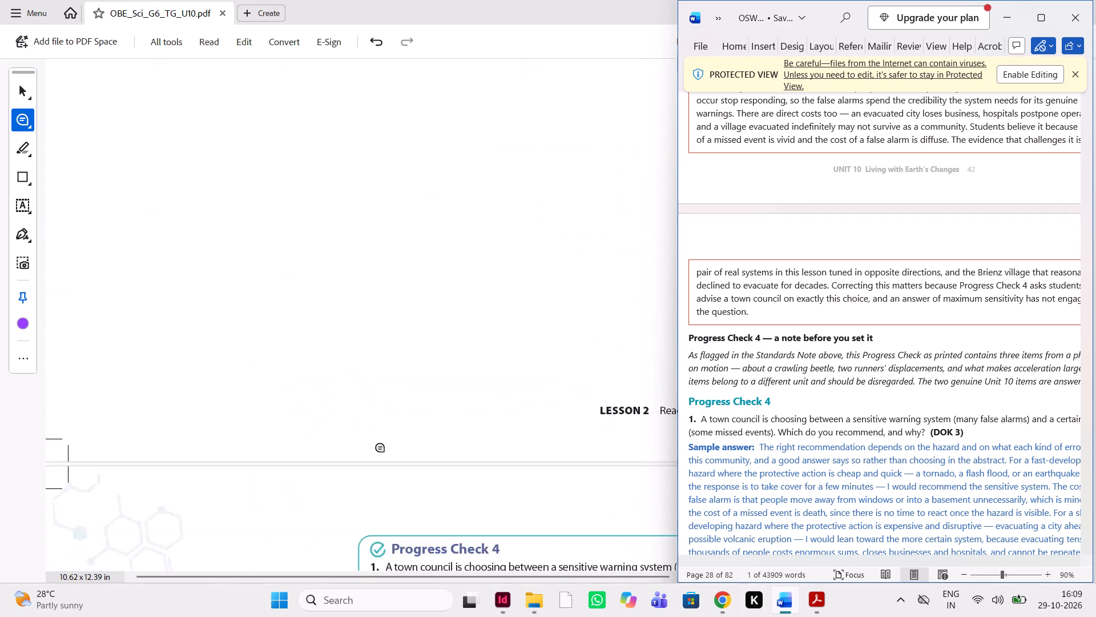
scroll(381, 448, "left", 2)
scroll(381, 448, "down", 2)
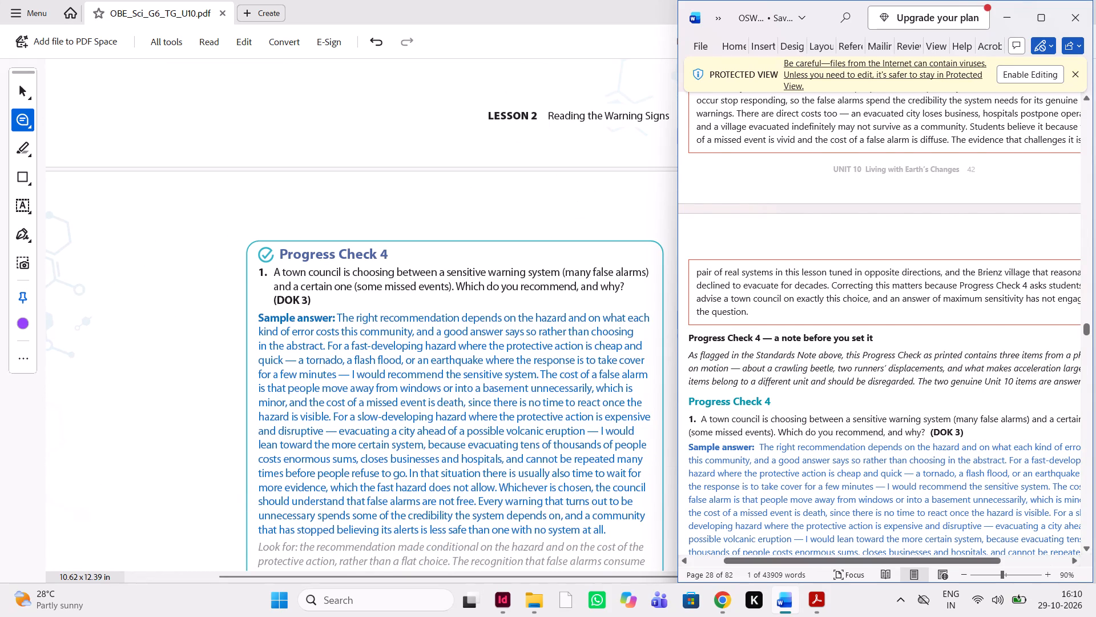
scroll(767, 382, "down", 2)
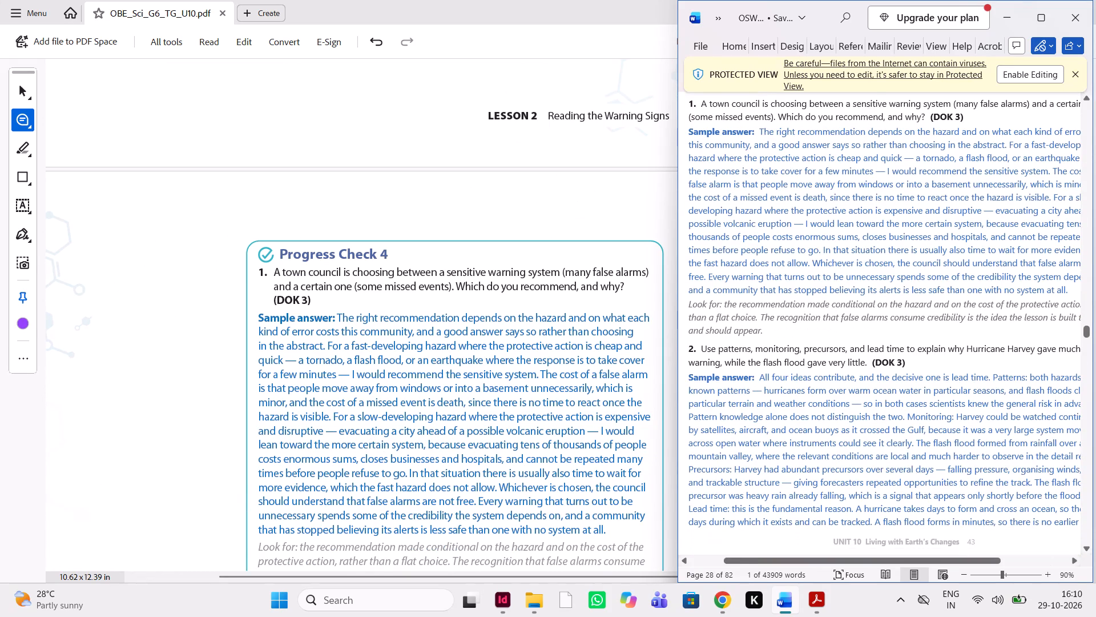
Compare Progress Check 4 question 2, its sample answer and its Look for note in the PDF with the Word manuscript.
scroll(767, 382, "down", 1)
scroll(511, 392, "down", 1)
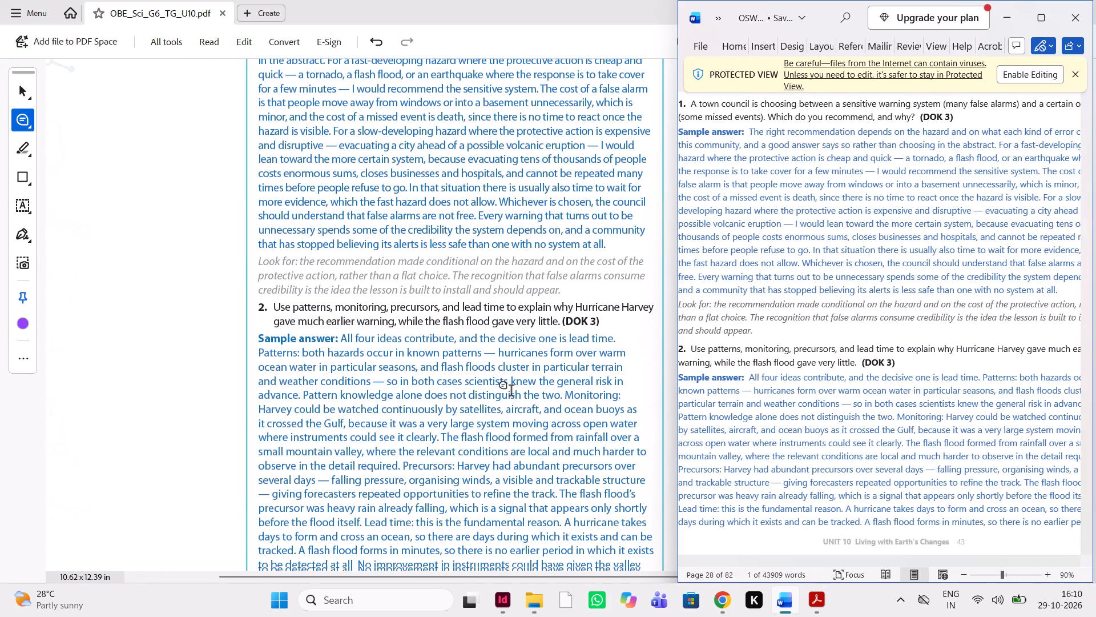
scroll(782, 357, "right", 1)
scroll(782, 357, "down", 1)
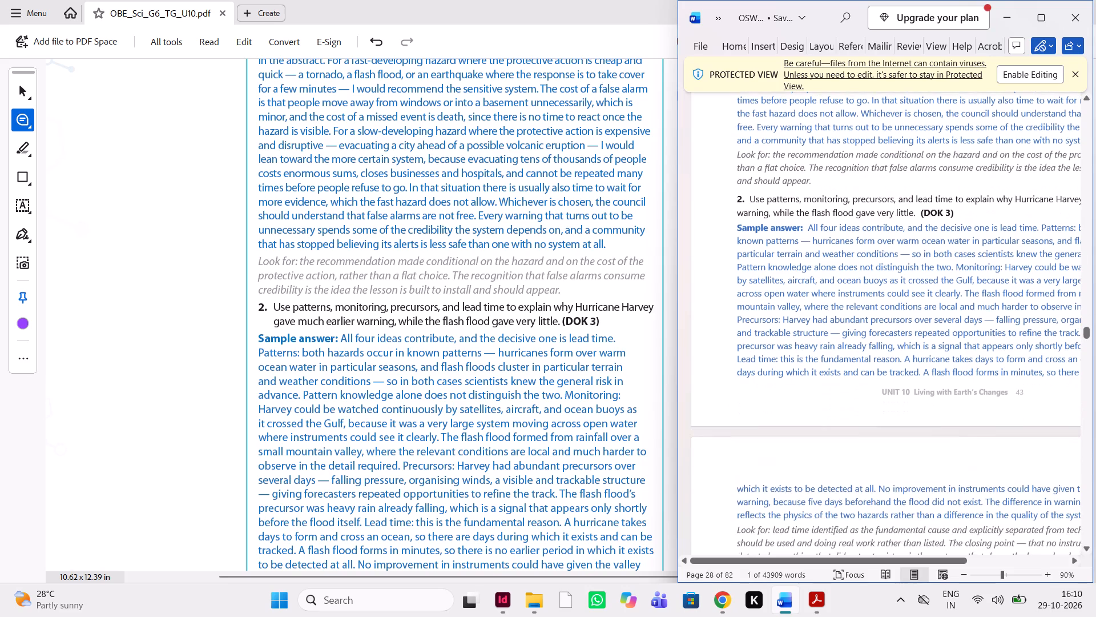
scroll(484, 442, "down", 2)
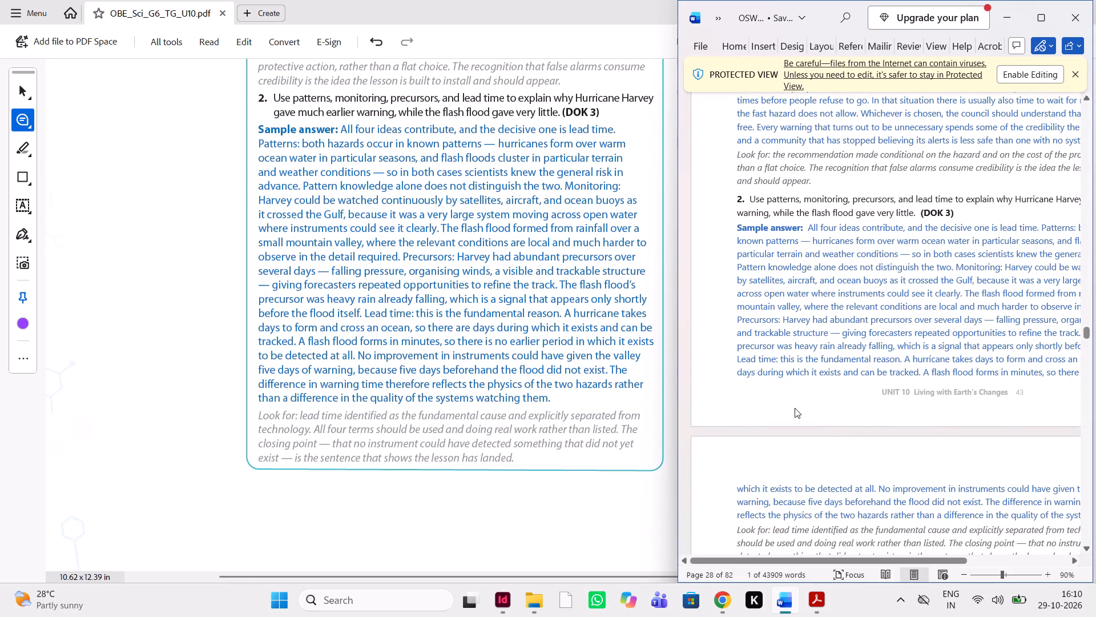
scroll(795, 408, "down", 1)
scroll(795, 408, "left", 1)
scroll(795, 408, "right", 1)
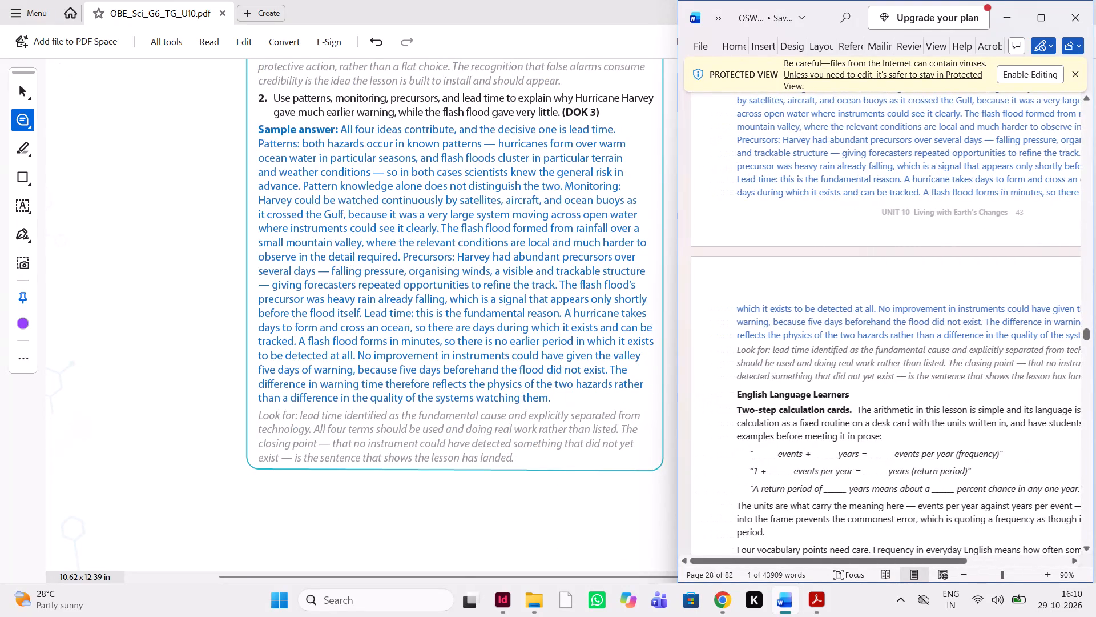
scroll(795, 408, "left", 1)
scroll(543, 398, "up", 4)
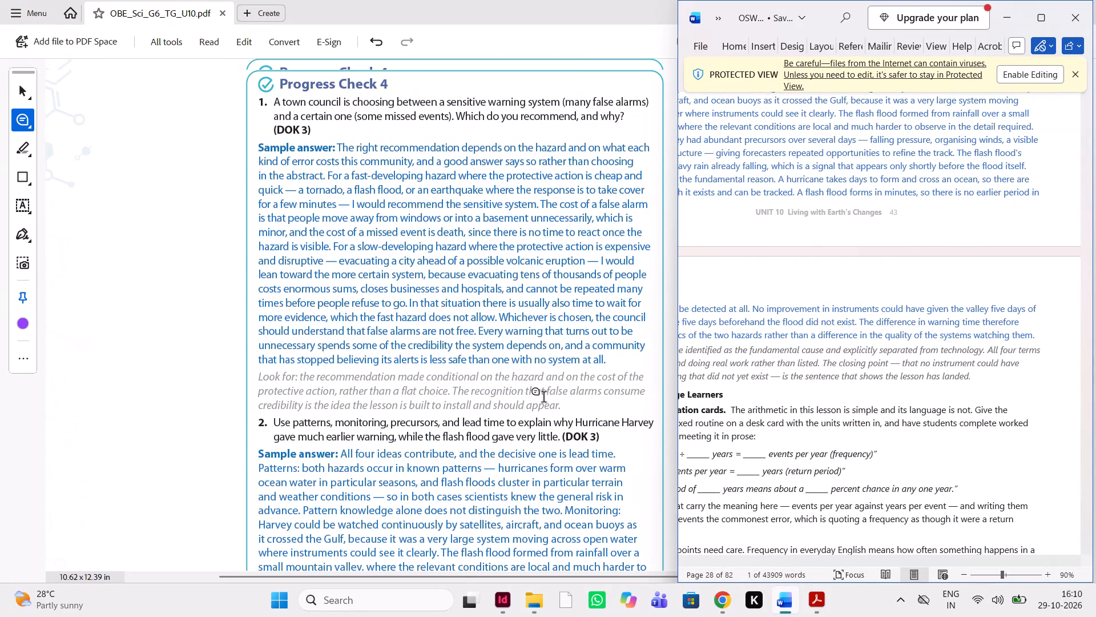
scroll(543, 398, "down", 1)
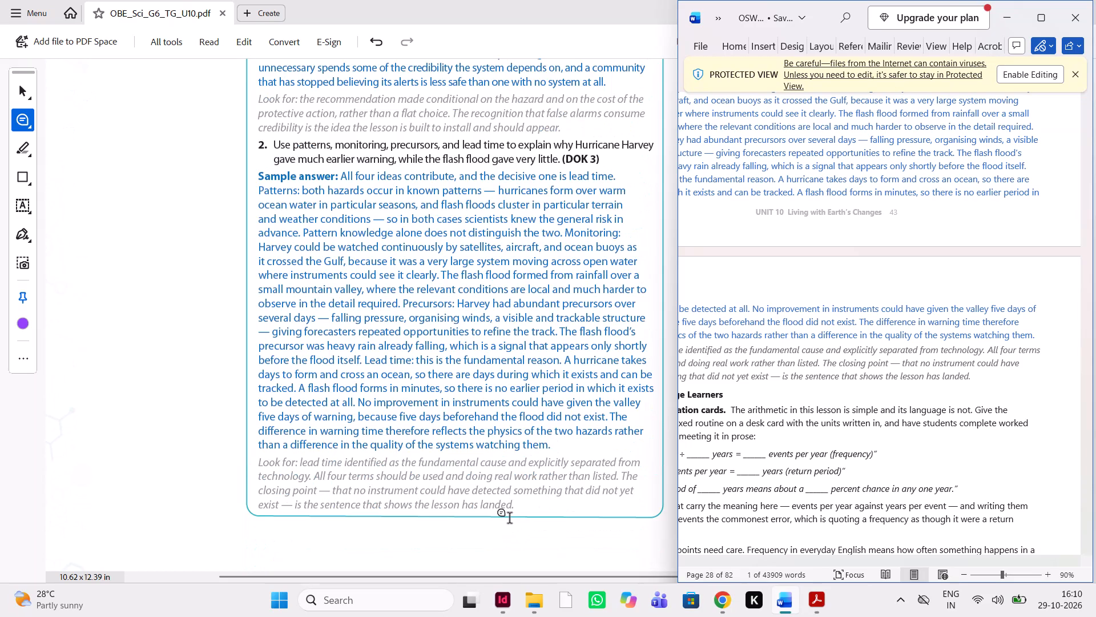
scroll(509, 519, "up", 2)
scroll(509, 519, "down", 3)
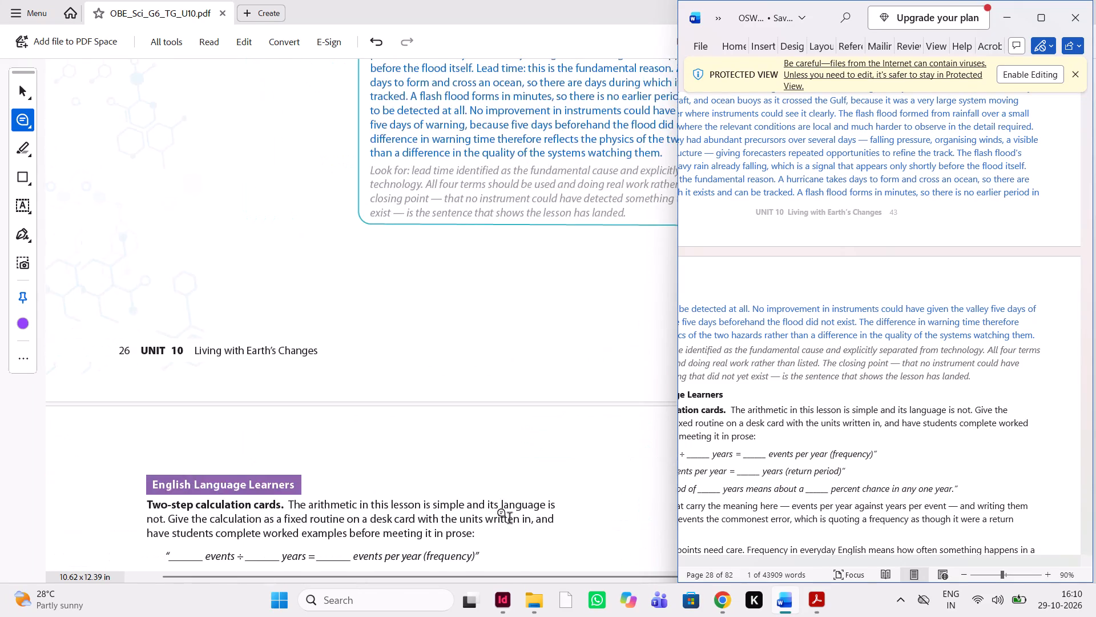
Check the English Language Learners page against the manuscript and highlight the "Differentiated Instruction" heading with the comment "add green frame".
scroll(509, 519, "down", 2)
scroll(805, 456, "down", 1)
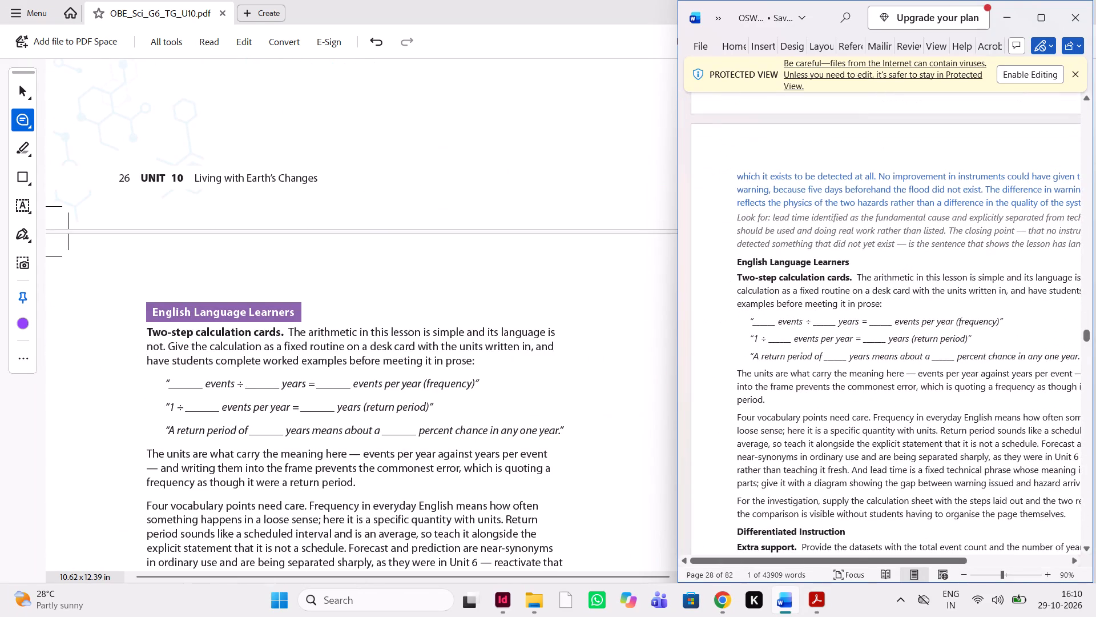
scroll(805, 456, "down", 1)
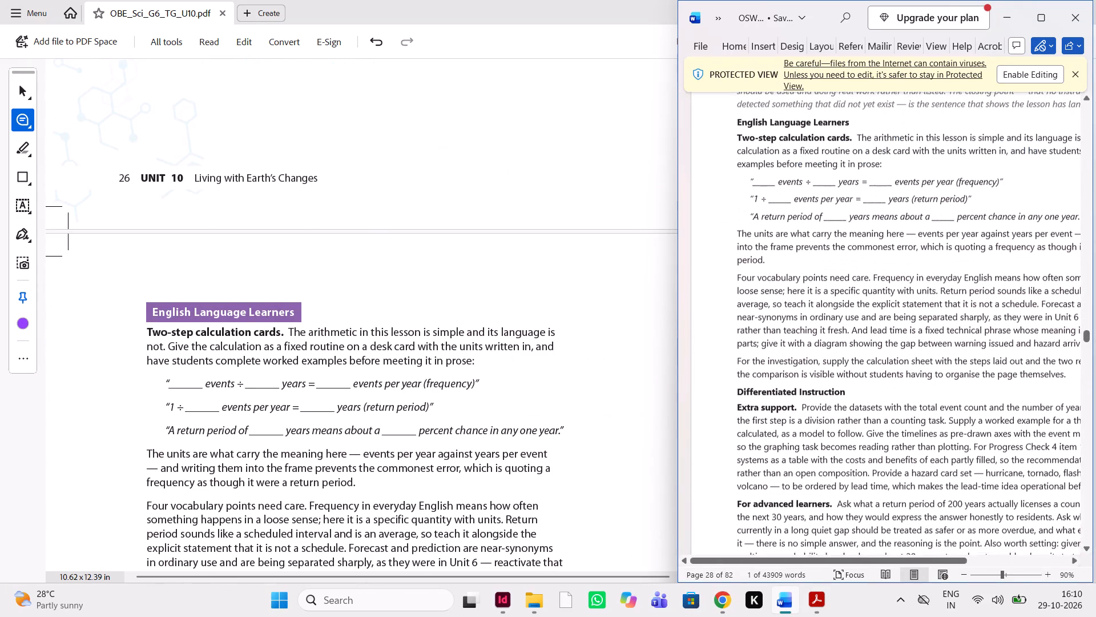
scroll(465, 500, "down", 2)
scroll(794, 462, "left", 1)
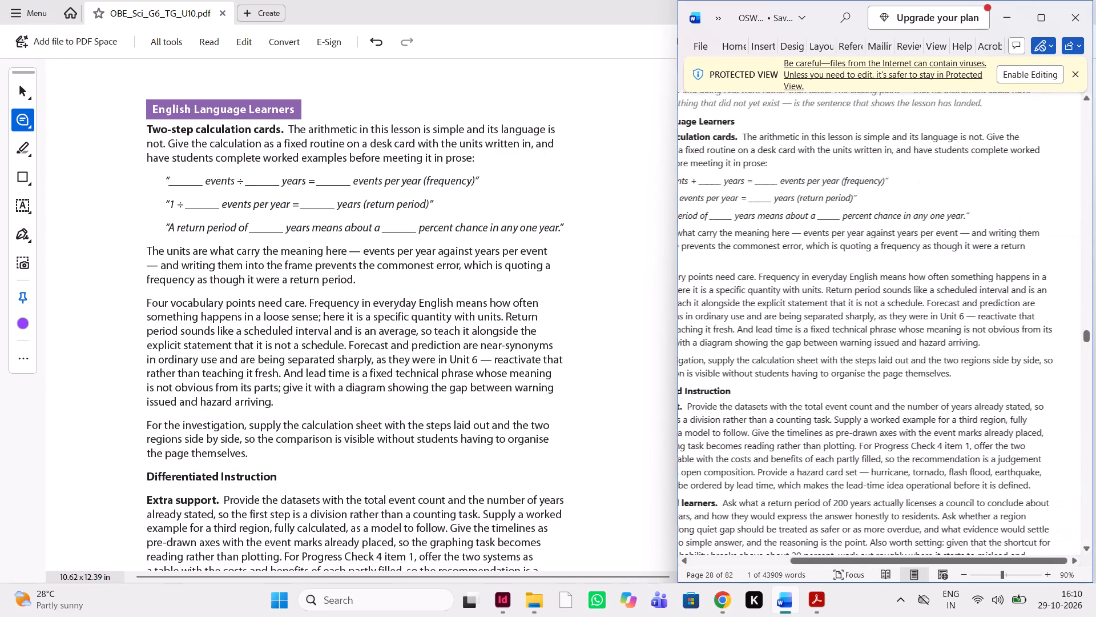
scroll(794, 462, "down", 1)
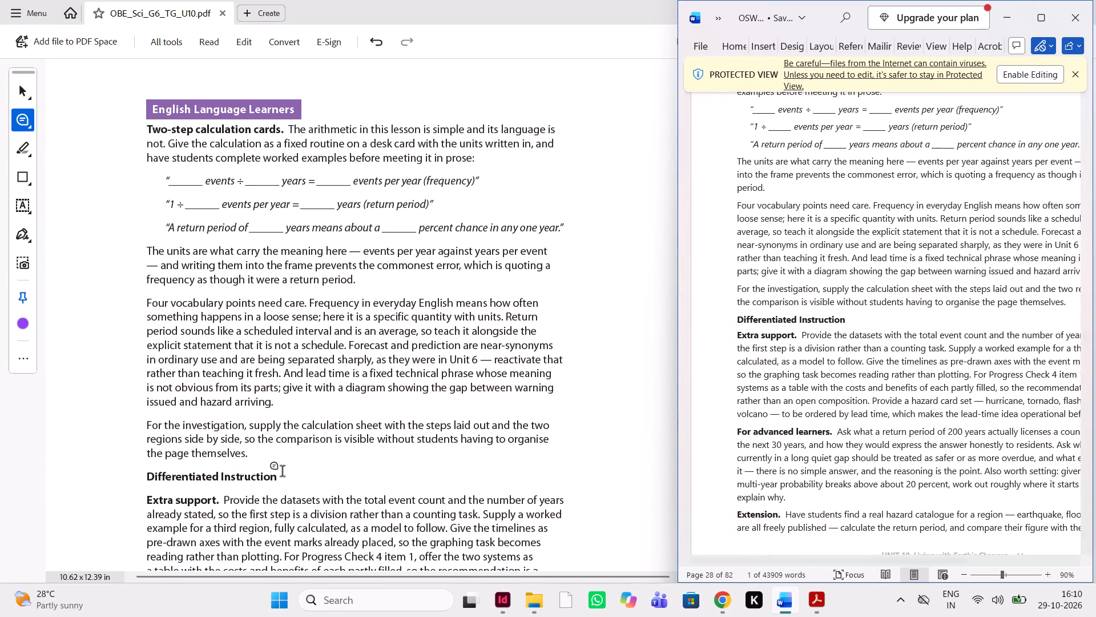
left_click_drag(282, 477, 158, 478)
type("adsd")
key("space")
key("BackSpace")
key("BackSpace")
key("BackSpace")
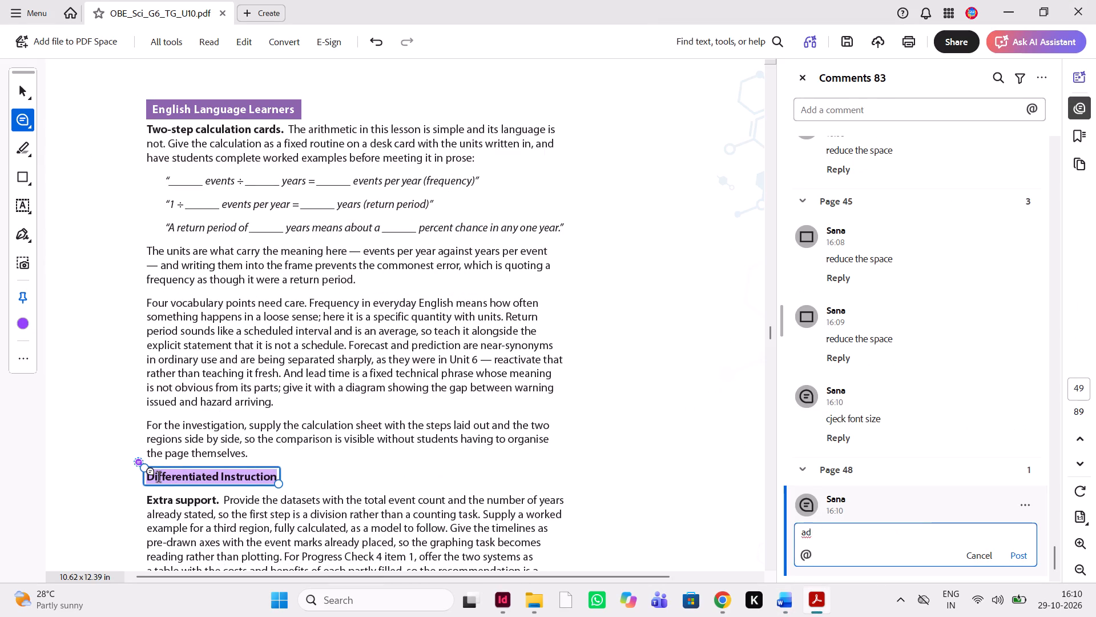
type("d fram")
key("BackSpace")
key("BackSpace")
key("BackSpace")
key("BackSpace")
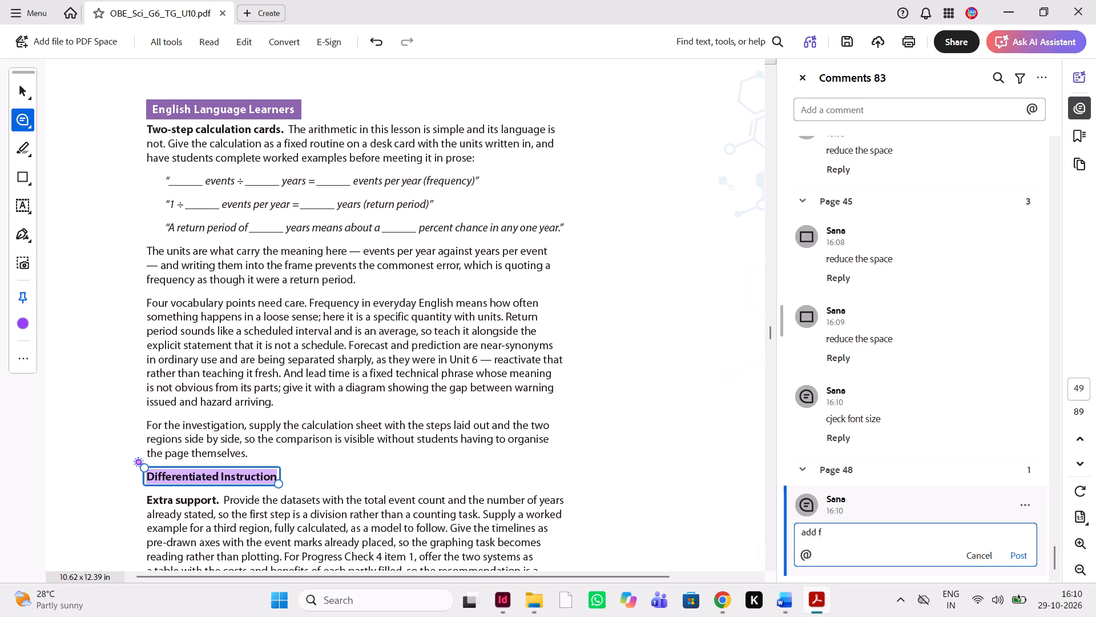
type("green fra")
type("me")
Compare the Extra support, For advanced learners and Extension paragraphs of Differentiated Instruction in the PDF with the Word manuscript, up to Power Up.
scroll(127, 476, "up", 1)
scroll(260, 443, "down", 4)
left_click(793, 601)
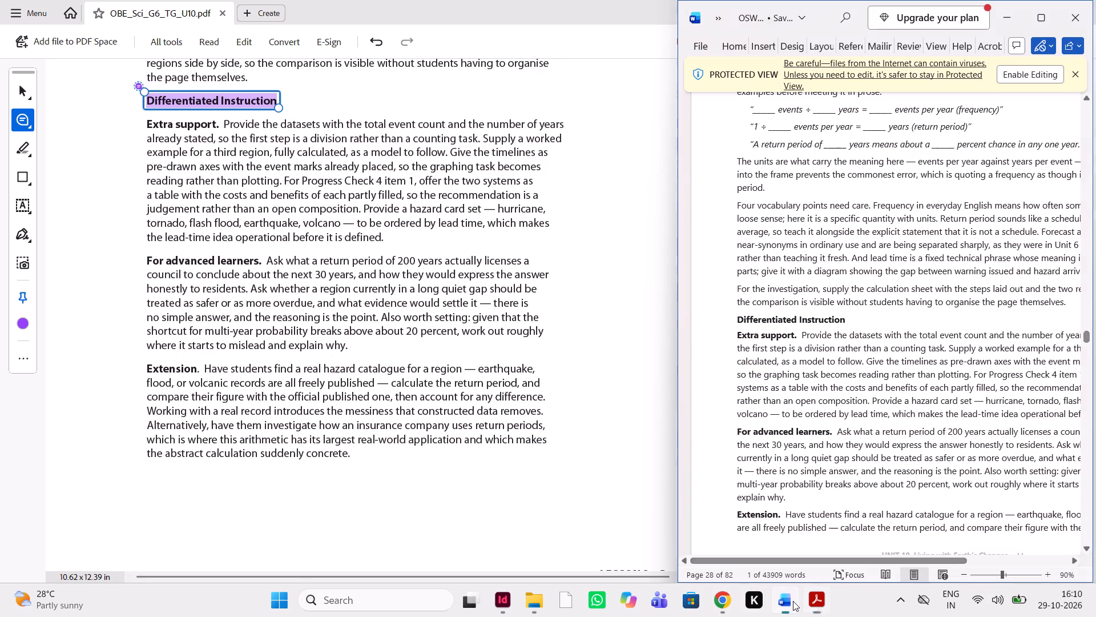
scroll(885, 422, "left", 1)
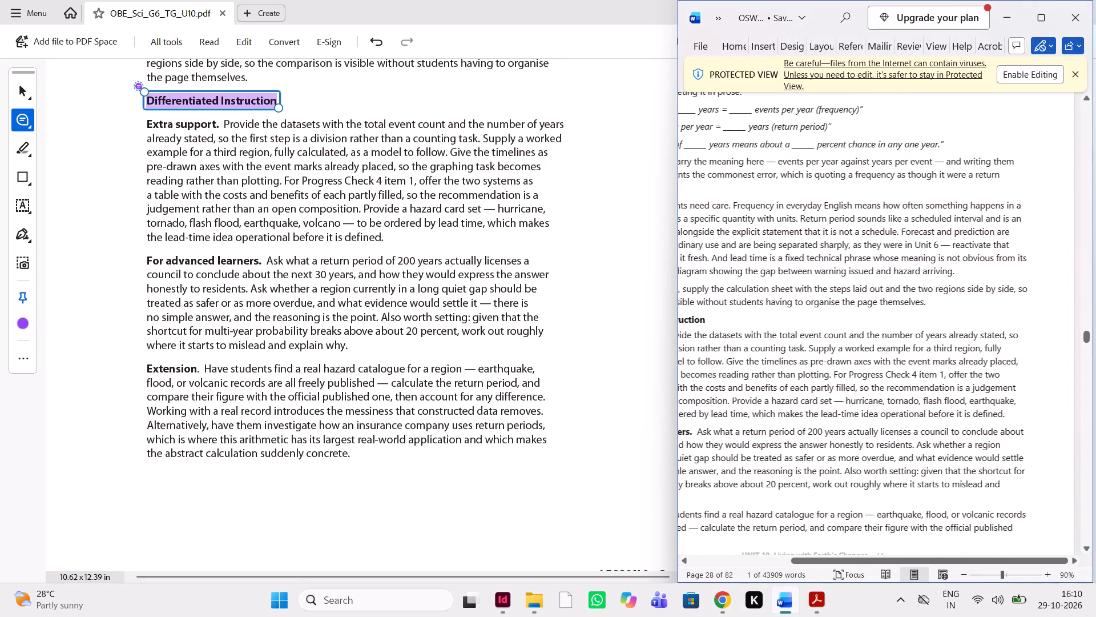
scroll(885, 422, "right", 1)
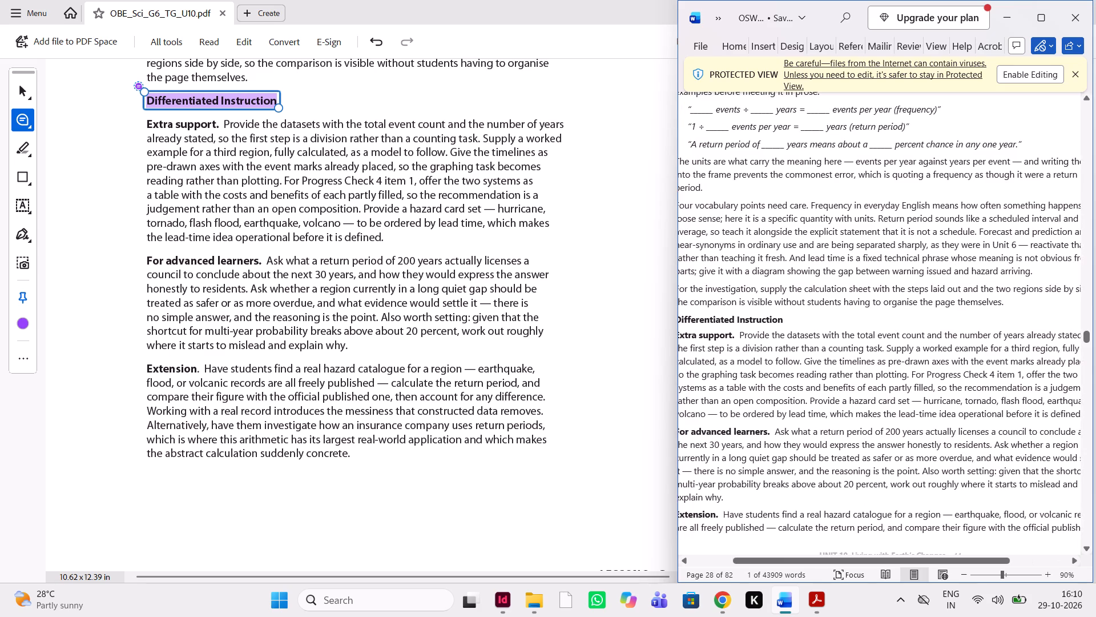
scroll(885, 422, "down", 1)
scroll(885, 422, "right", 1)
scroll(514, 399, "down", 1)
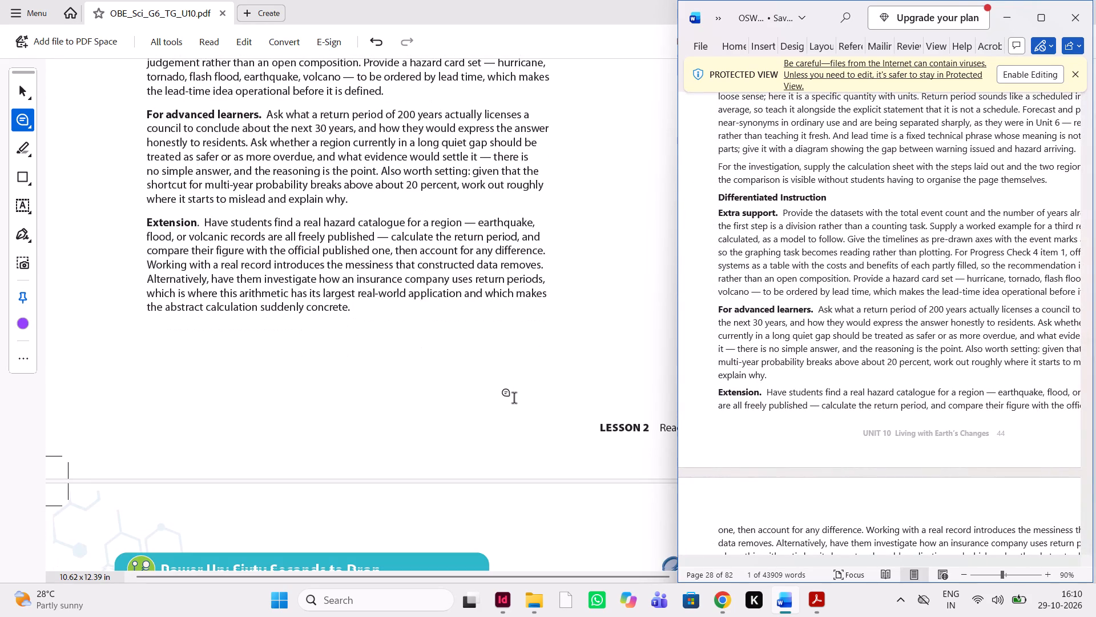
scroll(839, 411, "down", 2)
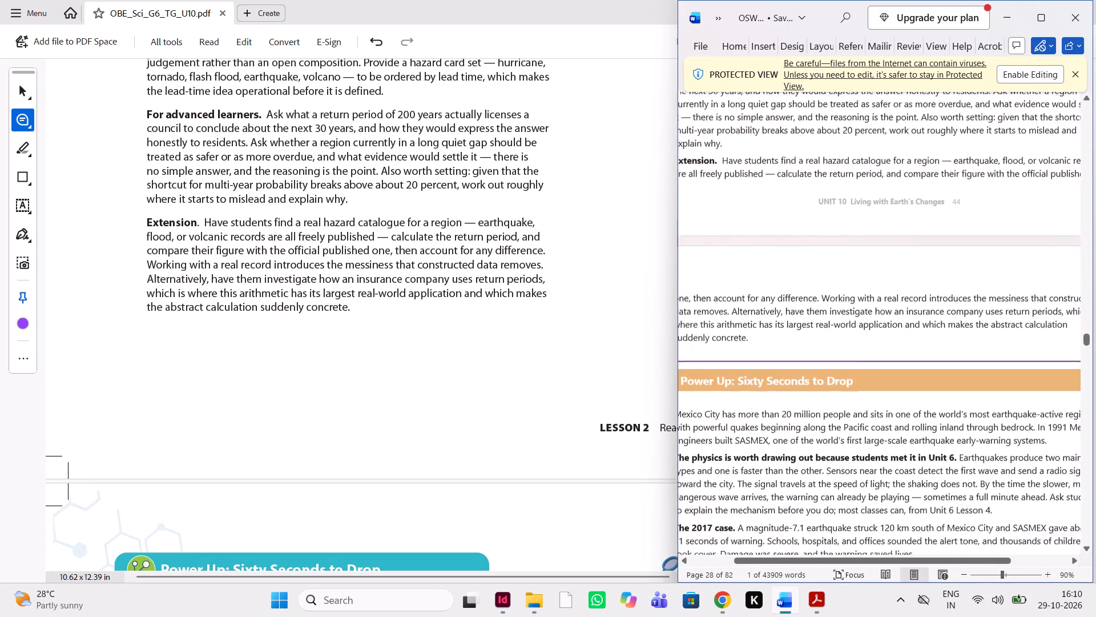
scroll(839, 411, "down", 1)
scroll(421, 427, "down", 1)
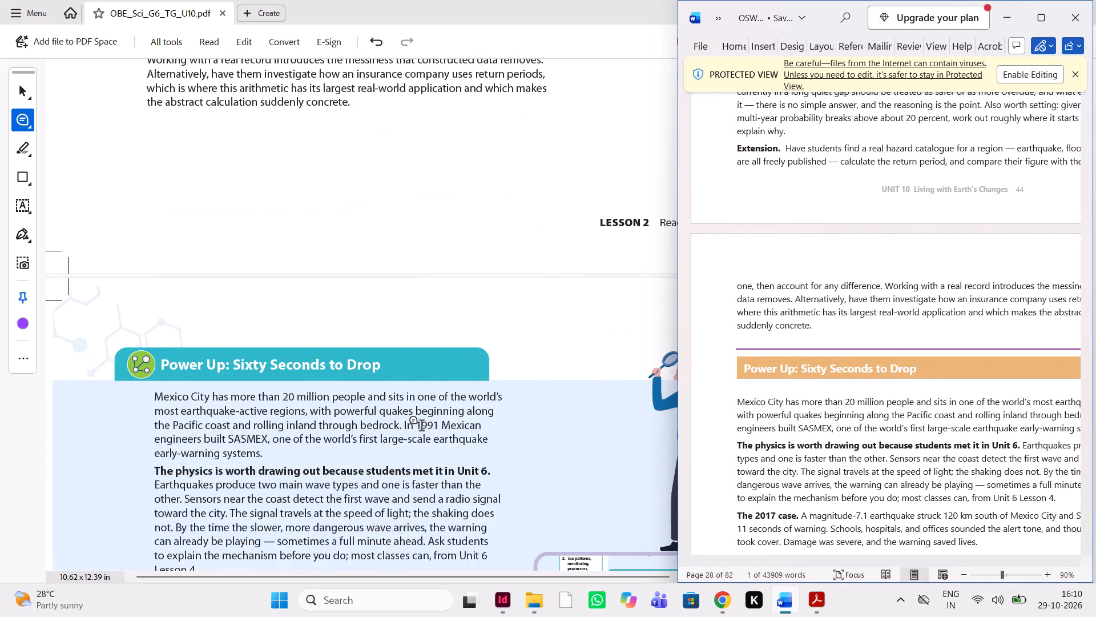
scroll(421, 427, "down", 2)
scroll(421, 427, "up", 1)
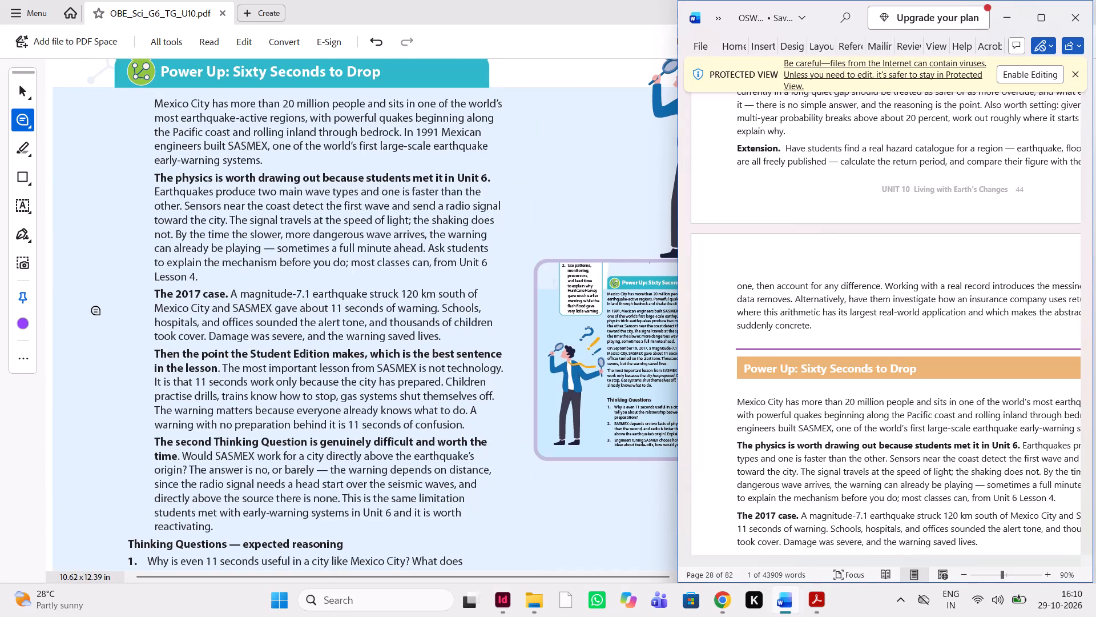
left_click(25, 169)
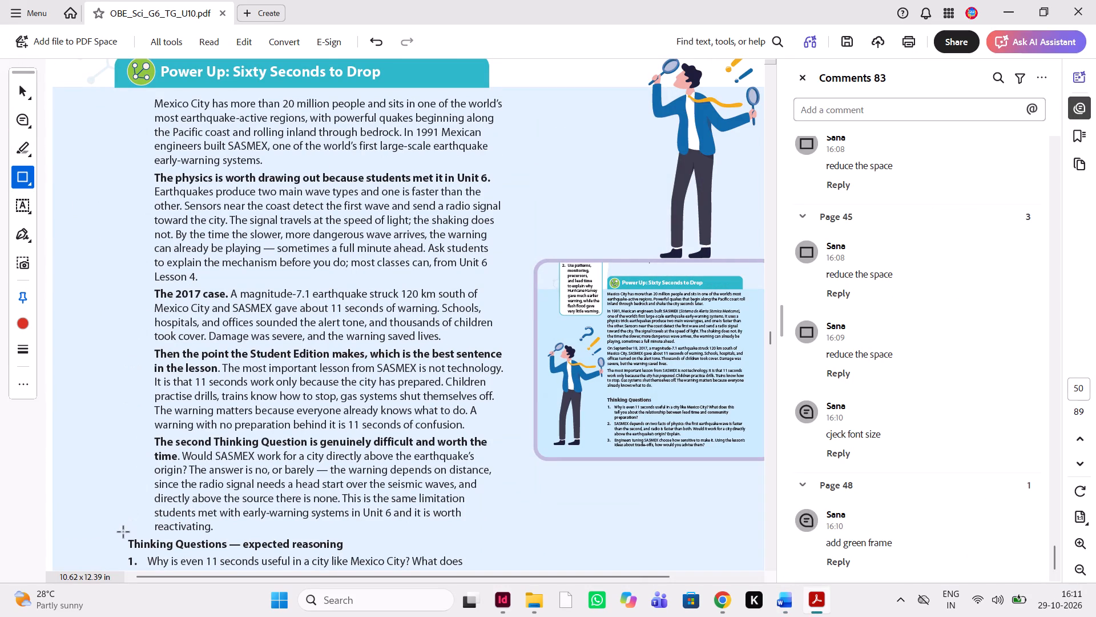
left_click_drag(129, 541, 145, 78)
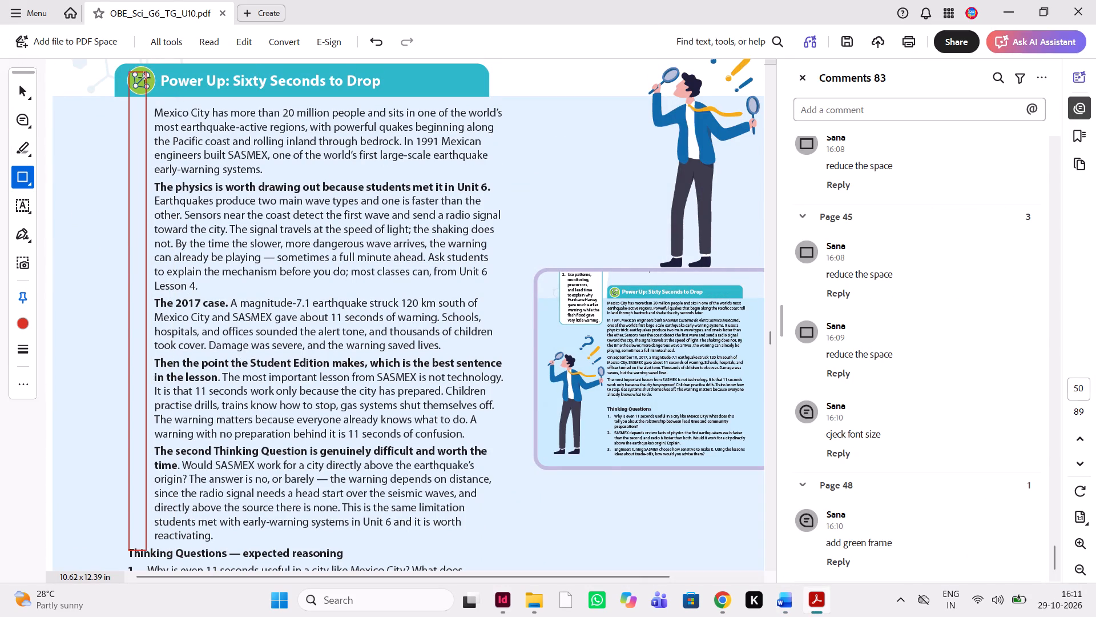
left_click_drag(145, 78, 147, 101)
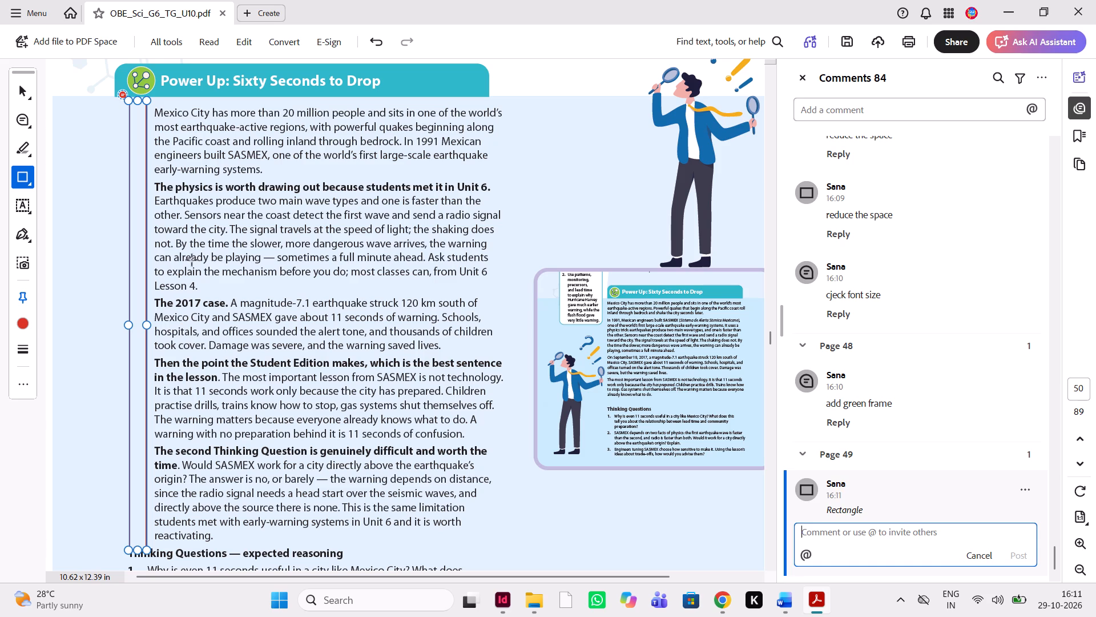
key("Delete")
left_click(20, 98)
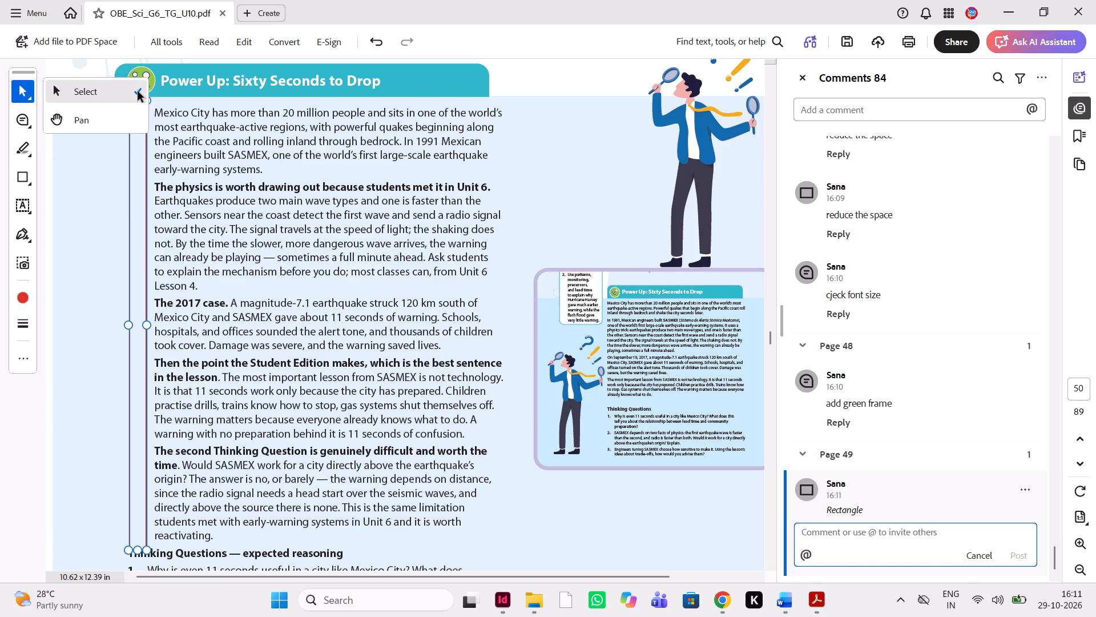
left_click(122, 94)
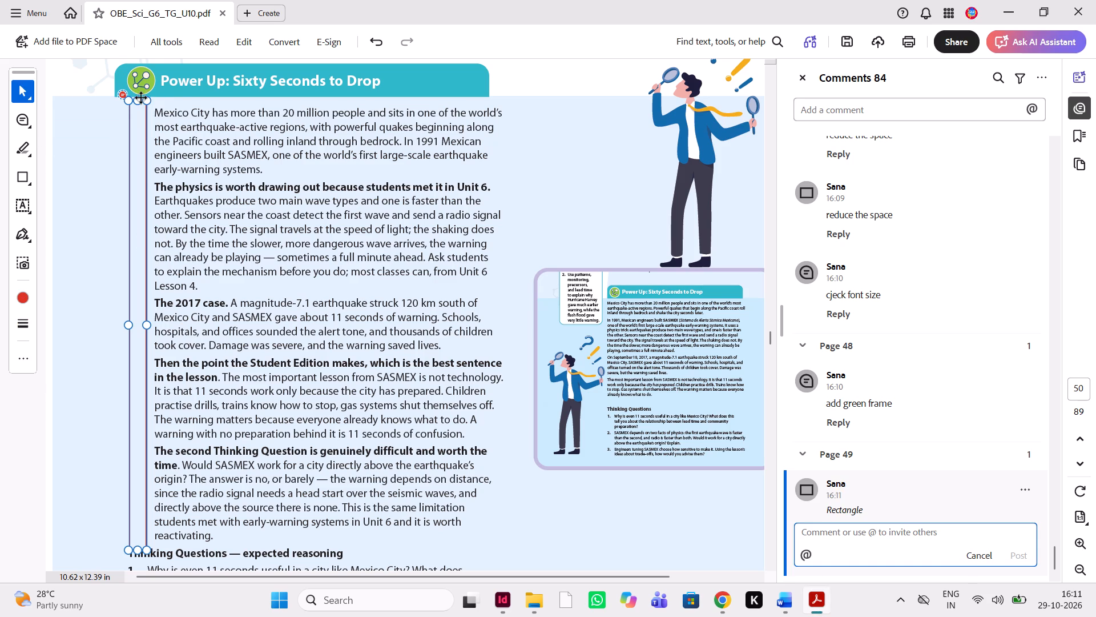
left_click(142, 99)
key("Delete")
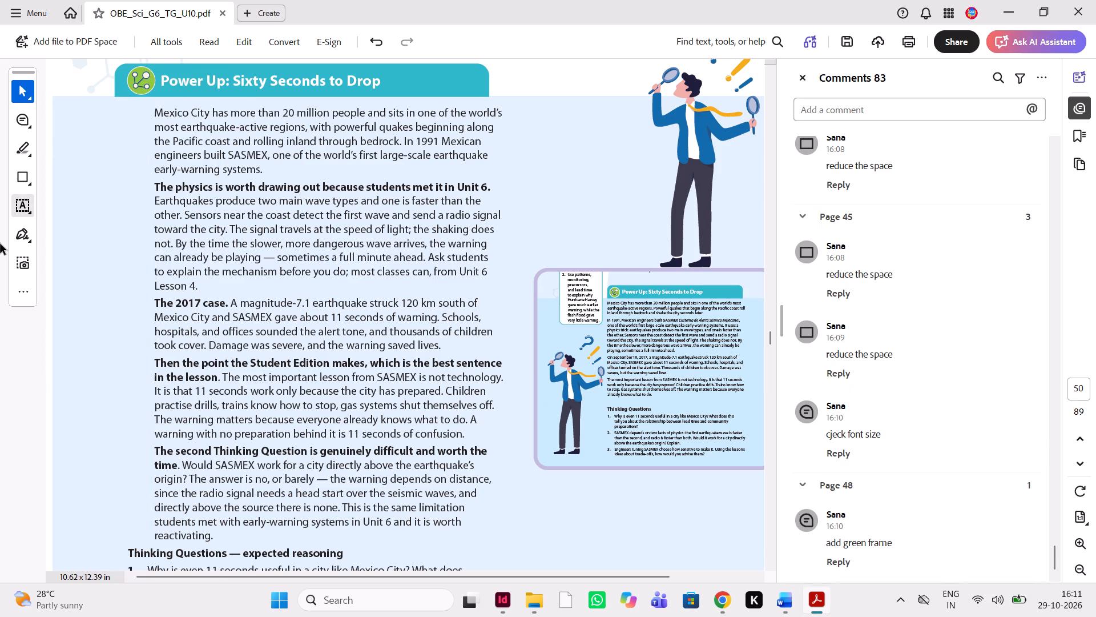
Draw a vertical line from "Thinking Questions" up to the Power Up heading with the comment "align text in line".
left_click(27, 191)
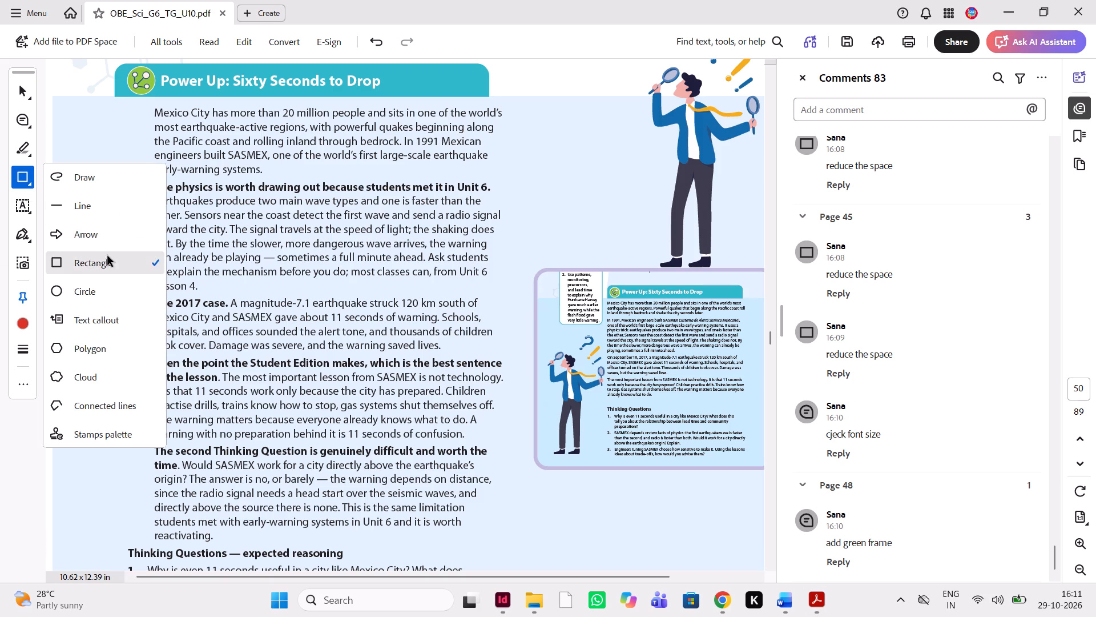
left_click(115, 215)
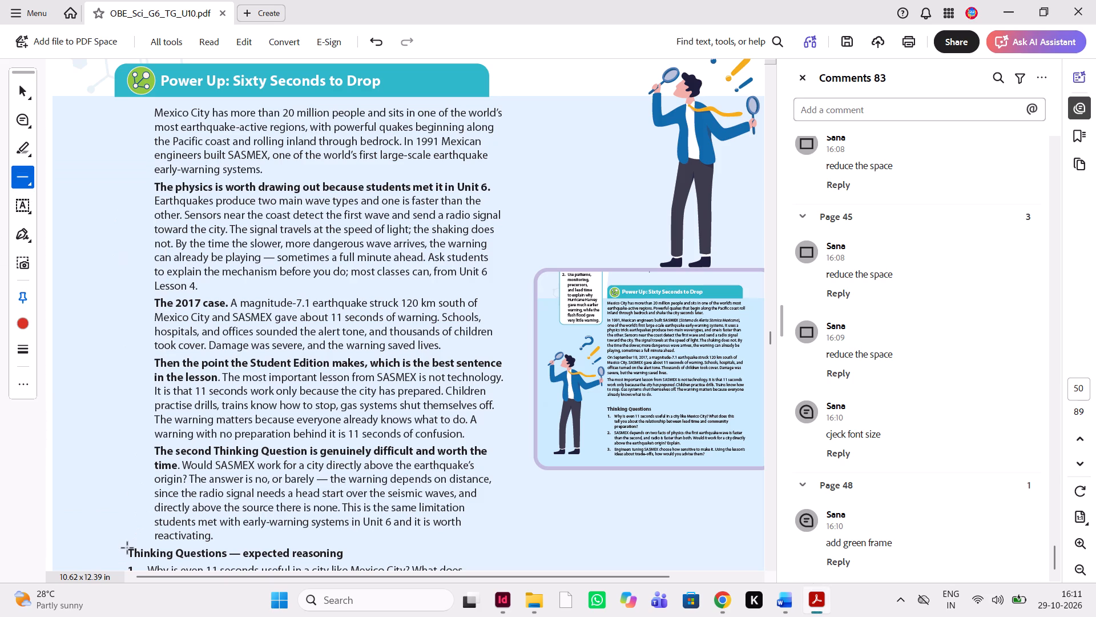
left_click_drag(128, 547, 134, 82)
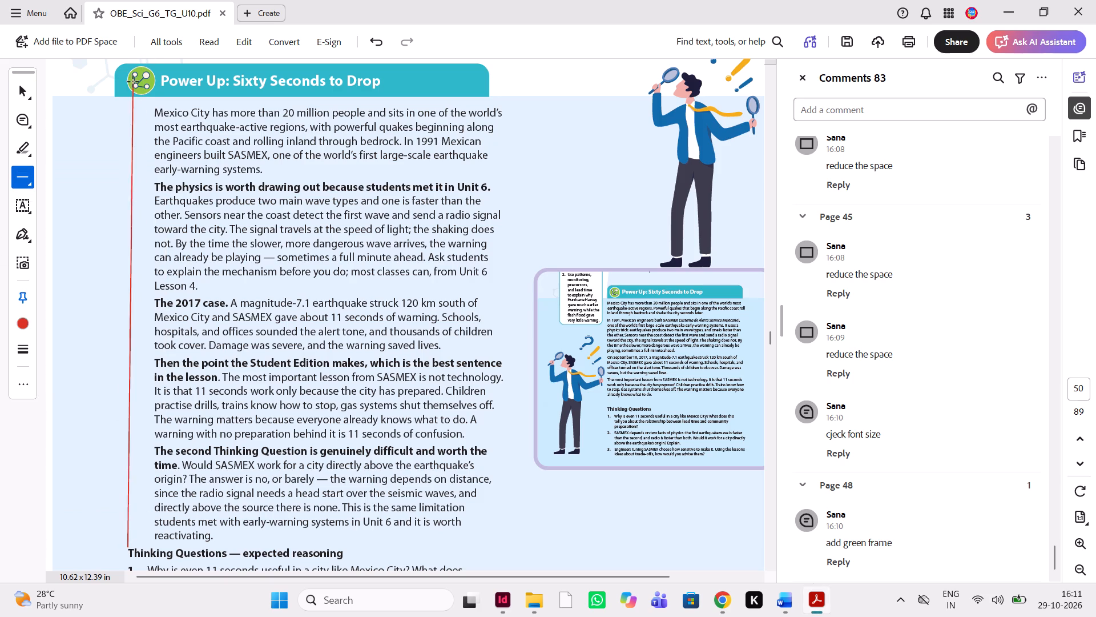
left_click_drag(134, 82, 131, 97)
type("align text in linev")
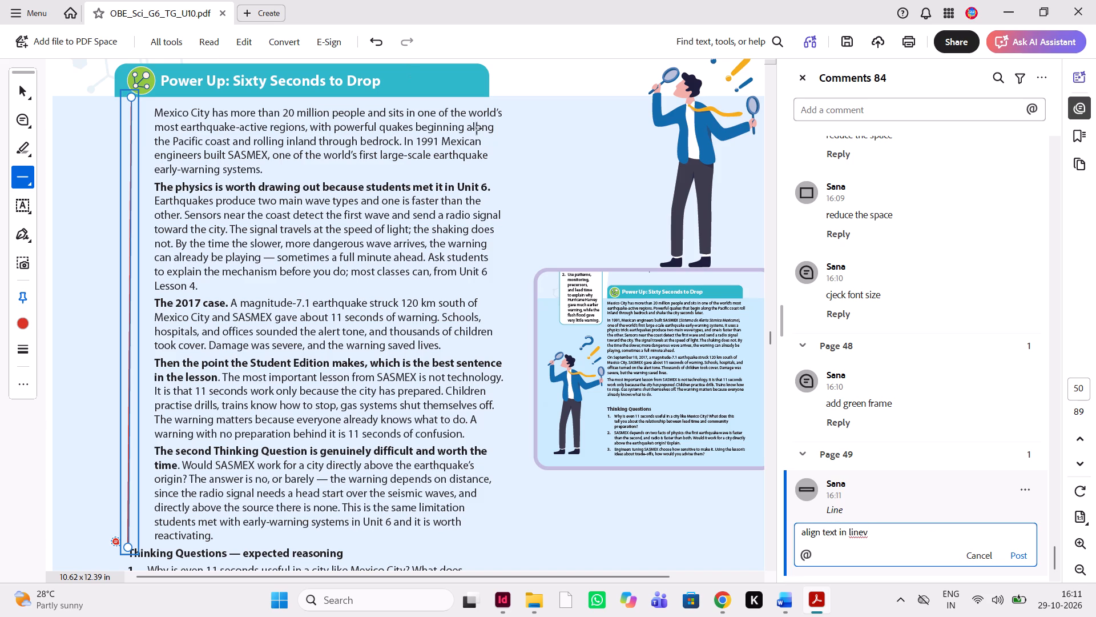
key("BackSpace")
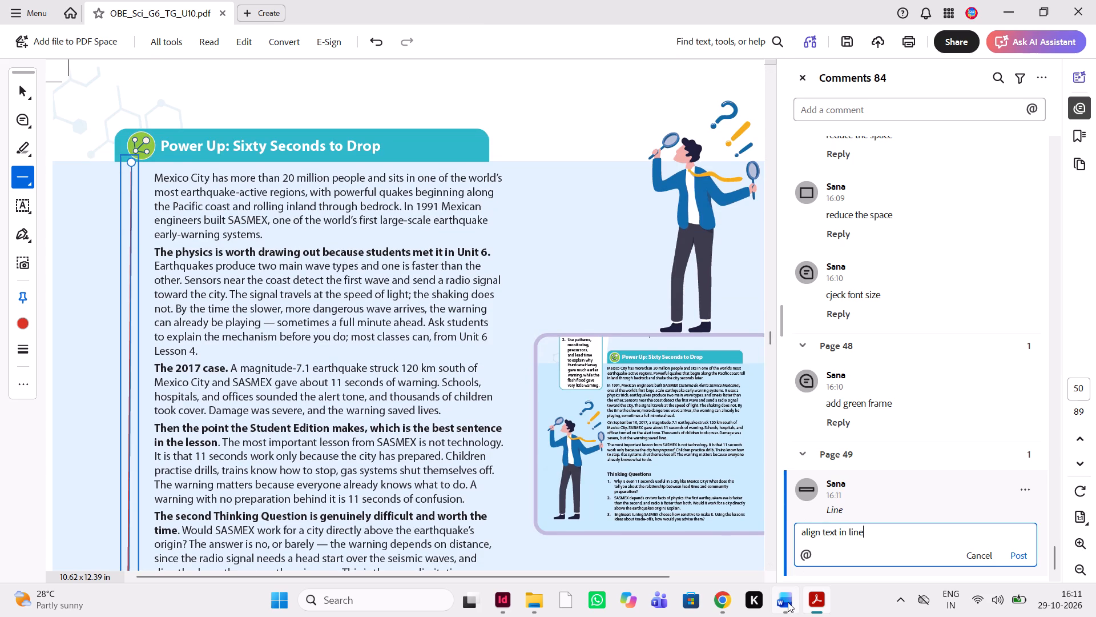
Compare the "Power Up: Sixty Seconds to Drop" paragraphs and the first Thinking Question in the PDF with the Word manuscript.
left_click(788, 602)
scroll(861, 328, "down", 1)
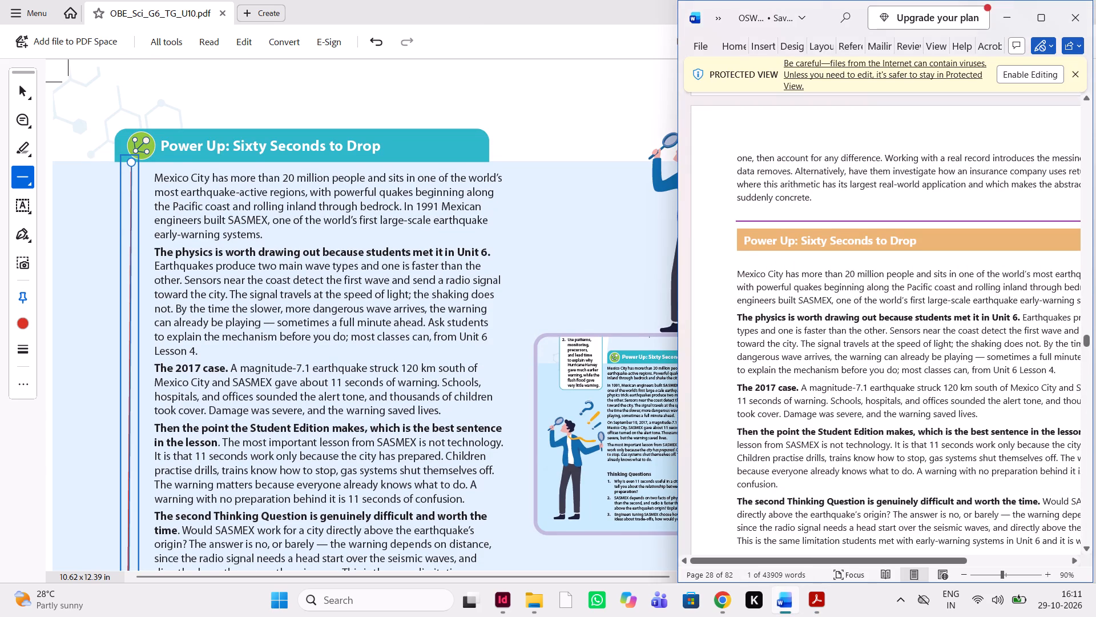
scroll(861, 328, "down", 1)
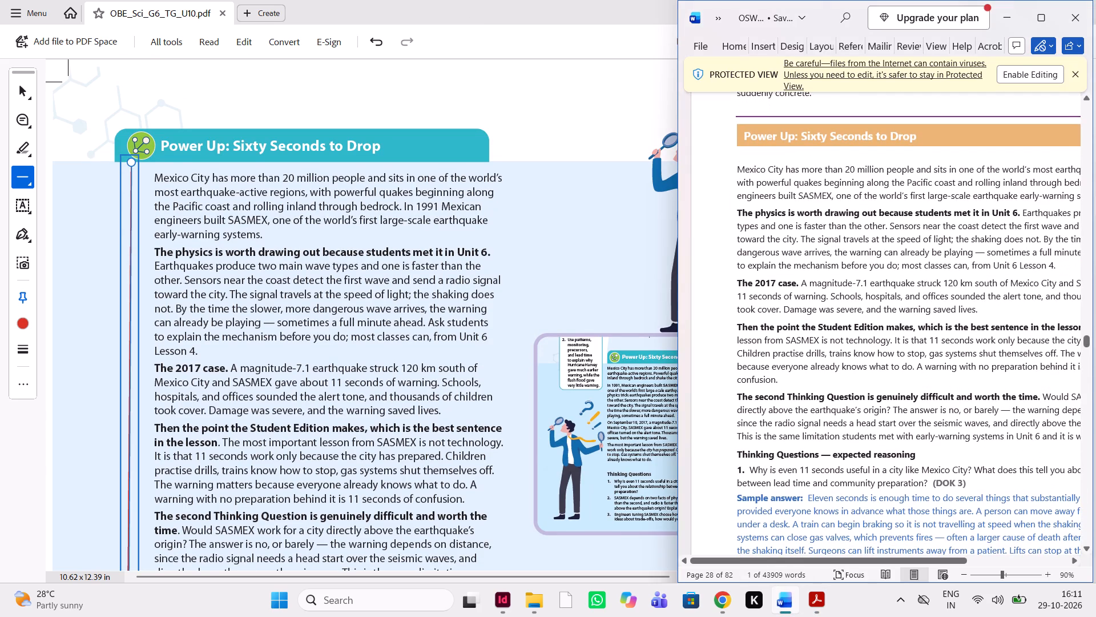
scroll(372, 367, "down", 1)
scroll(372, 367, "up", 1)
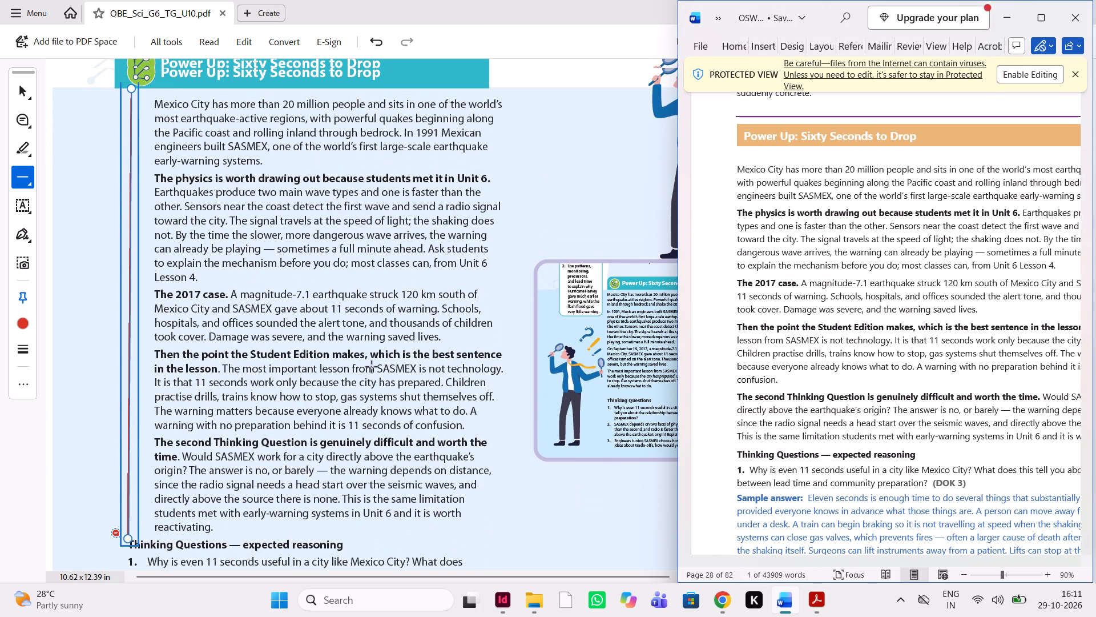
scroll(936, 448, "left", 1)
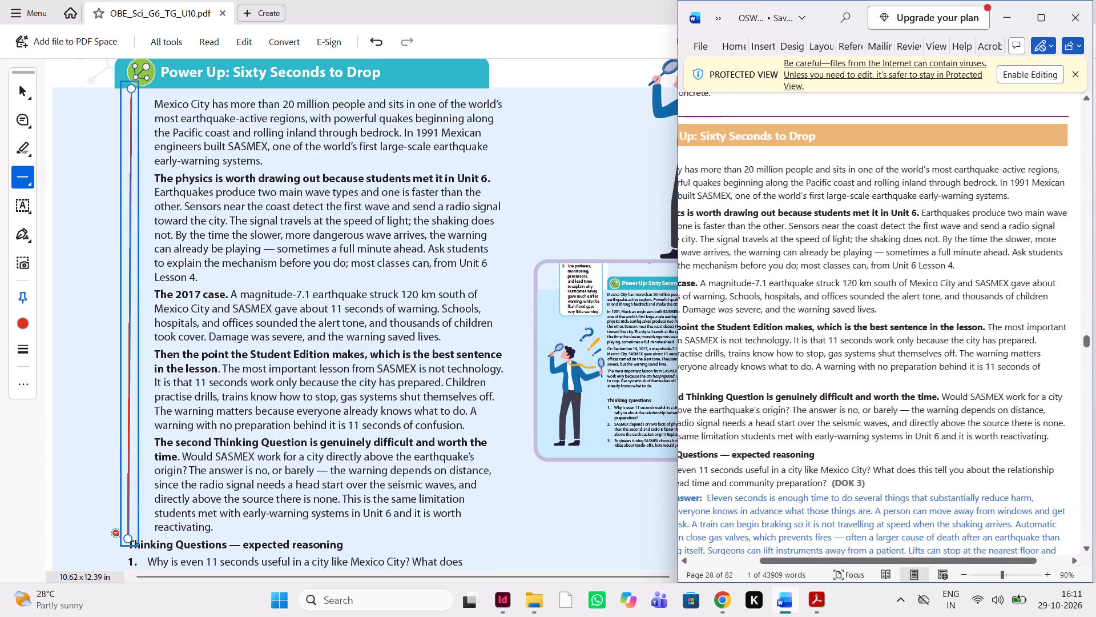
scroll(936, 448, "right", 1)
scroll(936, 448, "left", 1)
scroll(936, 448, "right", 1)
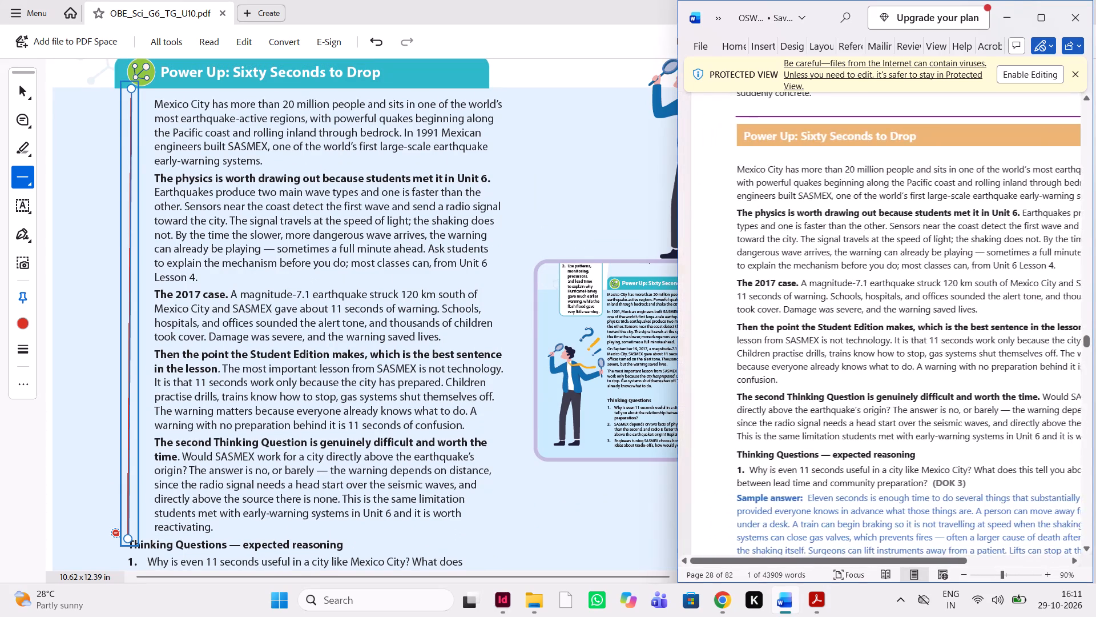
scroll(936, 448, "down", 1)
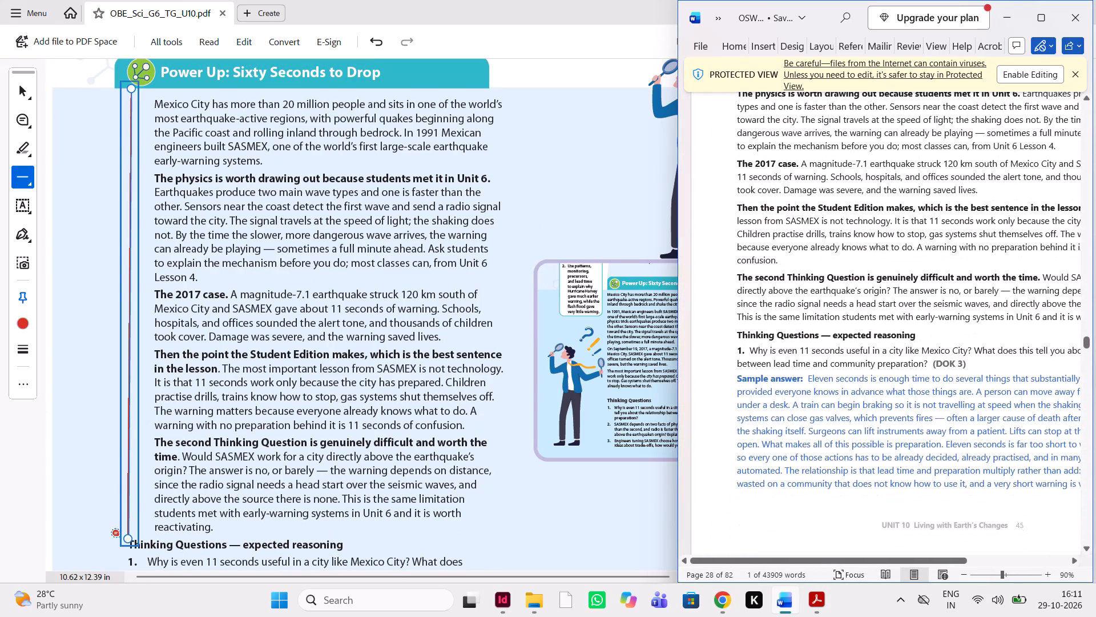
scroll(936, 448, "left", 1)
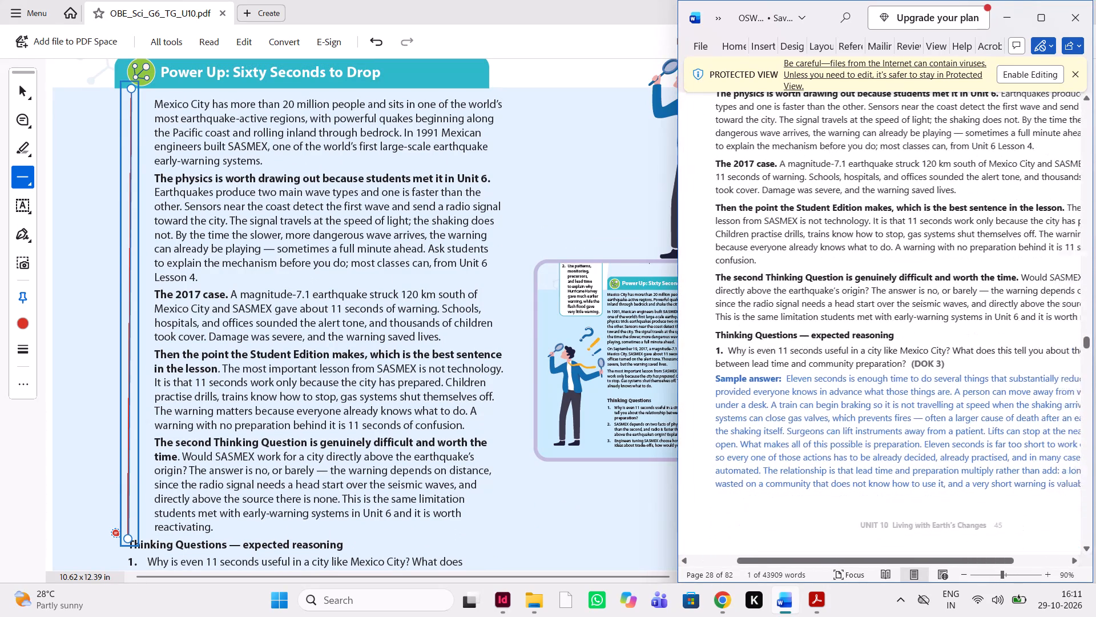
scroll(936, 448, "left", 1)
scroll(936, 448, "right", 1)
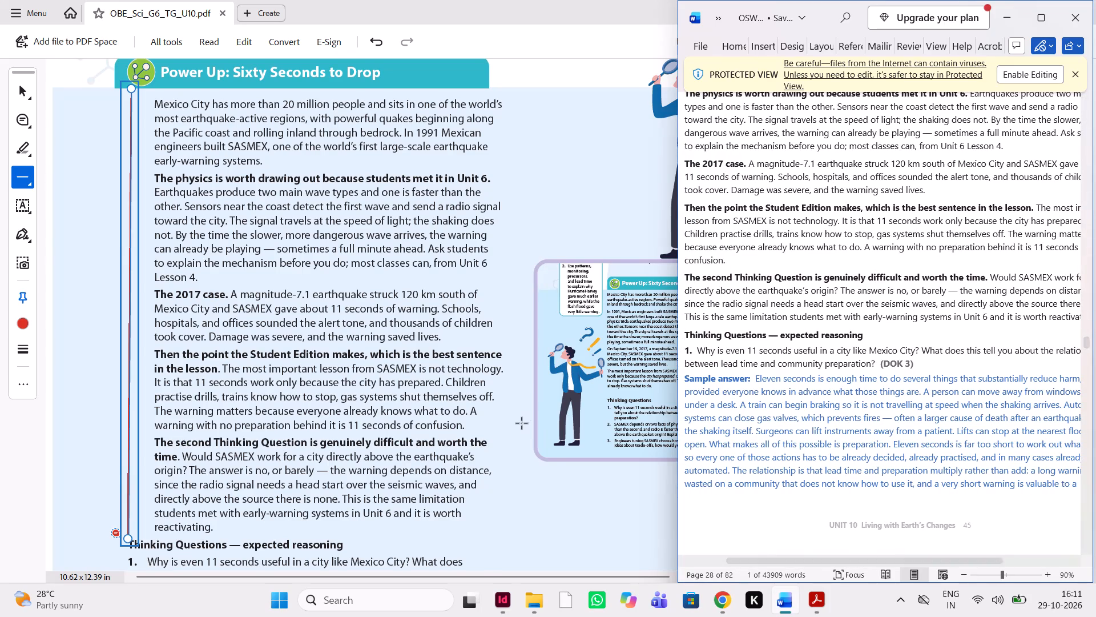
scroll(522, 424, "down", 1)
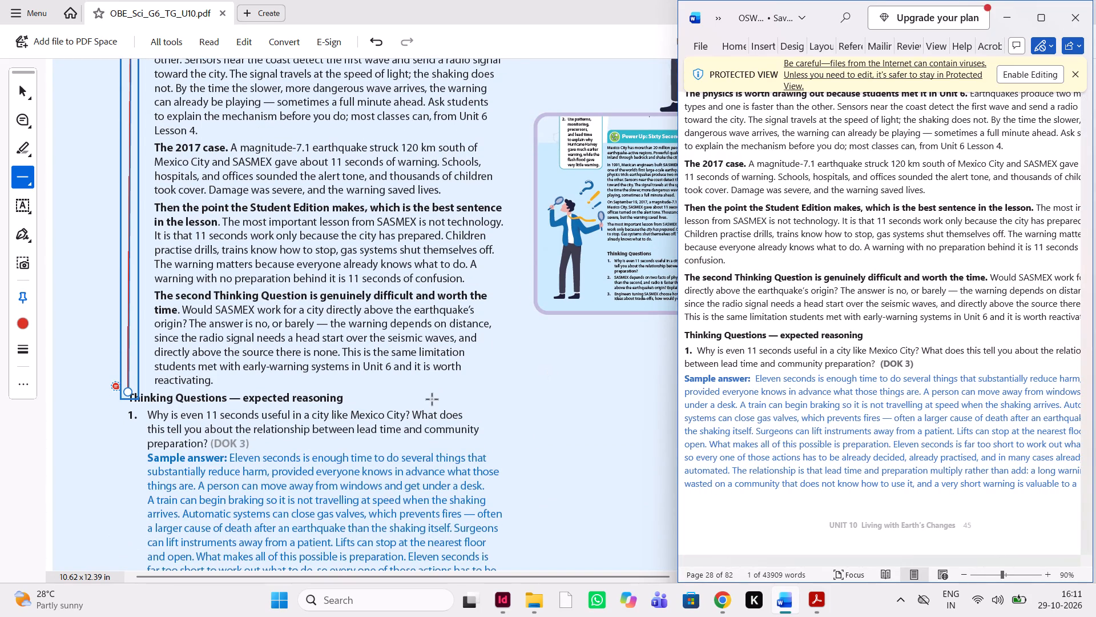
scroll(433, 400, "down", 1)
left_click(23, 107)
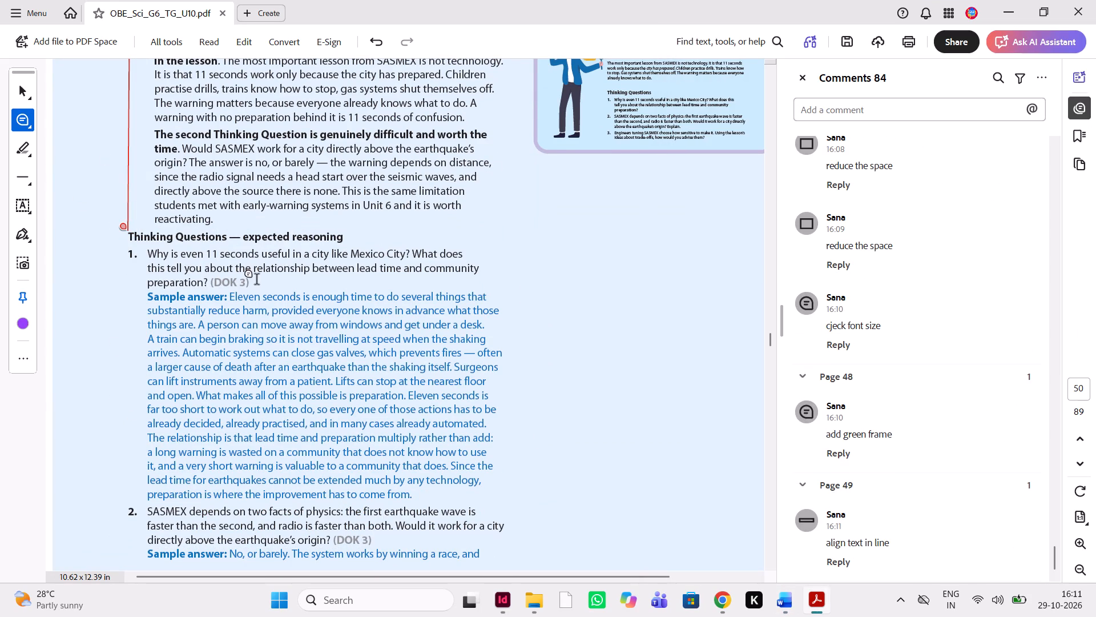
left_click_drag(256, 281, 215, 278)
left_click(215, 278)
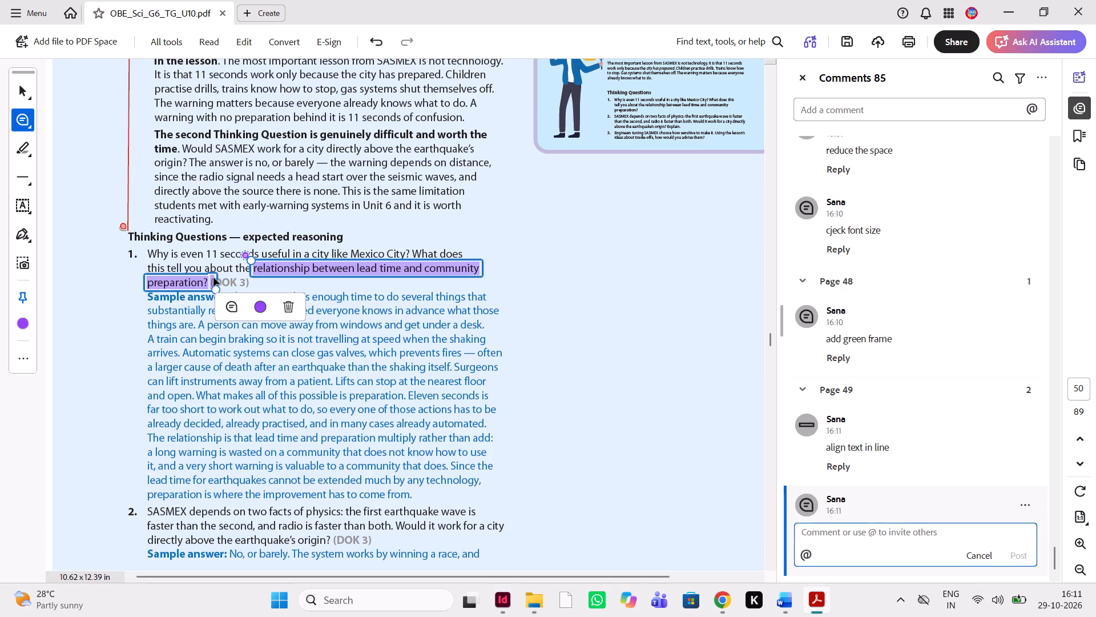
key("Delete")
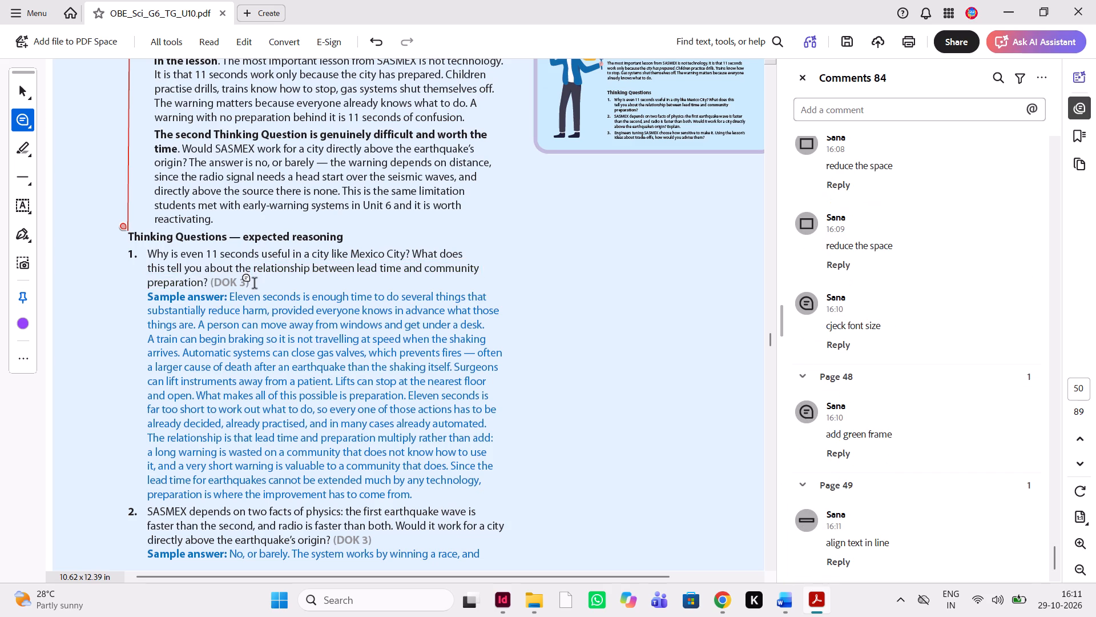
Highlight "(DOK 3)" after the first Thinking Question with the comment "change text color to black" and copy the comment text for reuse.
left_click_drag(254, 285, 211, 285)
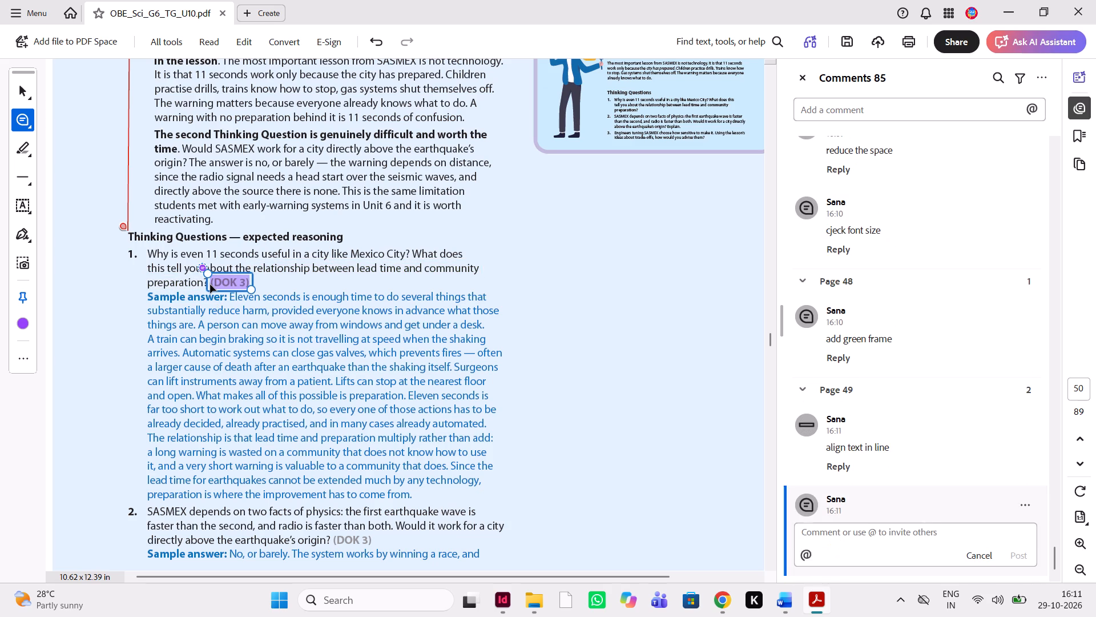
type("chabn")
key("BackSpace")
key("BackSpace")
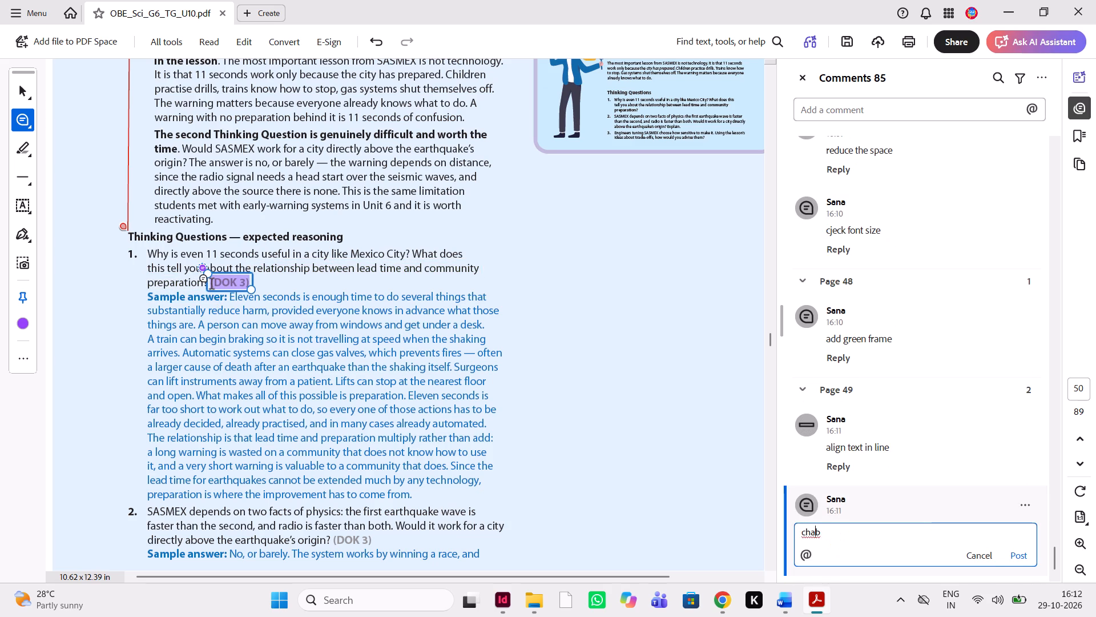
key("b")
key("BackSpace")
type("nge text olor to")
key("space")
key("BackSpace")
key("BackSpace")
key("BackSpace")
key("BackSpace")
key("BackSpace")
key("BackSpace")
key("BackSpace")
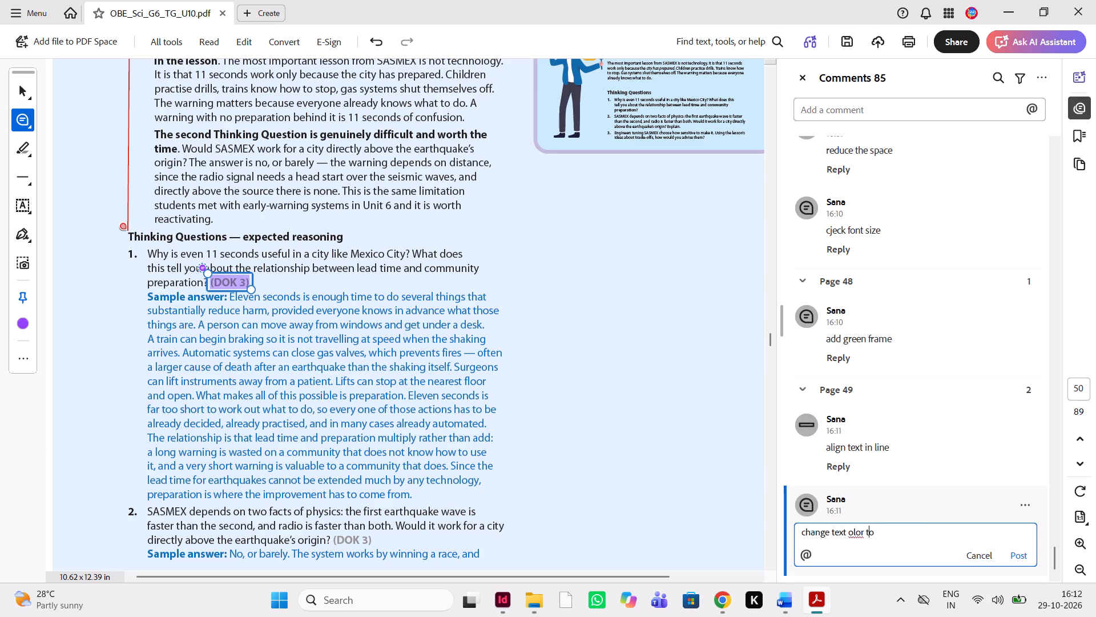
key("BackSpace")
type("color to black")
key("space")
left_click_drag(920, 532, 792, 528)
key("ctrl+c")
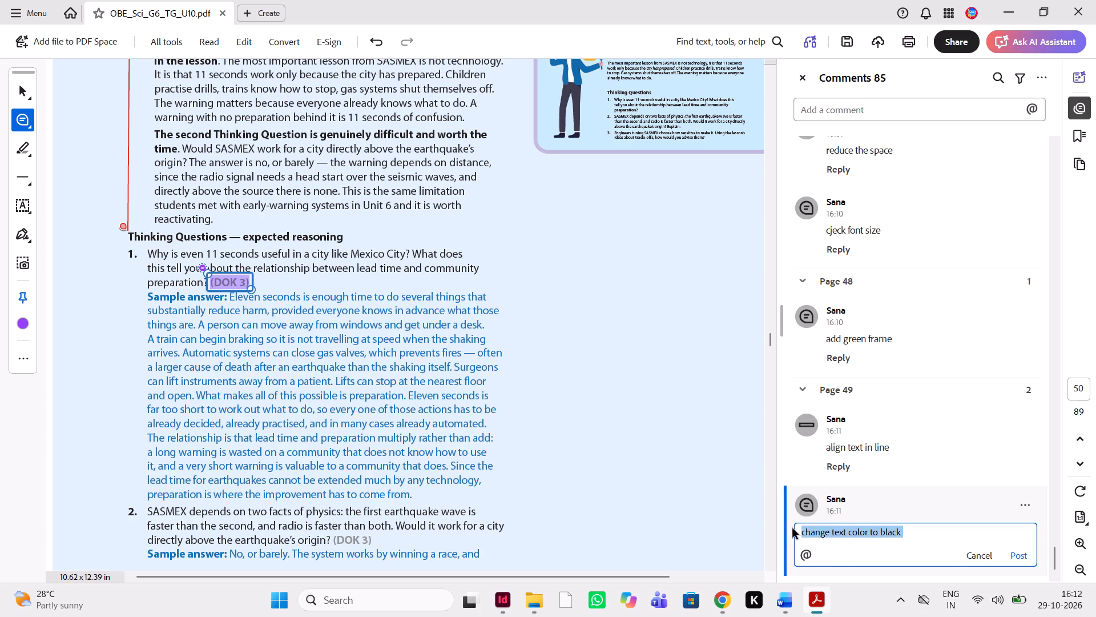
Compare the end of the first sample answer and Thinking Question 2 in the PDF with the Word manuscript.
left_click(783, 602)
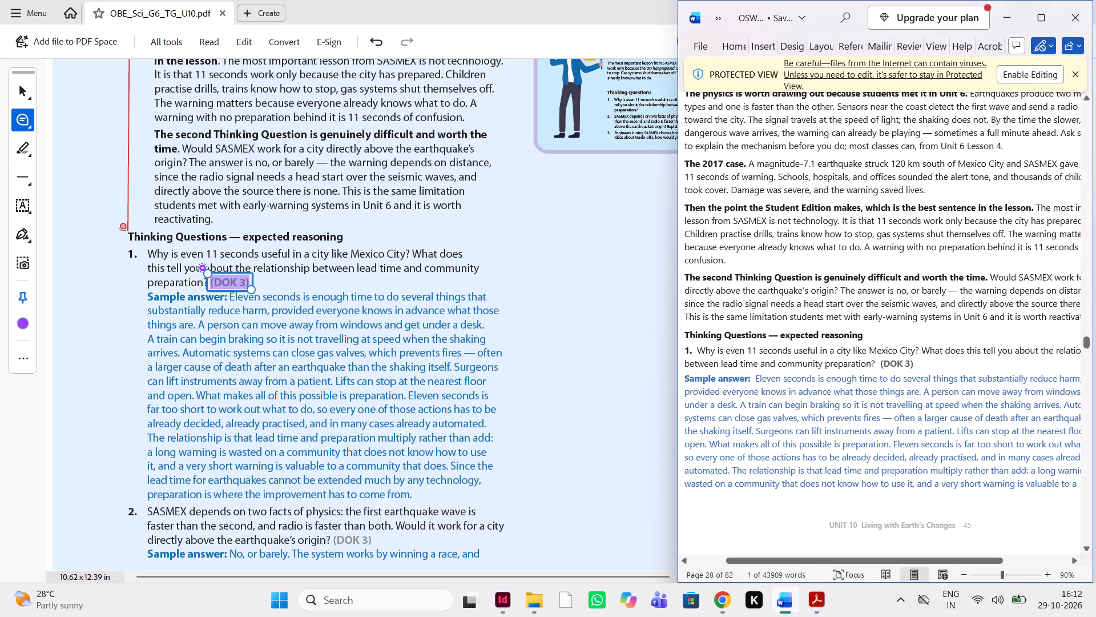
scroll(878, 302, "down", 1)
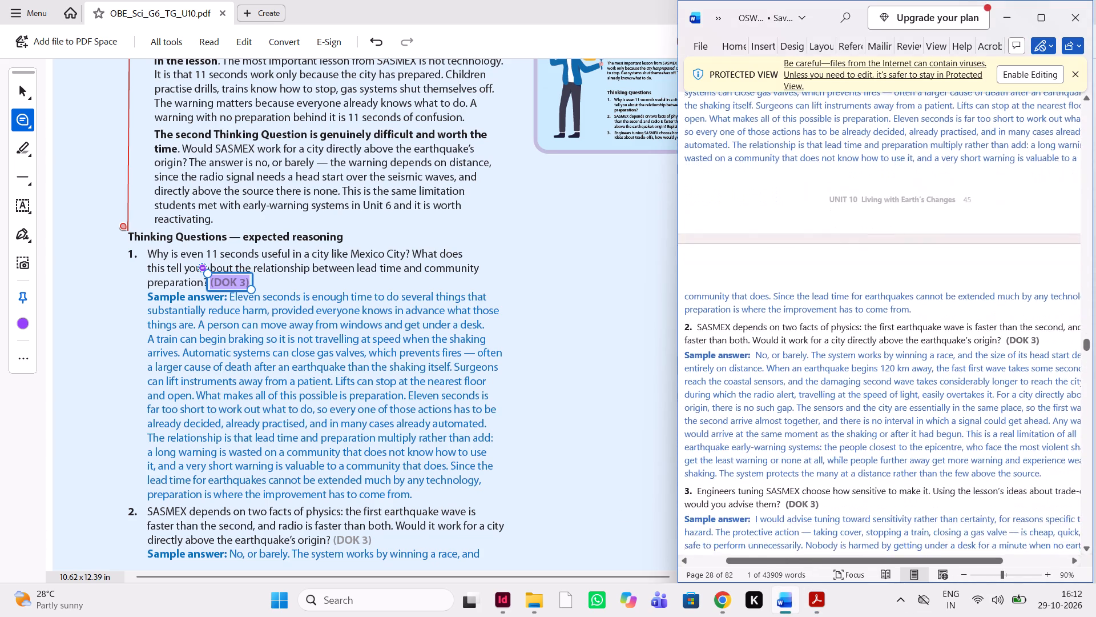
scroll(878, 302, "down", 2)
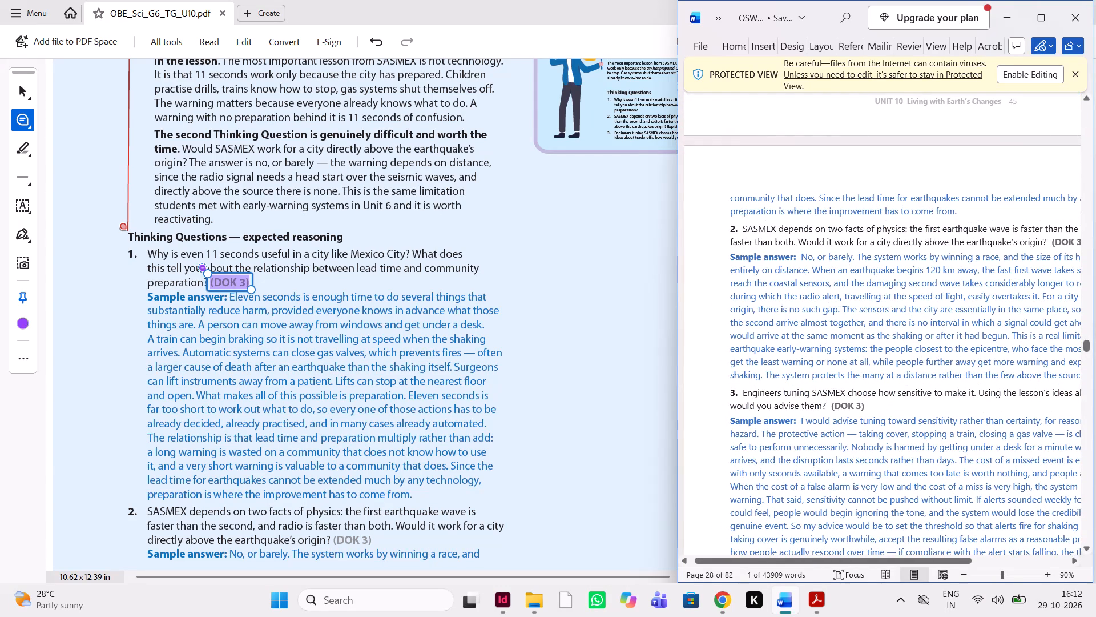
scroll(503, 424, "down", 1)
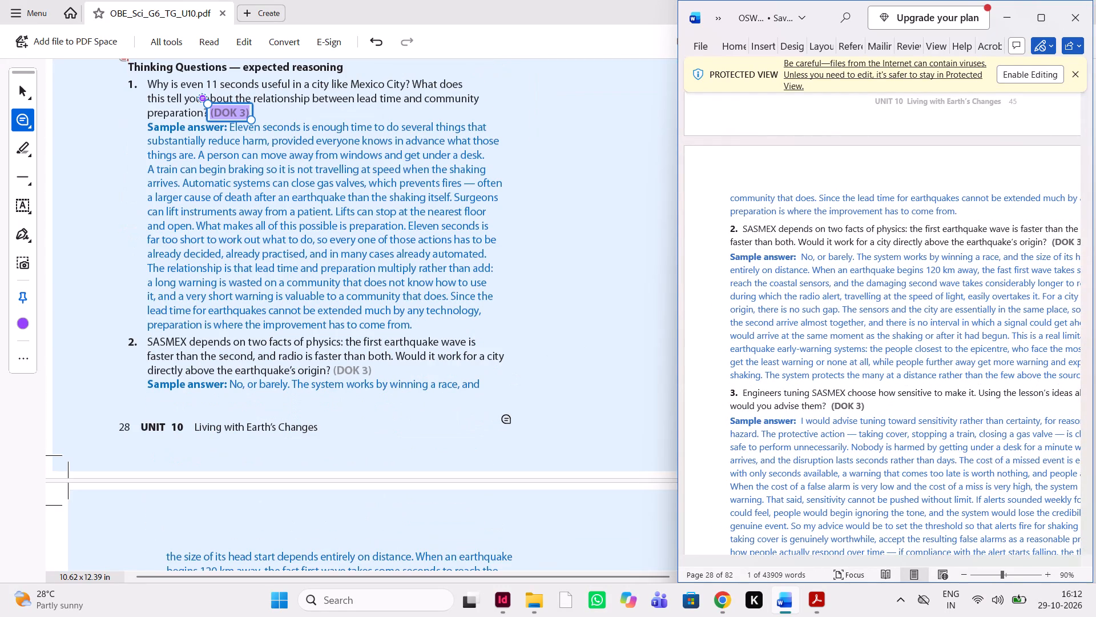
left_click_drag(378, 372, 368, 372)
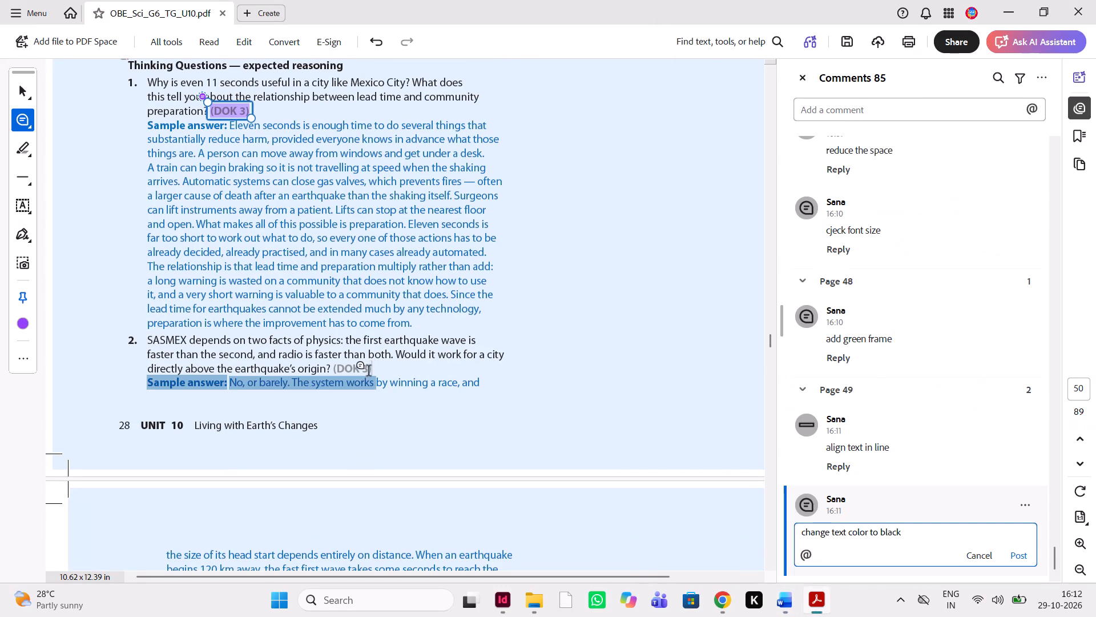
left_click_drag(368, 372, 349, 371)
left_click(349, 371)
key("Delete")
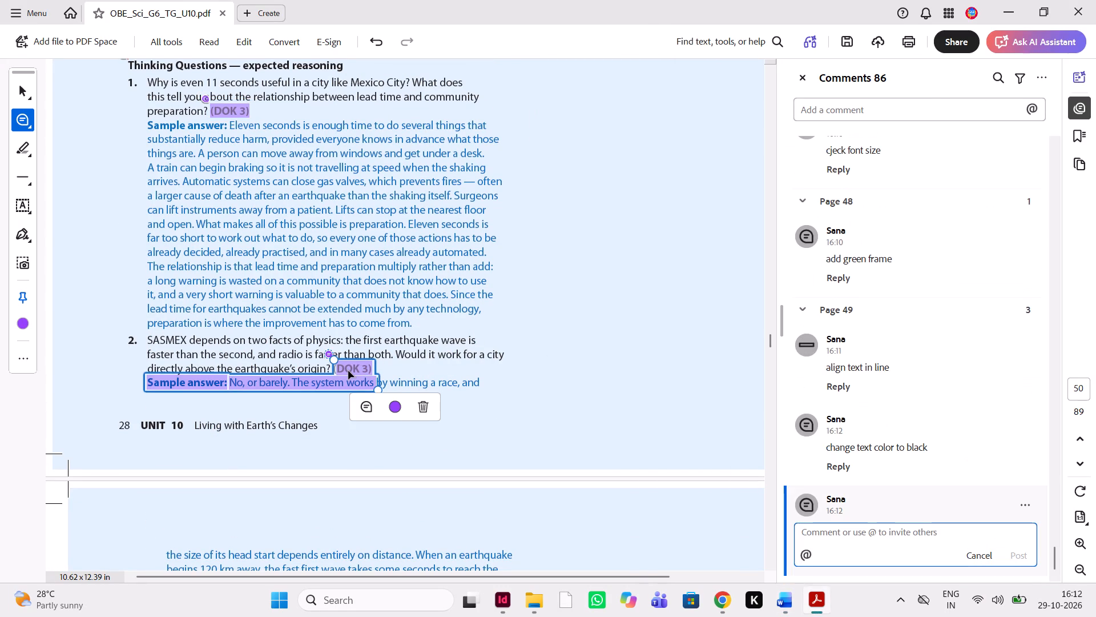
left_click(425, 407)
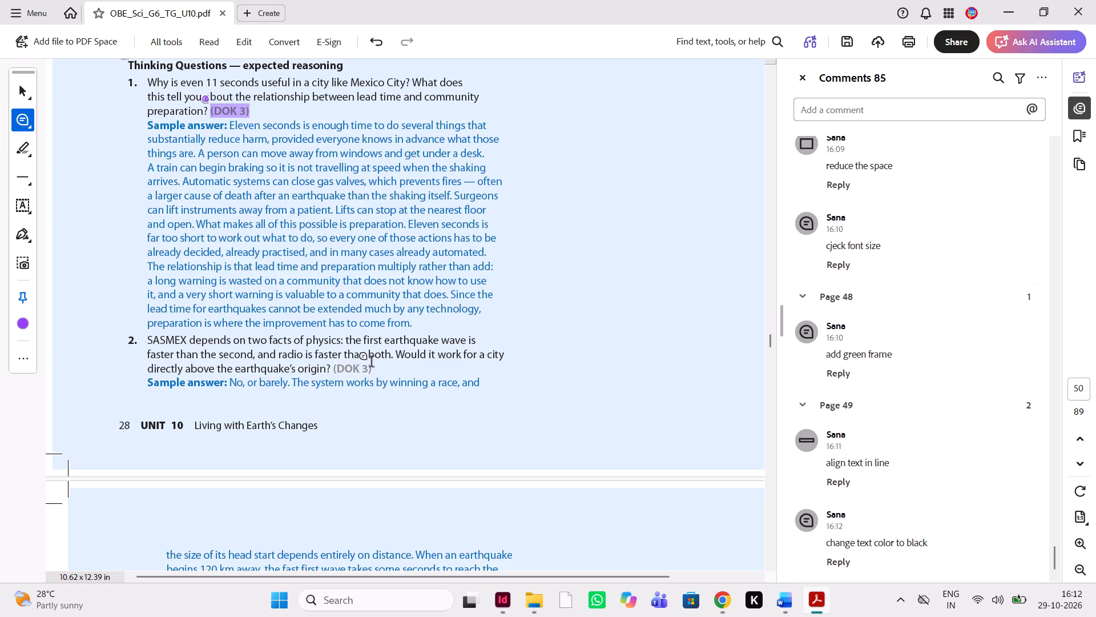
Highlight only "(DOK 3)" after Thinking Question 2 and post the comment "change text color to black".
left_click_drag(372, 368, 337, 370)
left_click_drag(337, 370, 333, 370)
key("ctrl+v")
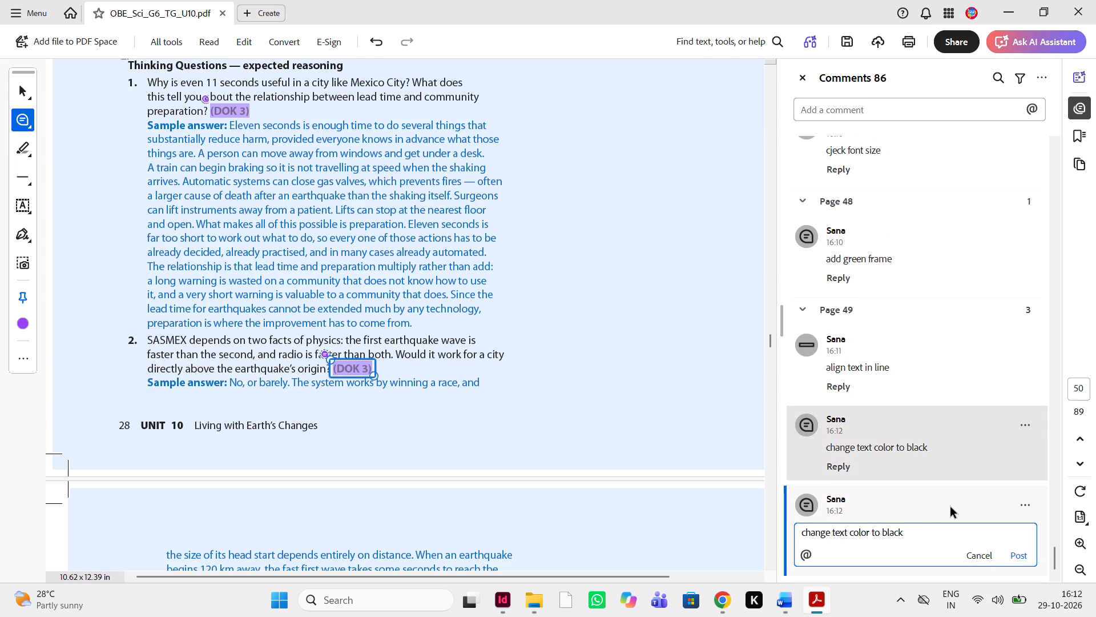
left_click(1020, 558)
Compare the Thinking Question 2 sample answer and Thinking Question 3 in the PDF with the Word manuscript.
left_click(793, 605)
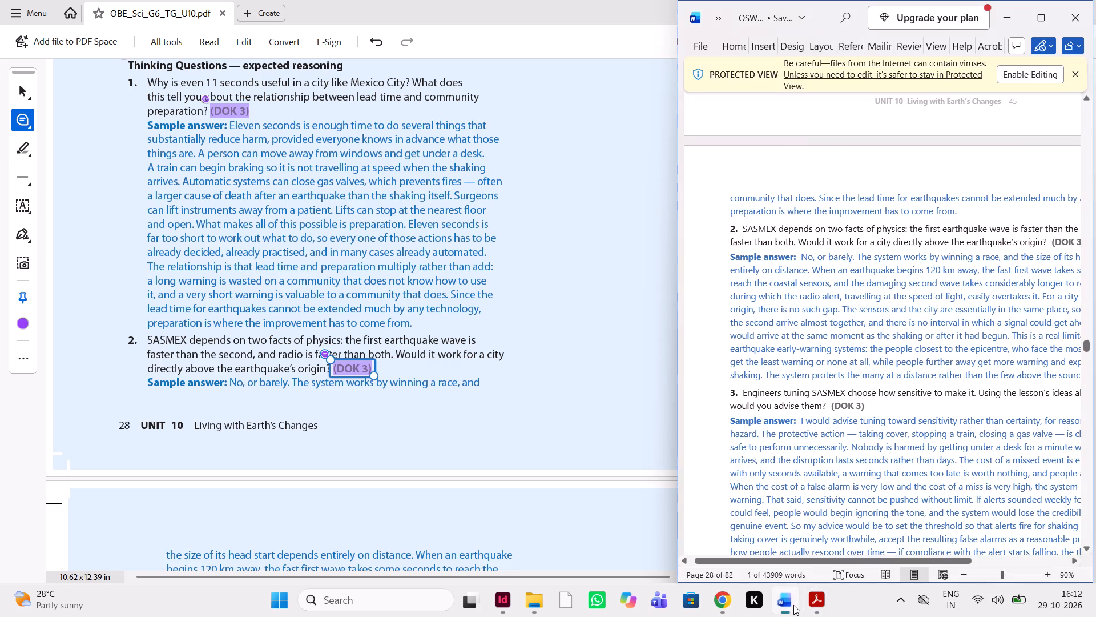
scroll(536, 466, "down", 2)
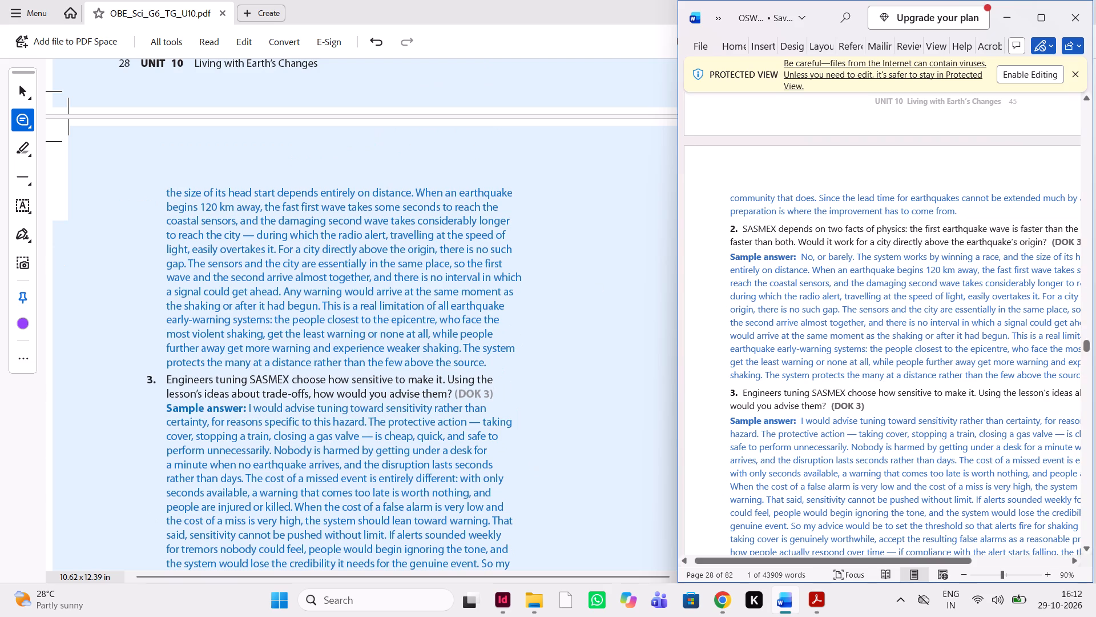
scroll(850, 368, "left", 1)
scroll(850, 368, "down", 2)
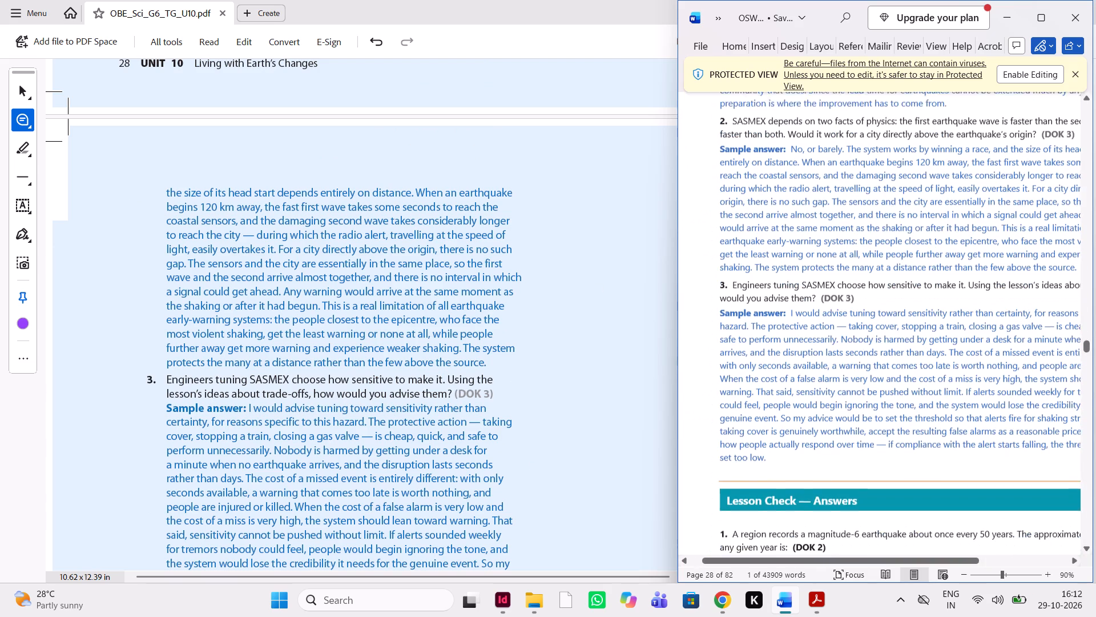
scroll(850, 368, "down", 1)
scroll(466, 371, "up", 1)
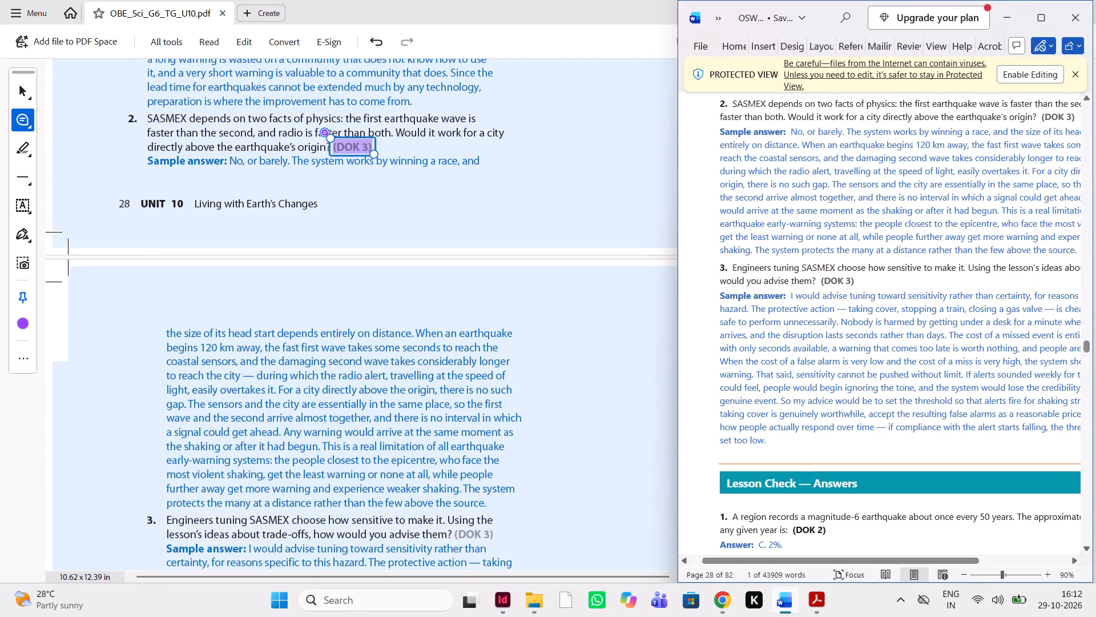
scroll(845, 376, "up", 1)
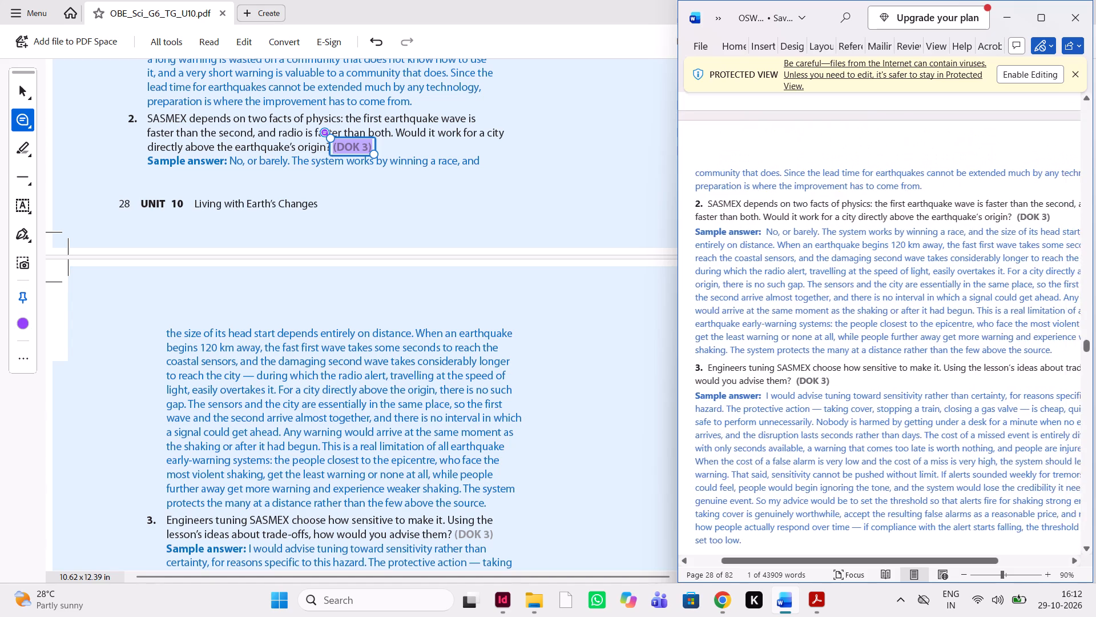
scroll(845, 376, "down", 1)
scroll(845, 376, "up", 1)
scroll(845, 376, "down", 1)
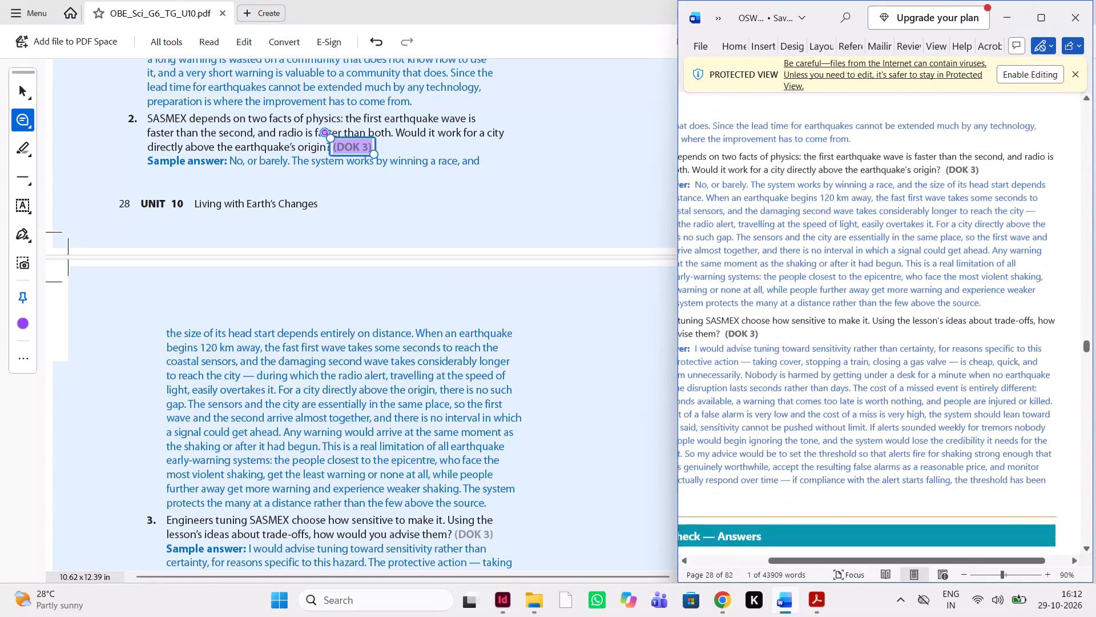
scroll(845, 376, "down", 1)
scroll(559, 418, "down", 1)
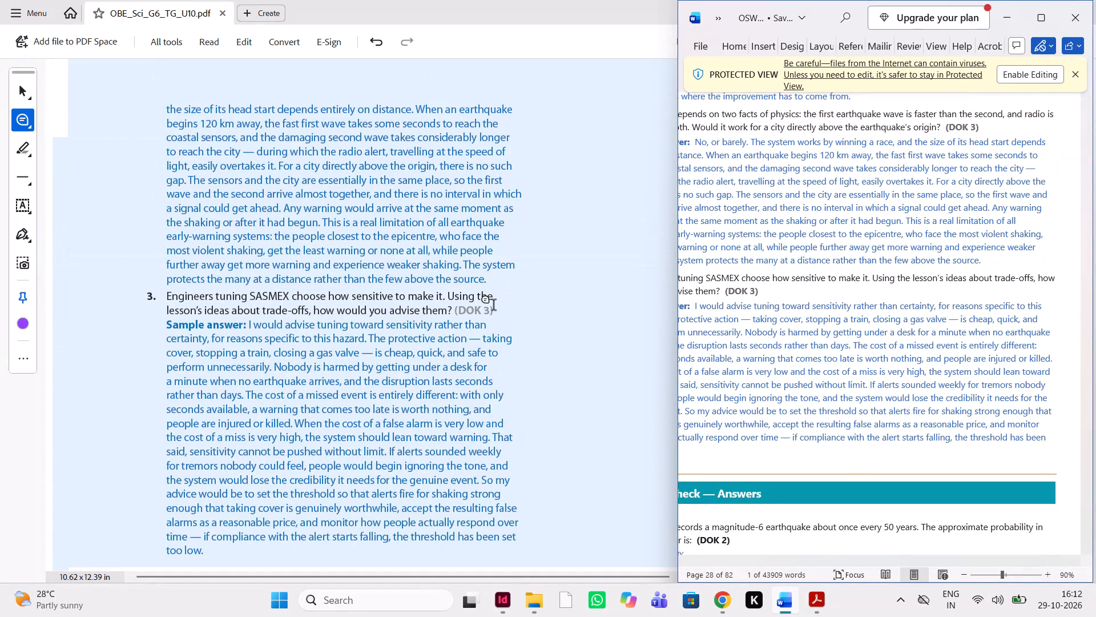
Highlight "(DOK 3)" after Thinking Question 3 with the comment "change text color to black".
left_click_drag(493, 306, 455, 310)
key("ctrl+v")
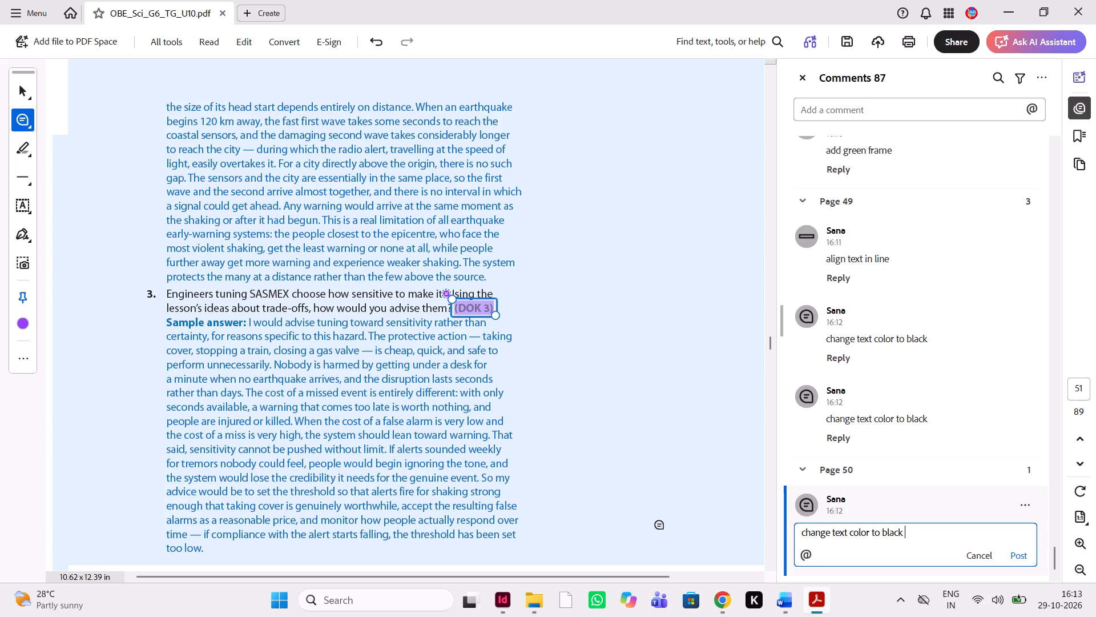
Check on to the Lesson Check section and place a note beside the "Lesson Check — Answers" heading with the comment "add icon".
left_click(792, 609)
scroll(888, 411, "right", 1)
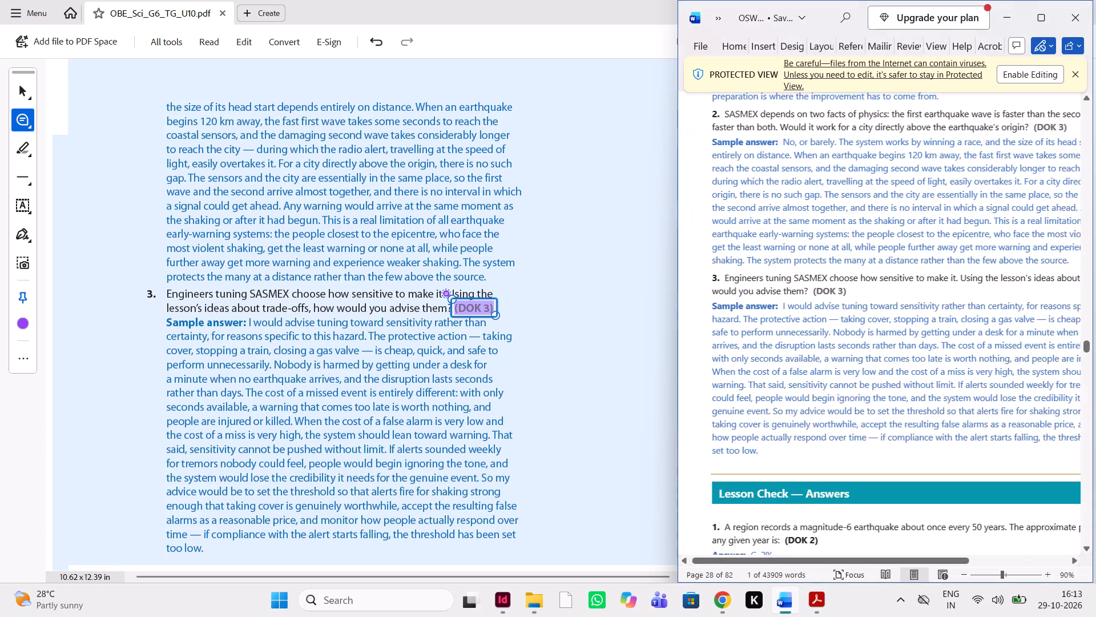
scroll(888, 411, "right", 1)
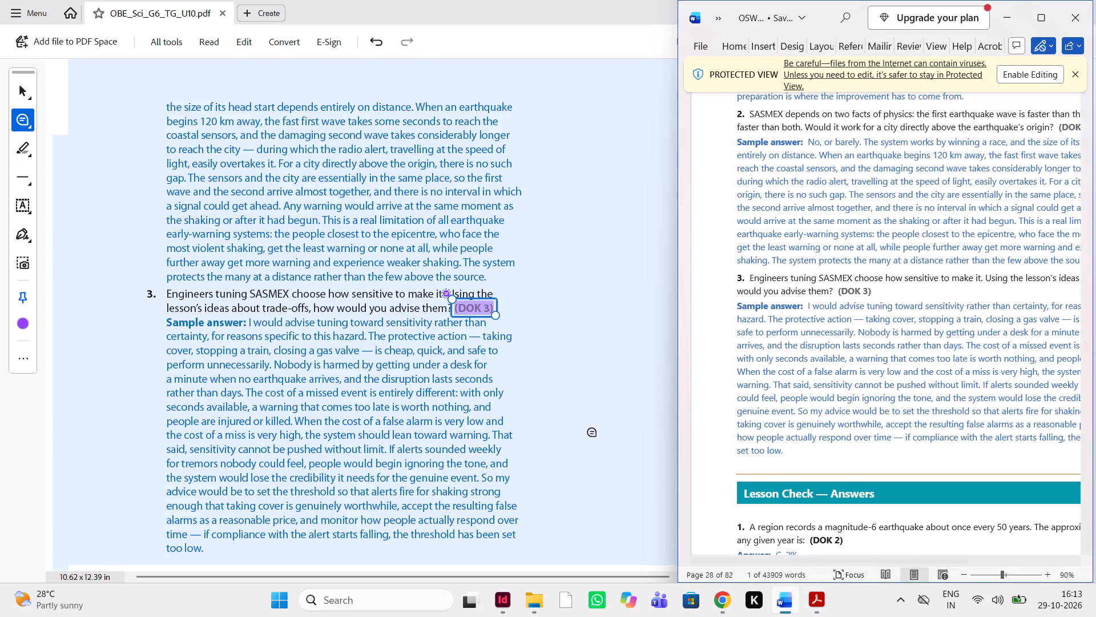
scroll(593, 432, "down", 4)
scroll(593, 432, "left", 1)
scroll(327, 76, "left", 1)
left_click(233, 146)
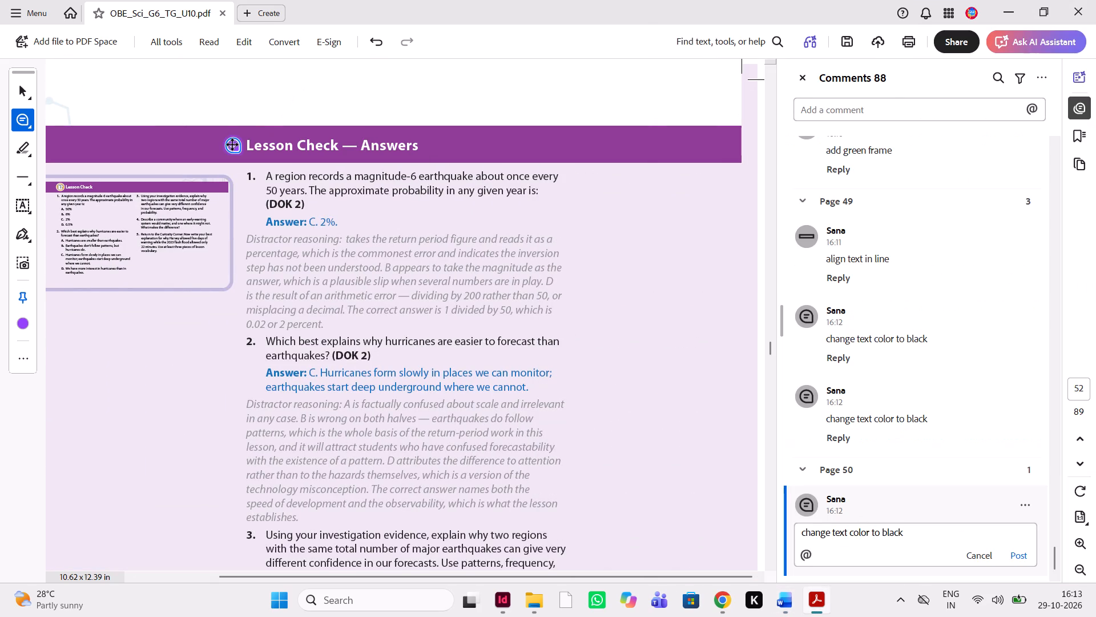
type("add")
key("space")
type("icon")
key("space")
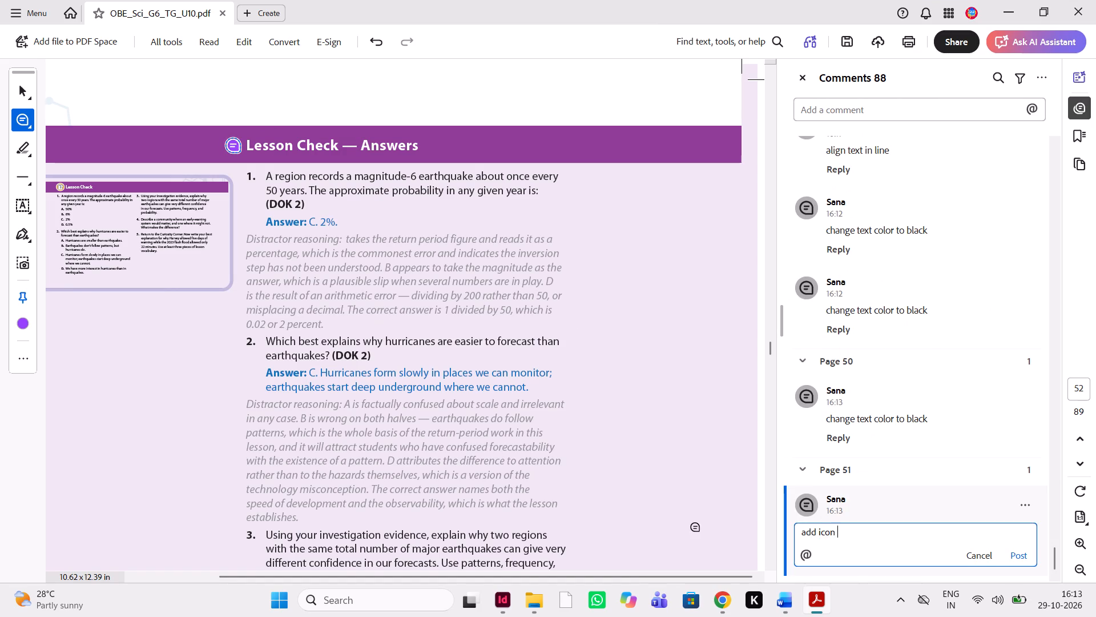
Compare Lesson Check questions 1 to 3, their answers and distractor reasoning in the PDF with the Word manuscript.
left_click(779, 607)
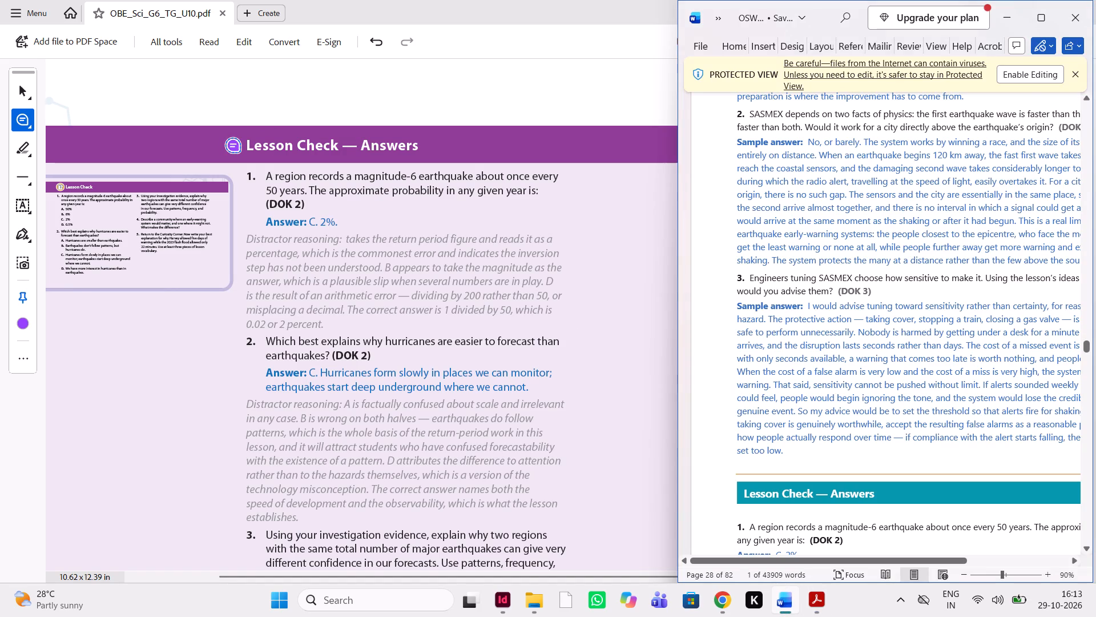
scroll(841, 504, "down", 1)
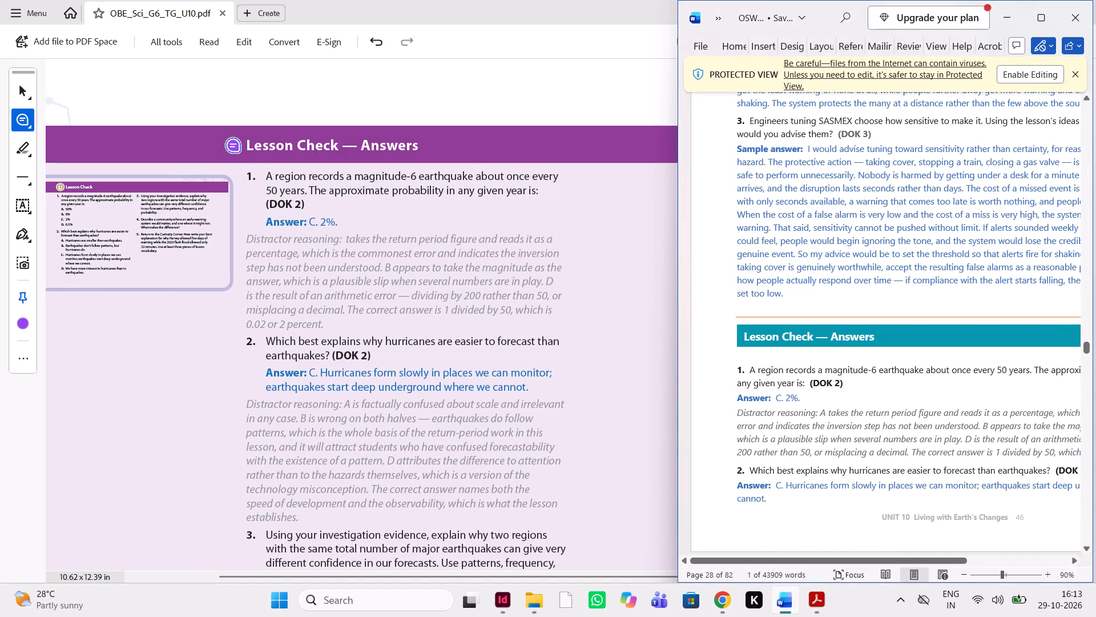
scroll(841, 504, "left", 1)
scroll(841, 504, "right", 1)
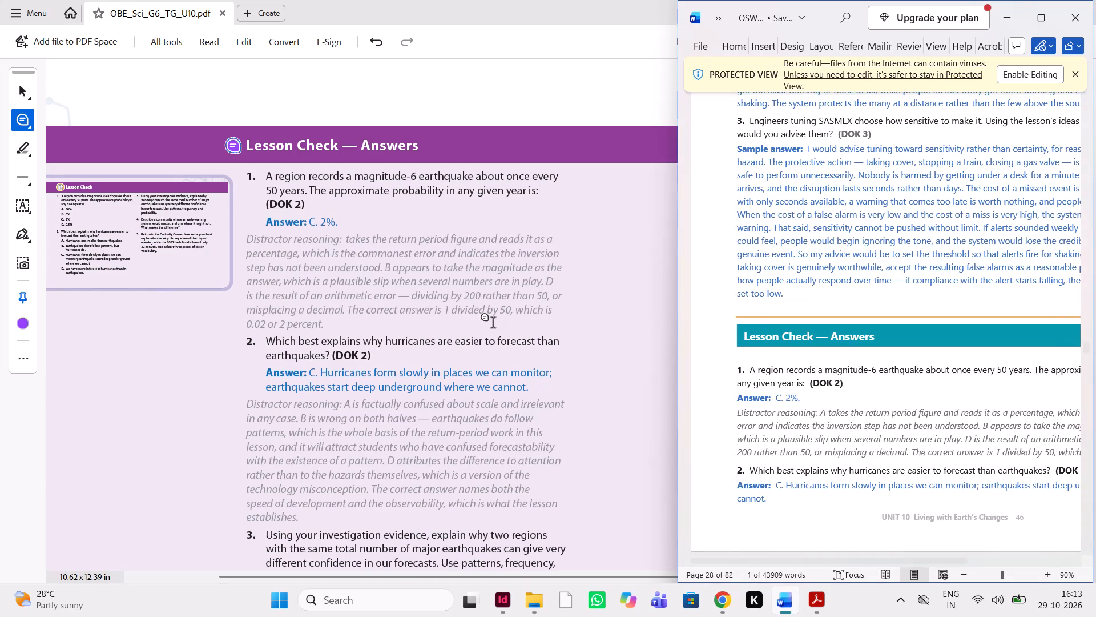
left_click(726, 394)
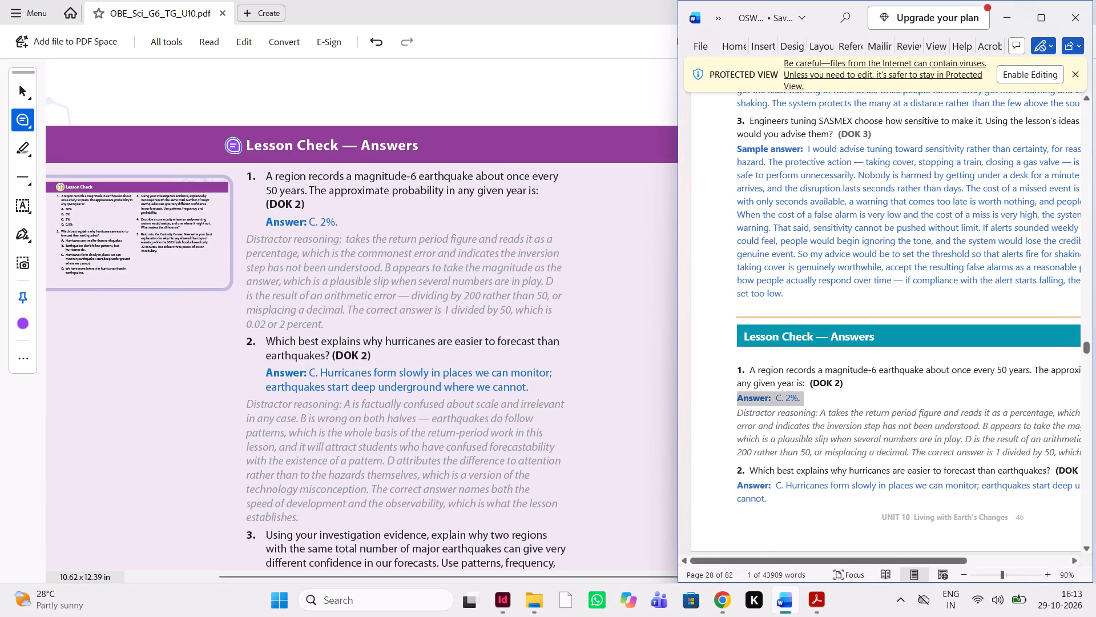
scroll(870, 471, "left", 1)
scroll(870, 471, "down", 1)
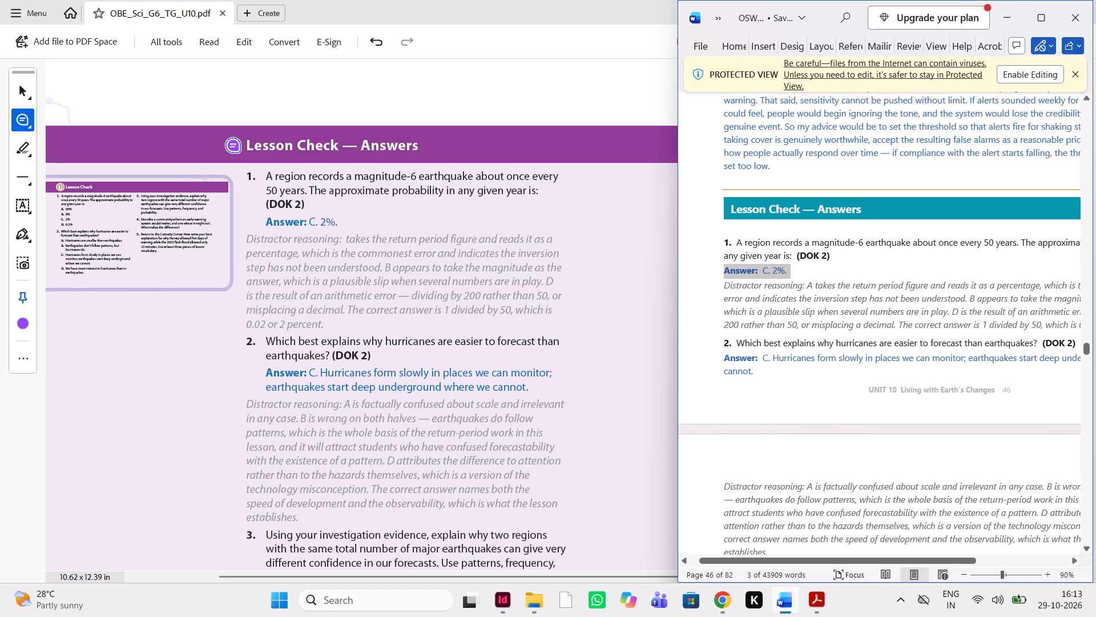
scroll(870, 471, "up", 1)
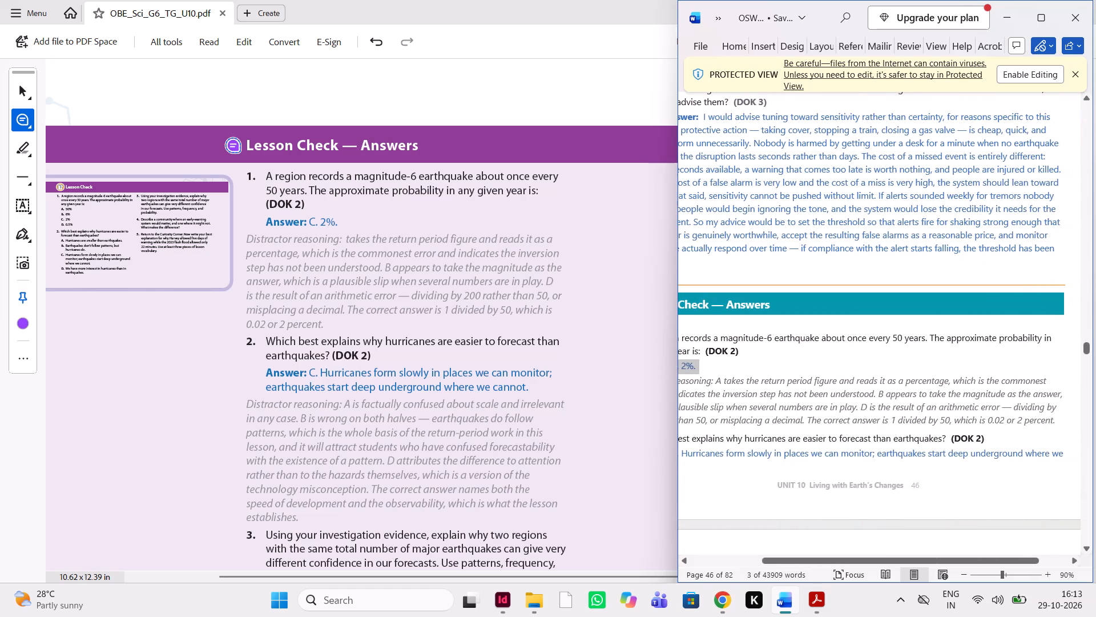
scroll(870, 471, "right", 1)
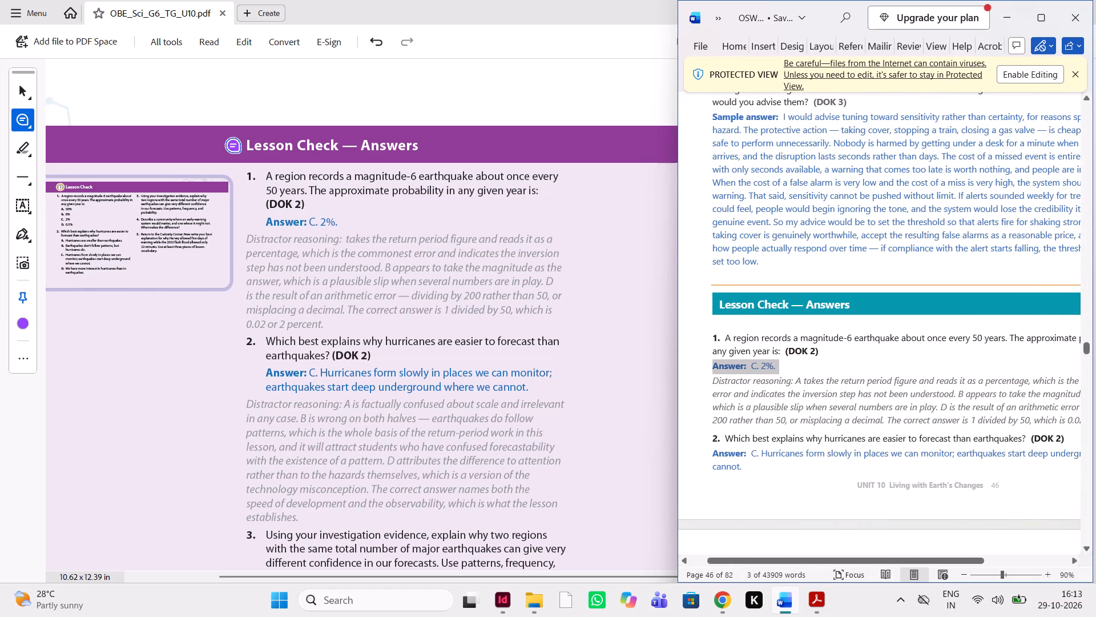
scroll(870, 471, "down", 1)
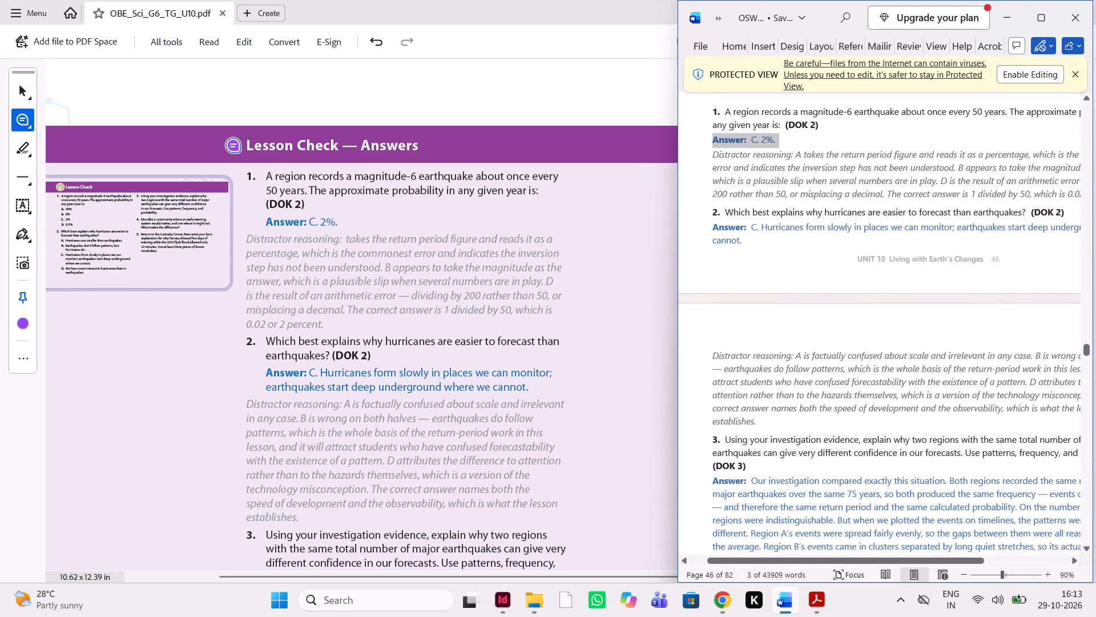
scroll(870, 471, "down", 1)
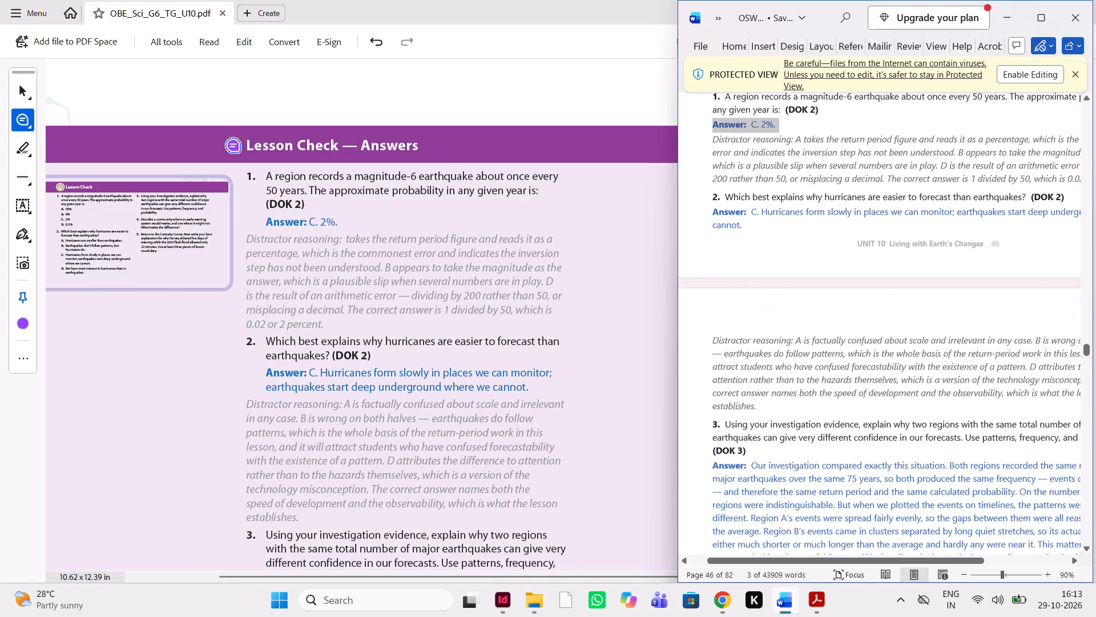
scroll(870, 471, "down", 1)
scroll(870, 471, "left", 1)
scroll(870, 471, "right", 1)
scroll(870, 471, "down", 1)
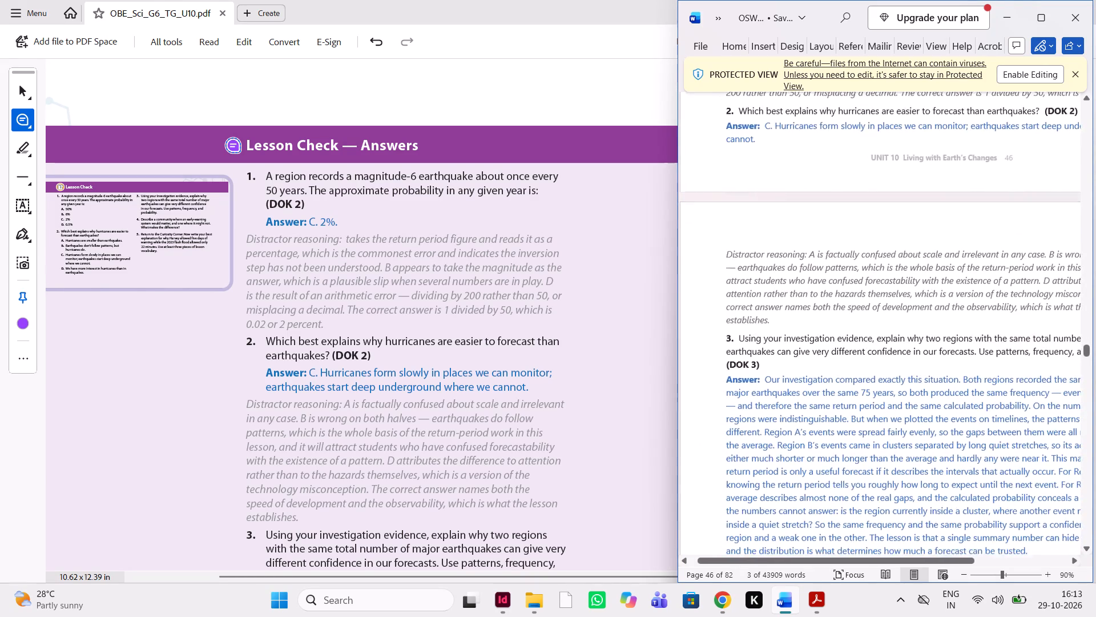
scroll(870, 471, "down", 1)
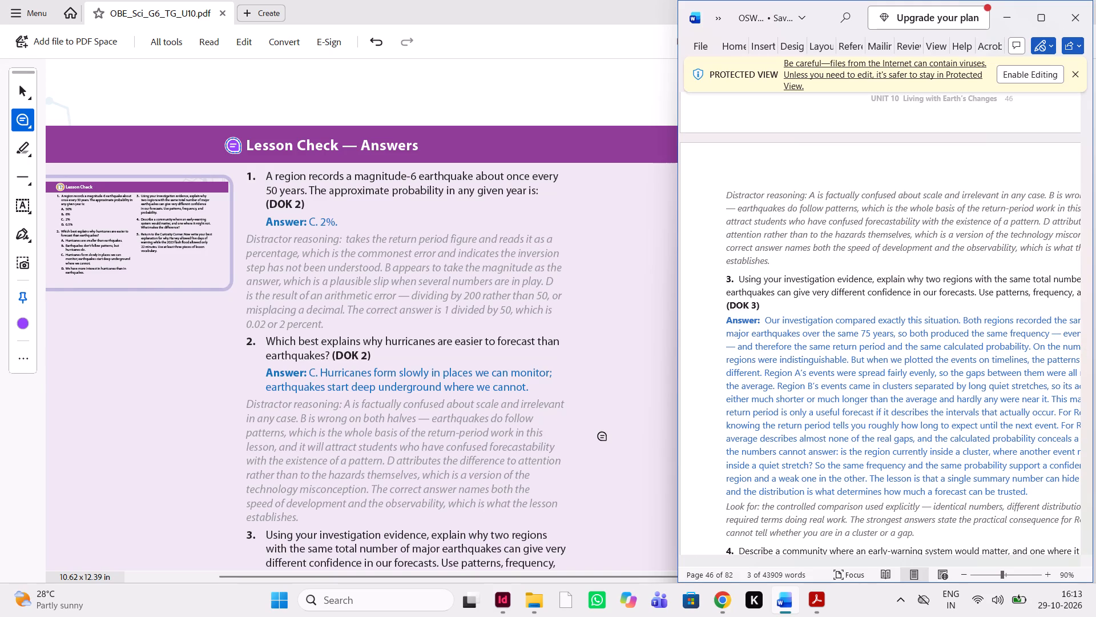
scroll(603, 436, "down", 1)
scroll(820, 397, "down", 1)
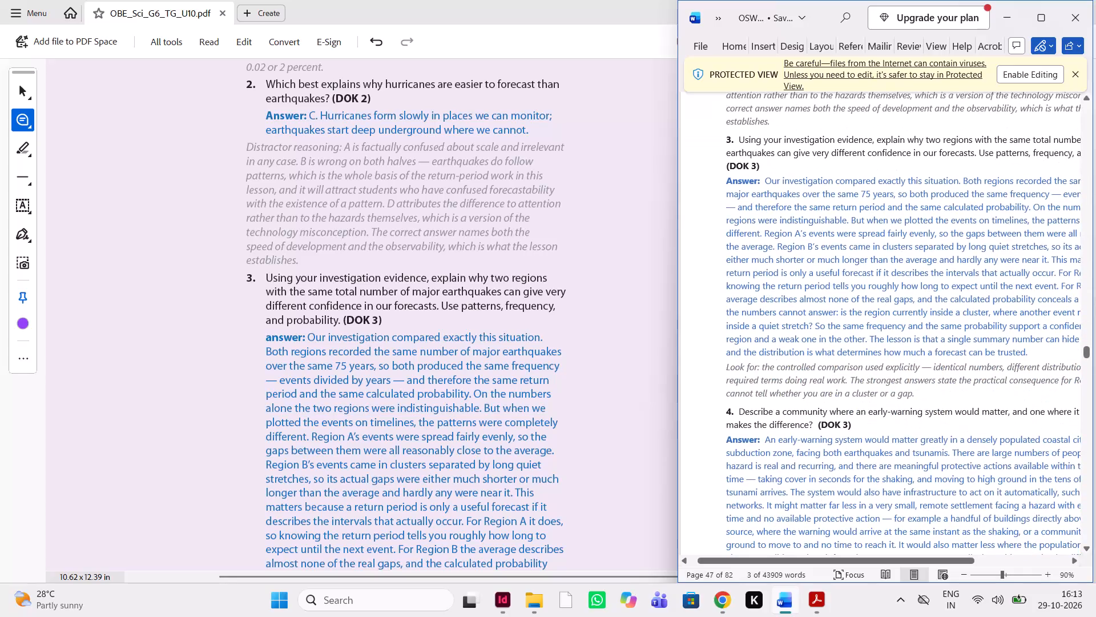
scroll(820, 397, "up", 3)
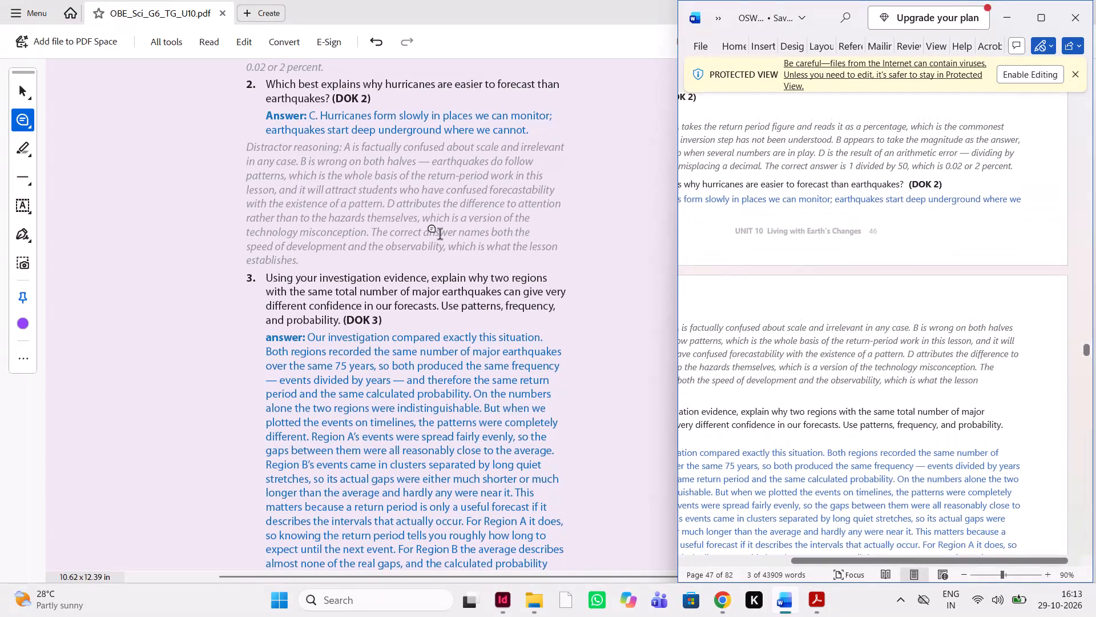
scroll(385, 211, "up", 1)
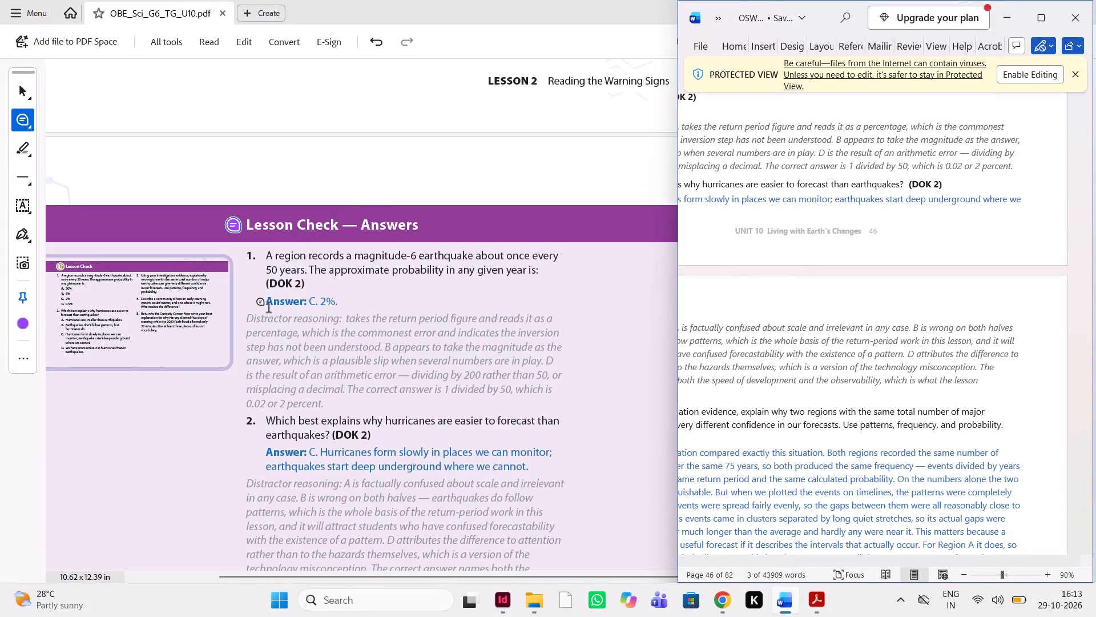
Place a note at the start of Lesson Check Question 1's "Answer:" label and begin its comment with "add".
left_click(268, 306)
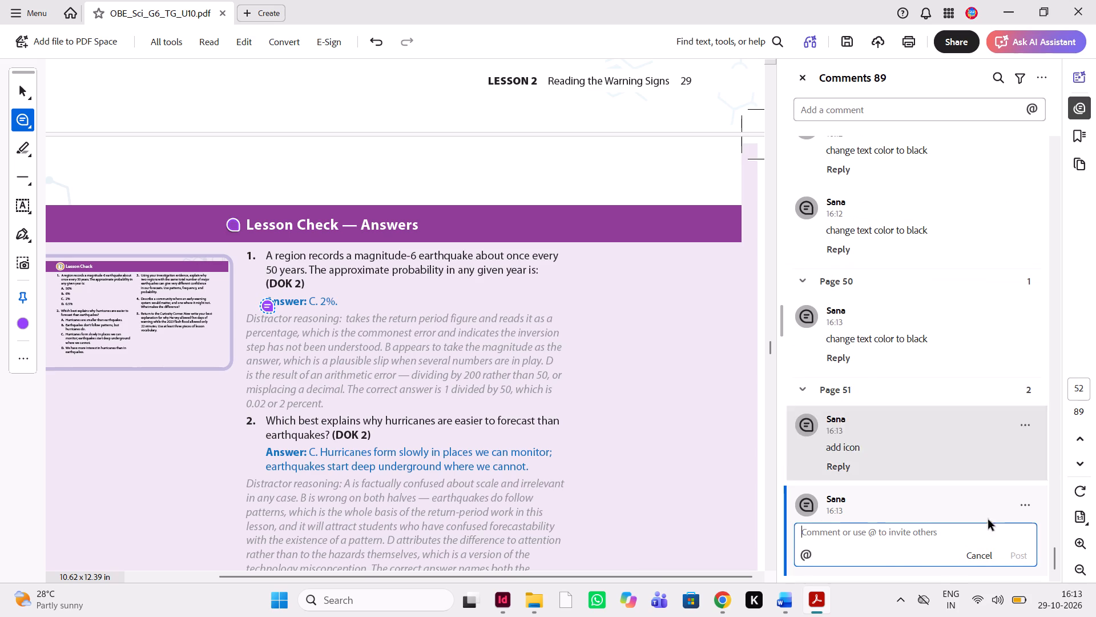
left_click(888, 538)
type("add")
key("space")
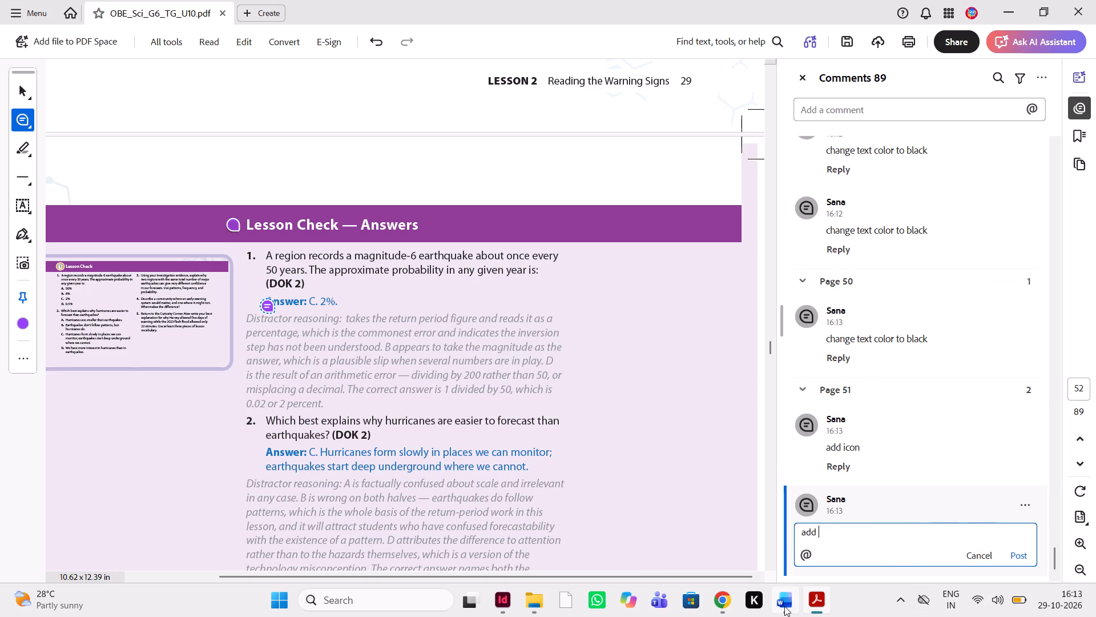
Copy the word "Sample" from Thinking Question 3's "Sample answer:" label in the Word manuscript.
left_click(784, 606)
scroll(803, 406, "down", 1)
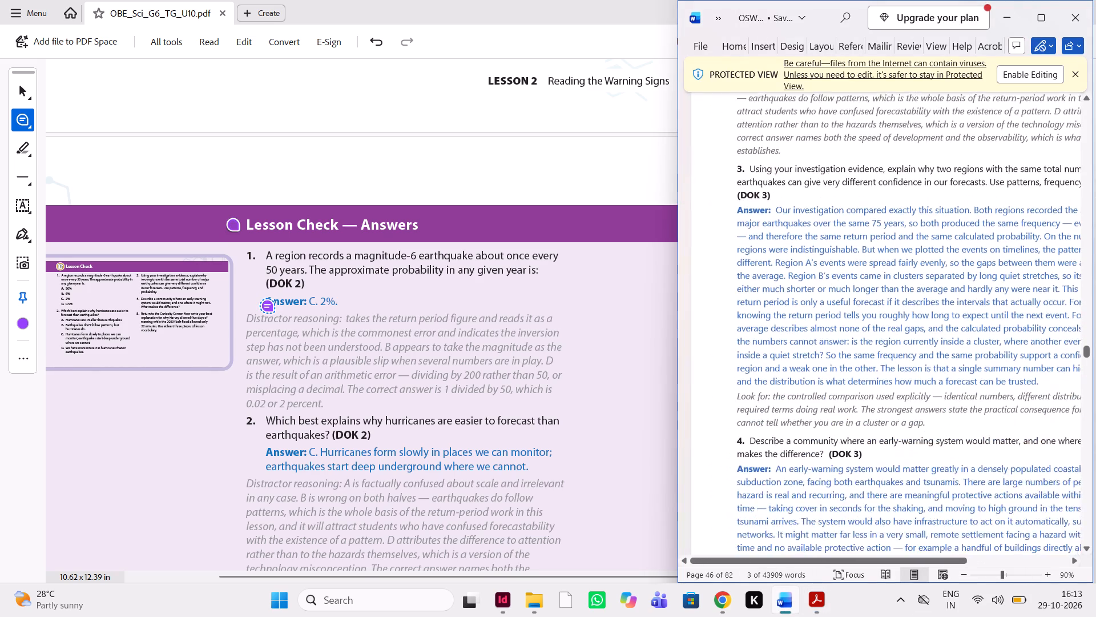
scroll(803, 406, "up", 3)
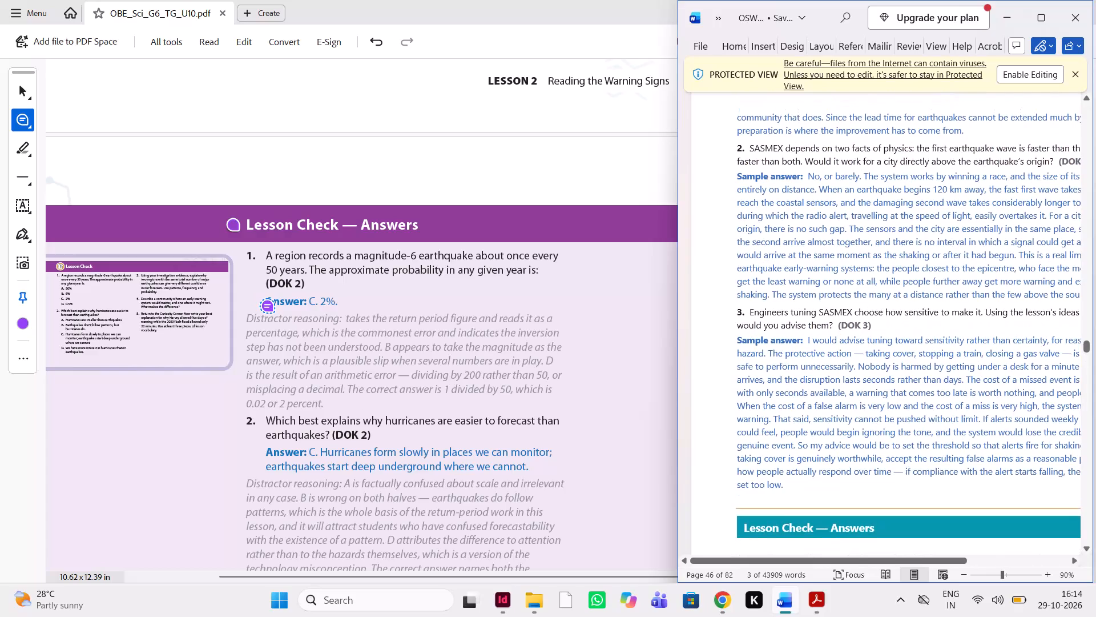
left_click_drag(768, 340, 735, 346)
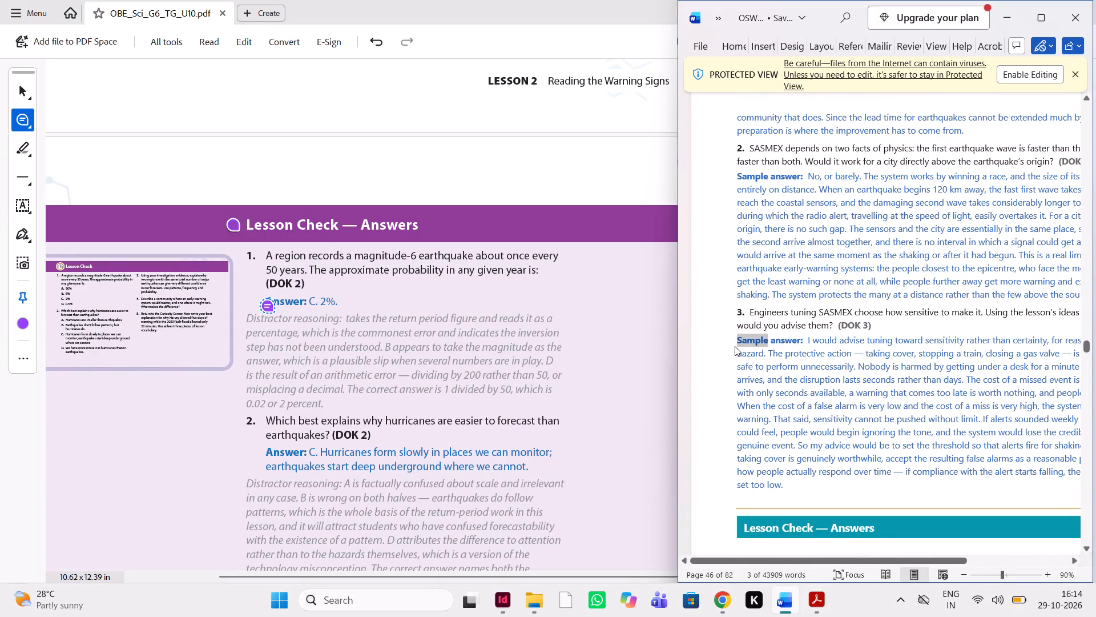
key("ctrl+c")
key("ctrl+c")
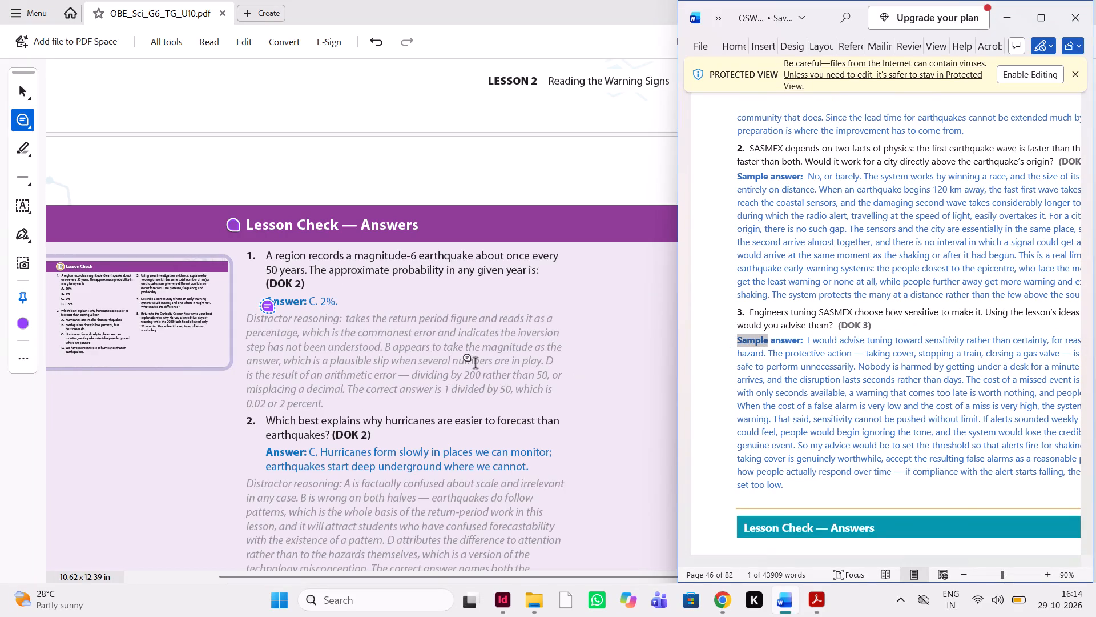
Back in the PDF, complete Question 1's note to read "add Sample", copy the whole comment text and post it.
left_click(271, 311)
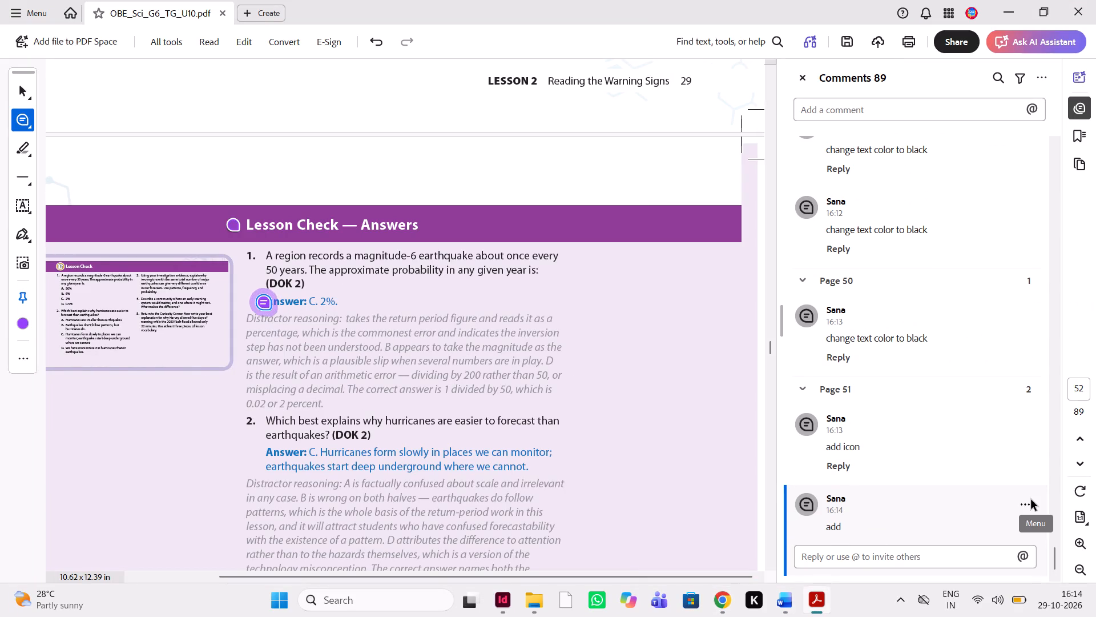
left_click(1031, 500)
left_click(998, 404)
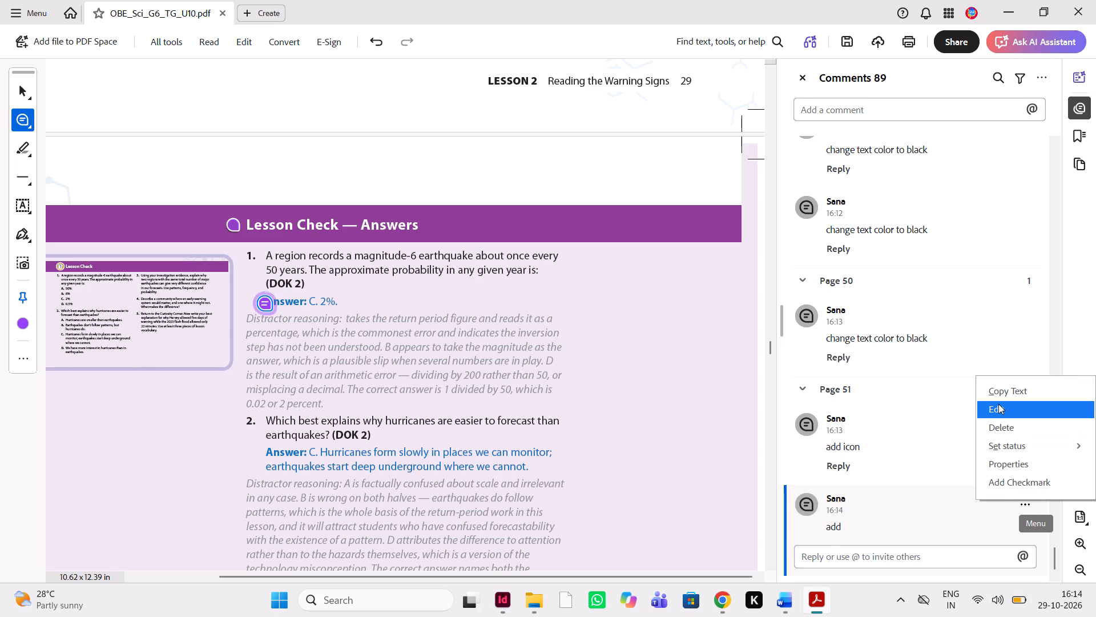
key("space")
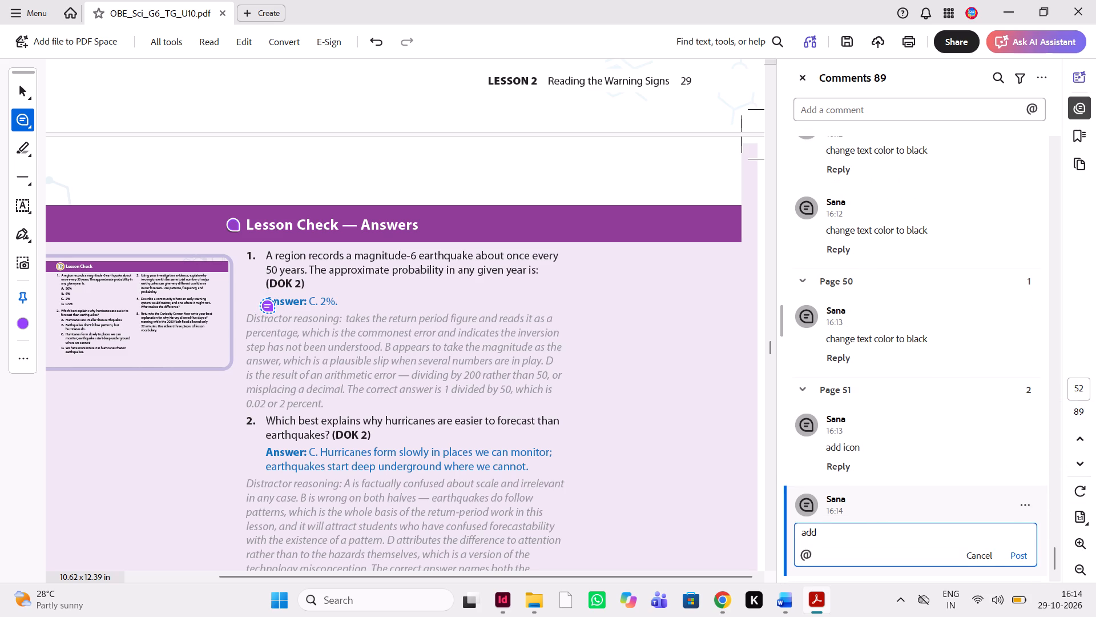
key("ctrl+v")
key("space")
type("here")
key("space")
key("BackSpace")
key("BackSpace")
key("BackSpace")
key("BackSpace")
key("BackSpace")
key("BackSpace")
key("space")
key("space")
type("here")
key("space")
key("BackSpace")
key("BackSpace")
key("BackSpace")
key("BackSpace")
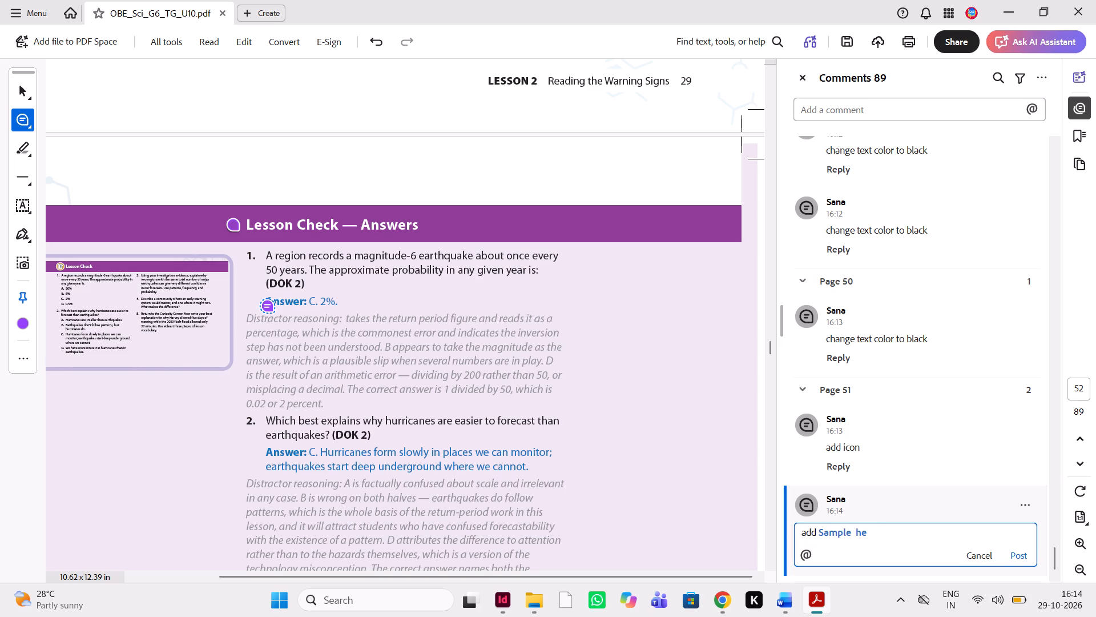
key("BackSpace")
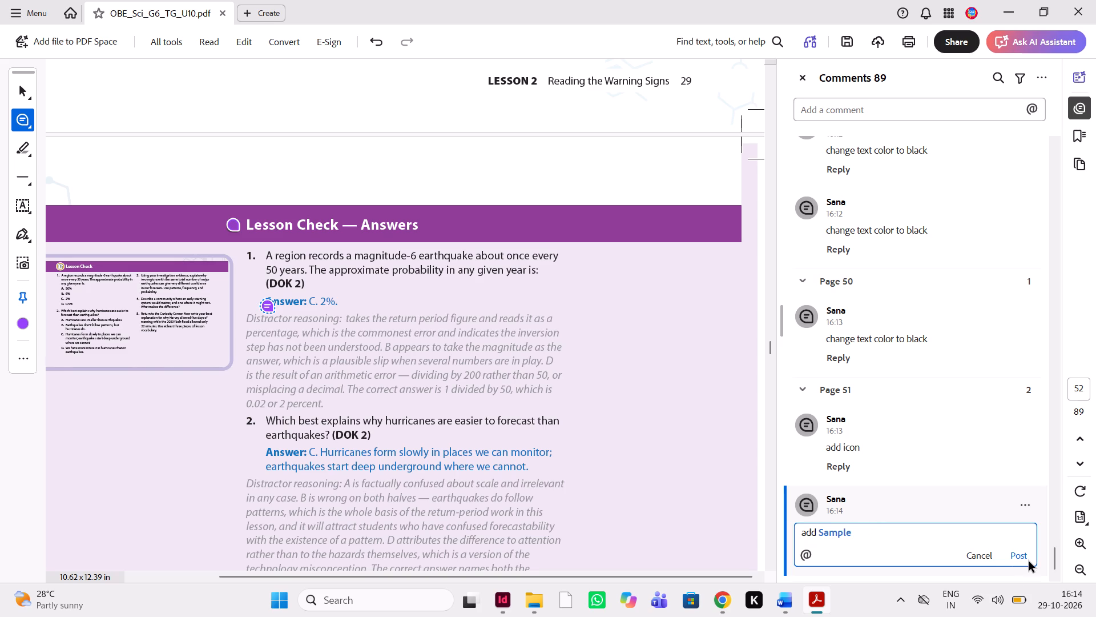
left_click(1029, 562)
left_click_drag(874, 540, 810, 534)
left_click_drag(810, 534, 786, 534)
key("ctrl+c")
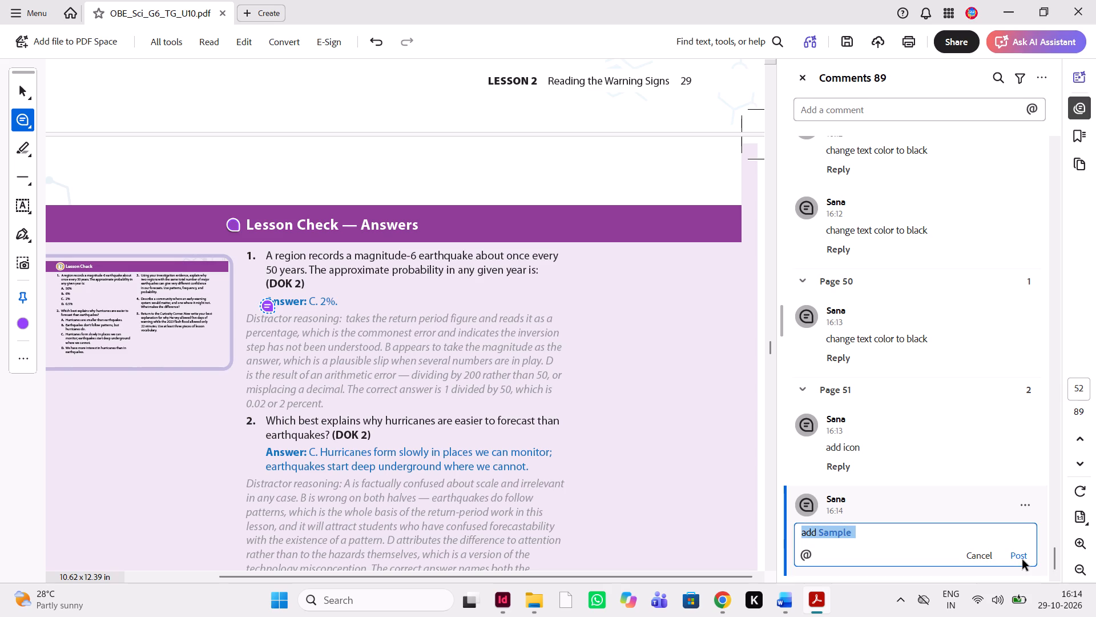
left_click(1022, 560)
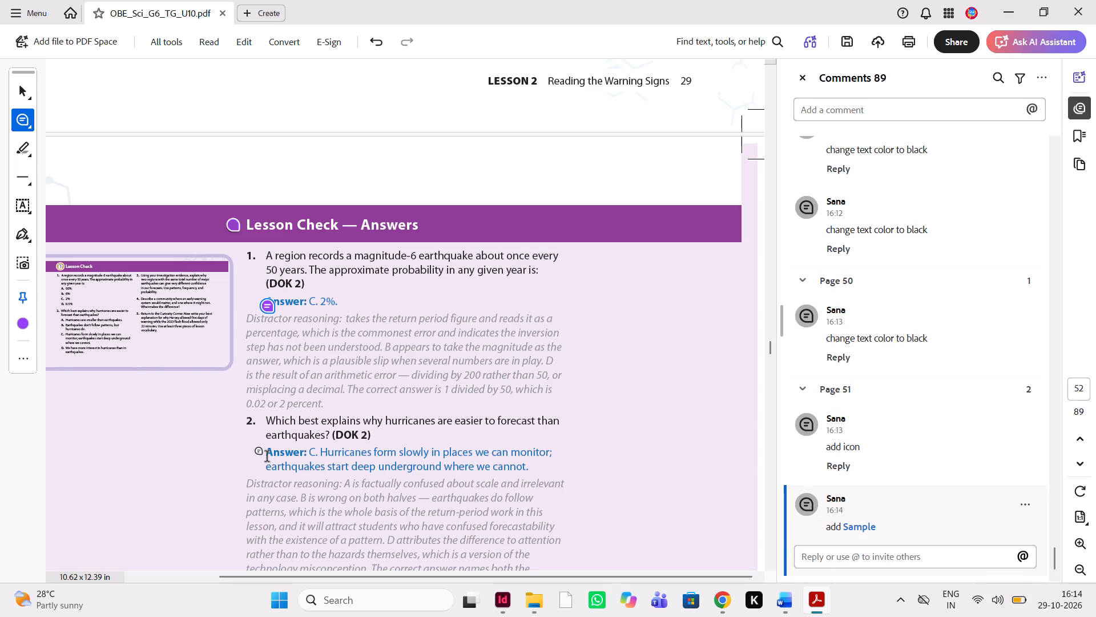
Place a note at the start of Lesson Check Question 2's "Answer:" label with the comment "add Sample".
left_click(267, 458)
key("ctrl+v")
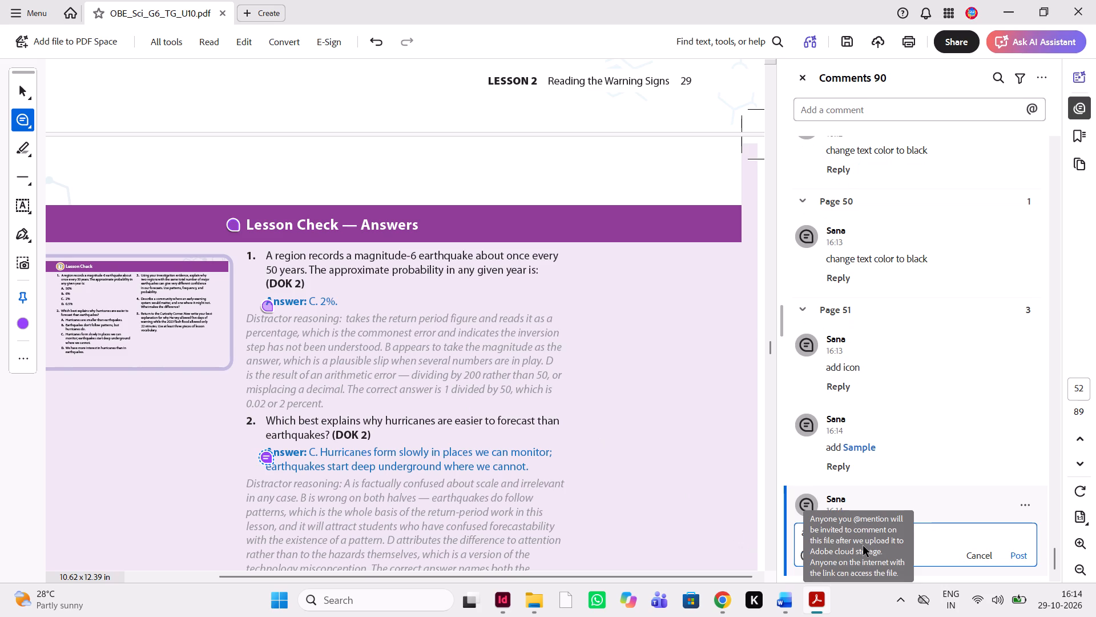
Place a note at the start of Lesson Check Question 3's "answer:" label with the comment "add Sample".
scroll(450, 524, "down", 4)
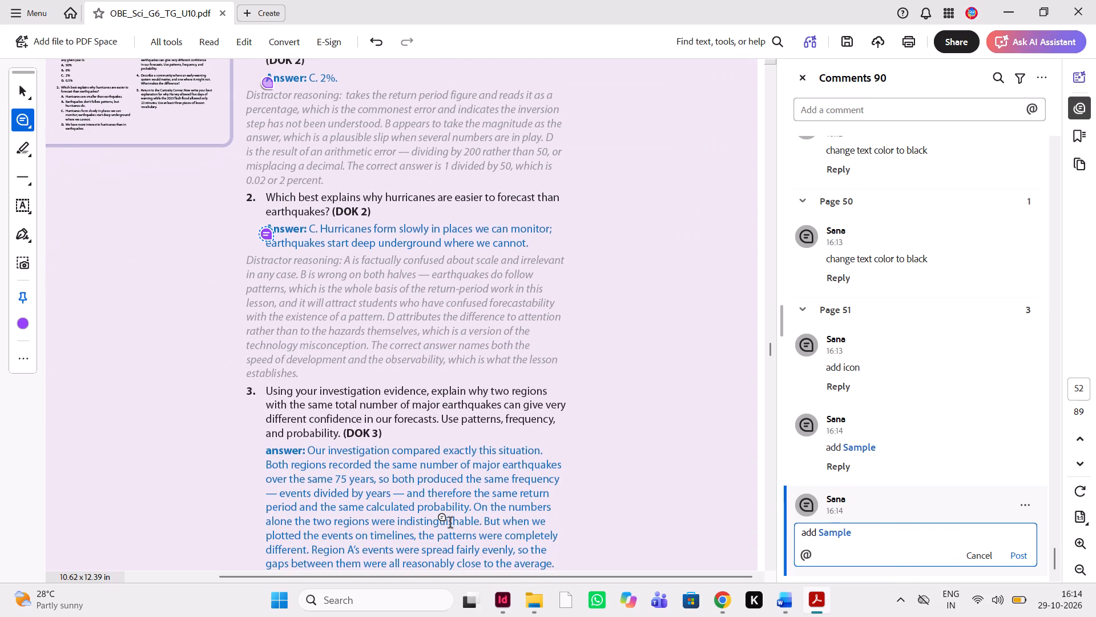
left_click(268, 363)
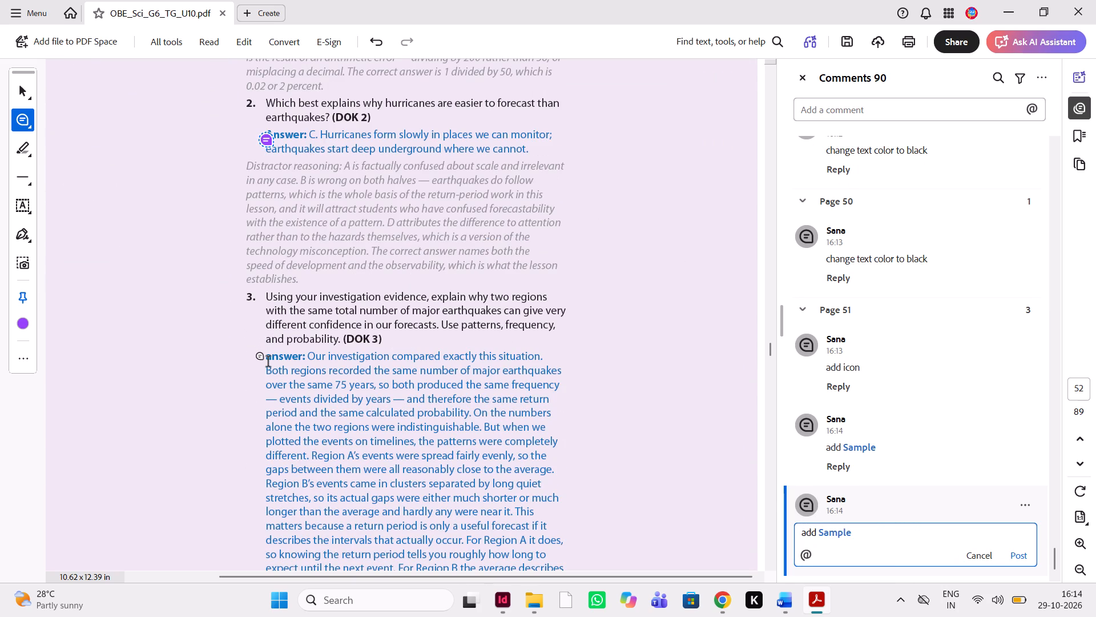
key("ctrl+v")
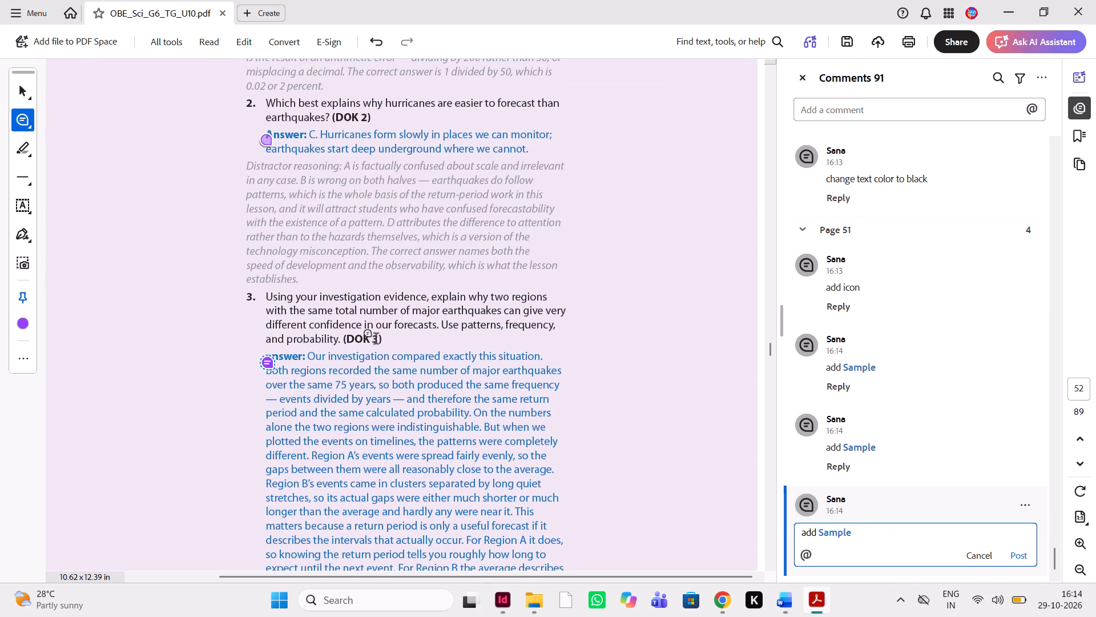
Compare the Lesson Check Question 3 and 4 answers in the PDF with the Word manuscript.
scroll(404, 423, "down", 1)
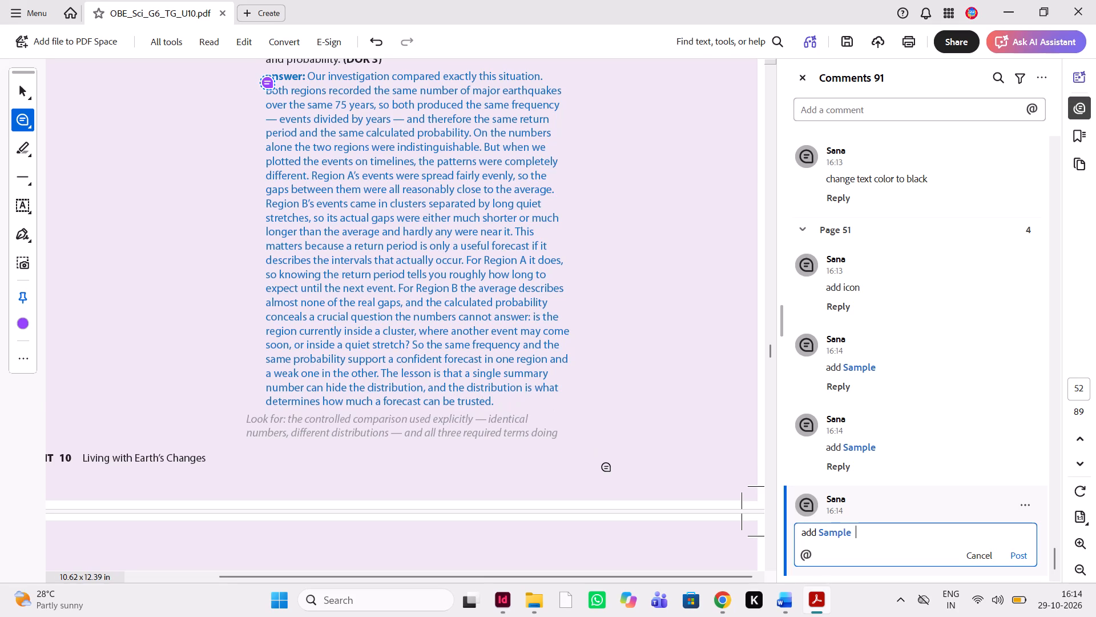
left_click(782, 605)
scroll(864, 436, "down", 4)
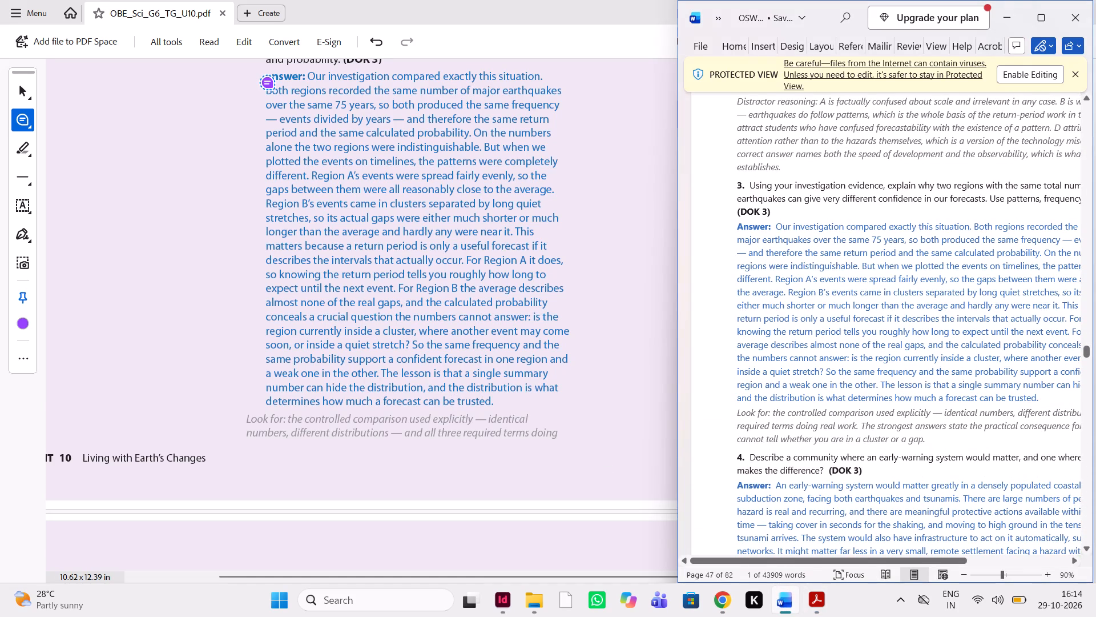
scroll(864, 436, "down", 1)
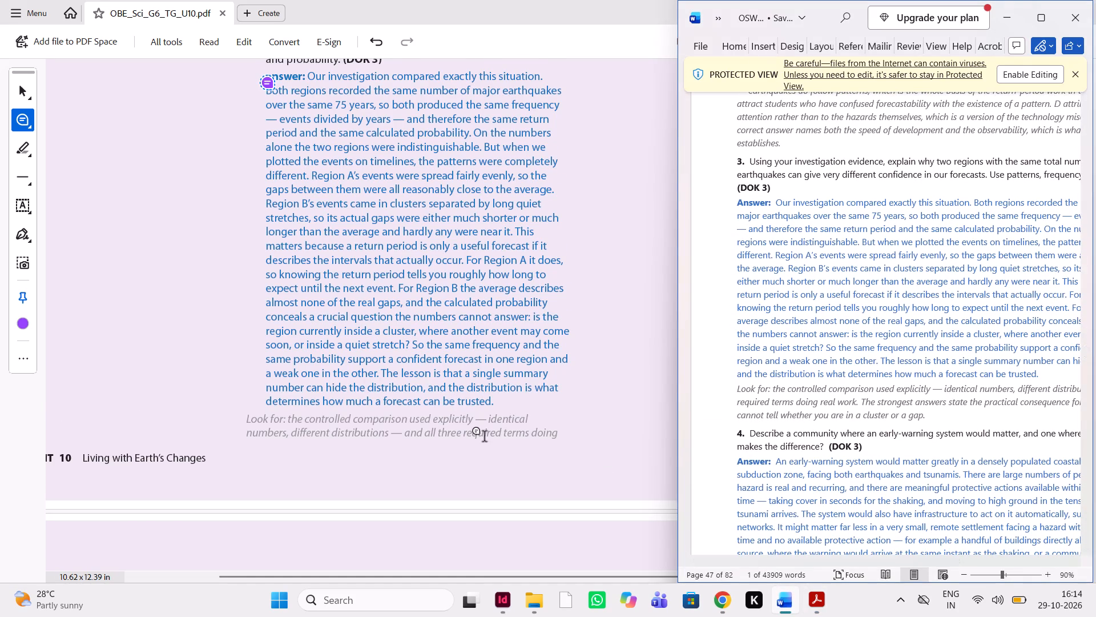
scroll(484, 438, "down", 1)
scroll(484, 438, "right", 1)
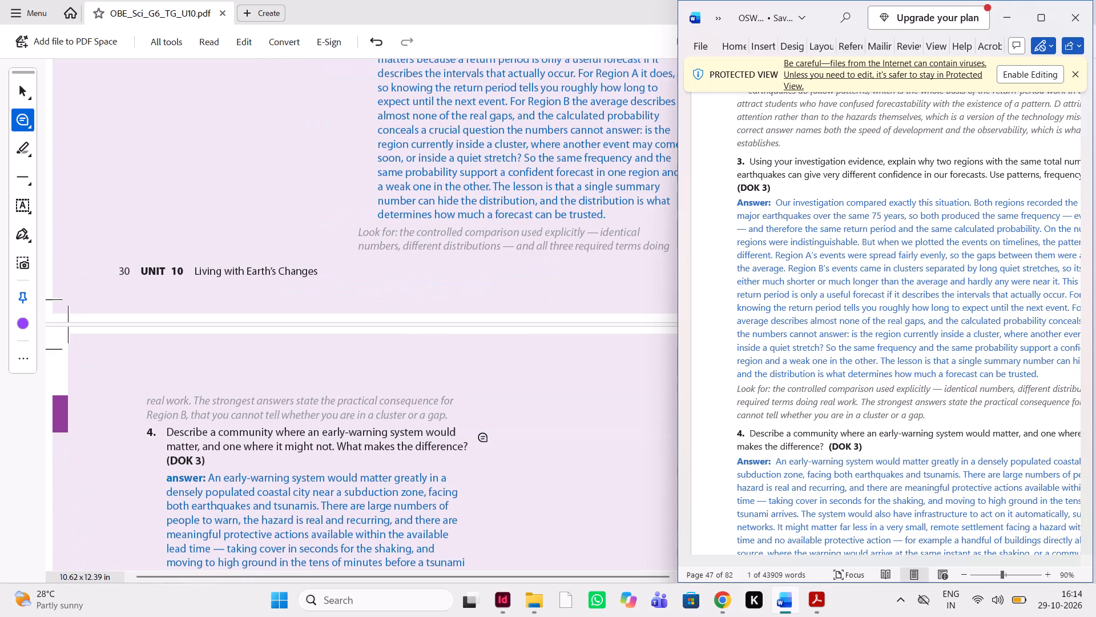
scroll(484, 438, "up", 6)
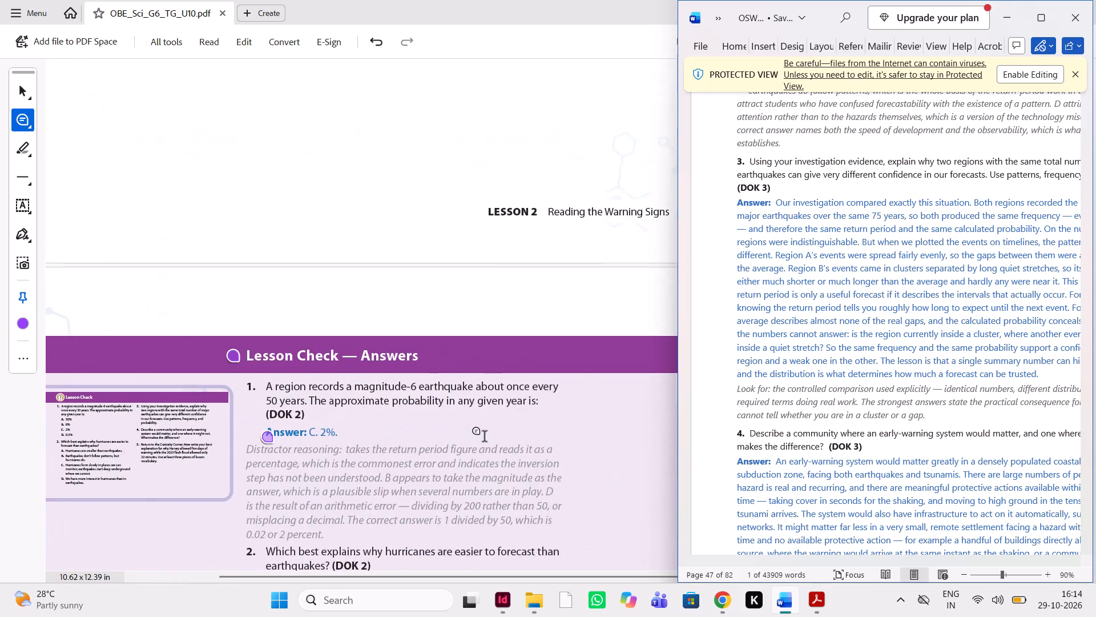
scroll(484, 438, "up", 4)
scroll(484, 438, "down", 3)
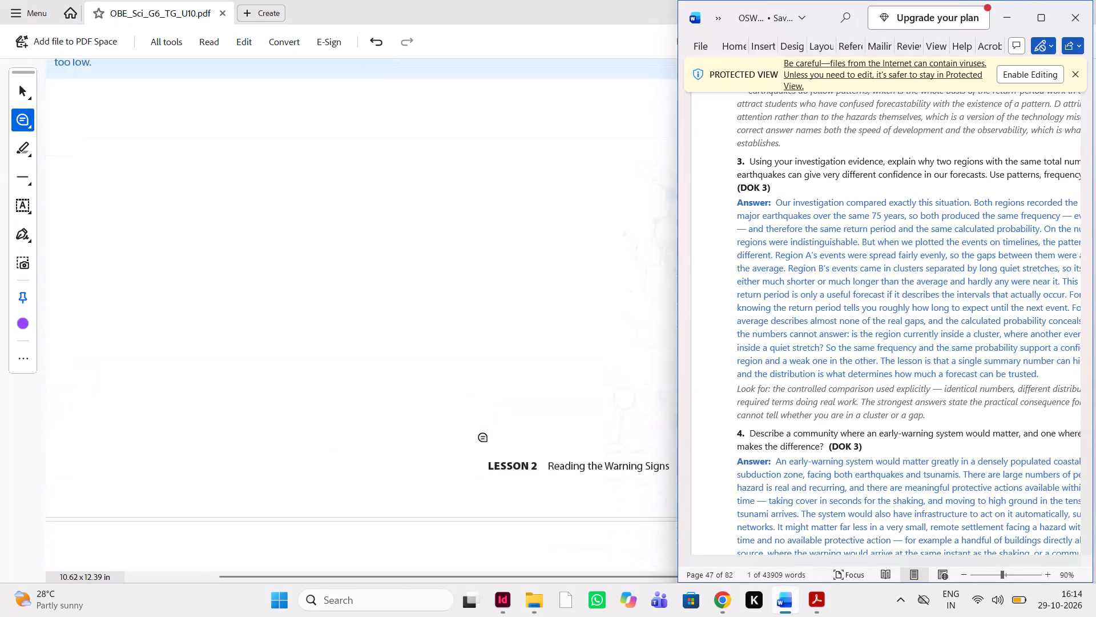
scroll(484, 438, "down", 5)
scroll(484, 438, "up", 2)
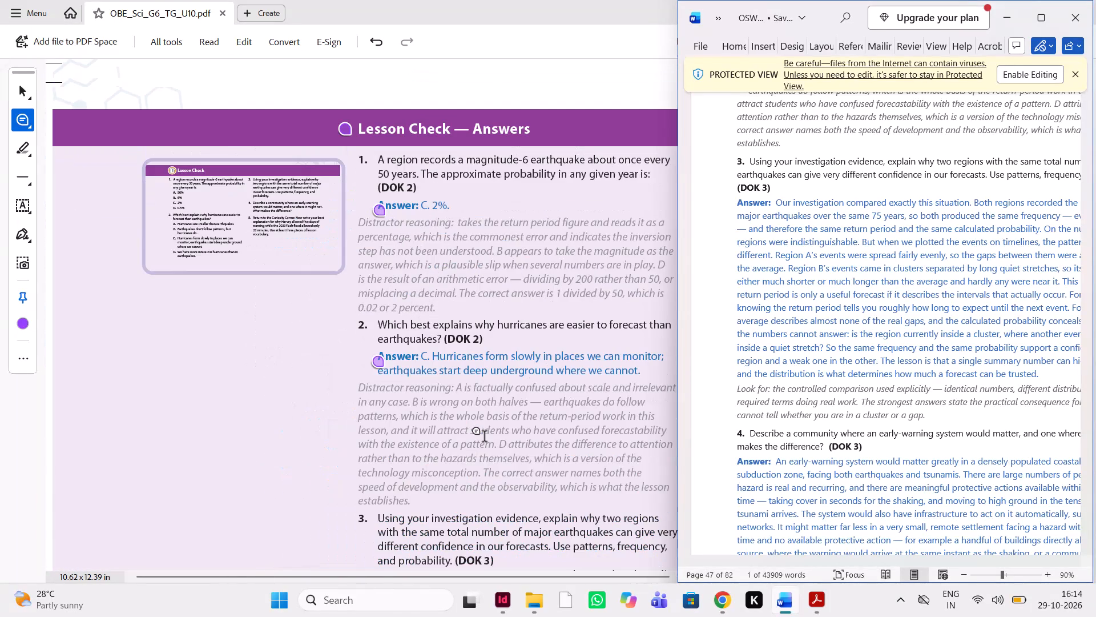
scroll(484, 438, "down", 5)
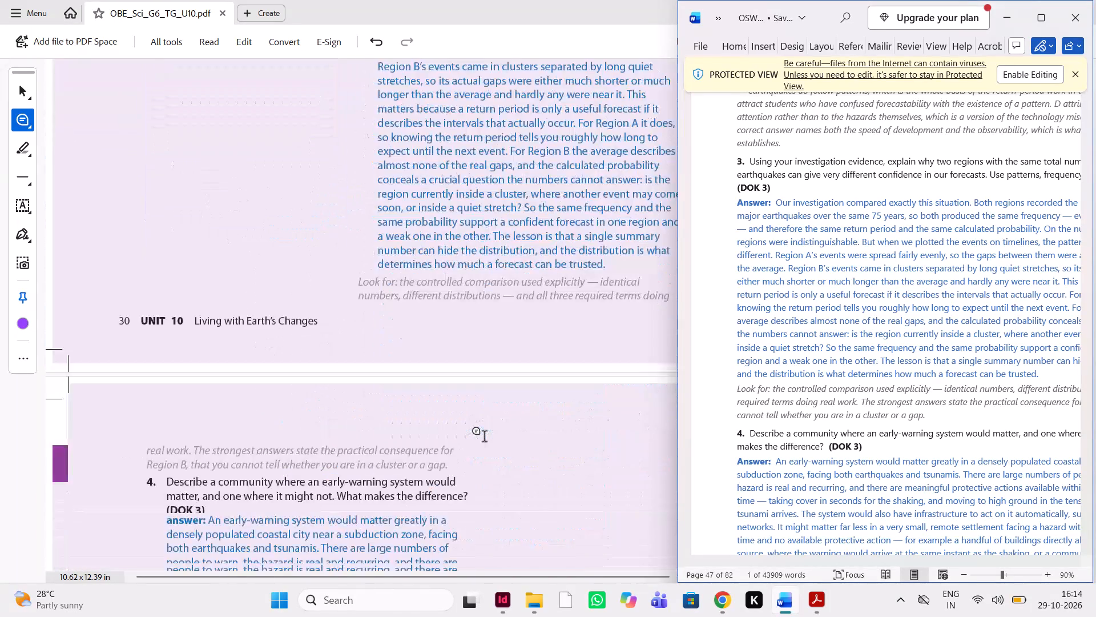
scroll(484, 438, "up", 9)
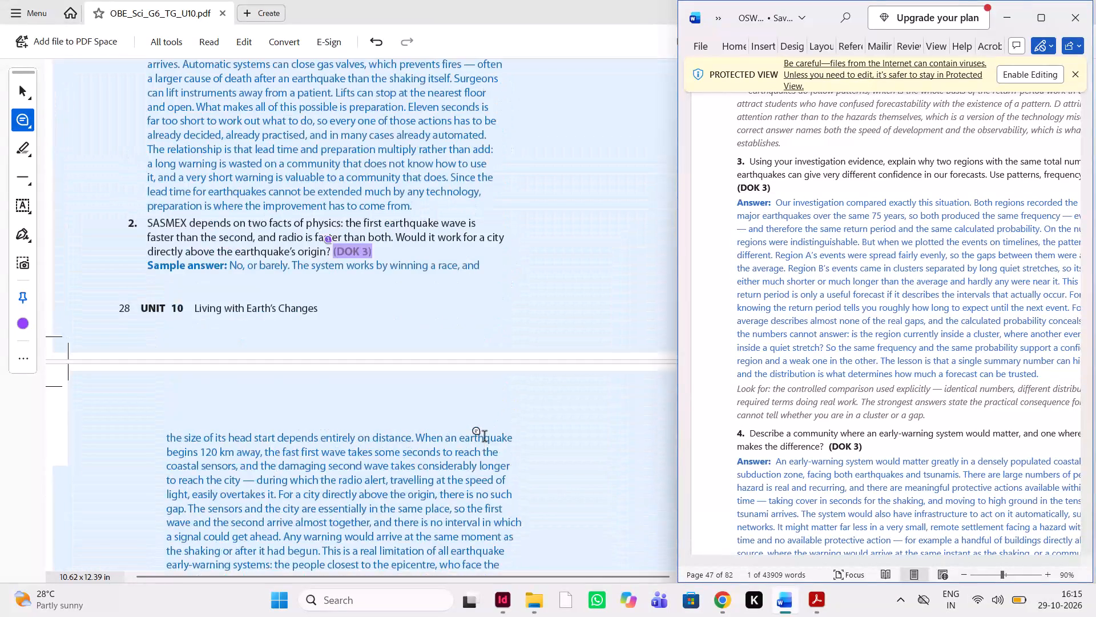
scroll(484, 438, "up", 3)
scroll(484, 438, "down", 6)
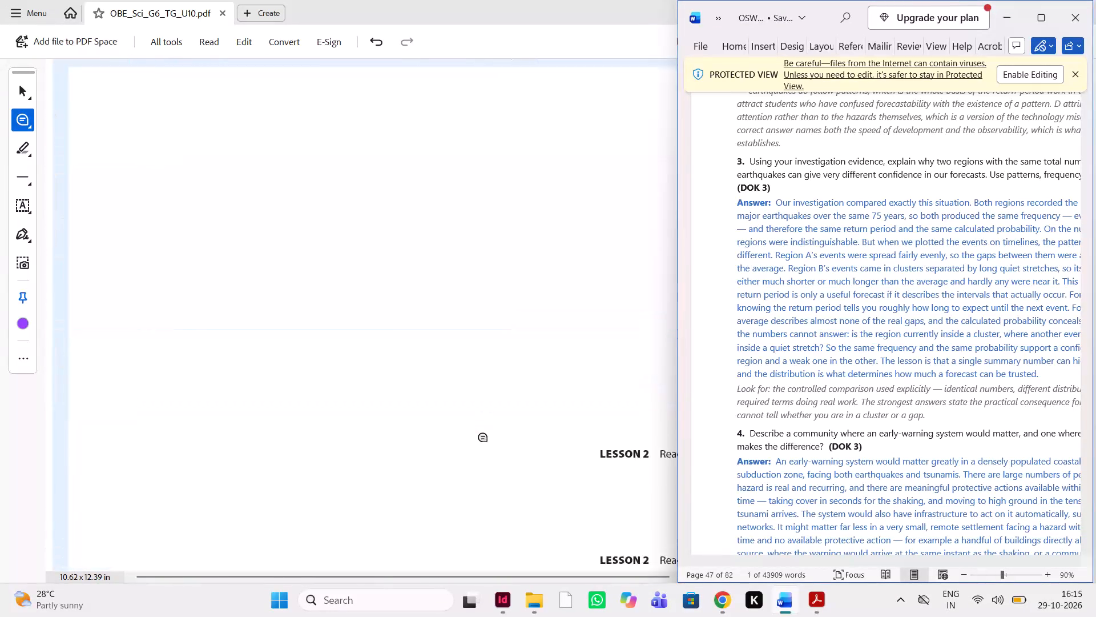
scroll(484, 438, "down", 9)
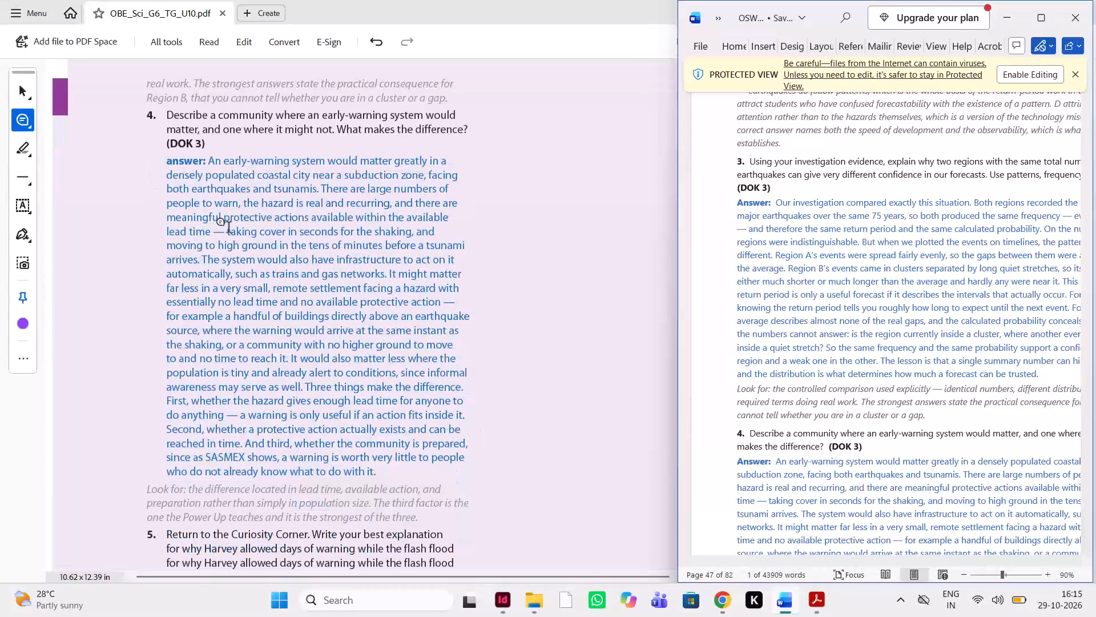
scroll(235, 307, "up", 4)
scroll(235, 307, "down", 3)
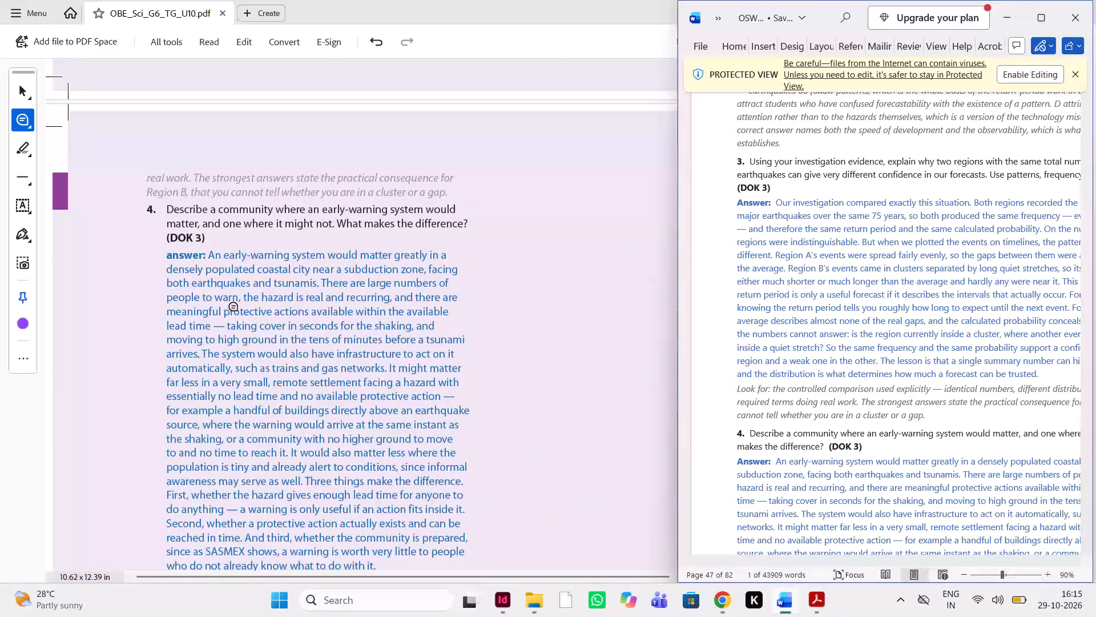
Place a note at the start of Lesson Check Question 4's "answer:" label in the PDF and post the comment "add Sample".
left_click(166, 262)
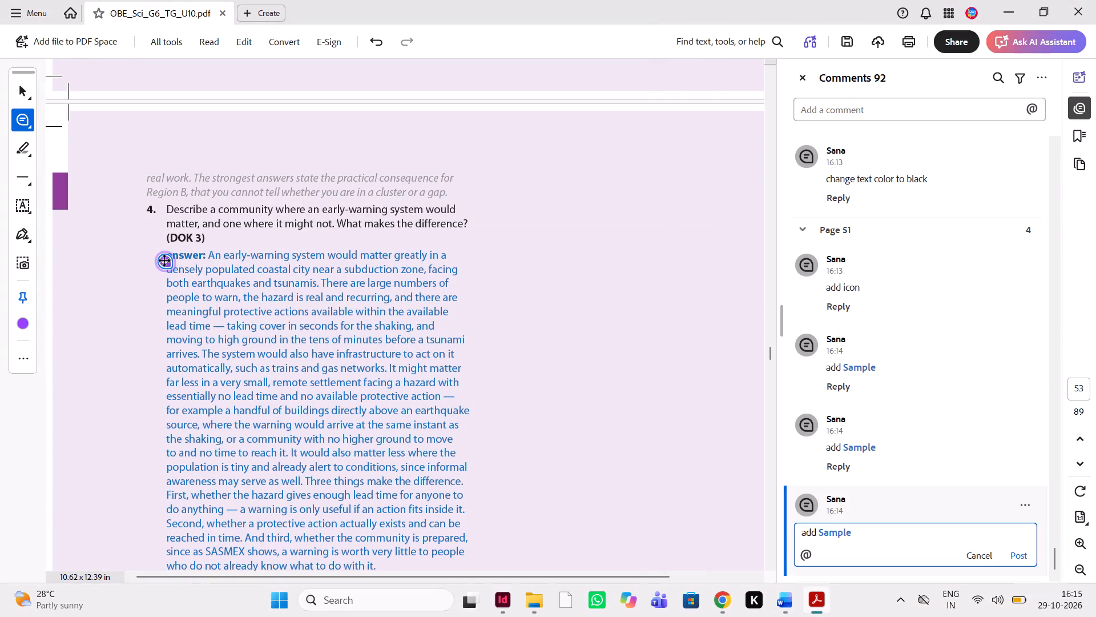
key("ctrl+v")
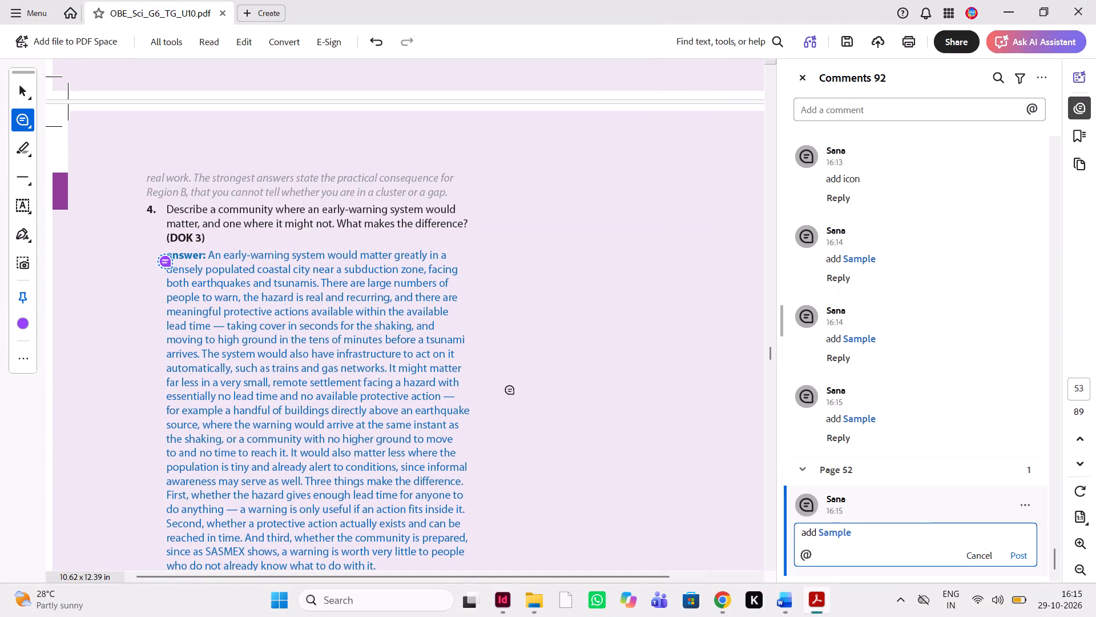
left_click(1016, 558)
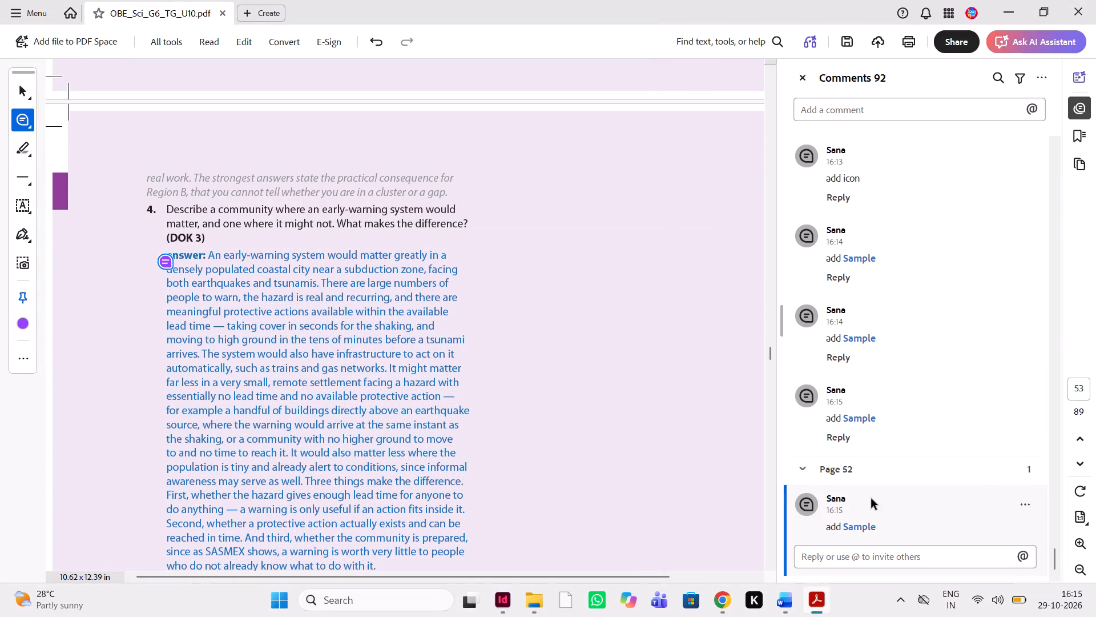
Place a note at the start of Lesson Check Question 5's "answer:" label and post the comment "add Sample".
scroll(534, 520, "down", 2)
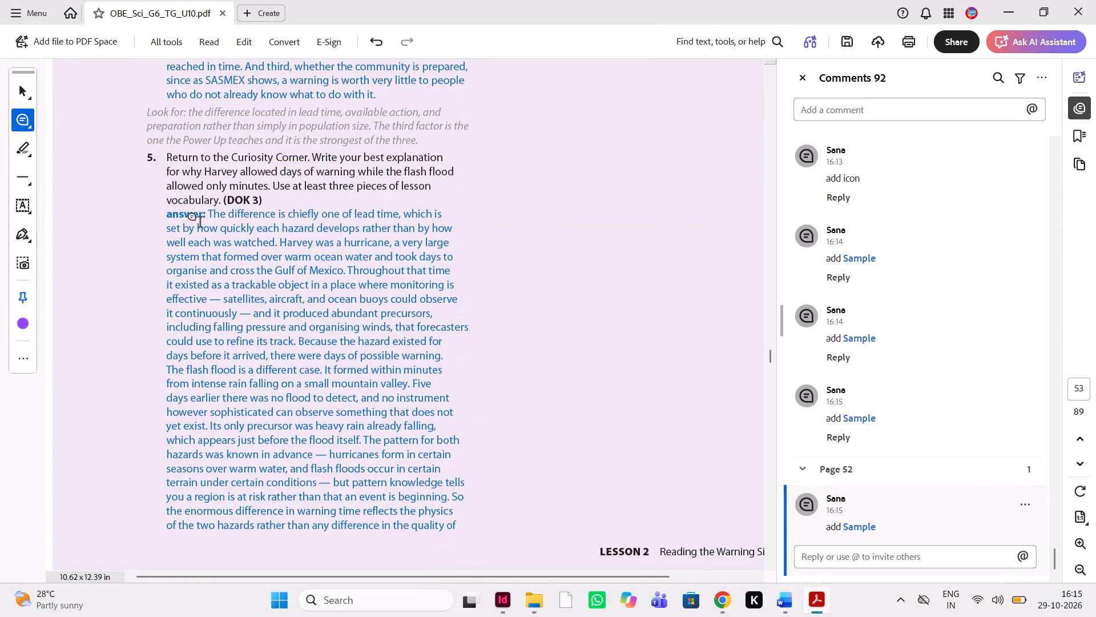
left_click(166, 218)
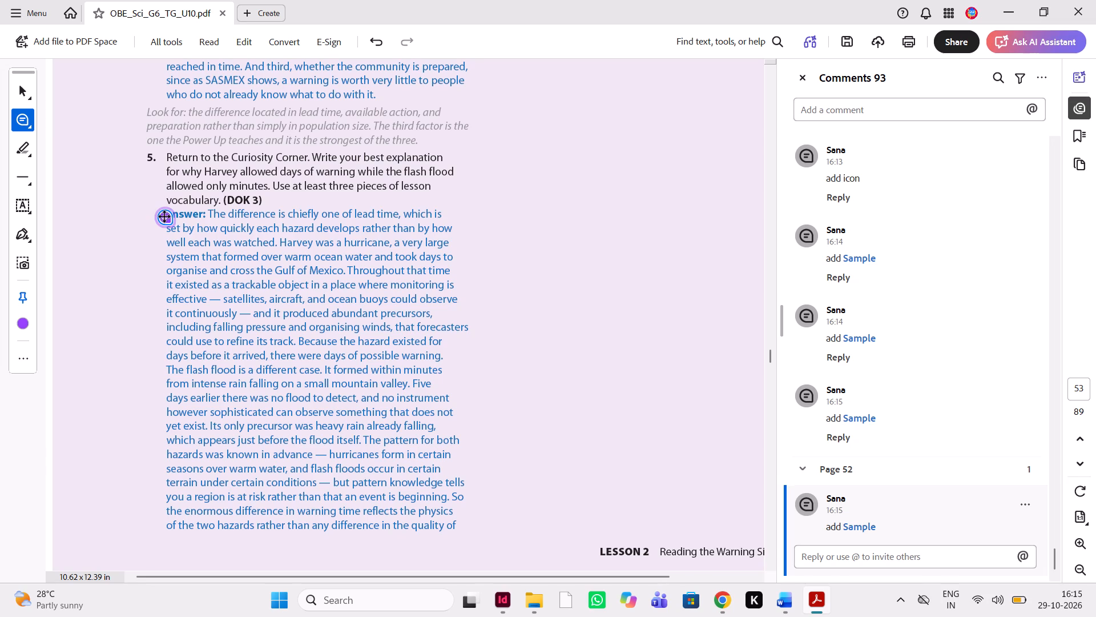
key("ctrl+v")
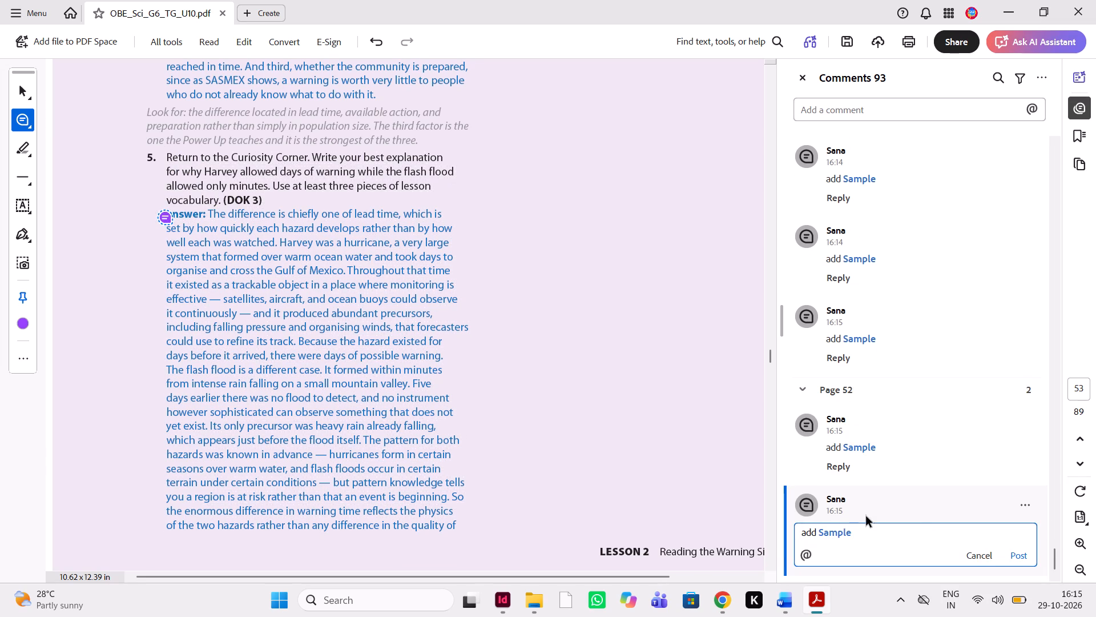
left_click(1006, 555)
Check Lesson Check Question 5's answer and its "Look for" text in the PDF against the Word manuscript.
left_click(792, 596)
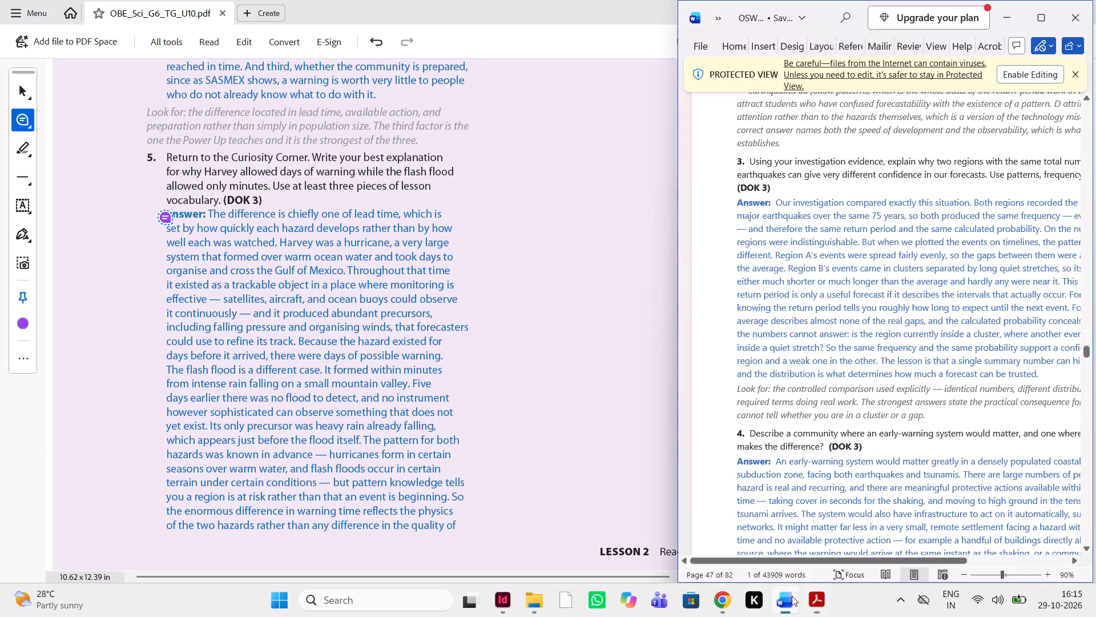
scroll(858, 440, "down", 2)
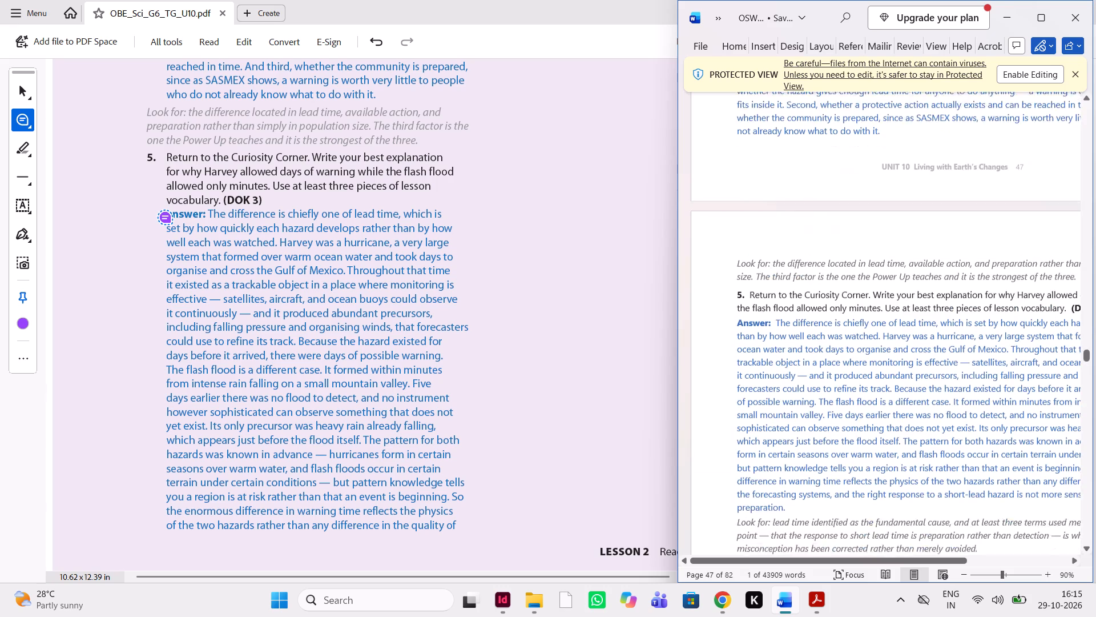
scroll(858, 440, "down", 1)
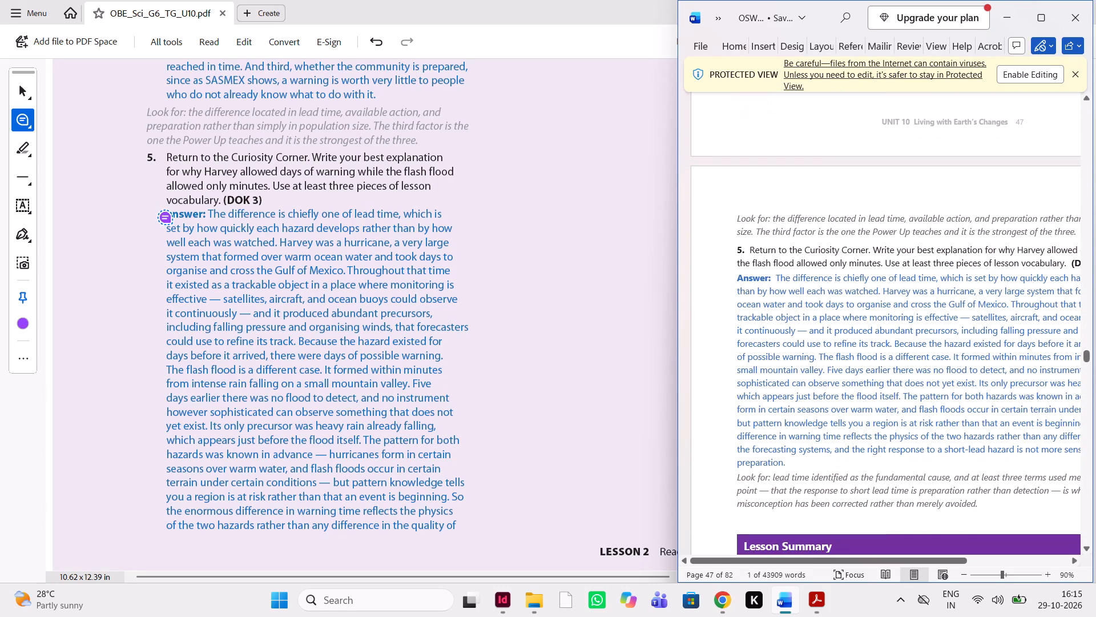
scroll(858, 440, "left", 1)
scroll(858, 440, "right", 1)
scroll(492, 430, "down", 1)
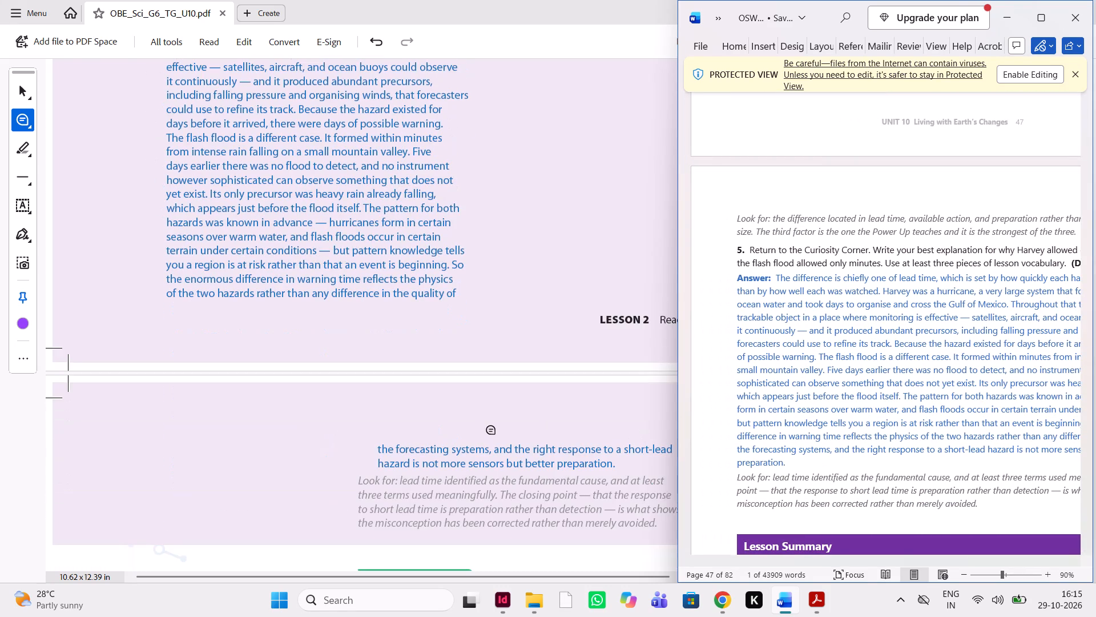
scroll(492, 430, "left", 1)
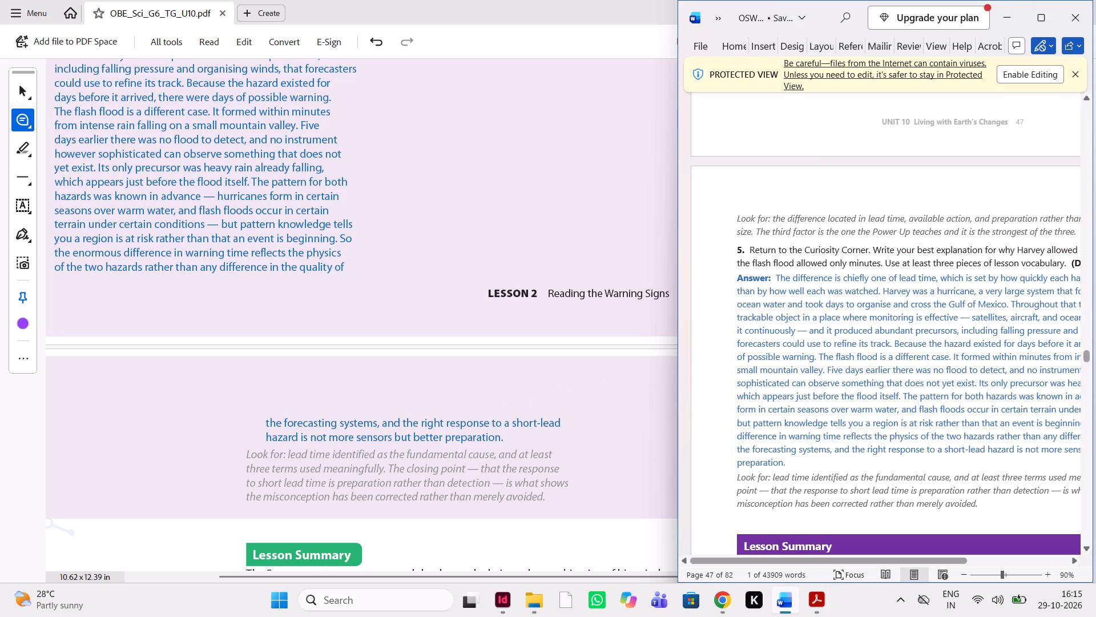
scroll(432, 431, "down", 1)
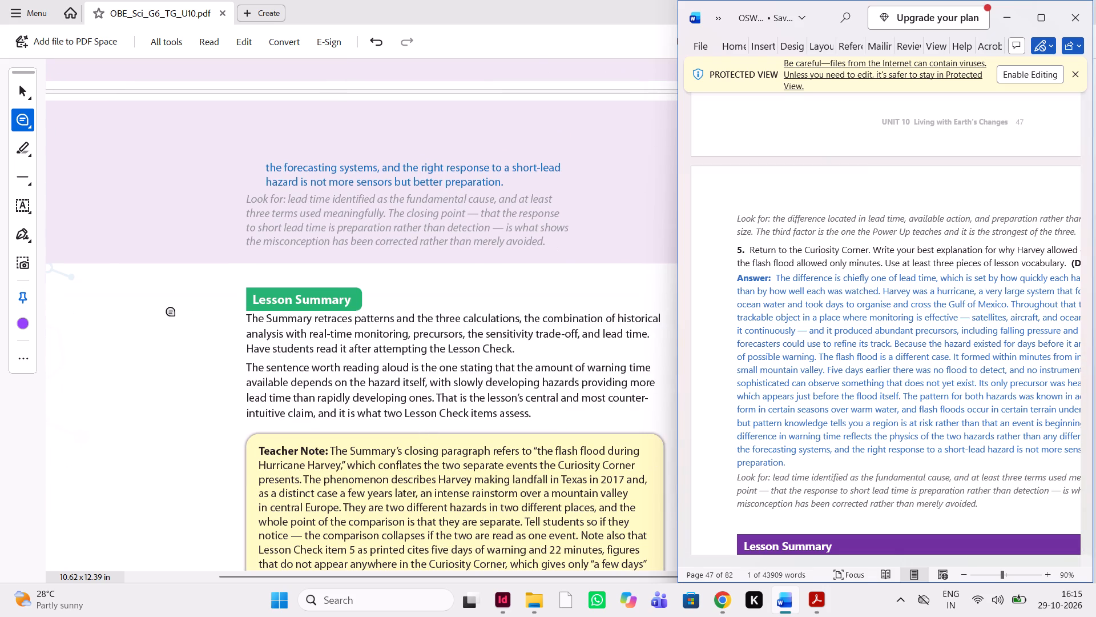
Draw a line in the PDF between the Lesson Summary heading and its first paragraph, with the comment "give proper spaing".
left_click(19, 171)
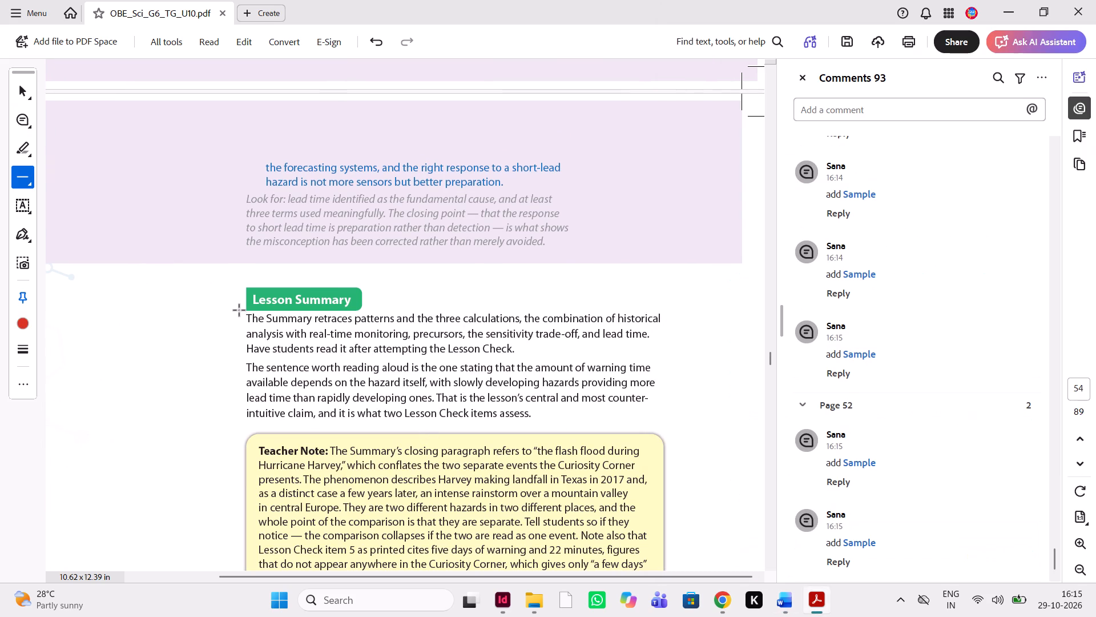
left_click_drag(244, 314, 374, 311)
left_click_drag(374, 311, 374, 310)
type("gib")
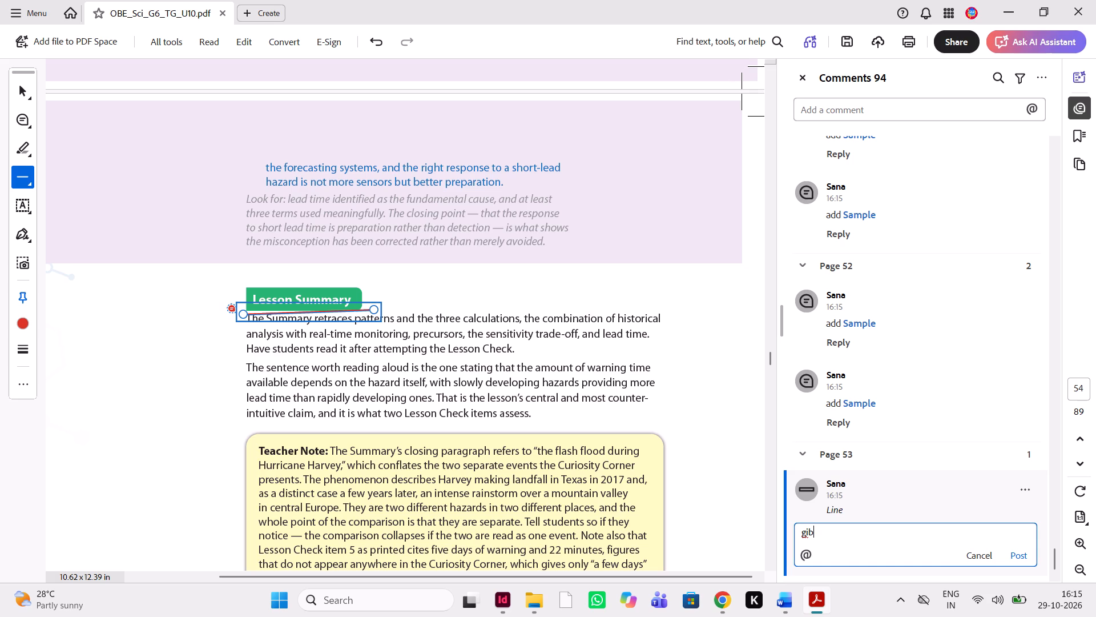
key("BackSpace")
type("ve proper spaing")
key("space")
Compare the Lesson Summary paragraphs and Teacher Note in the PDF with the Word manuscript.
key("alt+Tab")
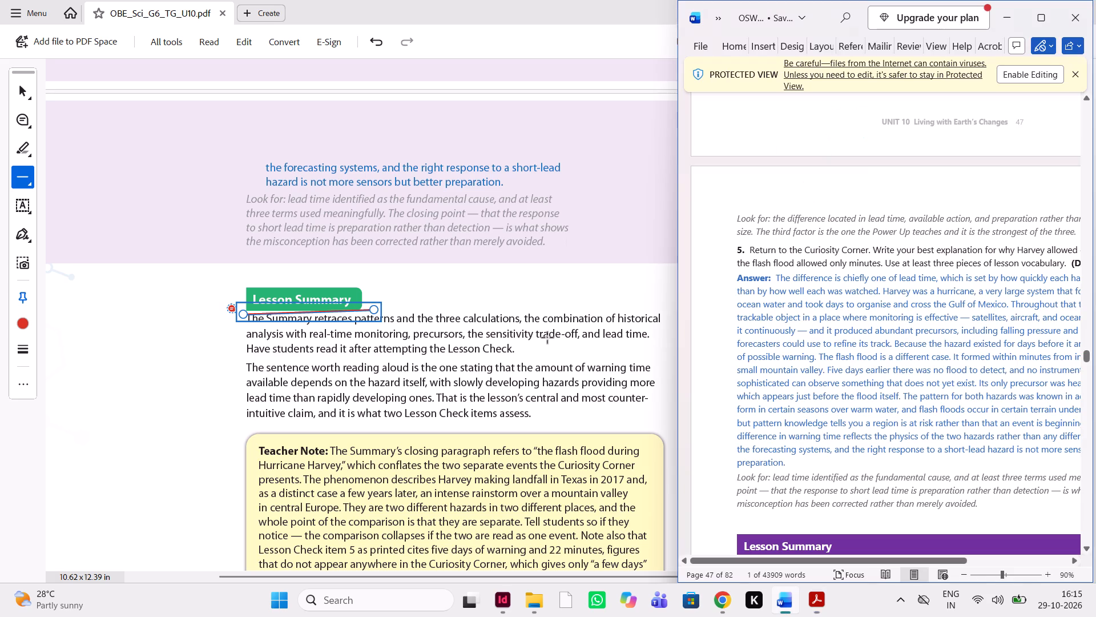
scroll(912, 384, "down", 2)
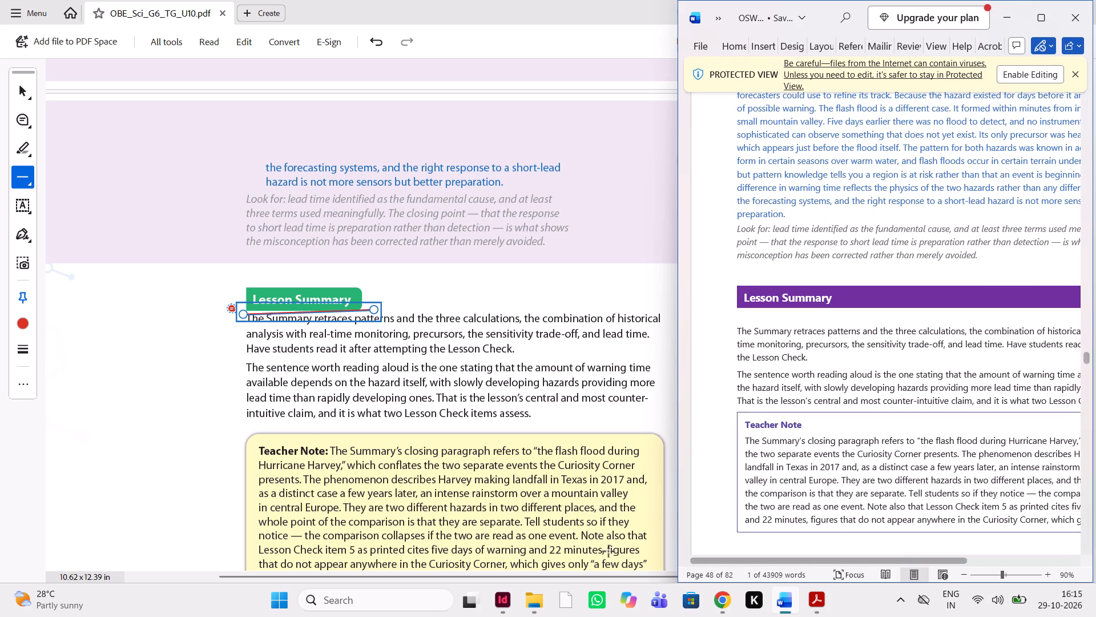
scroll(609, 552, "down", 1)
scroll(901, 436, "left", 1)
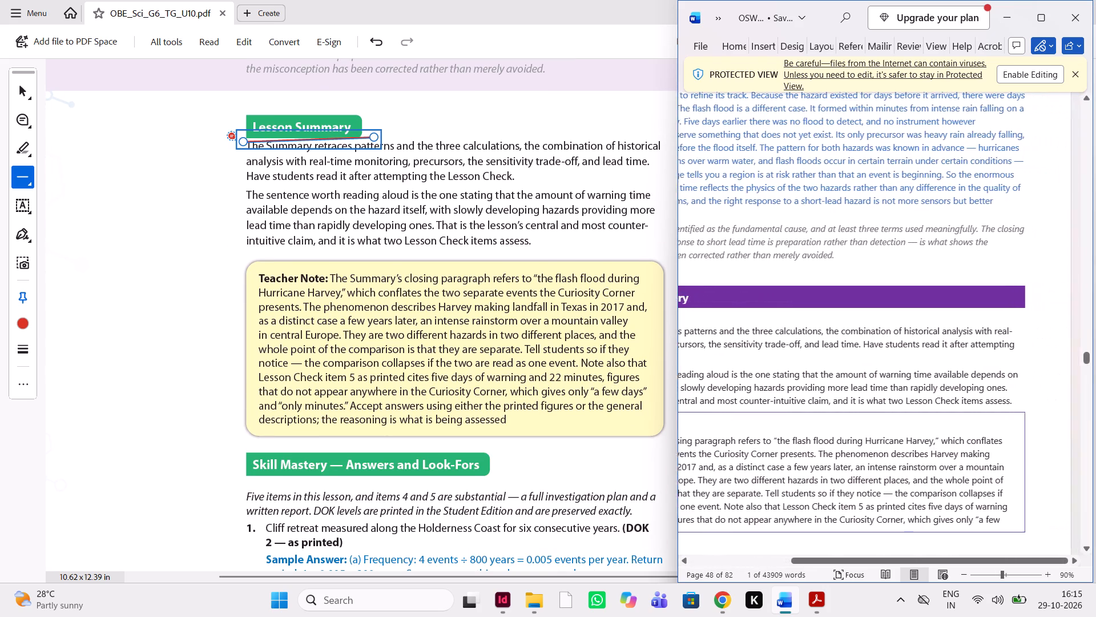
scroll(901, 436, "down", 1)
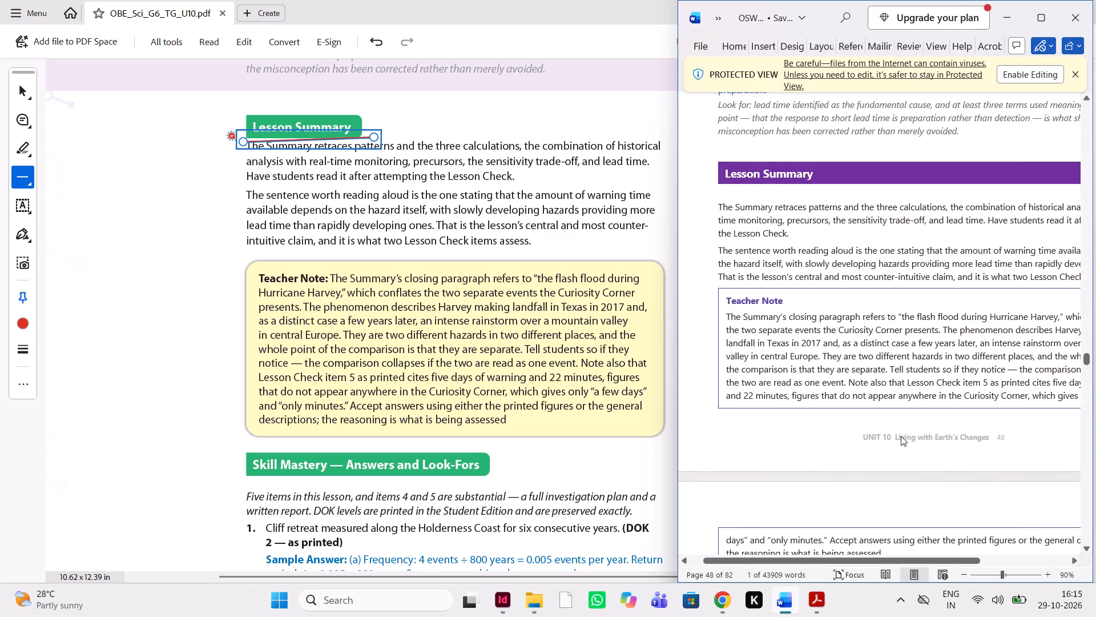
scroll(901, 436, "left", 1)
scroll(901, 436, "down", 1)
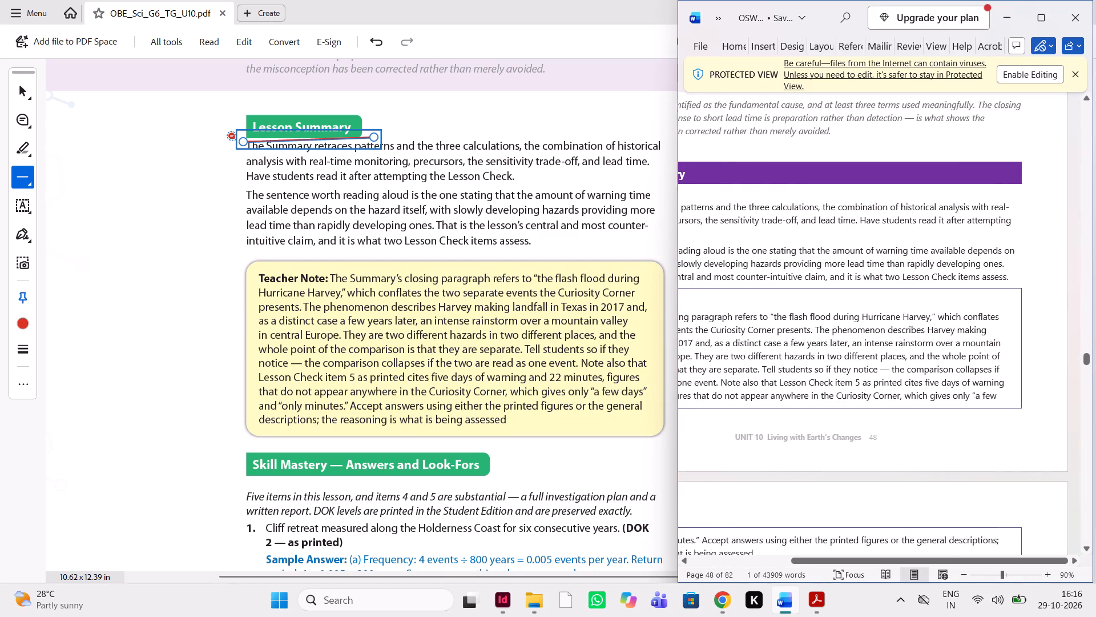
Compare the Skill Mastery heading, introduction and Question 1 stem in the PDF with the Word manuscript.
scroll(901, 436, "down", 1)
scroll(535, 423, "down", 1)
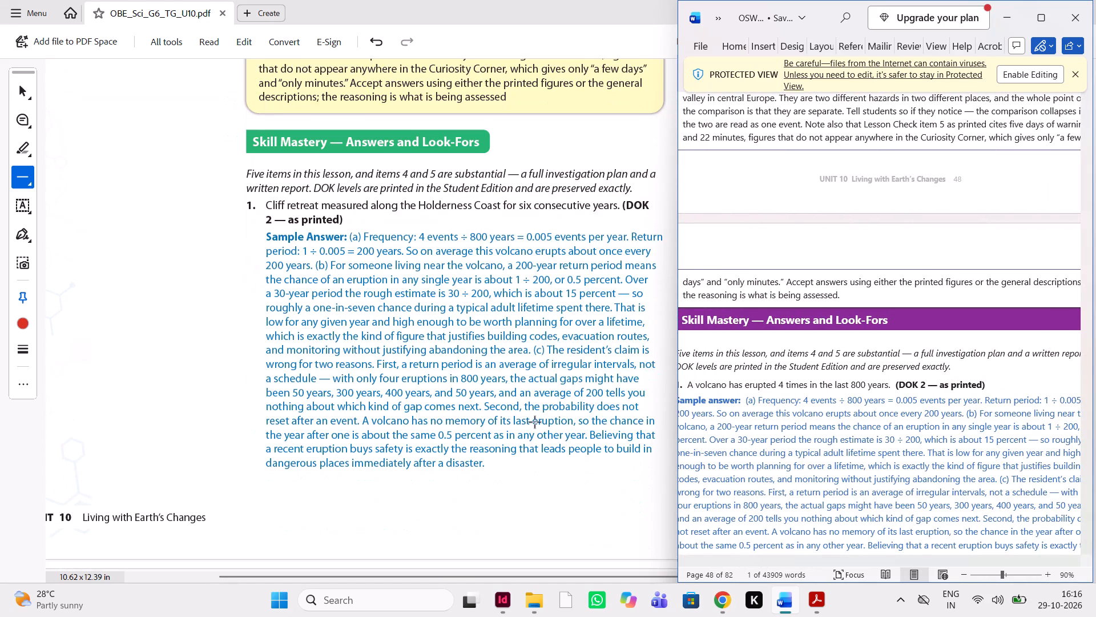
scroll(535, 423, "down", 1)
scroll(783, 400, "down", 1)
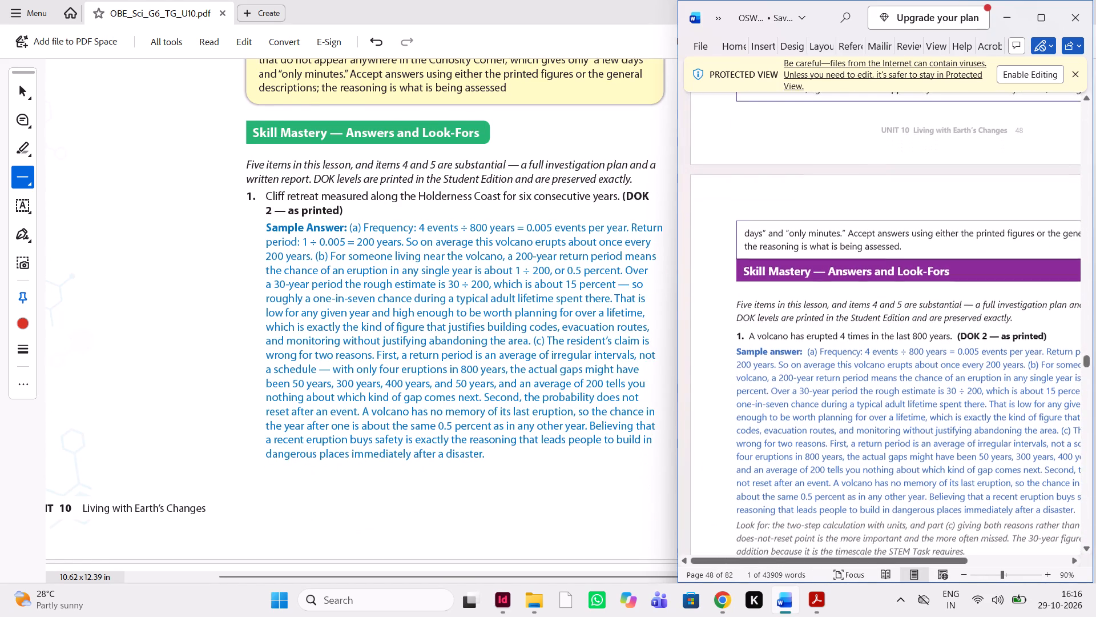
scroll(783, 400, "up", 1)
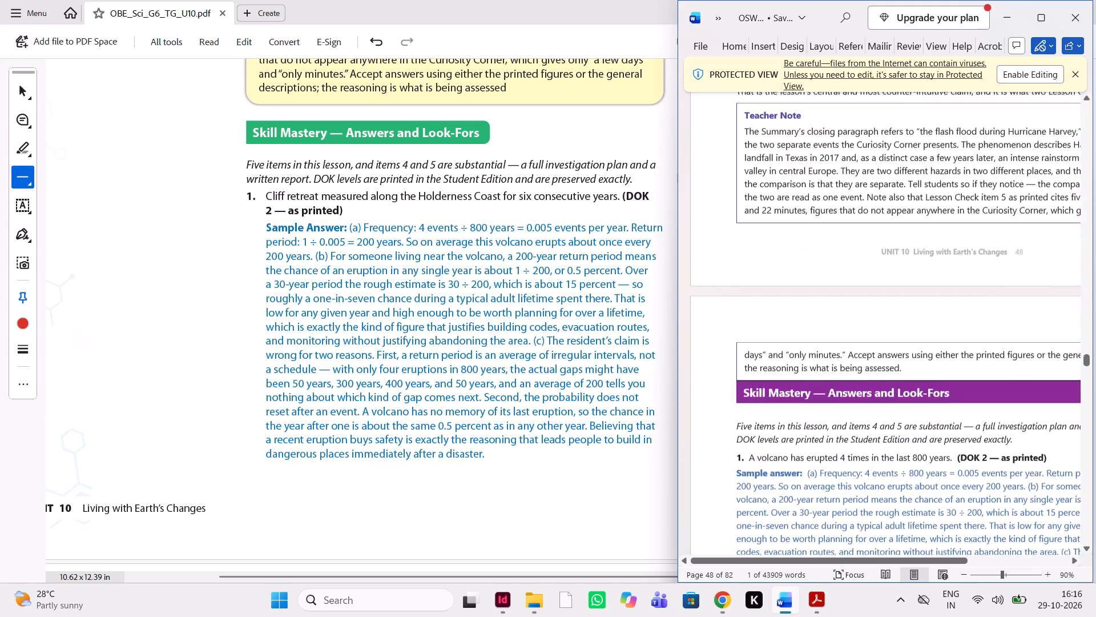
scroll(783, 400, "up", 1)
scroll(443, 380, "down", 2)
scroll(443, 380, "left", 1)
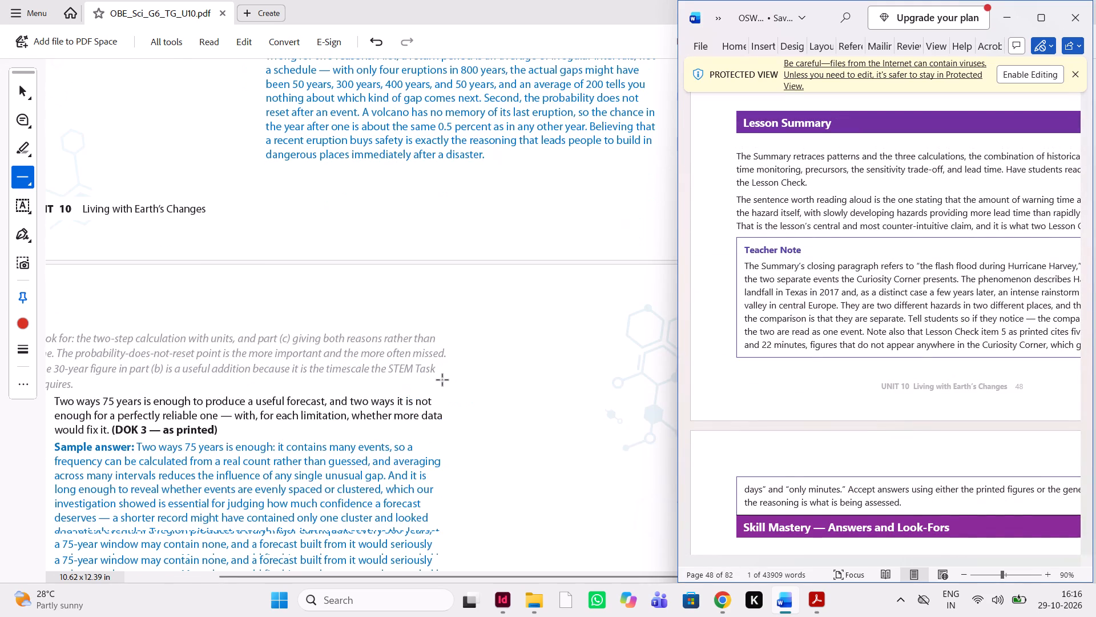
scroll(443, 380, "down", 2)
scroll(443, 380, "left", 2)
scroll(443, 380, "down", 7)
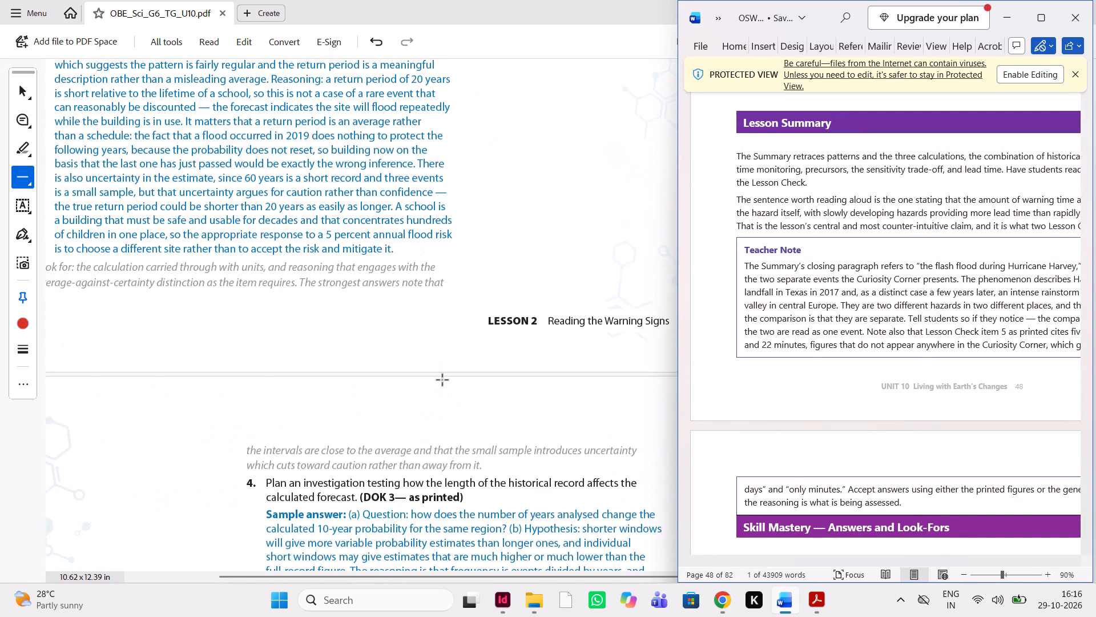
scroll(443, 380, "up", 5)
scroll(843, 375, "down", 2)
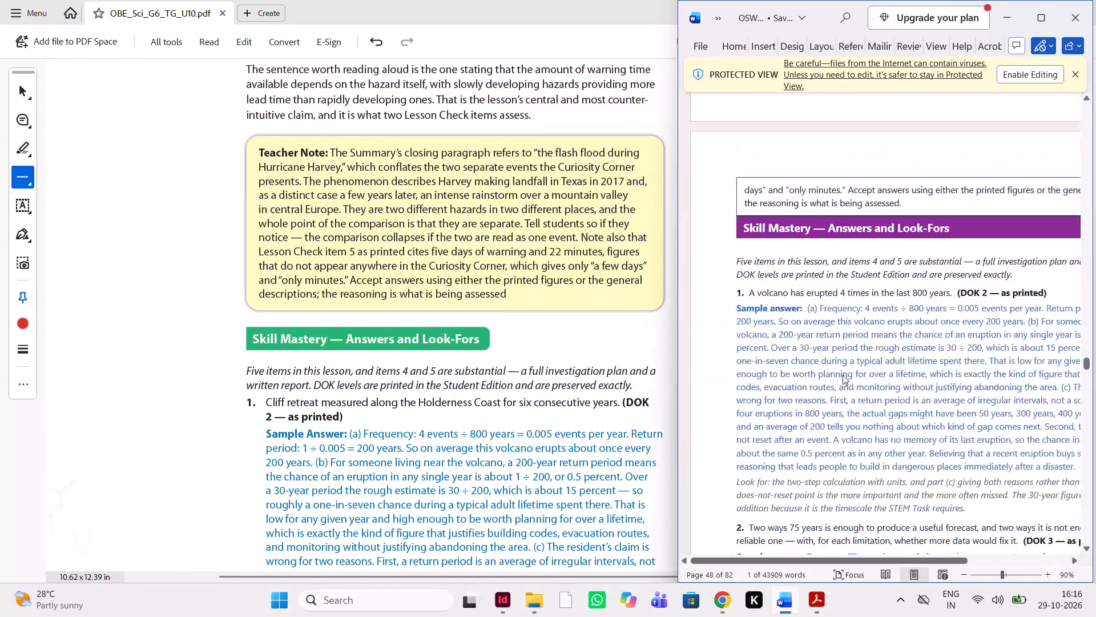
scroll(843, 375, "down", 12)
scroll(843, 375, "up", 2)
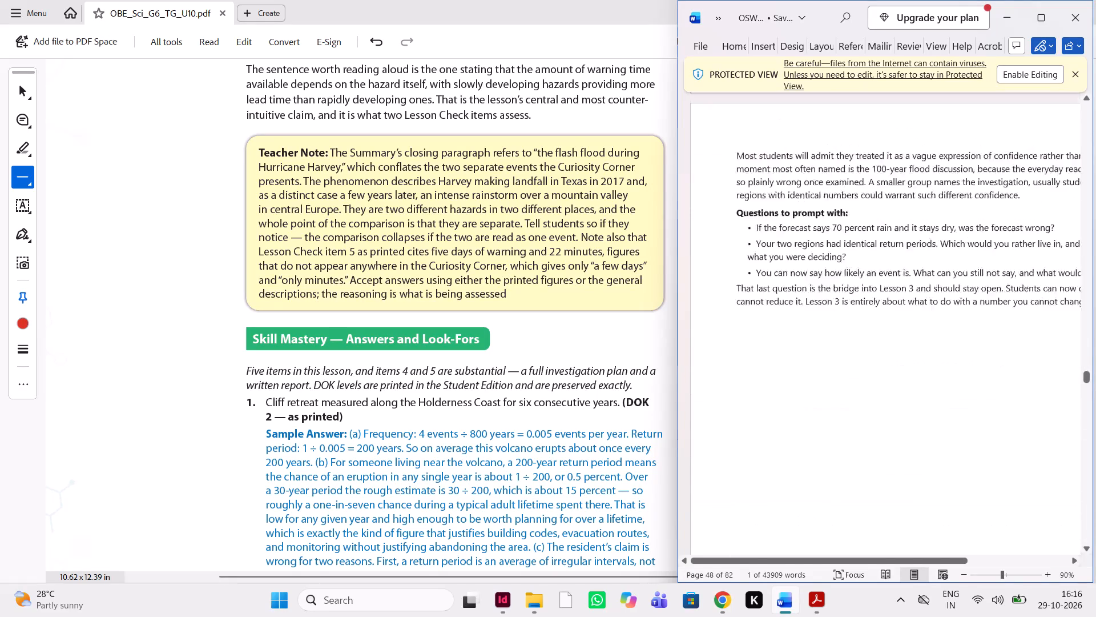
scroll(843, 375, "up", 7)
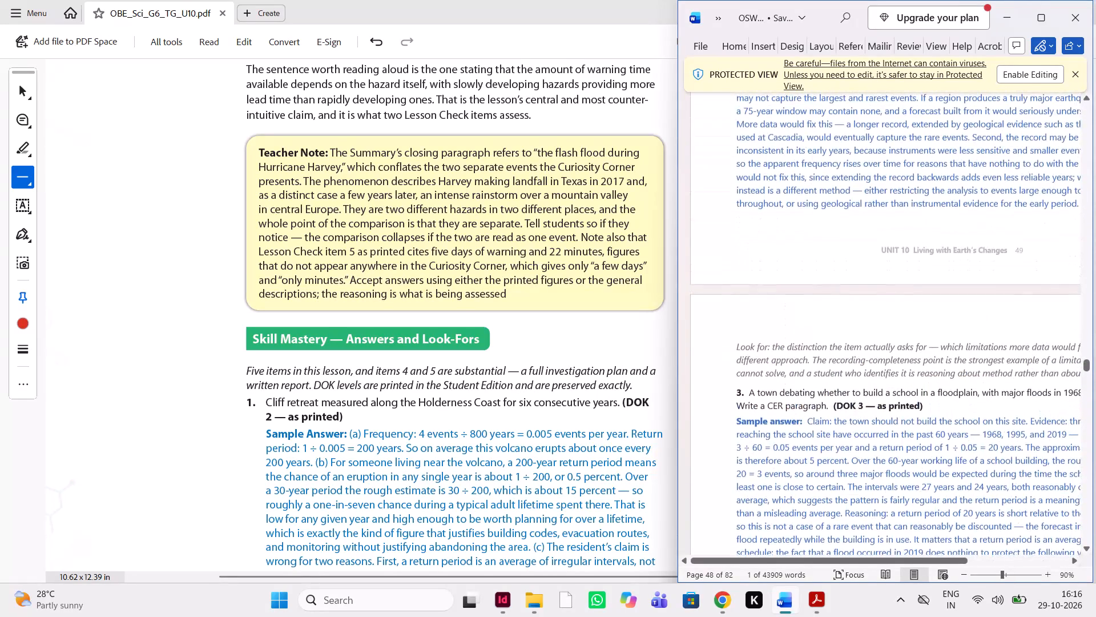
scroll(865, 362, "up", 1)
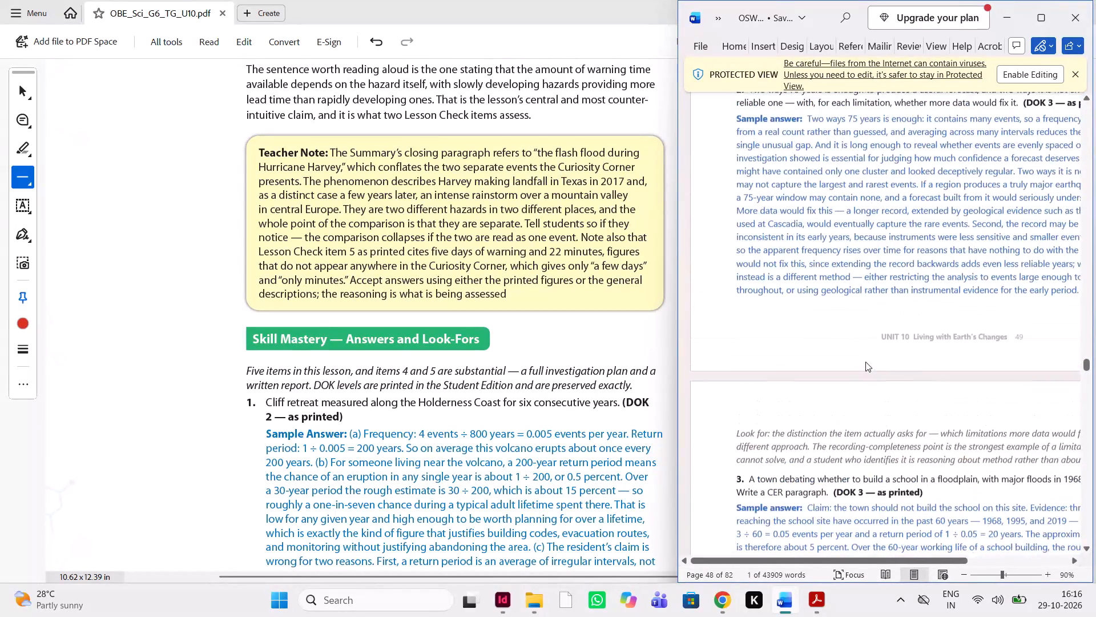
scroll(865, 362, "up", 2)
scroll(865, 362, "down", 1)
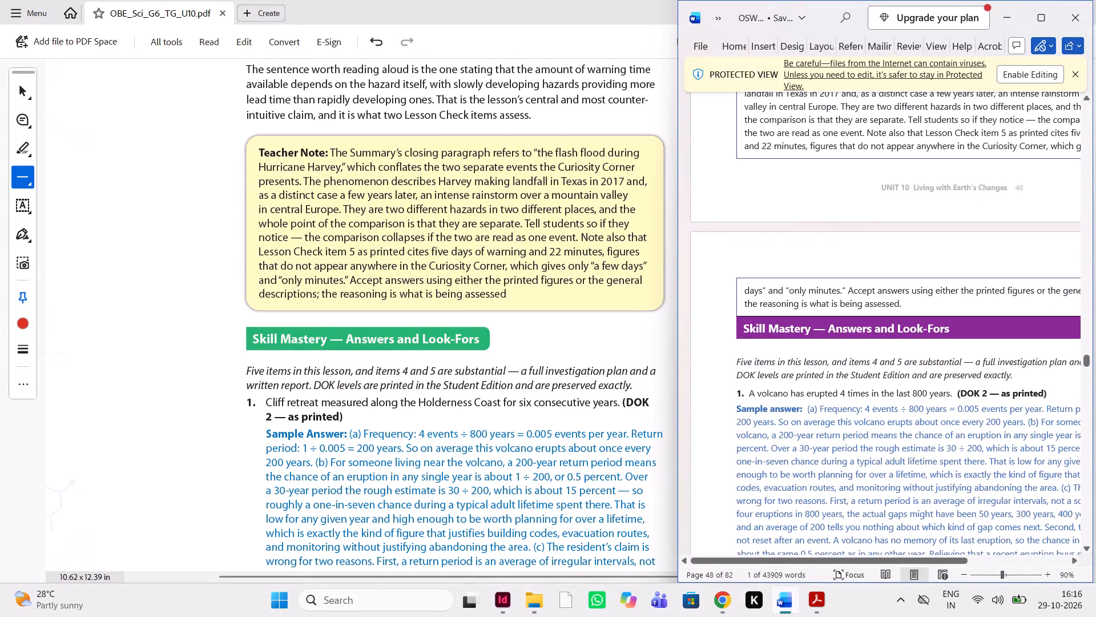
scroll(603, 395, "left", 1)
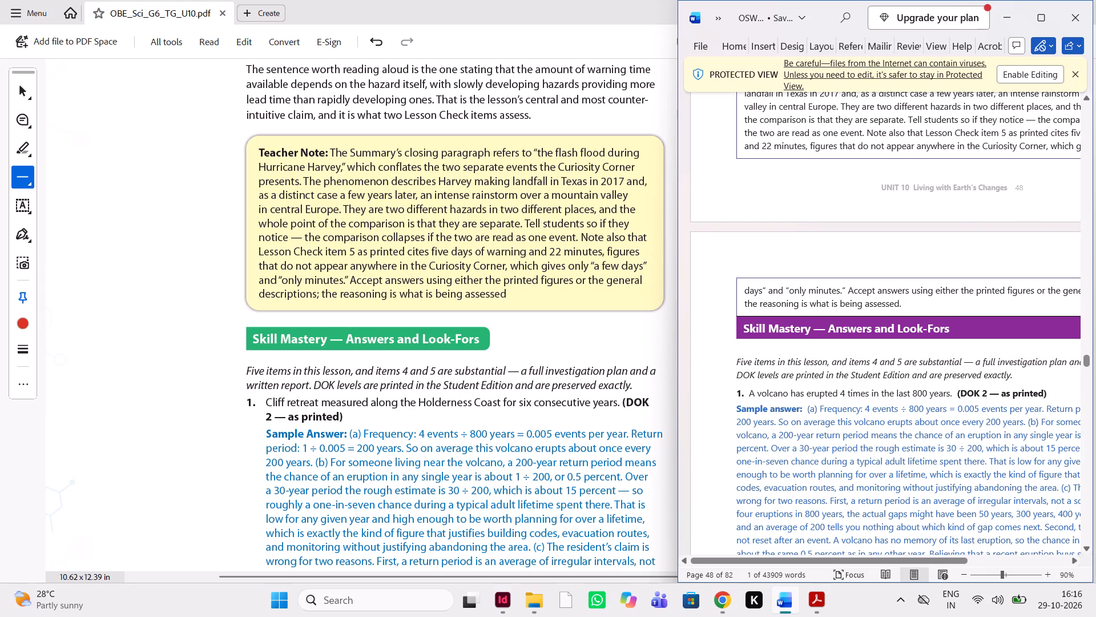
scroll(890, 367, "left", 1)
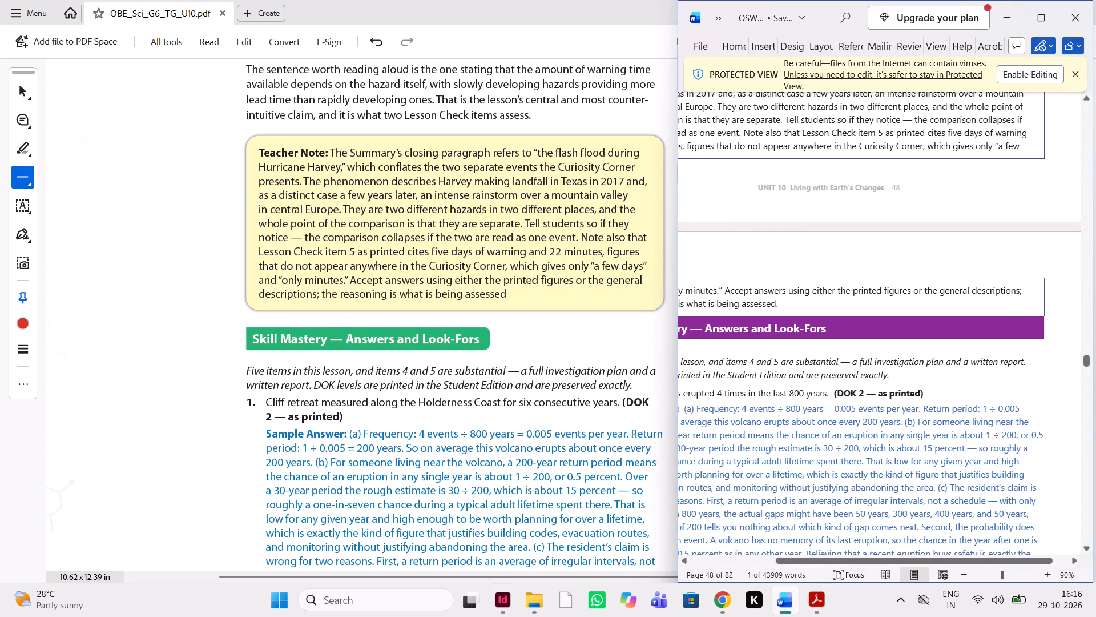
scroll(890, 367, "right", 1)
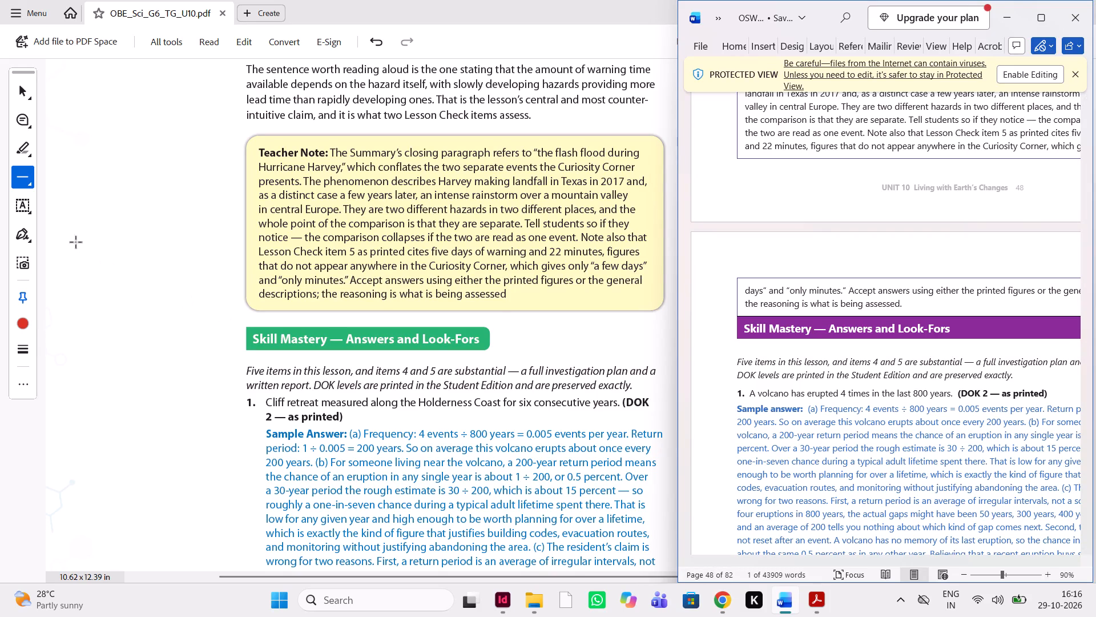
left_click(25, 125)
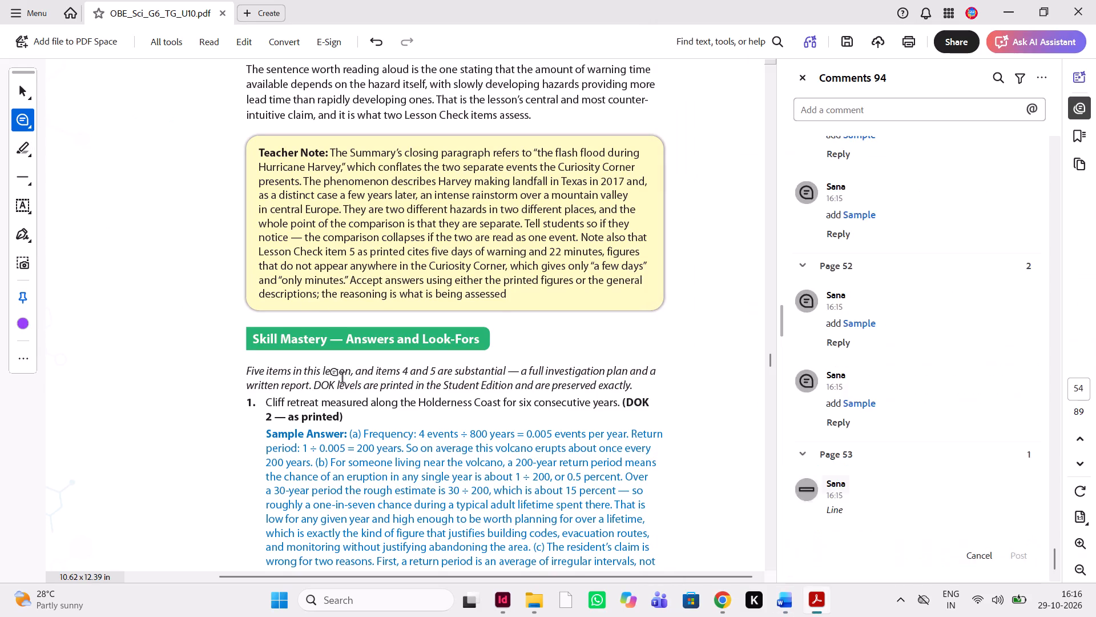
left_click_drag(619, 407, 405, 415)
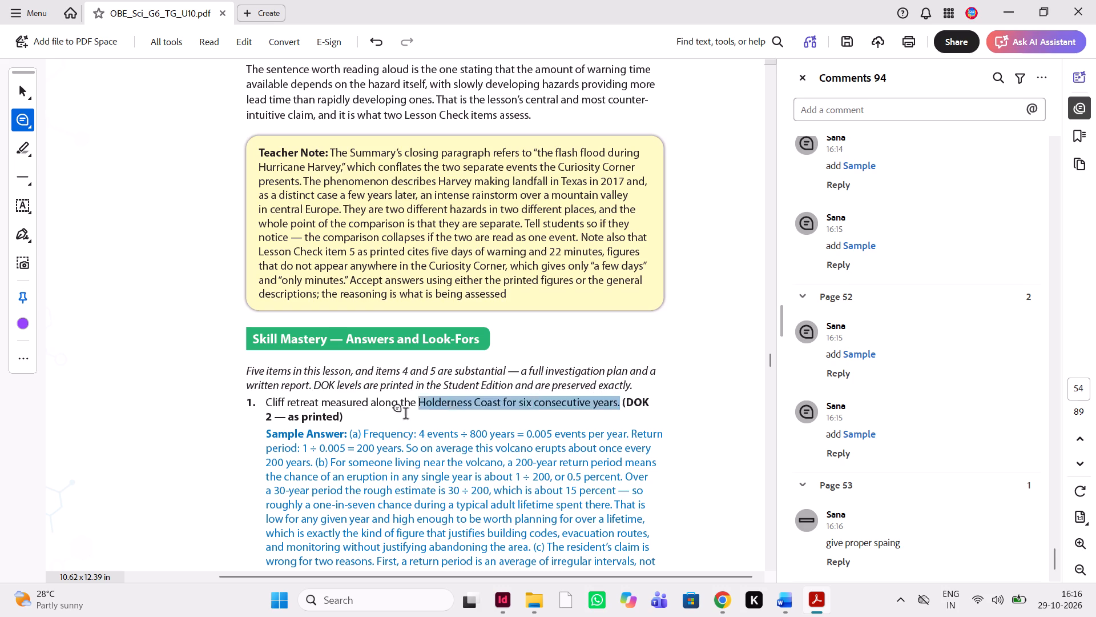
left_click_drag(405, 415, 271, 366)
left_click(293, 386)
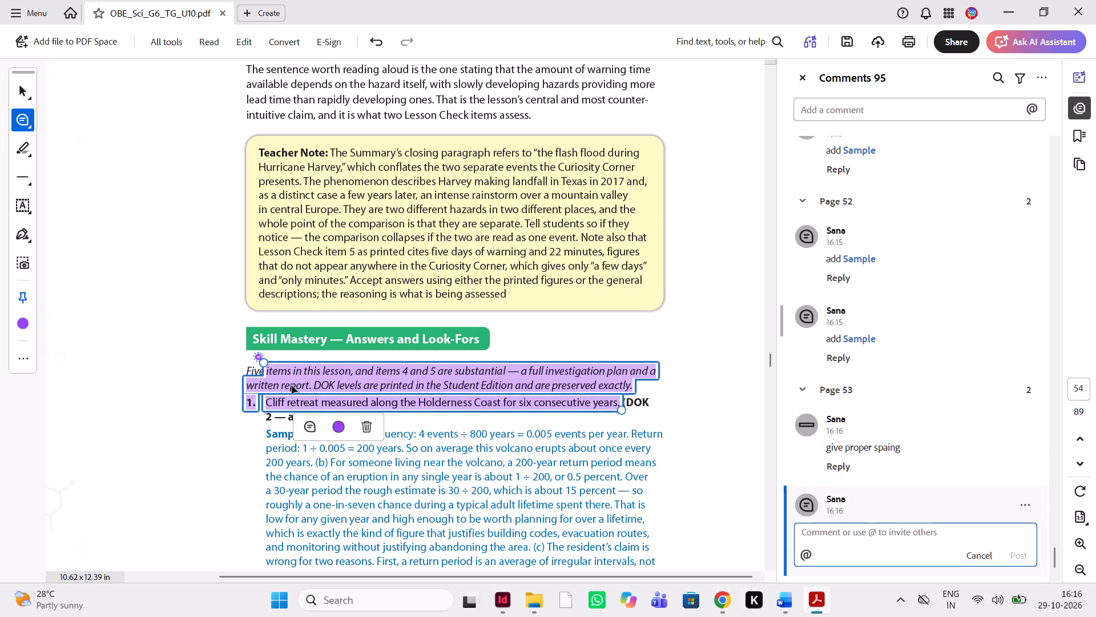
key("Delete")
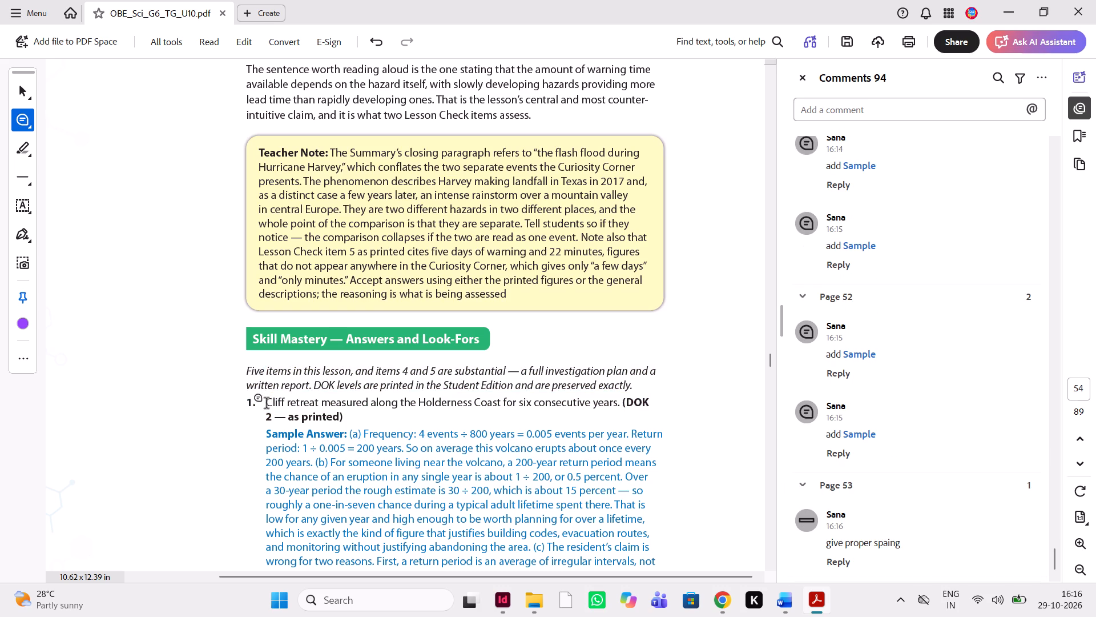
Mark Skill Mastery Question 1's sentence "Cliff retreat measured along the Holderness Coast for six consecutive years." and post the comment "change it acording to MSF".
left_click_drag(263, 404, 606, 407)
type("chnage")
key("space")
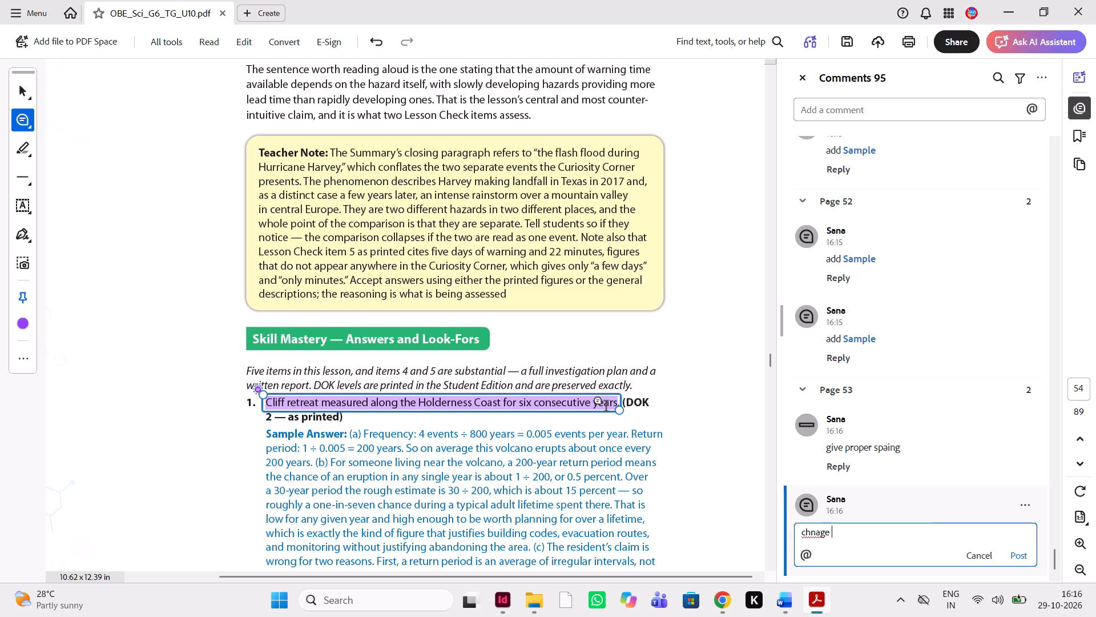
key("BackSpace")
key("BackSpace")
key("BackSpace")
key("BackSpace")
key("BackSpace")
type("ange it acording to MSF")
key("space")
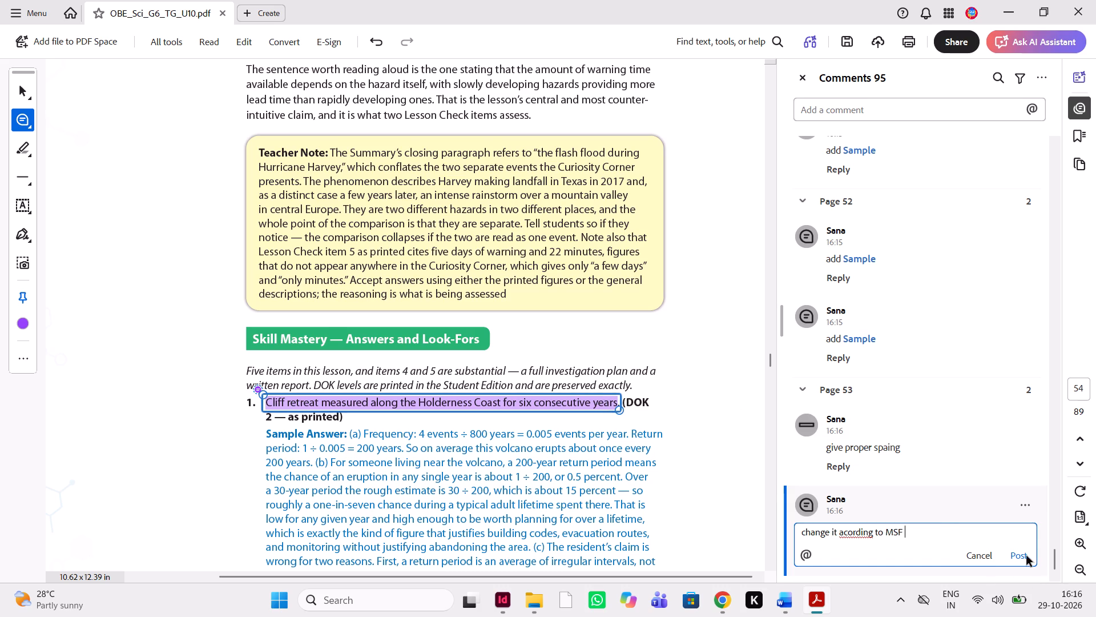
left_click(1027, 552)
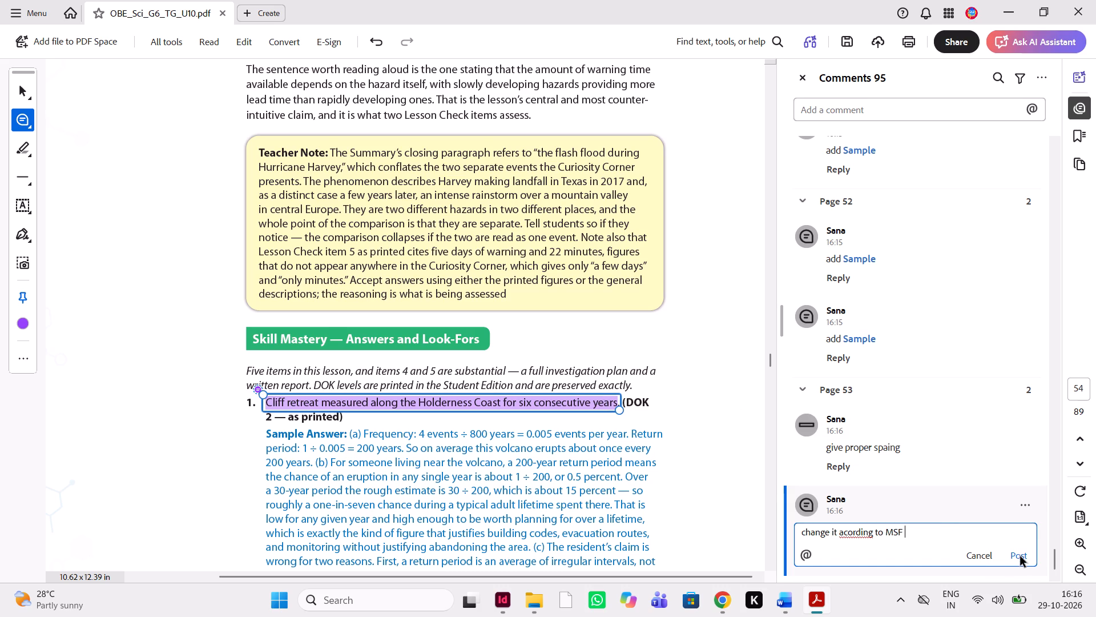
left_click(1020, 556)
Check Skill Mastery Question 1's sample answer and "Look for" text in the PDF against the Word manuscript.
scroll(640, 488, "down", 1)
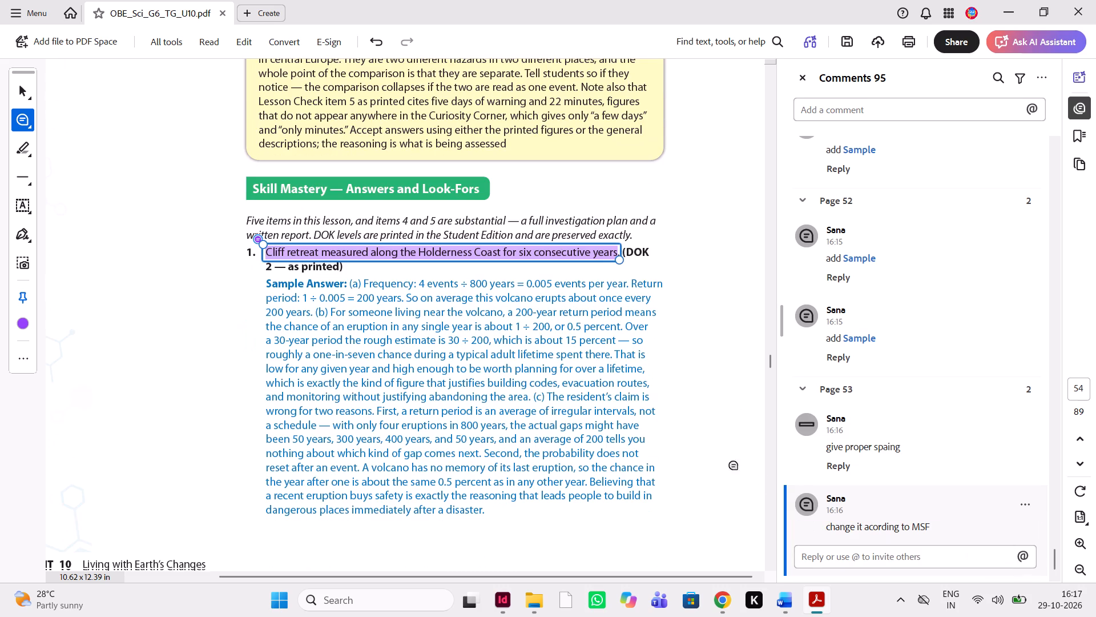
left_click(785, 605)
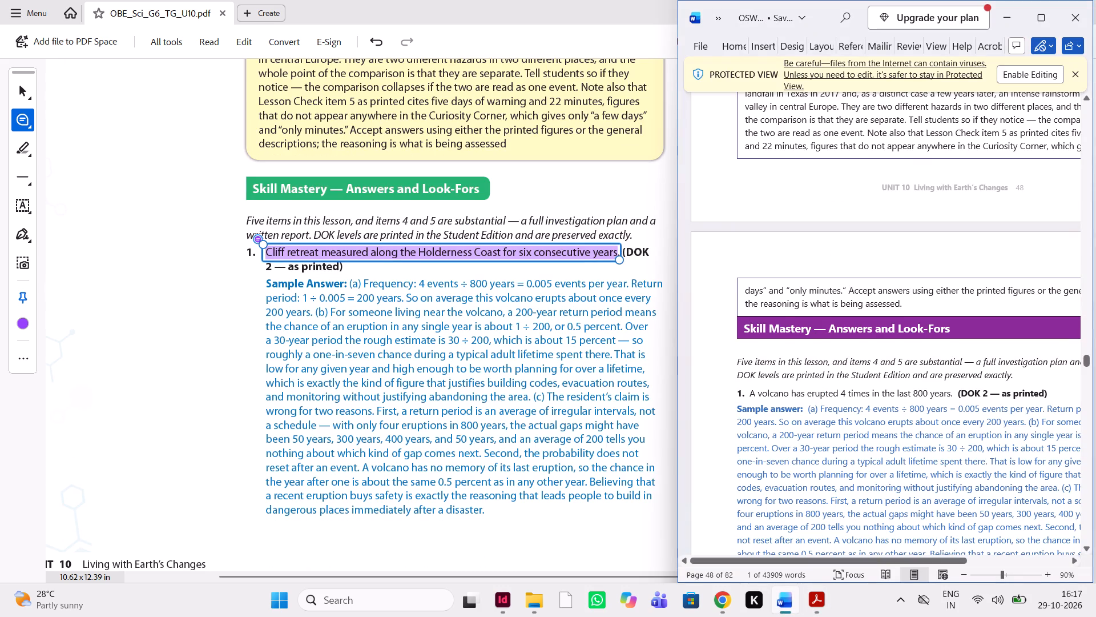
scroll(884, 433, "down", 1)
scroll(884, 433, "left", 1)
scroll(884, 433, "right", 1)
scroll(884, 433, "down", 1)
scroll(884, 433, "left", 1)
scroll(537, 458, "down", 1)
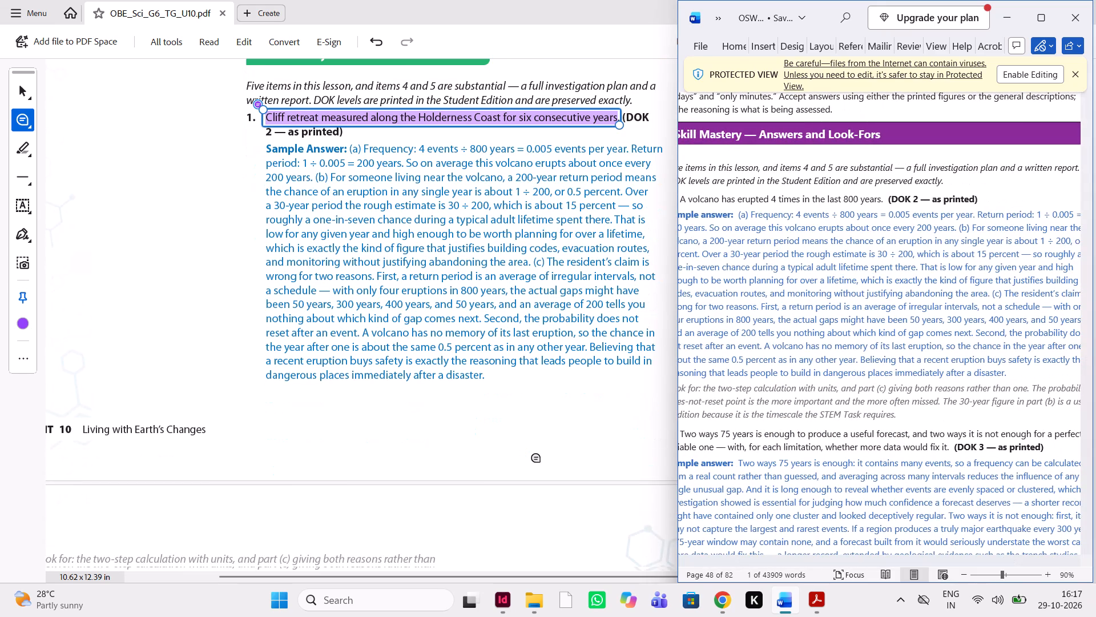
scroll(811, 415, "right", 1)
scroll(811, 415, "up", 1)
scroll(811, 415, "down", 1)
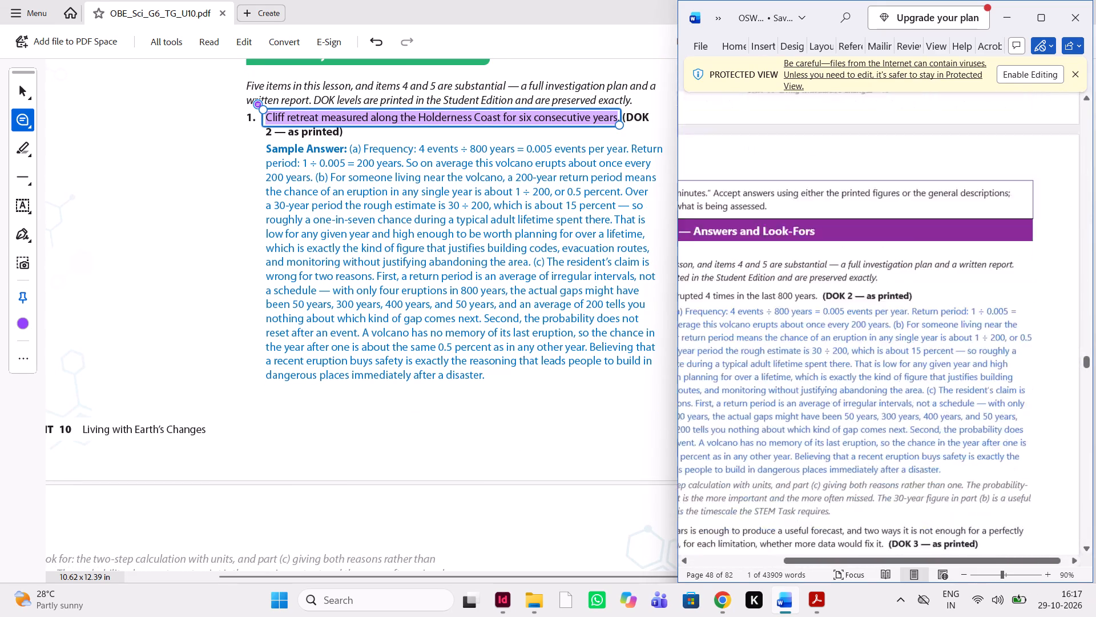
scroll(811, 415, "down", 1)
scroll(527, 422, "down", 1)
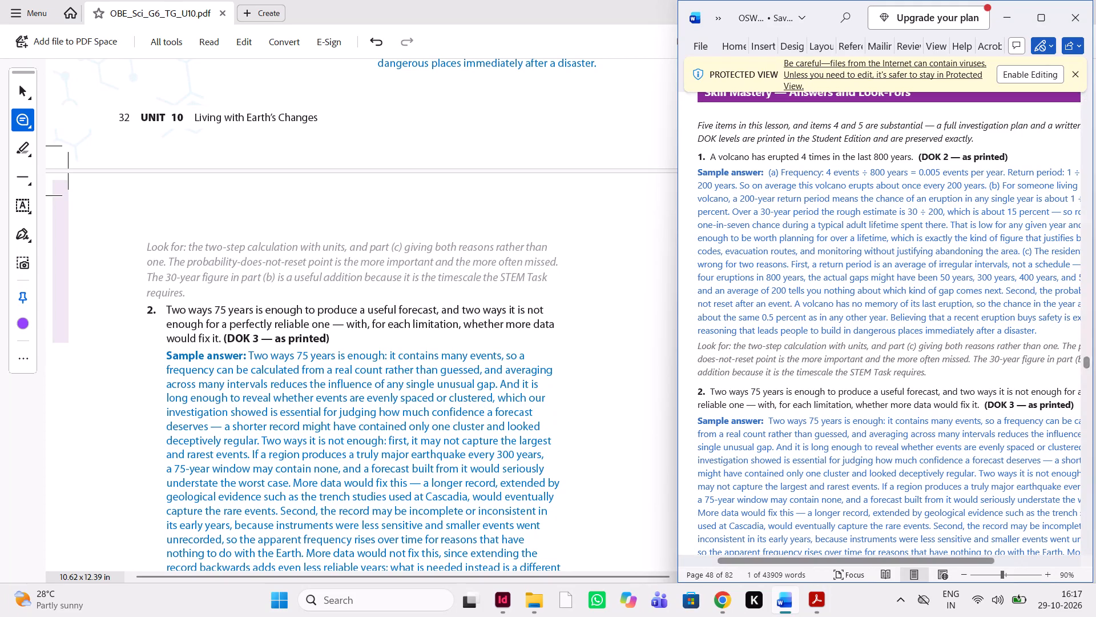
Compare Skill Mastery Question 2's stem, sample answer and "Look for" text in the PDF with the Word manuscript.
scroll(780, 378, "down", 1)
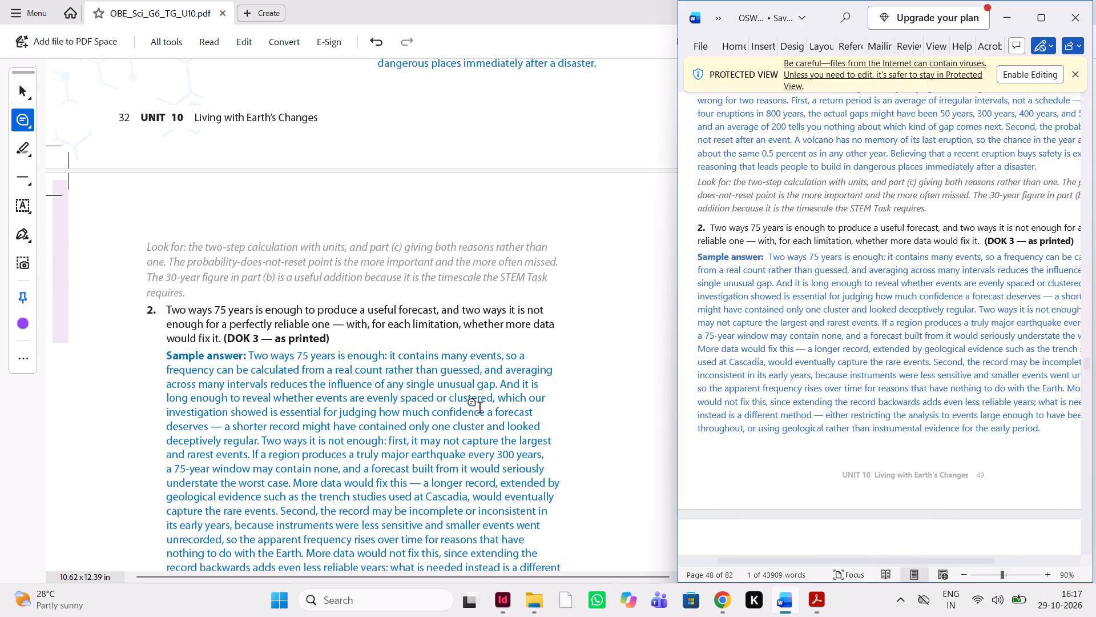
scroll(479, 409, "down", 1)
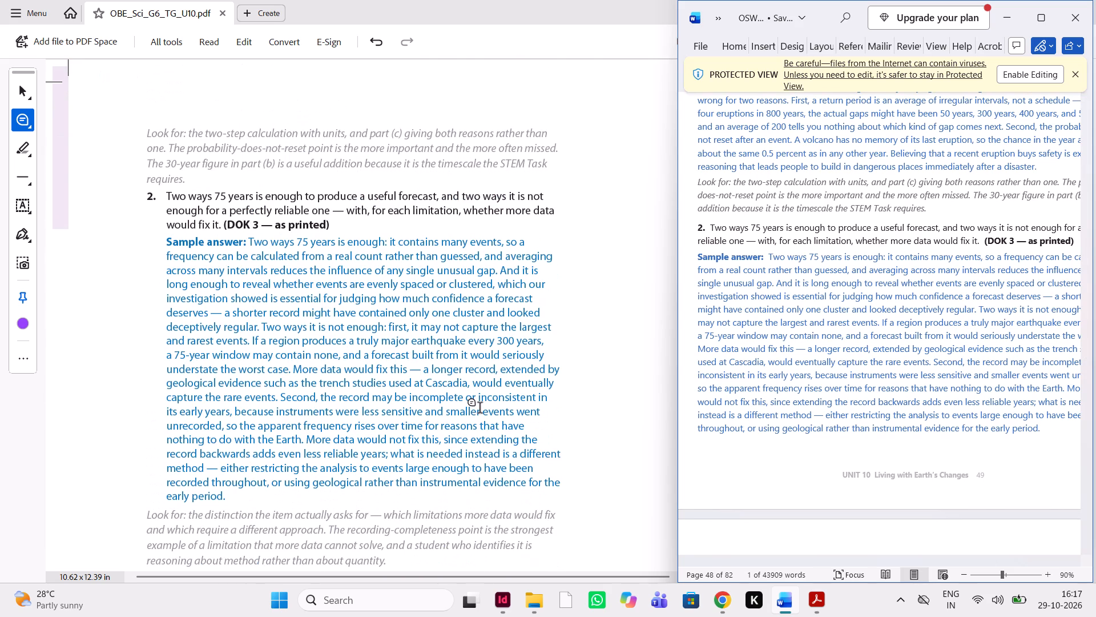
scroll(479, 409, "down", 1)
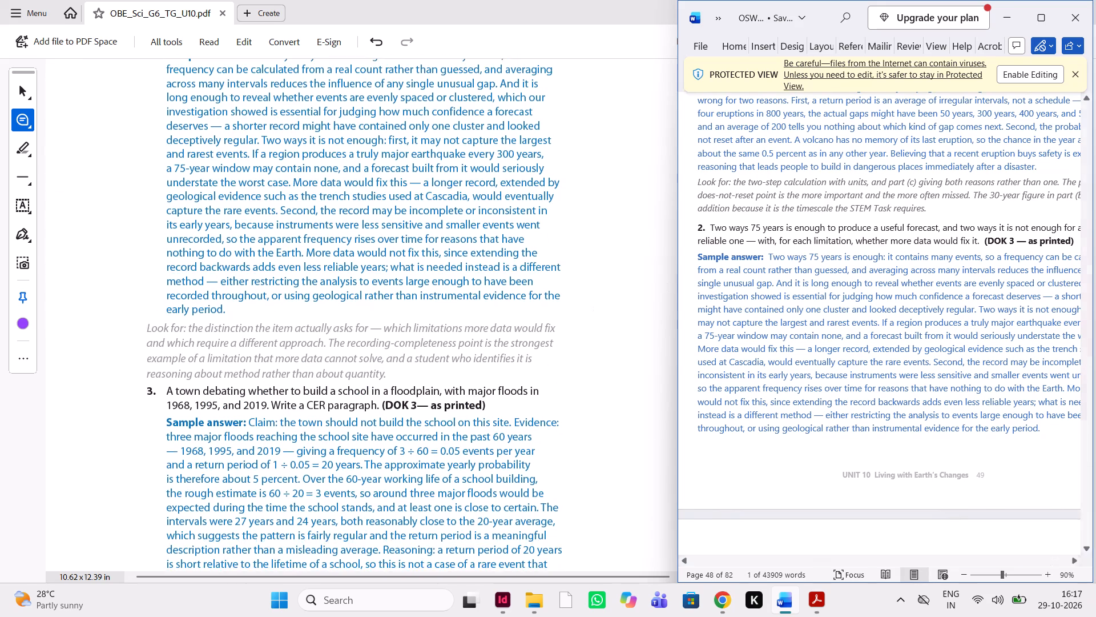
scroll(824, 396, "down", 2)
scroll(824, 396, "left", 1)
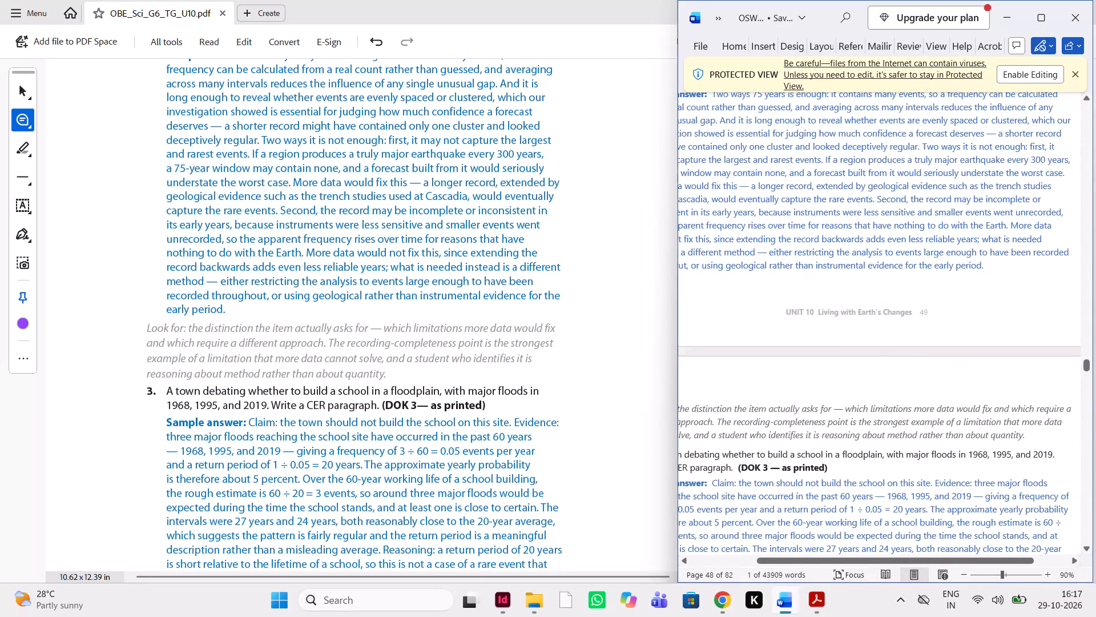
scroll(824, 396, "down", 1)
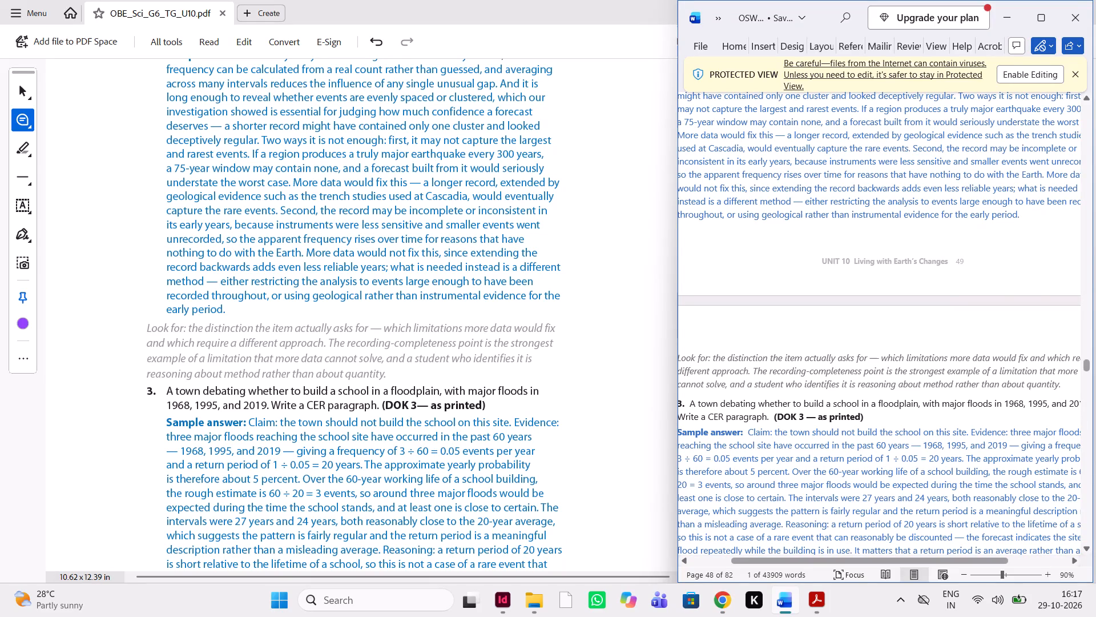
scroll(890, 347, "right", 1)
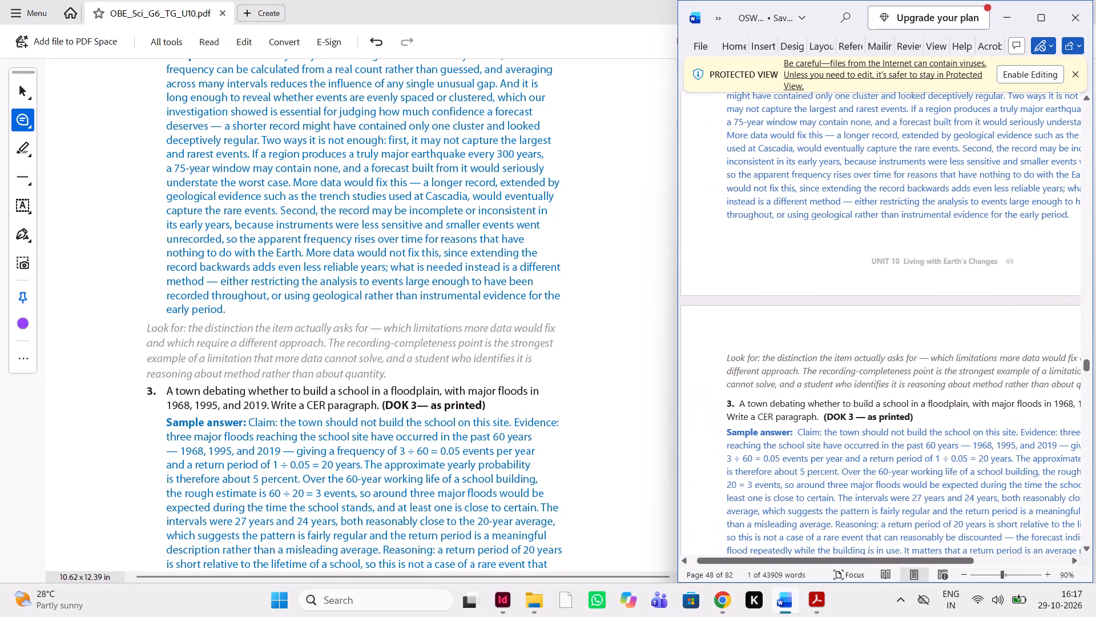
scroll(890, 347, "left", 1)
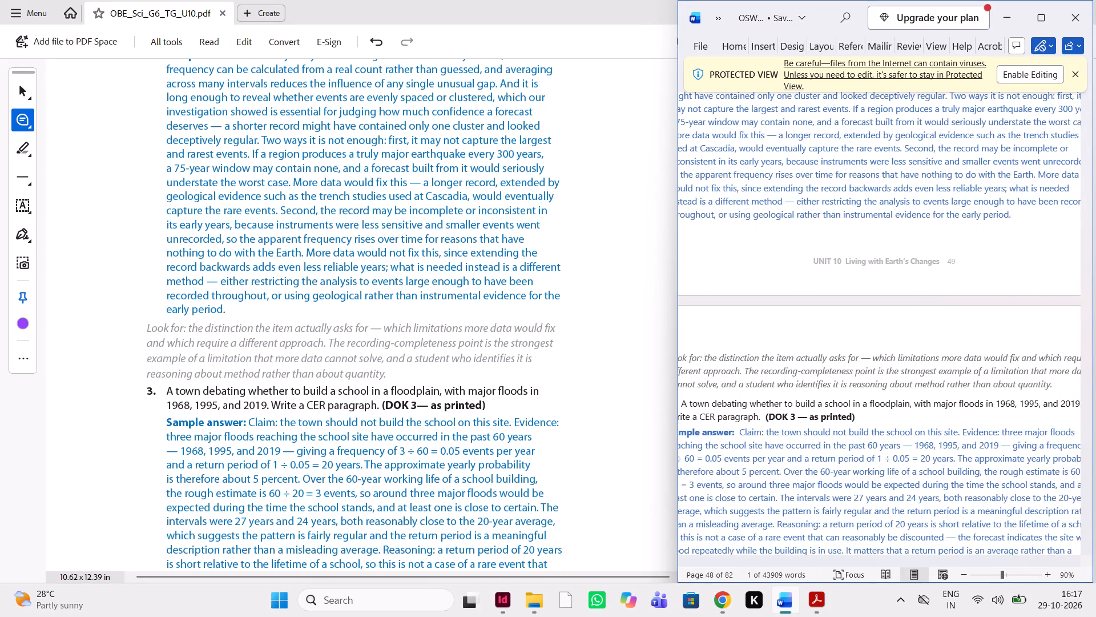
scroll(890, 347, "left", 1)
scroll(890, 347, "right", 1)
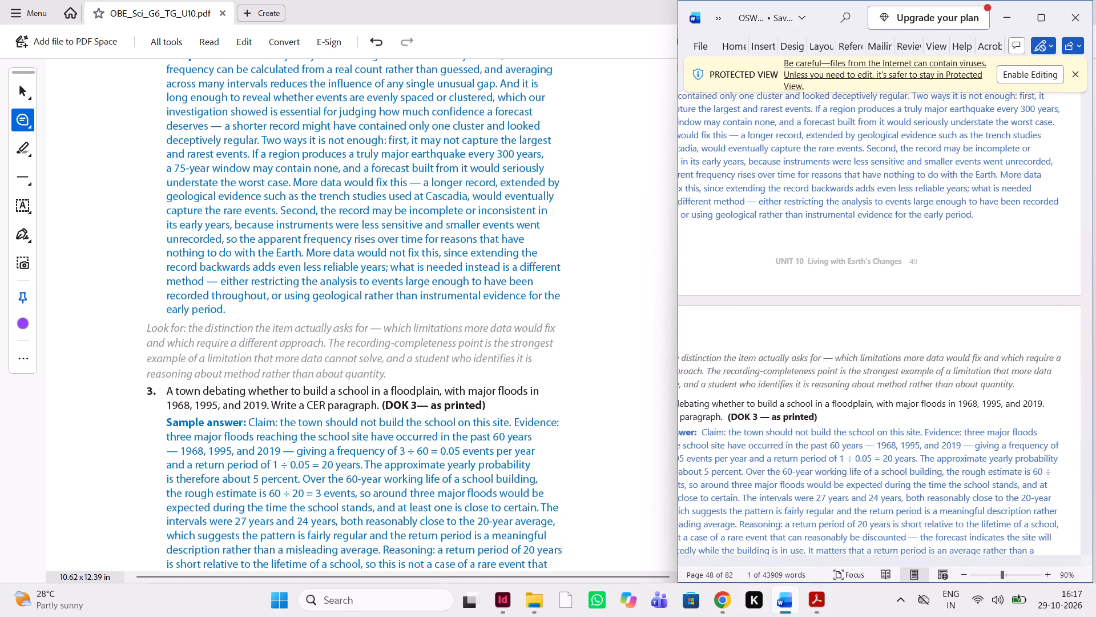
Compare Skill Mastery Question 3's floodplain school stem, sample answer and "Look for" text in the PDF with the Word manuscript.
scroll(890, 347, "down", 1)
scroll(751, 369, "right", 1)
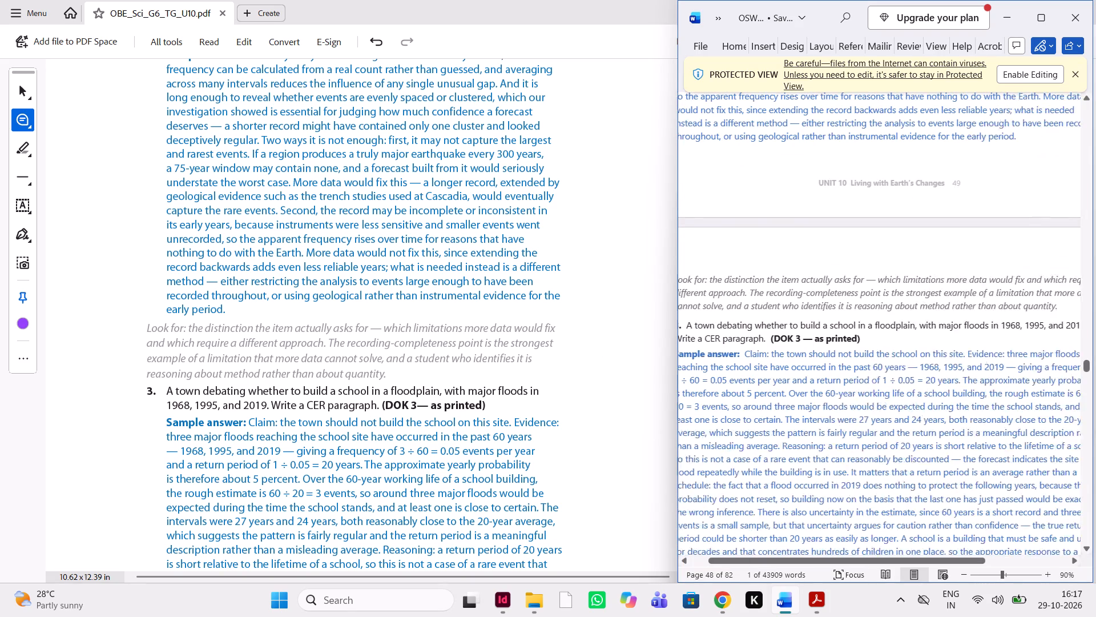
scroll(751, 369, "right", 1)
scroll(450, 384, "down", 1)
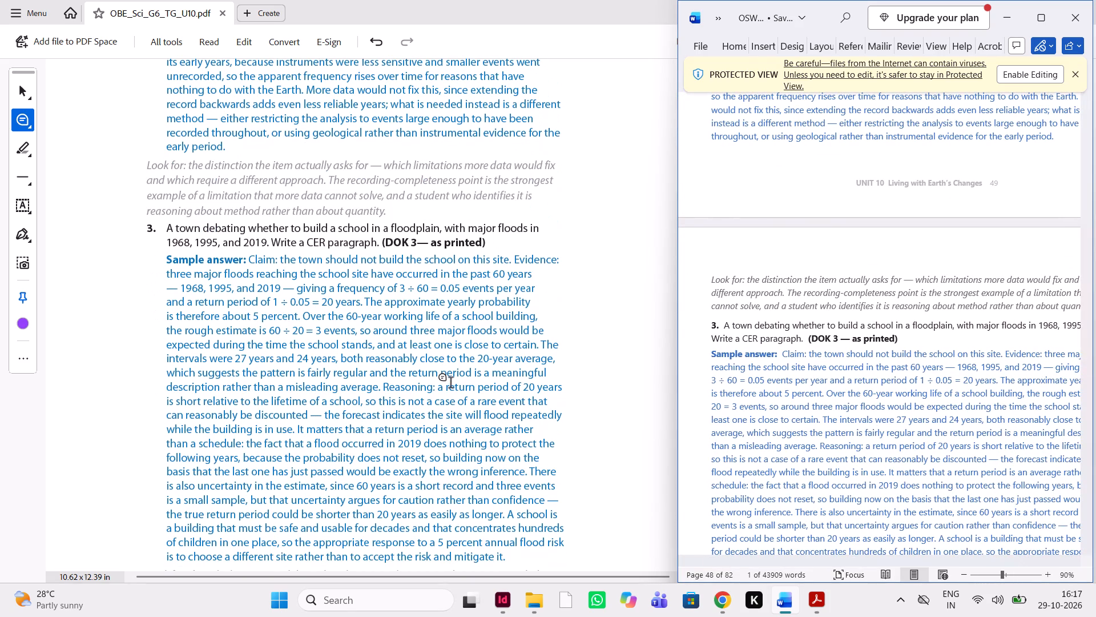
scroll(450, 384, "down", 1)
scroll(763, 383, "down", 1)
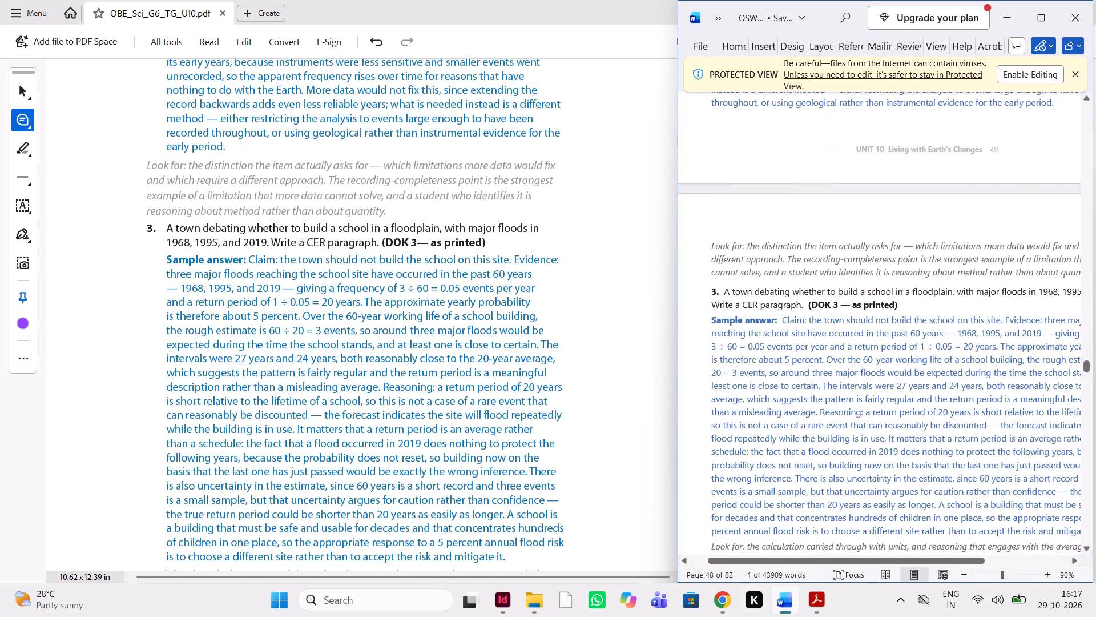
scroll(763, 383, "down", 2)
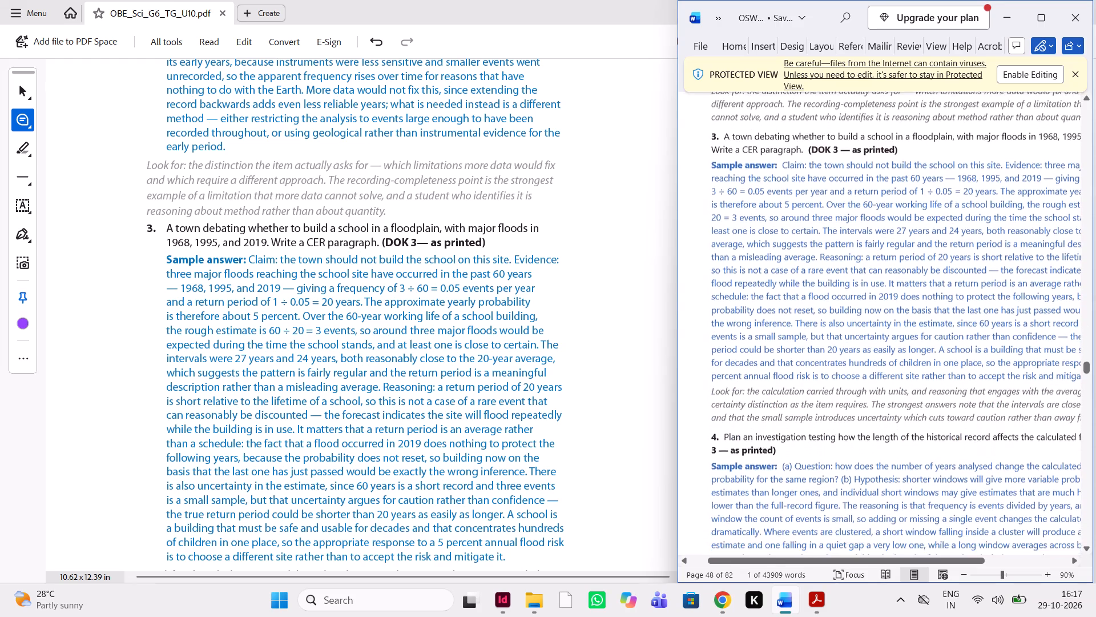
scroll(763, 383, "left", 1)
scroll(452, 402, "down", 1)
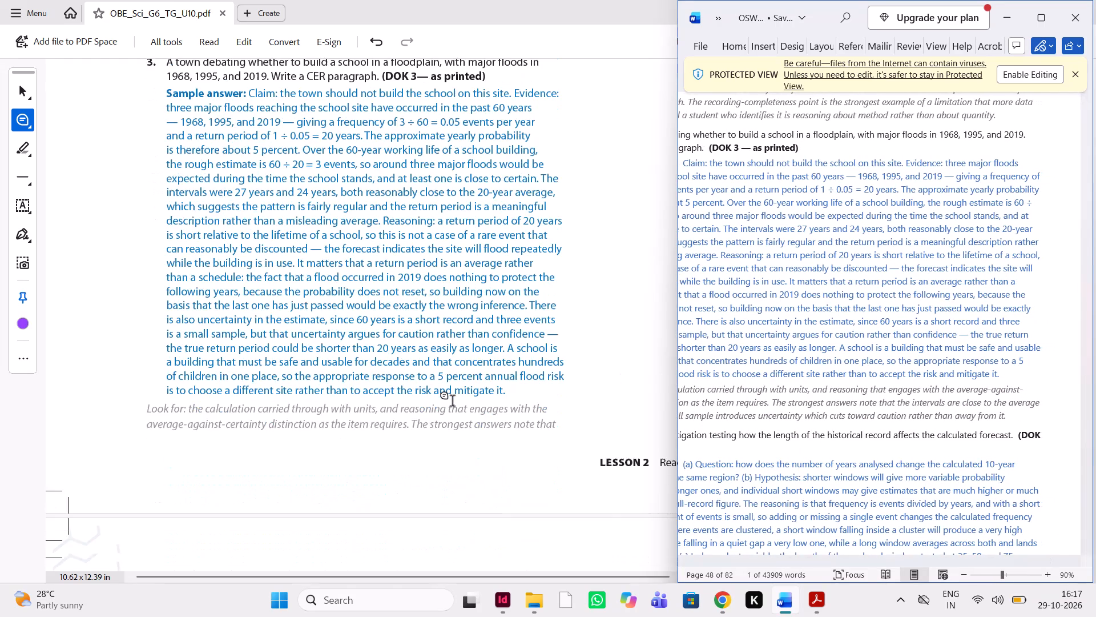
scroll(452, 402, "down", 1)
scroll(452, 402, "right", 5)
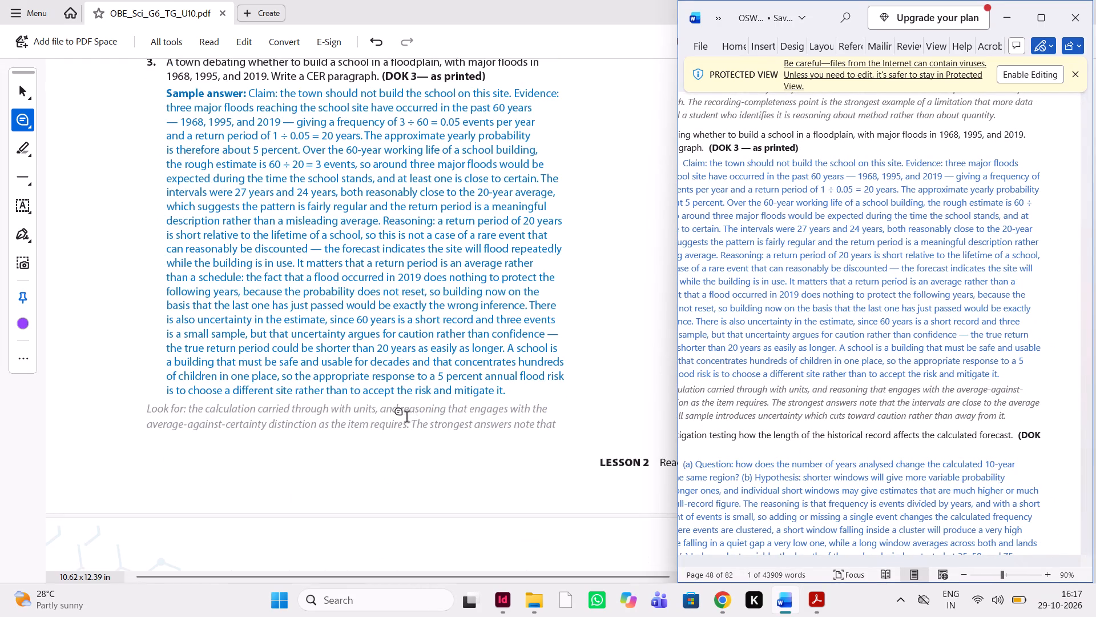
Compare Skill Mastery Question 4's investigation-plan stem, sample answer and "Look for" text in the PDF with the Word manuscript.
scroll(406, 418, "down", 4)
scroll(406, 418, "left", 2)
scroll(875, 372, "right", 1)
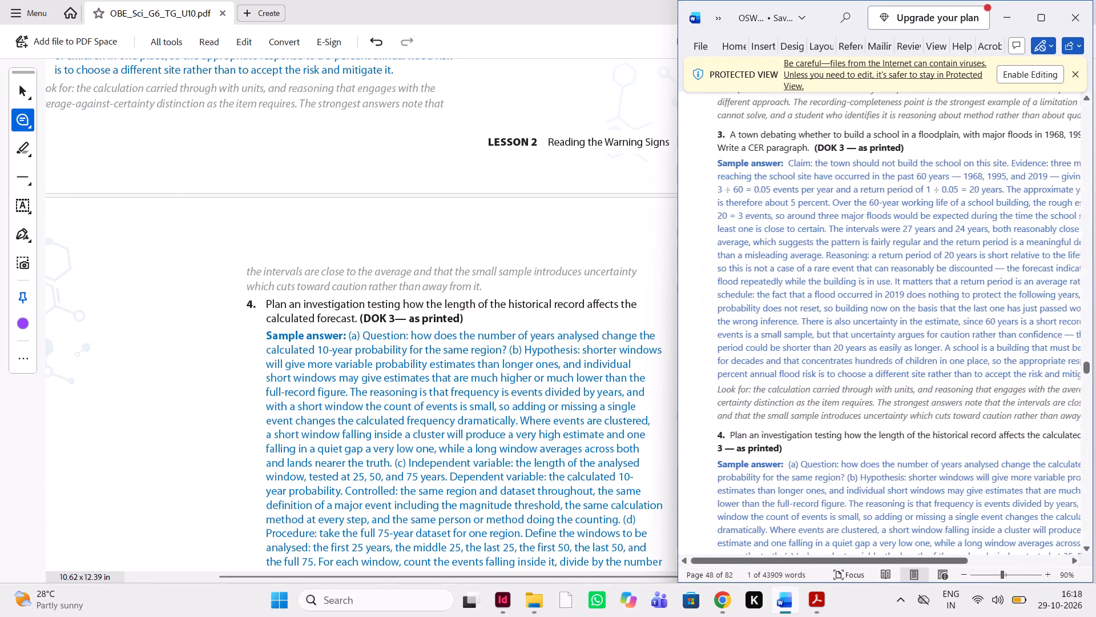
scroll(875, 372, "right", 1)
scroll(875, 372, "down", 1)
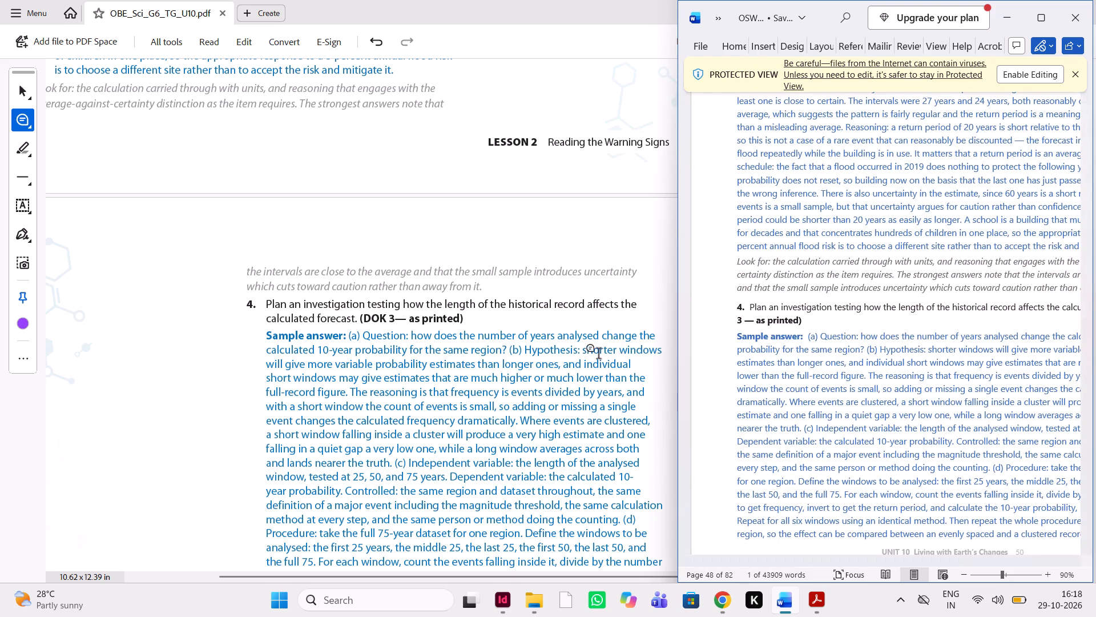
scroll(909, 363, "left", 2)
scroll(909, 363, "right", 1)
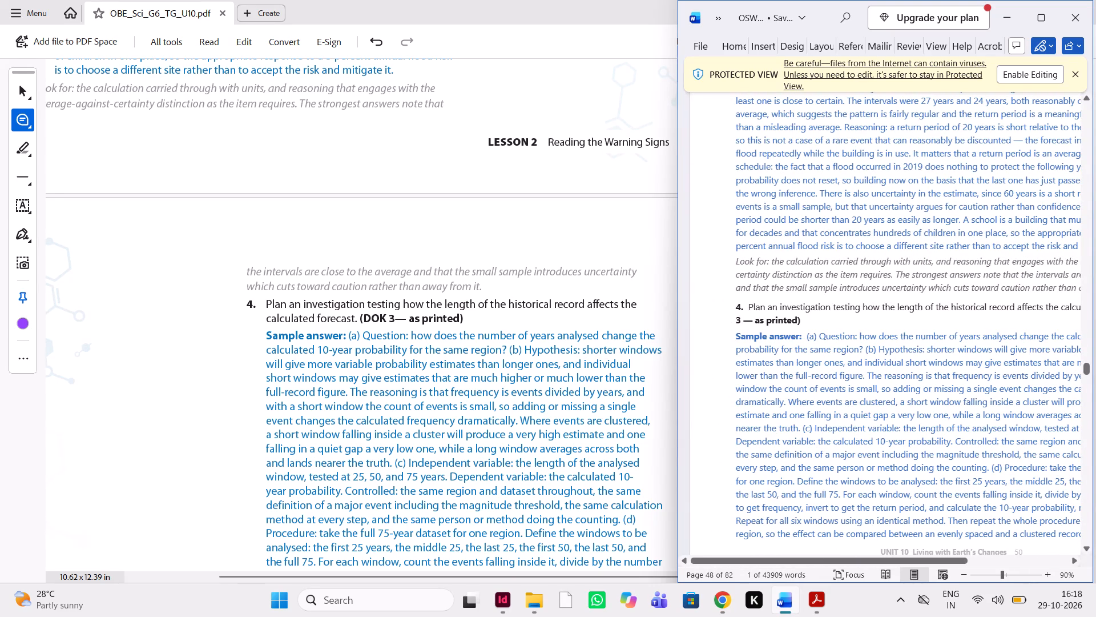
scroll(529, 356, "down", 2)
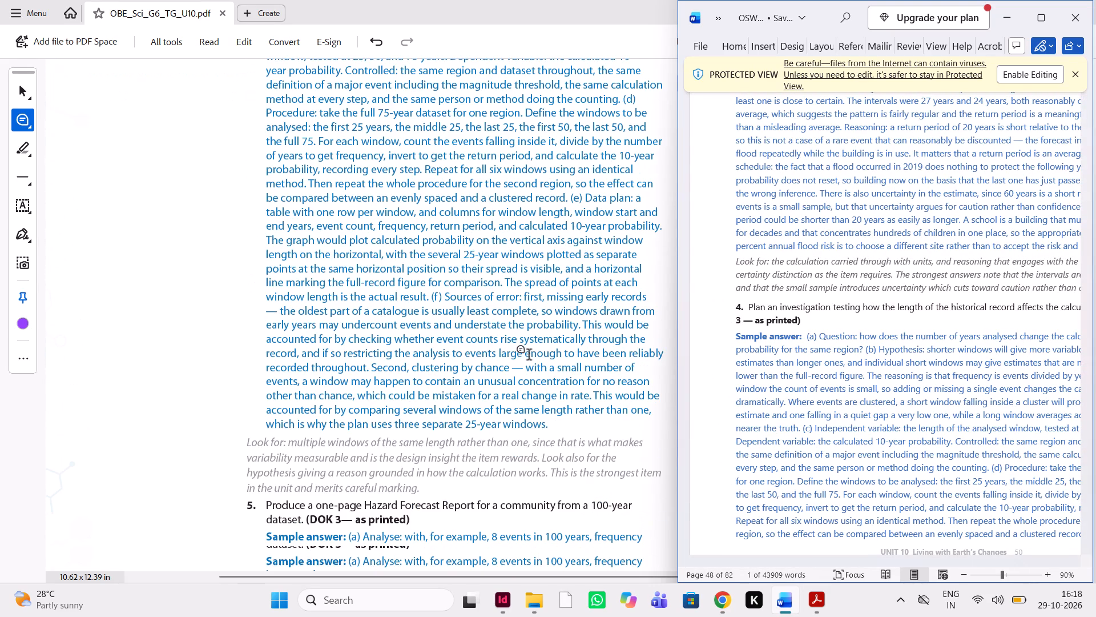
scroll(833, 402, "down", 2)
scroll(833, 402, "left", 1)
scroll(833, 402, "down", 1)
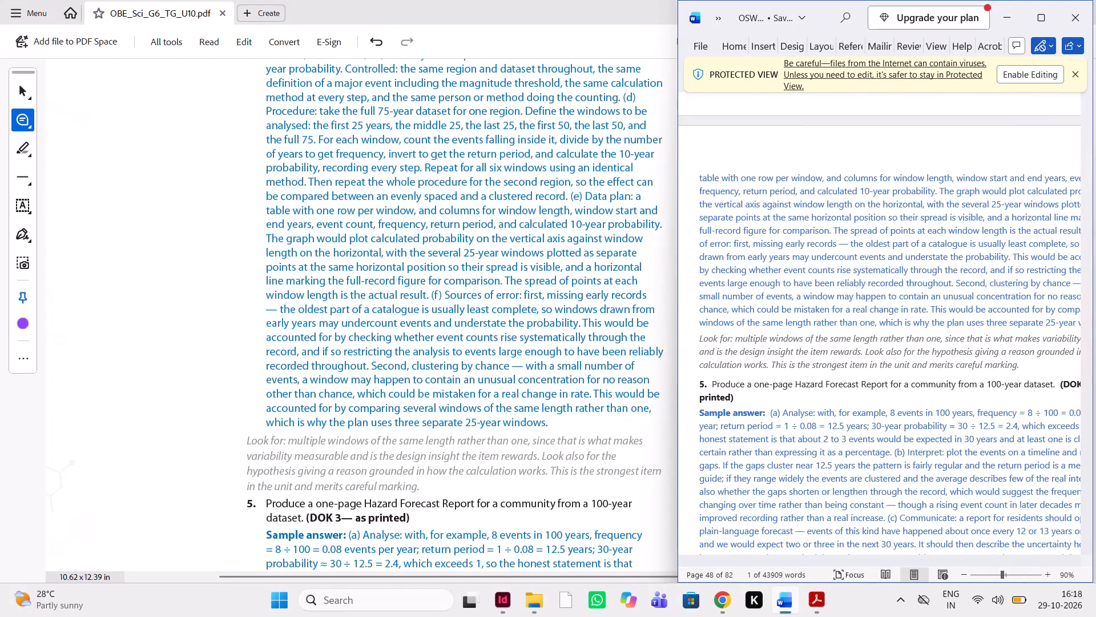
Check Skill Mastery Question 5's Hazard Forecast Report stem, sample answer and "Look for" text against the Word manuscript.
scroll(538, 474, "down", 1)
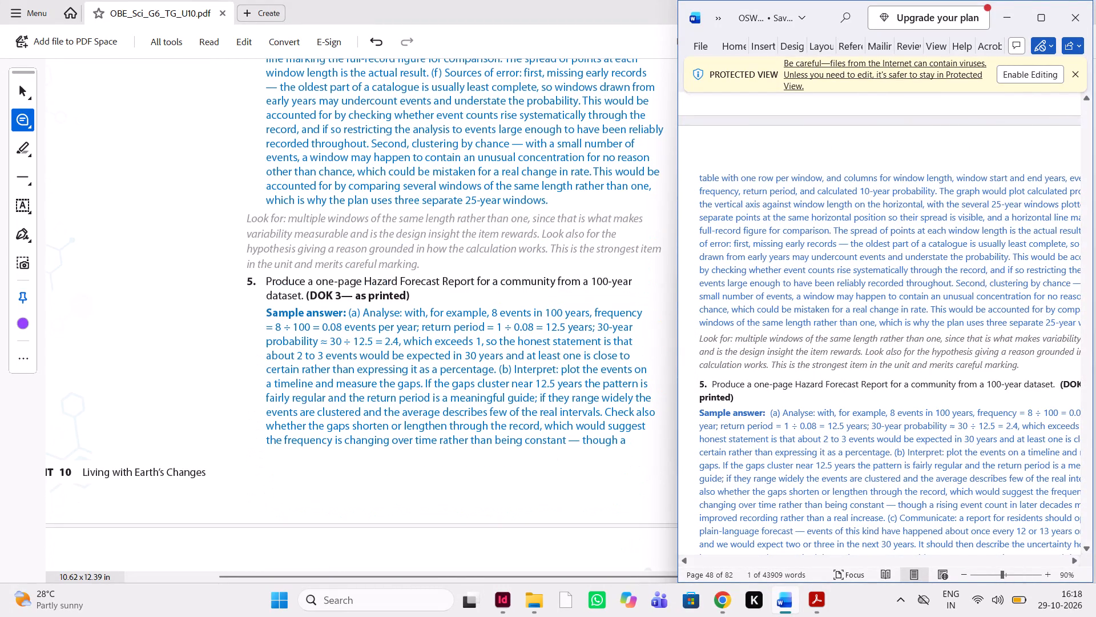
scroll(742, 496, "down", 1)
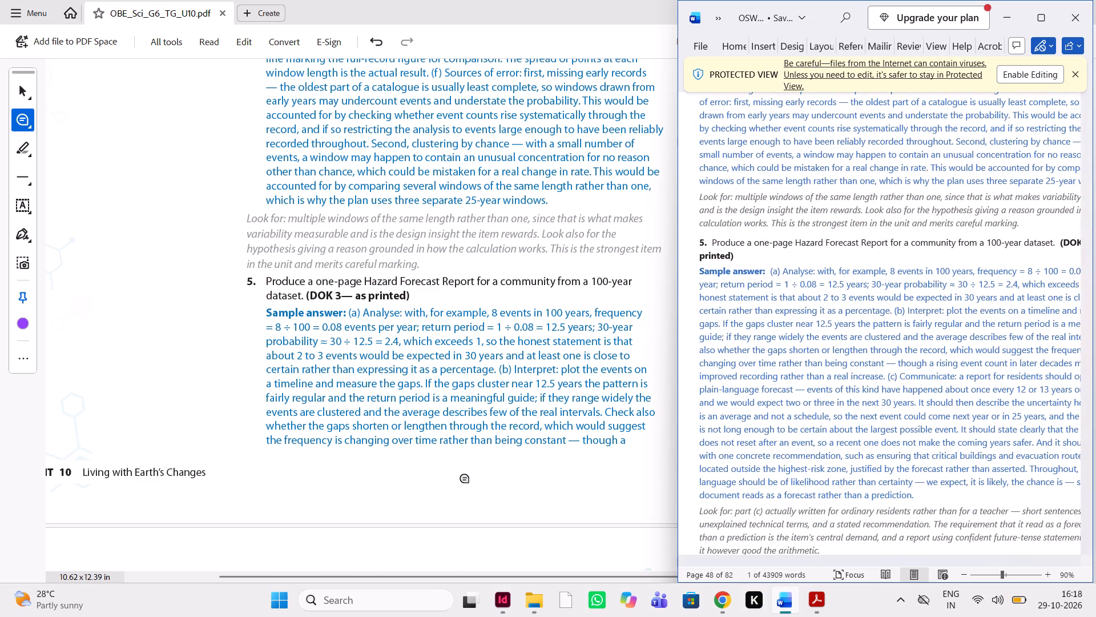
scroll(466, 479, "down", 1)
scroll(765, 439, "down", 1)
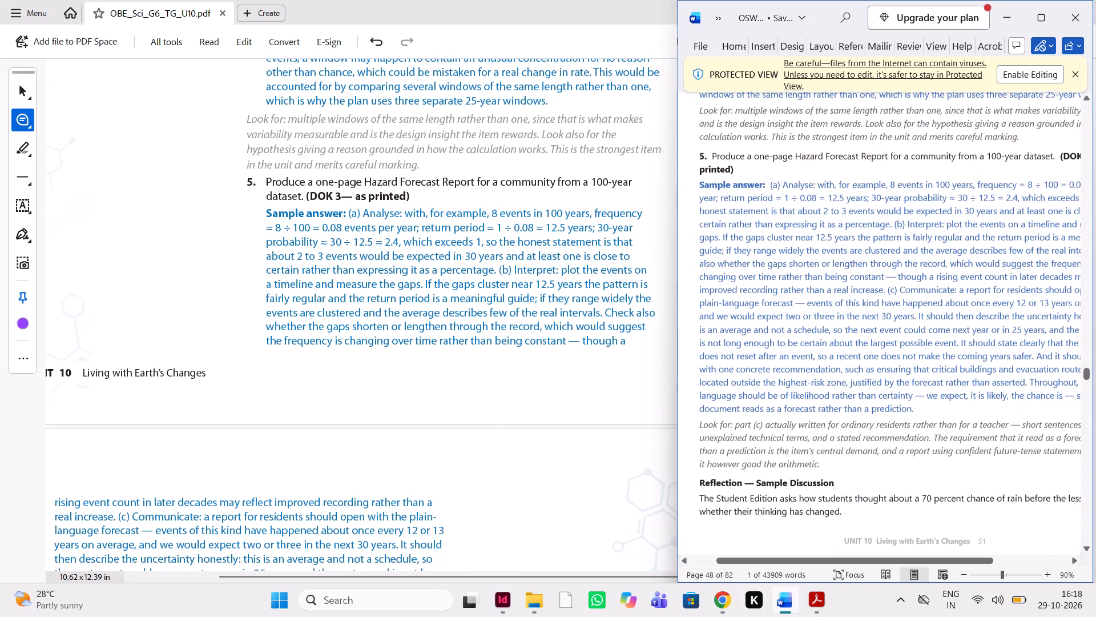
scroll(447, 442, "down", 1)
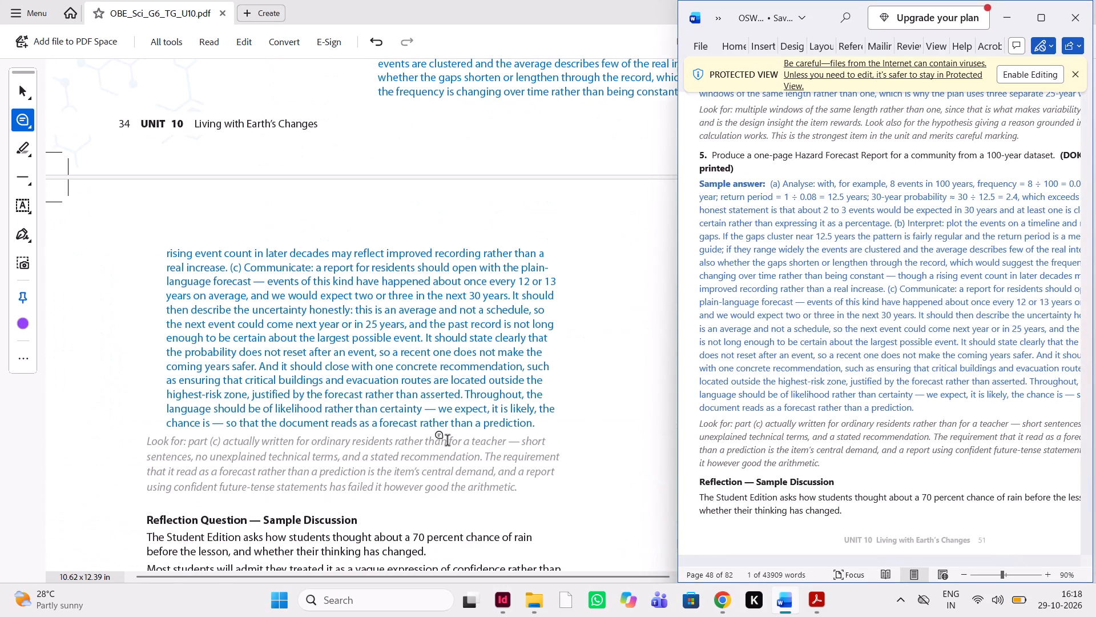
Mark "Question — Sample Discussion" in the Reflection heading below Skill Mastery Question 5 and post the comment "delete it".
scroll(447, 442, "down", 1)
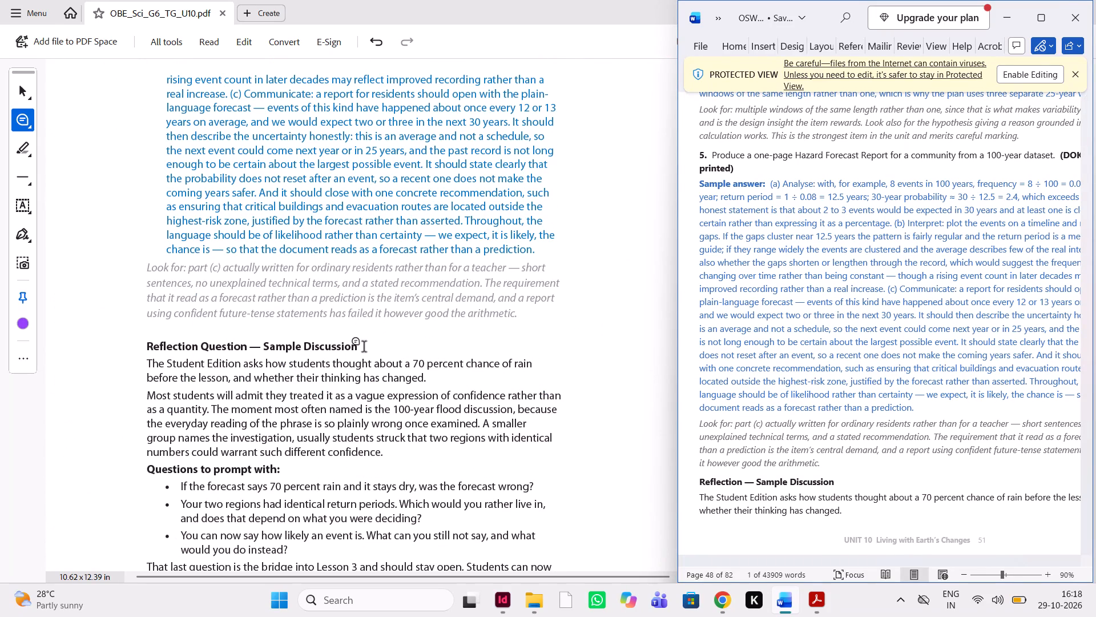
left_click_drag(364, 348, 225, 351)
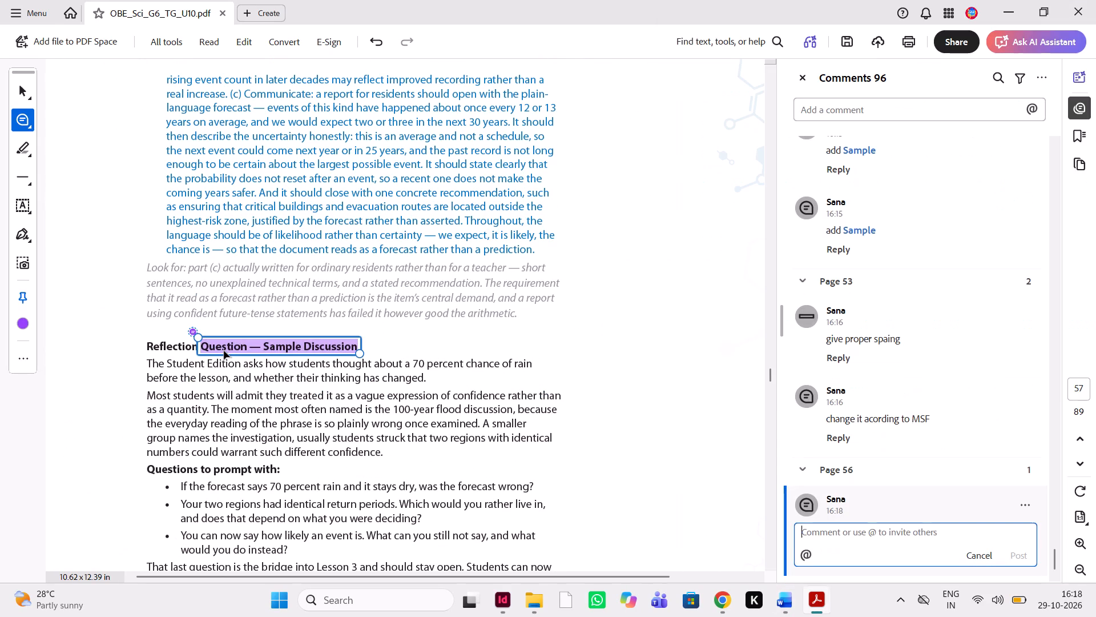
type("delete it")
key("space")
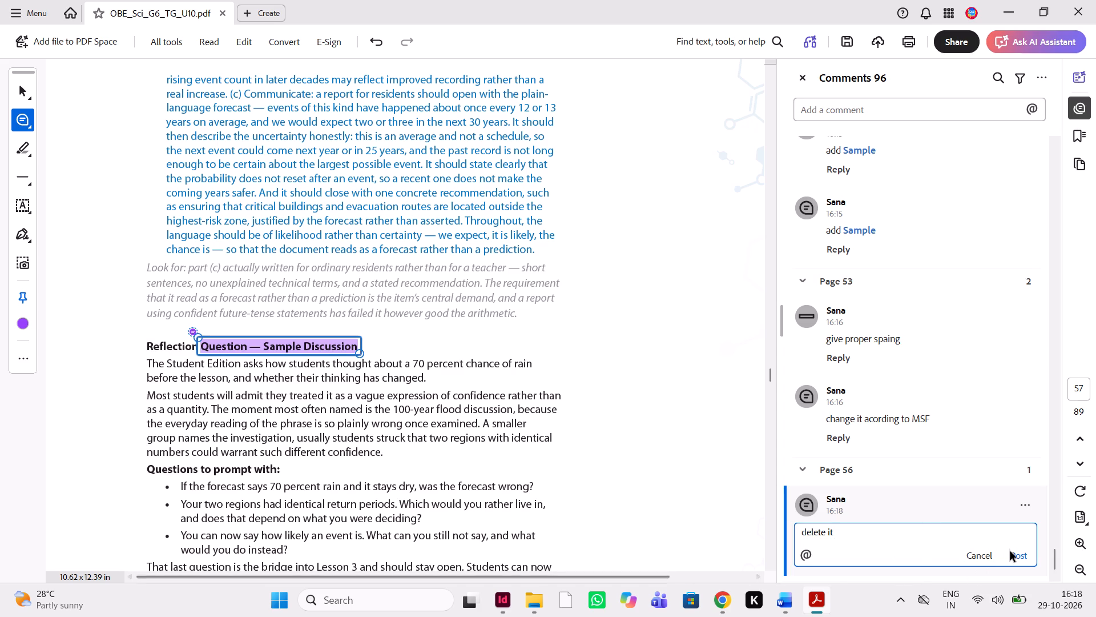
left_click(1020, 558)
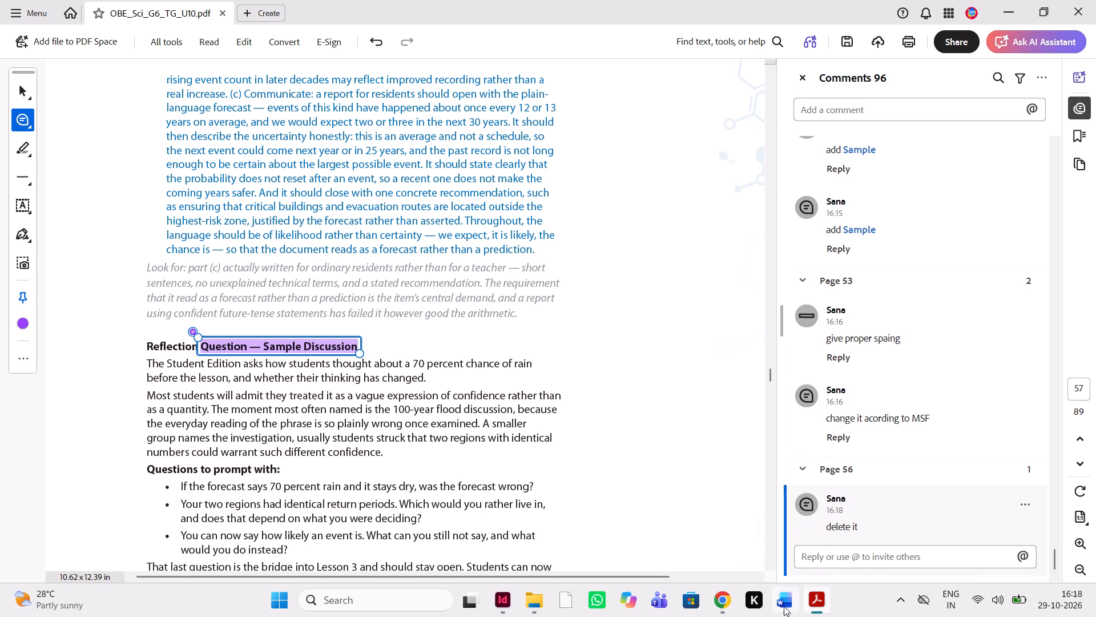
Review the layout of Skill Mastery Questions 3 to 5 leading into the Reflection heading in the PDF against the Word manuscript.
left_click(784, 606)
scroll(558, 356, "up", 4)
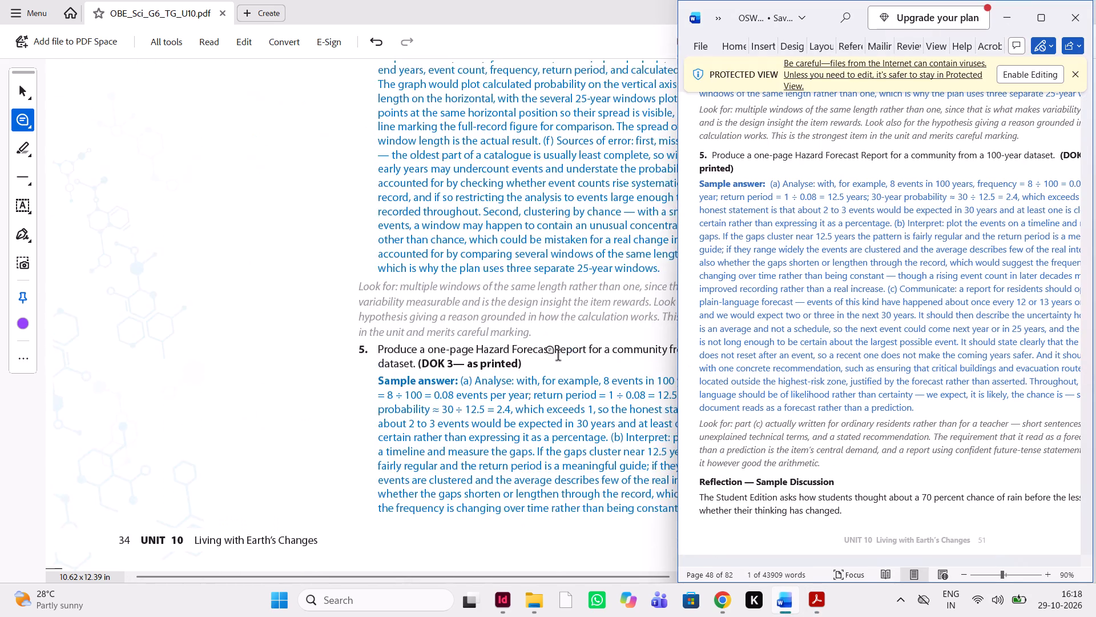
scroll(558, 356, "up", 6)
scroll(558, 356, "down", 3)
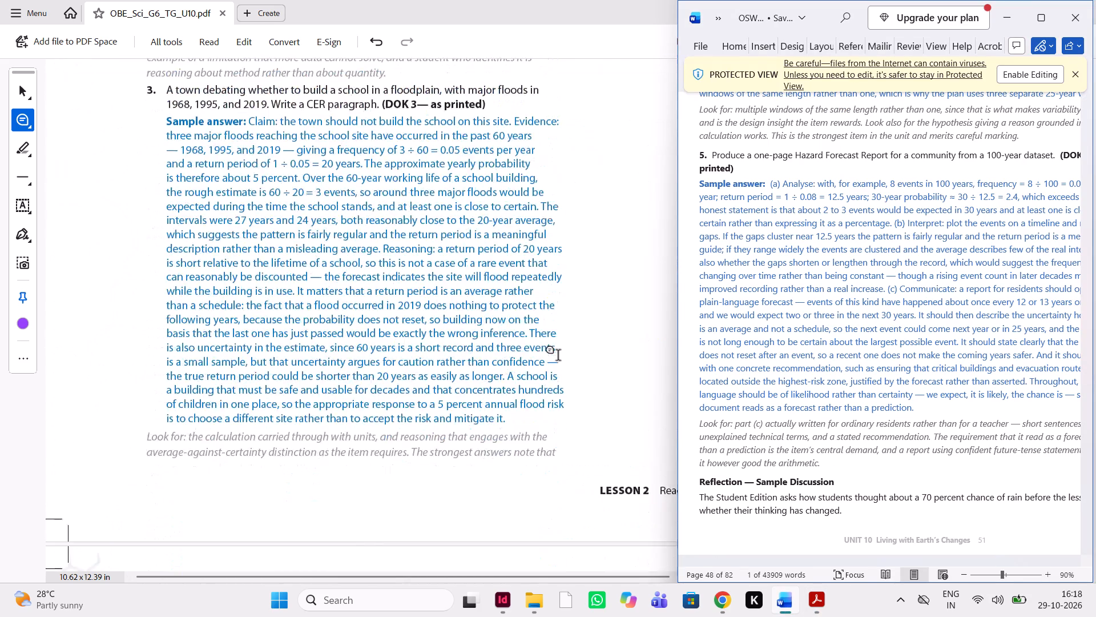
scroll(558, 356, "down", 6)
scroll(558, 356, "up", 3)
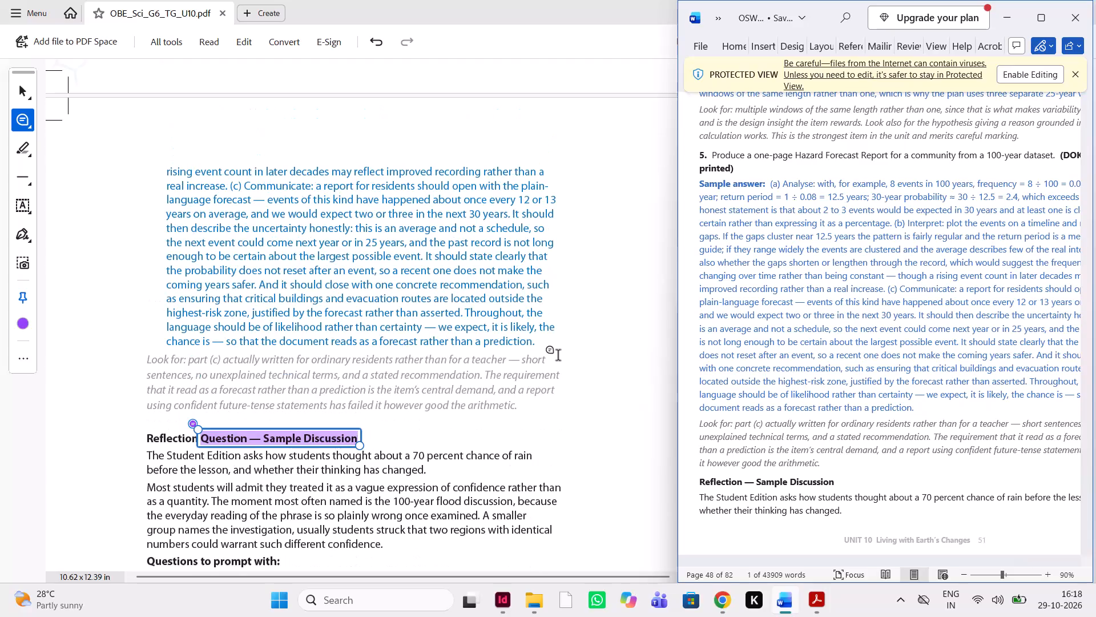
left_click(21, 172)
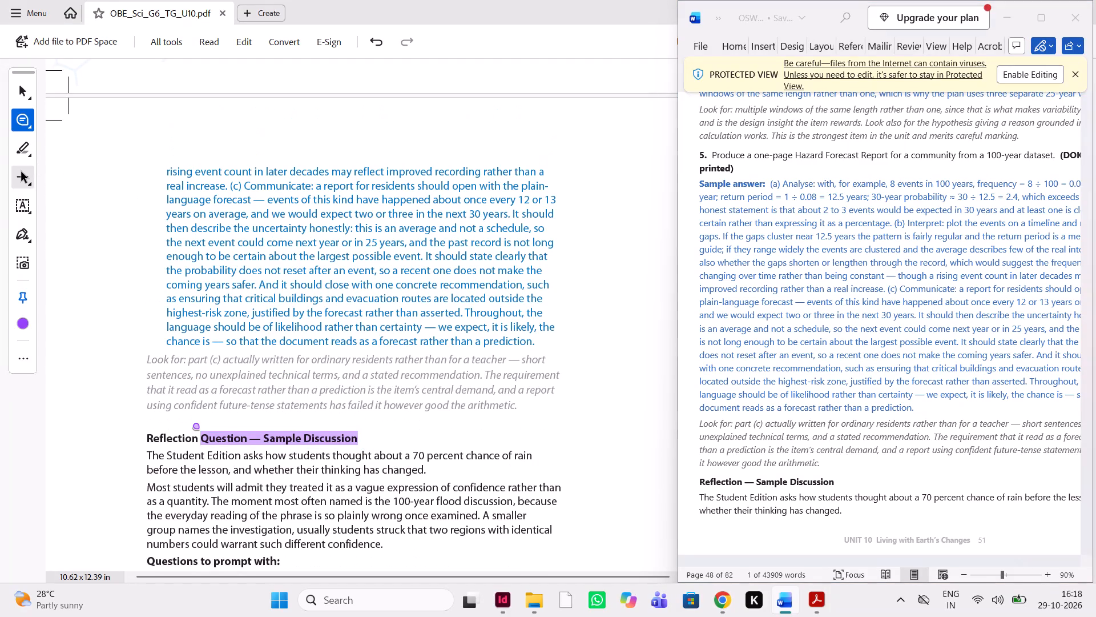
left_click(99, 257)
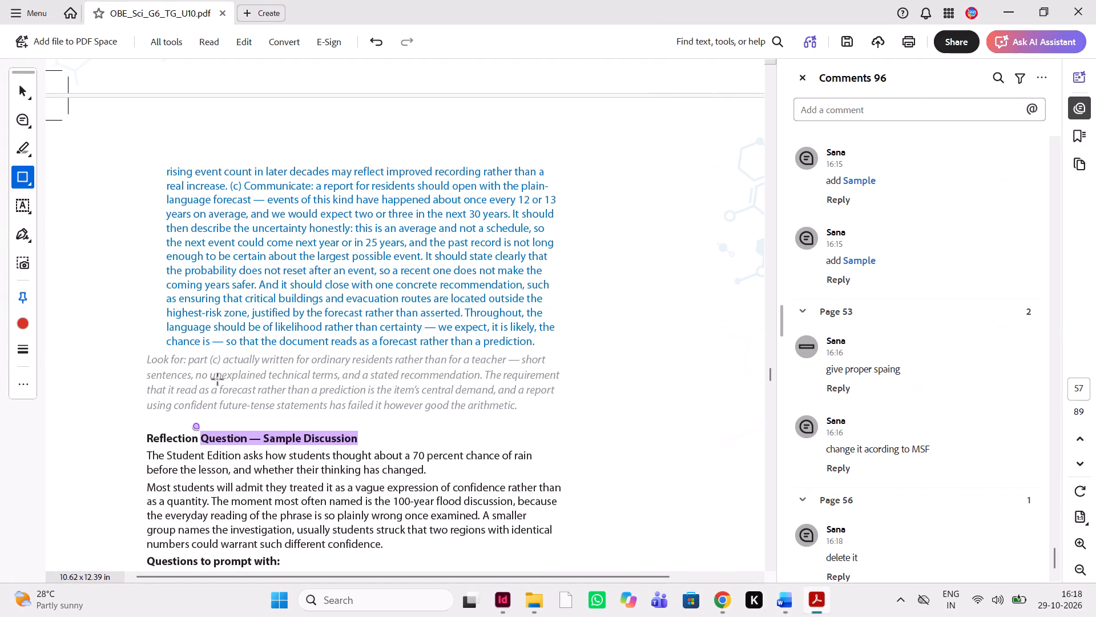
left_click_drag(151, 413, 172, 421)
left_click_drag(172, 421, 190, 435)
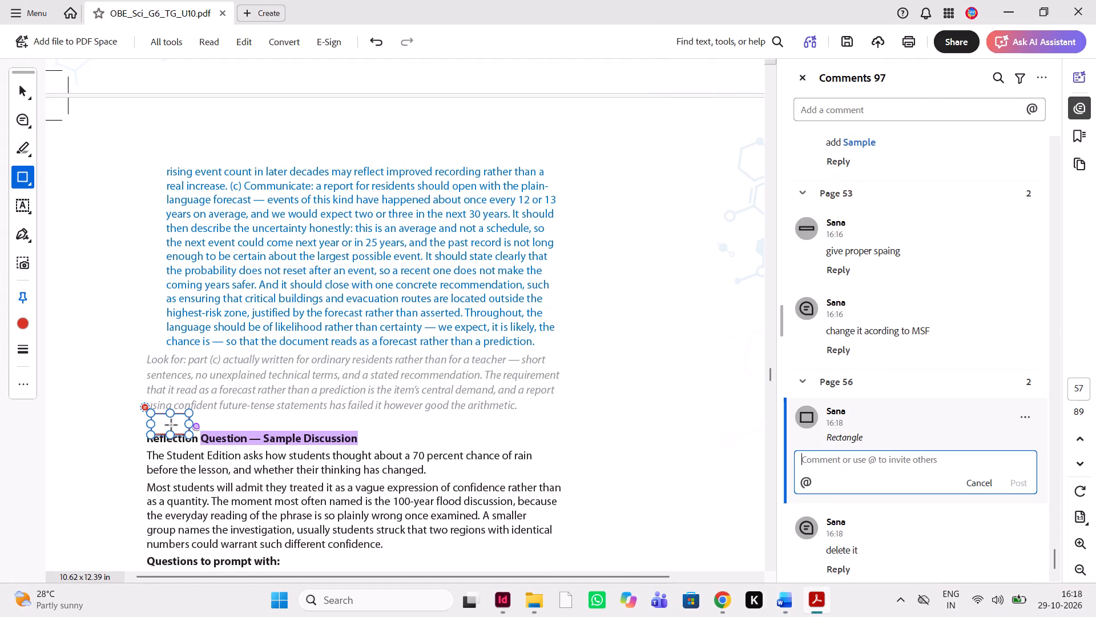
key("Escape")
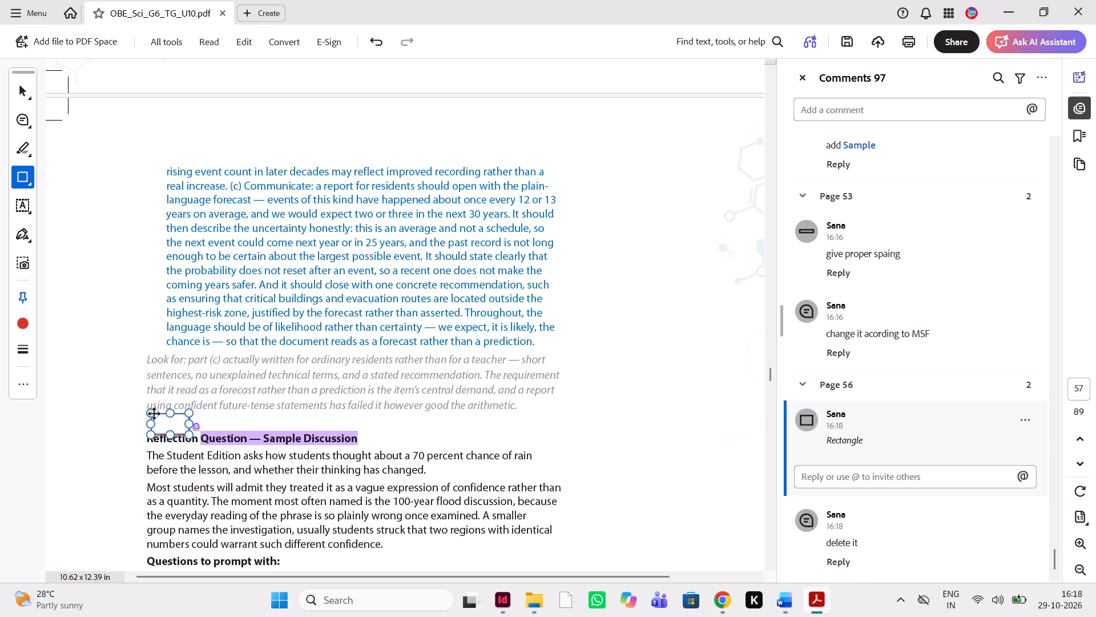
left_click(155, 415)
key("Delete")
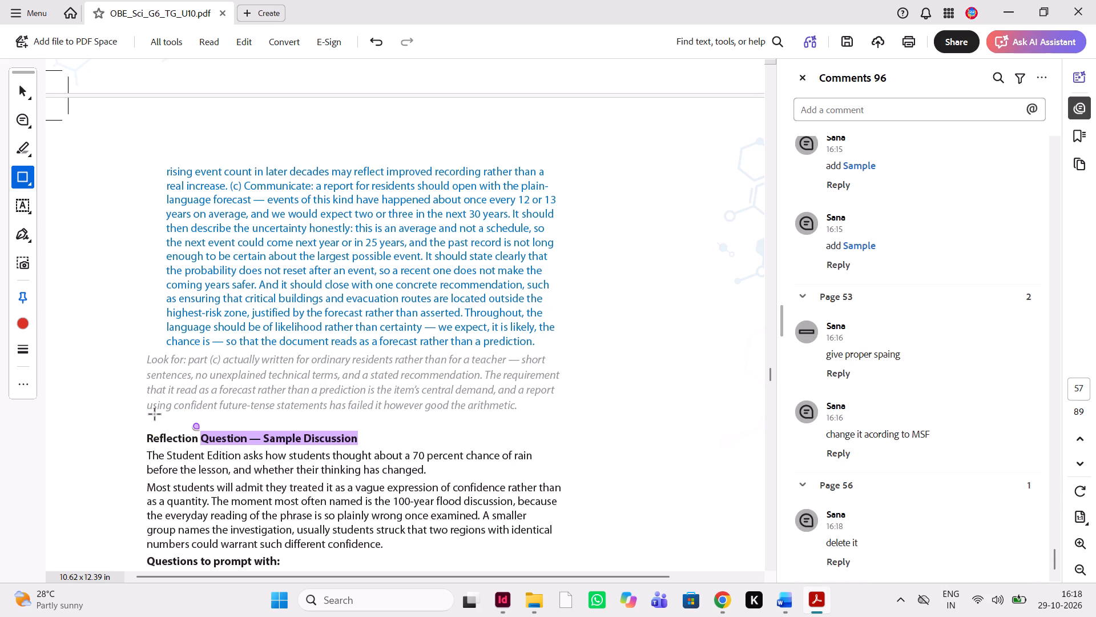
Compare the Reflection discussion paragraphs, "Questions to prompt with" bullets and closing Lesson 3 bridge text in the PDF with the Word manuscript.
scroll(392, 474, "down", 2)
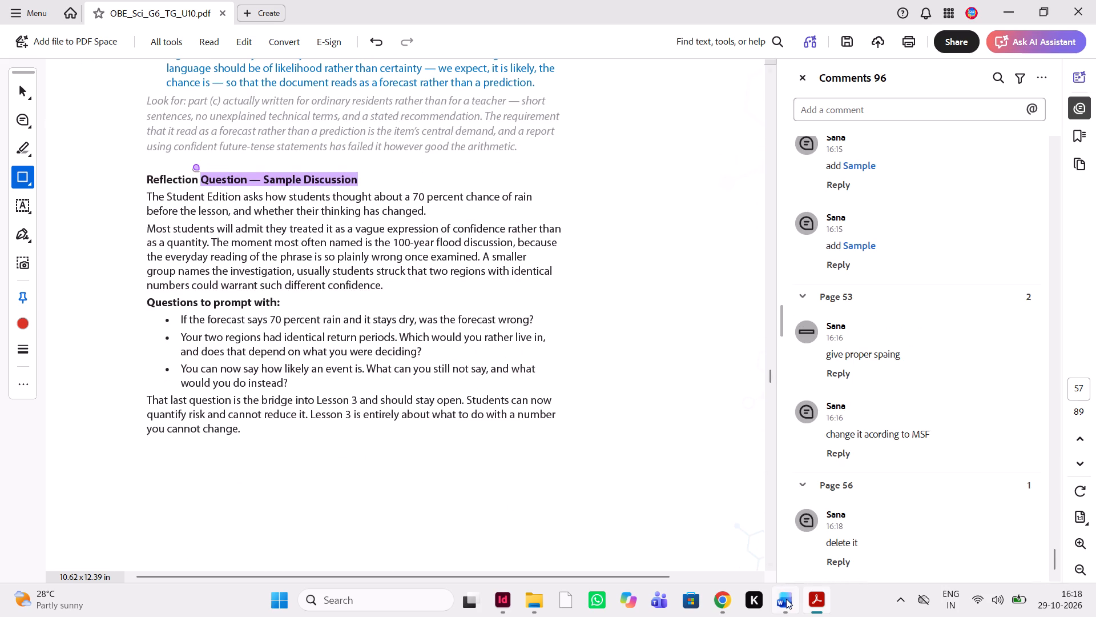
left_click(786, 599)
scroll(843, 421, "down", 2)
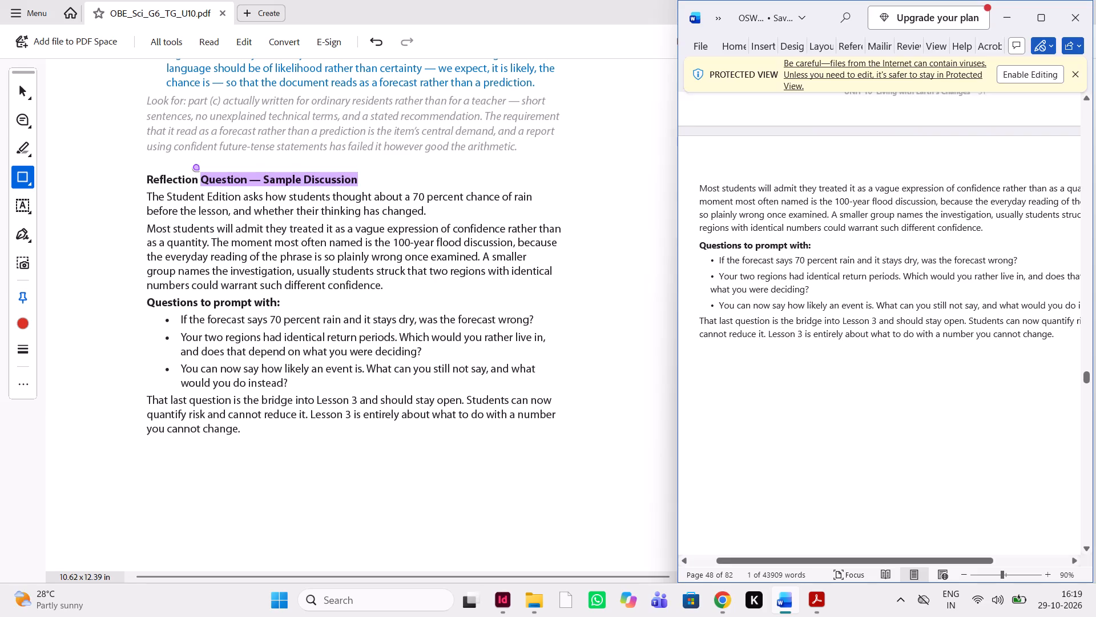
scroll(843, 421, "left", 1)
scroll(843, 421, "right", 1)
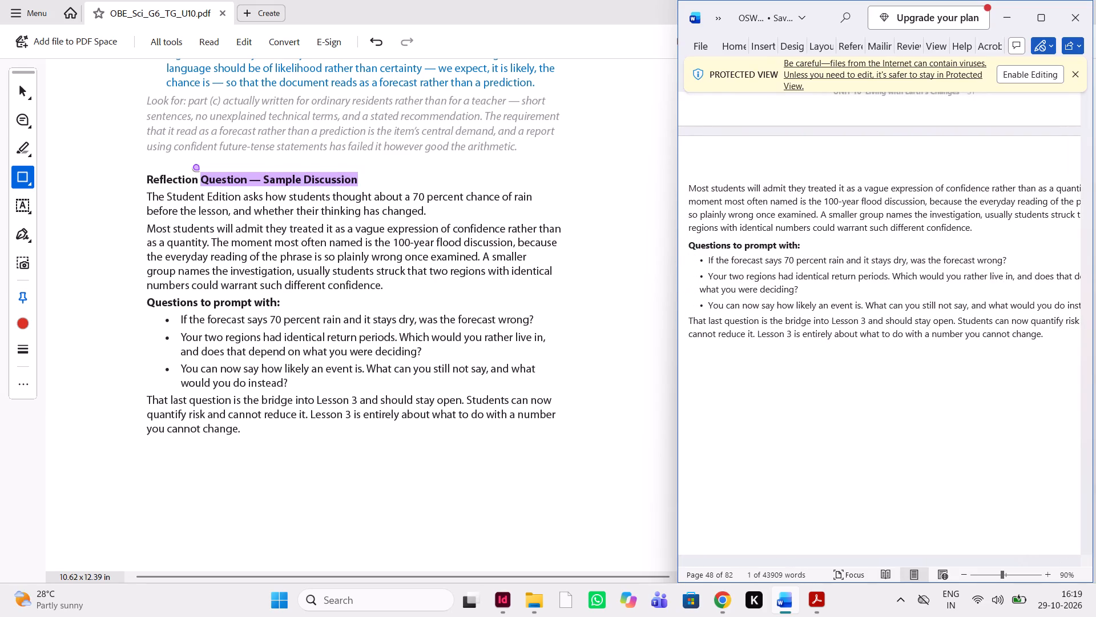
scroll(843, 421, "left", 1)
scroll(843, 421, "right", 1)
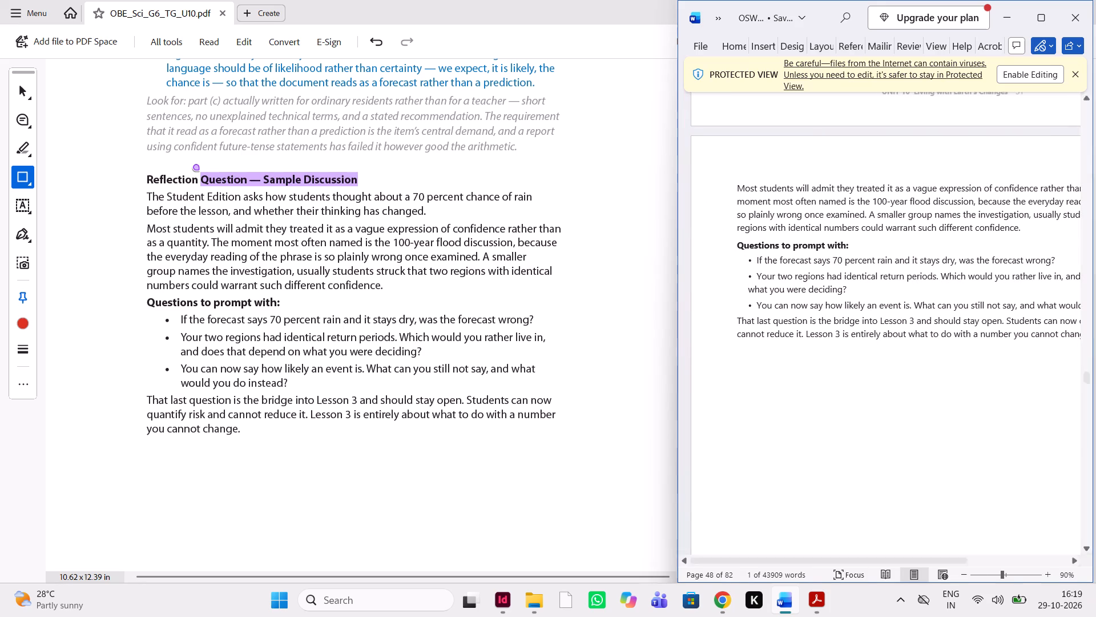
Compare Lesson 3's "Designing with the Earth in Mind" title and Standards Note in the PDF with the Word manuscript.
scroll(535, 411, "down", 4)
scroll(535, 411, "left", 1)
scroll(535, 411, "down", 1)
scroll(535, 411, "left", 1)
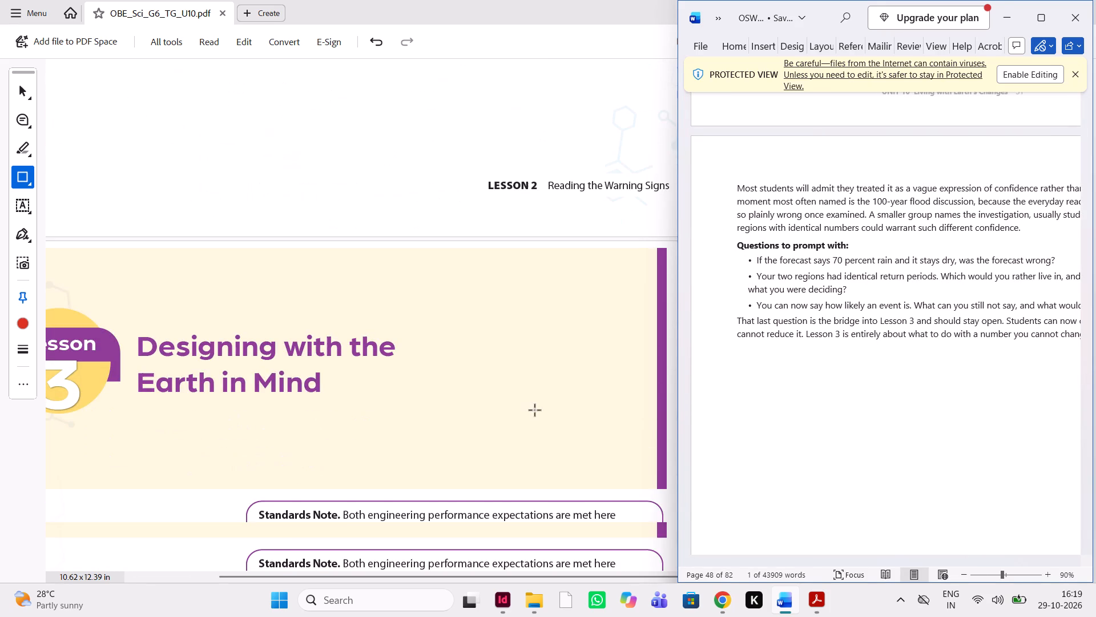
scroll(535, 411, "down", 1)
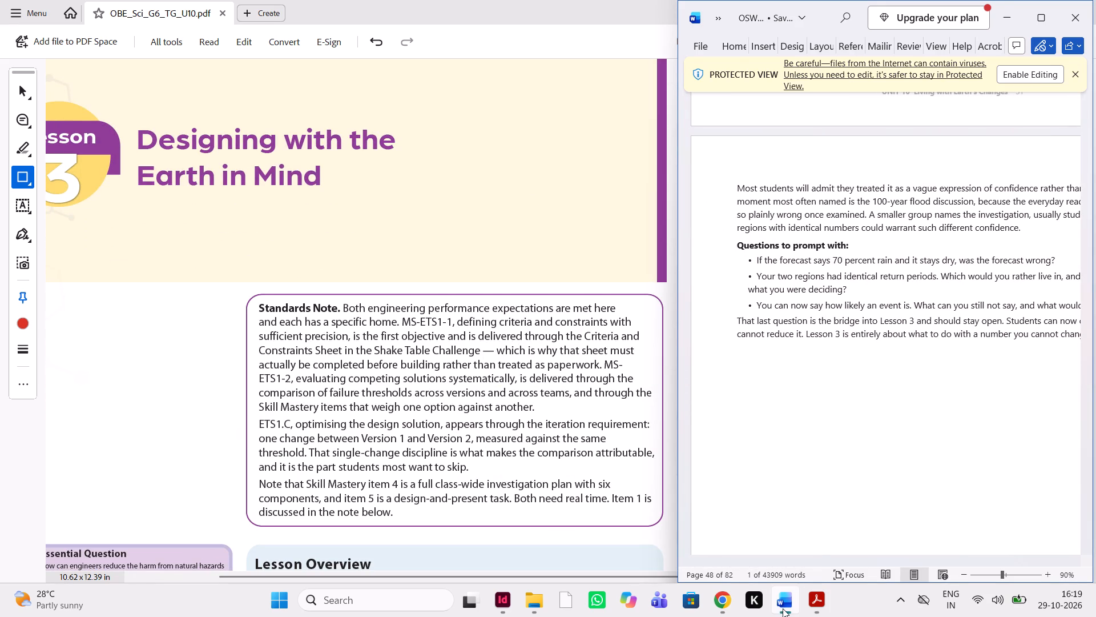
left_click(783, 608)
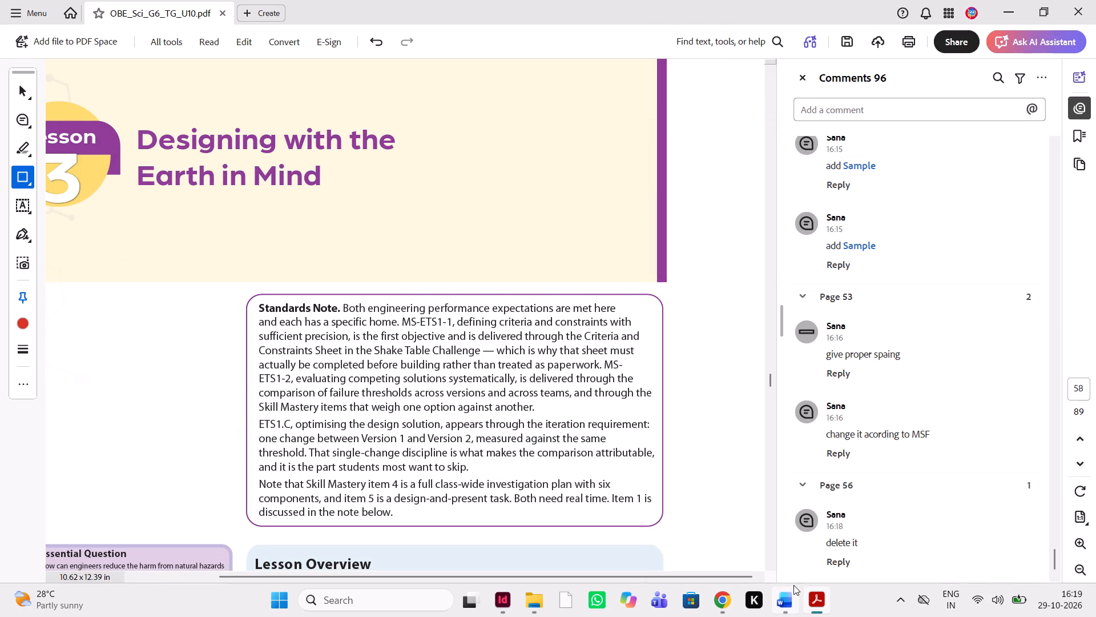
left_click(793, 585)
left_click(784, 613)
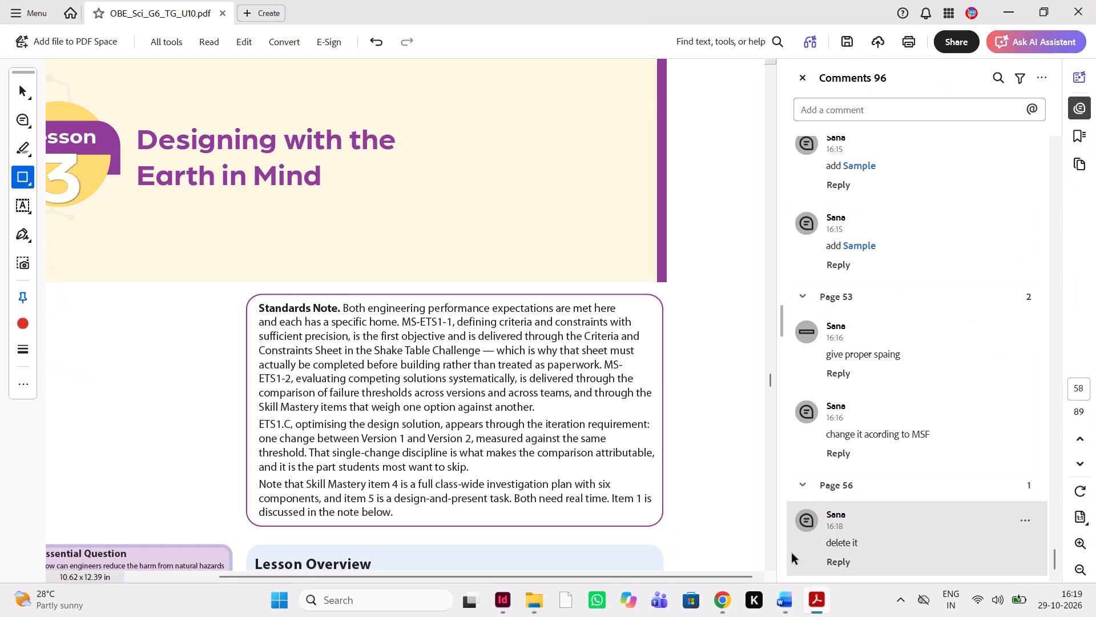
left_click(784, 599)
scroll(830, 372, "down", 2)
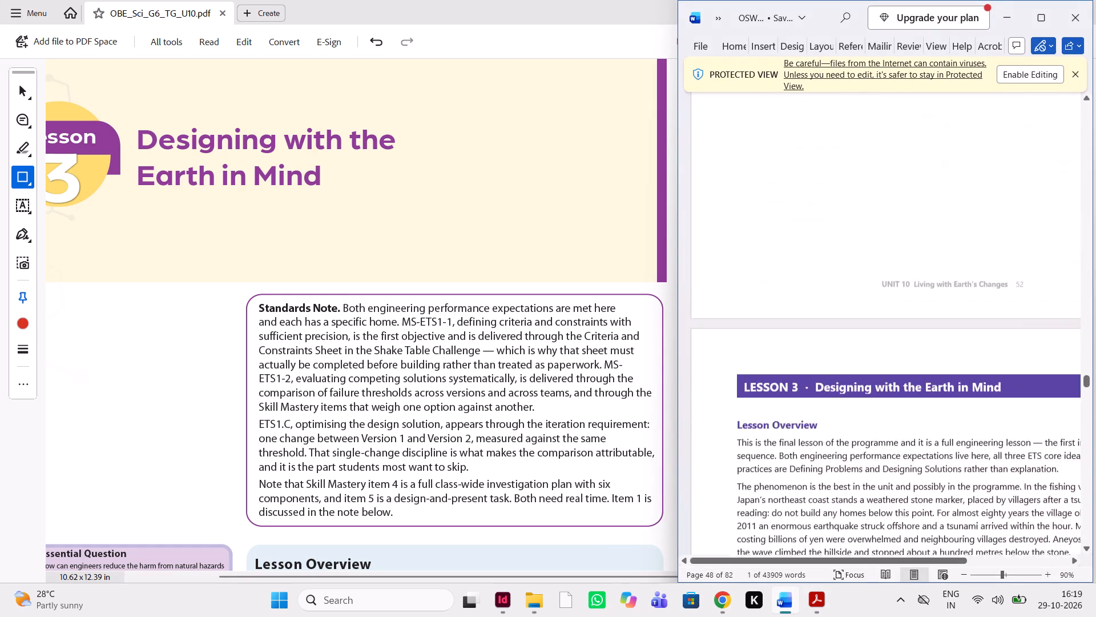
scroll(830, 372, "down", 3)
scroll(851, 348, "up", 1)
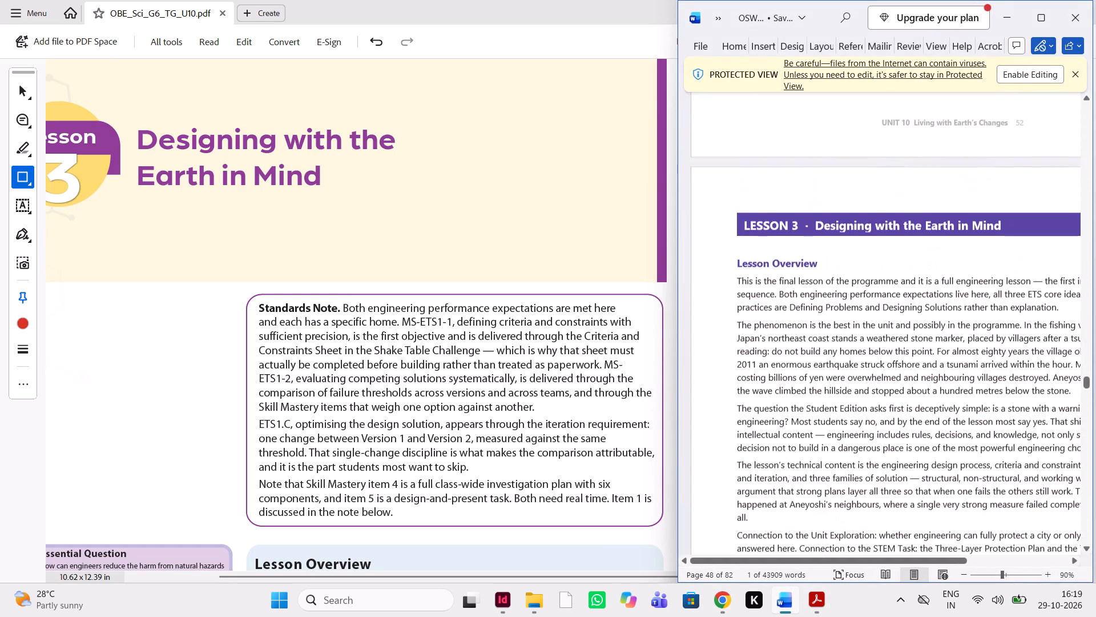
scroll(756, 438, "down", 2)
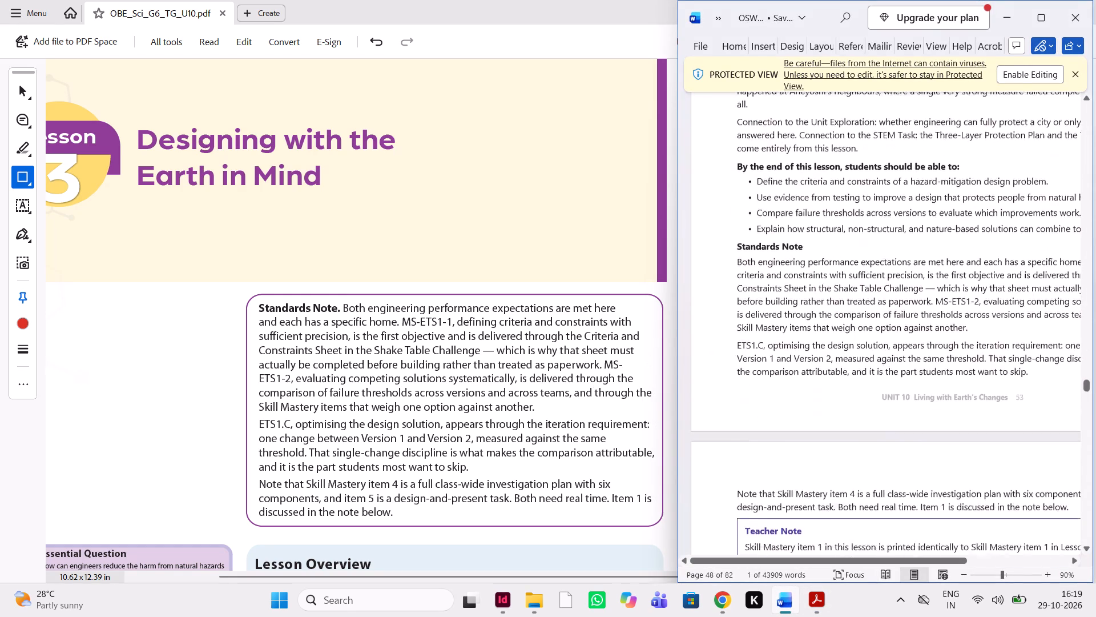
scroll(756, 438, "down", 1)
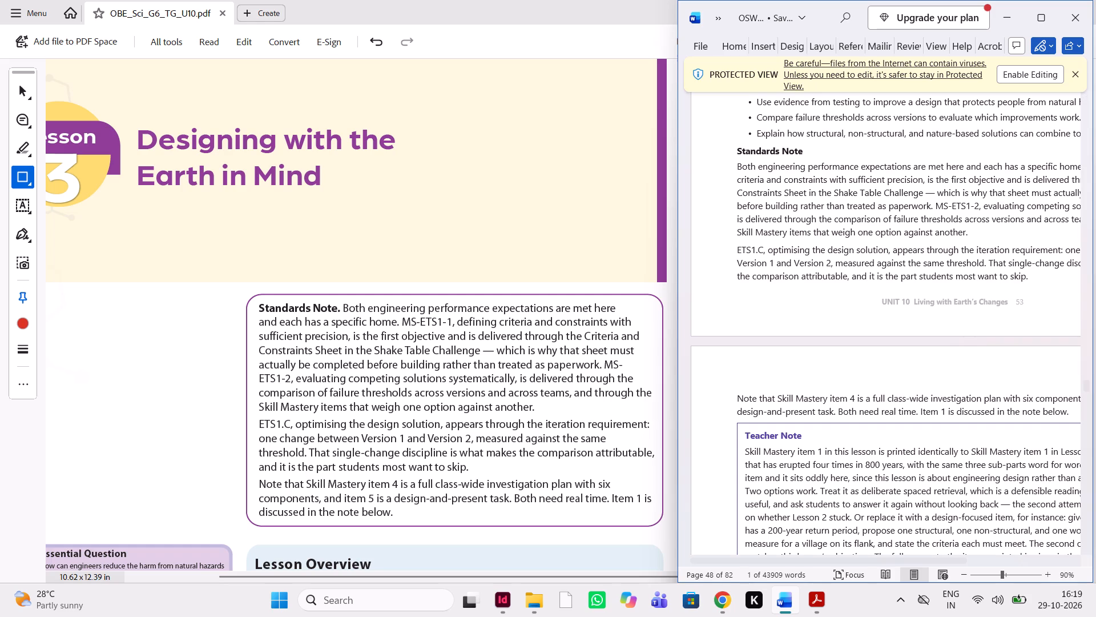
scroll(860, 380, "left", 1)
scroll(860, 380, "right", 1)
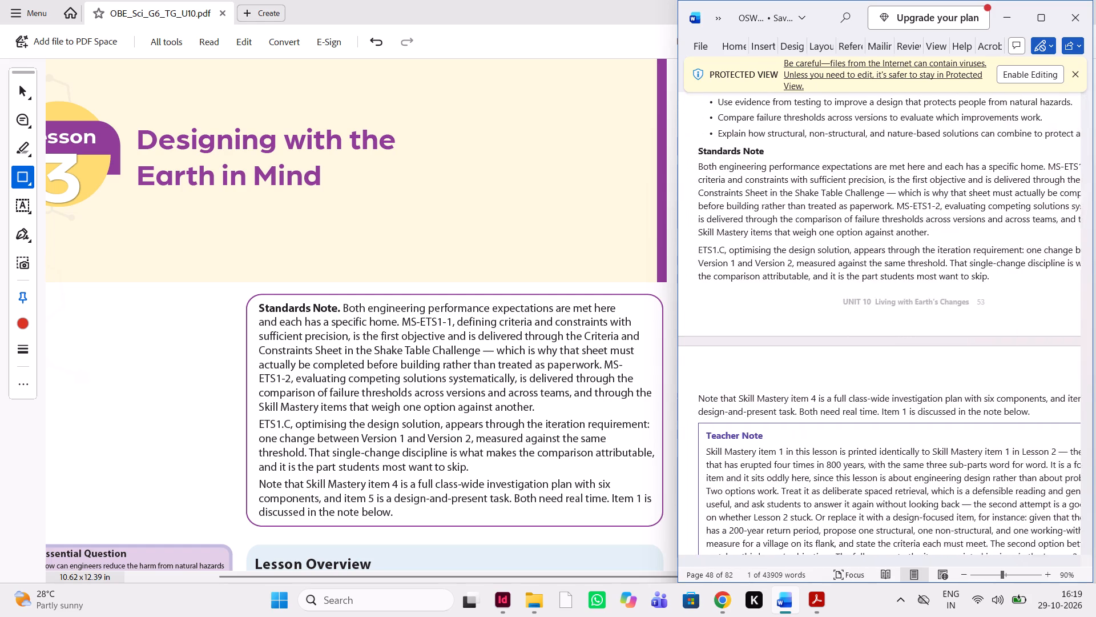
scroll(860, 380, "right", 1)
Compare Lesson 3's Lesson Overview paragraphs, from the final-lesson introduction to the technical content, in the PDF with the Word manuscript.
scroll(860, 380, "down", 1)
scroll(624, 404, "down", 1)
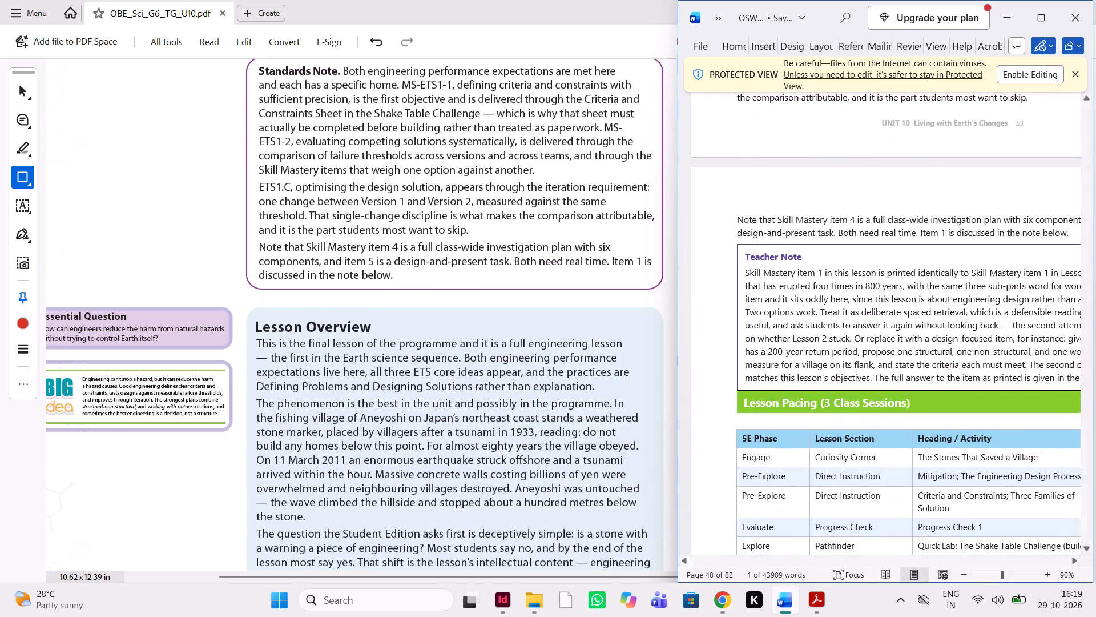
scroll(916, 261, "up", 3)
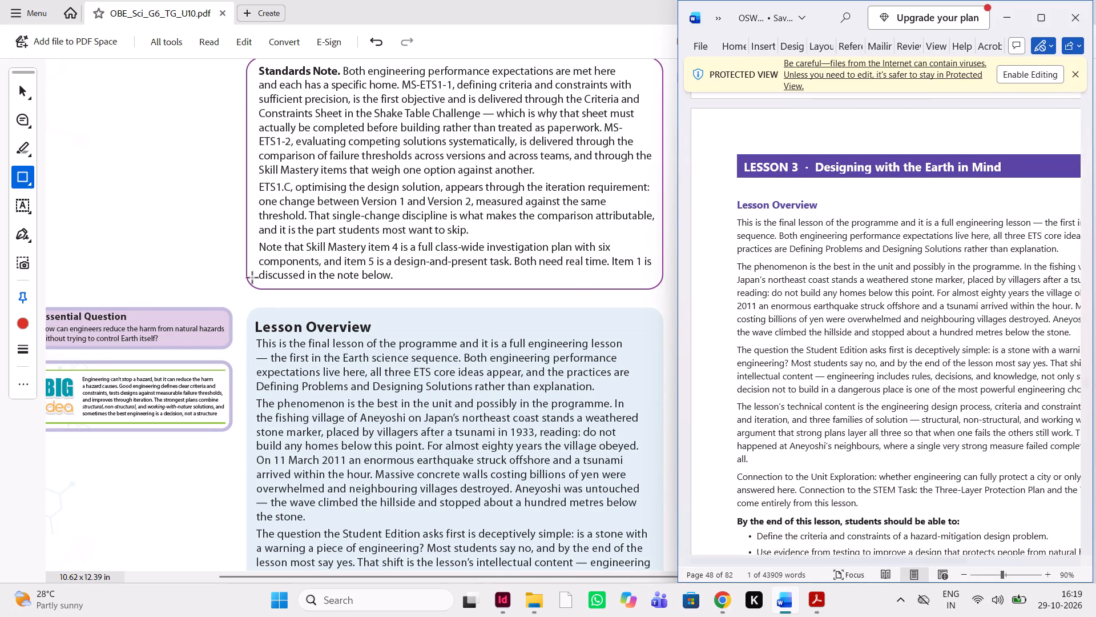
scroll(417, 386, "down", 1)
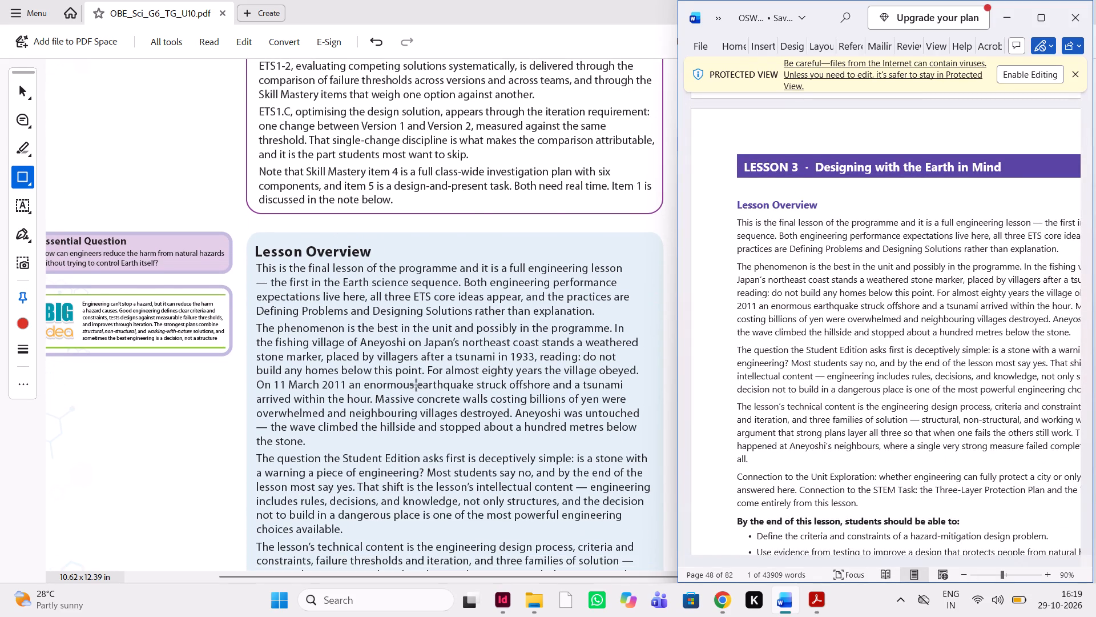
scroll(434, 382, "down", 1)
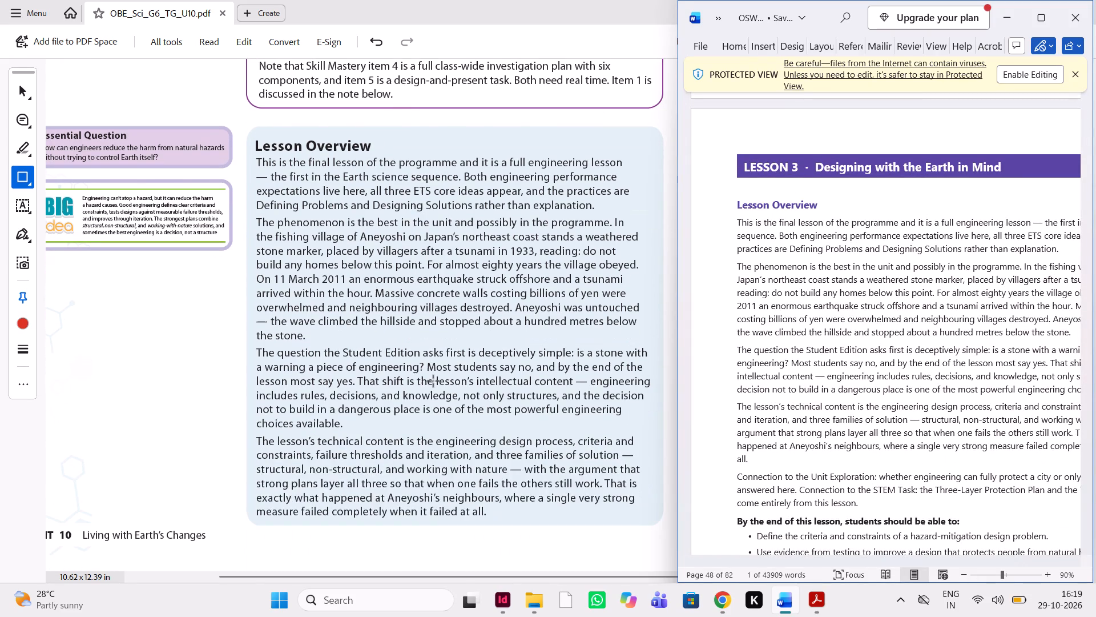
scroll(841, 415, "left", 1)
scroll(841, 415, "right", 1)
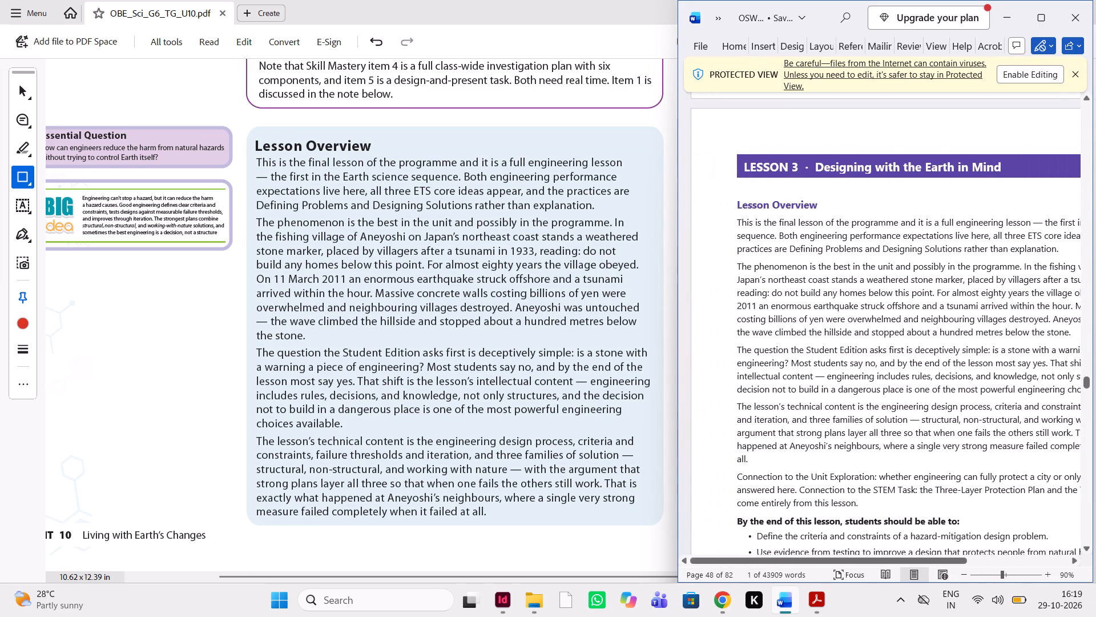
scroll(841, 415, "down", 1)
scroll(841, 415, "left", 1)
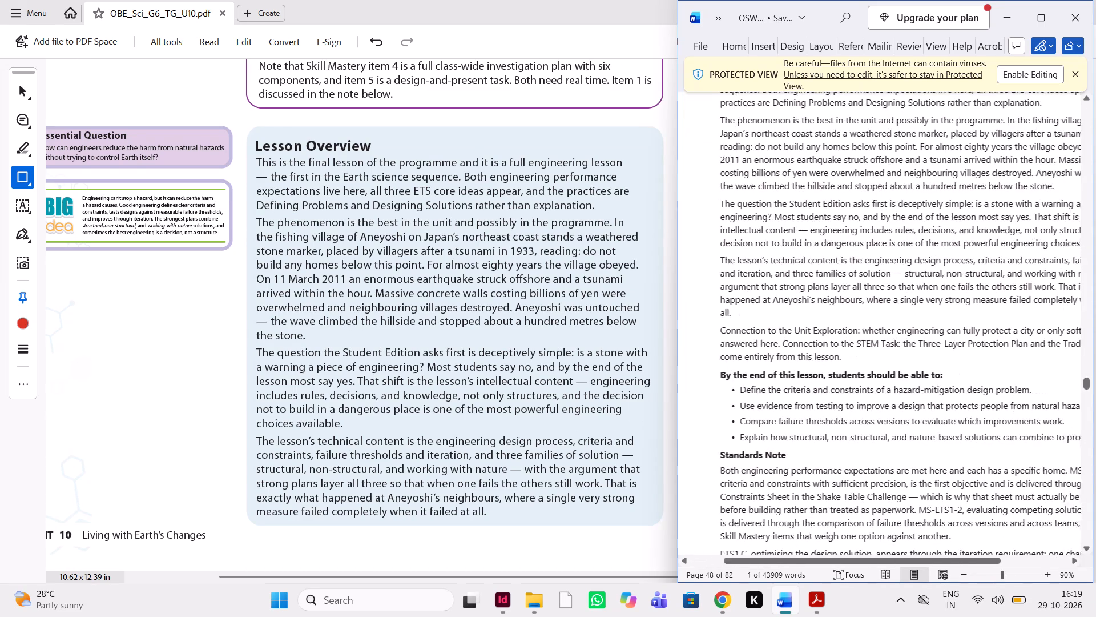
scroll(841, 415, "left", 1)
scroll(841, 415, "right", 1)
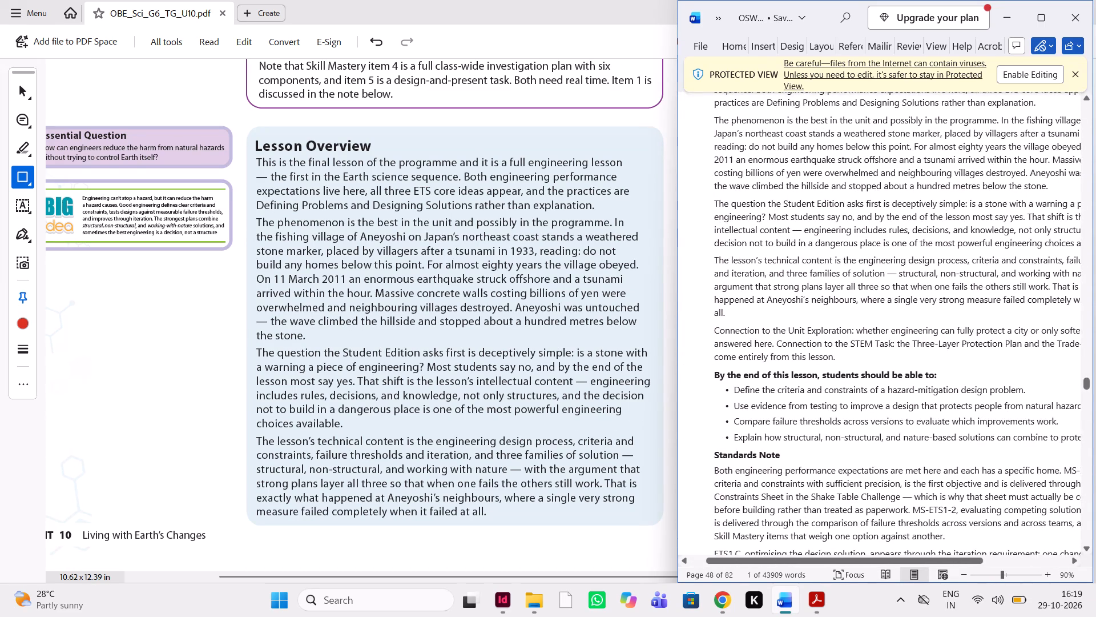
Check Lesson 3's Unit Exploration and STEM Task connection paragraph and "By the end of this lesson" objectives against the Word manuscript.
scroll(547, 443, "down", 1)
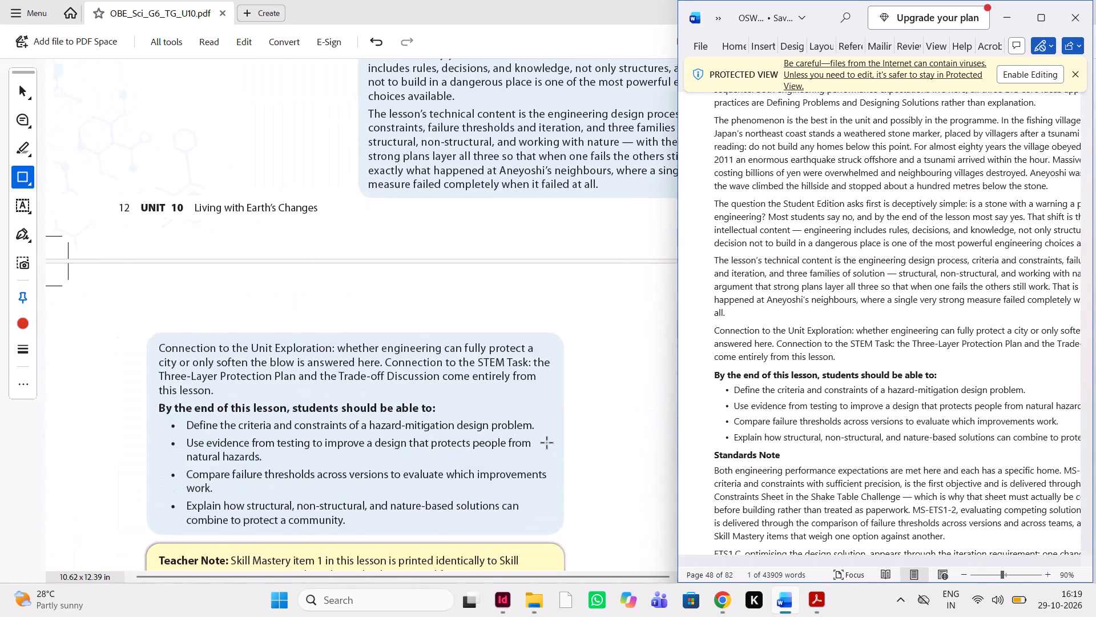
scroll(547, 443, "down", 1)
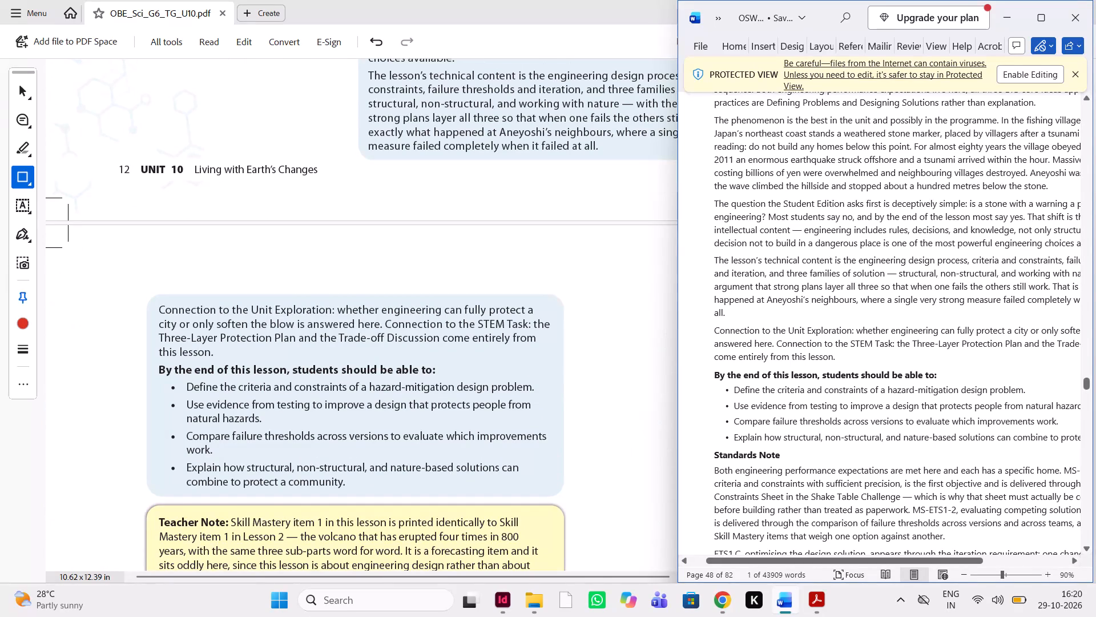
scroll(820, 297, "left", 1)
scroll(820, 297, "right", 1)
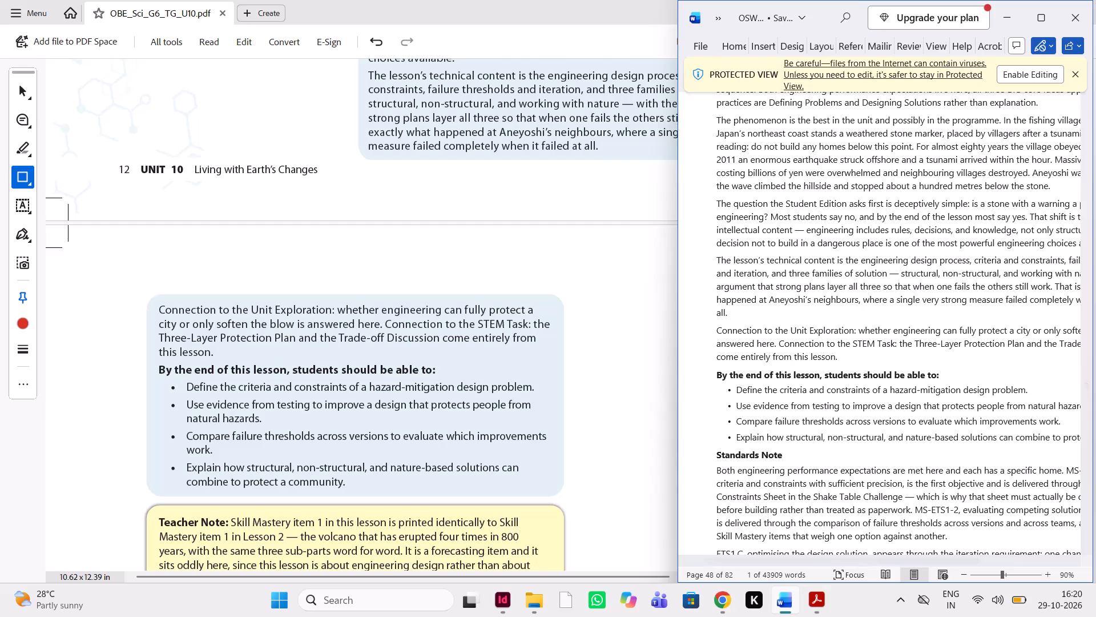
scroll(820, 297, "left", 1)
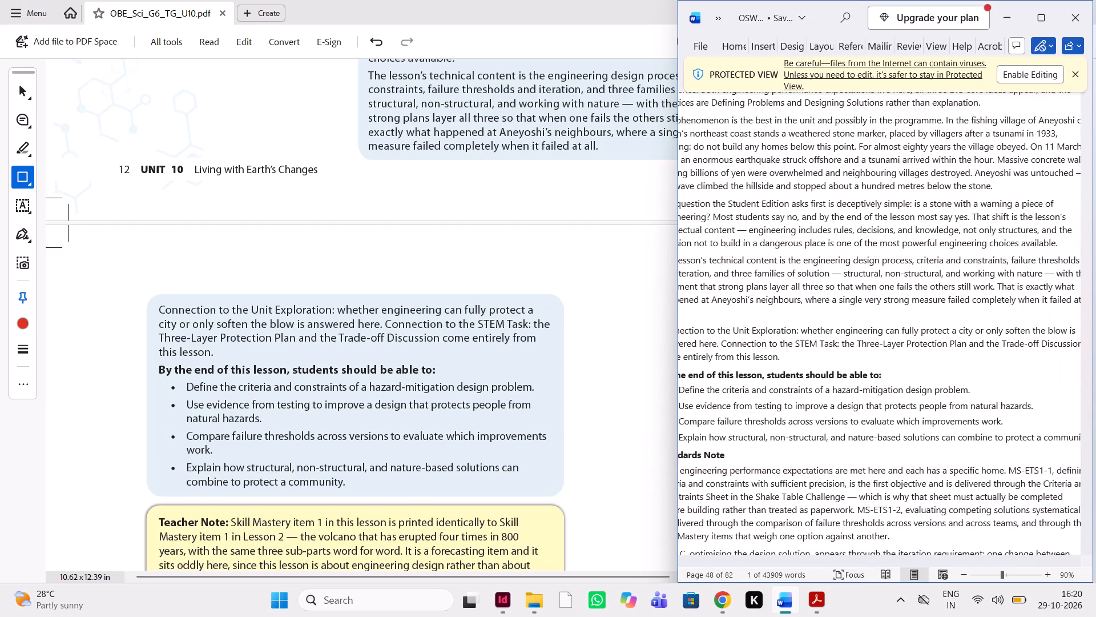
scroll(820, 297, "right", 1)
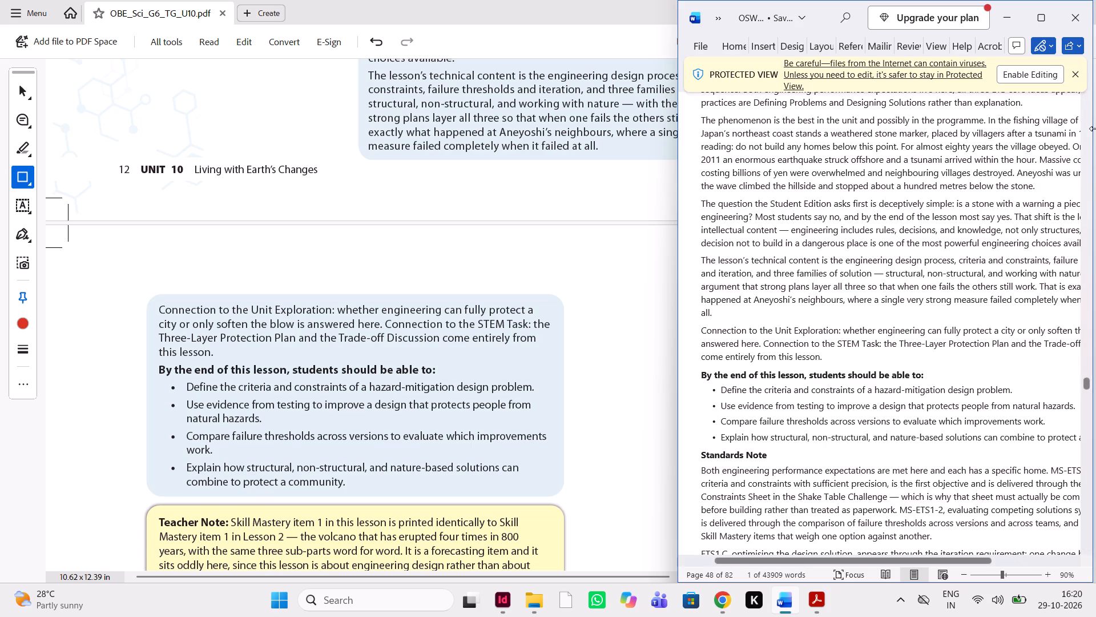
scroll(869, 158, "down", 1)
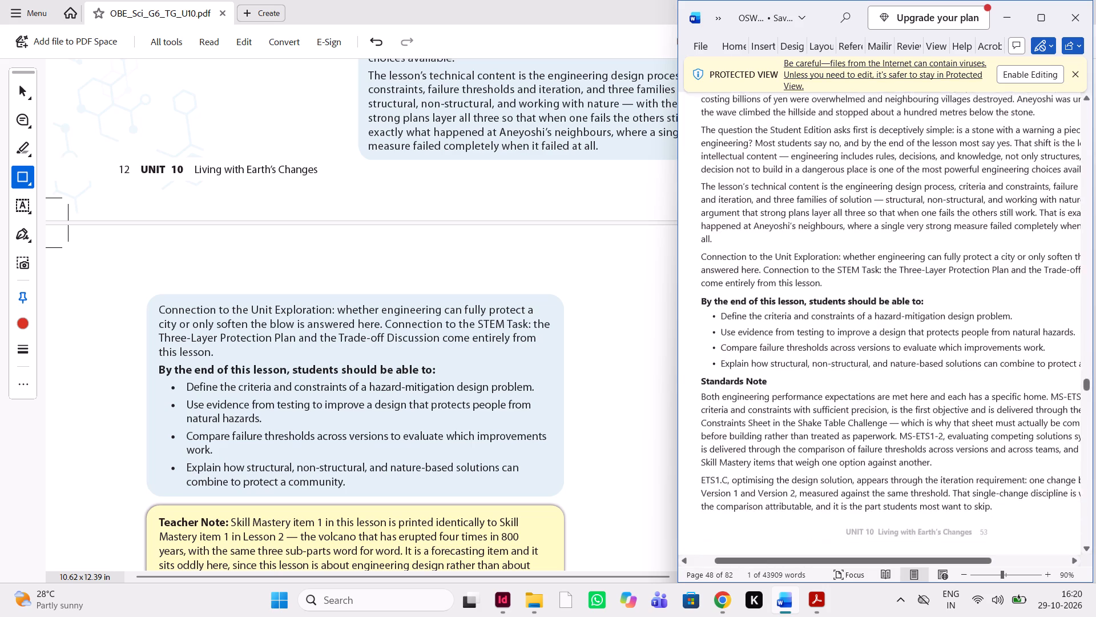
Compare Lesson 3's Standards Note closing text and the Teacher Note on Skill Mastery item 1 in the PDF with the Word manuscript.
scroll(869, 158, "left", 1)
scroll(869, 158, "right", 1)
scroll(869, 158, "down", 1)
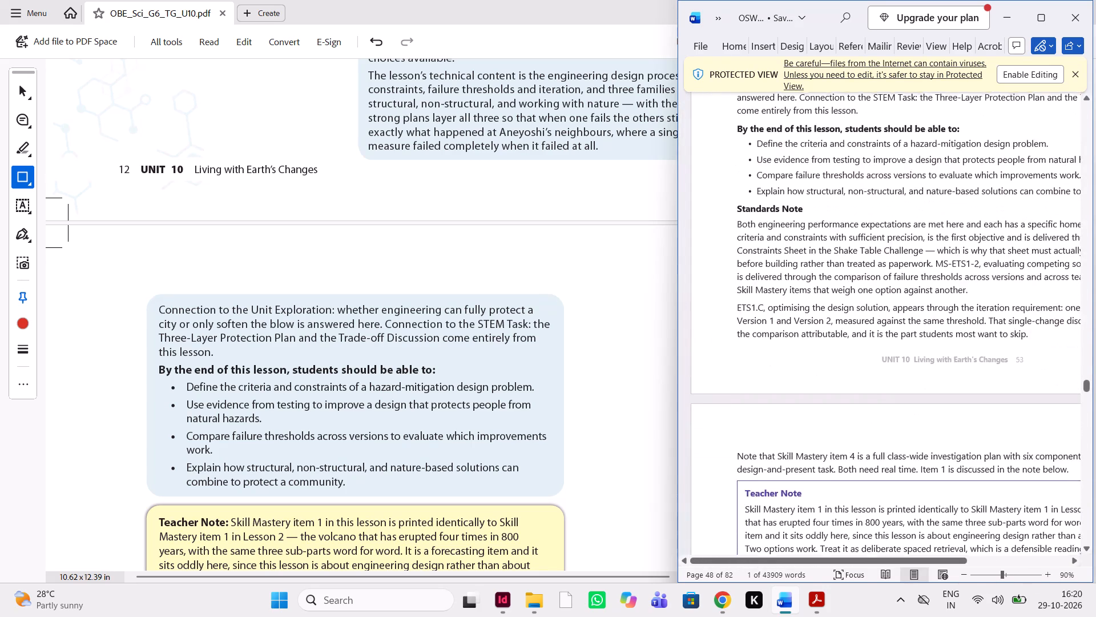
scroll(869, 158, "down", 1)
scroll(459, 164, "down", 1)
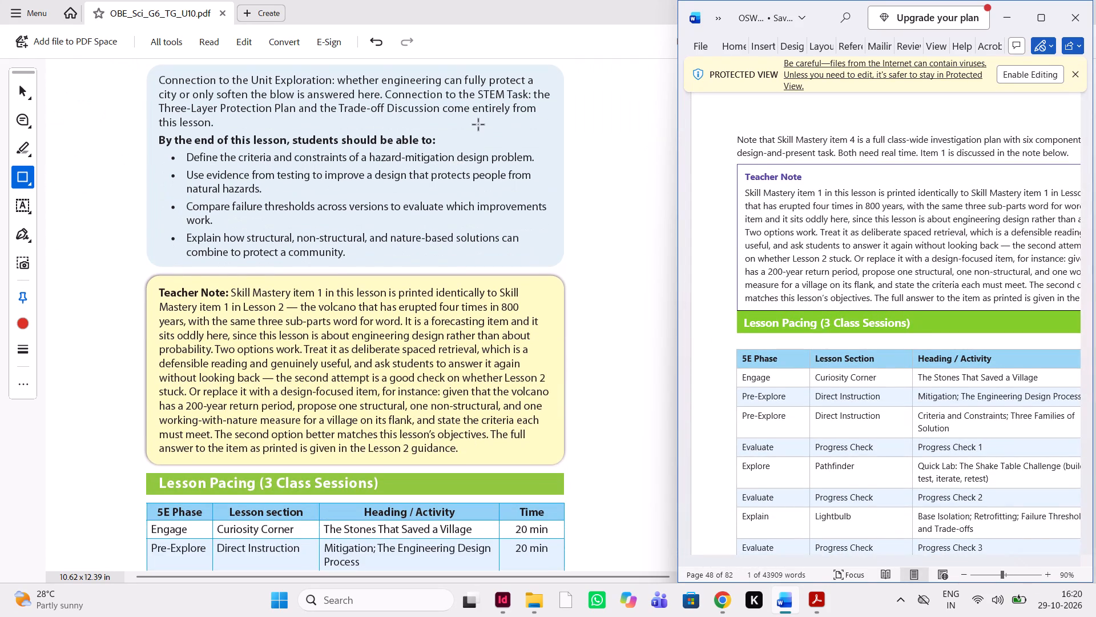
scroll(760, 234, "left", 1)
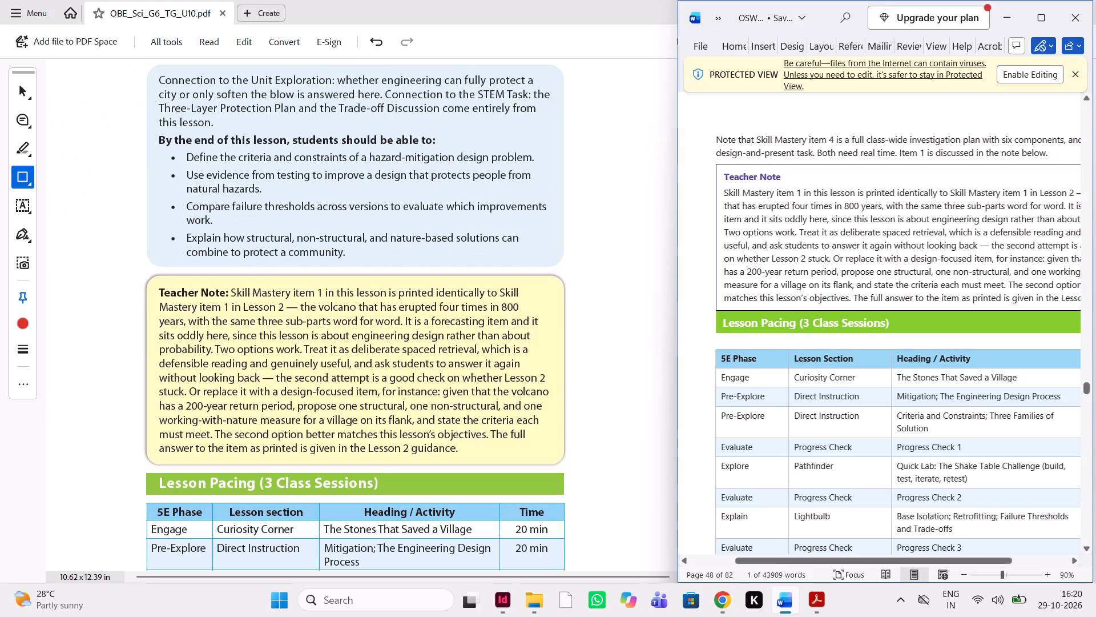
scroll(760, 234, "left", 1)
scroll(760, 234, "right", 1)
scroll(760, 234, "up", 1)
scroll(760, 234, "right", 1)
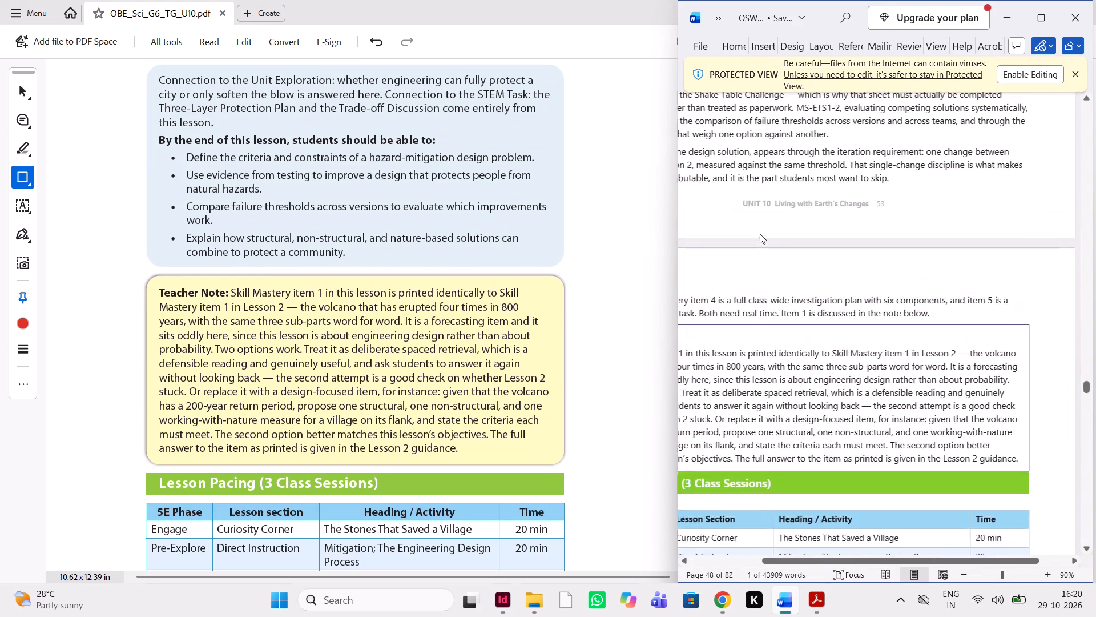
scroll(760, 234, "right", 1)
Compare the Lesson Pacing (3 Class Sessions) table's phases, sections, activities and times in the PDF with the Word manuscript.
scroll(368, 329, "down", 1)
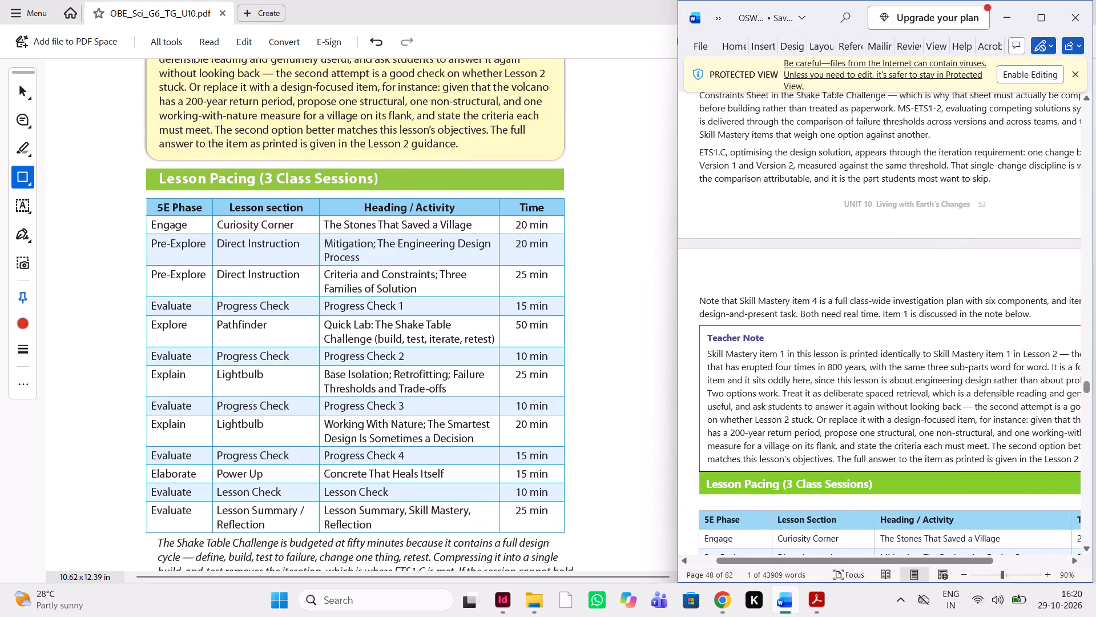
scroll(788, 403, "down", 2)
scroll(788, 403, "left", 1)
scroll(788, 403, "right", 1)
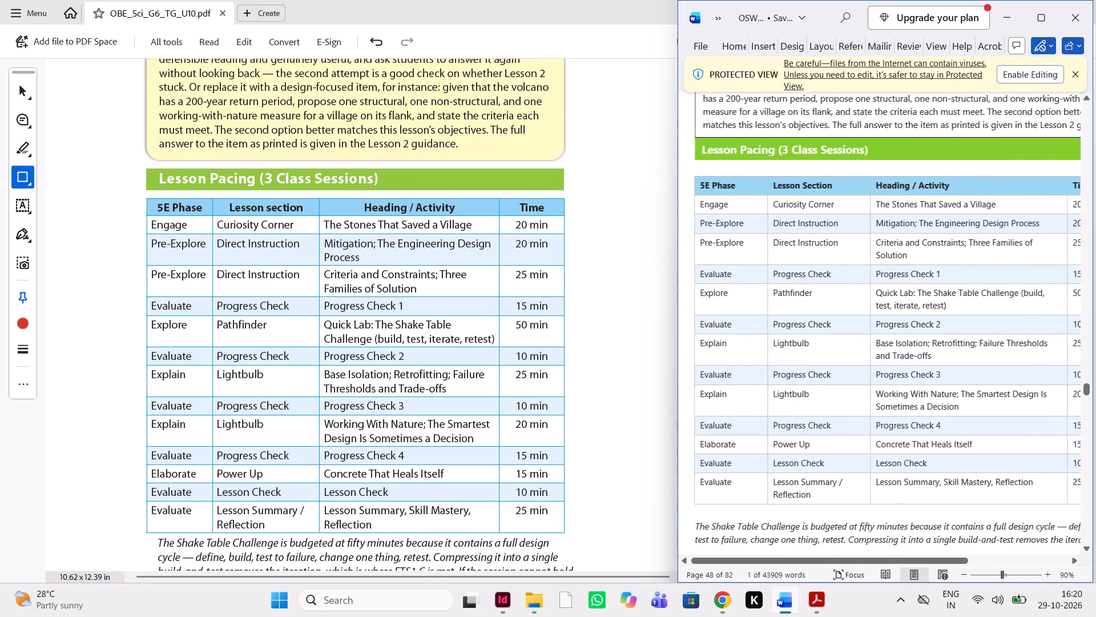
scroll(788, 403, "right", 1)
scroll(788, 403, "left", 1)
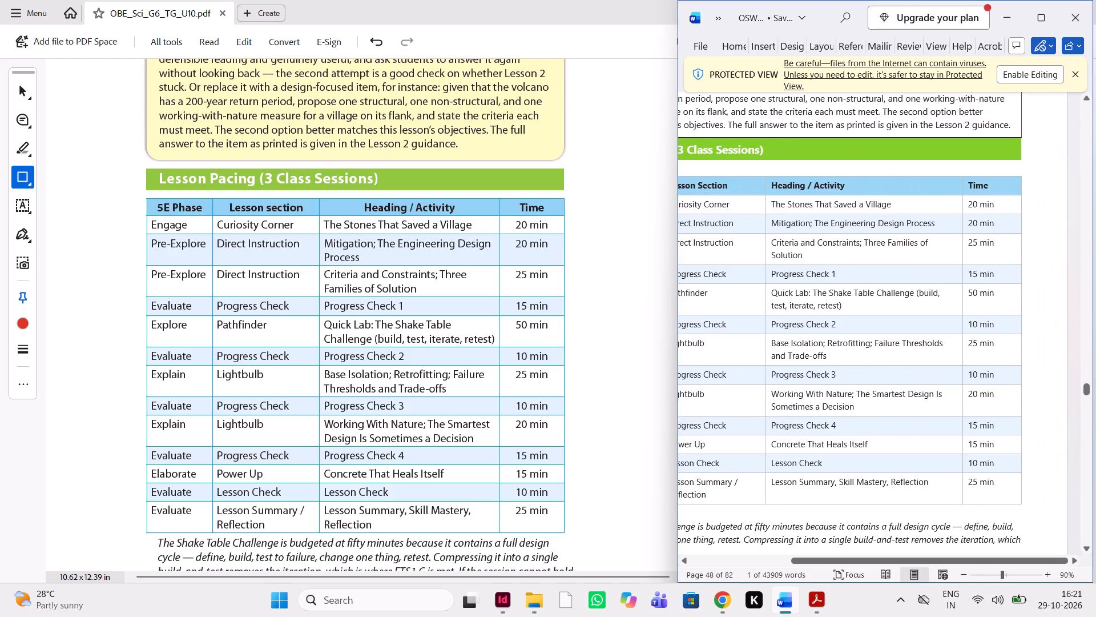
scroll(788, 403, "down", 1)
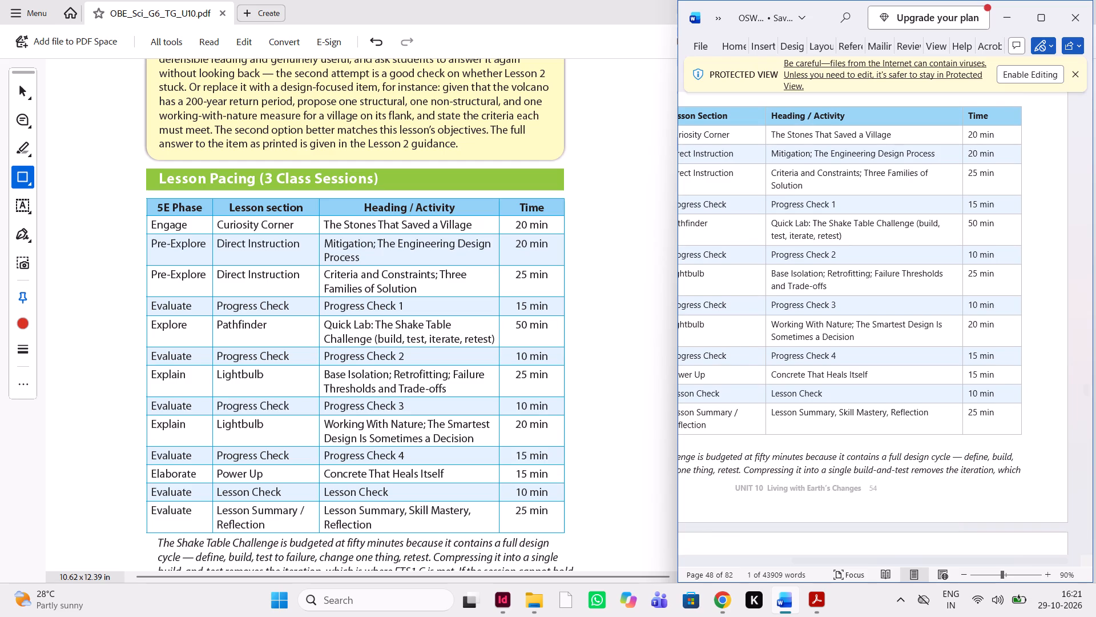
Look back through Lesson 2 in the PDF to its pacing table and the highlighted italic note beneath it, for reference against Lesson 3.
scroll(564, 349, "up", 9)
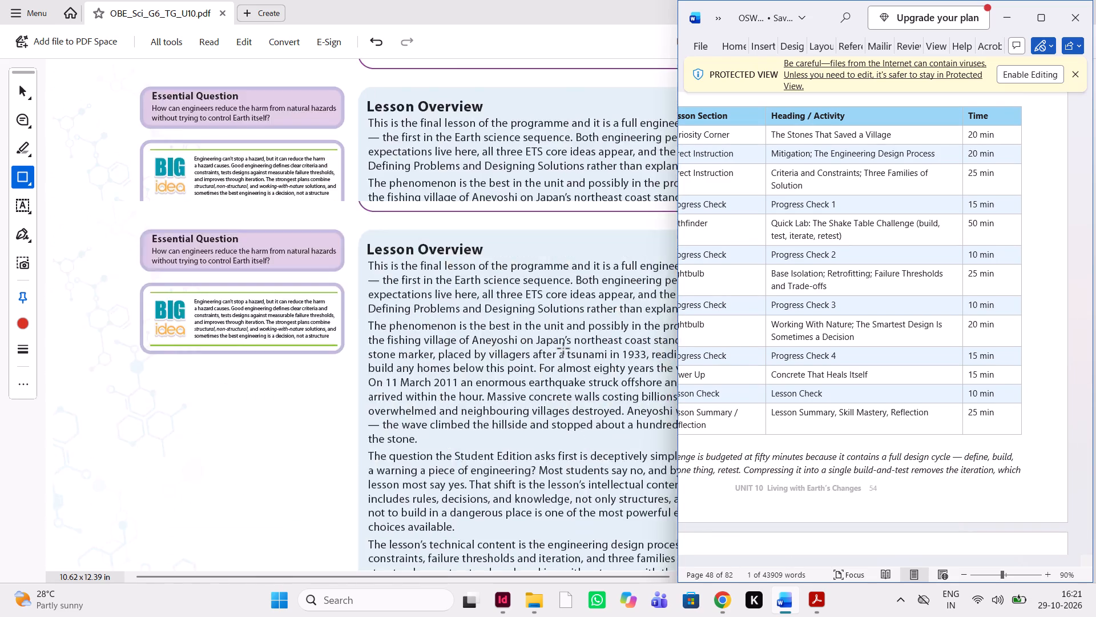
scroll(564, 349, "up", 19)
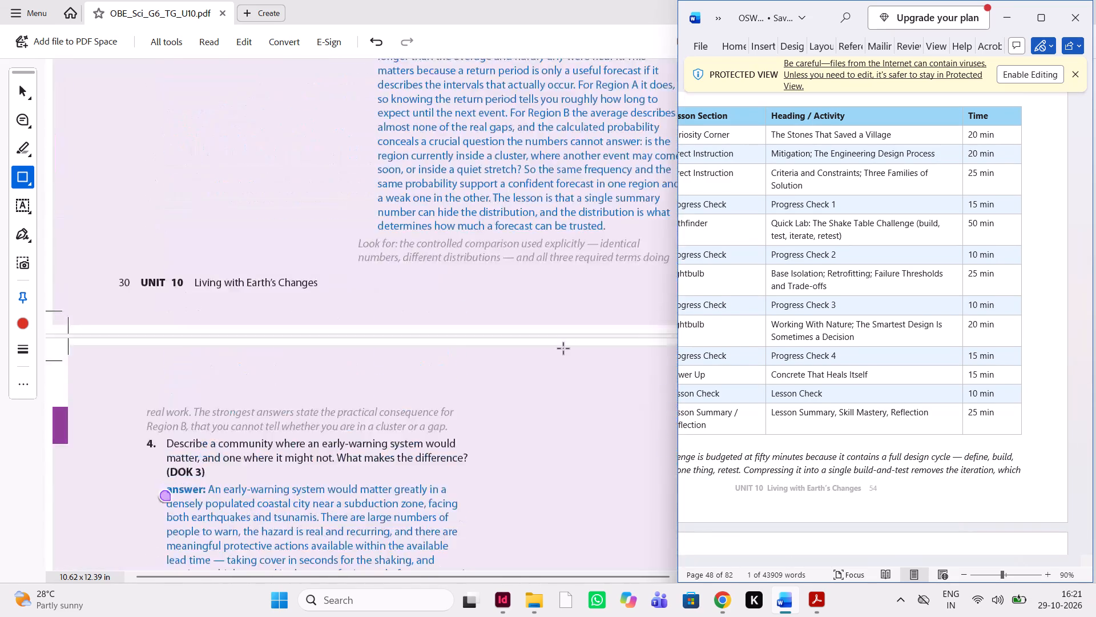
scroll(564, 349, "up", 18)
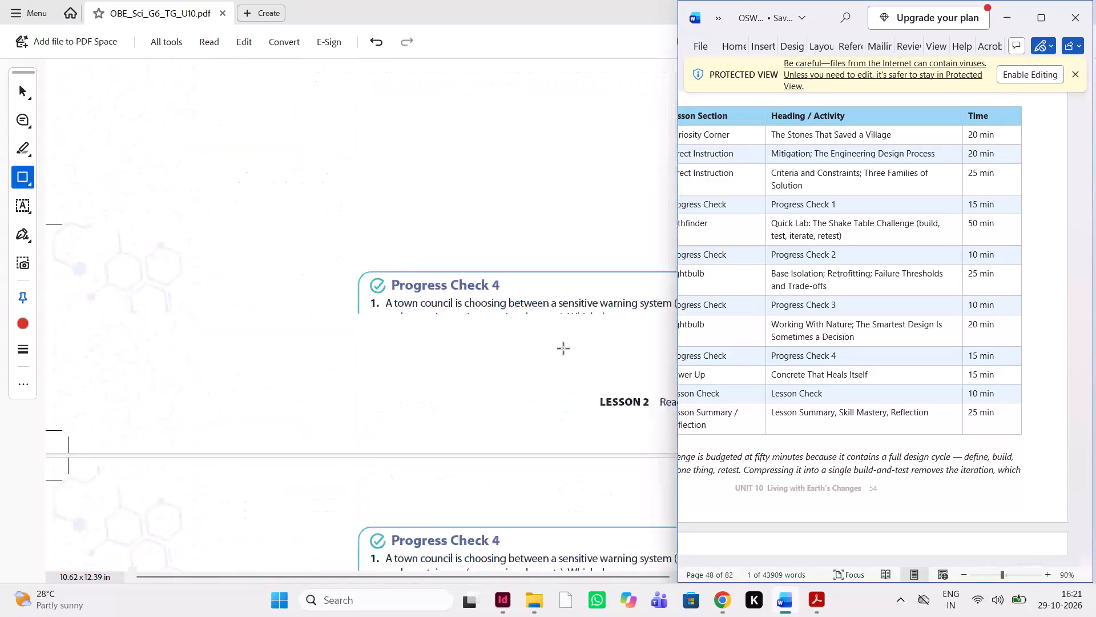
scroll(564, 349, "up", 18)
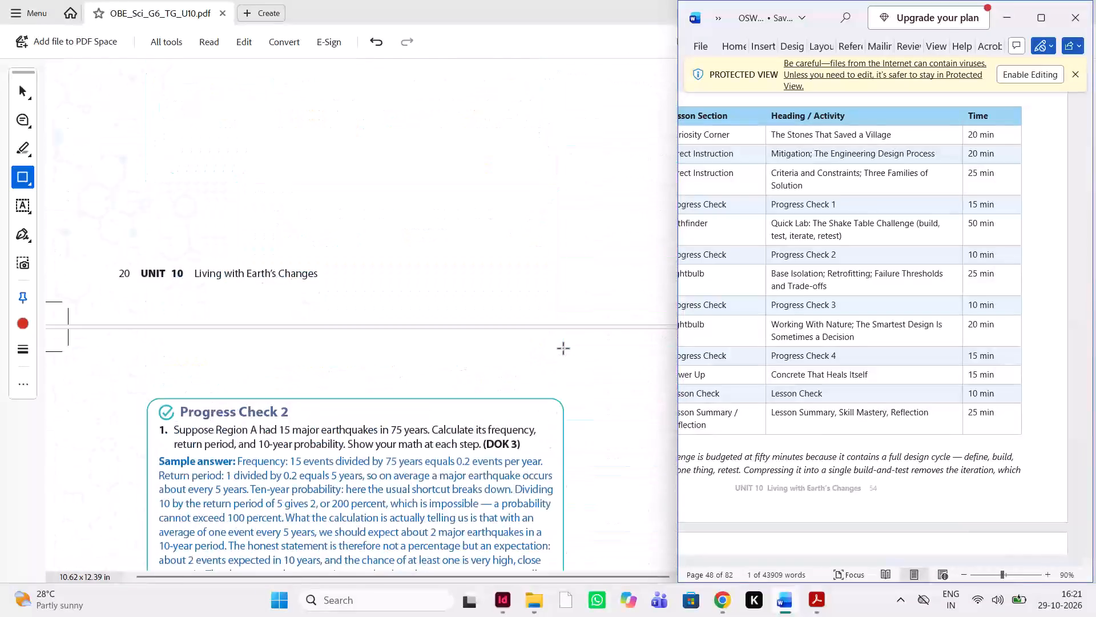
scroll(564, 349, "up", 18)
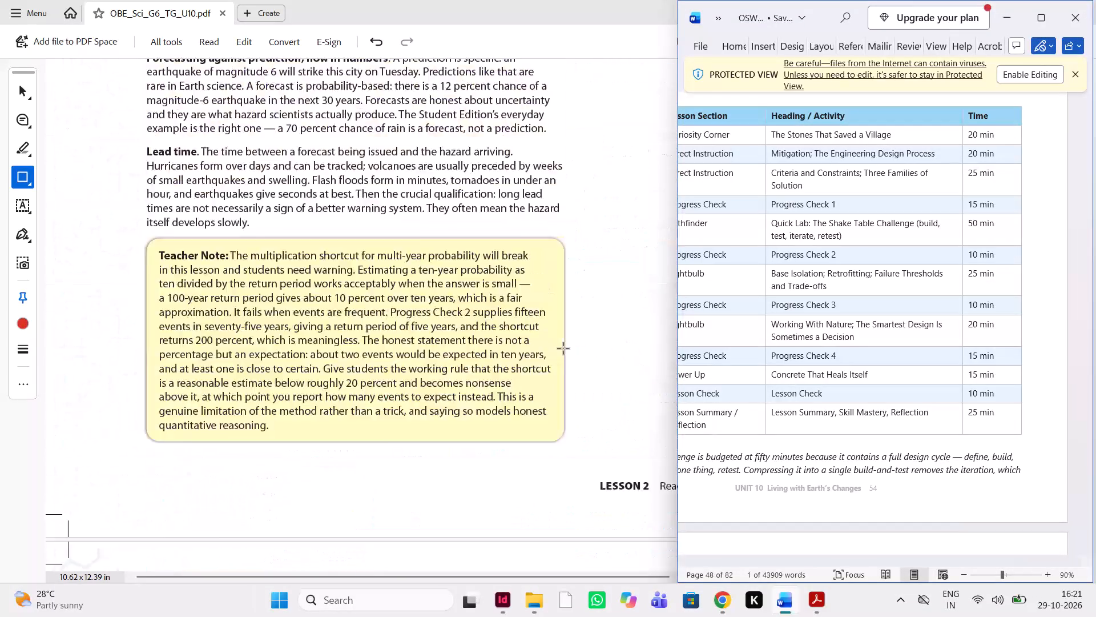
scroll(564, 349, "up", 7)
scroll(564, 349, "down", 1)
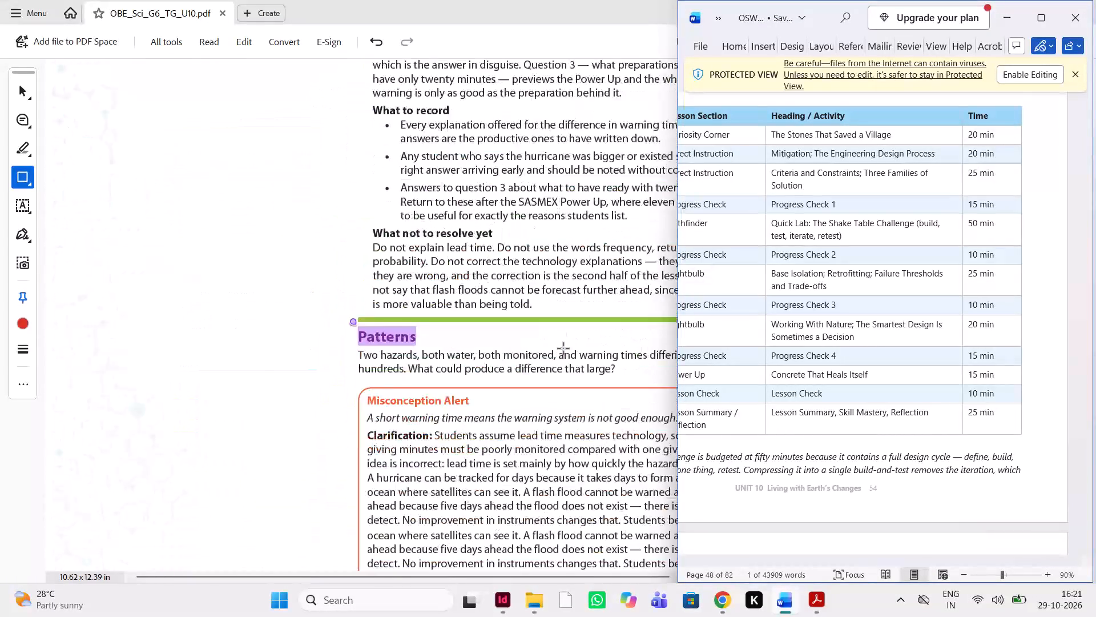
scroll(564, 349, "down", 1)
scroll(564, 349, "up", 4)
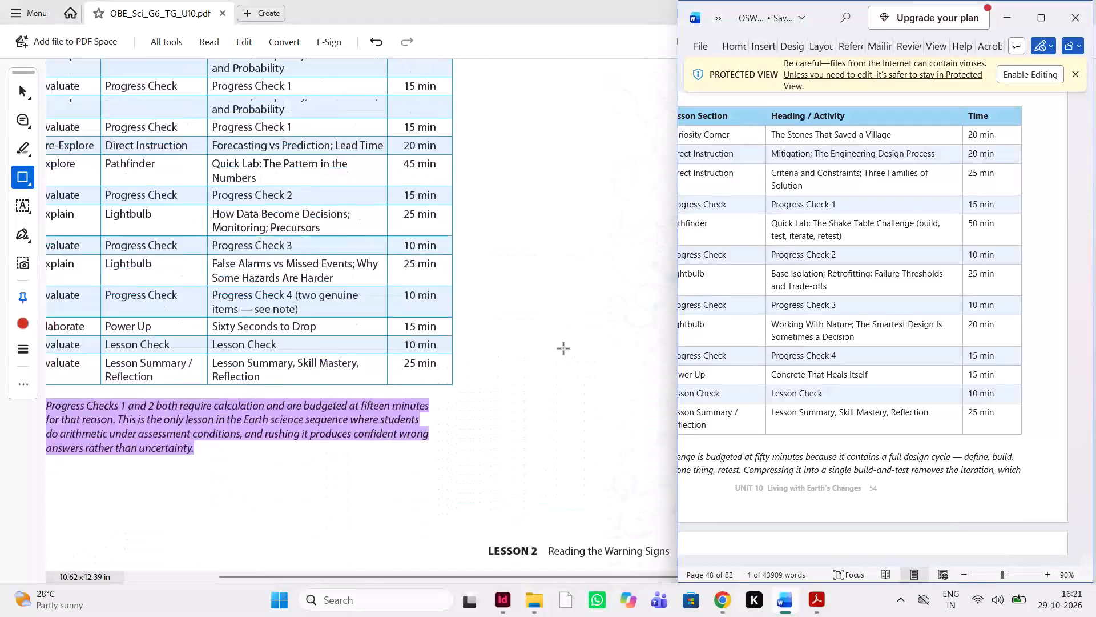
scroll(564, 349, "up", 1)
scroll(564, 349, "down", 15)
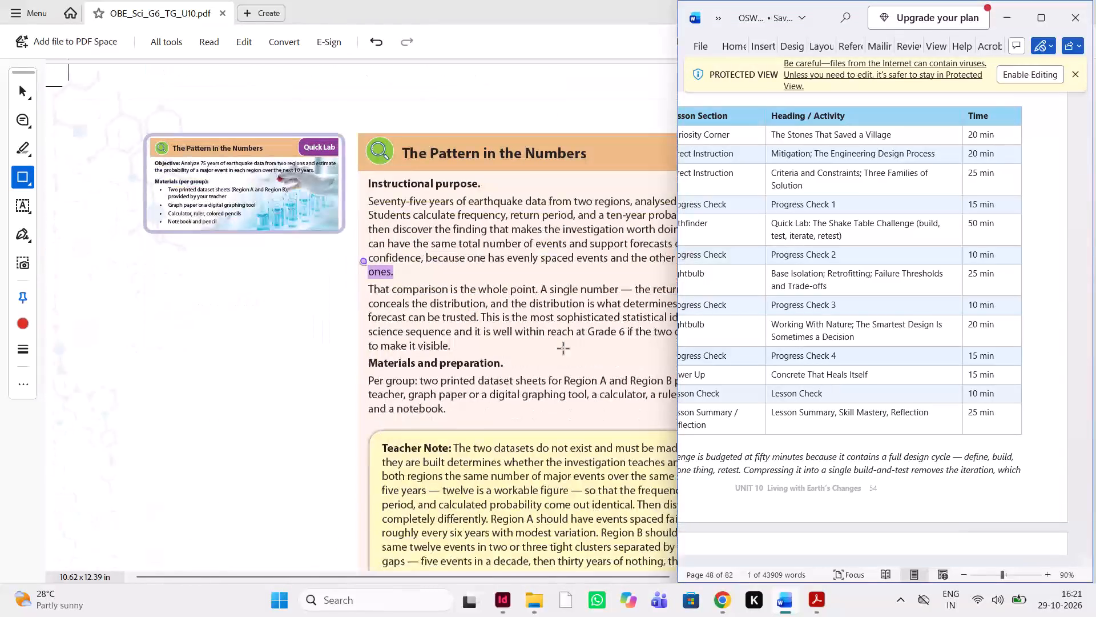
scroll(564, 349, "down", 16)
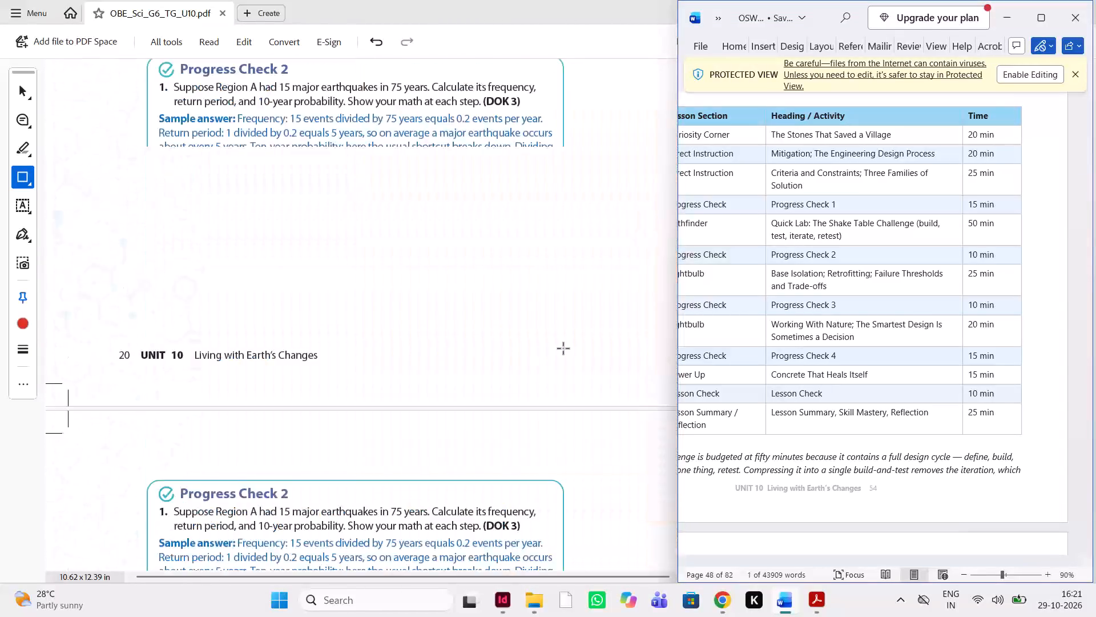
scroll(564, 349, "down", 16)
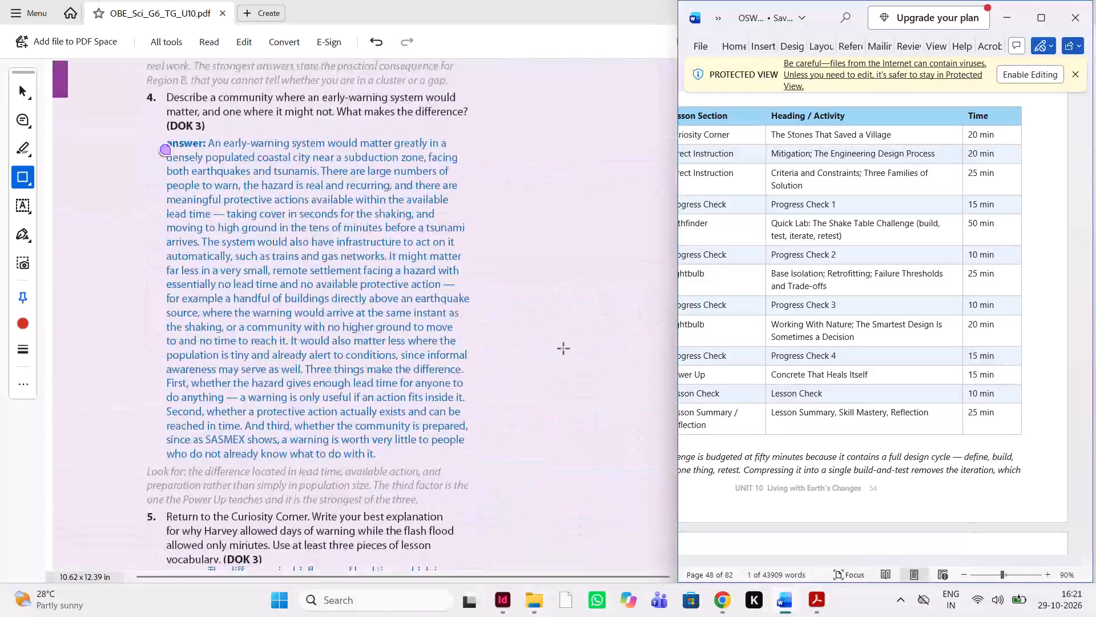
scroll(564, 349, "down", 13)
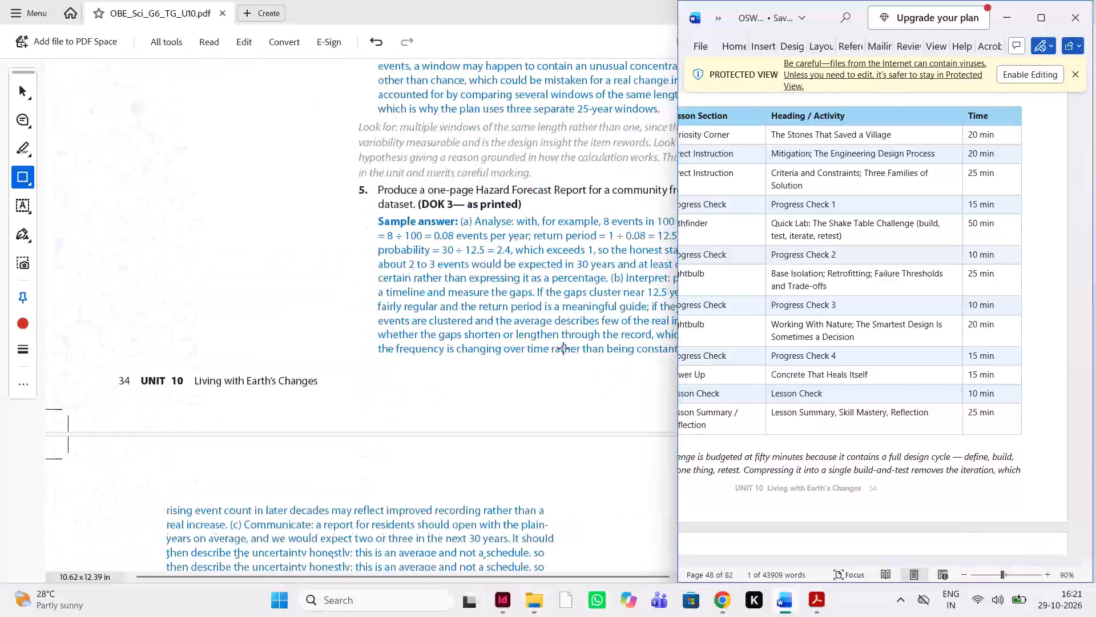
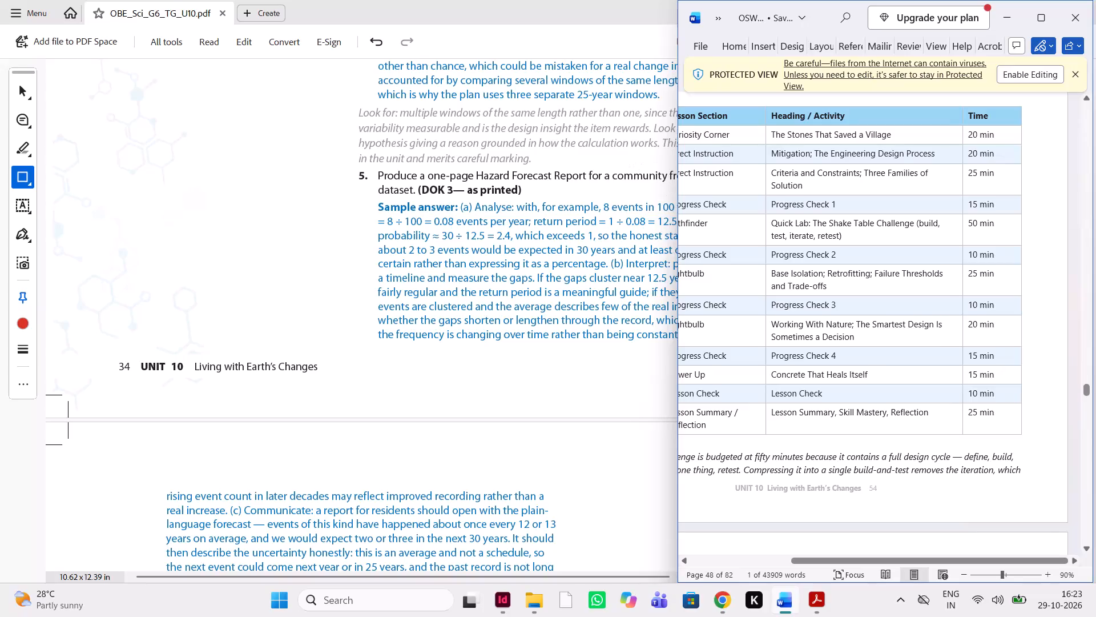
Return to Lesson 3's pacing table and check the italic Shake Table Challenge note beneath it against the Word manuscript.
scroll(803, 346, "right", 1)
scroll(425, 411, "down", 5)
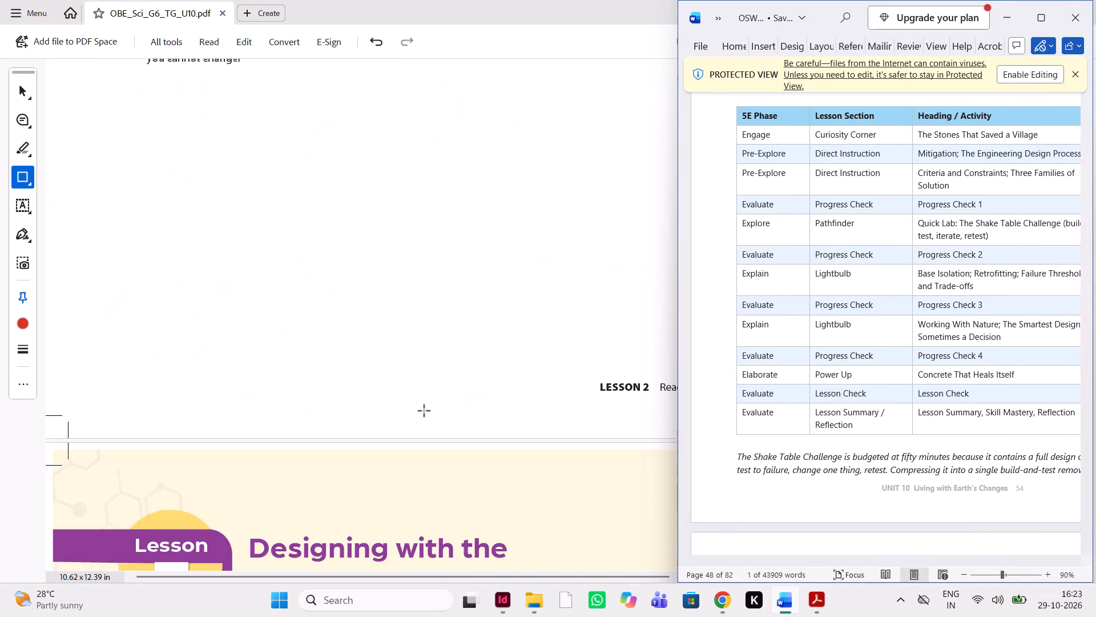
scroll(425, 411, "down", 4)
scroll(425, 411, "left", 1)
scroll(425, 411, "down", 2)
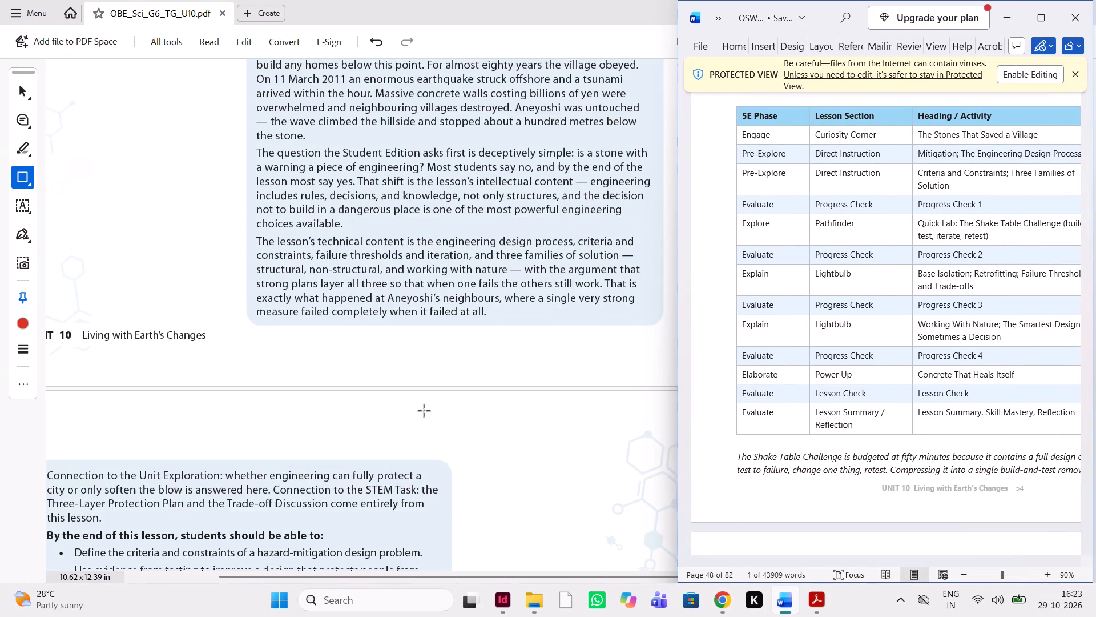
scroll(425, 411, "down", 5)
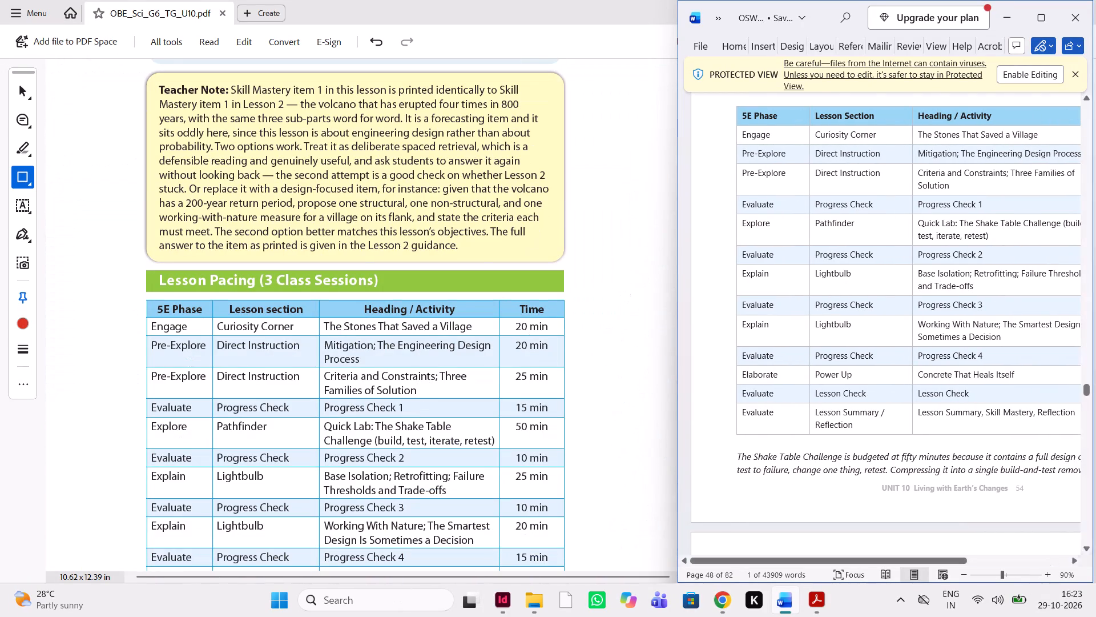
scroll(767, 390, "down", 2)
scroll(767, 390, "up", 1)
scroll(397, 459, "down", 2)
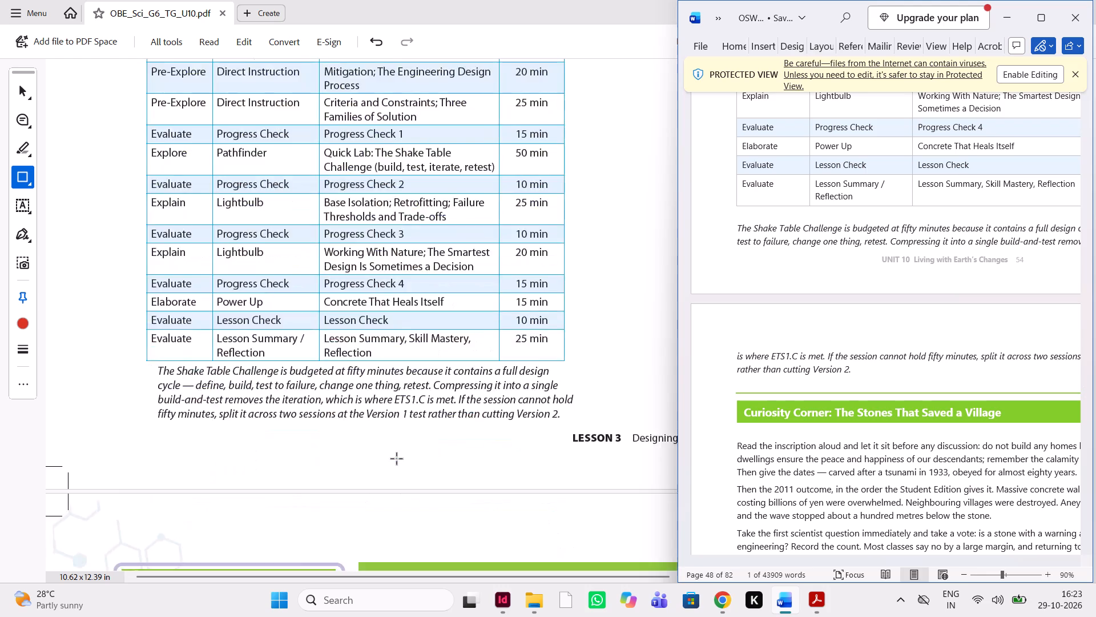
scroll(397, 459, "down", 2)
scroll(397, 459, "up", 1)
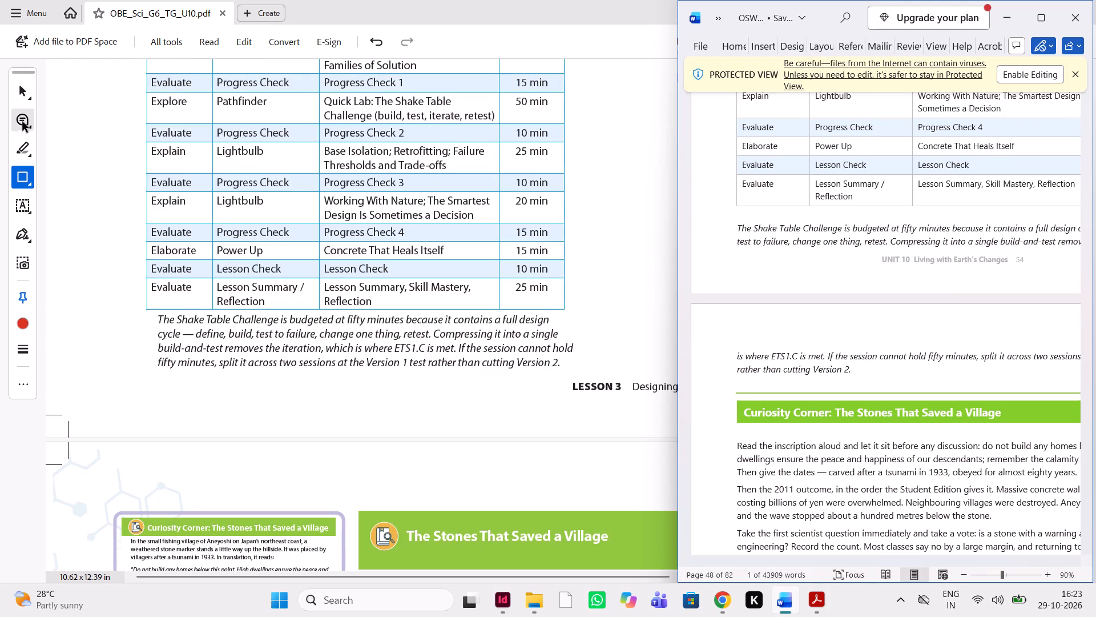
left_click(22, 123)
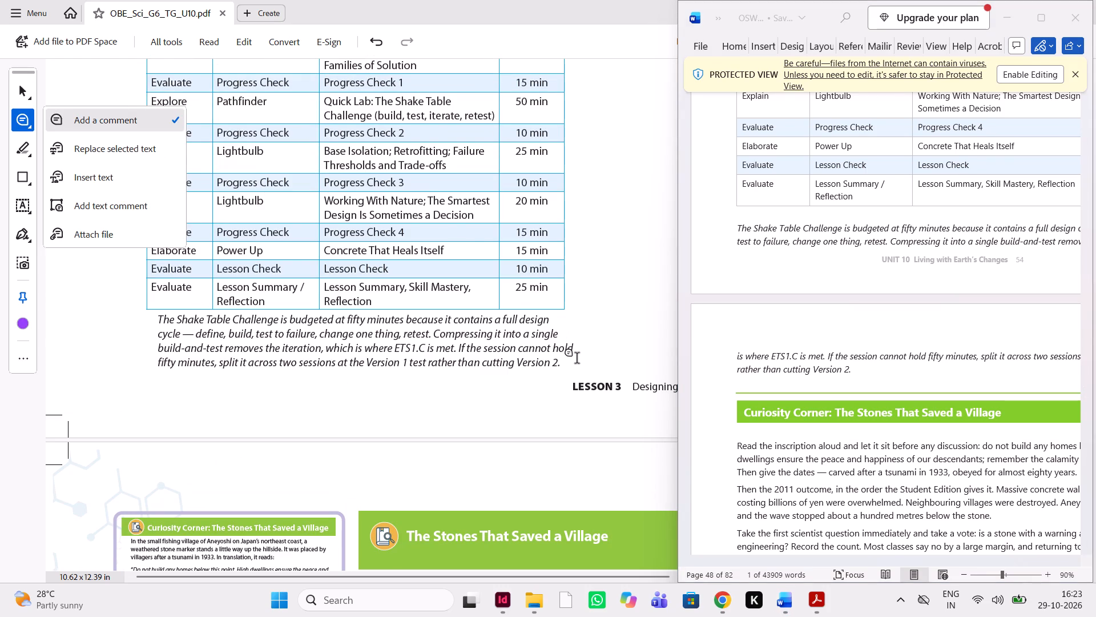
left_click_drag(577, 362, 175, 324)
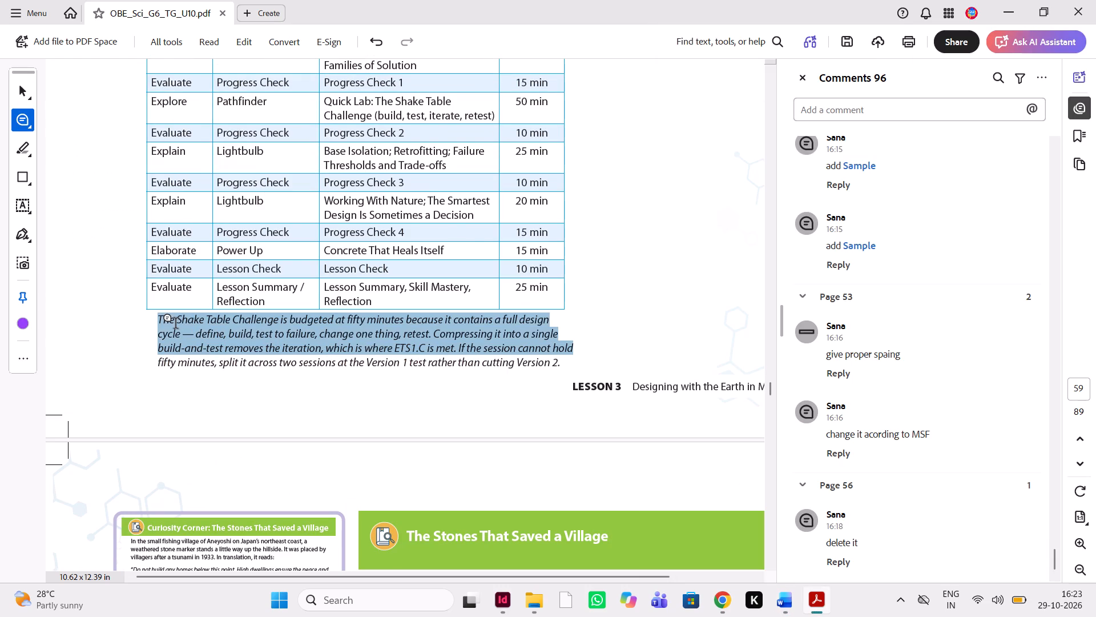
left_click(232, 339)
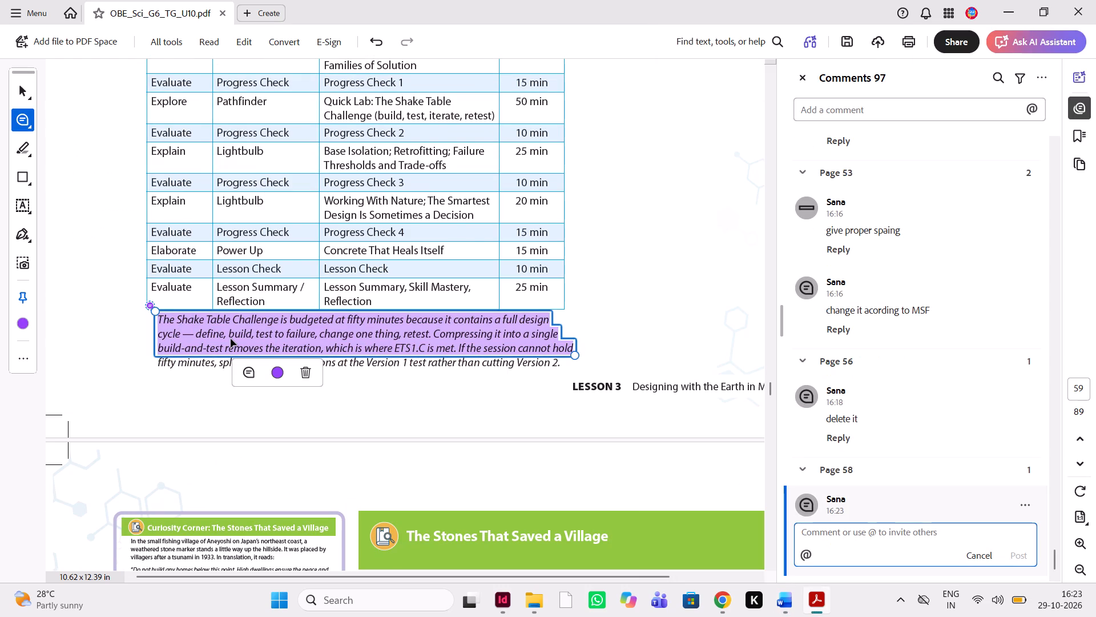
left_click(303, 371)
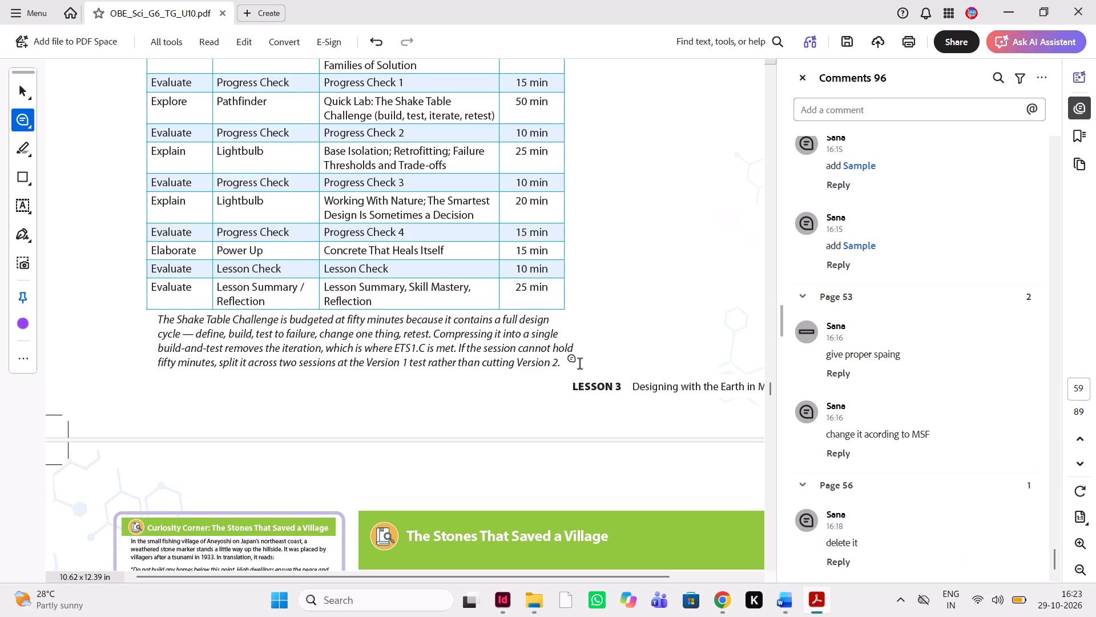
Highlight the full italic Shake Table Challenge note beneath Lesson 3's pacing table and attach the comment "change the text color to grey".
left_click_drag(570, 366, 163, 326)
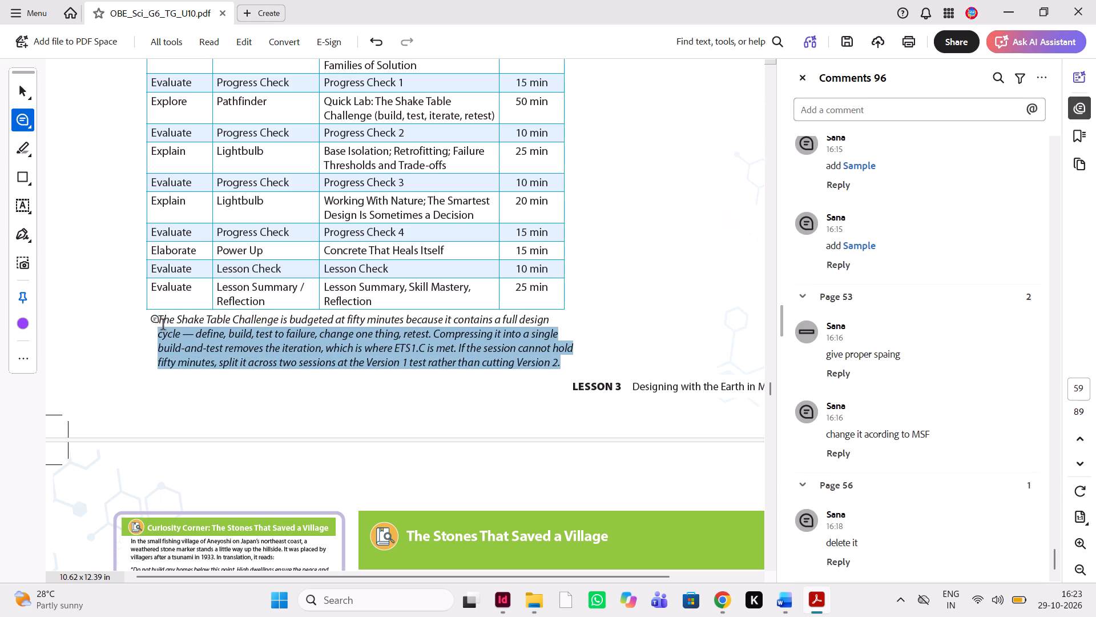
left_click_drag(163, 326, 163, 321)
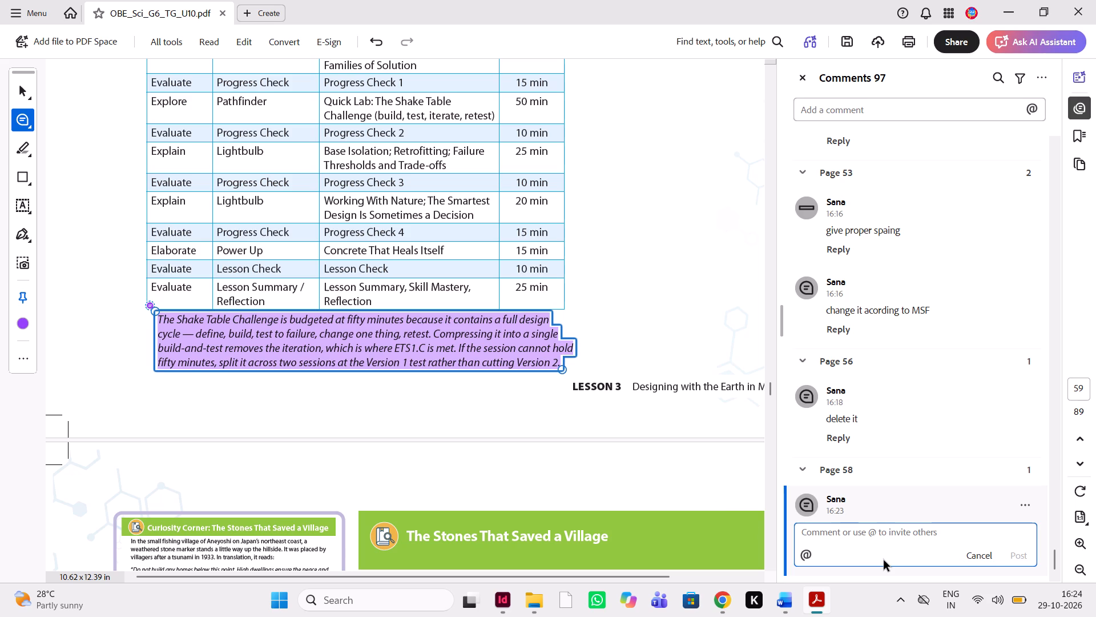
left_click(892, 554)
type("chnage the text")
key("BackSpace")
key("BackSpace")
key("BackSpace")
key("BackSpace")
key("BackSpace")
key("BackSpace")
key("BackSpace")
key("BackSpace")
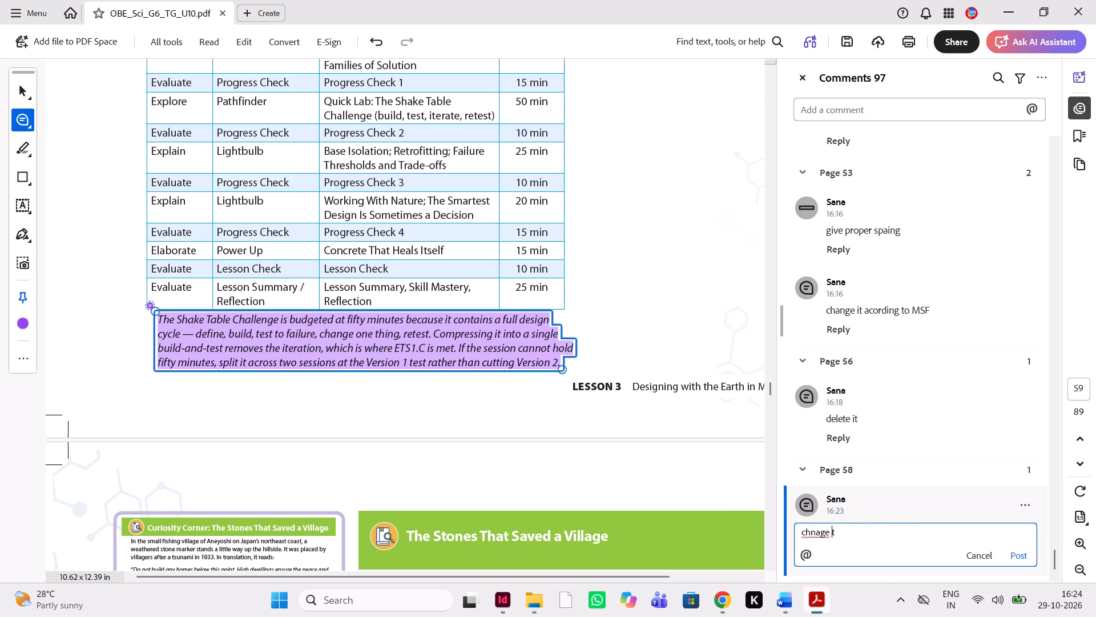
key("BackSpace")
key("BackSpace")
key("BackSpace")
key("BackSpace")
key("BackSpace")
type("ange the etxt")
key("space")
key("BackSpace")
key("BackSpace")
key("BackSpace")
key("BackSpace")
key("BackSpace")
type("text color to")
key("space")
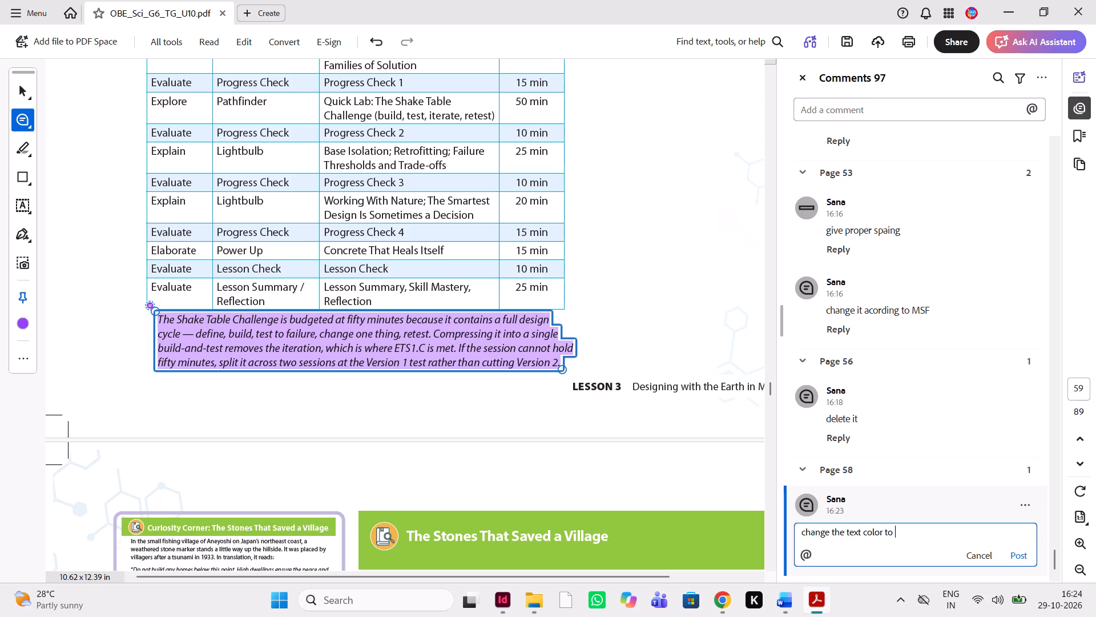
type("gret")
key("BackSpace")
type("y")
key("space")
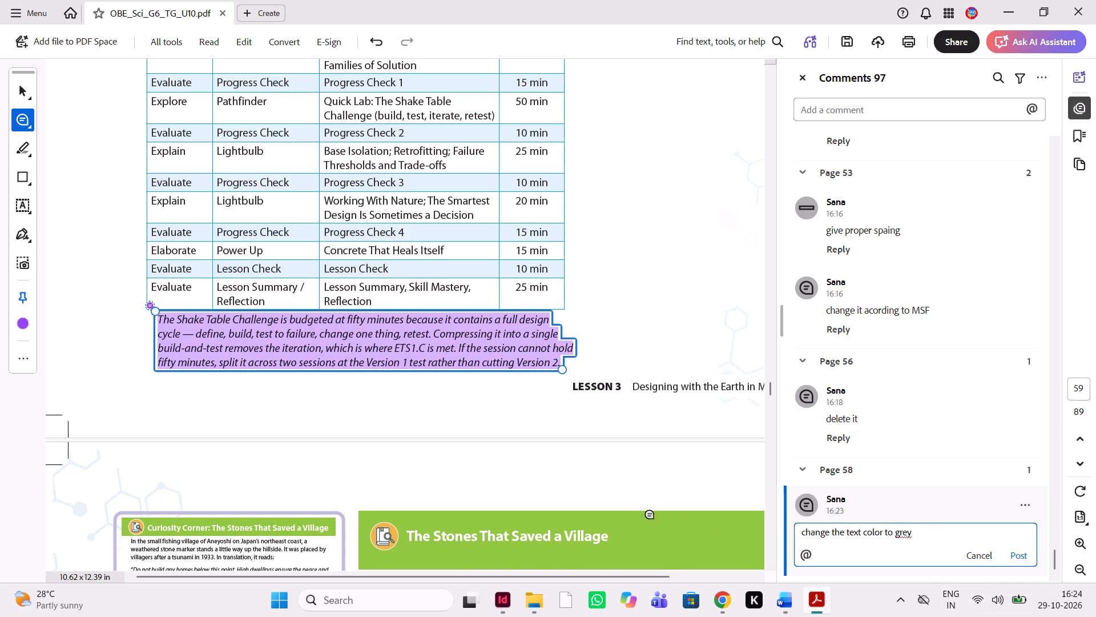
Place a comment on the green "The Stones That Saved a Village" heading banner reading "reduce the frame size".
scroll(651, 515, "down", 4)
left_click(711, 400)
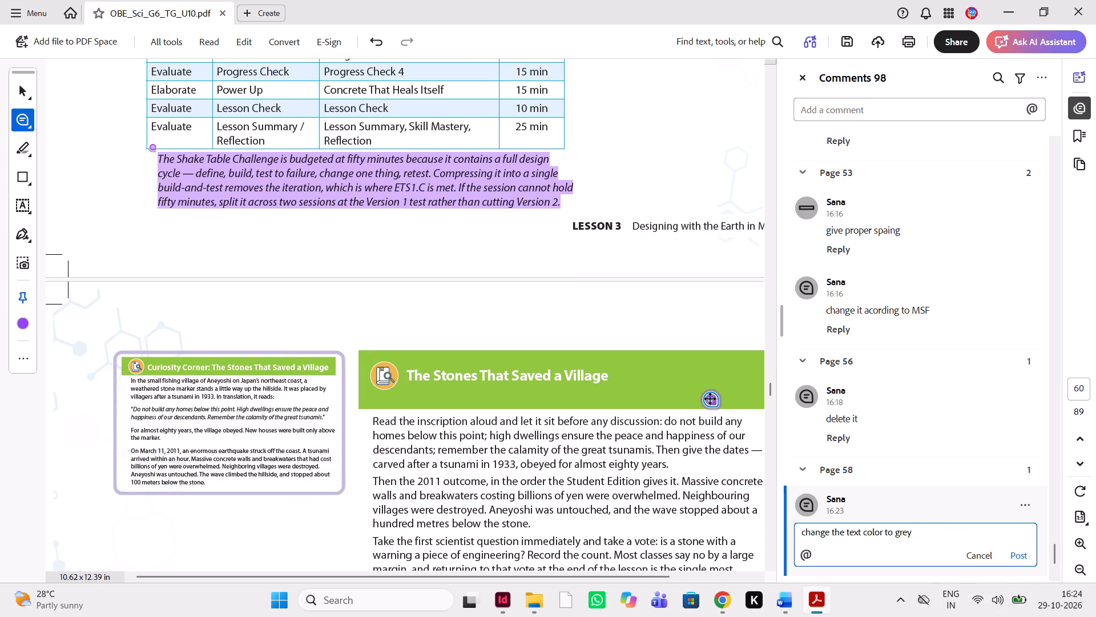
type("reduce the frame so")
key("BackSpace")
type("ize")
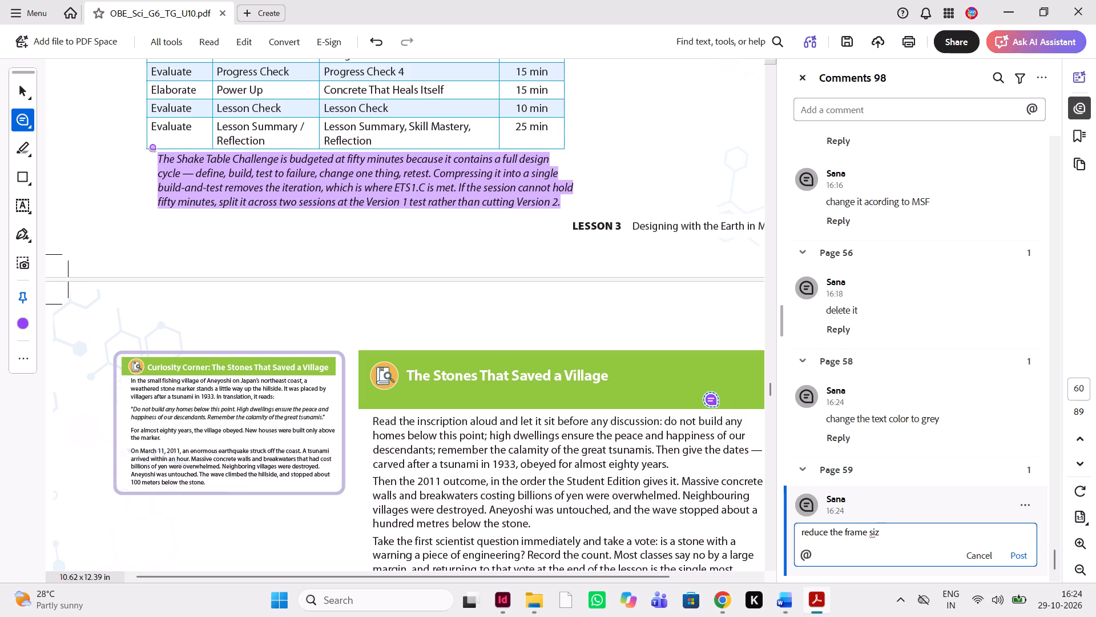
key("space")
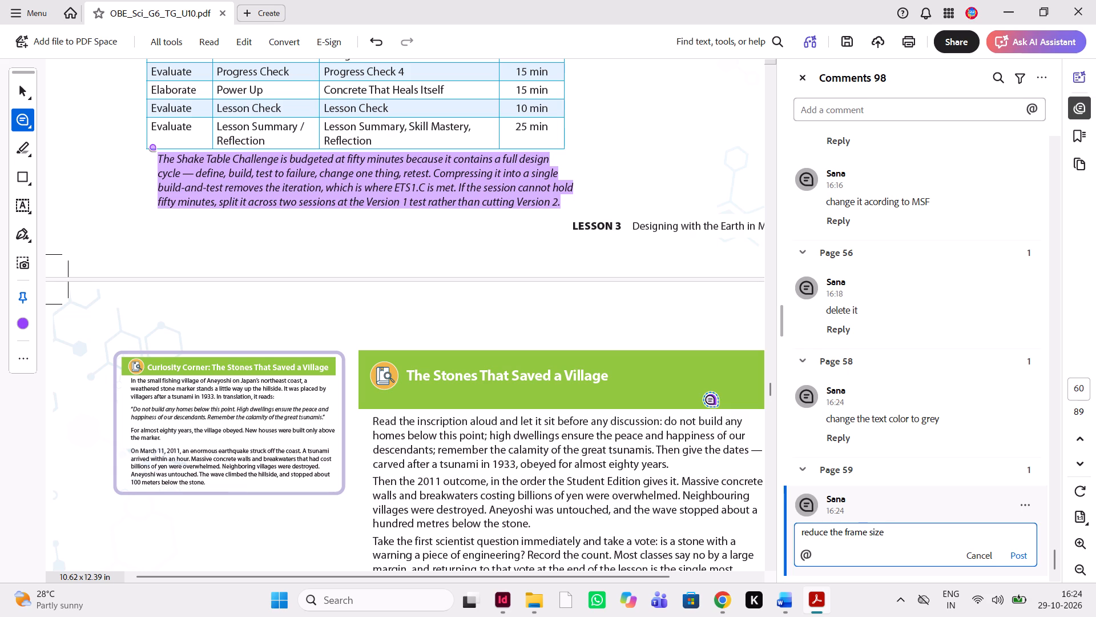
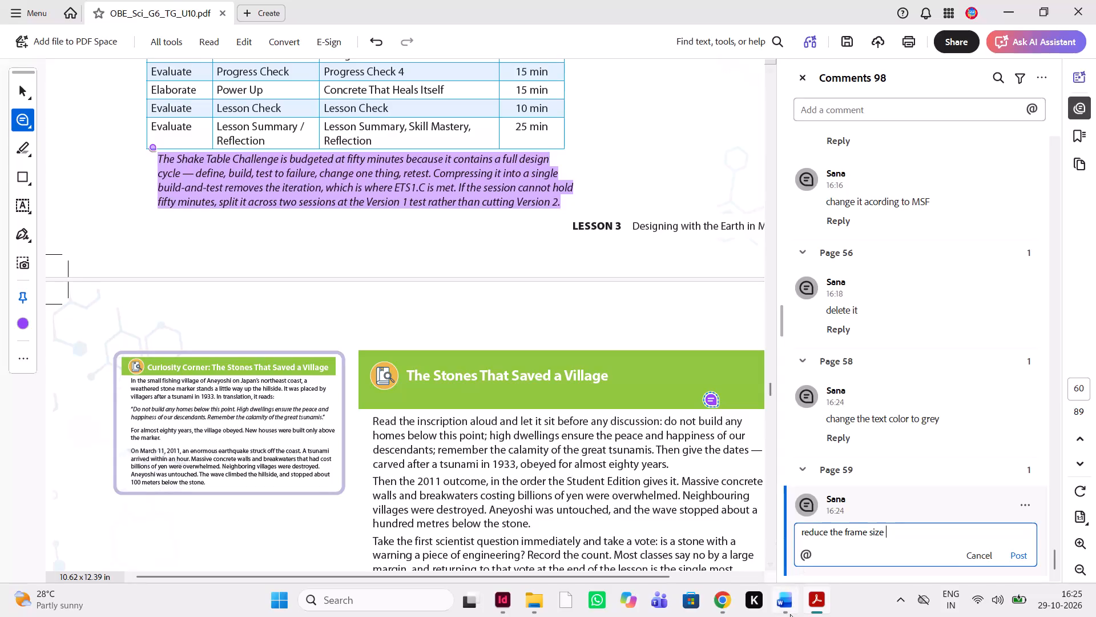
Switch to the Word manuscript and compare its Curiosity Corner section, from the inscription text through the Misconception Alert, with the PDF page.
left_click(790, 614)
scroll(951, 341, "down", 1)
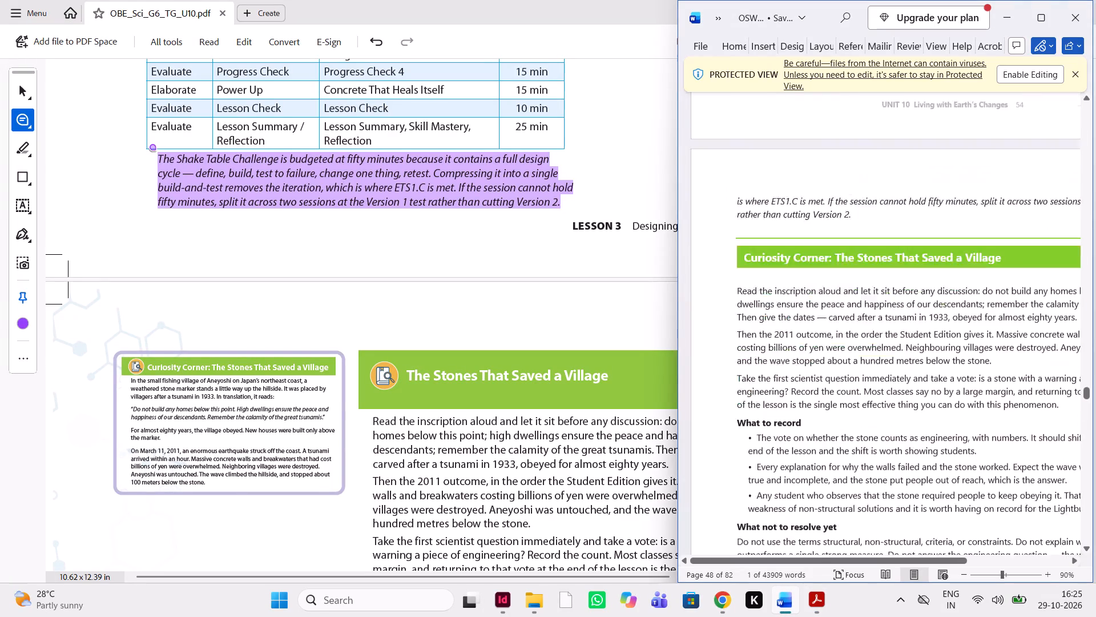
scroll(951, 341, "down", 1)
scroll(551, 439, "left", 1)
scroll(783, 377, "down", 1)
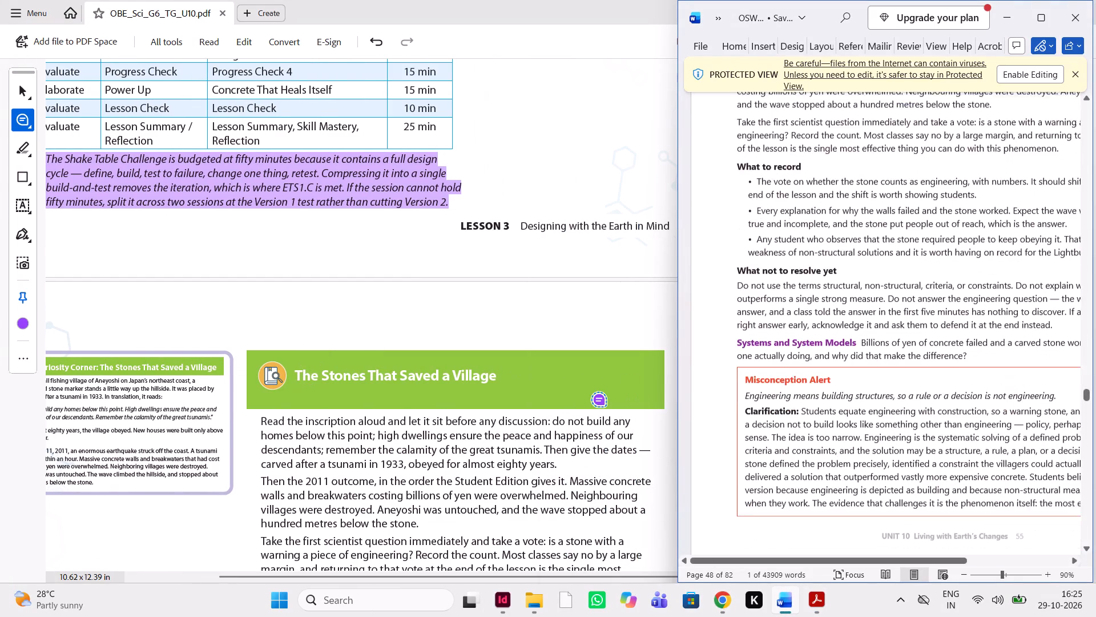
scroll(436, 450, "down", 1)
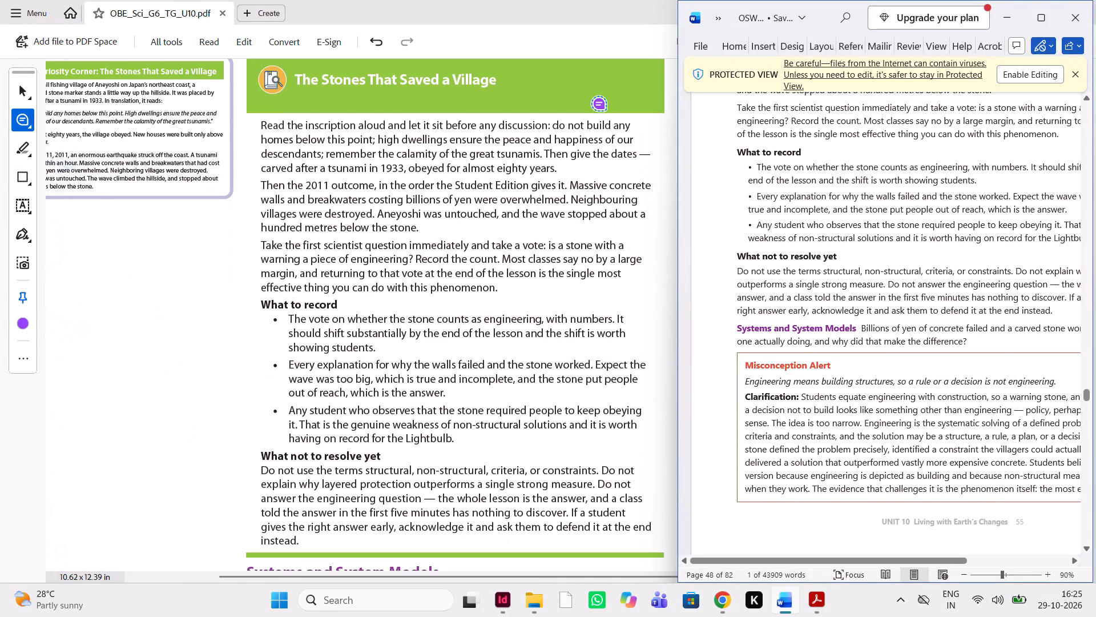
scroll(772, 379, "up", 1)
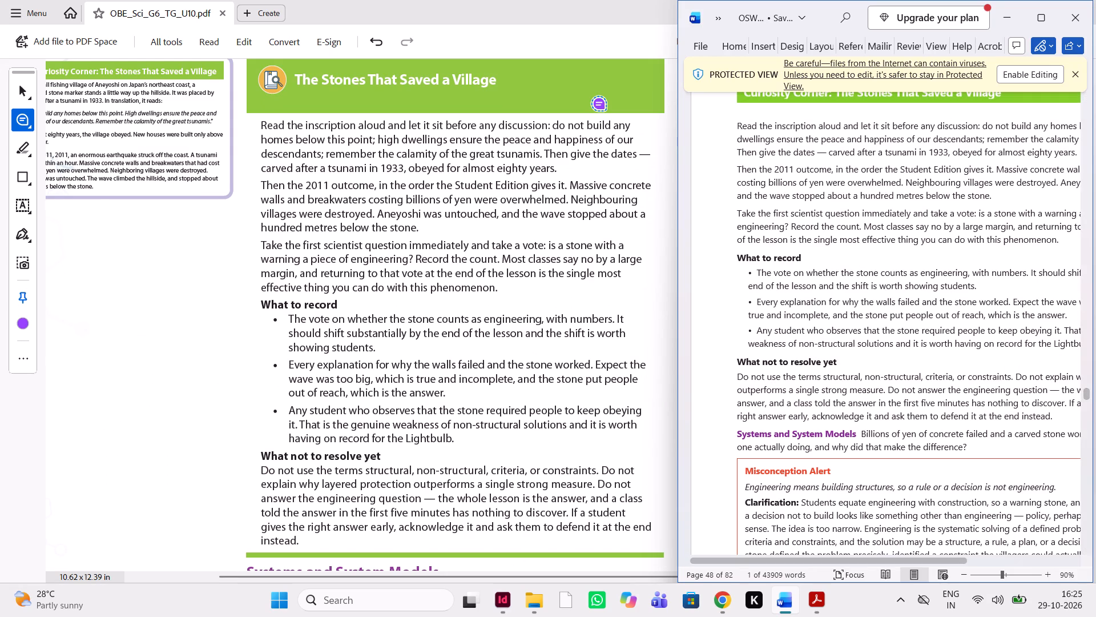
scroll(772, 379, "down", 1)
scroll(772, 379, "left", 1)
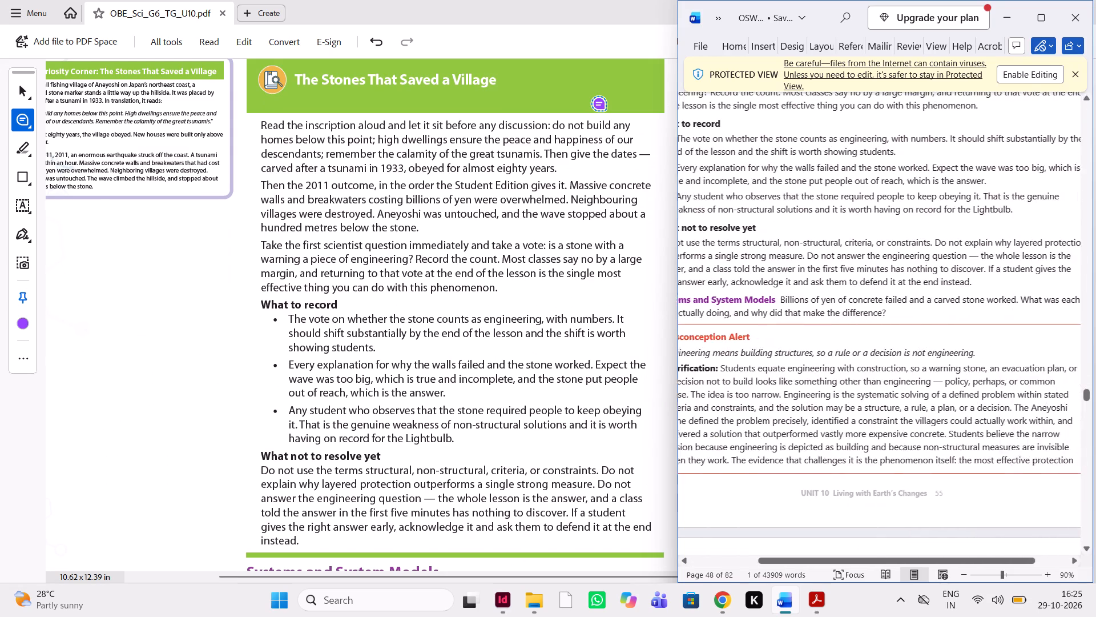
scroll(772, 379, "left", 1)
scroll(772, 379, "right", 1)
scroll(772, 379, "down", 1)
scroll(376, 499, "down", 1)
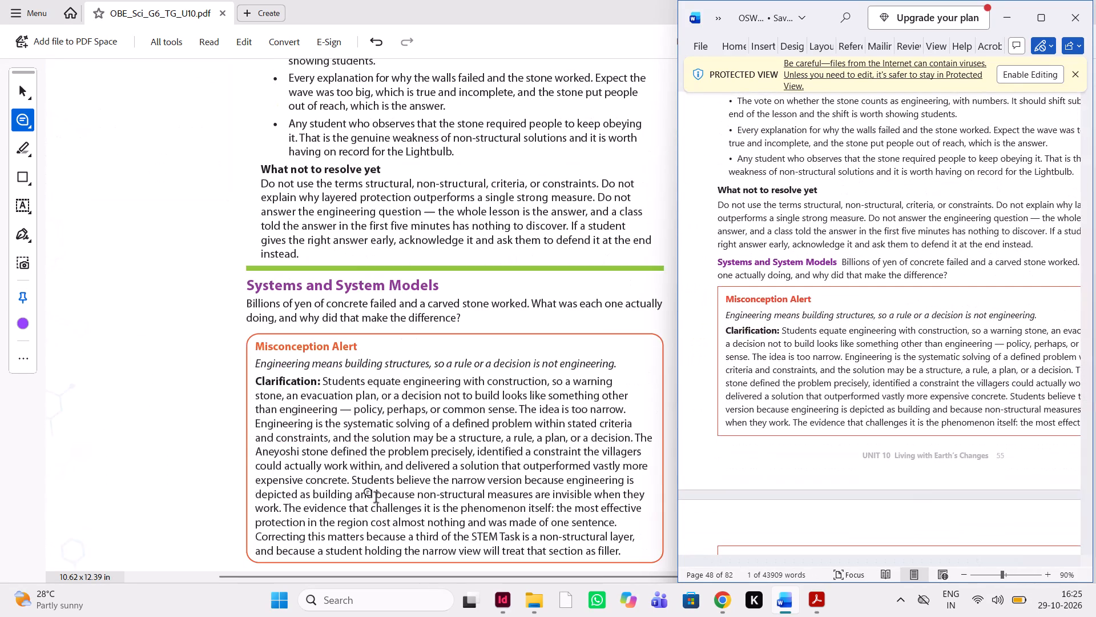
scroll(376, 499, "down", 1)
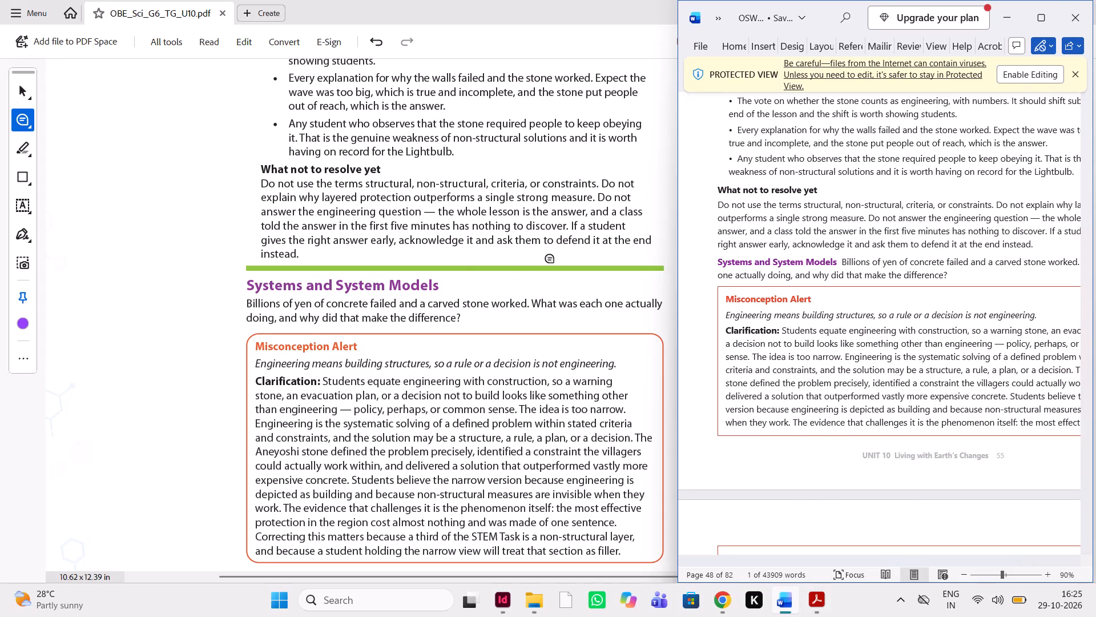
Back in the PDF, place a comment on the green divider line above "Systems and System Models" reading "delete it".
left_click(546, 265)
type("delete")
key("space")
type("it")
key("space")
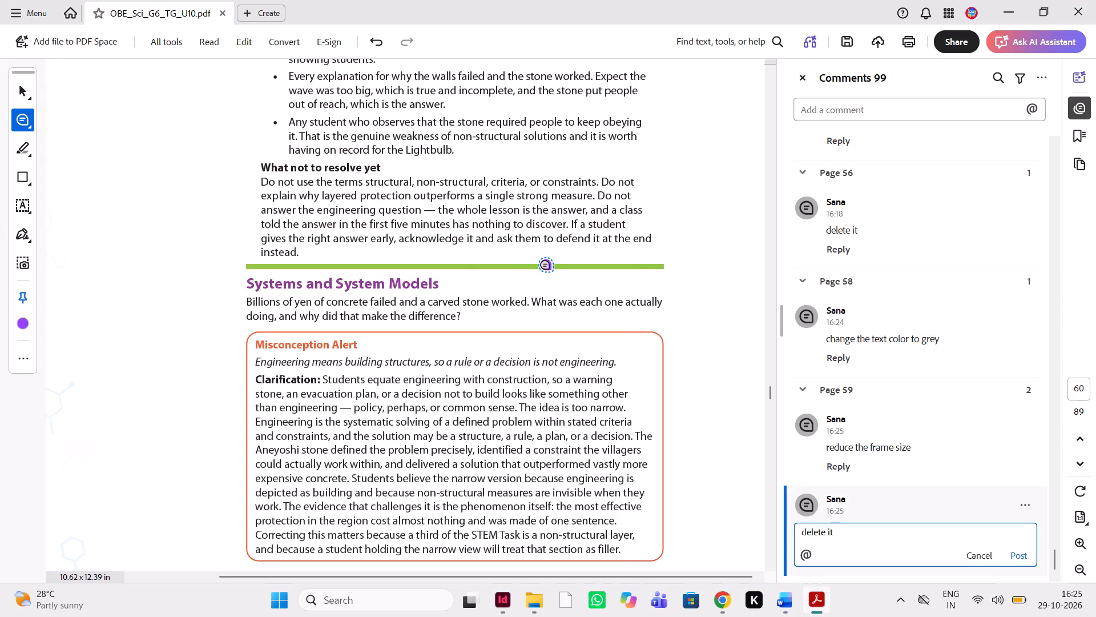
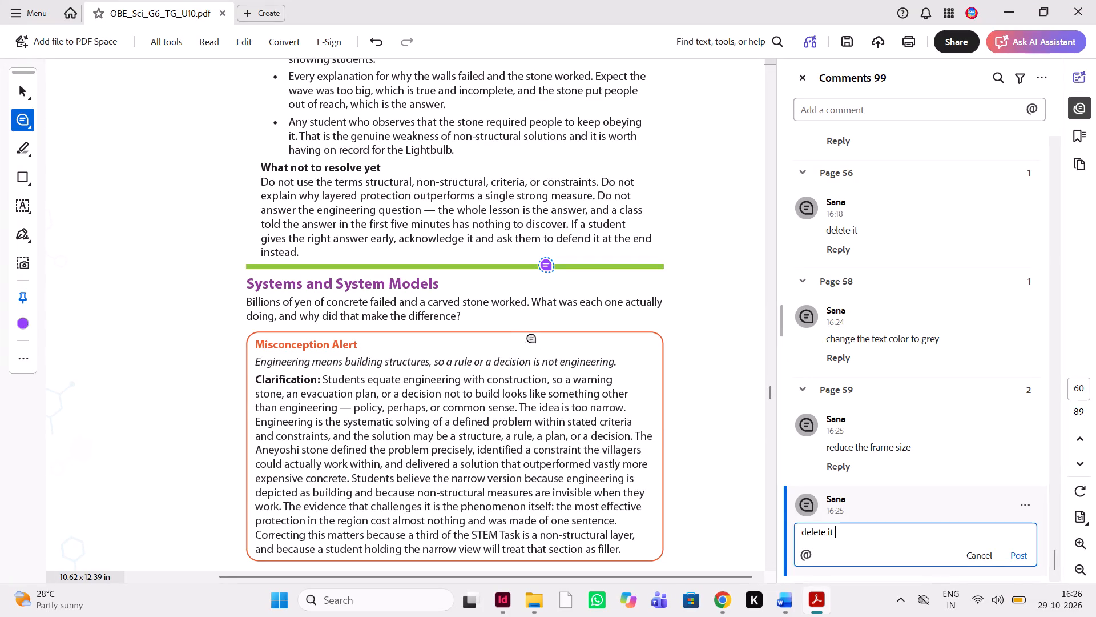
Attach a comment to the "Systems and System Models" heading reading "check the font size".
left_click_drag(439, 281, 256, 276)
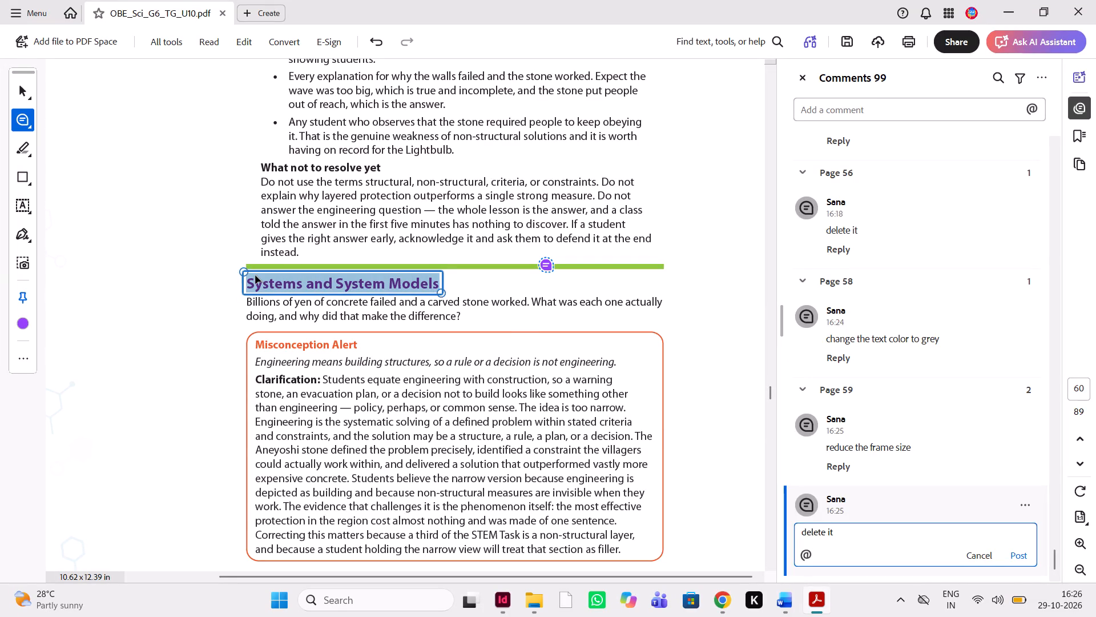
type("check the font size")
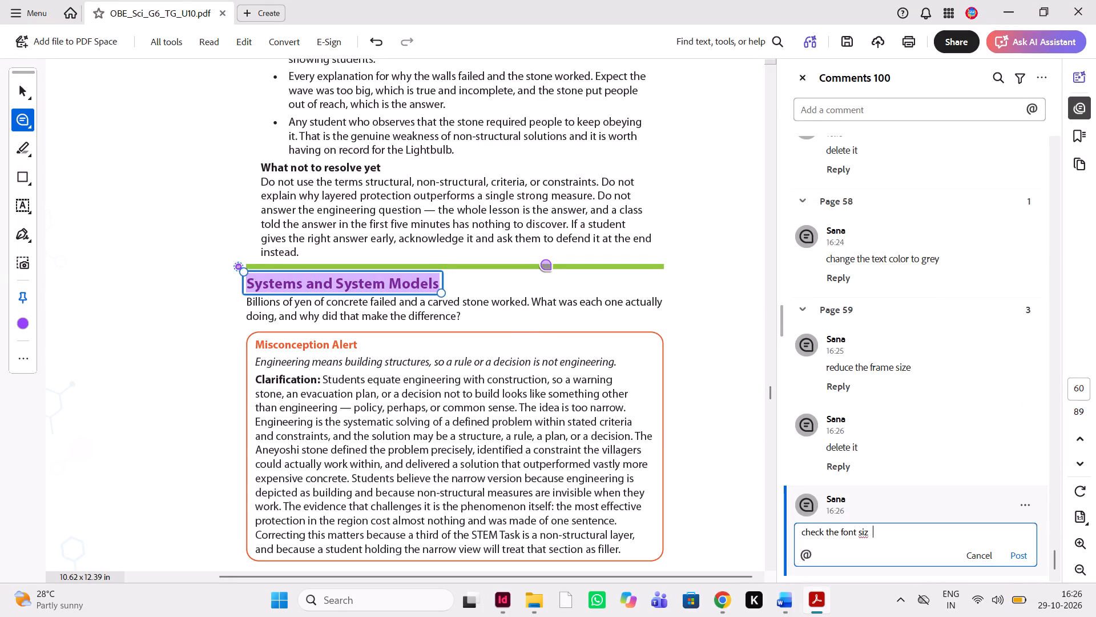
key("space")
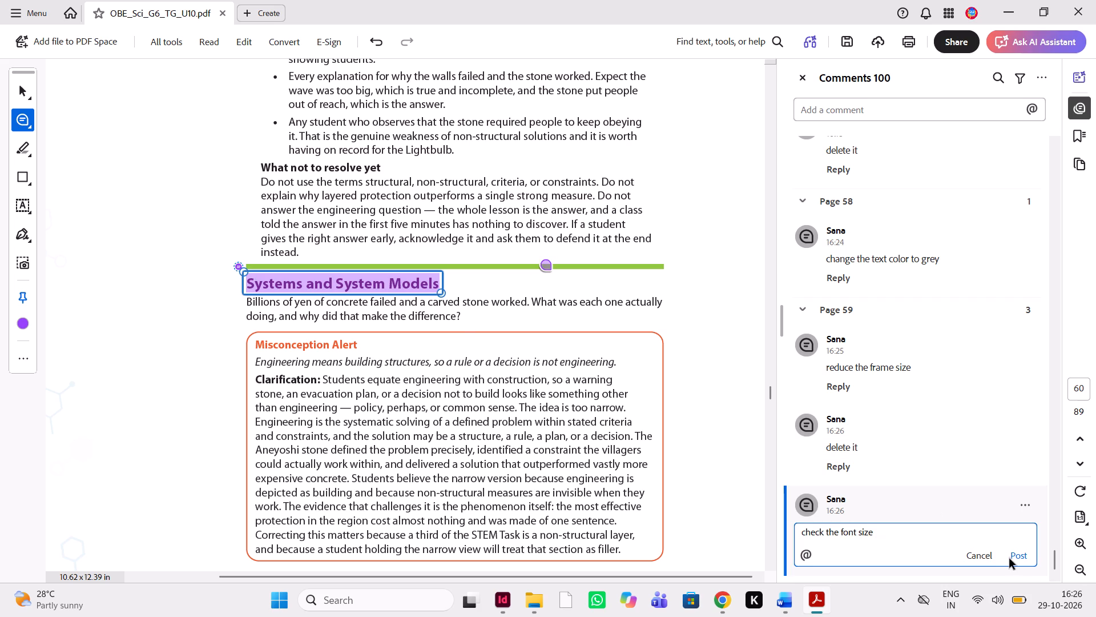
left_click(1010, 559)
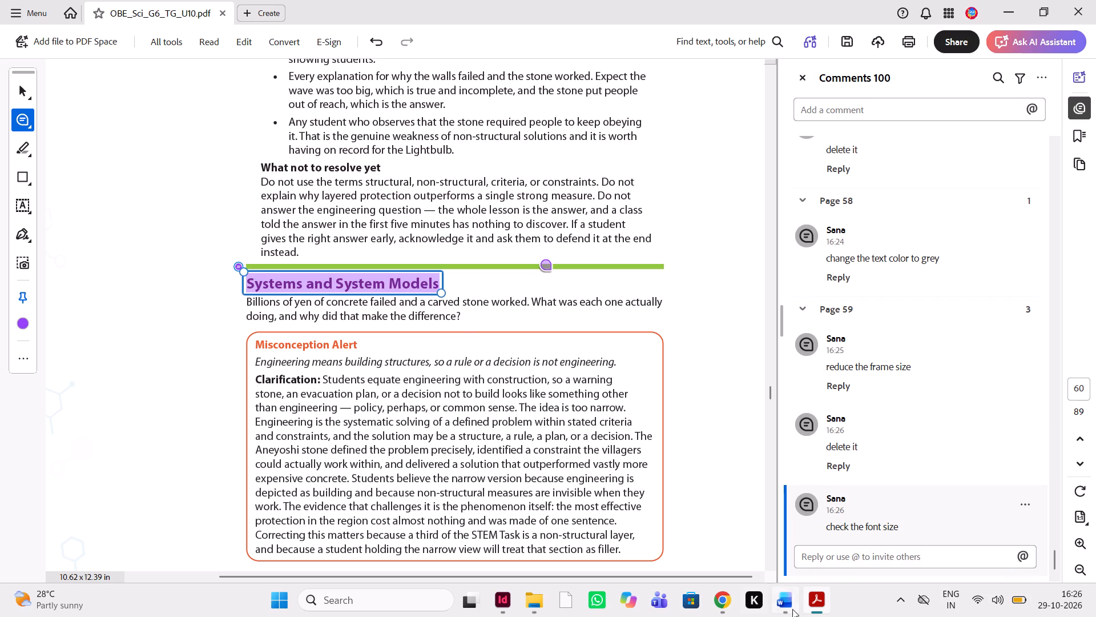
Switch to the Word manuscript and compare the Misconception Alert box, through to its end, with the PDF page.
left_click(792, 609)
scroll(877, 439, "down", 4)
scroll(877, 439, "up", 2)
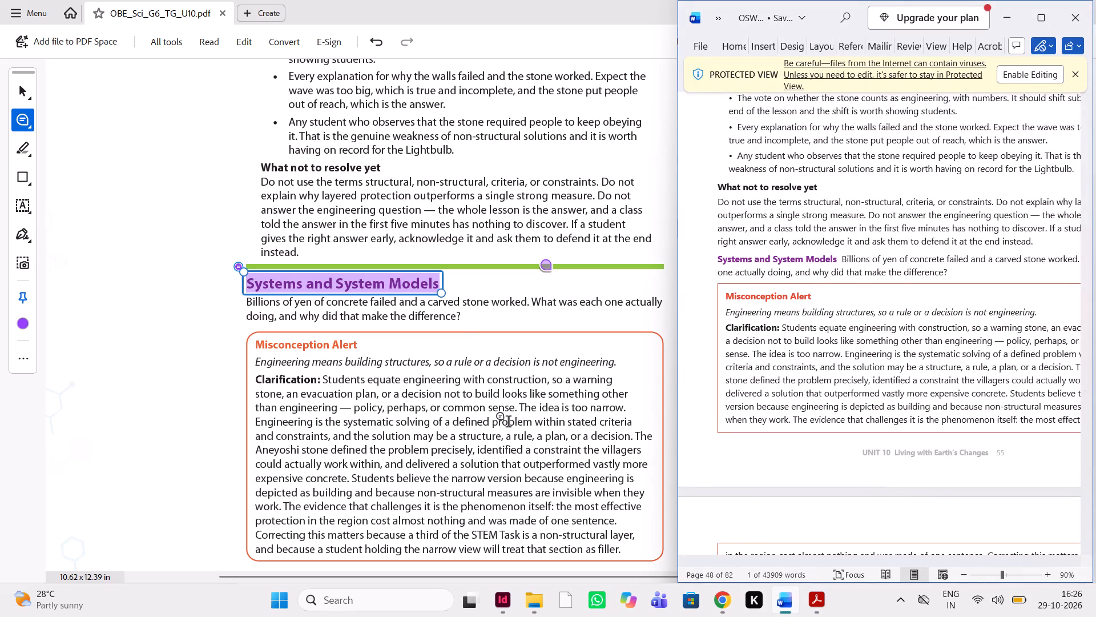
scroll(476, 468, "down", 1)
scroll(832, 423, "down", 1)
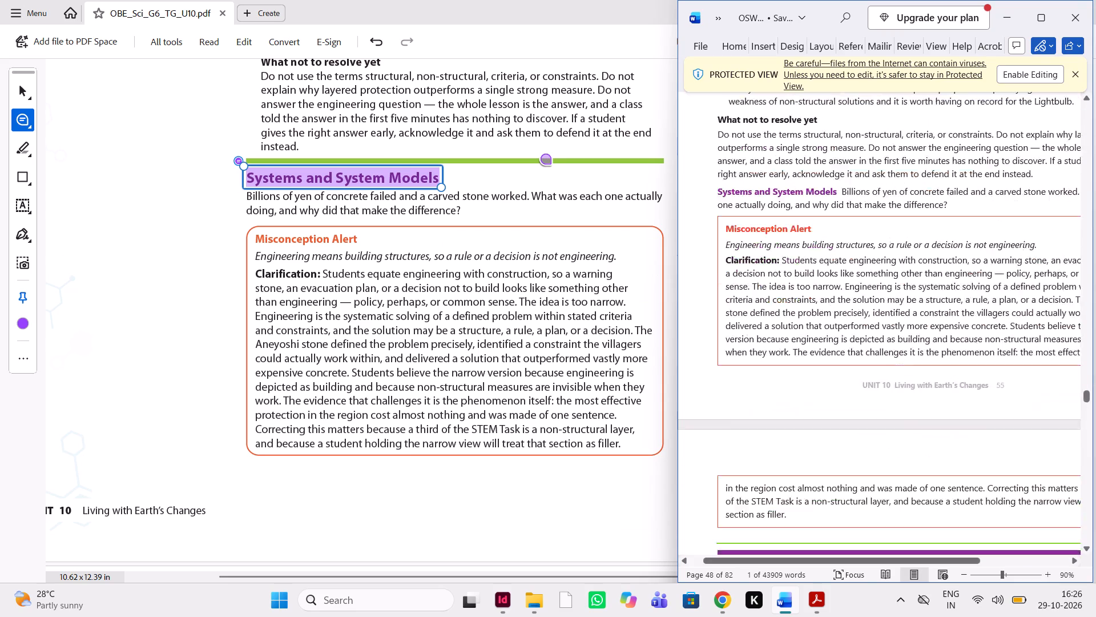
scroll(832, 423, "down", 1)
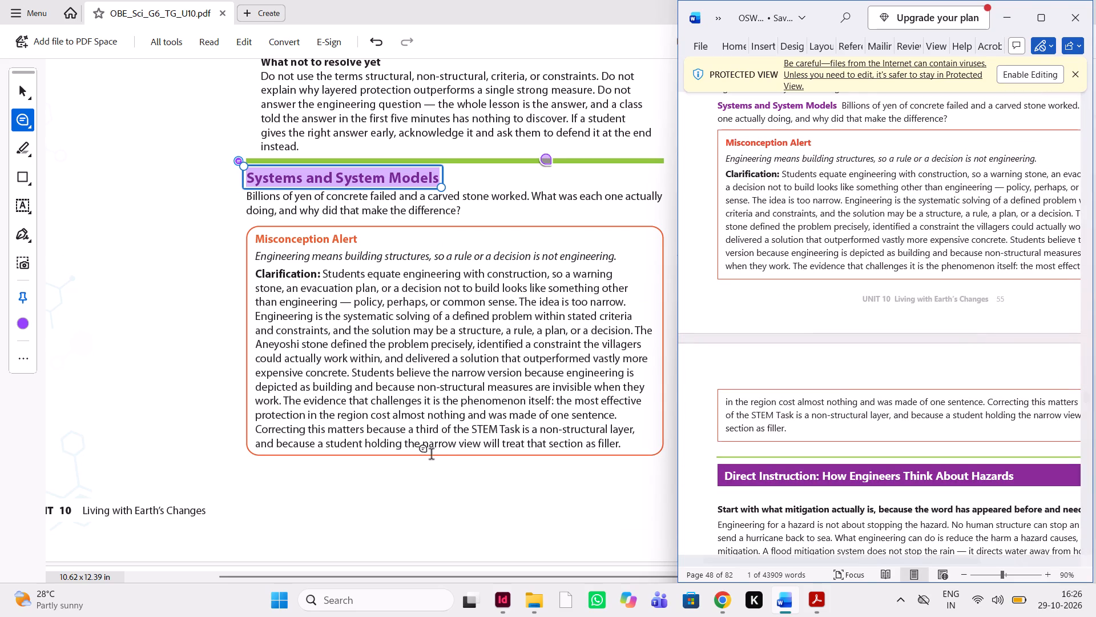
Back in the PDF, comment on the Misconception Alert box's bottom border: "give some spacing - up and down space should be equal".
left_click(431, 458)
type("ive")
key("space")
key("BackSpace")
key("BackSpace")
key("BackSpace")
key("BackSpace")
key("BackSpace")
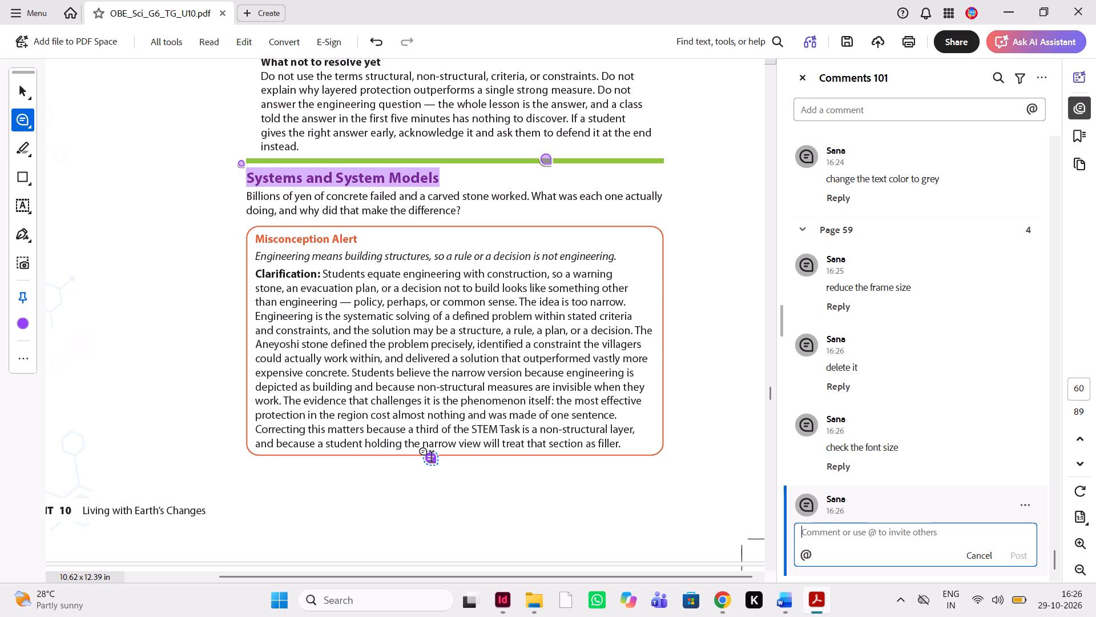
type("giv")
key("space")
key("BackSpace")
type("e some spacing")
key("space")
key("i")
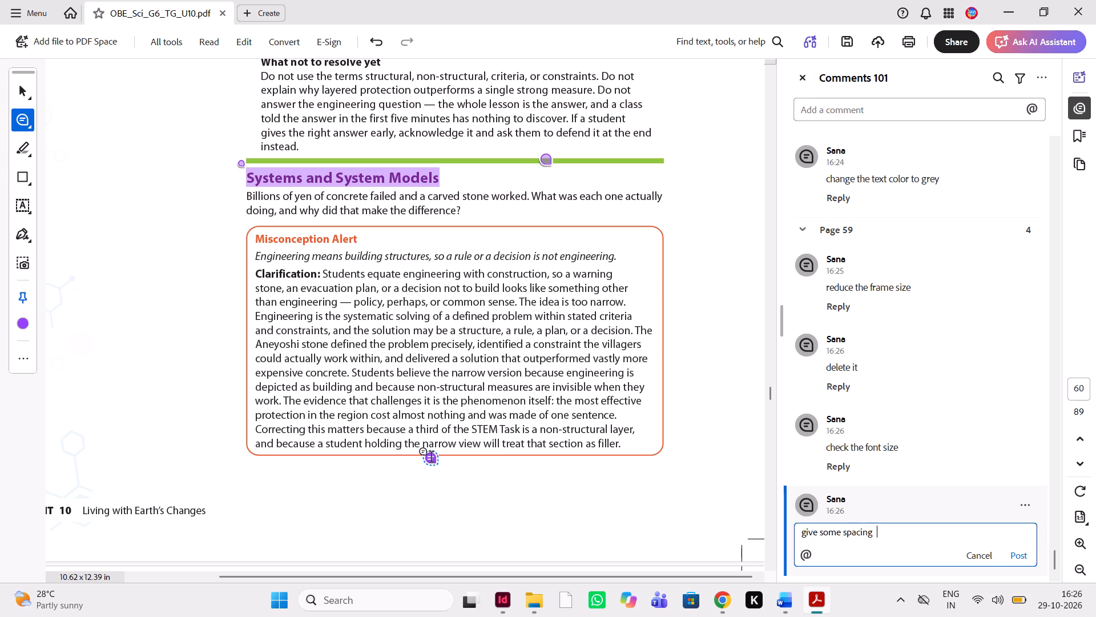
key("BackSpace")
type("- up and doen ==wn")
key("space")
key("BackSpace")
key("BackSpace")
key("BackSpace")
key("BackSpace")
key("BackSpace")
key("BackSpace")
key("BackSpace")
key("BackSpace")
key("BackSpace")
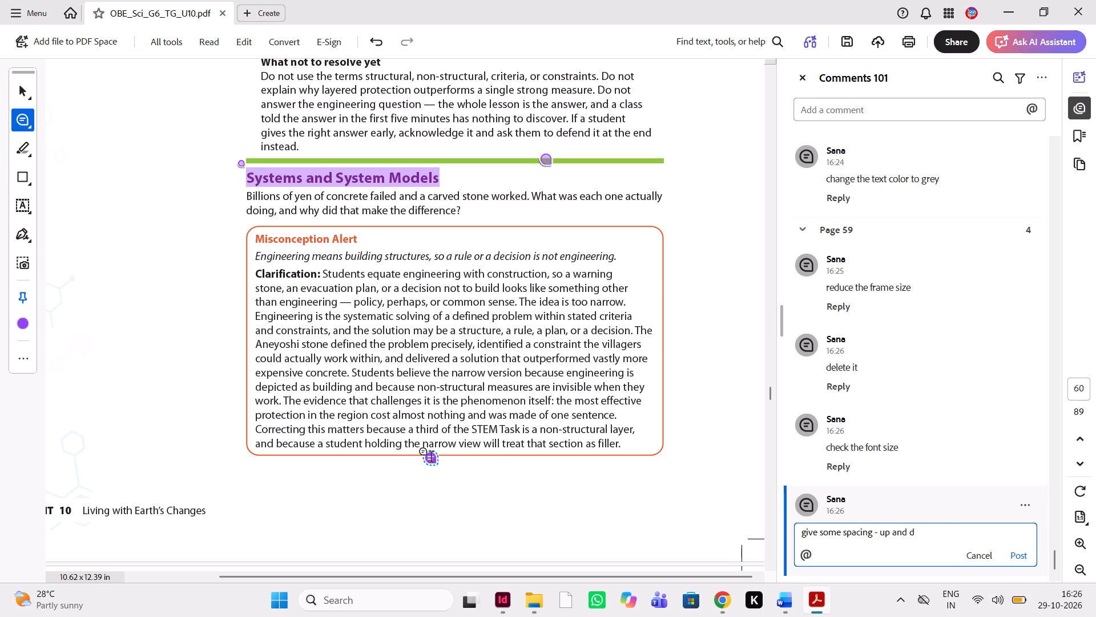
type("own space should be")
key("space")
type("equal")
key("space")
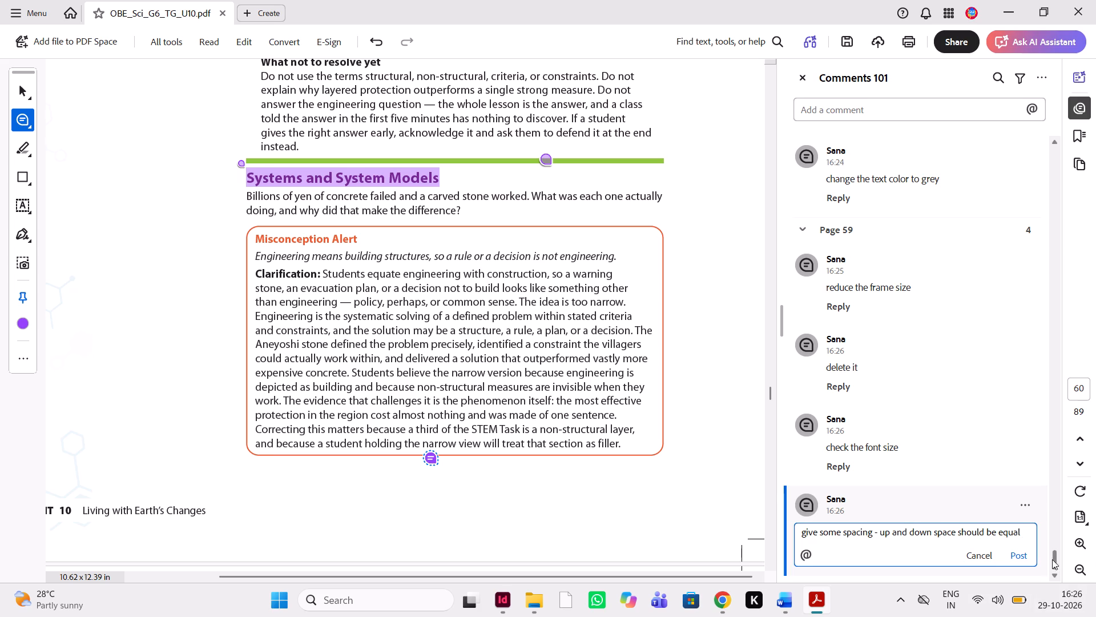
left_click(1027, 558)
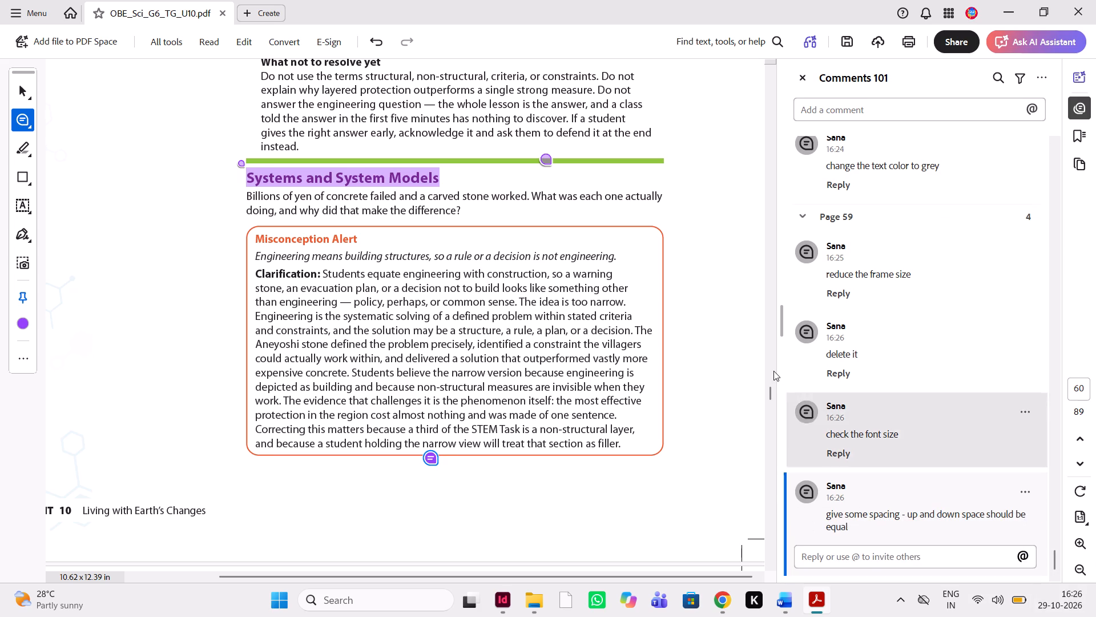
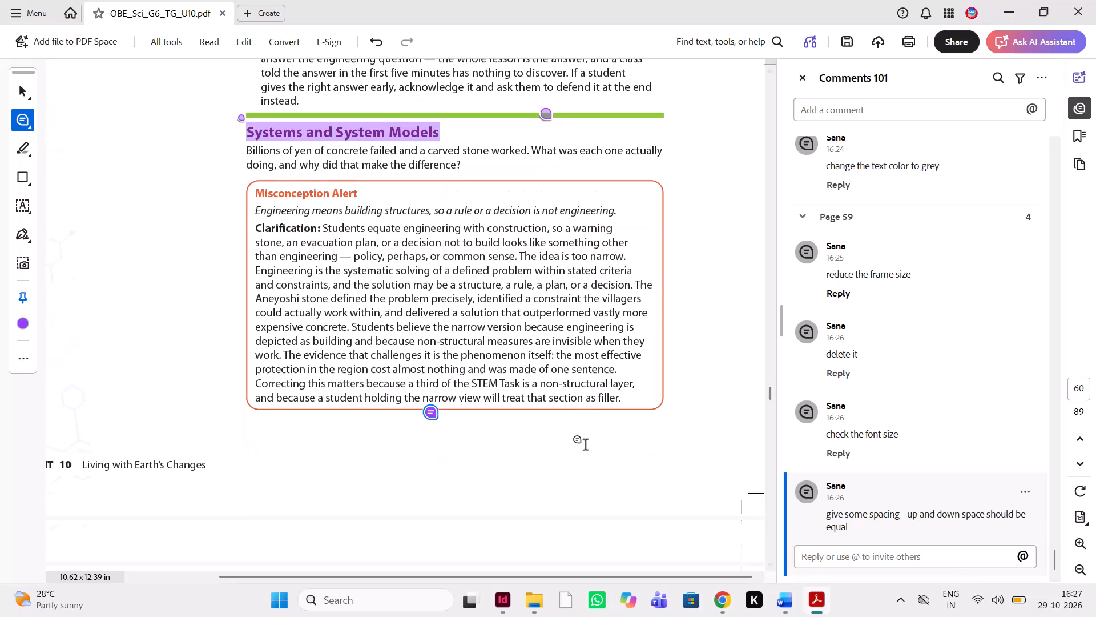
Open the Word manuscript beside the PDF and look over the "How Engineers Think About Hazards" page through its Quick Check.
scroll(585, 446, "down", 10)
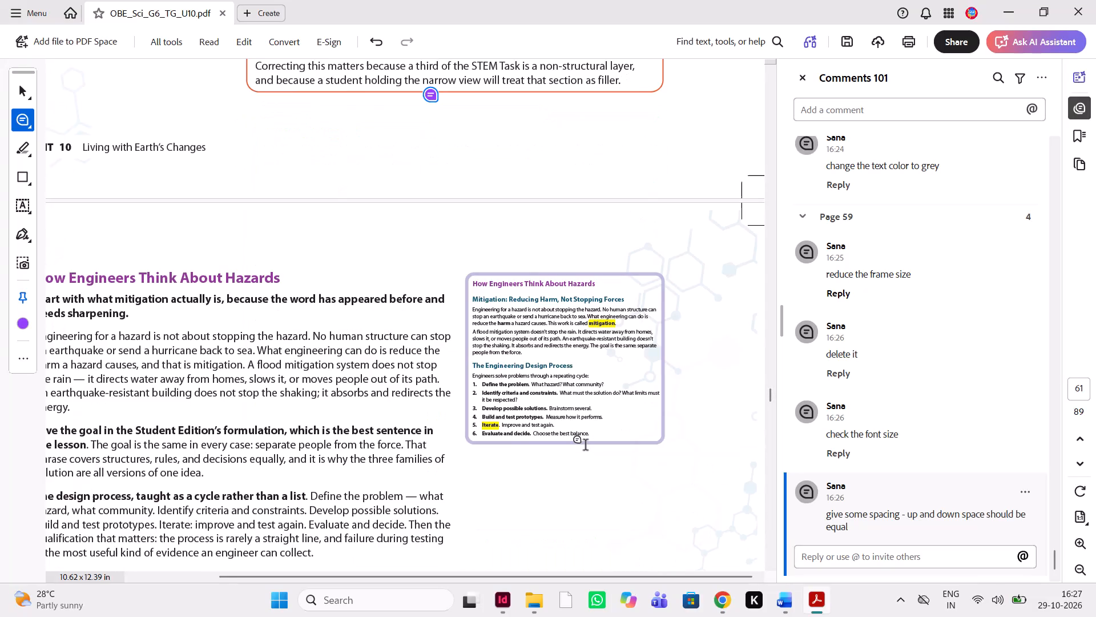
scroll(585, 446, "right", 1)
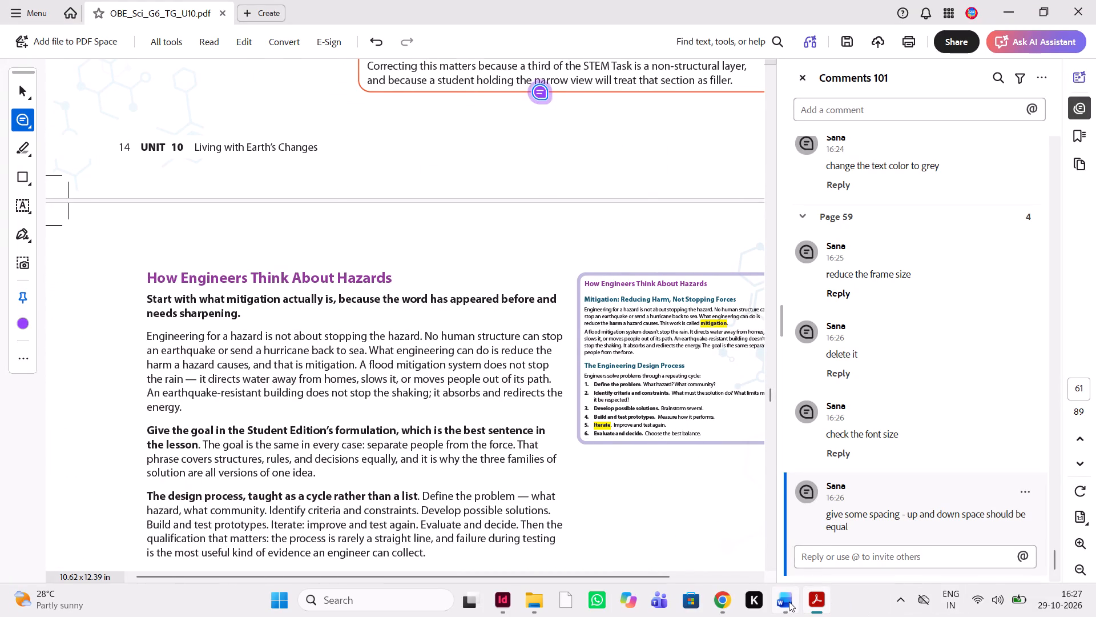
left_click(788, 602)
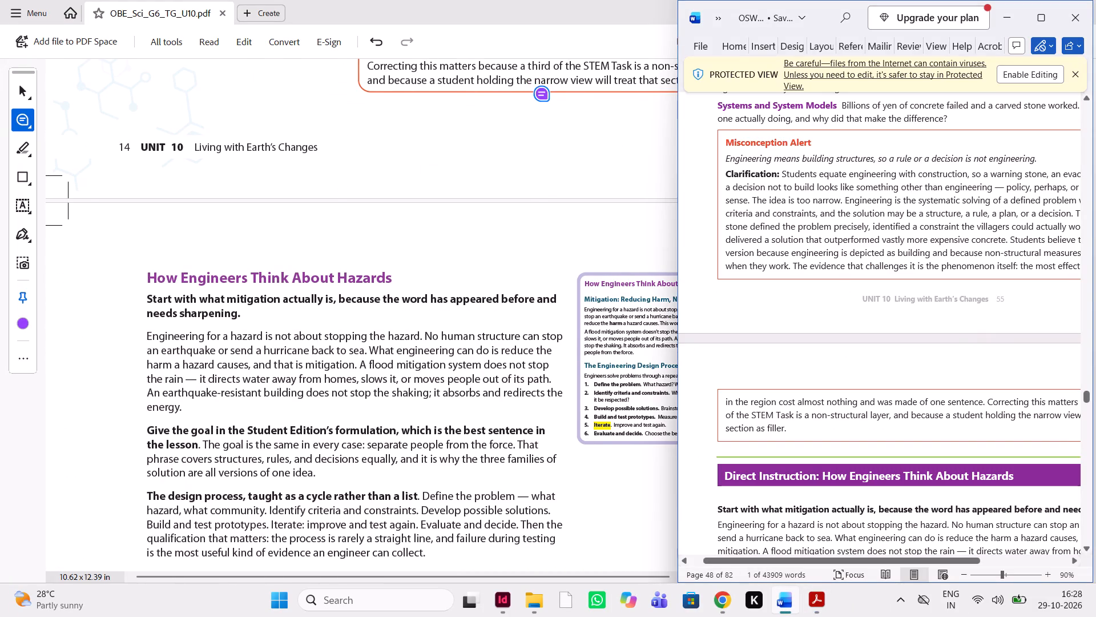
scroll(442, 308, "up", 4)
scroll(442, 308, "down", 1)
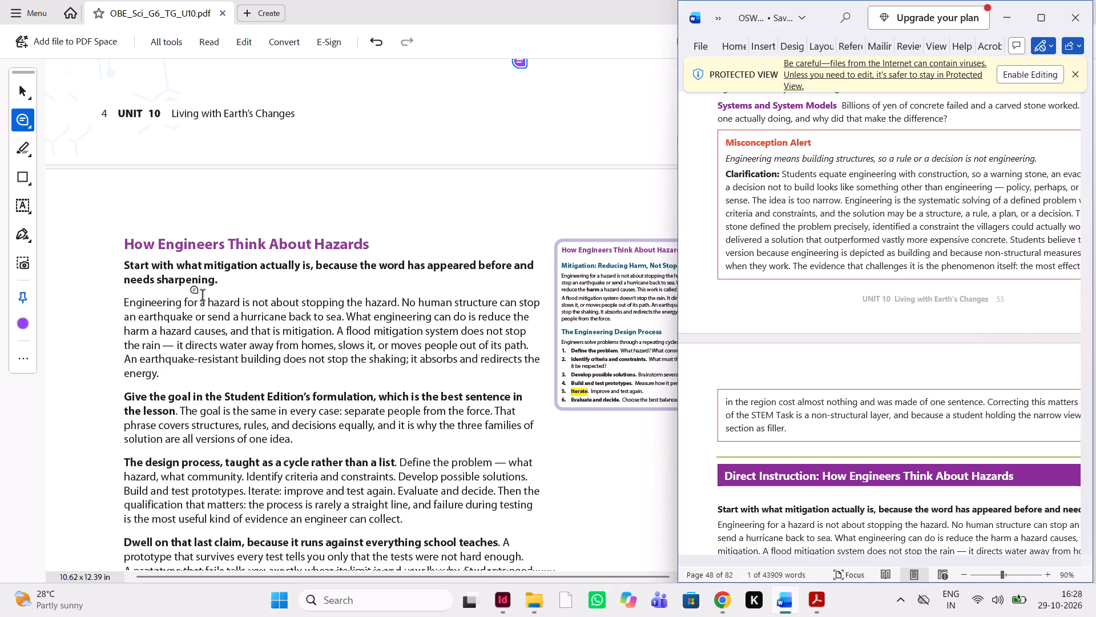
scroll(237, 364, "down", 3)
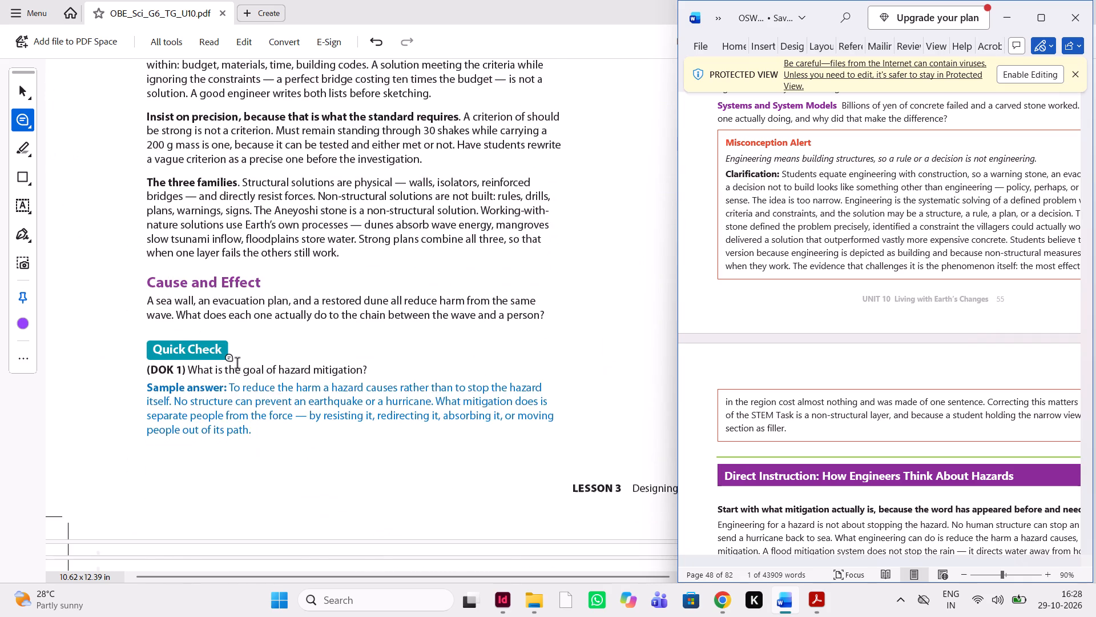
scroll(237, 364, "up", 2)
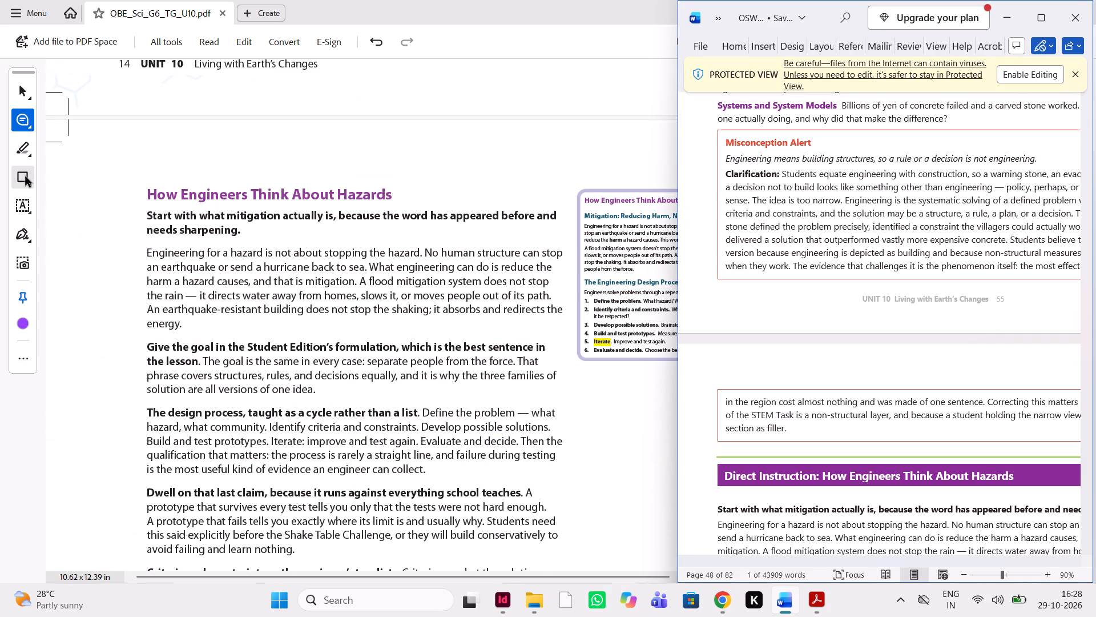
Draw a rectangle over the gap below "needs sharpening." and post the comment "decrease the shape" on it.
left_click(25, 177)
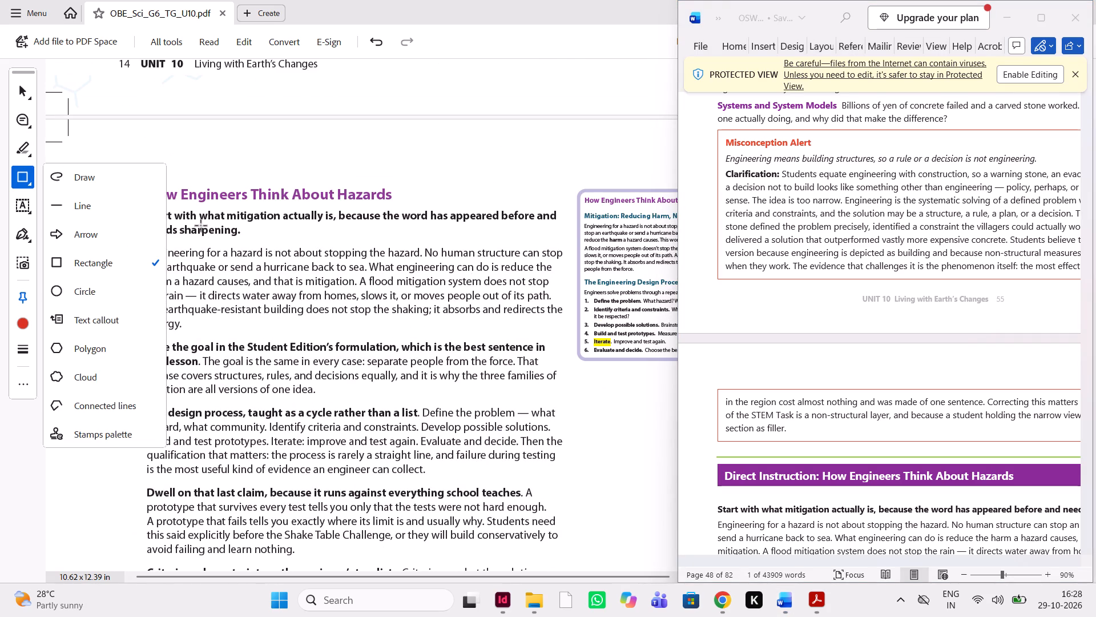
left_click_drag(201, 234, 237, 249)
type("derease")
key("space")
key("t")
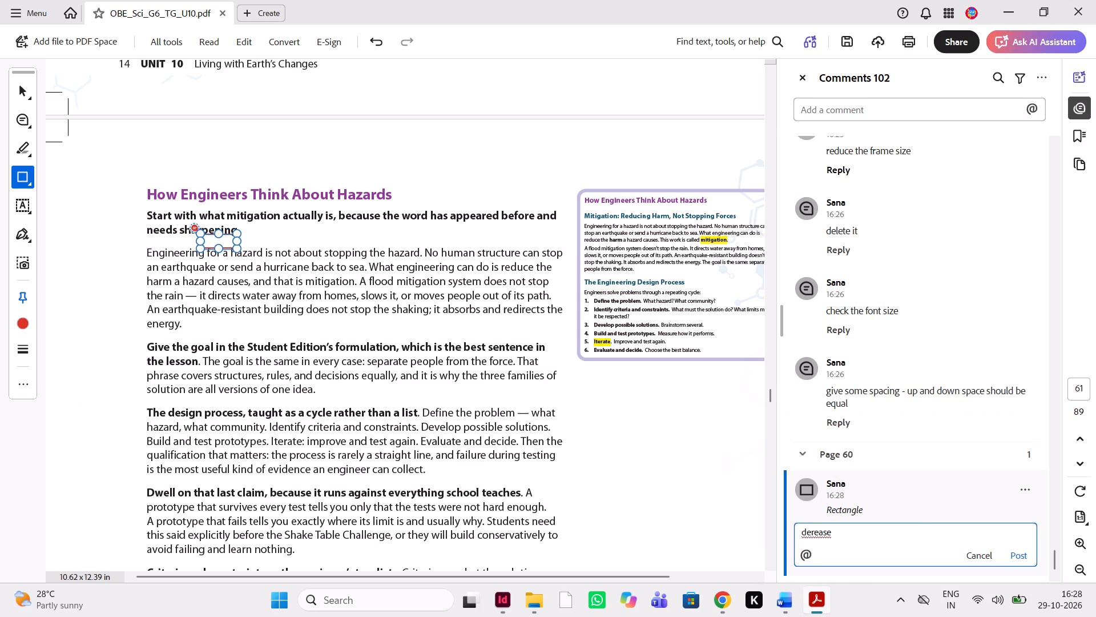
key("BackSpace")
key("BackSpace")
key("BackSpace")
key("BackSpace")
key("BackSpace")
key("BackSpace")
key("BackSpace")
type("crease the sh")
type("ape")
key("space")
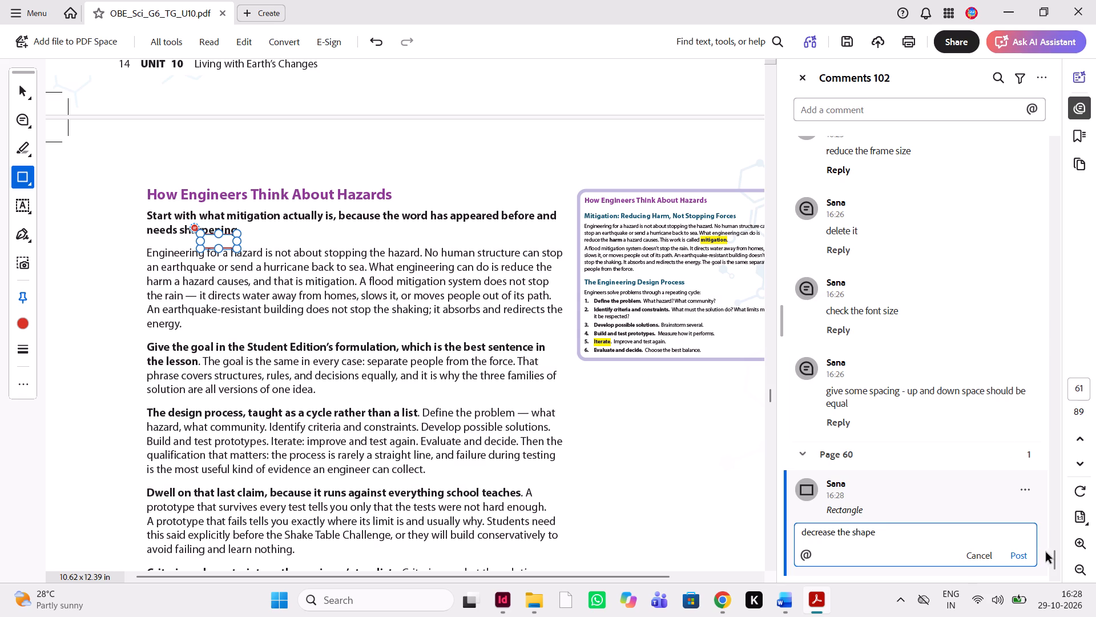
left_click(1017, 553)
Switch to the Word manuscript and compare its Direct Instruction paragraphs, through Cause and Effect and into Quick Check, with the PDF page.
scroll(547, 472, "down", 1)
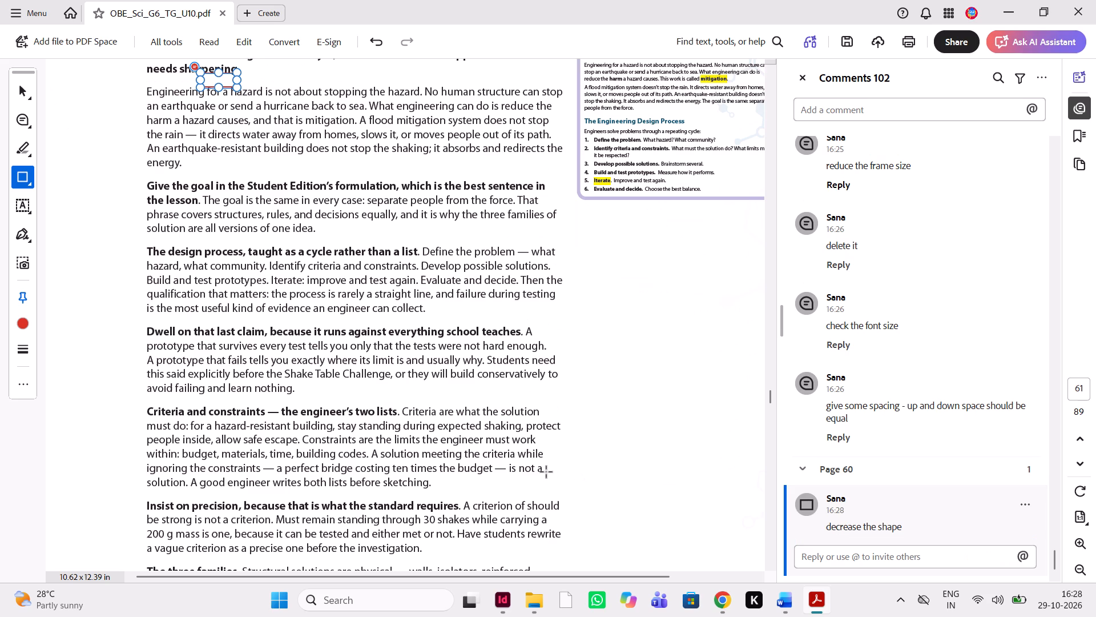
left_click(791, 616)
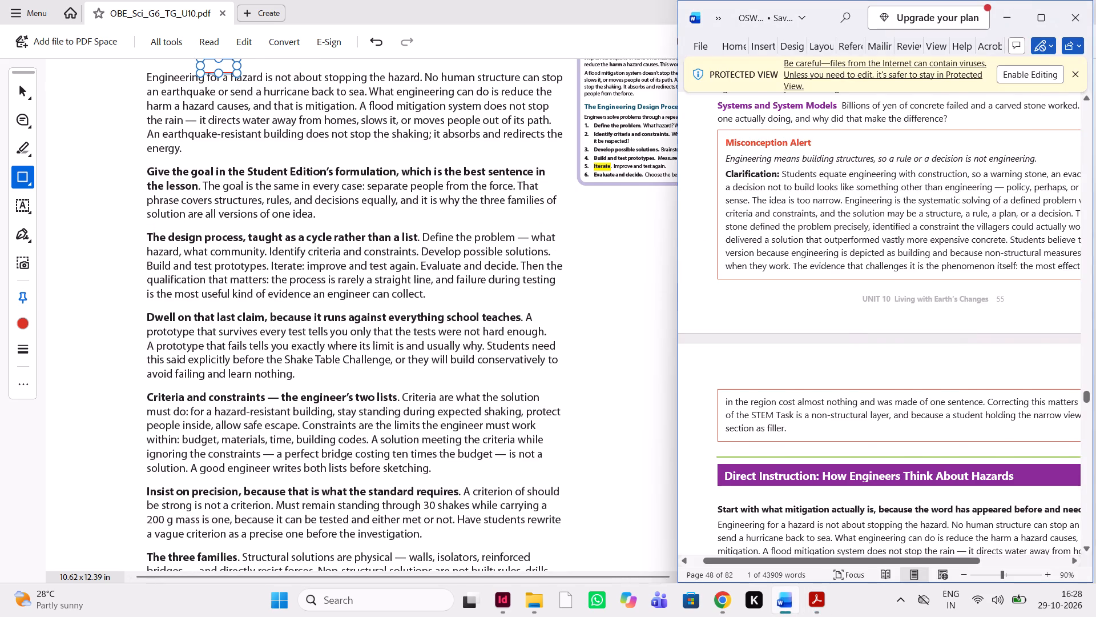
scroll(875, 420, "down", 1)
scroll(529, 334, "up", 1)
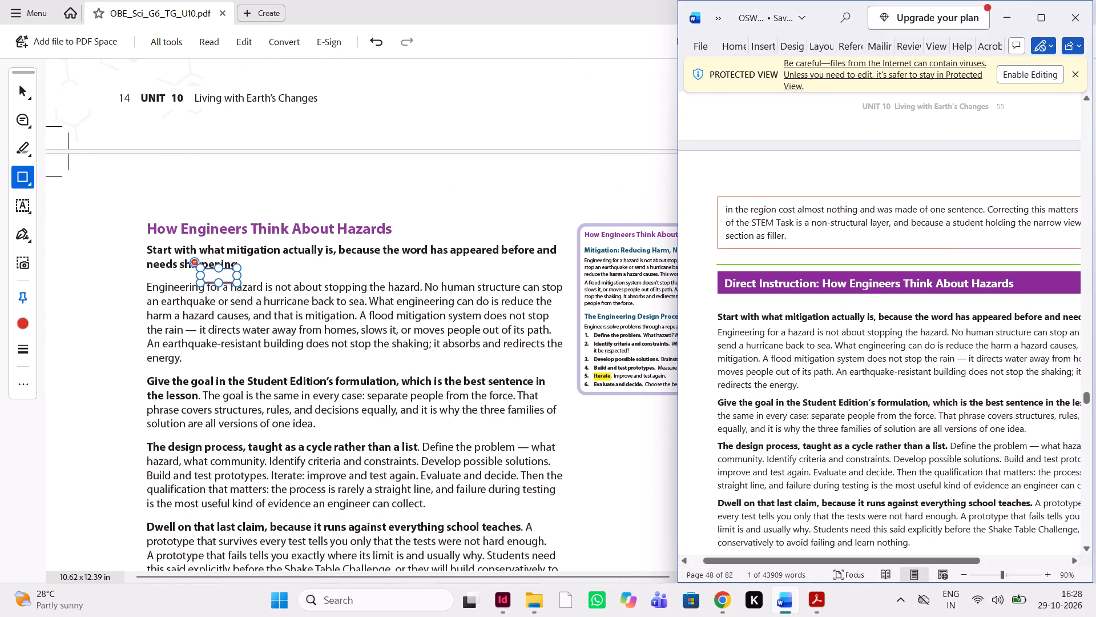
scroll(823, 308, "down", 1)
scroll(406, 360, "down", 1)
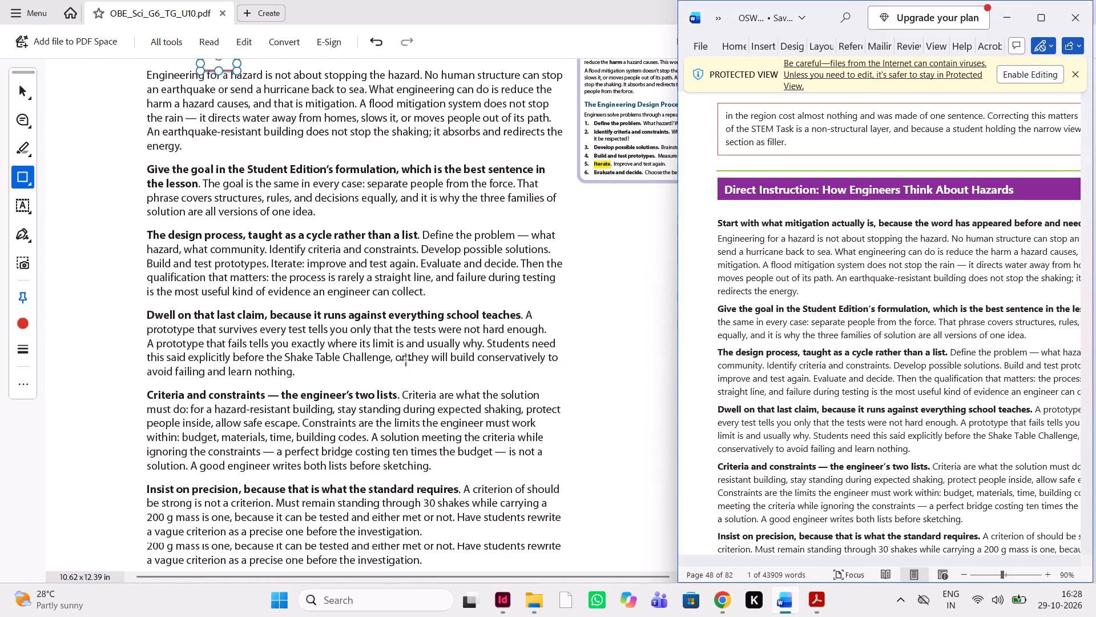
scroll(406, 360, "down", 1)
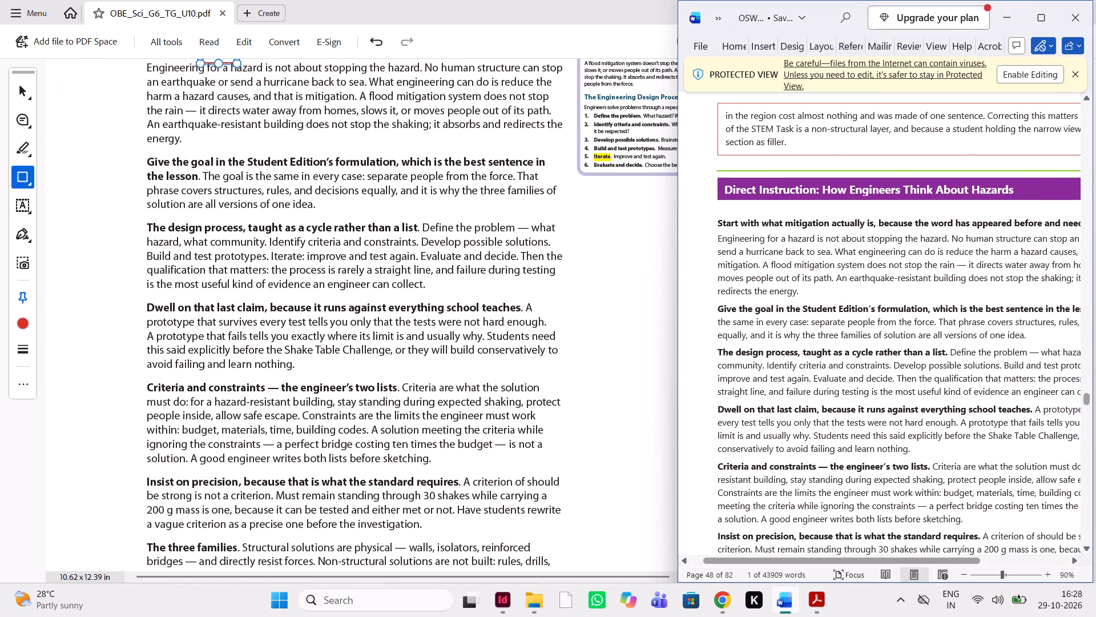
scroll(817, 341, "down", 1)
scroll(817, 341, "left", 1)
scroll(817, 341, "down", 1)
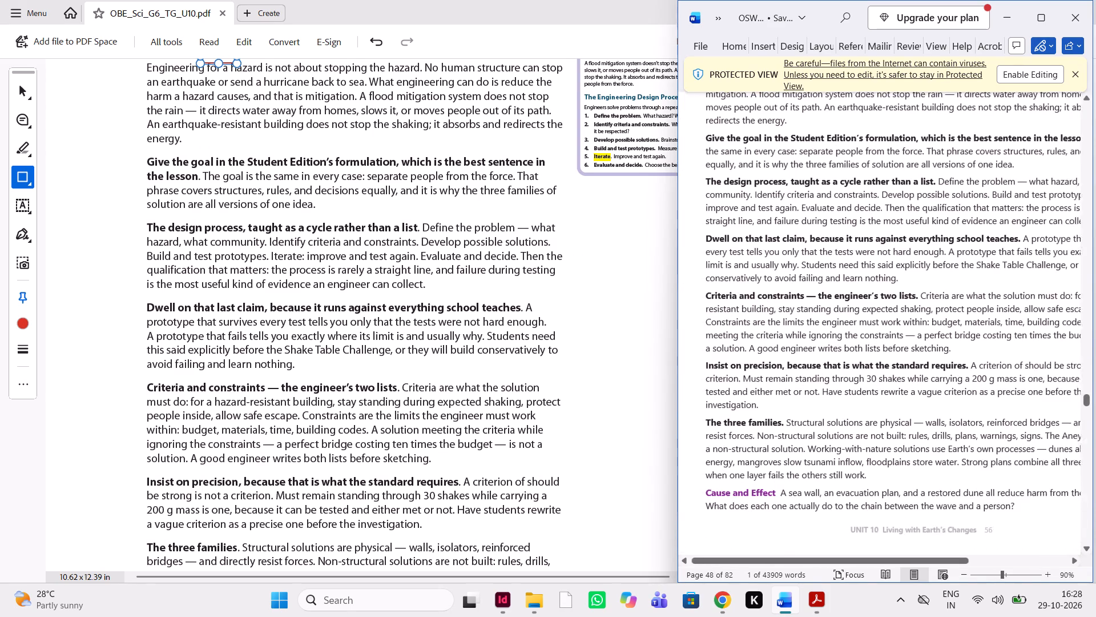
scroll(817, 341, "down", 1)
scroll(817, 341, "left", 1)
scroll(817, 341, "right", 1)
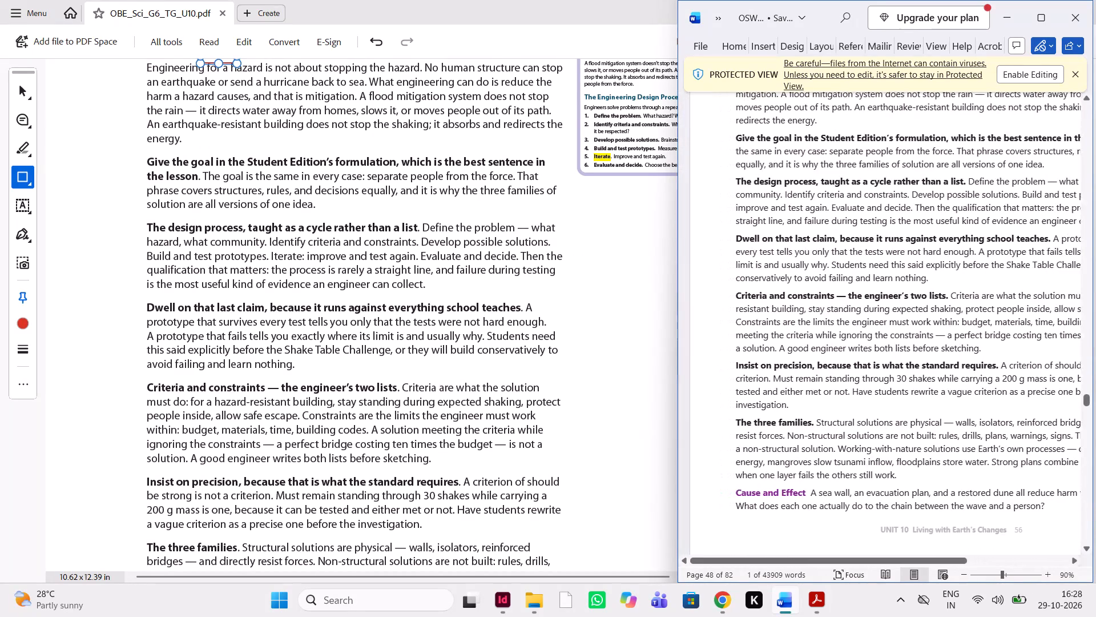
scroll(817, 341, "down", 1)
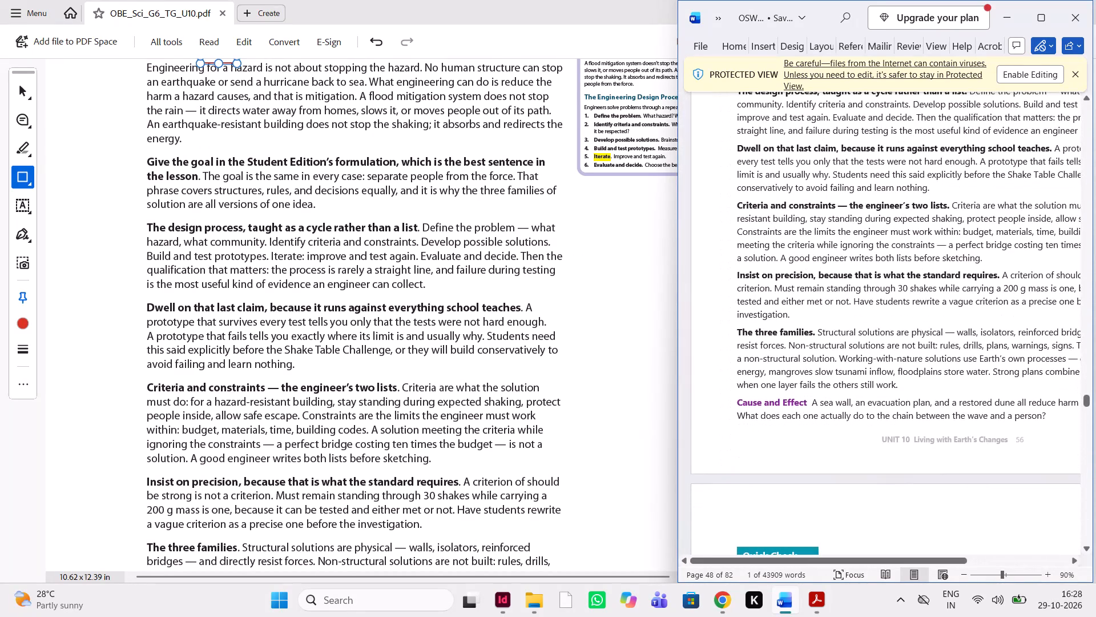
scroll(817, 341, "down", 1)
scroll(473, 367, "down", 1)
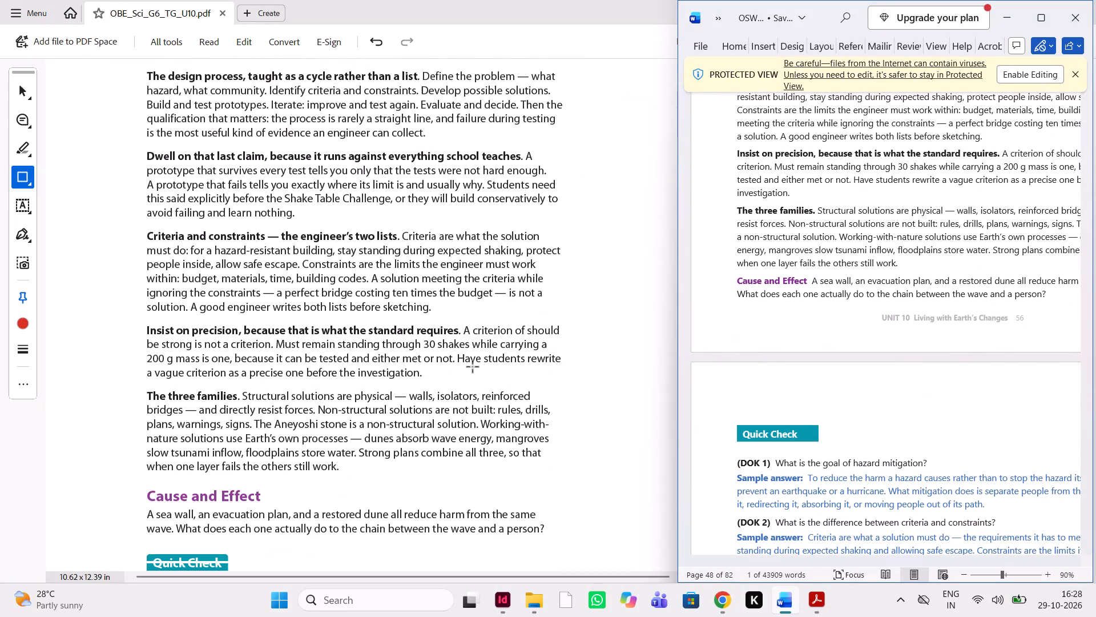
scroll(473, 367, "down", 1)
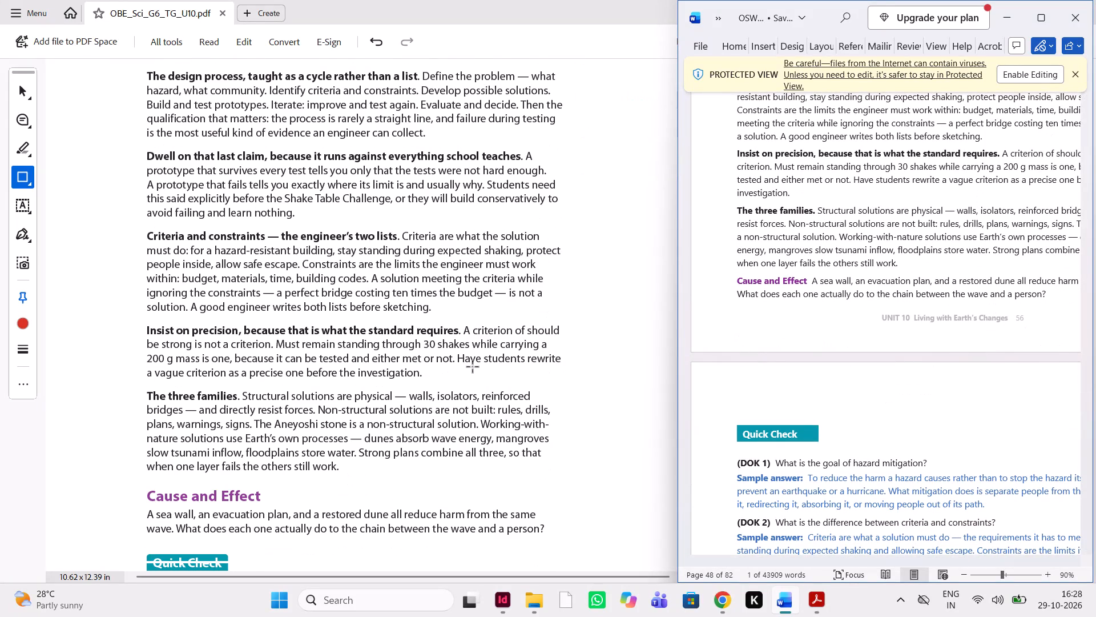
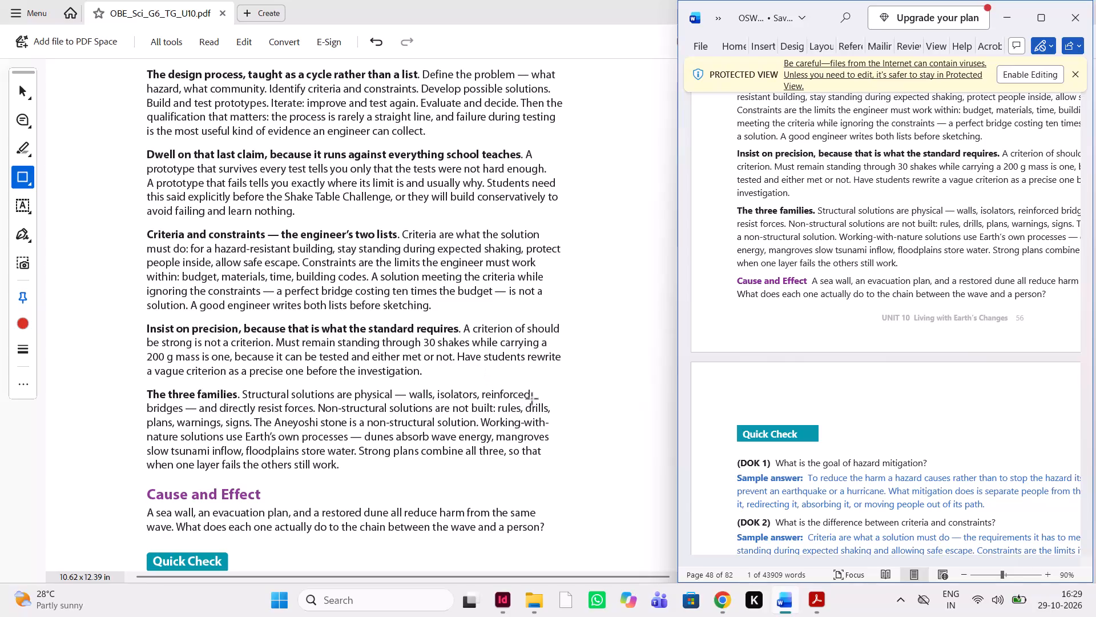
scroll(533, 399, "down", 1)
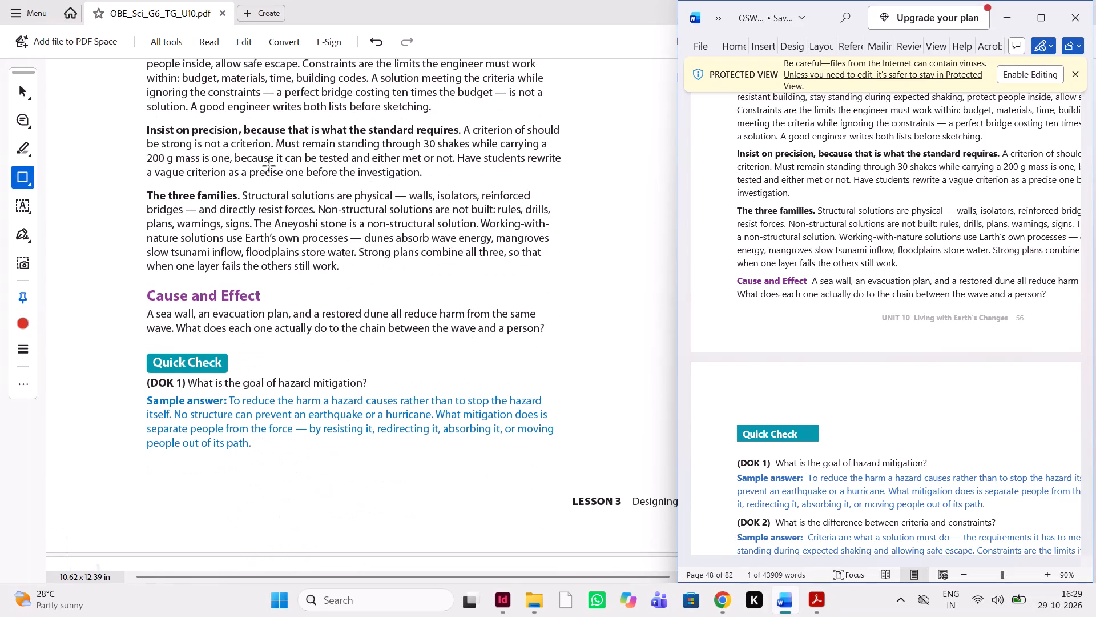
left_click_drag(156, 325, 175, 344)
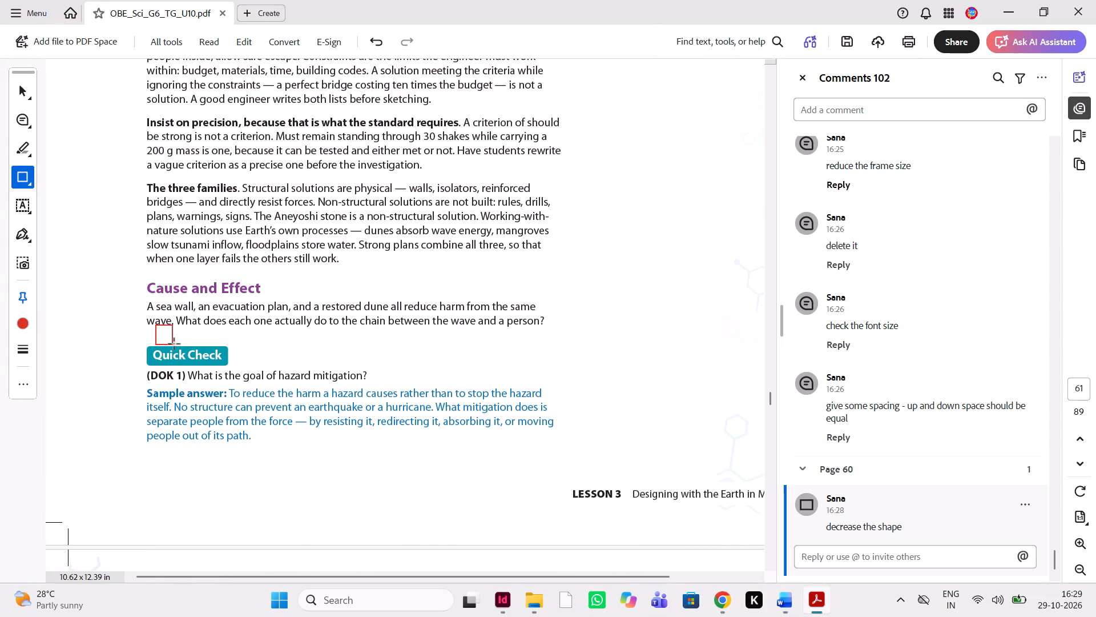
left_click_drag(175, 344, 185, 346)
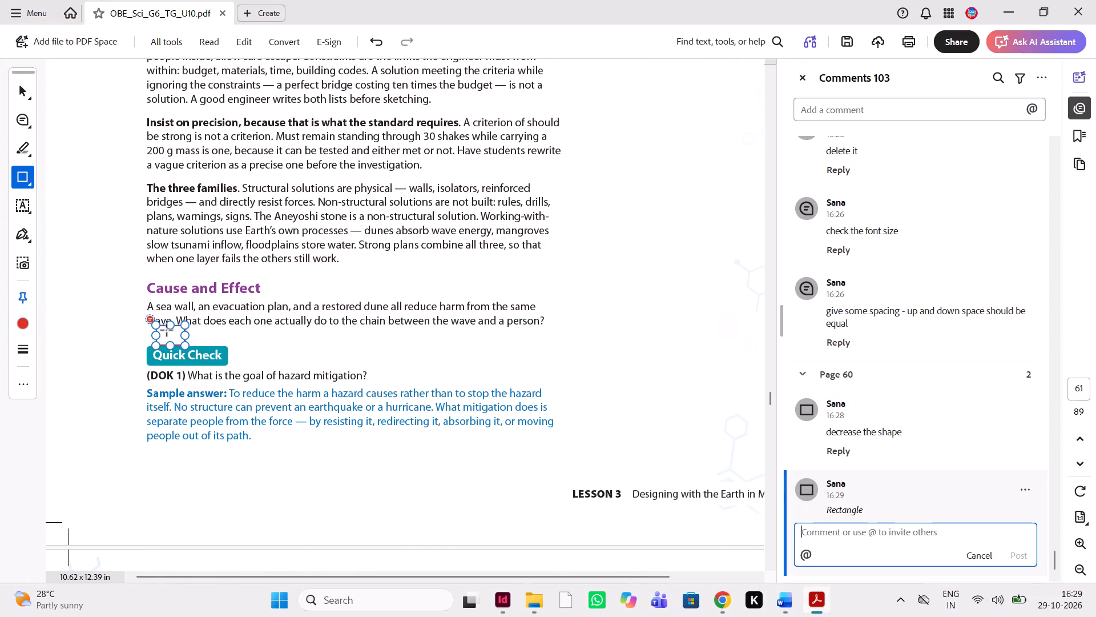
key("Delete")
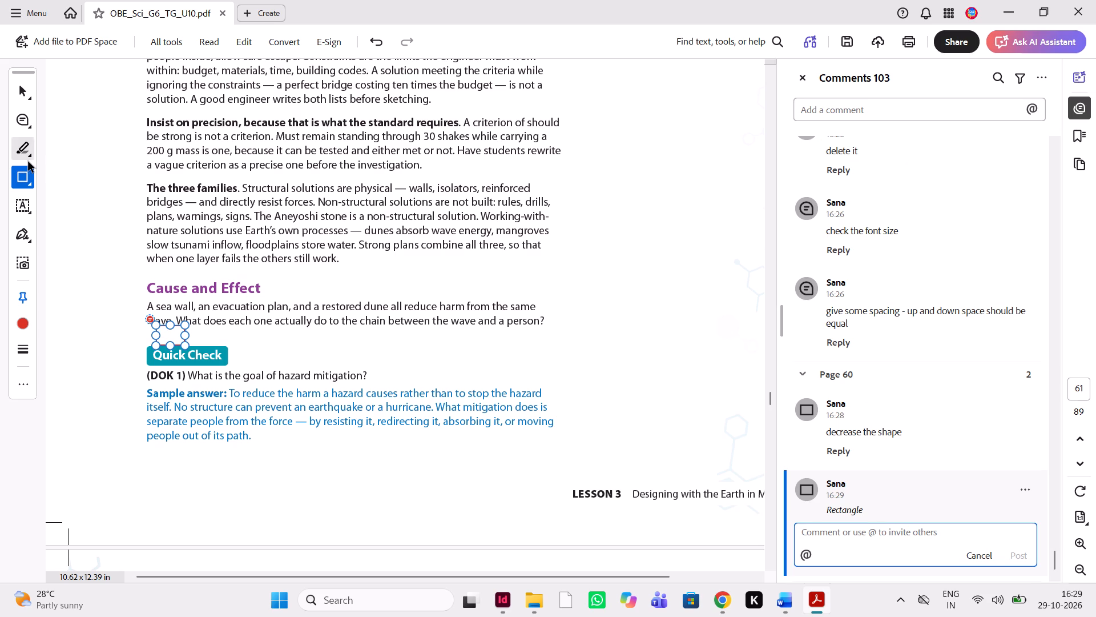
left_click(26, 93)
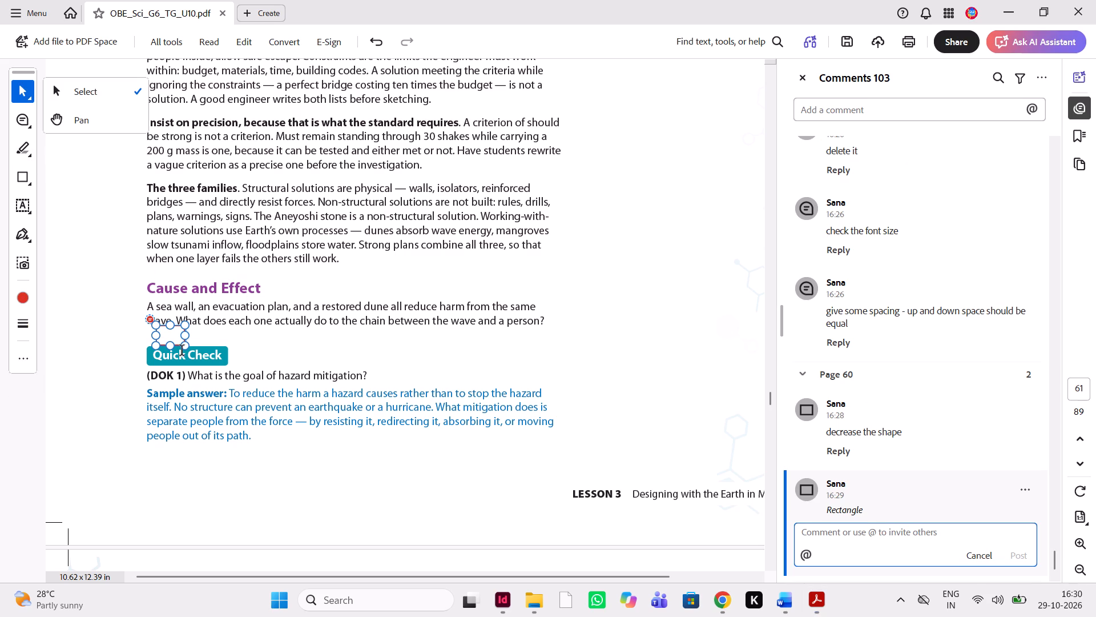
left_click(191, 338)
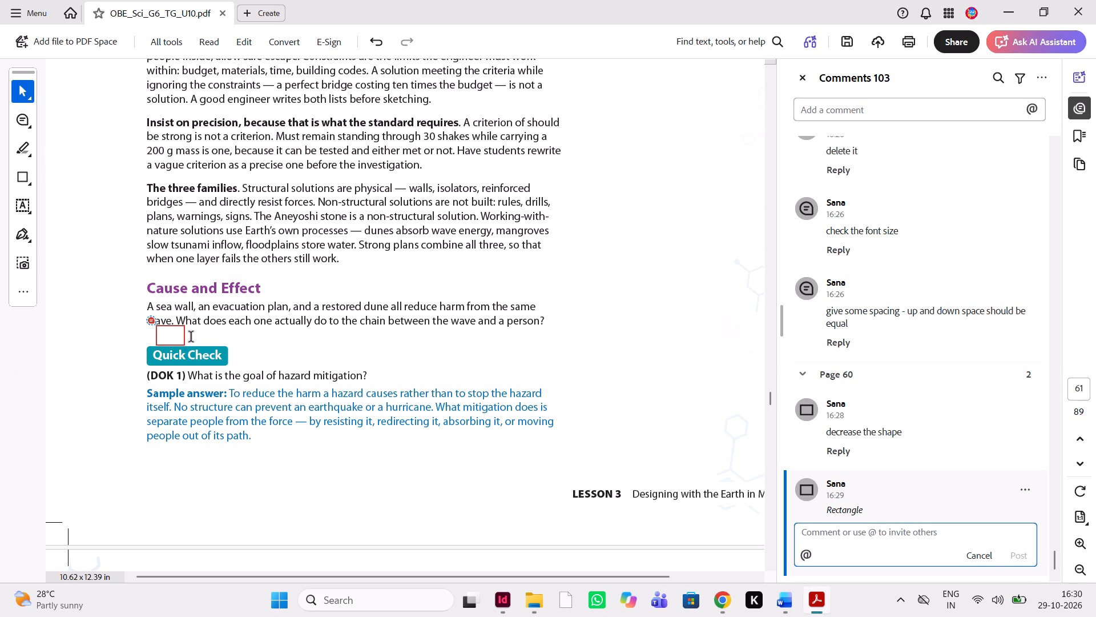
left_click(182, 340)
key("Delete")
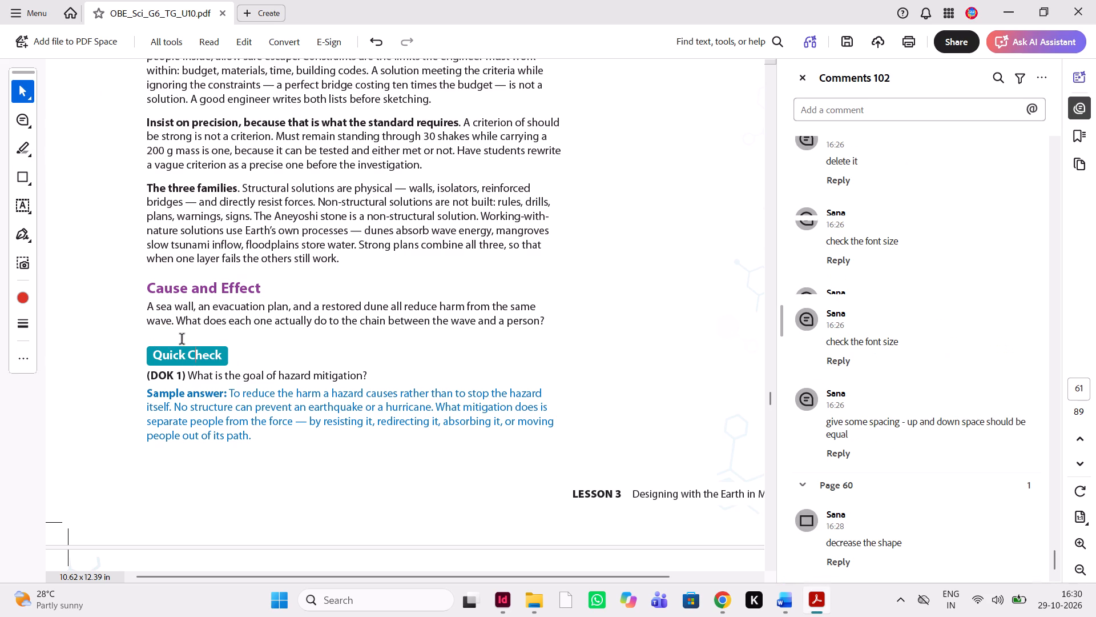
Draw a rectangle over the gap above the "Cause and Effect" heading and post the comment "decrease the space" on it.
left_click(16, 178)
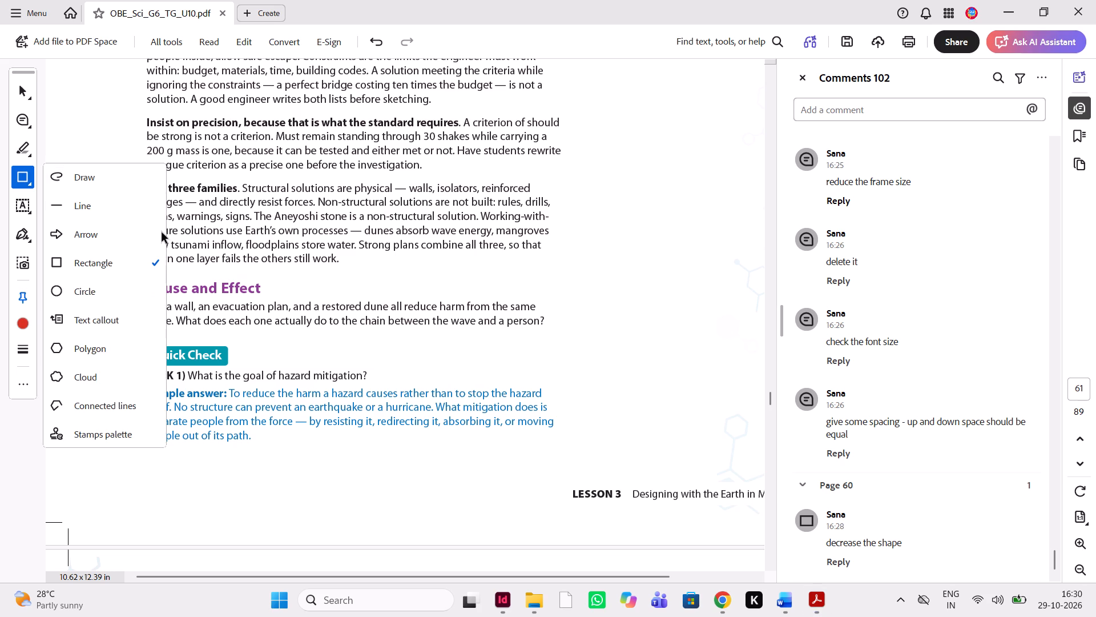
left_click(97, 269)
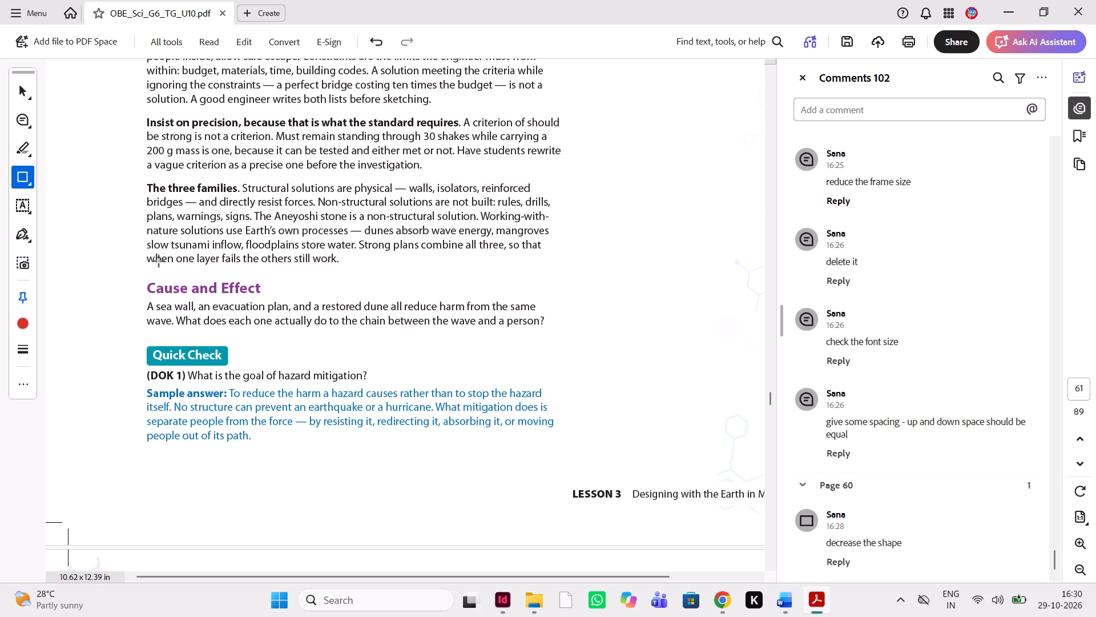
left_click_drag(158, 265, 209, 279)
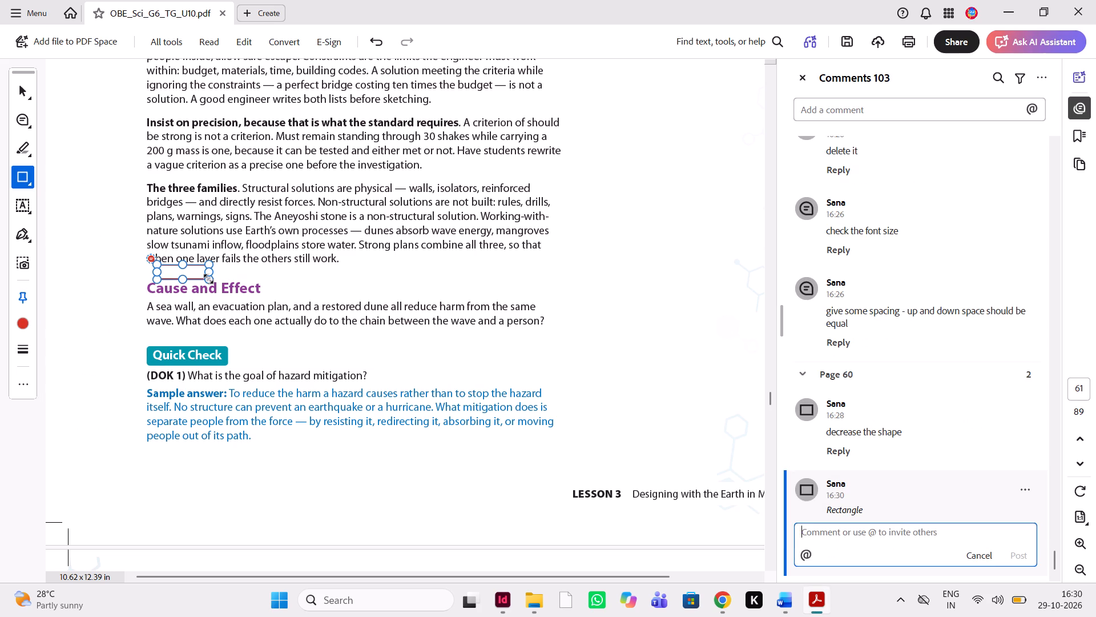
type("decrease the space")
key("space")
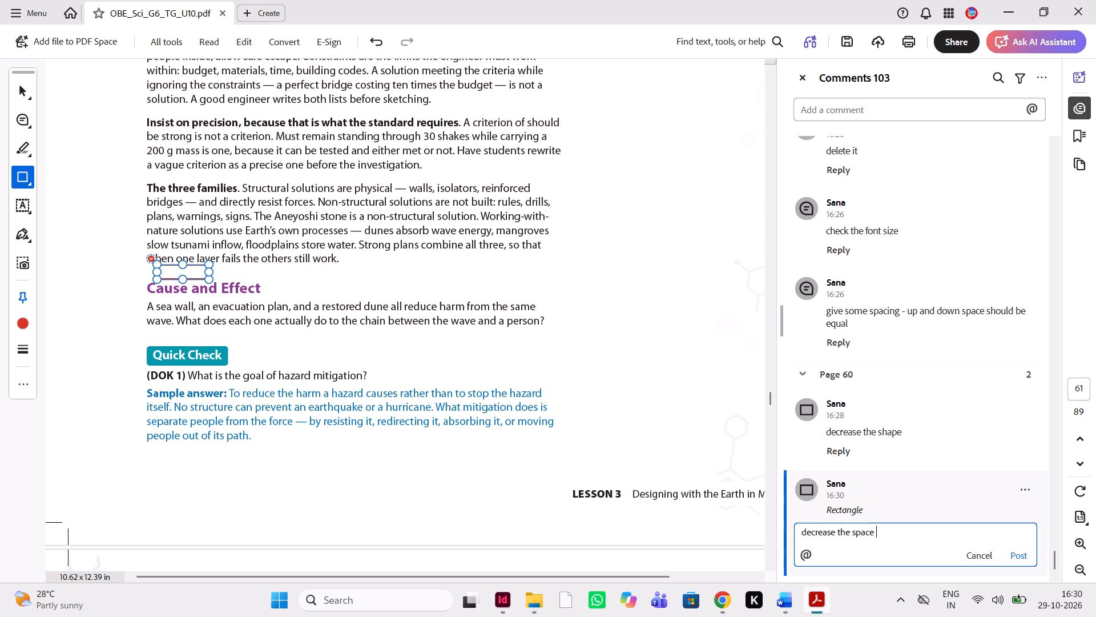
left_click(1018, 557)
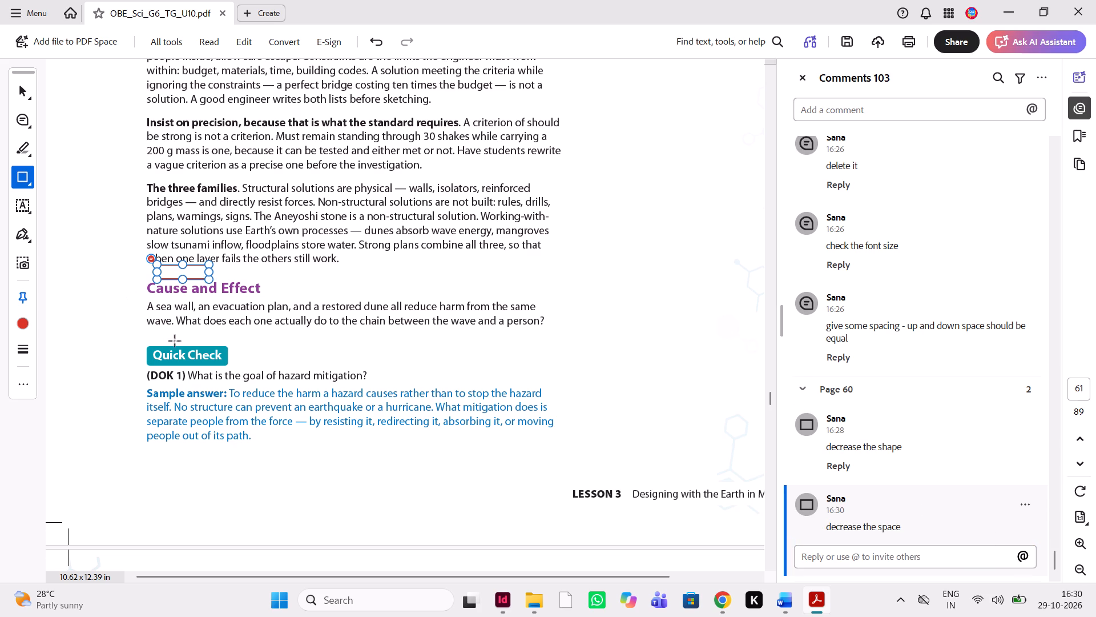
Attach a text comment to the "Cause and Effect" heading reading "check font size".
left_click(25, 123)
left_click_drag(264, 286, 143, 297)
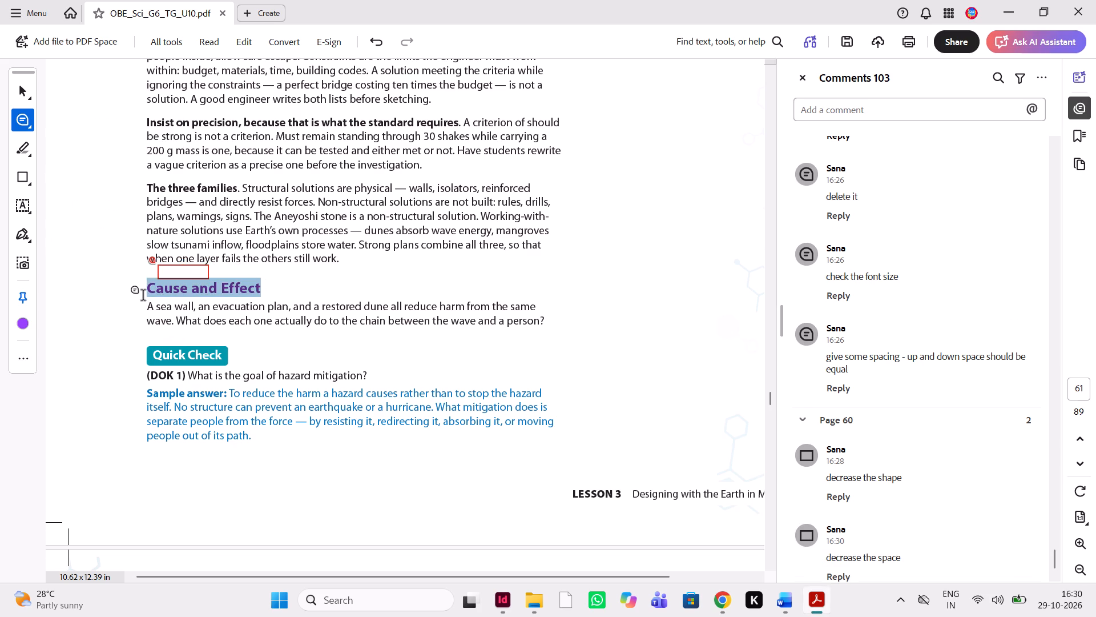
left_click_drag(143, 297, 140, 297)
type("check font size")
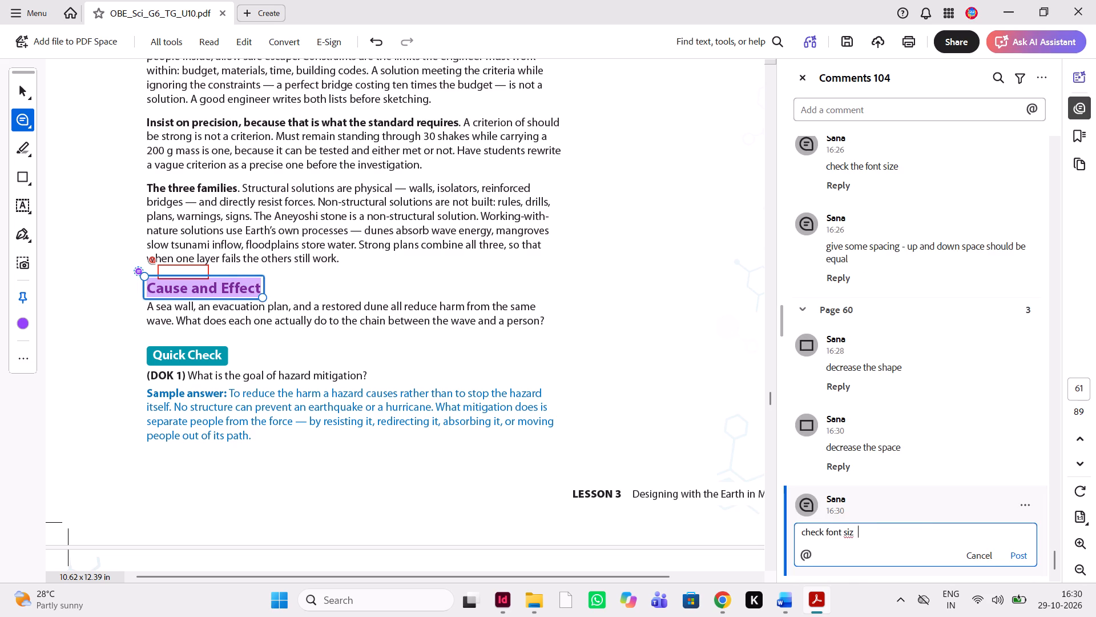
key("space")
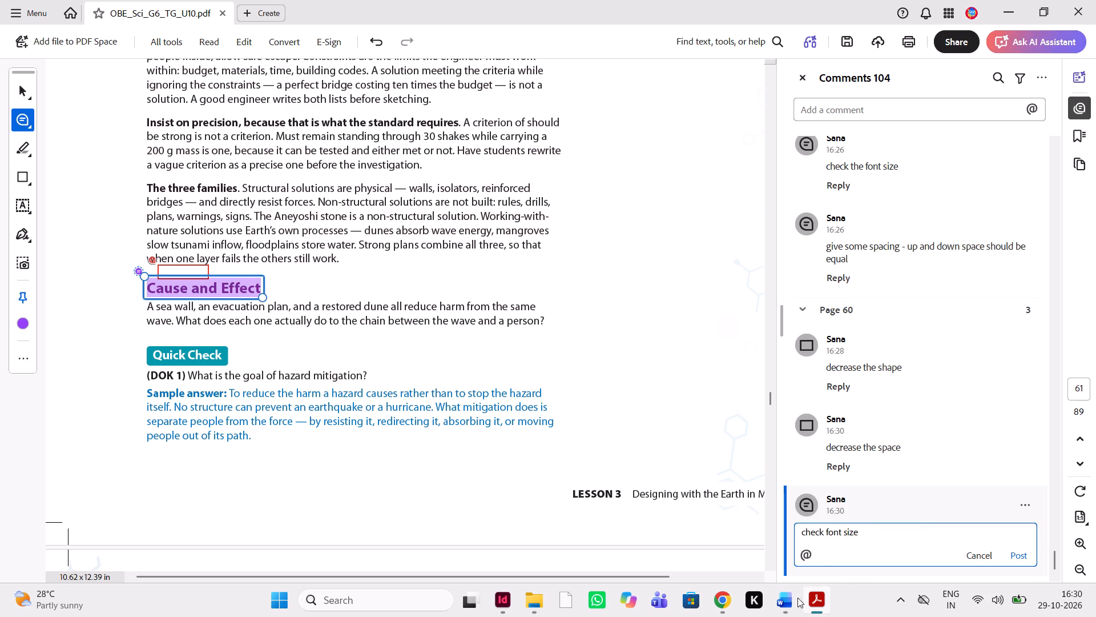
Switch to the Word manuscript and compare its Quick Check questions and sample answers, DOK 1 through DOK 3, with the PDF.
left_click(789, 603)
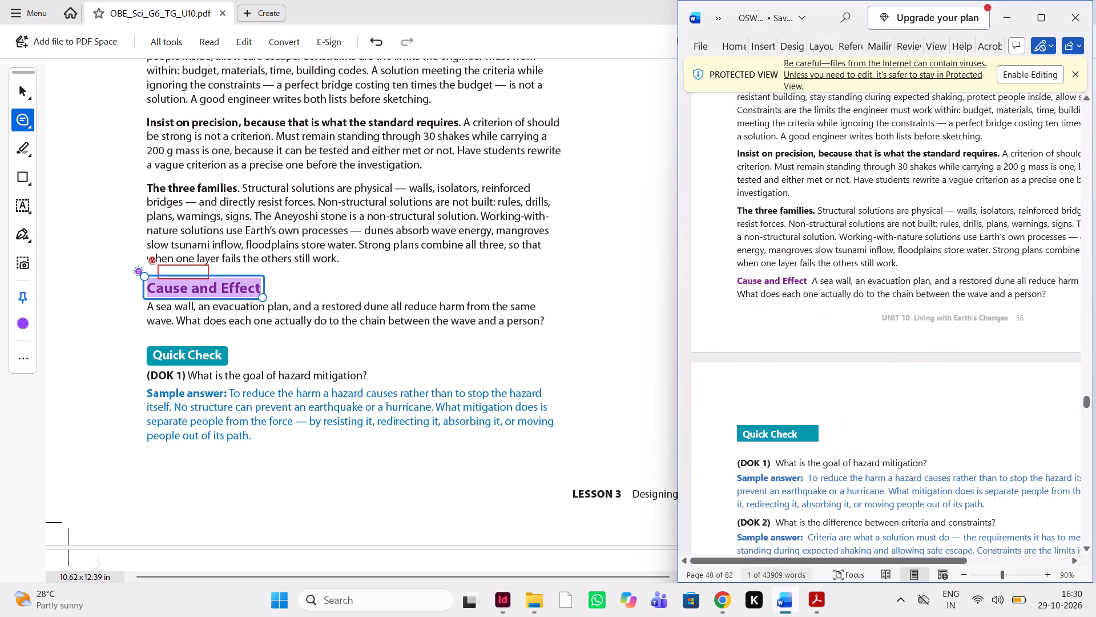
scroll(868, 443, "down", 1)
scroll(476, 388, "down", 1)
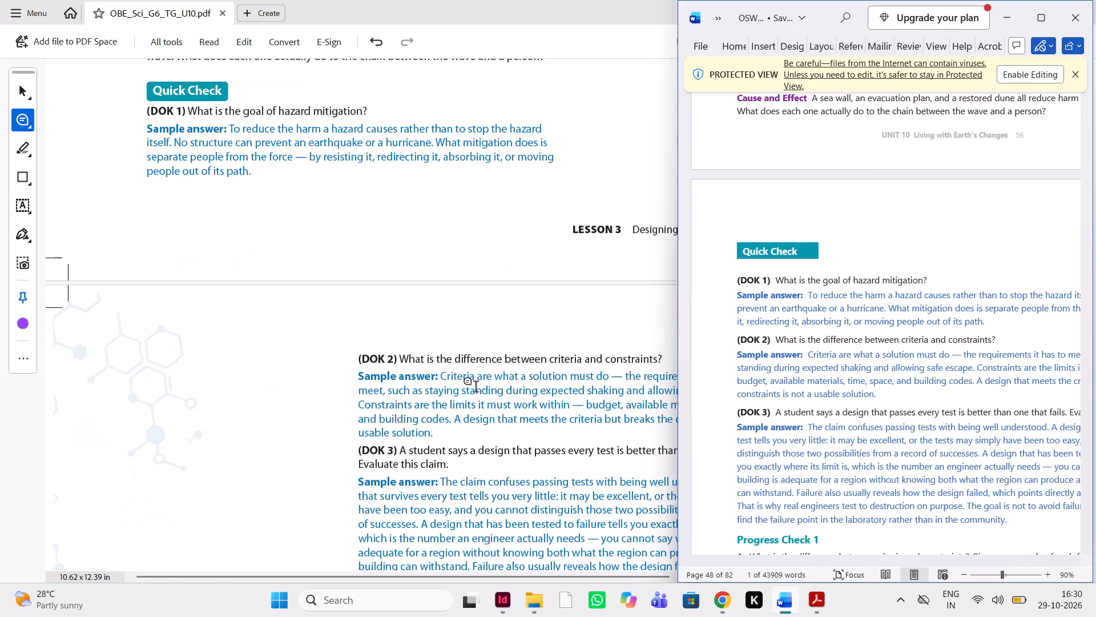
scroll(476, 388, "down", 1)
scroll(476, 388, "left", 1)
scroll(895, 406, "down", 1)
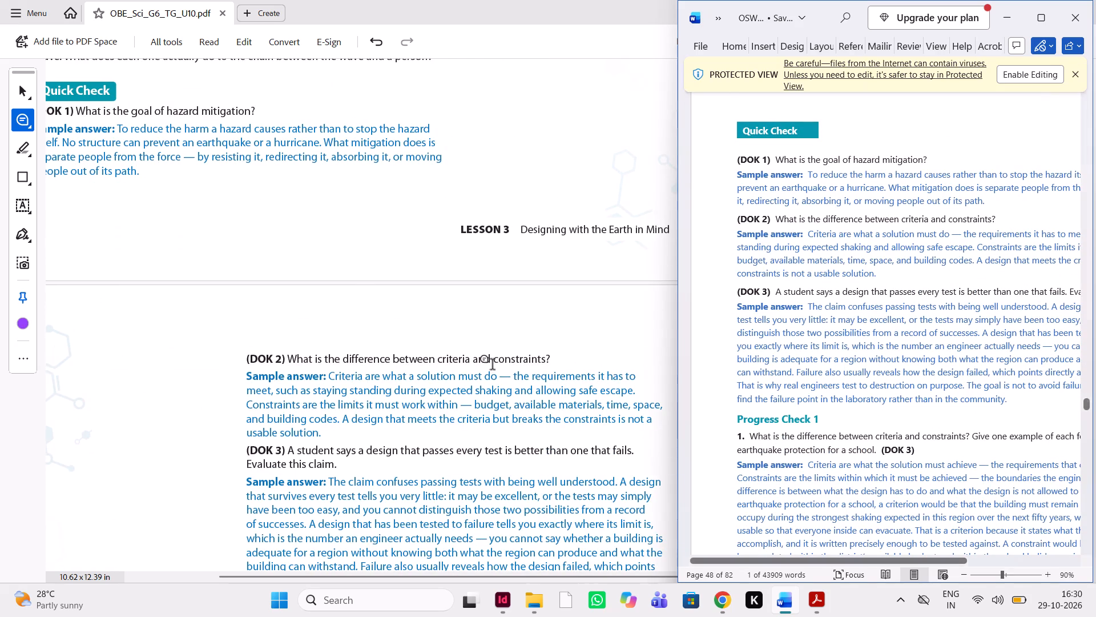
scroll(460, 379, "down", 1)
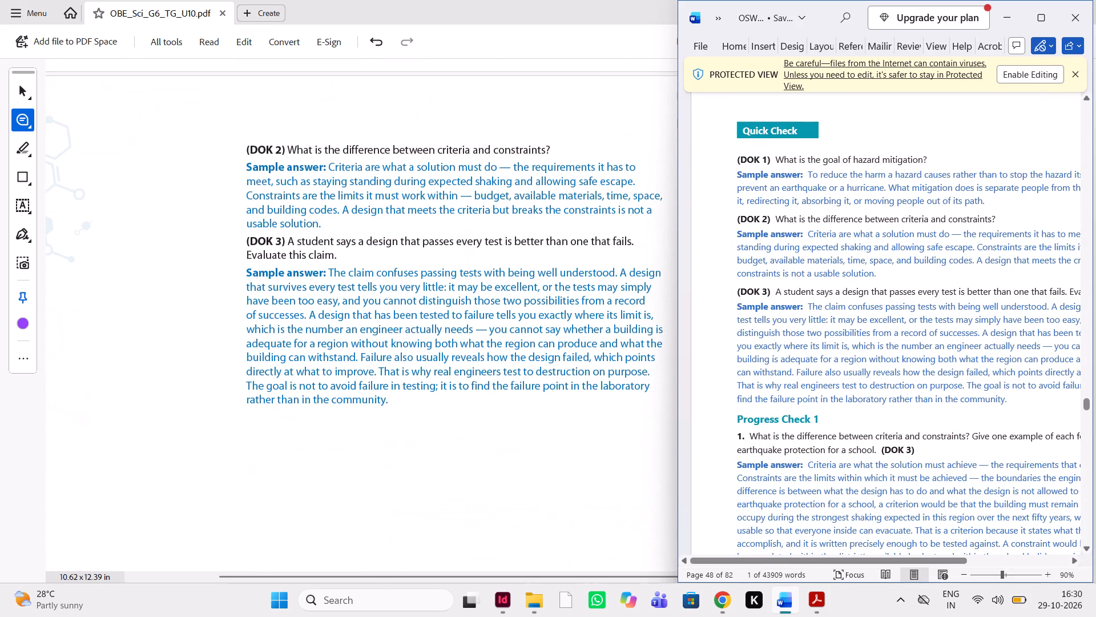
scroll(841, 364, "down", 1)
scroll(841, 364, "left", 1)
scroll(841, 364, "down", 1)
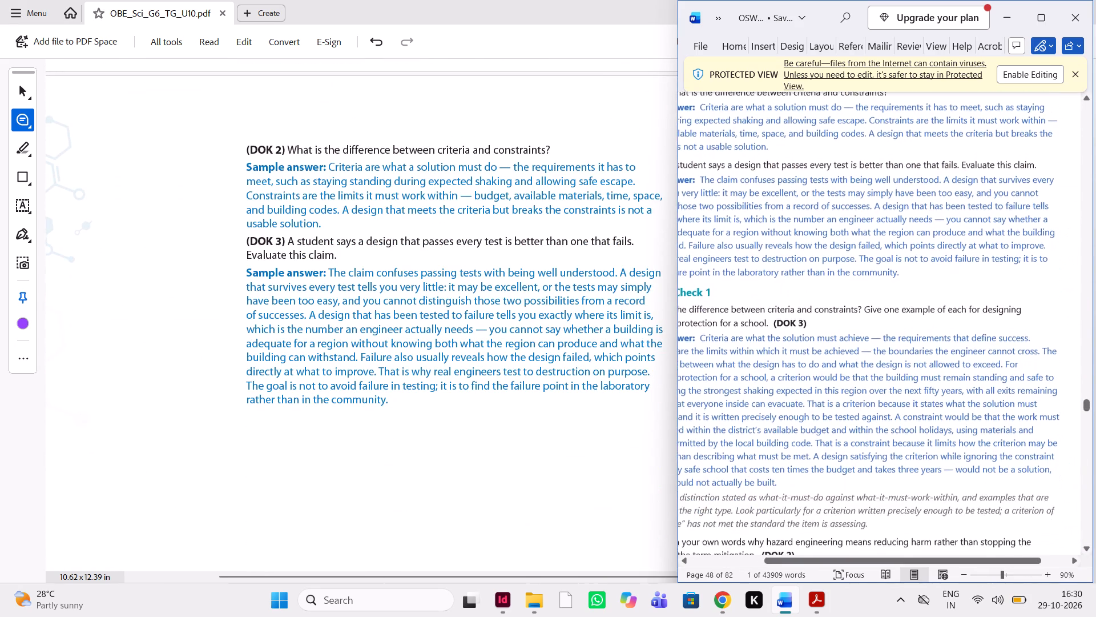
scroll(841, 364, "down", 1)
scroll(581, 390, "down", 4)
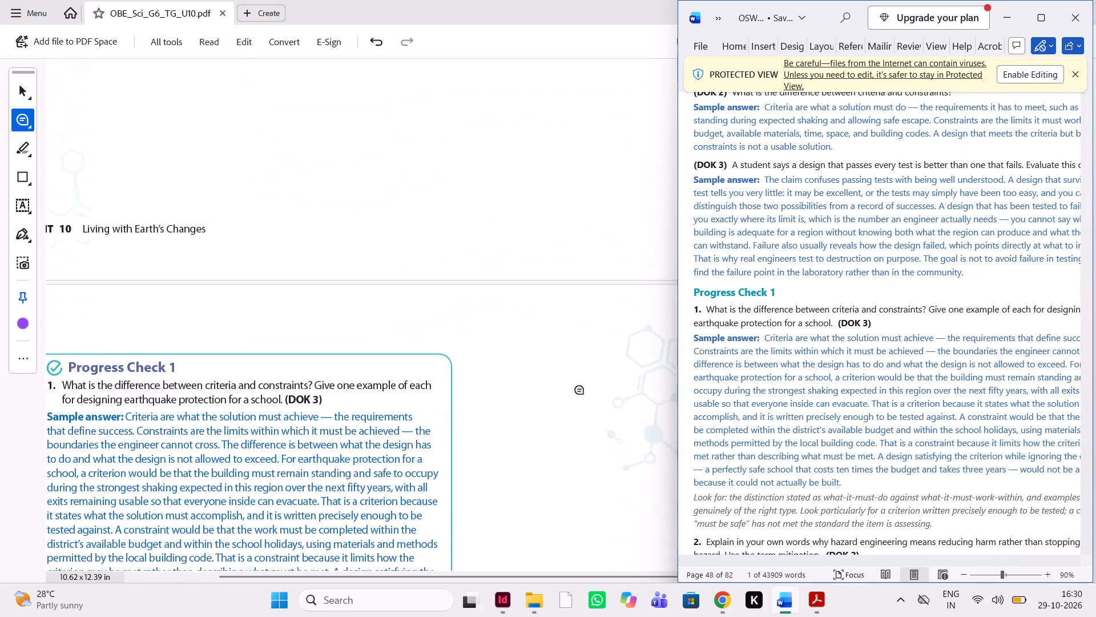
Compare Progress Check 1, questions 1 to 3 with their sample answers and "Look for" notes, between the PDF and the manuscript.
scroll(581, 390, "down", 3)
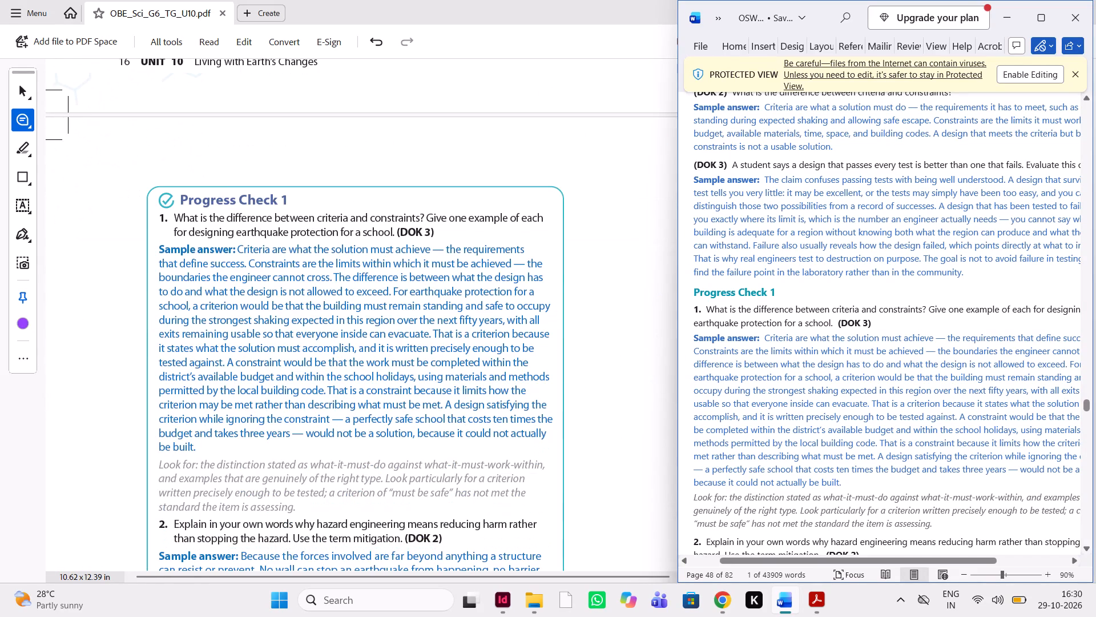
scroll(906, 382, "down", 1)
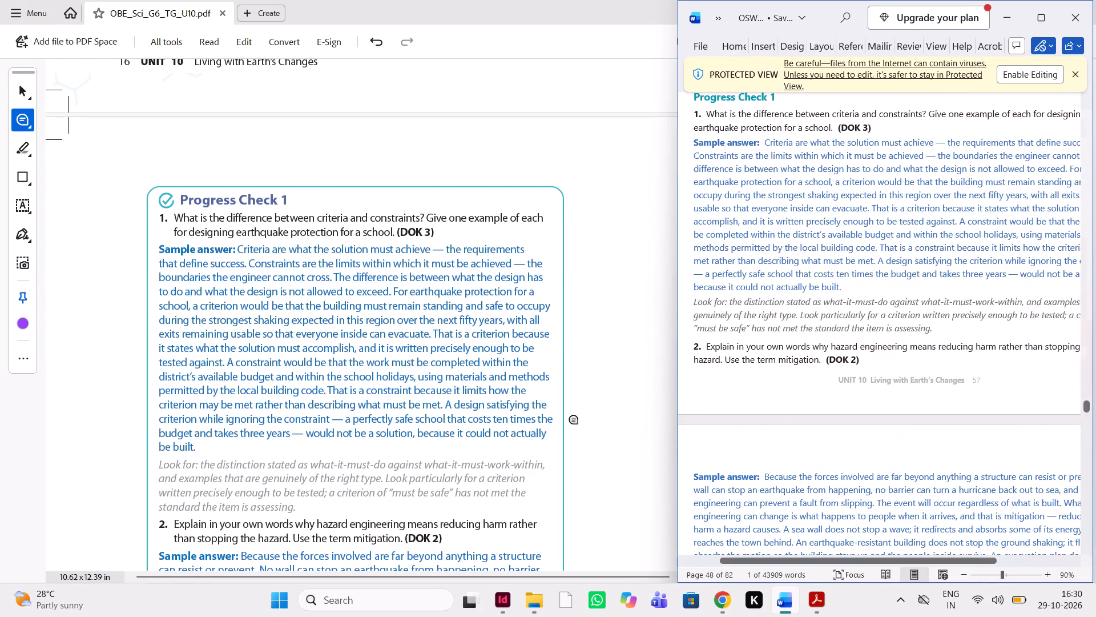
scroll(551, 432, "down", 1)
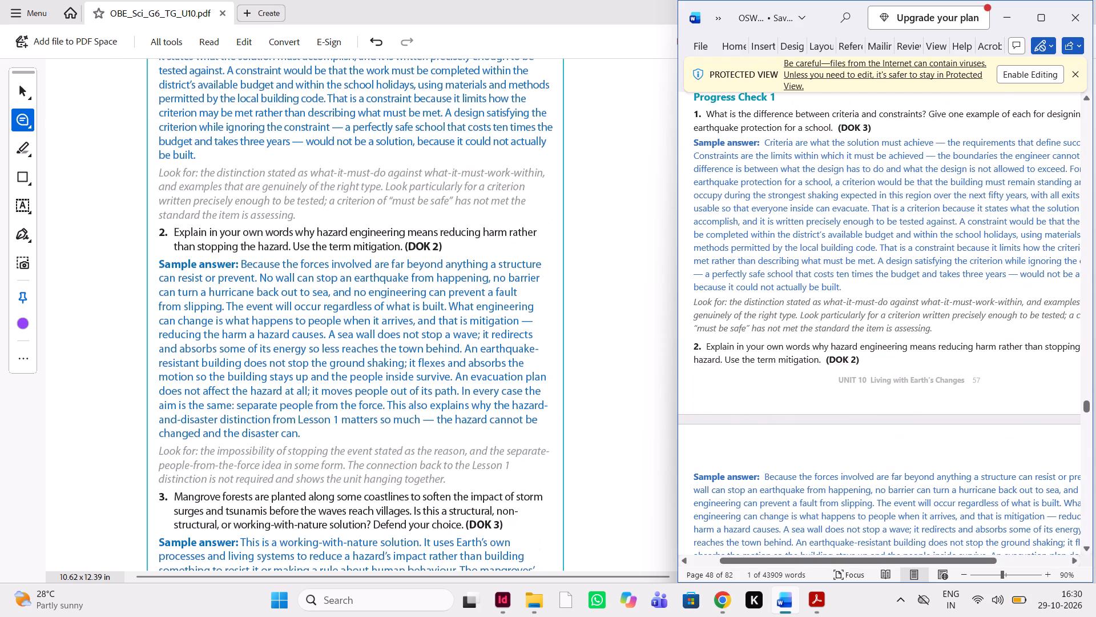
scroll(861, 427, "down", 1)
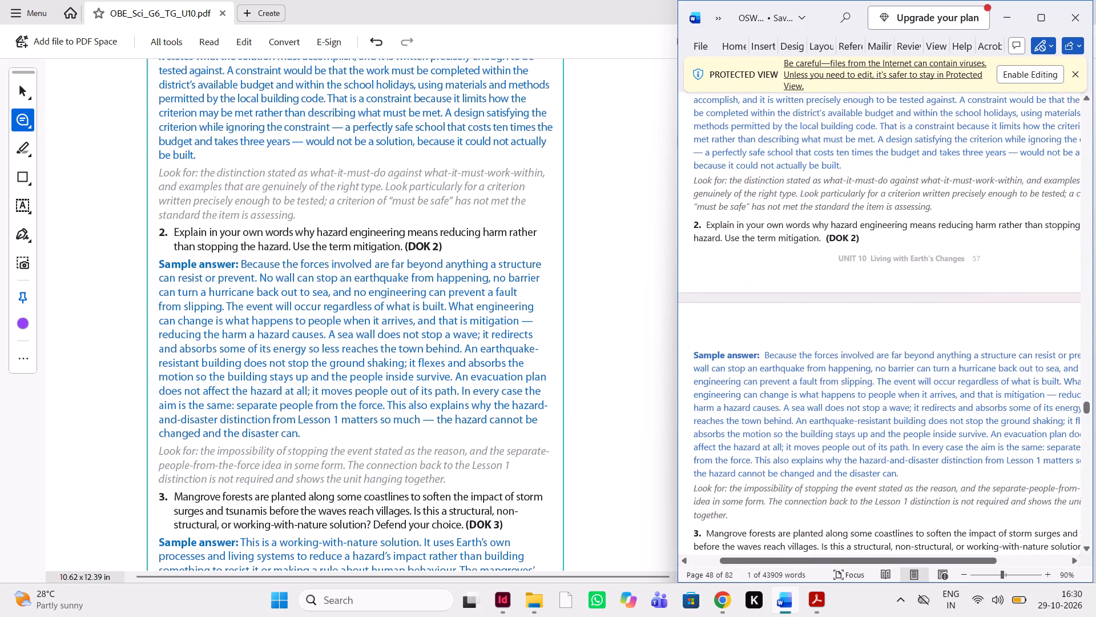
scroll(861, 427, "down", 1)
scroll(428, 383, "down", 1)
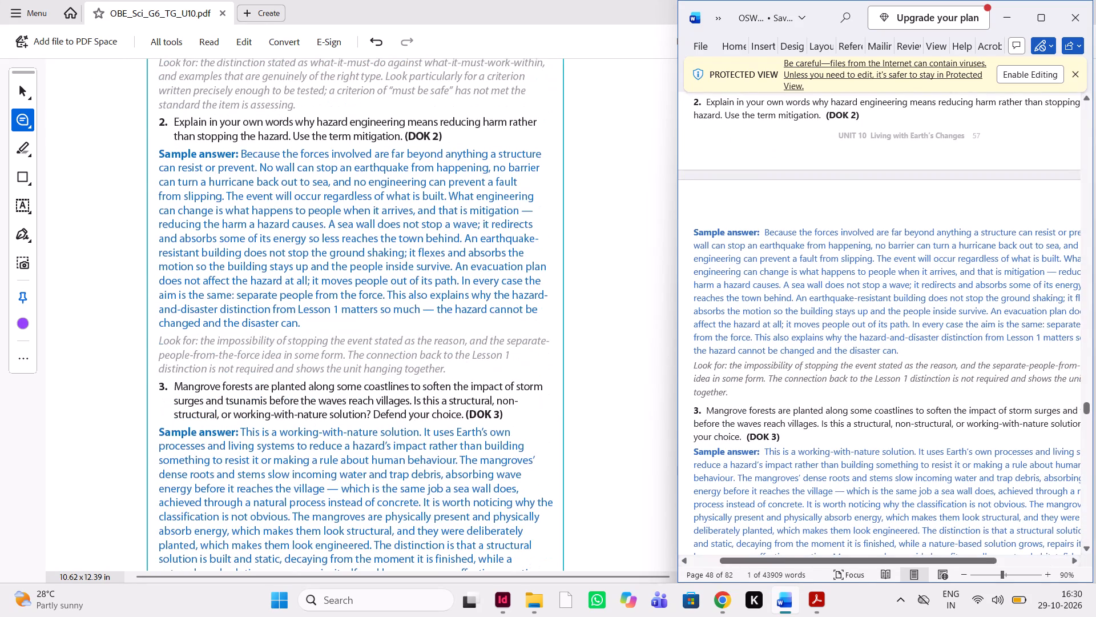
scroll(712, 354, "left", 1)
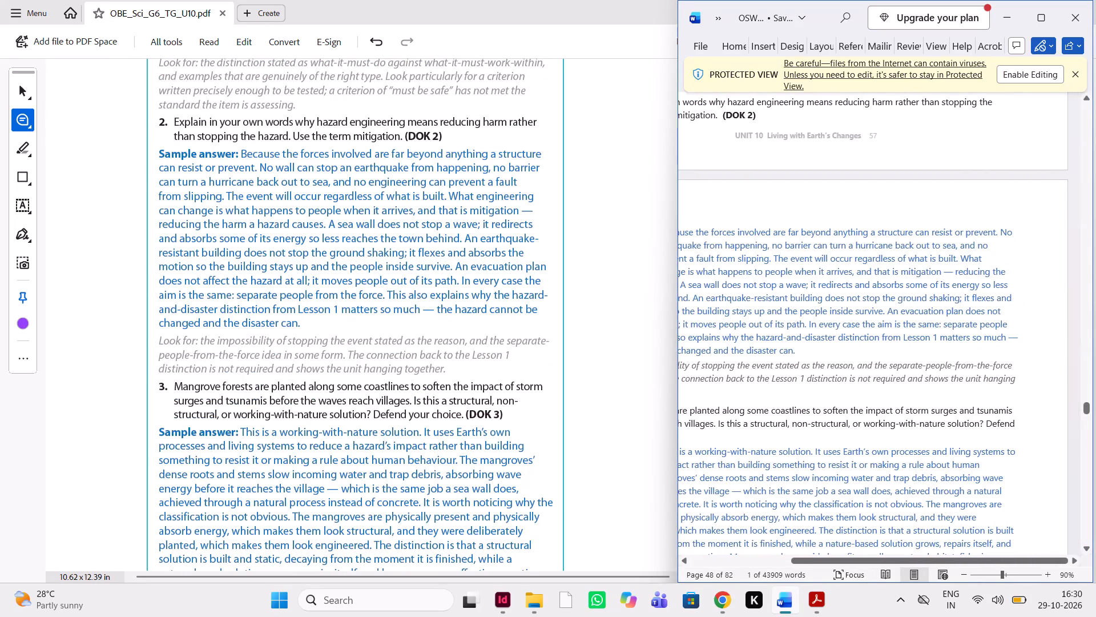
scroll(712, 354, "down", 2)
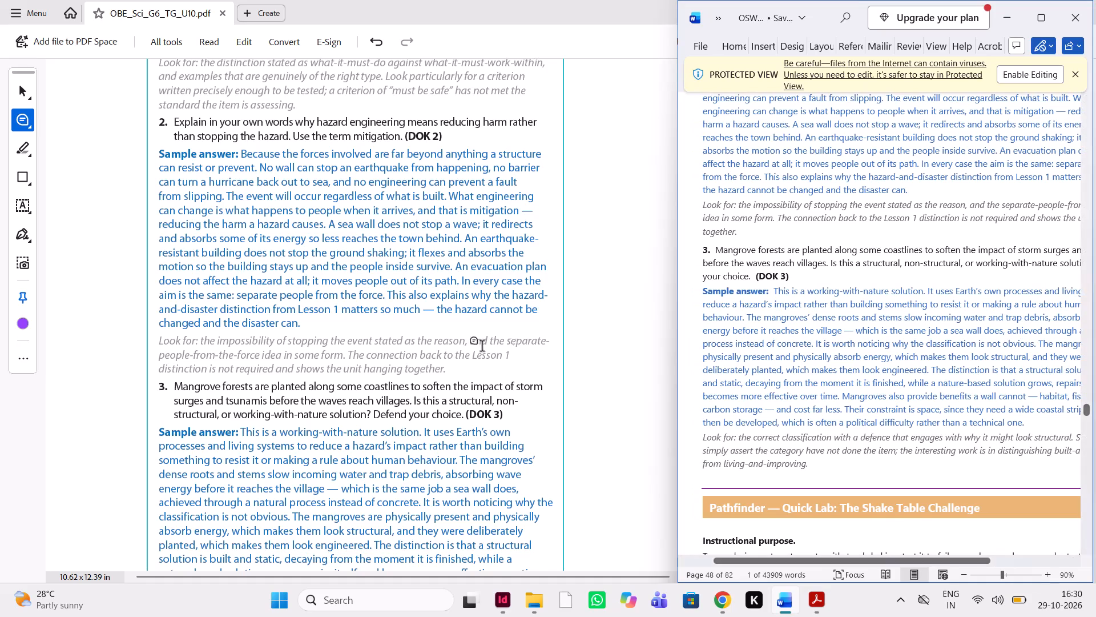
scroll(407, 387, "down", 1)
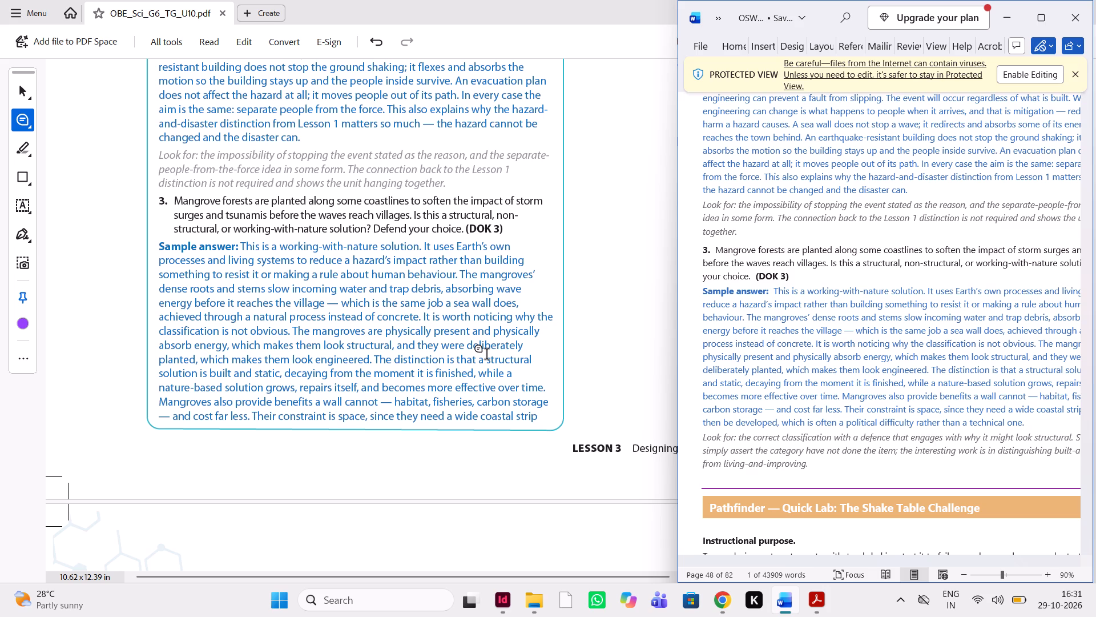
scroll(553, 426, "left", 1)
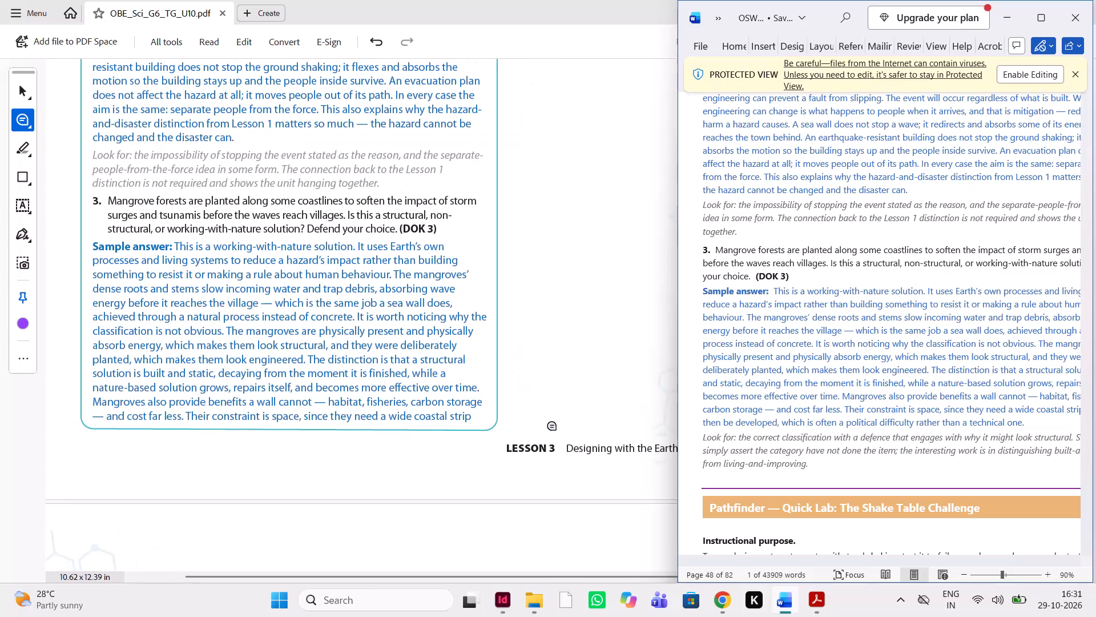
scroll(553, 426, "left", 1)
scroll(553, 426, "down", 1)
scroll(820, 439, "left", 1)
scroll(820, 439, "right", 1)
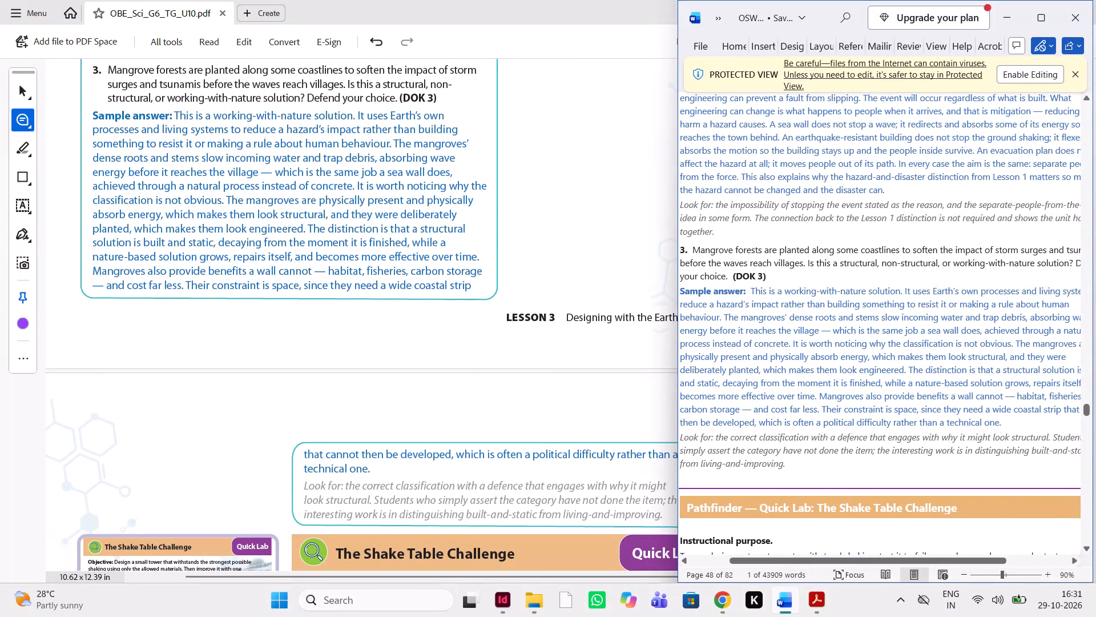
scroll(820, 439, "left", 2)
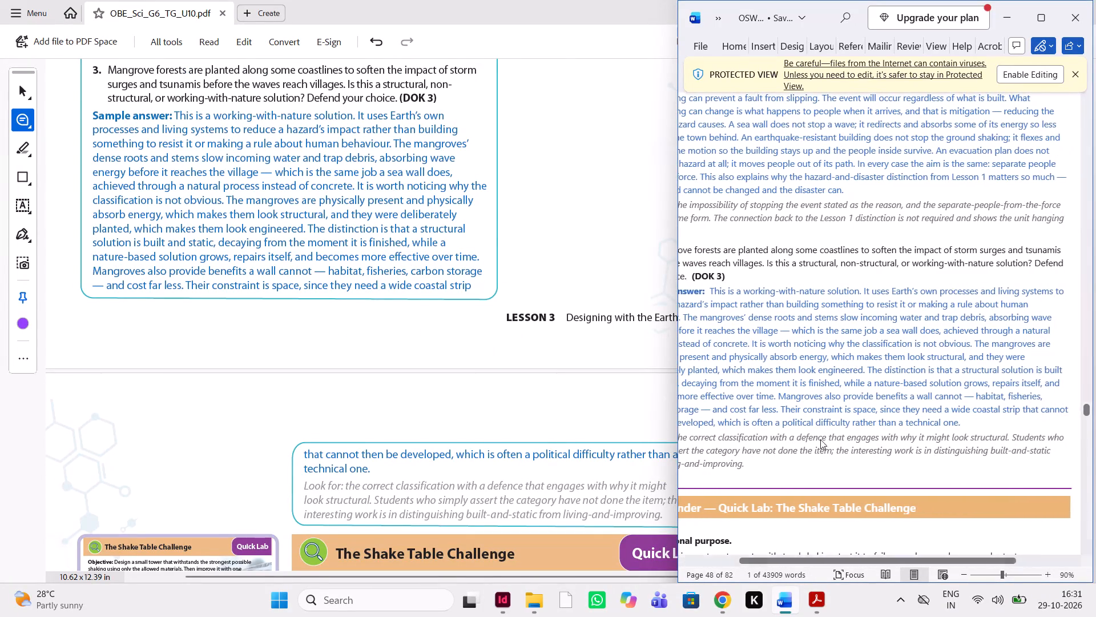
Compare the Shake Table Challenge's instructional purpose, materials and preparation, and first Teacher Note between the PDF and the Word manuscript.
scroll(820, 439, "down", 1)
scroll(522, 470, "left", 1)
scroll(522, 470, "down", 1)
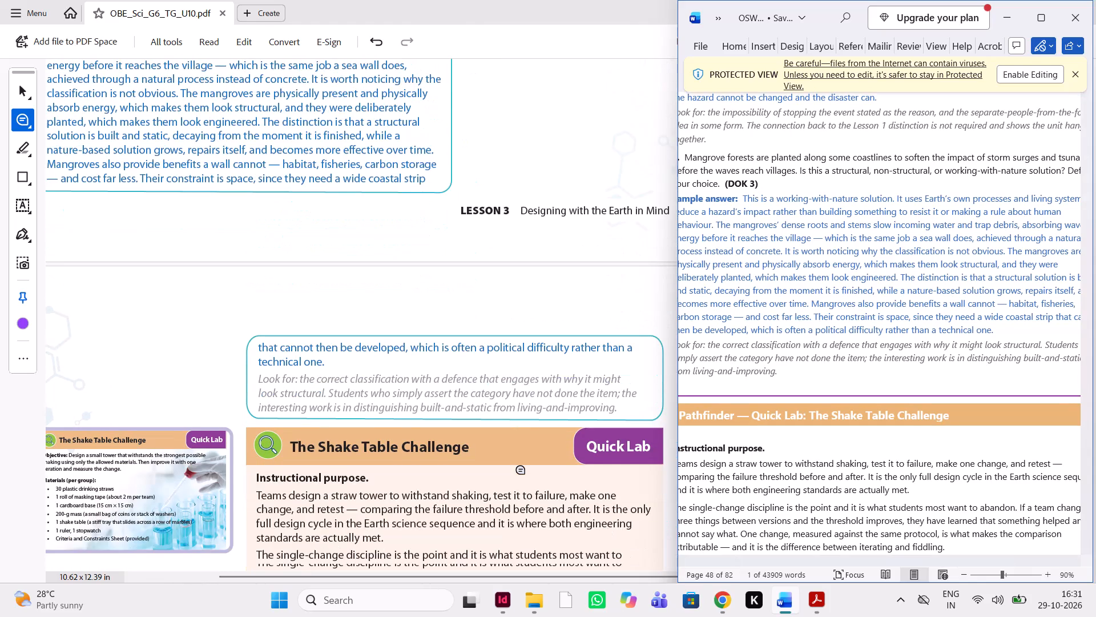
scroll(567, 403, "down", 1)
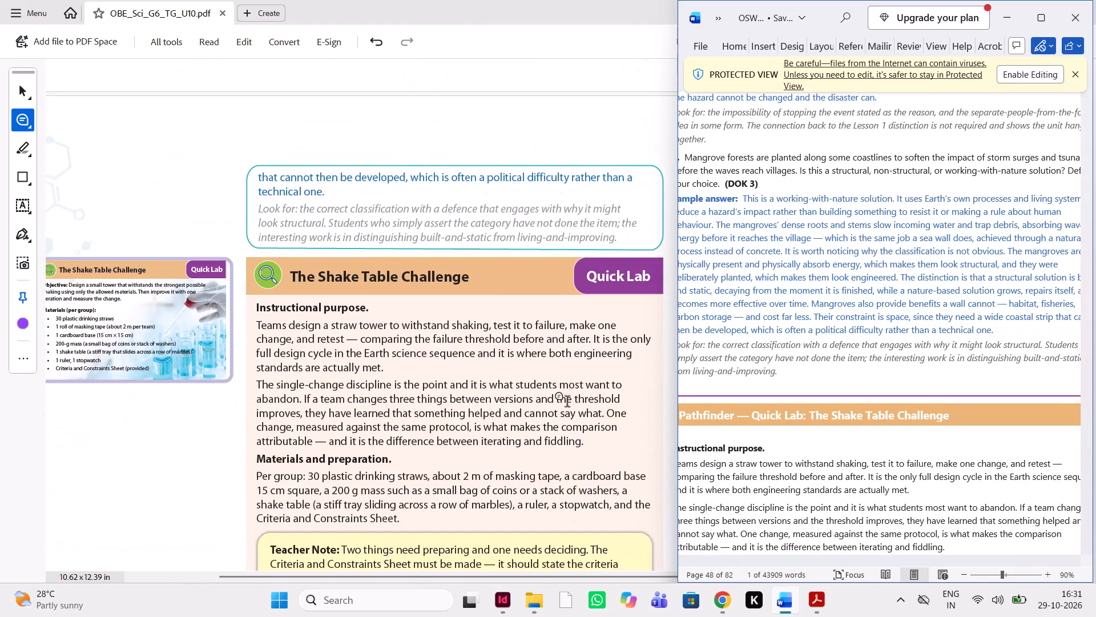
scroll(743, 392, "up", 1)
scroll(743, 392, "down", 2)
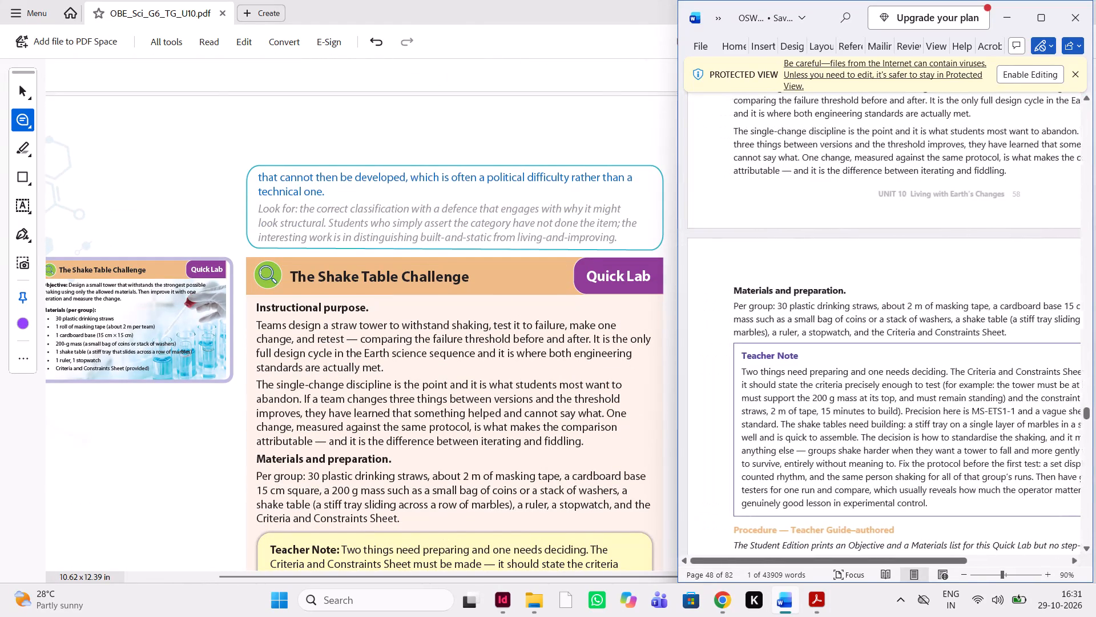
scroll(476, 358, "up", 1)
scroll(476, 358, "down", 1)
scroll(789, 302, "up", 1)
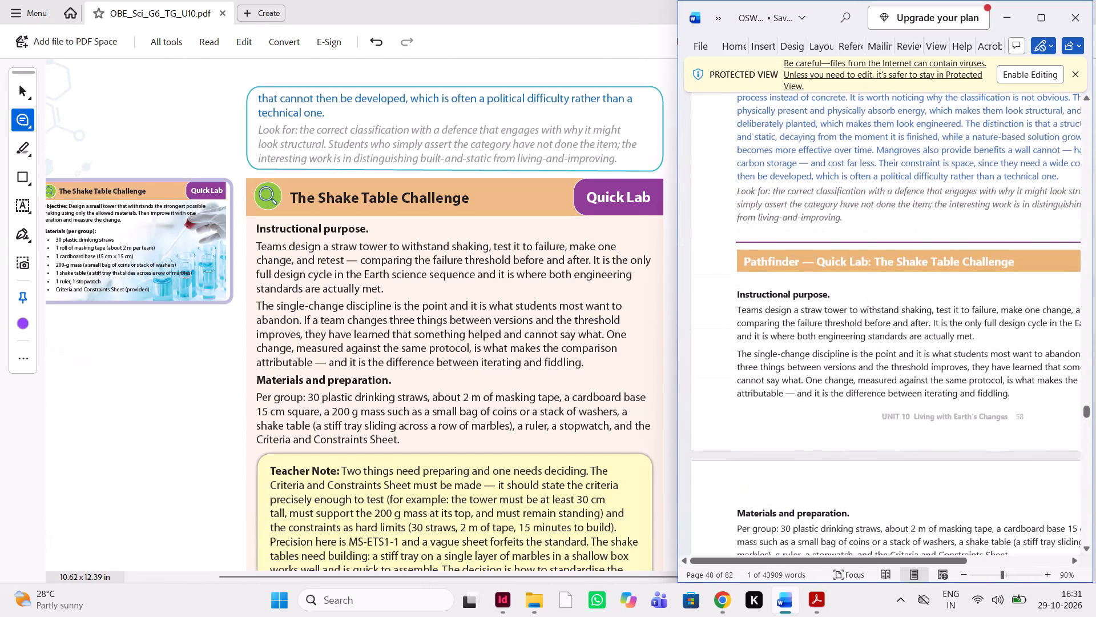
scroll(789, 302, "down", 1)
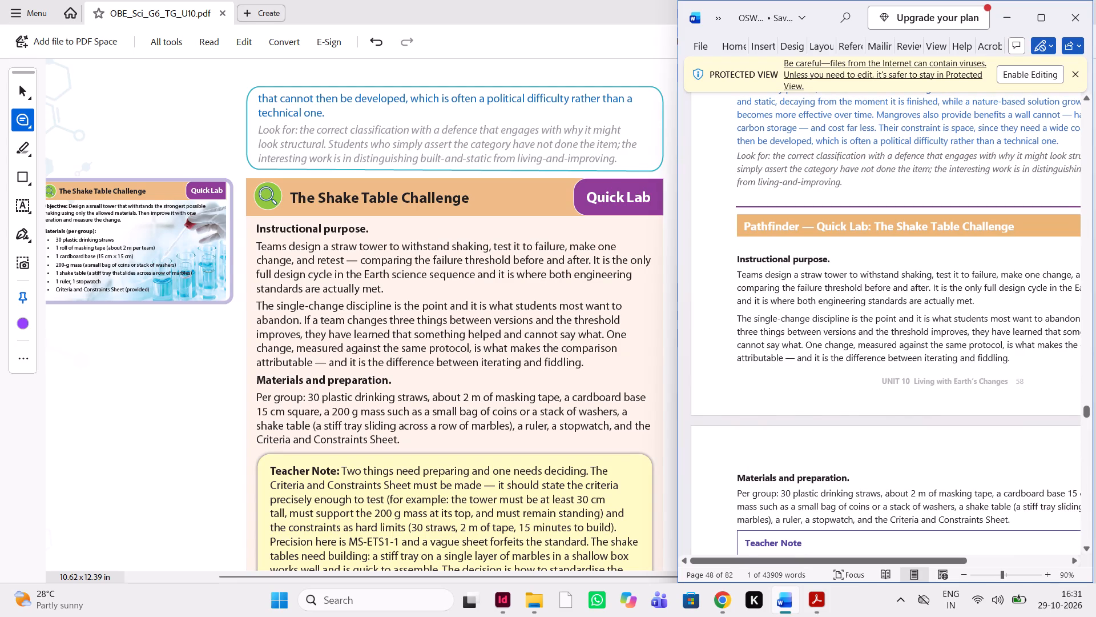
scroll(789, 302, "down", 1)
scroll(511, 389, "down", 1)
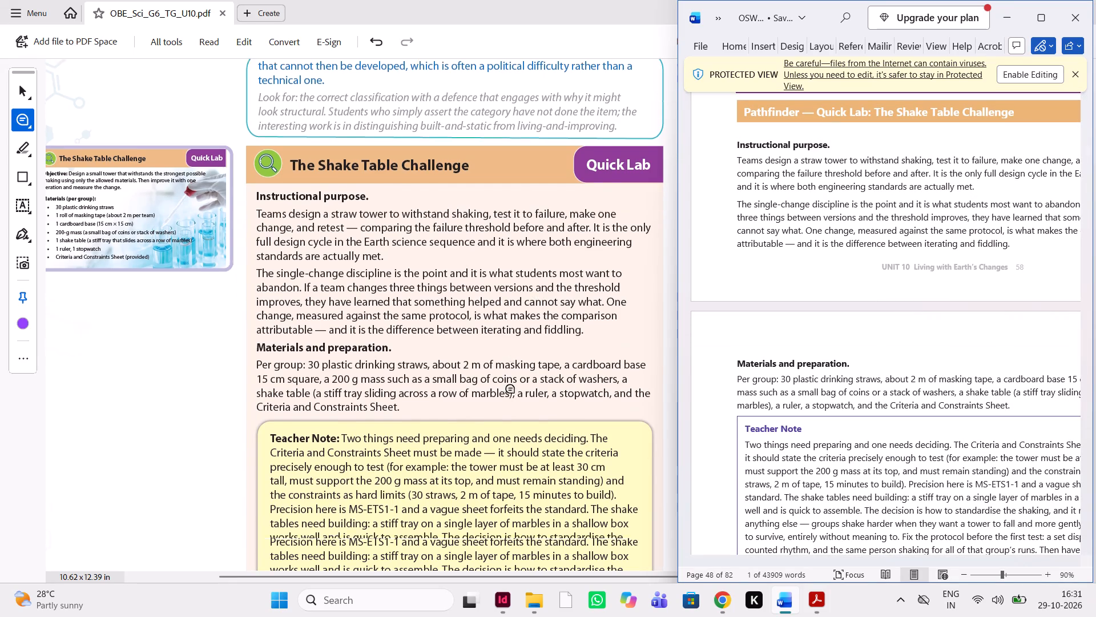
scroll(511, 389, "down", 1)
scroll(787, 395, "down", 1)
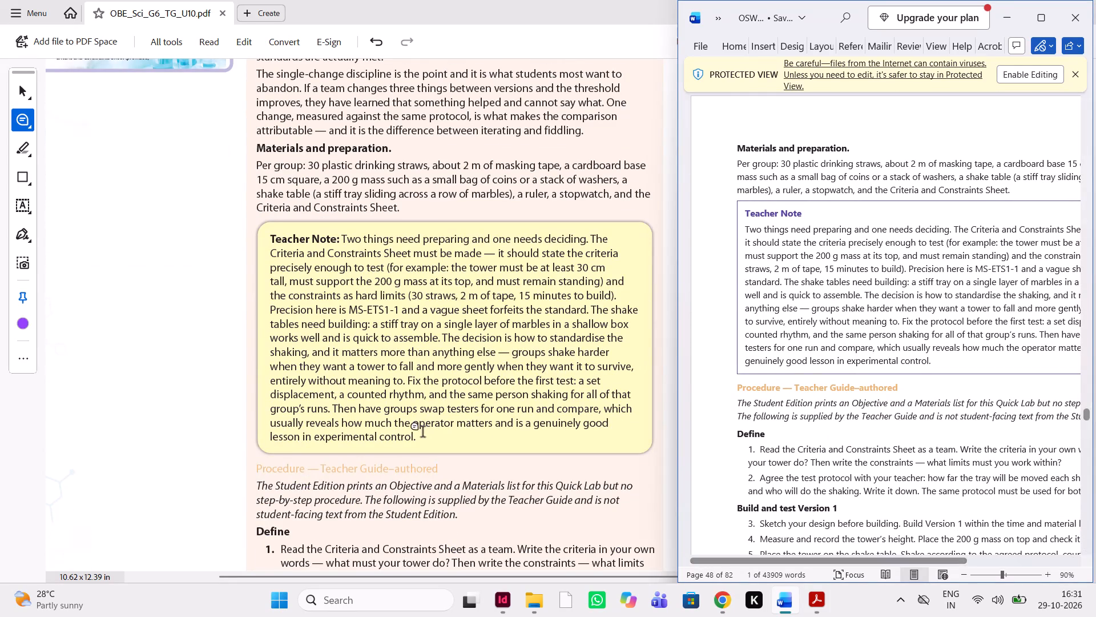
Attach a text comment to the "Procedure — Teacher Guide–authored" heading in the PDF and post "change text color according to approved notes".
left_click_drag(446, 468, 261, 461)
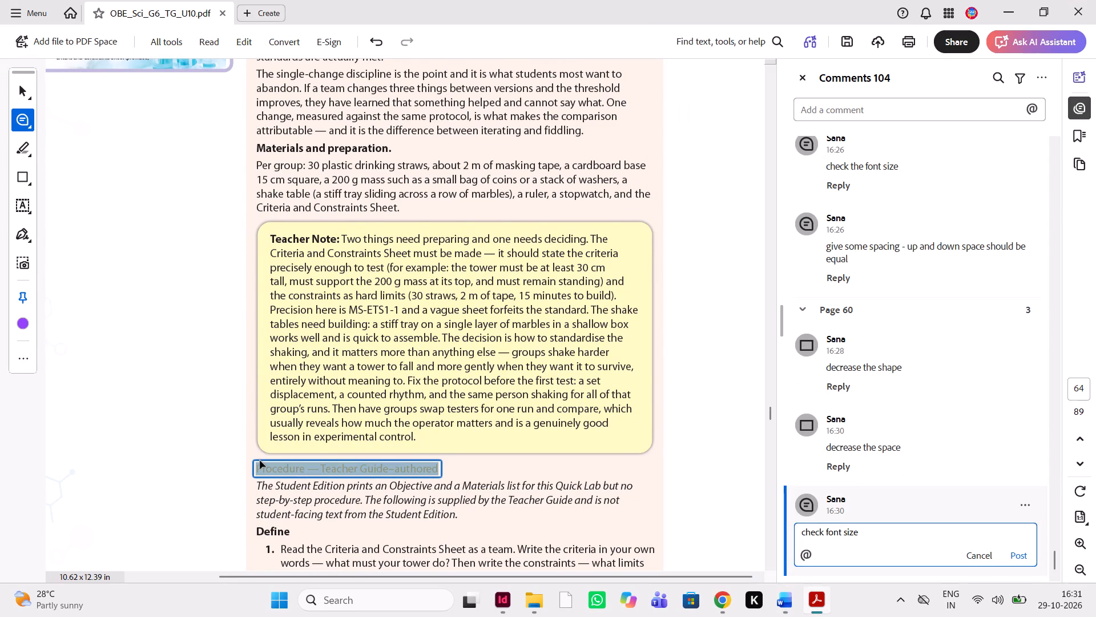
type("chnage")
key("space")
key("BackSpace")
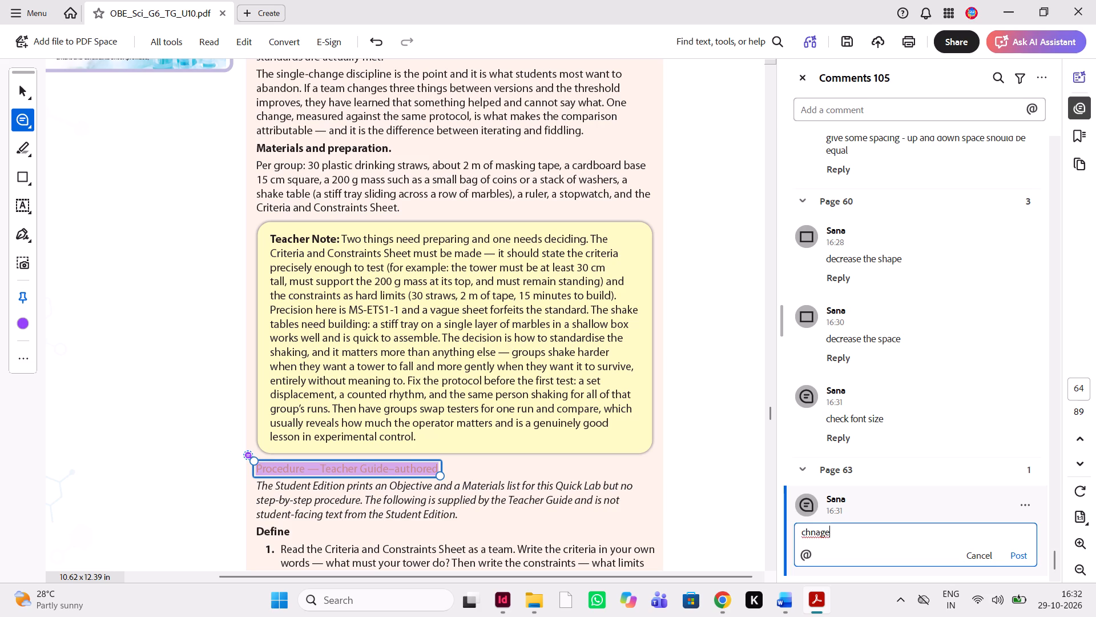
key("BackSpace")
key("BackSpace")
key("BackSpace")
key("BackSpace")
type("ange text color accpor")
key("BackSpace")
key("BackSpace")
key("BackSpace")
type("ording to approved notes")
key("space")
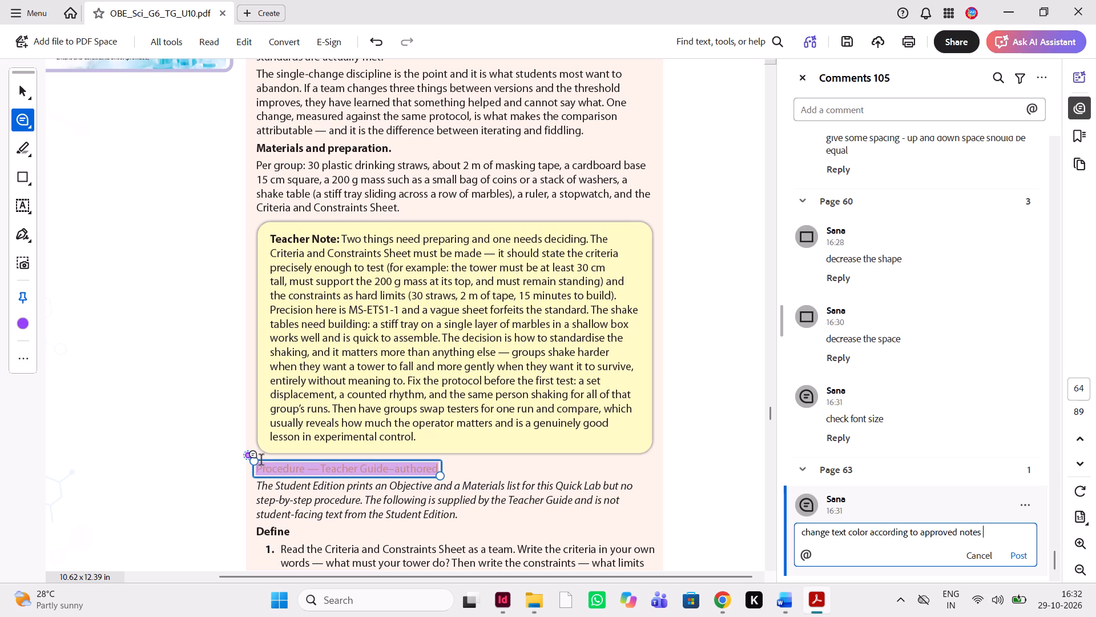
left_click(1021, 558)
Switch to the Word manuscript and compare its procedure steps 1 to 12, from Define to Evaluate, with the PDF.
scroll(557, 474, "down", 1)
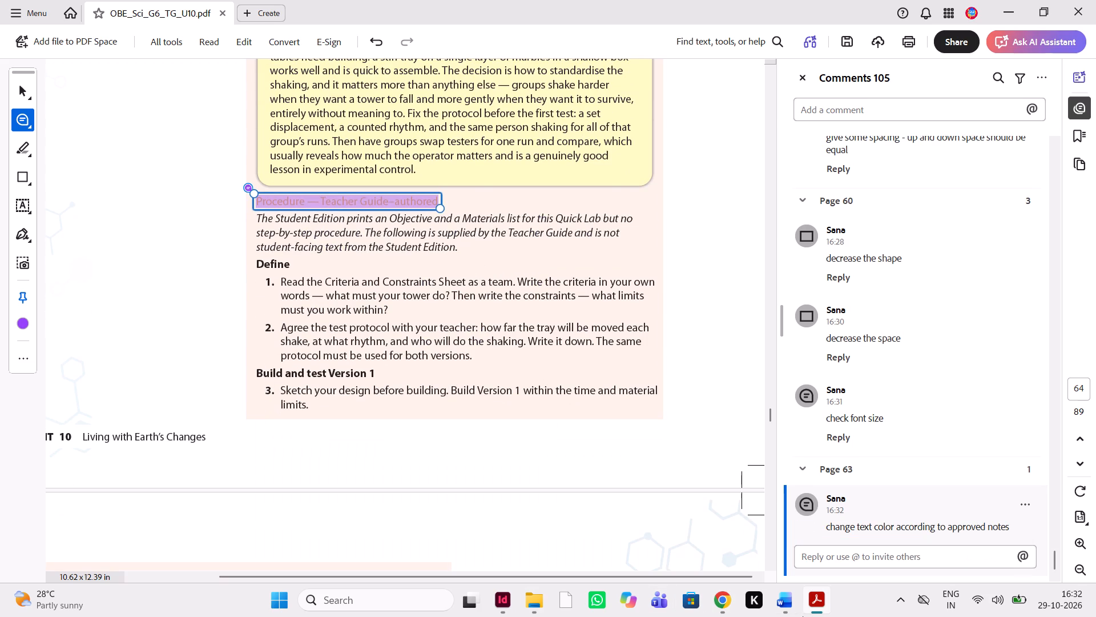
left_click(789, 602)
scroll(904, 422, "down", 1)
scroll(904, 422, "left", 1)
scroll(904, 422, "right", 1)
scroll(904, 422, "left", 1)
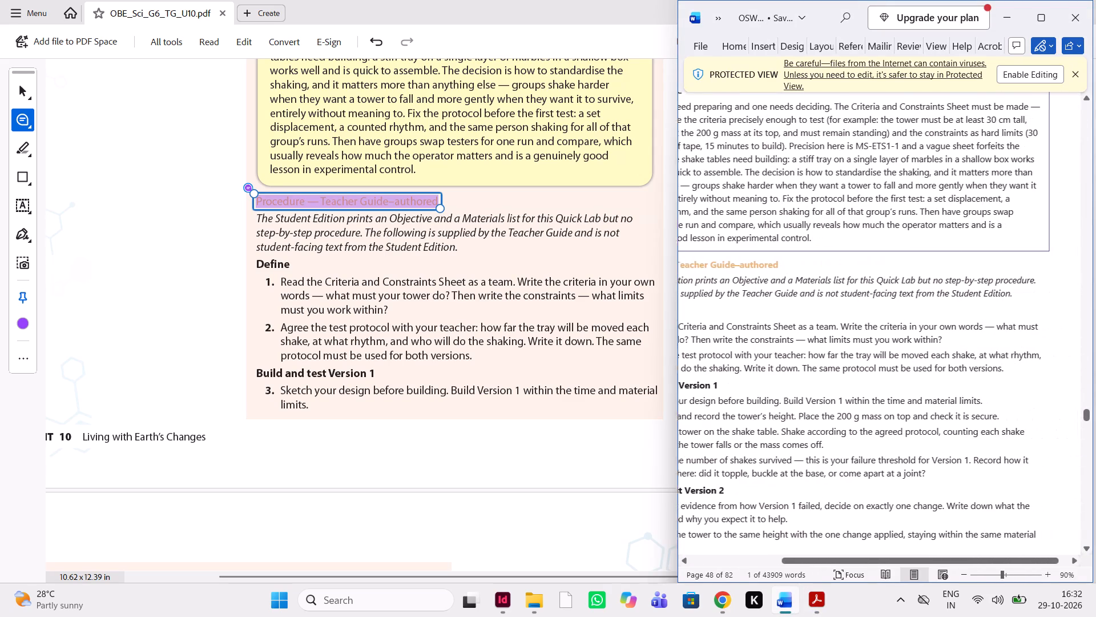
scroll(904, 422, "left", 1)
scroll(904, 422, "right", 1)
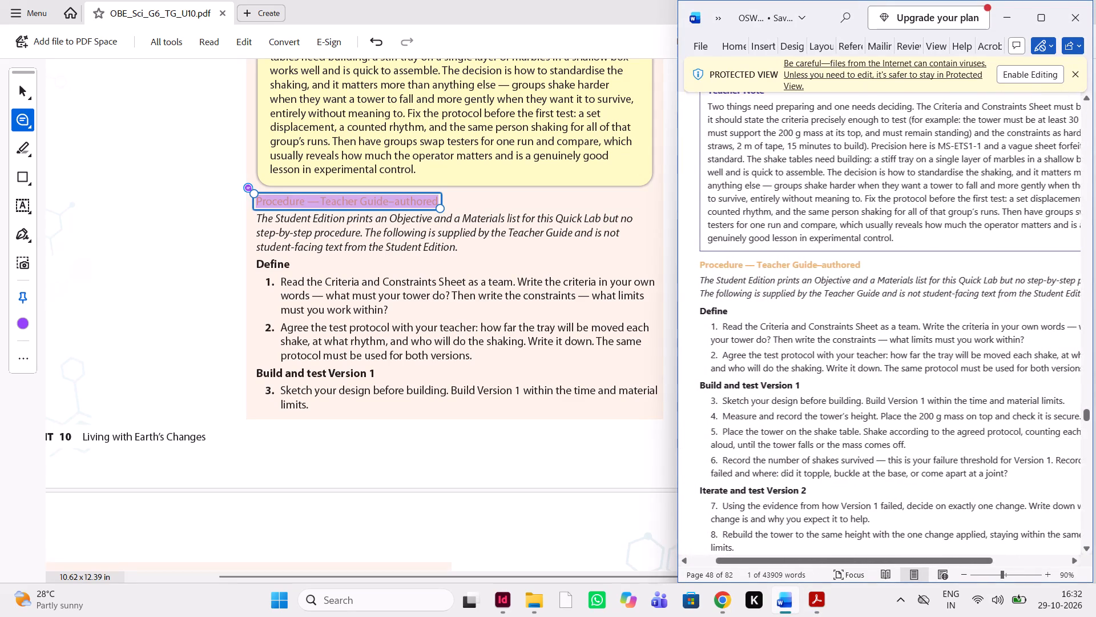
scroll(804, 433, "down", 1)
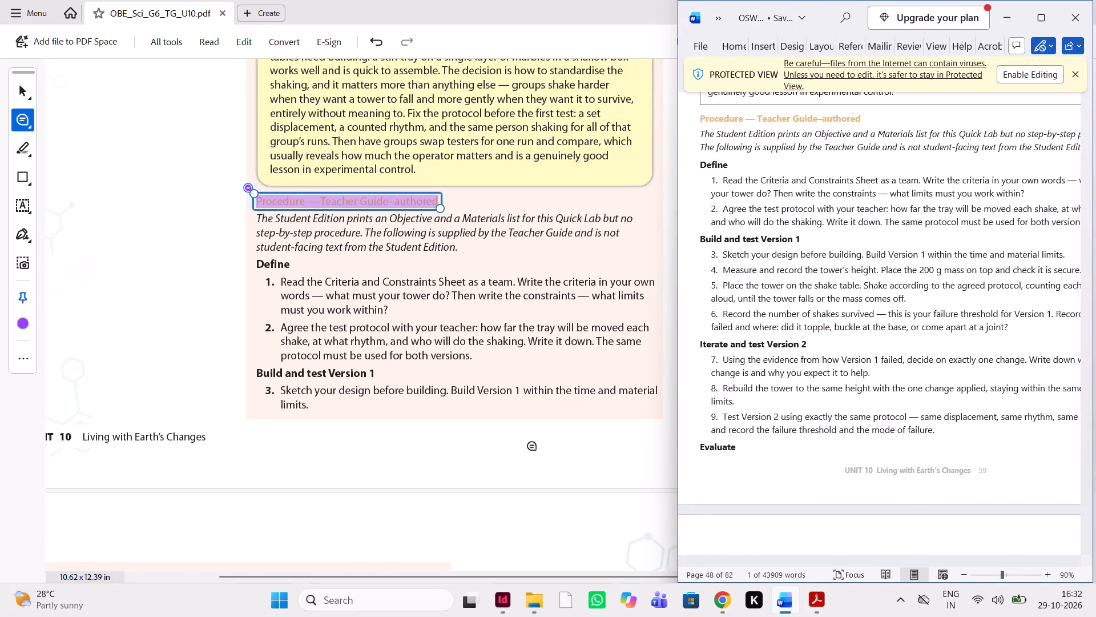
scroll(513, 448, "down", 1)
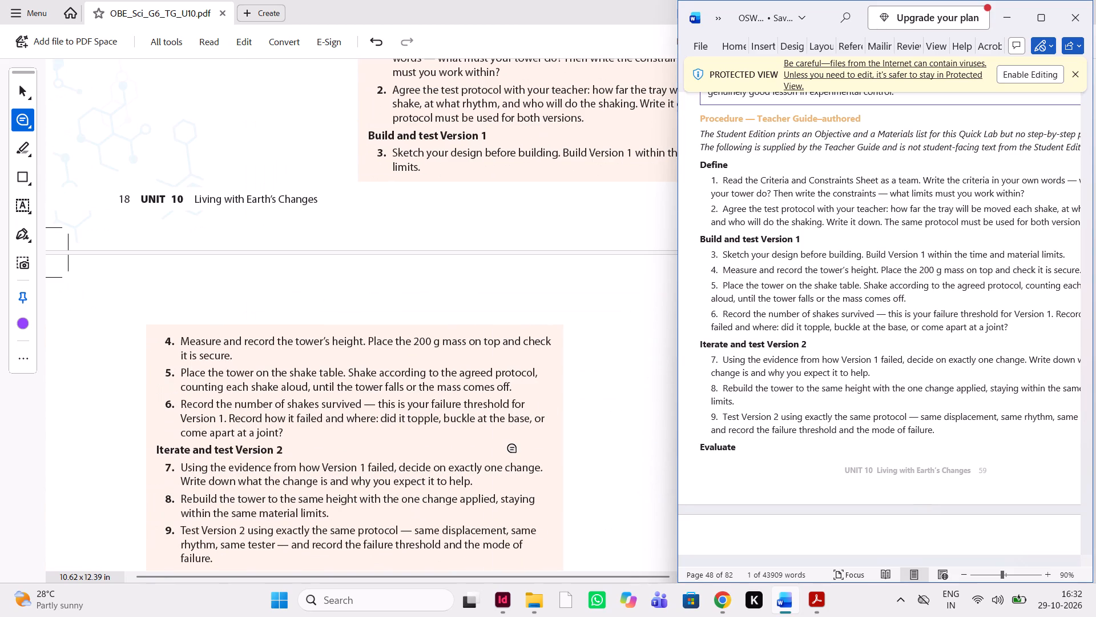
scroll(468, 415, "down", 1)
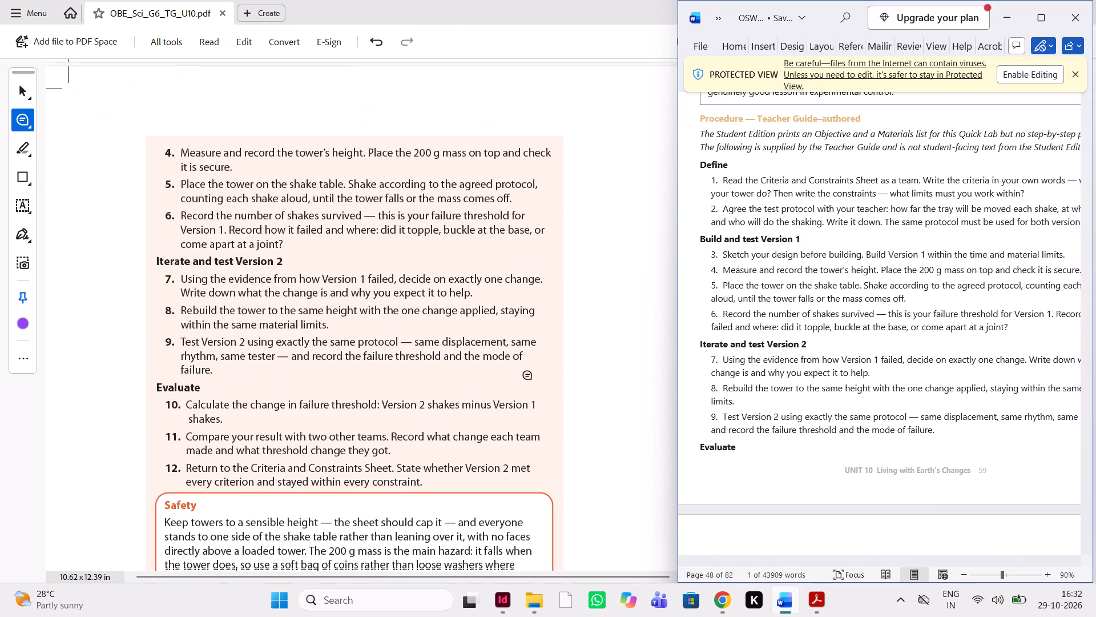
scroll(767, 384, "down", 1)
scroll(363, 436, "down", 1)
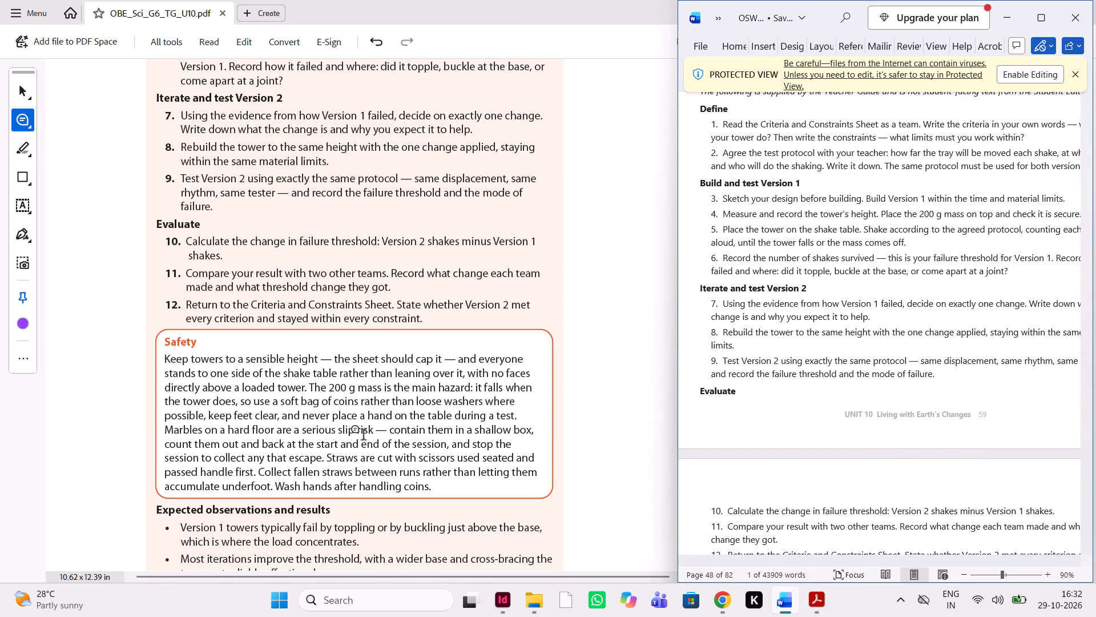
scroll(363, 436, "down", 1)
scroll(699, 419, "down", 5)
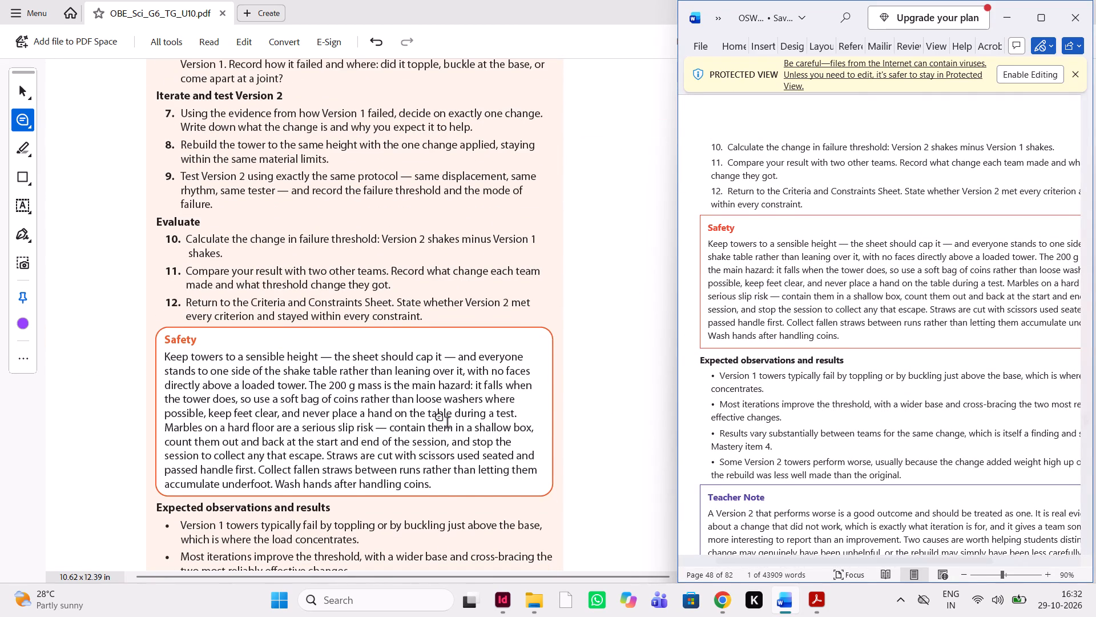
Compare the Safety box, expected observations and results, second Teacher Note and first discussion answers between the PDF and the manuscript.
scroll(447, 424, "down", 1)
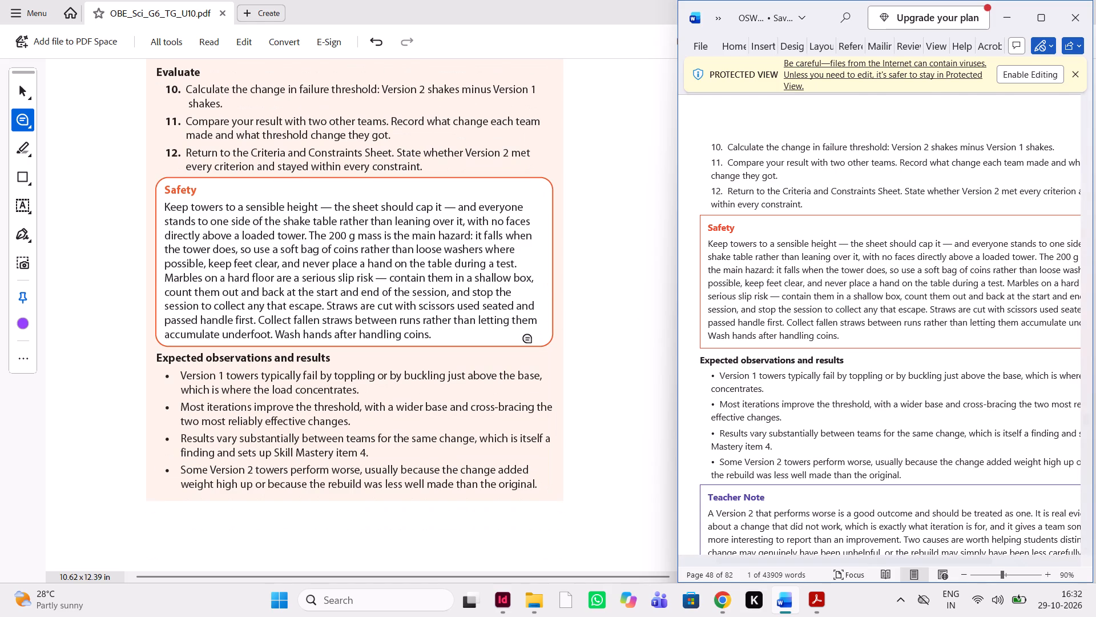
scroll(861, 342, "down", 1)
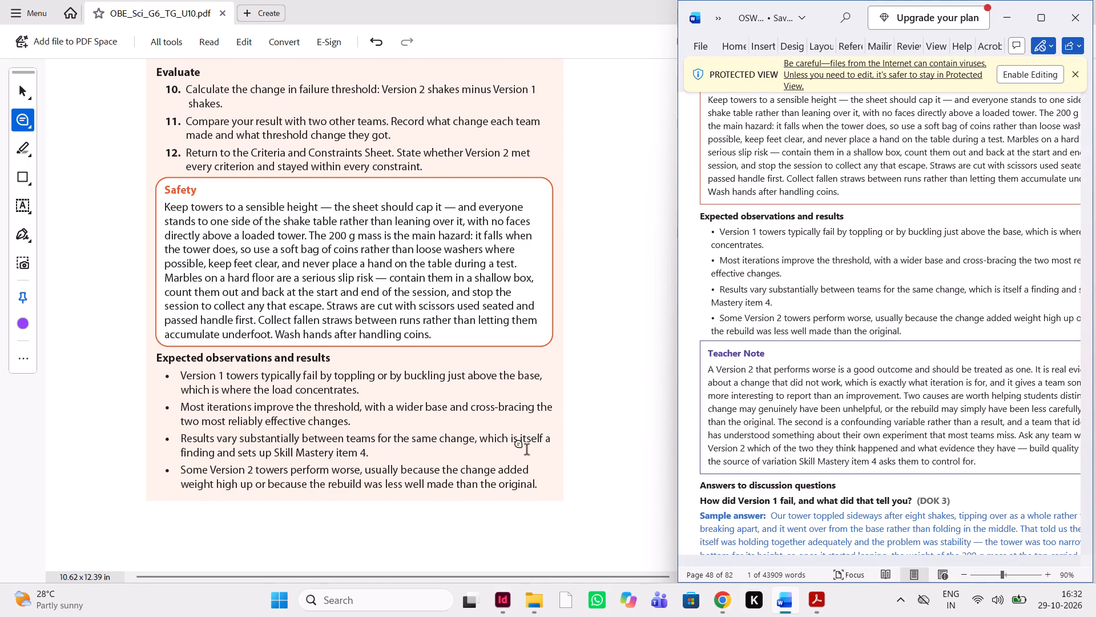
scroll(526, 451, "down", 1)
scroll(526, 451, "left", 1)
scroll(526, 451, "down", 1)
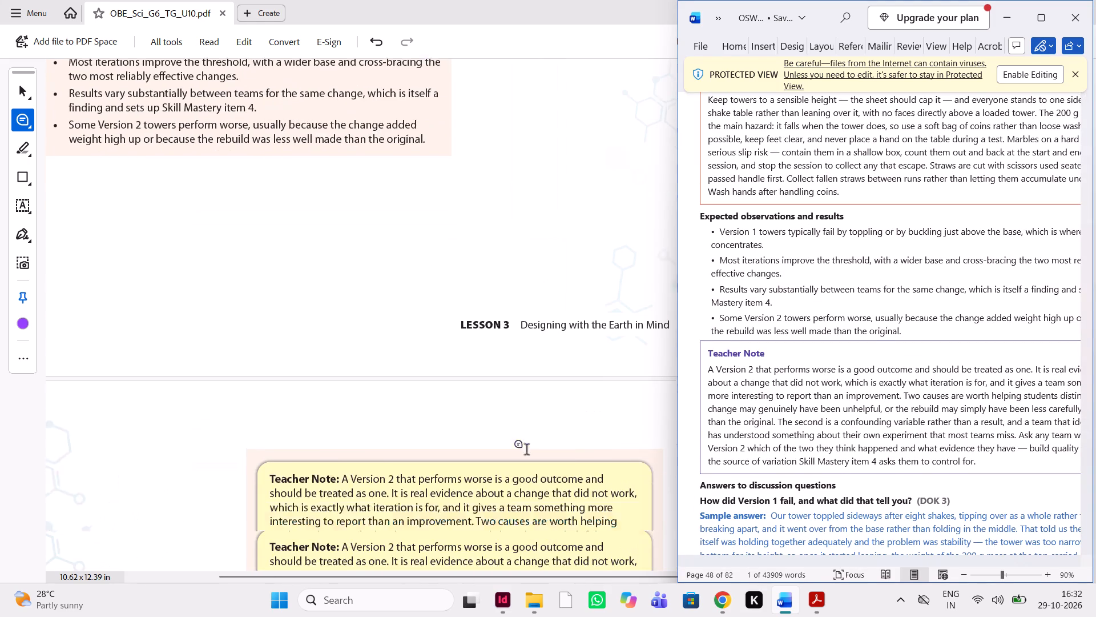
scroll(526, 451, "down", 1)
scroll(779, 427, "down", 1)
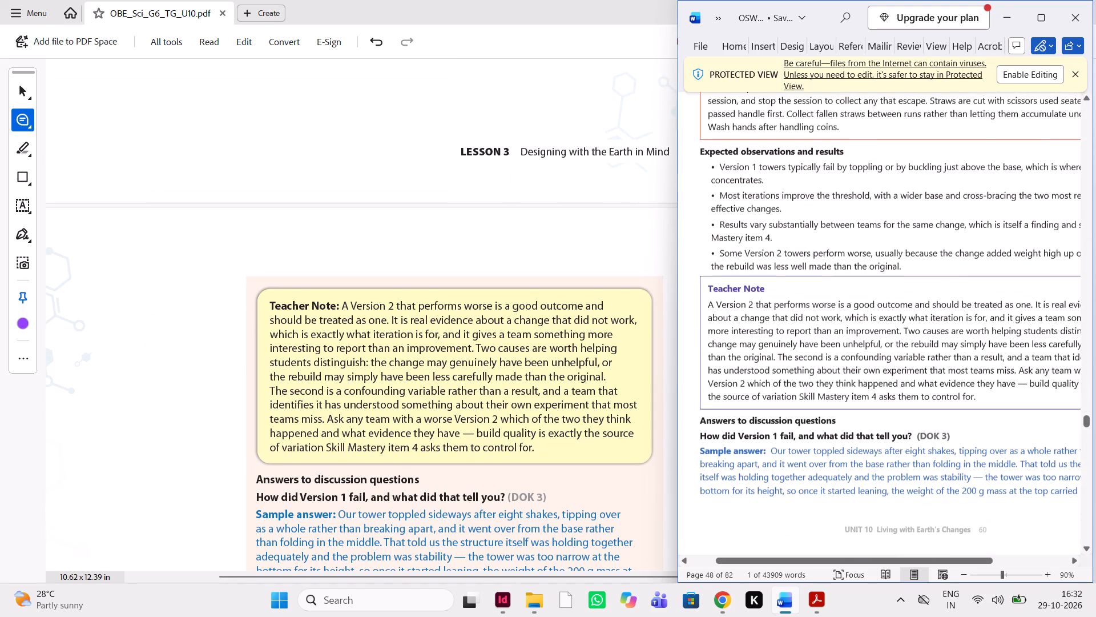
scroll(566, 481, "down", 1)
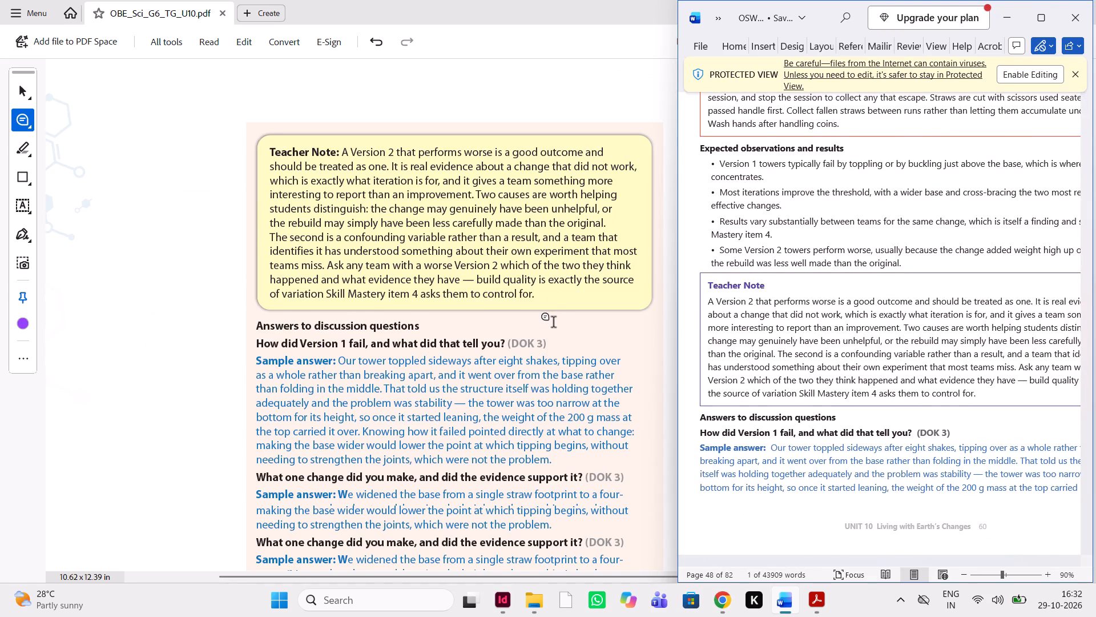
Attach a text comment reading "change text color to black" to "(DOK 3)" after "How did Version 1 fail, and what did that tell you?" in the PDF.
left_click_drag(553, 323, 518, 329)
type("chnage")
key("space")
key("BackSpace")
key("BackSpace")
key("BackSpace")
key("BackSpace")
key("BackSpace")
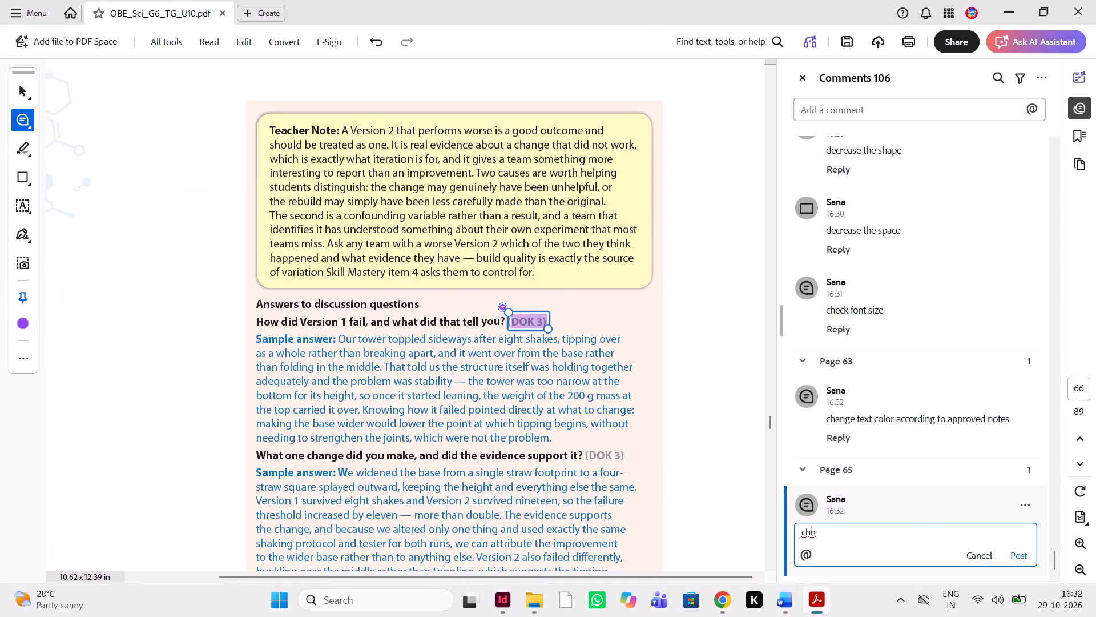
type("ange text color to black")
key("space")
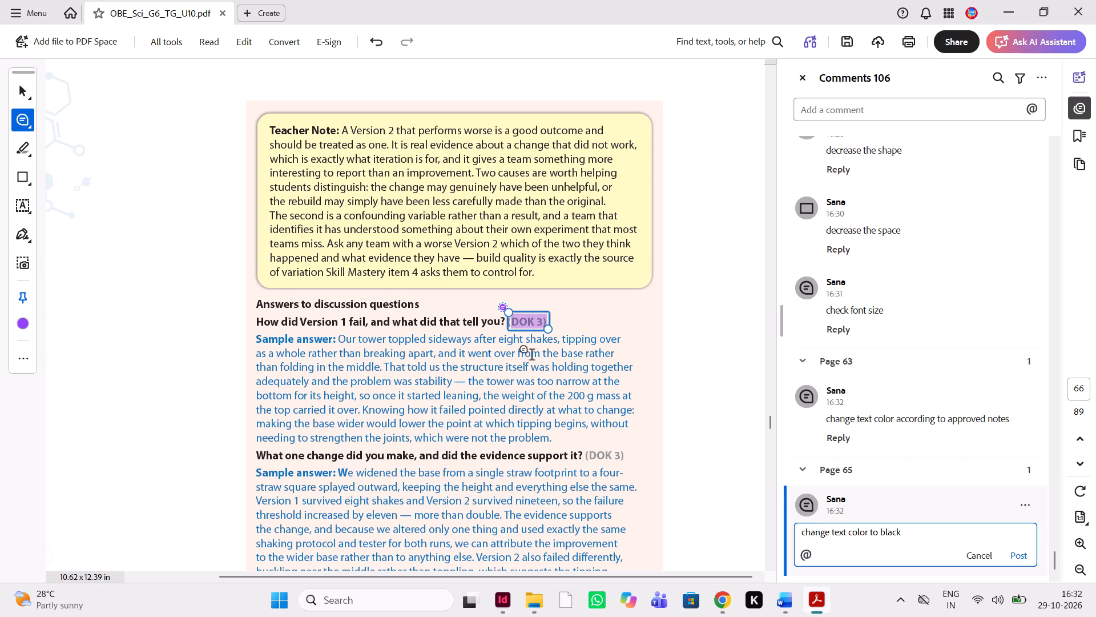
Attach a text comment to the question "How did Version 1 fail, and what did that tell you?" and post "unbold it".
left_click_drag(256, 322, 478, 326)
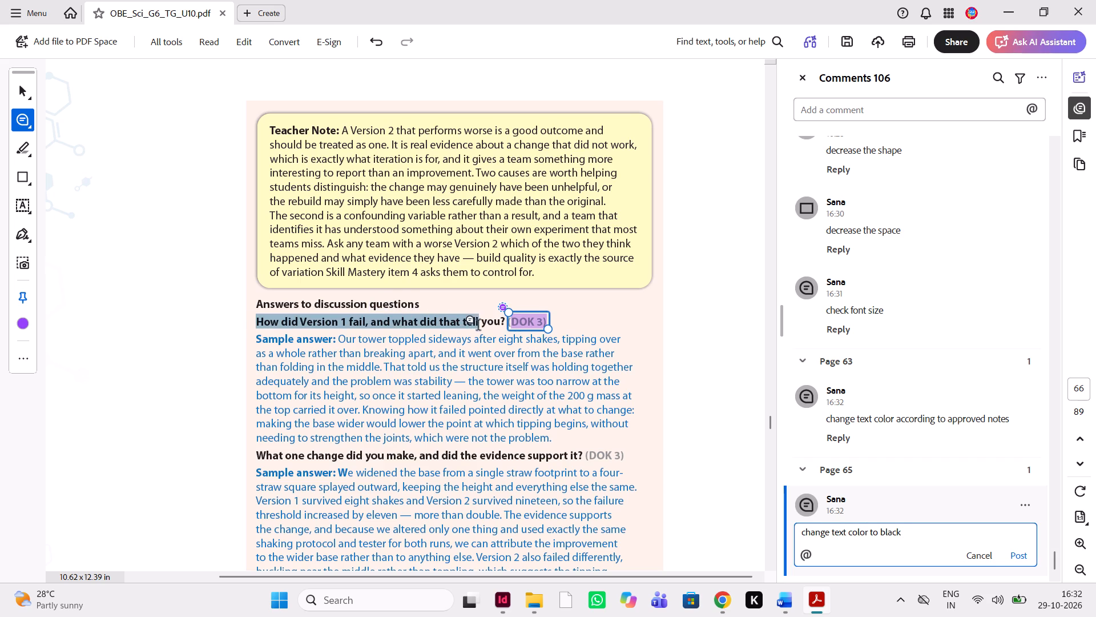
left_click_drag(478, 326, 499, 326)
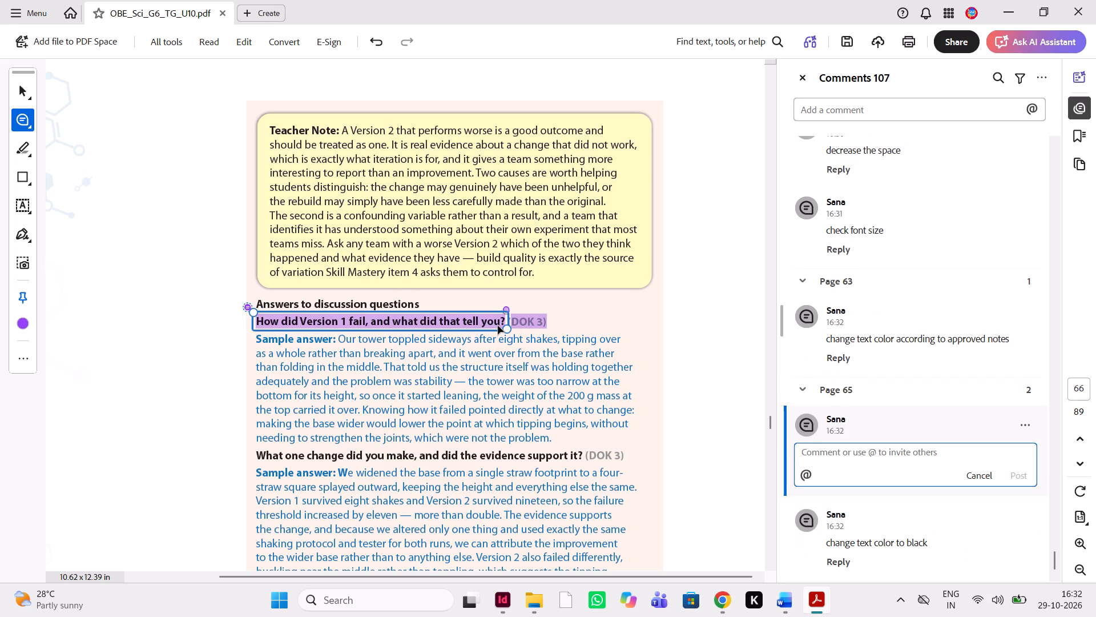
type("unbold it")
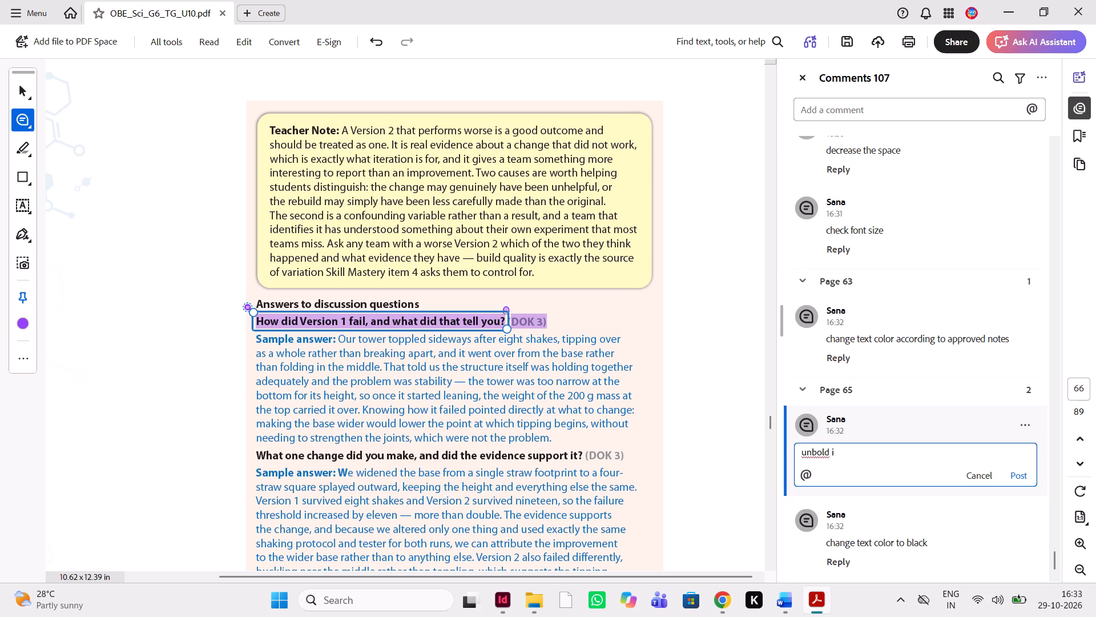
key("space")
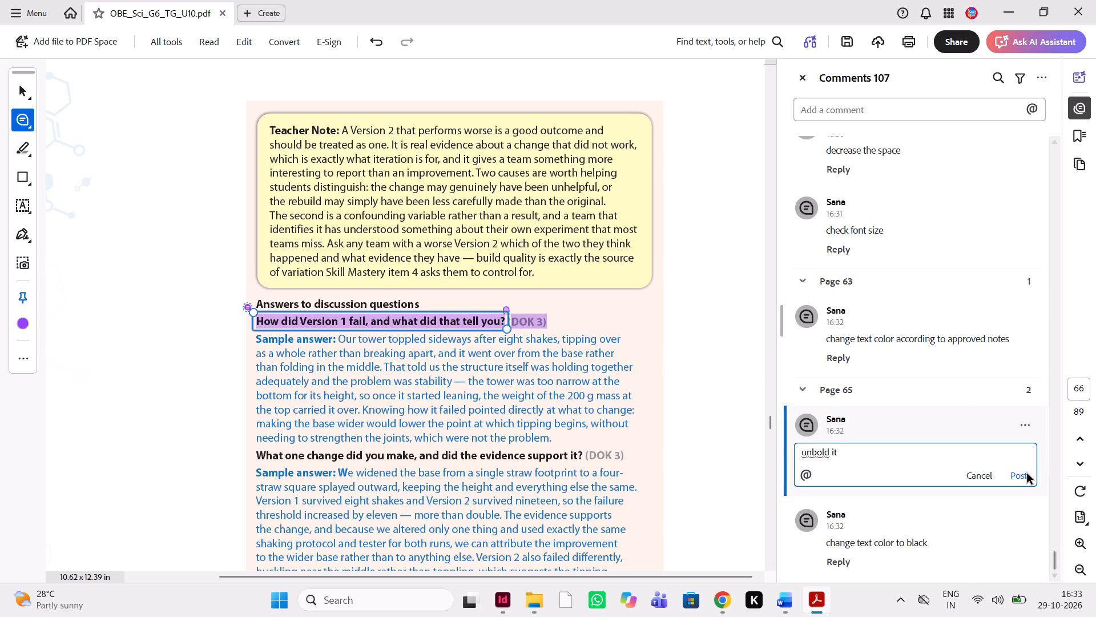
left_click(1027, 474)
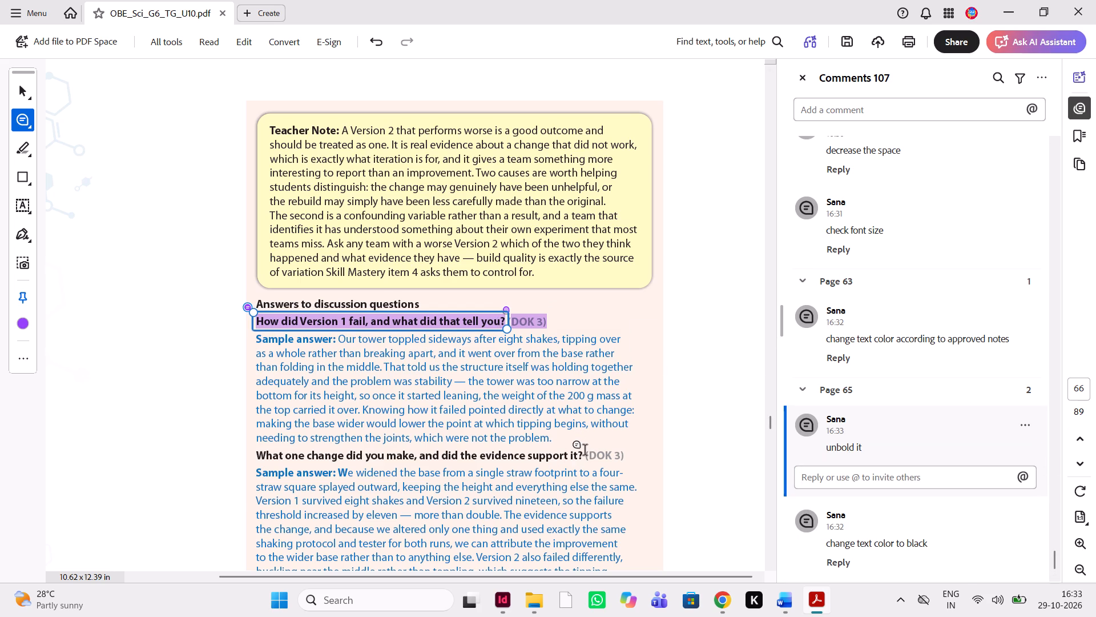
Attach a text comment reading "change text color to black" to "(DOK 3)" after "What one change did you make, and did the evidence support it?".
left_click_drag(585, 451, 622, 455)
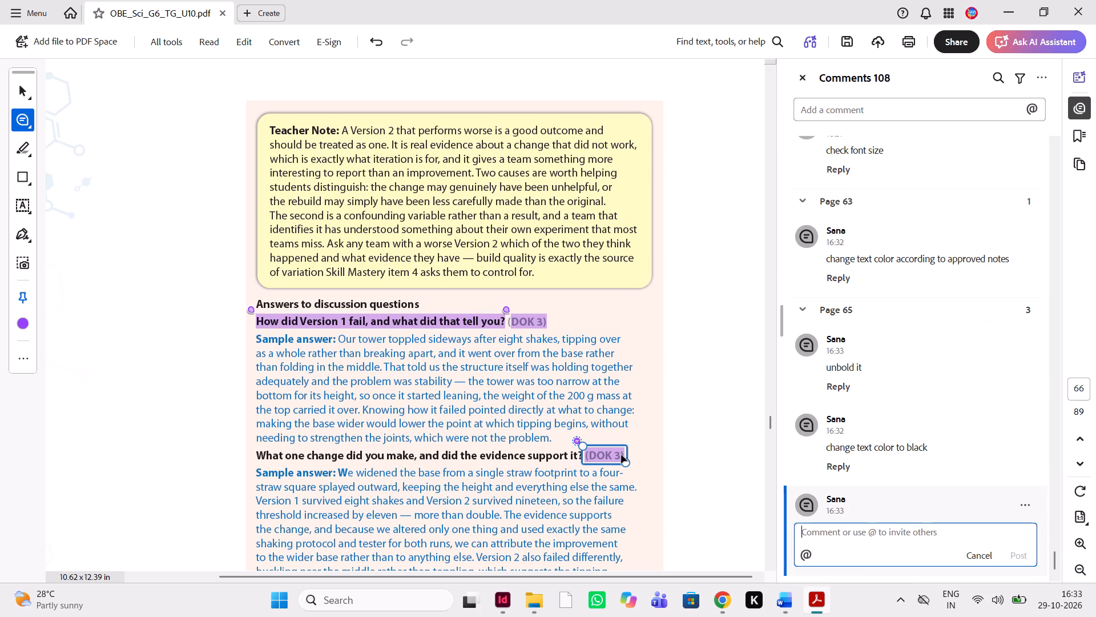
type("cga")
key("BackSpace")
key("BackSpace")
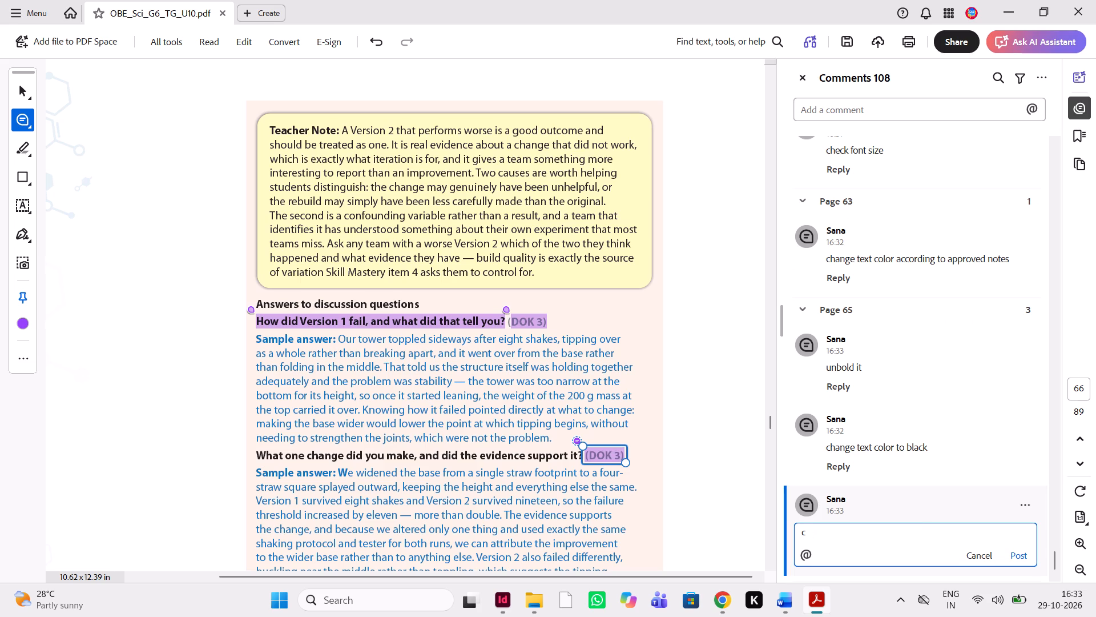
type("hange text color to")
key("space")
type("blka")
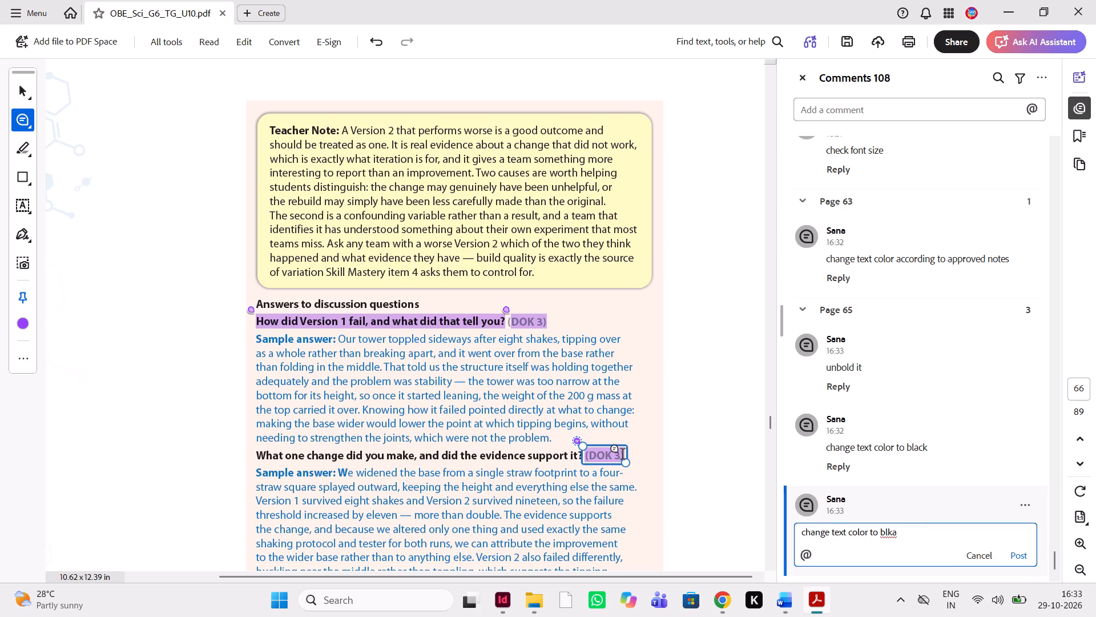
key("BackSpace")
key("BackSpace")
type("ack")
key("space")
Attach a text comment reading "unbold it" to the question "What one change did you make, and did the evidence support it?".
left_click_drag(256, 456, 553, 460)
type("unbold it")
key("space")
Check the second sample answer against the Word manuscript and comment "unbold it" on the "W" of "We widened the base" in the PDF.
scroll(378, 518, "down", 1)
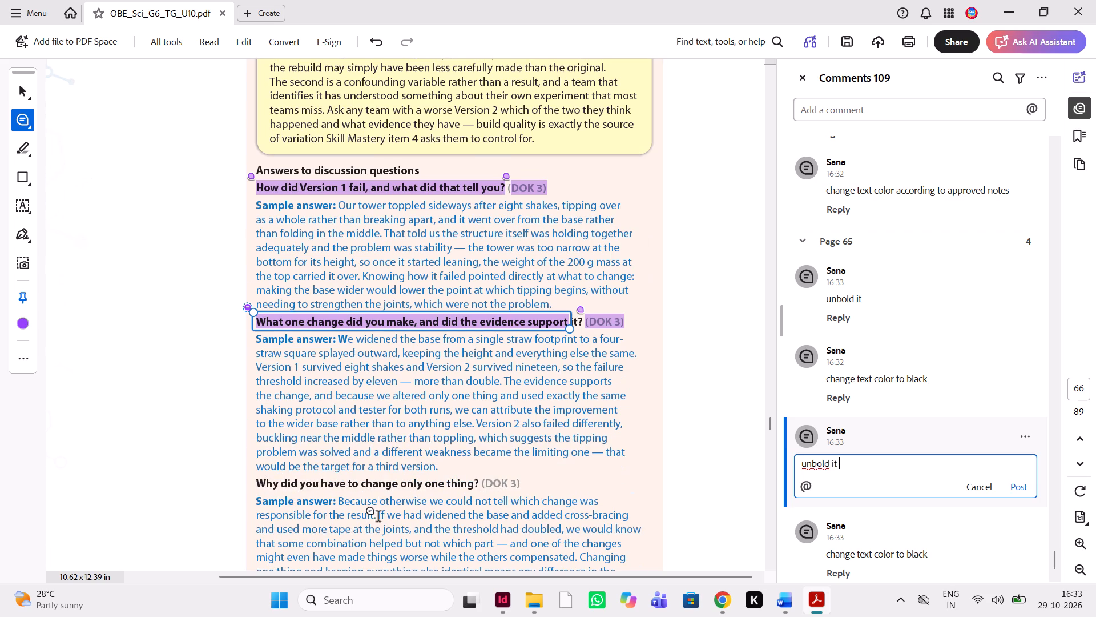
left_click(777, 603)
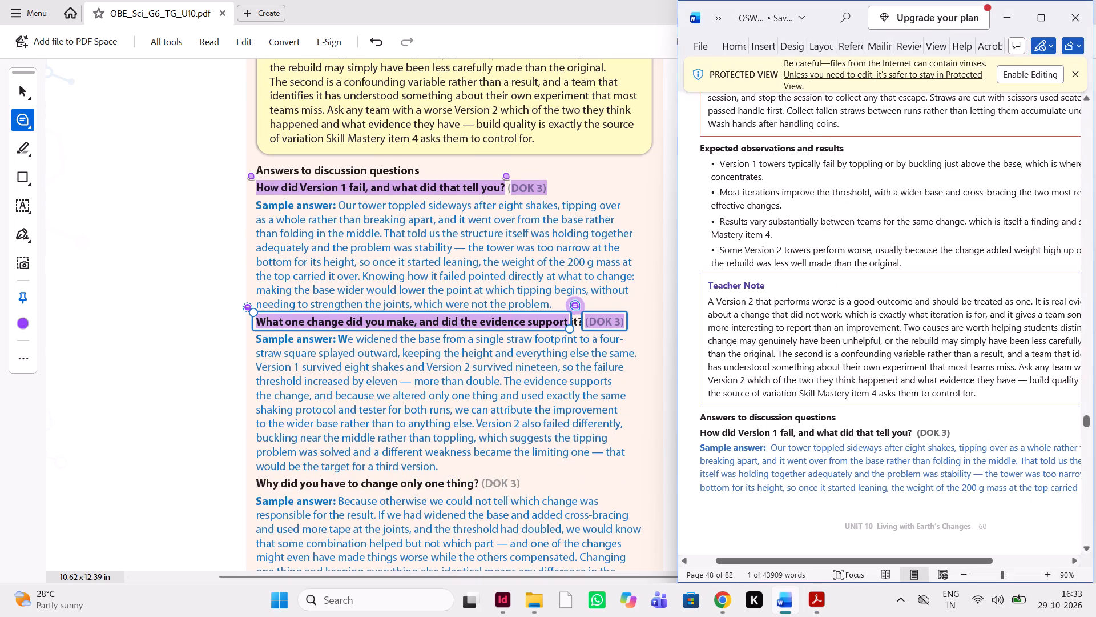
scroll(859, 502, "down", 2)
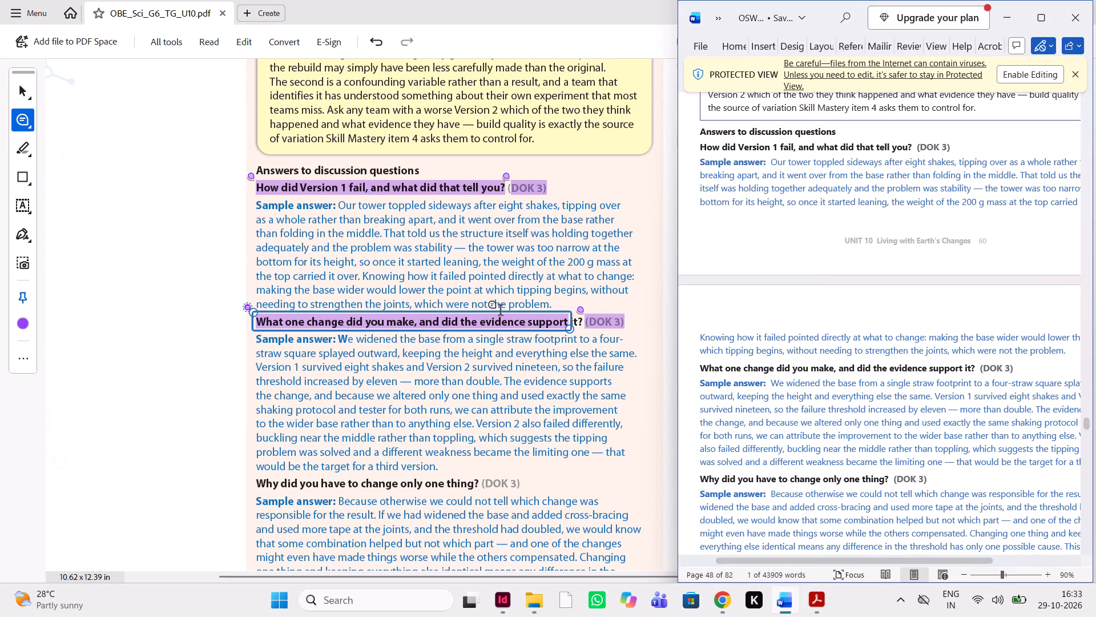
left_click_drag(344, 336, 337, 339)
type("unbold it")
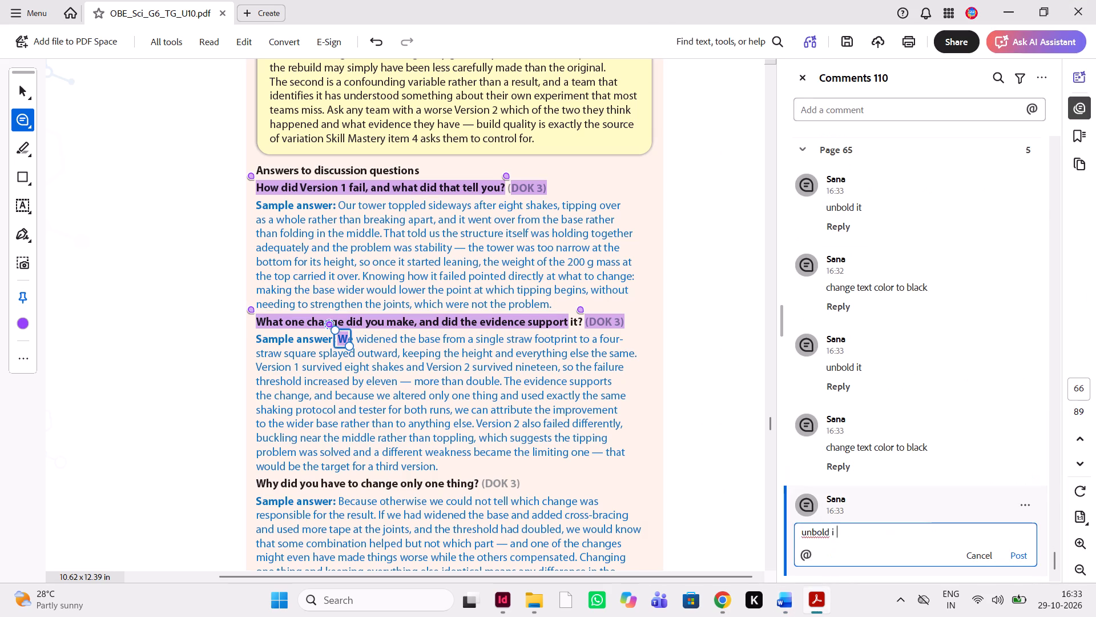
key("space")
Attach a text comment reading "change text color to black" to "(DOK 3)" after "Why did you have to change only one thing?".
scroll(413, 431, "down", 1)
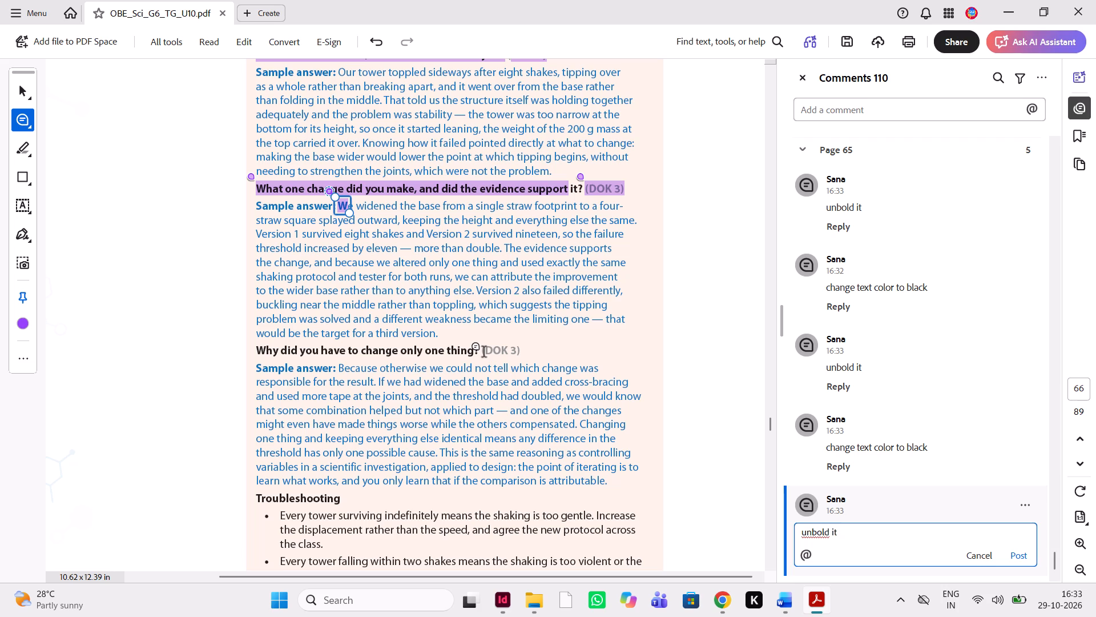
left_click_drag(481, 351, 521, 351)
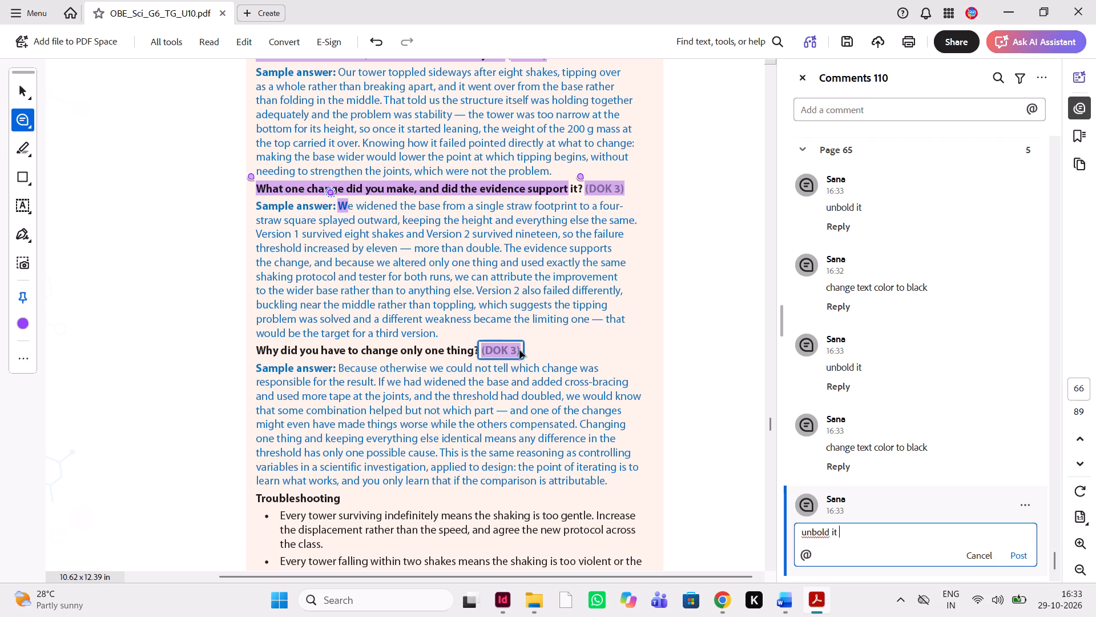
type("chnage")
key("space")
key("BackSpace")
key("BackSpace")
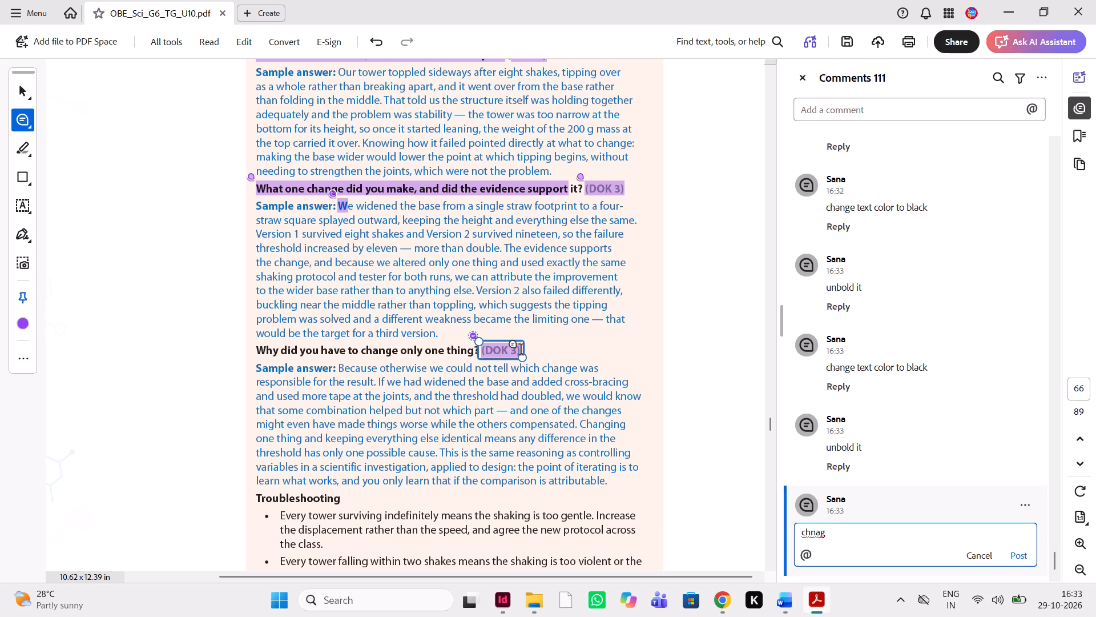
key("BackSpace")
key("BackSpace")
key("BackSpace")
type("anh")
key("BackSpace")
type("ge txt color o")
key("BackSpace")
type("to v")
key("BackSpace")
type("black")
key("space")
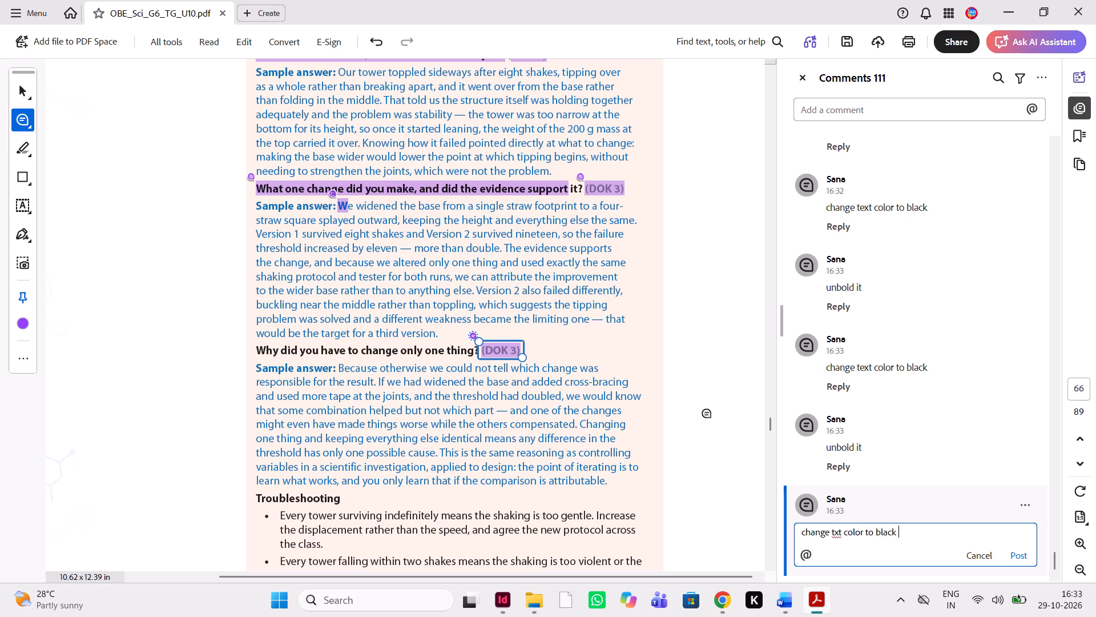
key("BackSpace")
key("BackSpace")
key("BackSpace")
key("BackSpace")
key("BackSpace")
key("BackSpace")
key("BackSpace")
key("BackSpace")
key("BackSpace")
key("BackSpace")
key("BackSpace")
key("BackSpace")
key("BackSpace")
key("BackSpace")
key("BackSpace")
key("BackSpace")
key("BackSpace")
key("BackSpace")
type("ext color to black")
key("space")
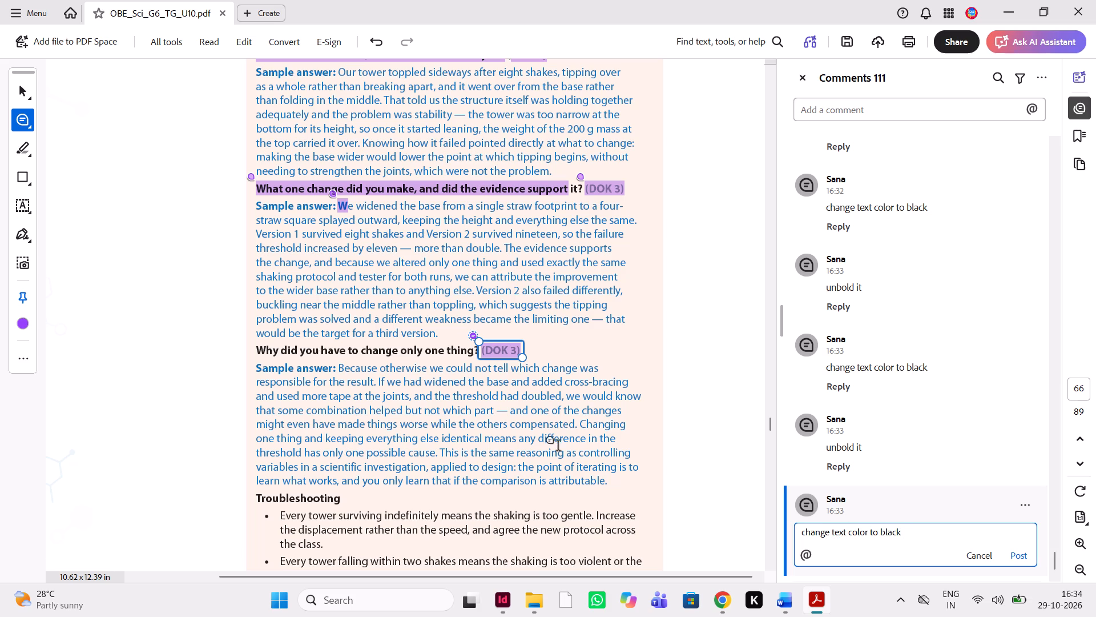
Attach a text comment reading "unbold it" to the question "Why did you have to change only one thing?".
left_click_drag(257, 350, 336, 348)
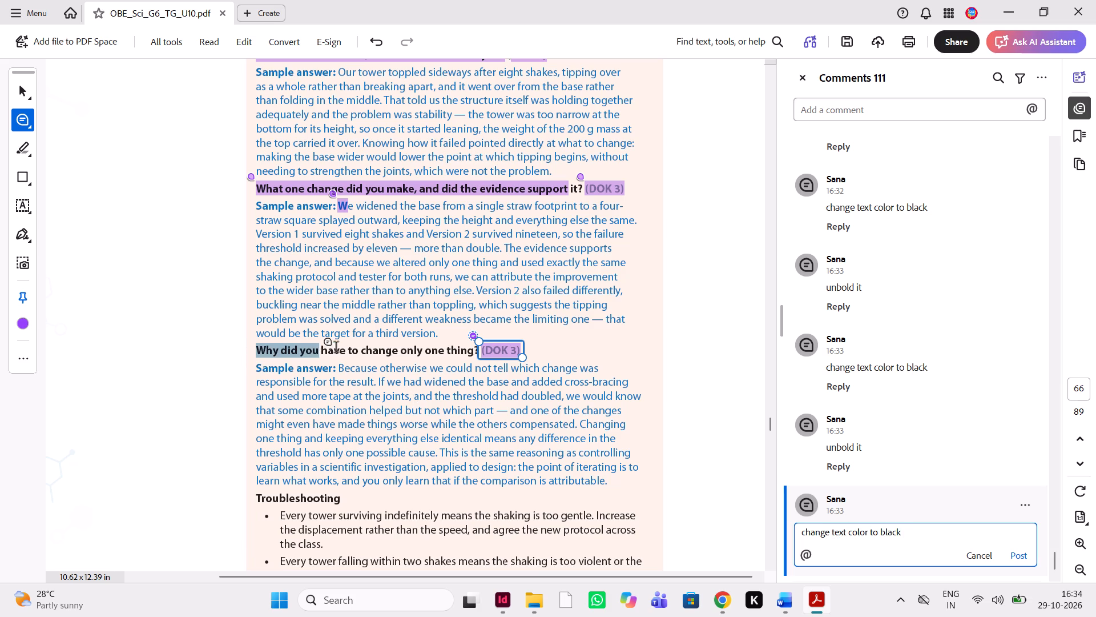
left_click_drag(336, 348, 464, 355)
type("un")
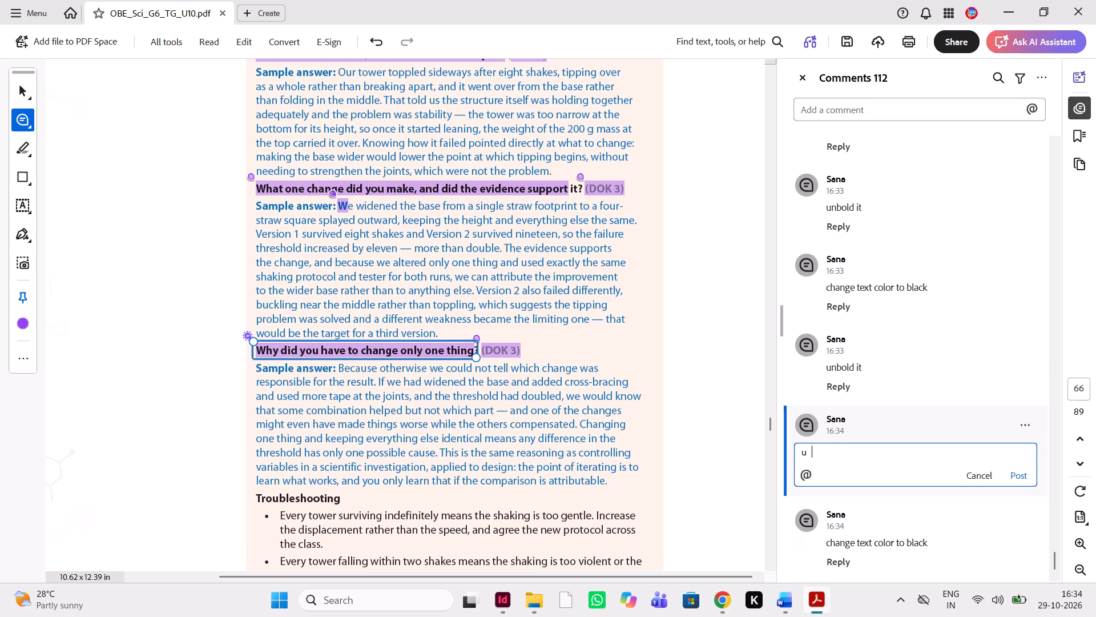
type("bold it")
key("space")
Switch to the Word manuscript and compare its third discussion answer, Troubleshooting bullets and "Where this leads" paragraph with the PDF.
scroll(376, 501, "down", 1)
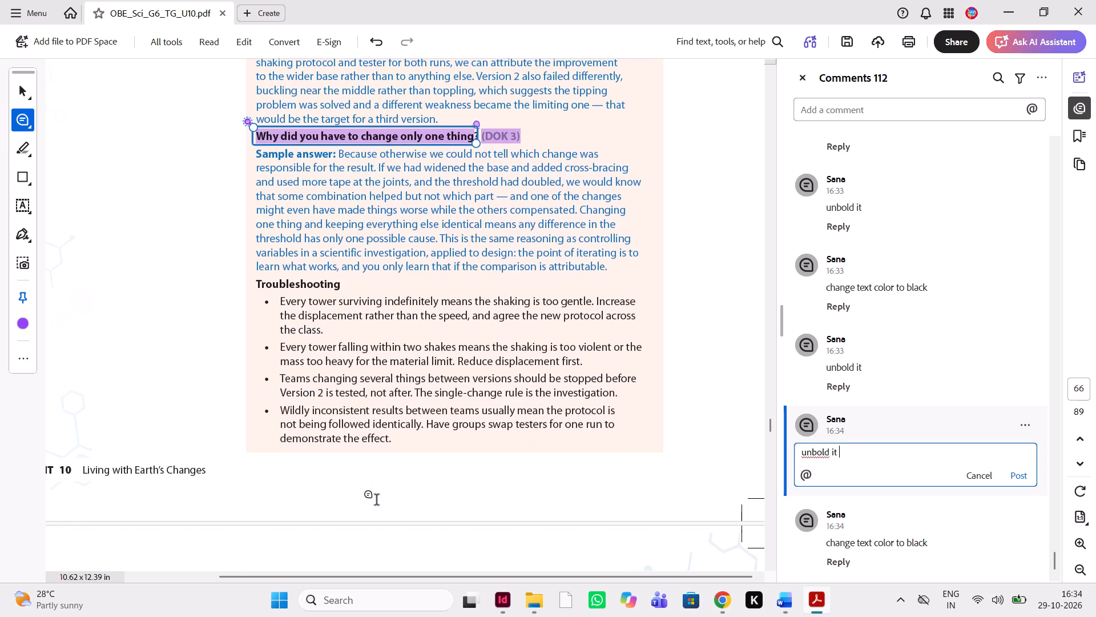
scroll(376, 501, "down", 1)
left_click(781, 600)
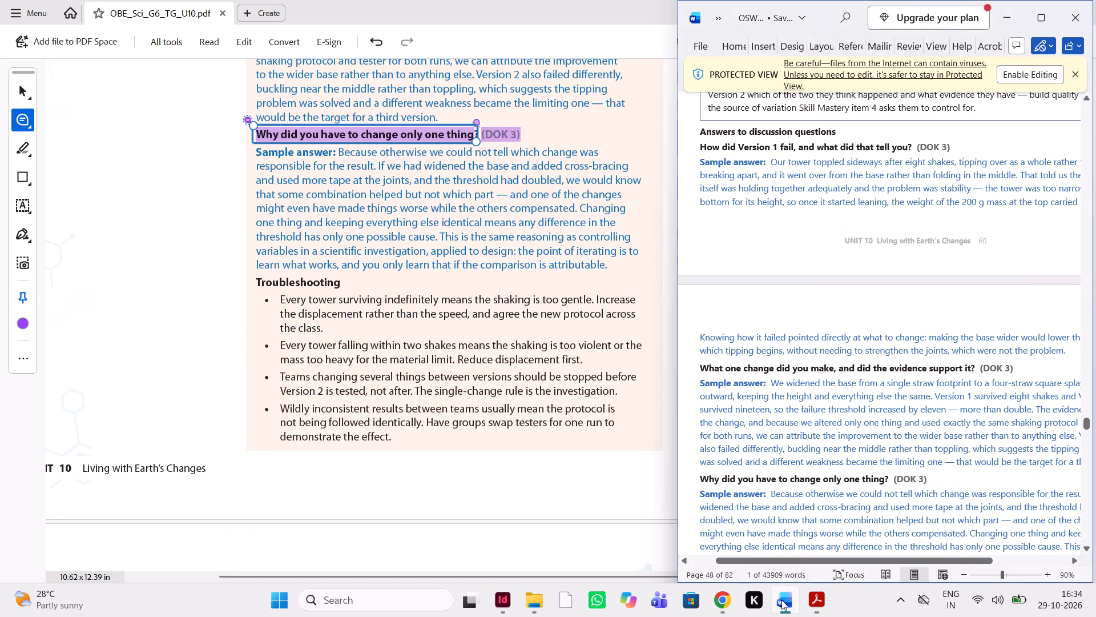
scroll(874, 372, "down", 1)
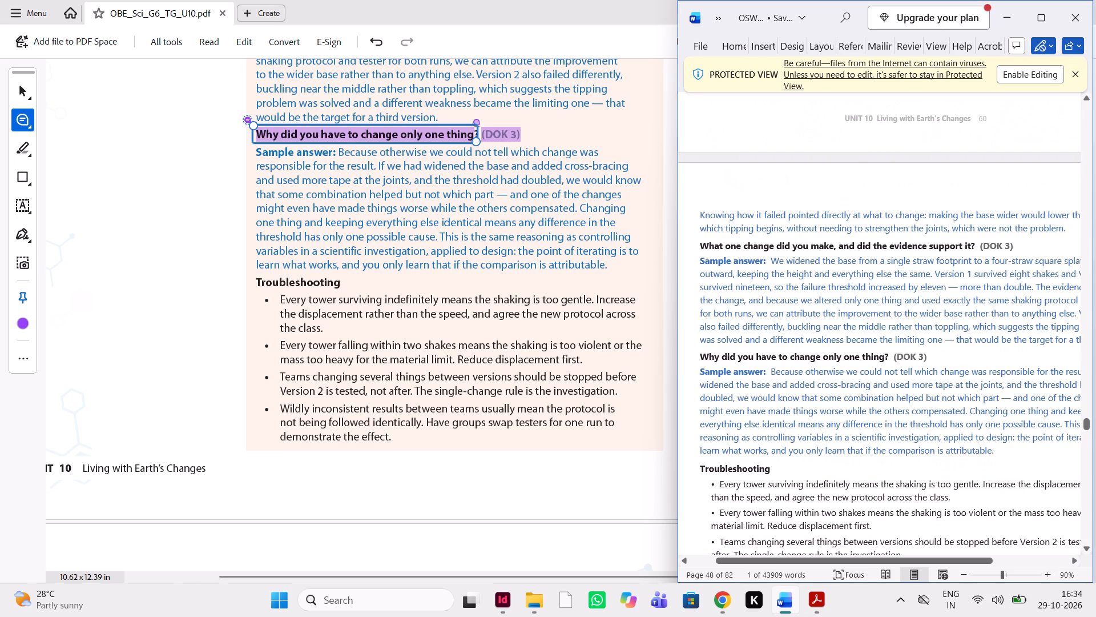
scroll(603, 348, "down", 1)
scroll(804, 367, "down", 1)
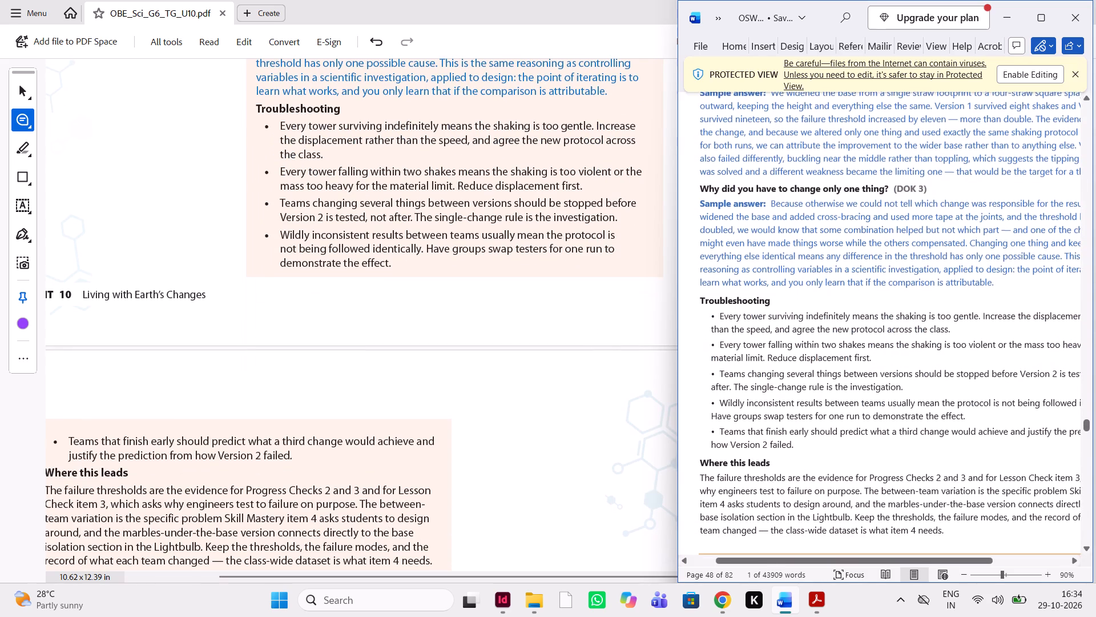
scroll(444, 451, "right", 1)
scroll(444, 451, "down", 1)
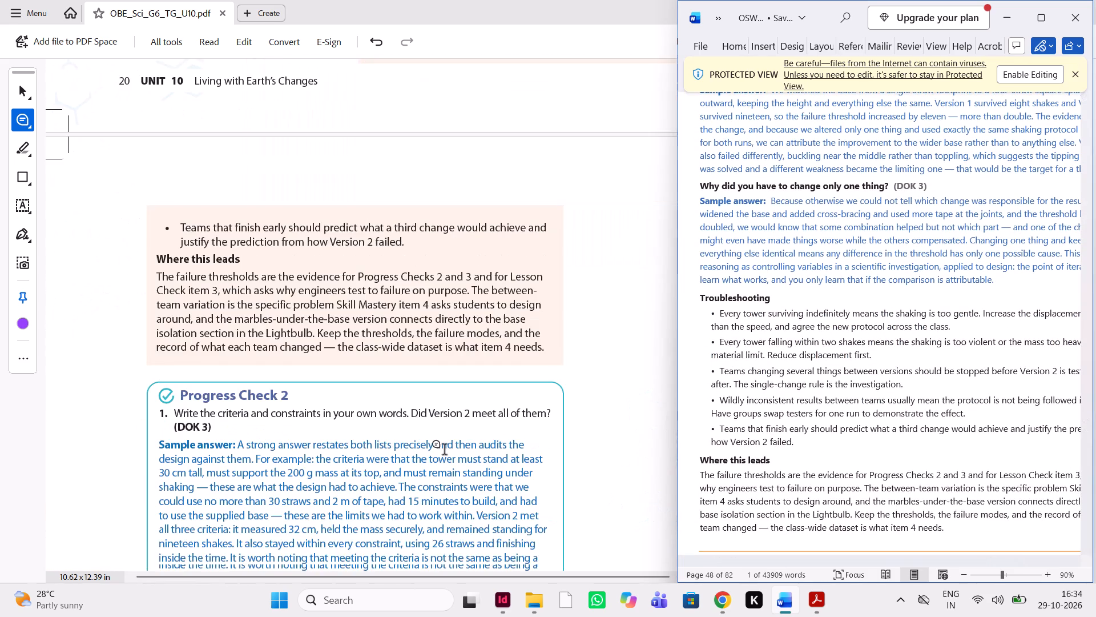
scroll(444, 451, "down", 1)
scroll(774, 448, "down", 1)
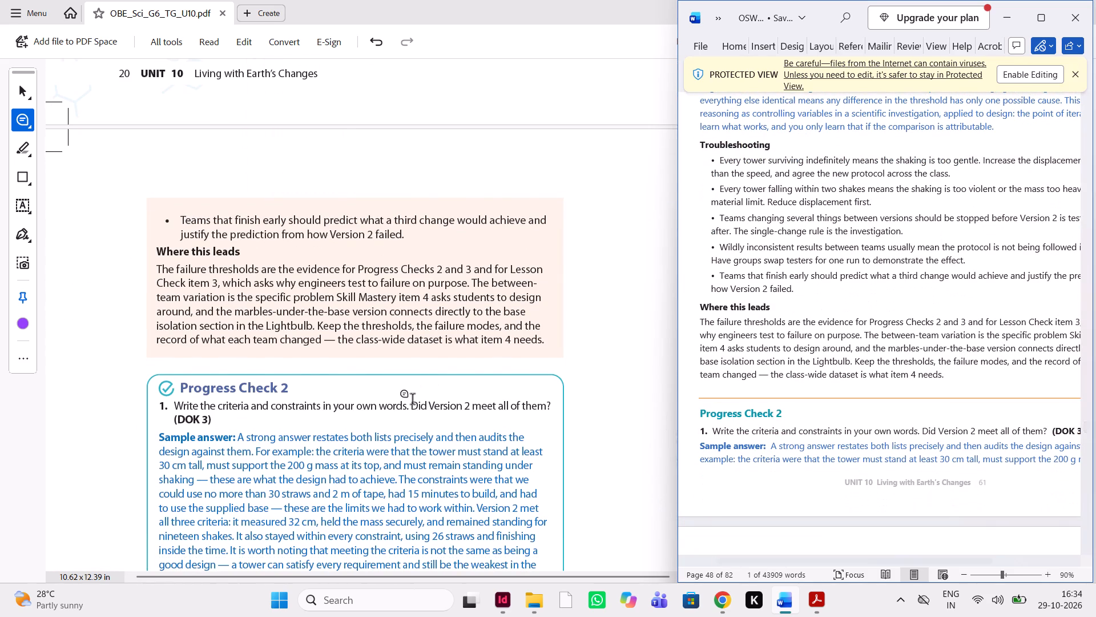
Compare both Progress Check 2 questions, their sample answers and "Look for" notes between the PDF and the manuscript.
scroll(412, 400, "down", 1)
scroll(830, 404, "down", 1)
scroll(830, 404, "left", 1)
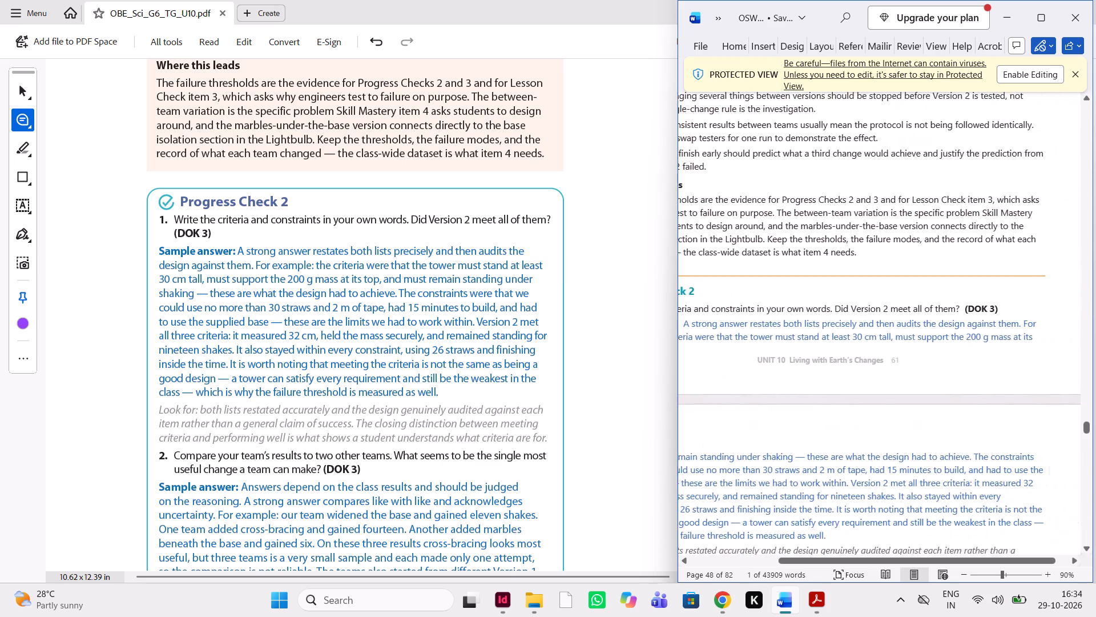
scroll(830, 404, "right", 1)
scroll(830, 404, "down", 1)
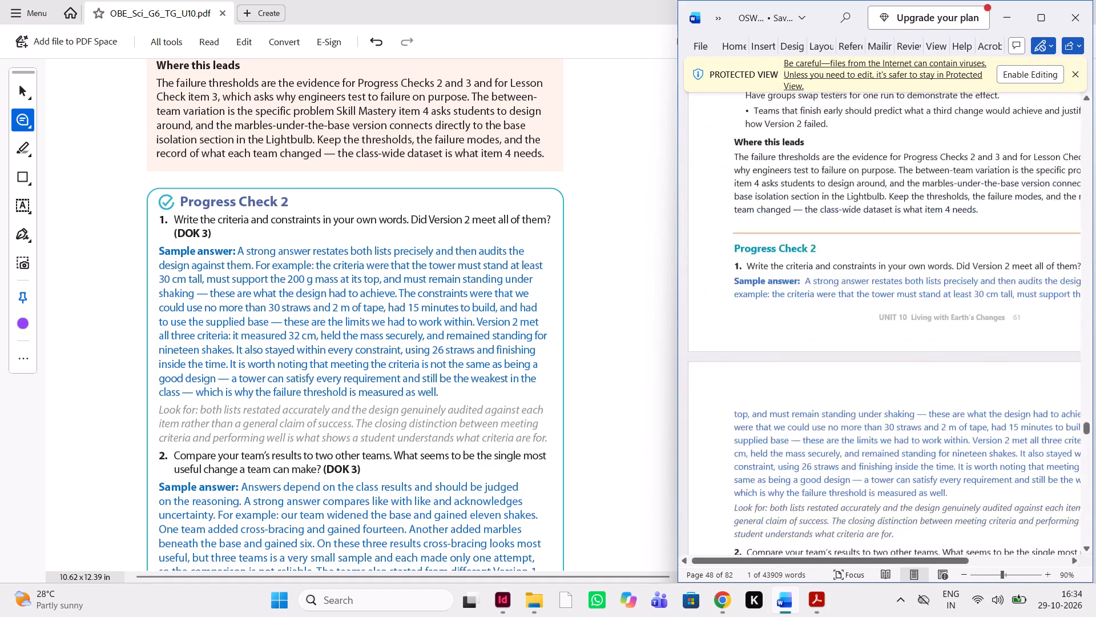
scroll(830, 404, "down", 1)
scroll(553, 433, "down", 1)
scroll(827, 414, "down", 1)
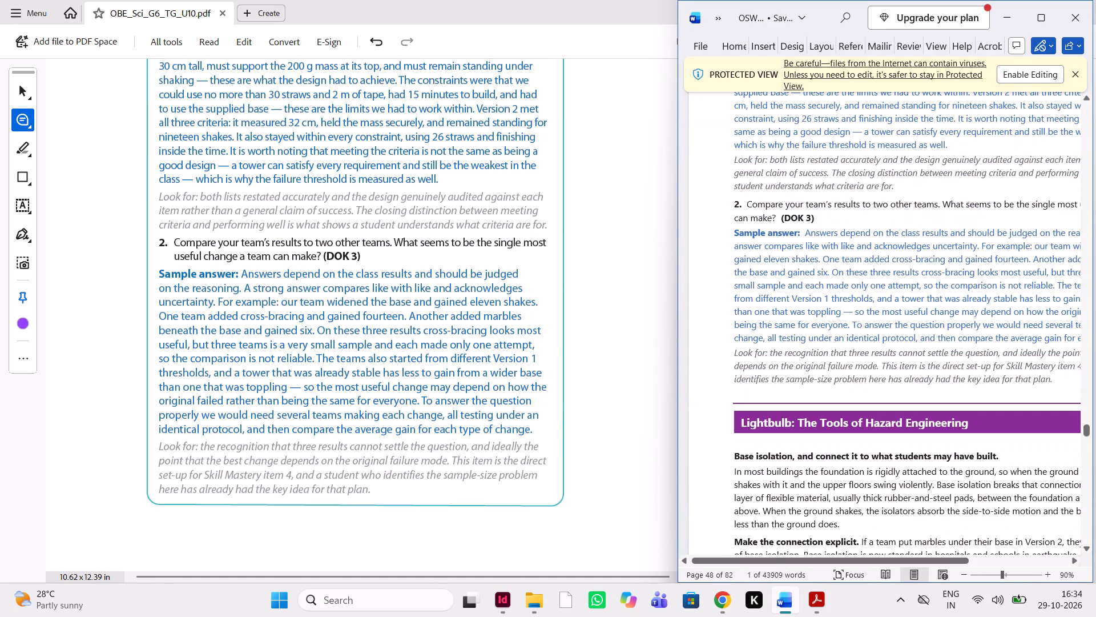
scroll(827, 414, "left", 2)
scroll(827, 414, "right", 1)
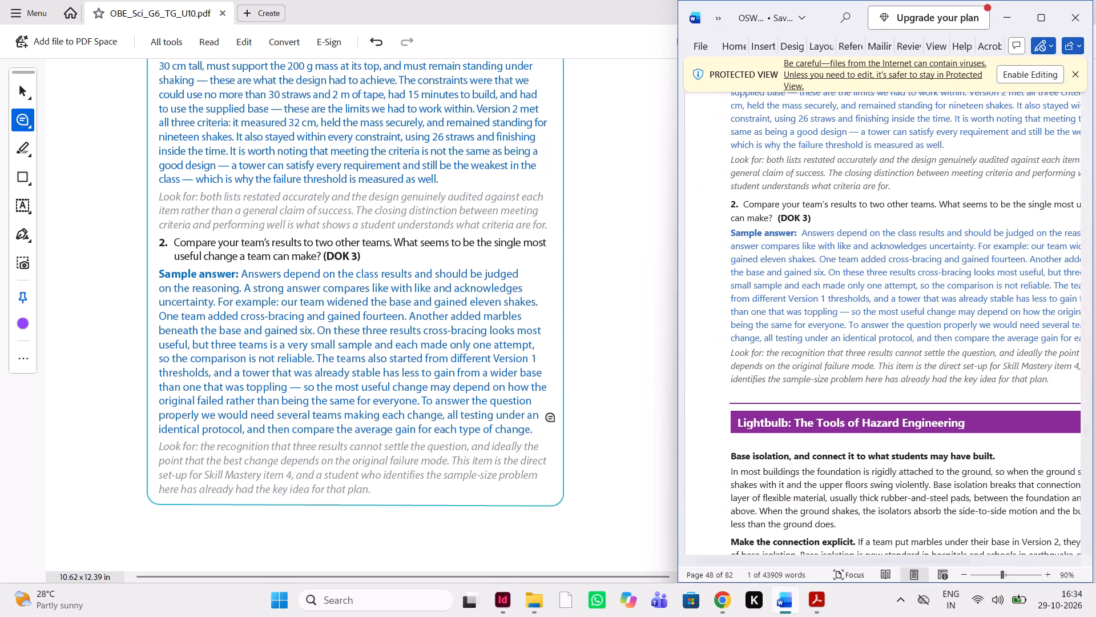
Draw a small rectangle below the PDF heading "Base isolation, and connect it to what students may have built." and comment "reduce the space".
scroll(551, 418, "down", 1)
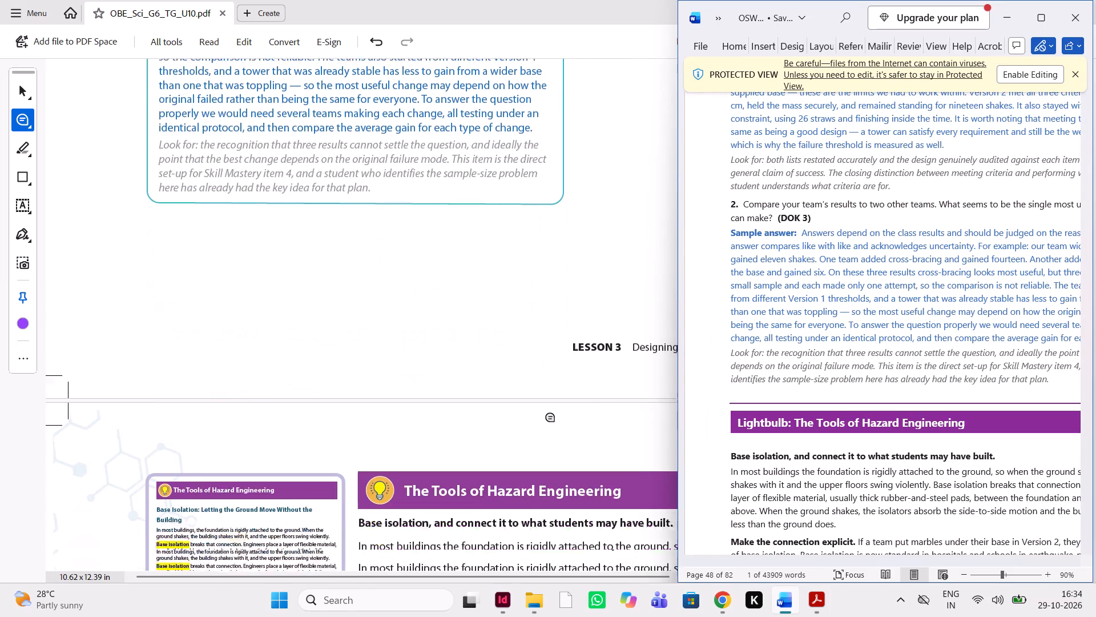
scroll(551, 418, "down", 1)
scroll(551, 418, "left", 1)
scroll(551, 418, "down", 1)
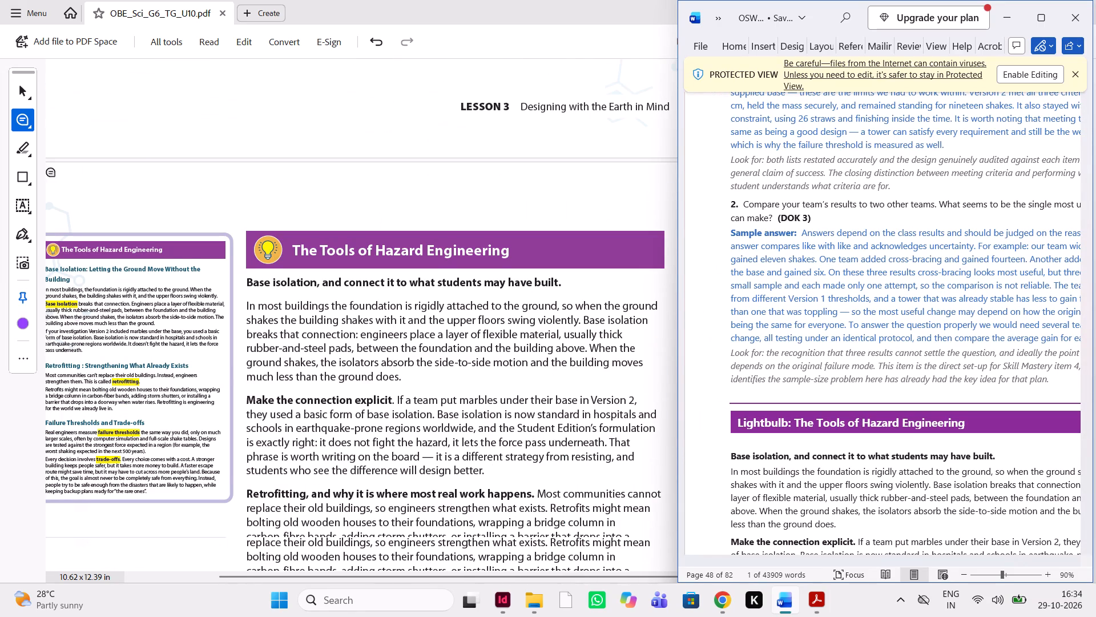
left_click(31, 176)
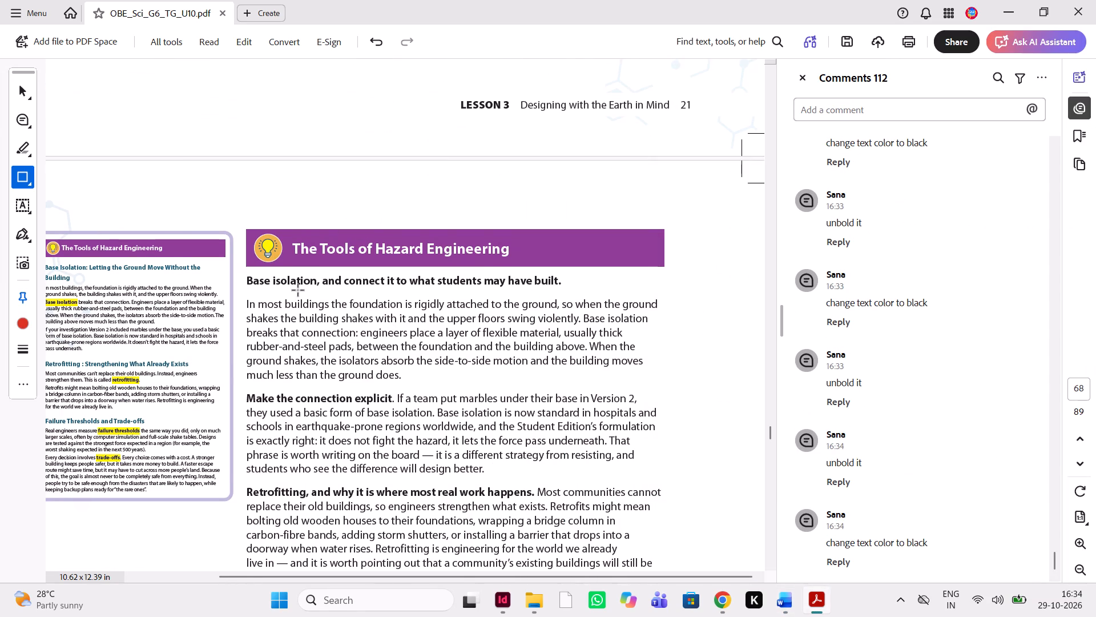
left_click_drag(301, 289, 338, 297)
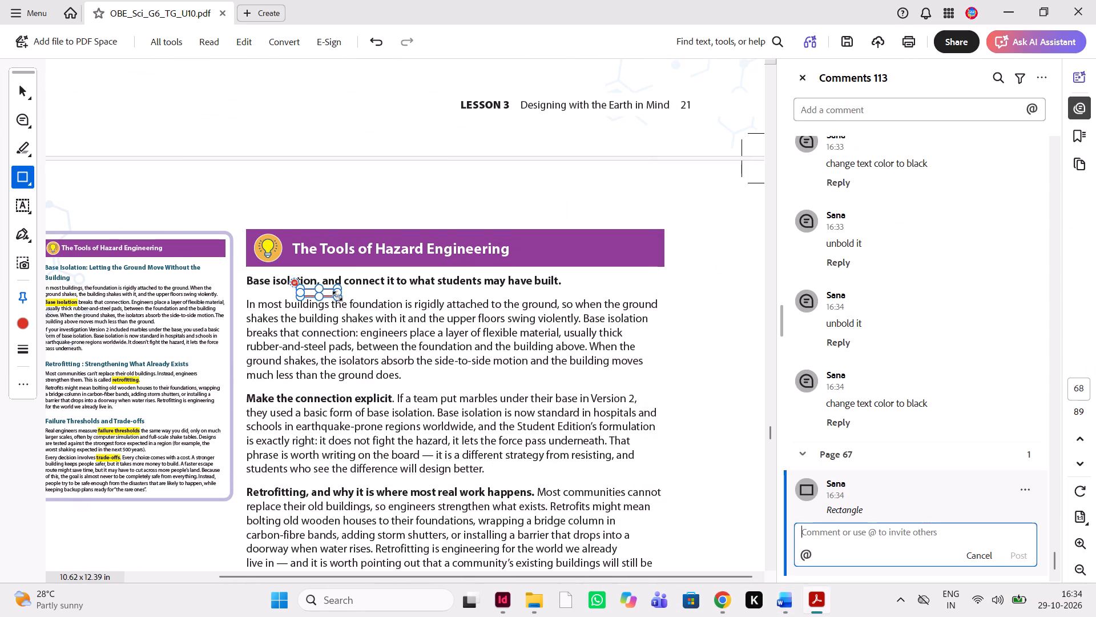
type("reduce the space")
key("space")
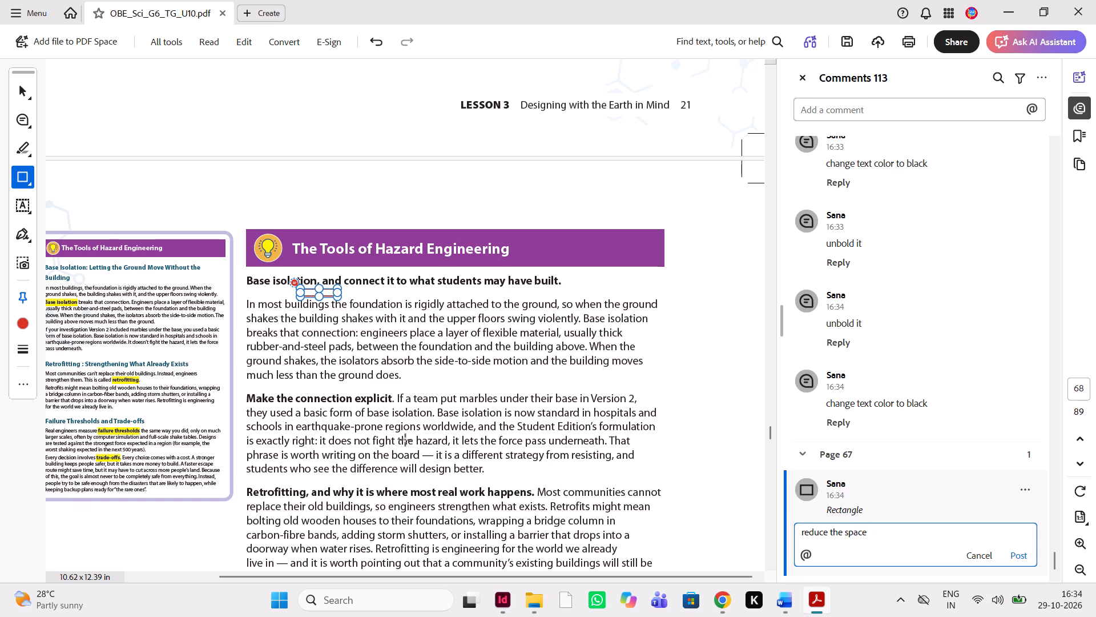
Switch to the Word manuscript and compare its paragraphs under The Tools of Hazard Engineering with the PDF text.
left_click(783, 590)
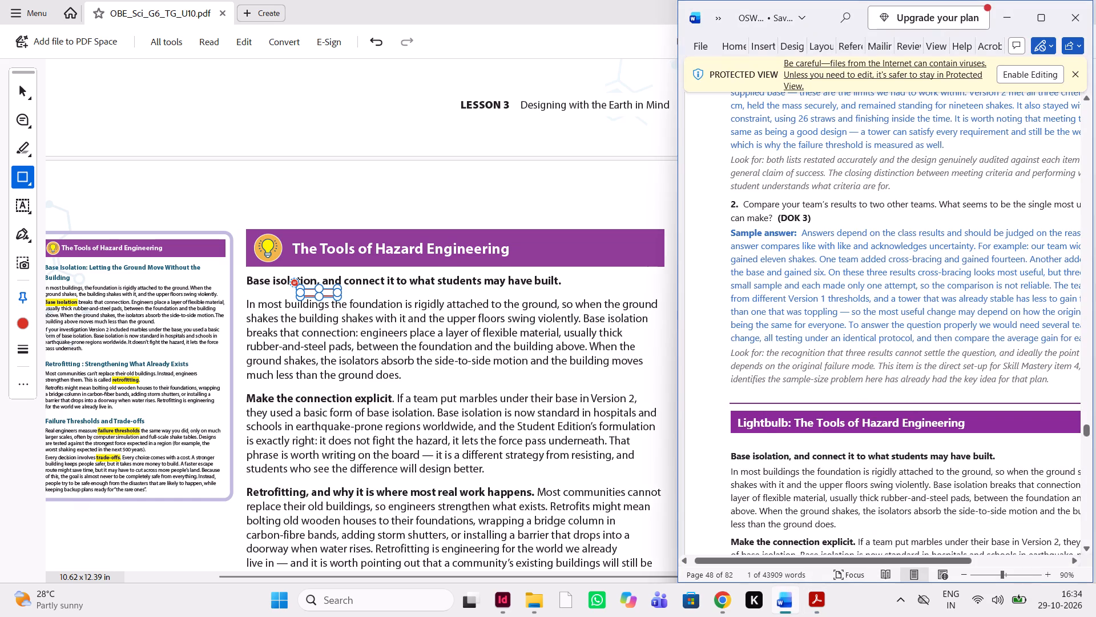
scroll(916, 389, "down", 1)
scroll(518, 464, "down", 1)
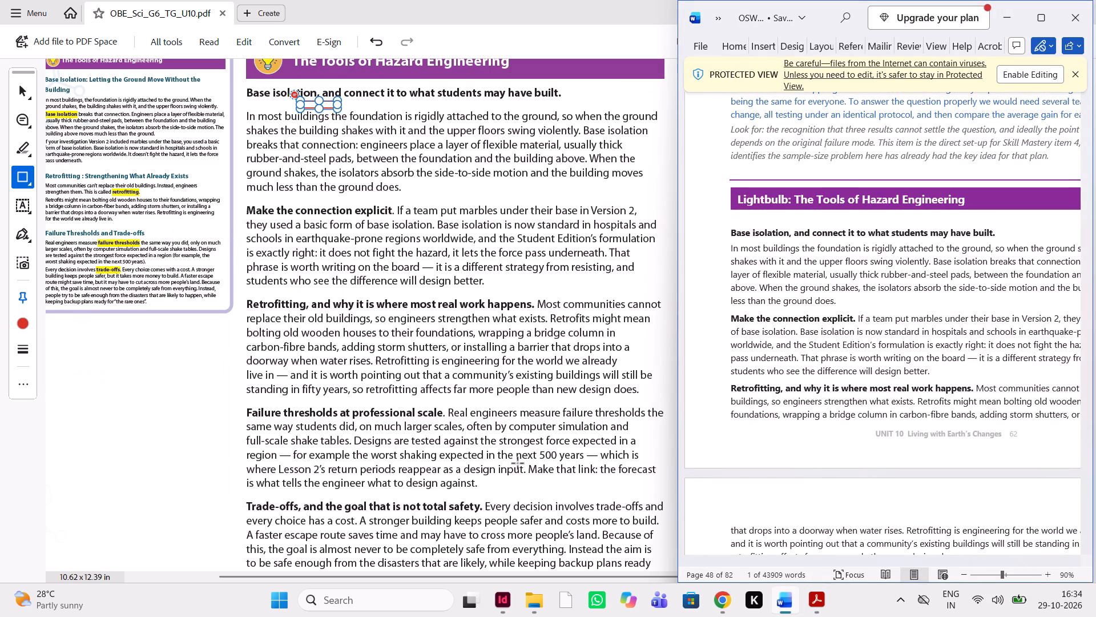
scroll(518, 464, "down", 1)
scroll(804, 433, "down", 1)
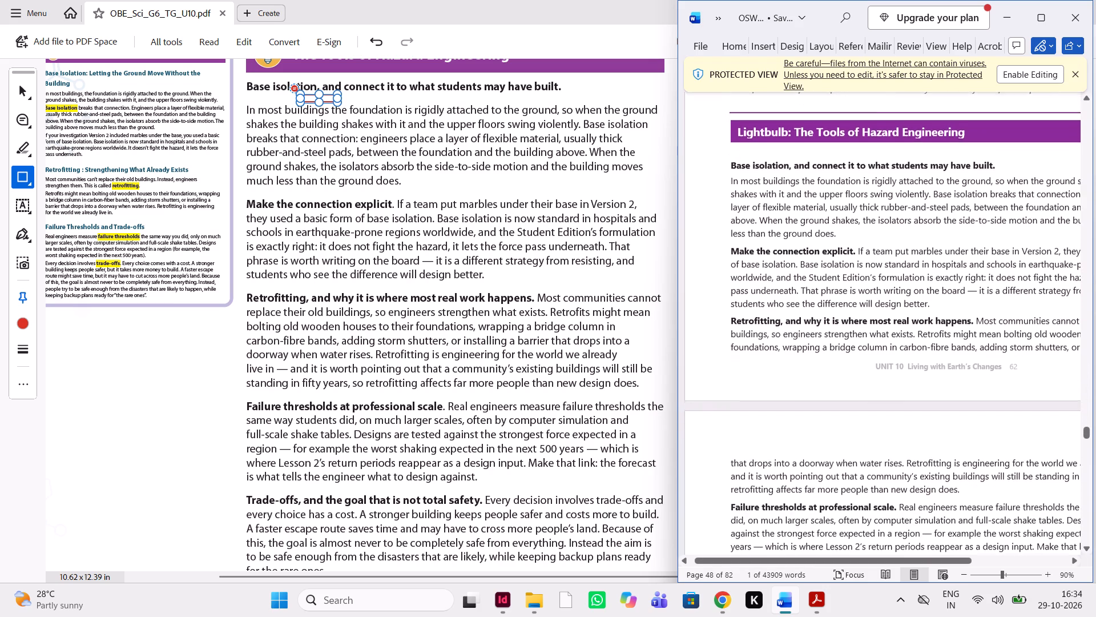
scroll(804, 433, "down", 1)
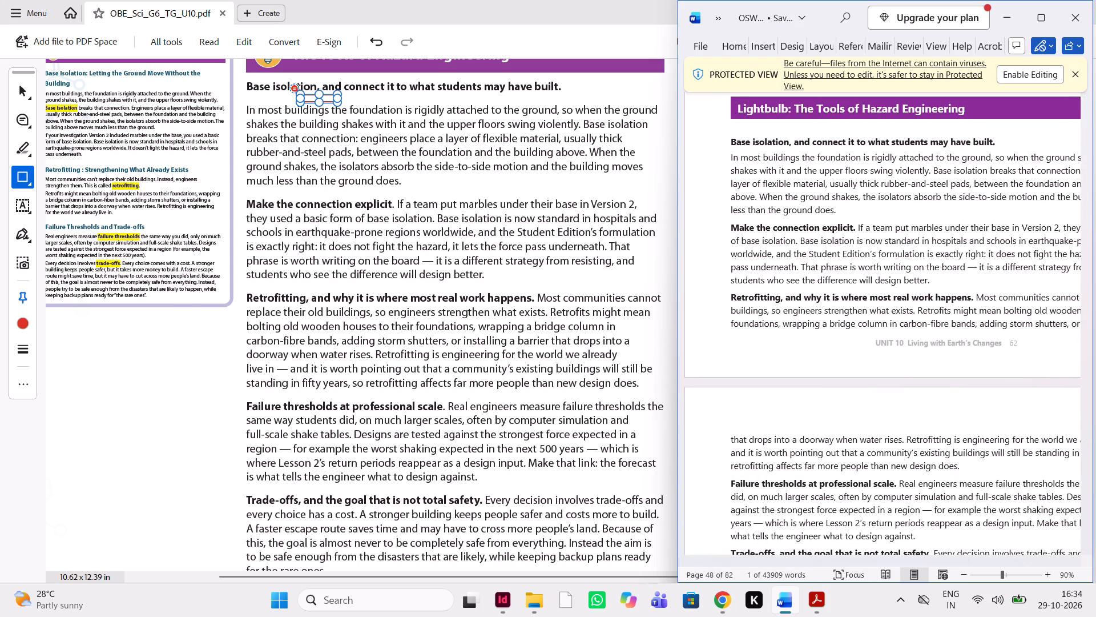
scroll(894, 440, "down", 1)
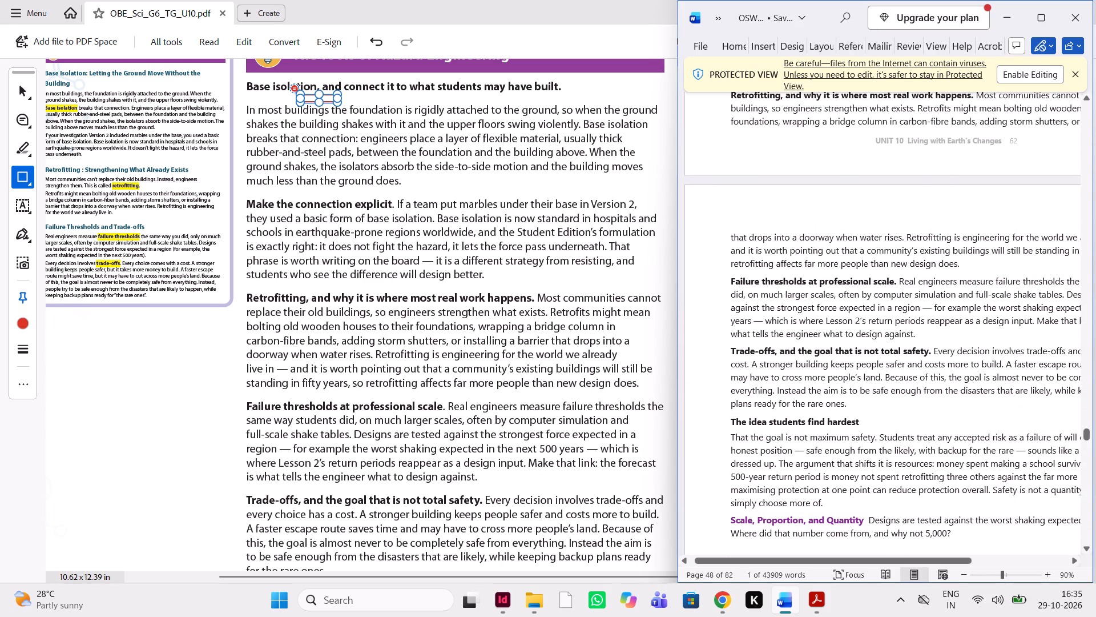
scroll(593, 482, "down", 1)
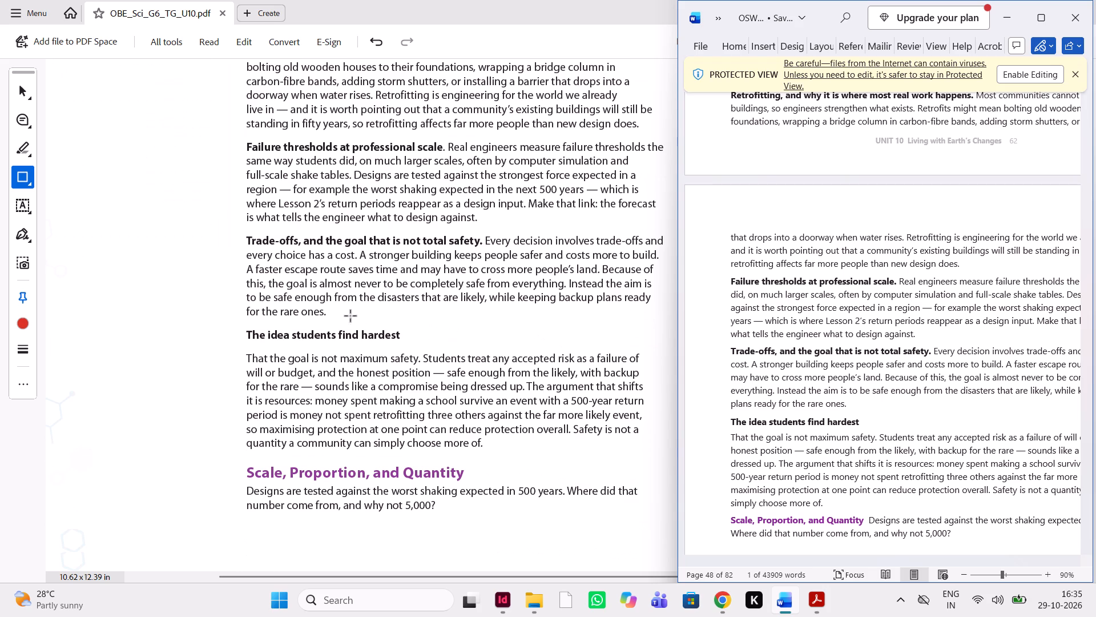
Draw a small rectangle below the PDF heading "The idea students find hardest" and comment "reduce the space".
left_click_drag(346, 315, 385, 328)
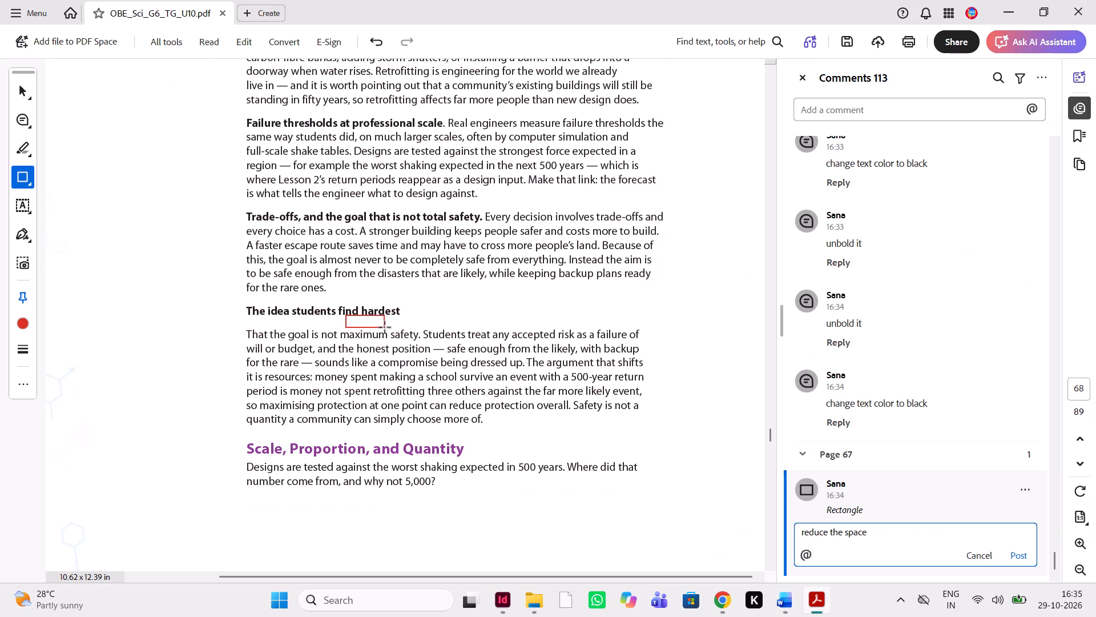
left_click_drag(385, 328, 386, 330)
type("reduce the space")
key("space")
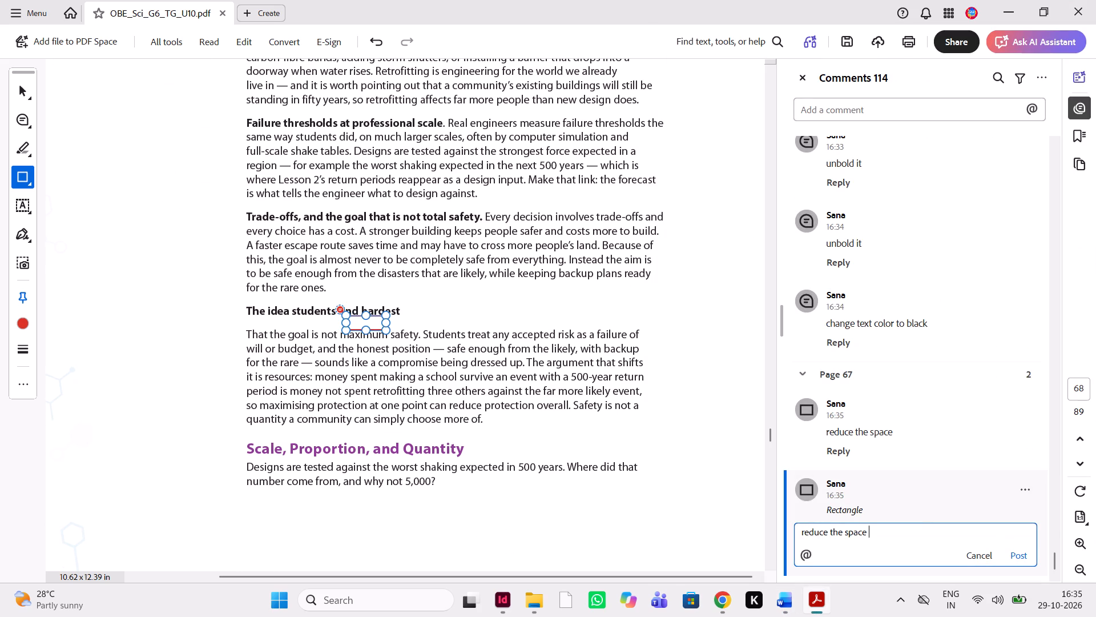
Attach a text comment reading "check font size" to the heading "Scale, Proportion, and Quantity" and post it.
left_click(25, 126)
left_click_drag(470, 448, 428, 444)
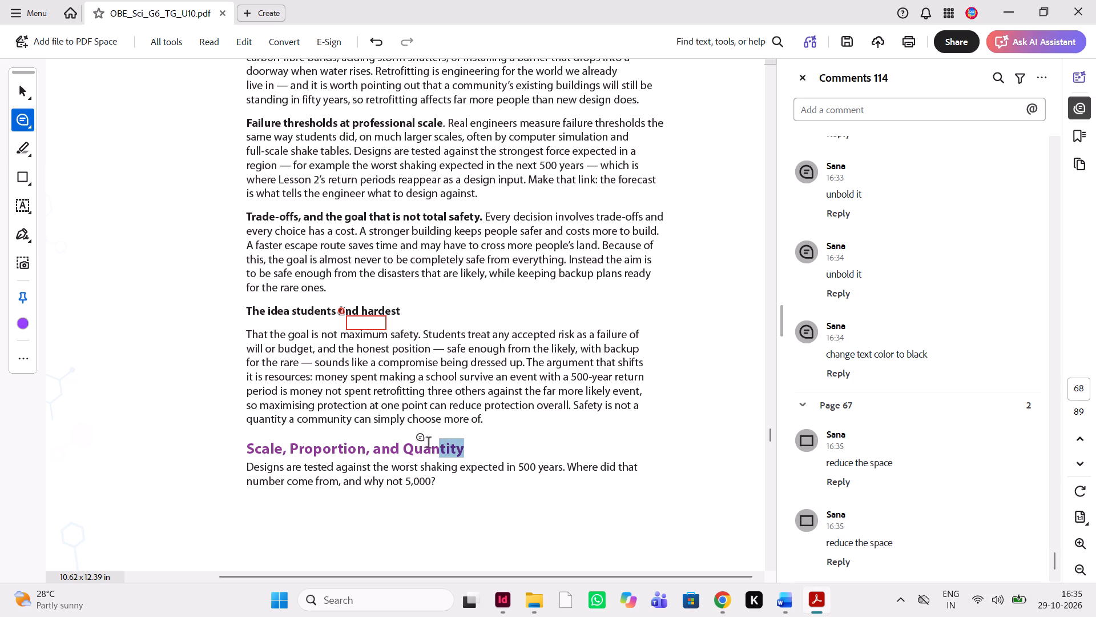
left_click_drag(428, 444, 253, 443)
type("check")
key("space")
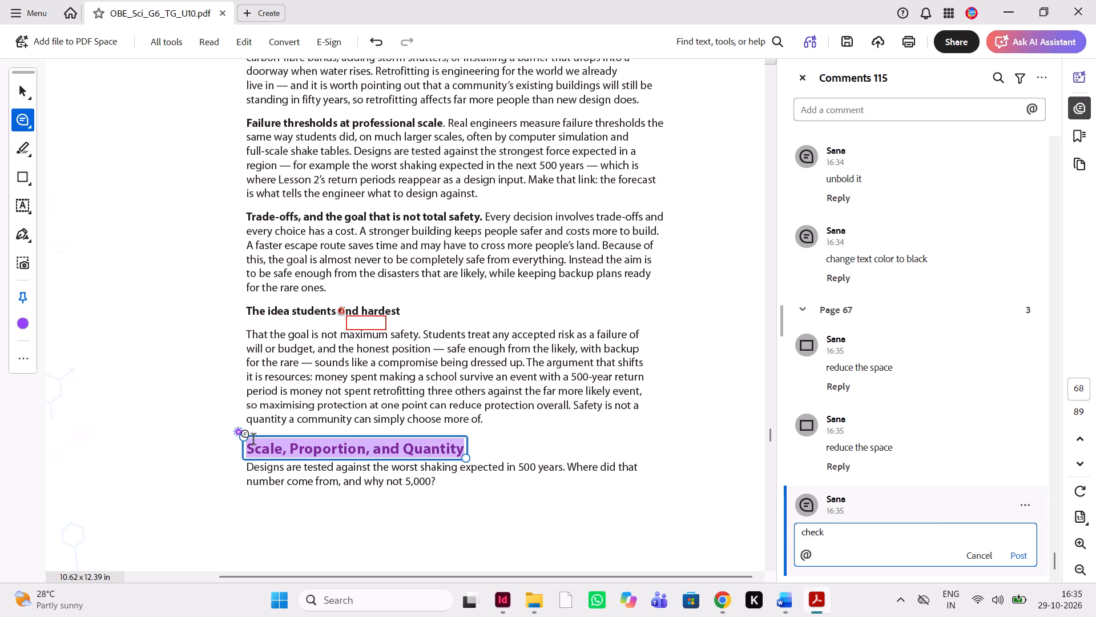
type("font size")
key("space")
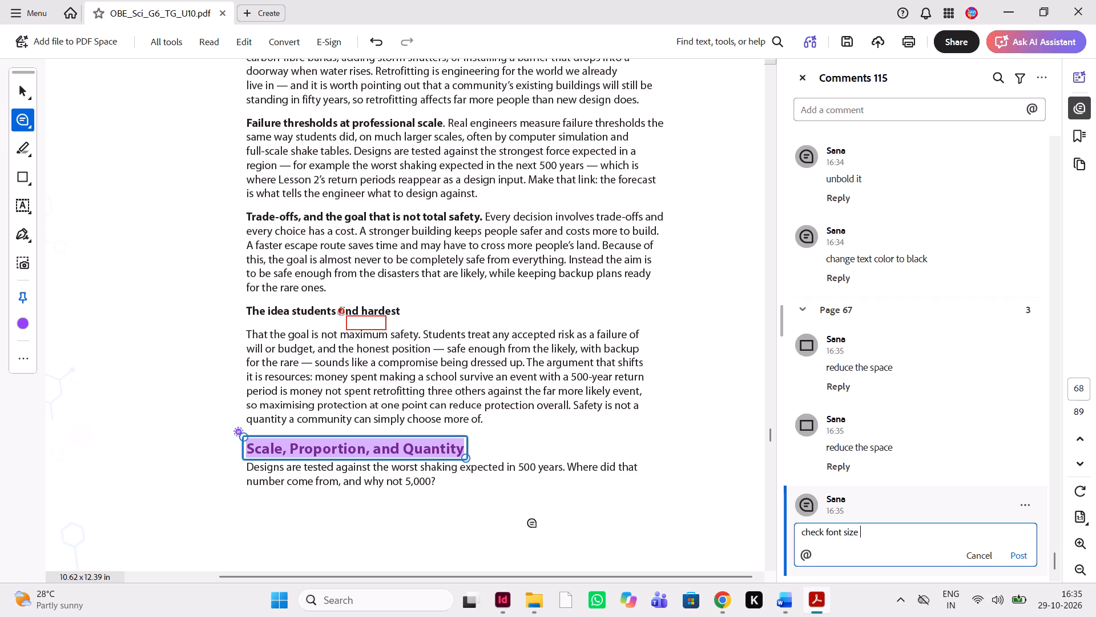
left_click(1026, 552)
Compare the three Quick Check questions on base isolation, retrofitting and worst-event design, with their sample answers, against the Word manuscript.
scroll(579, 491, "down", 3)
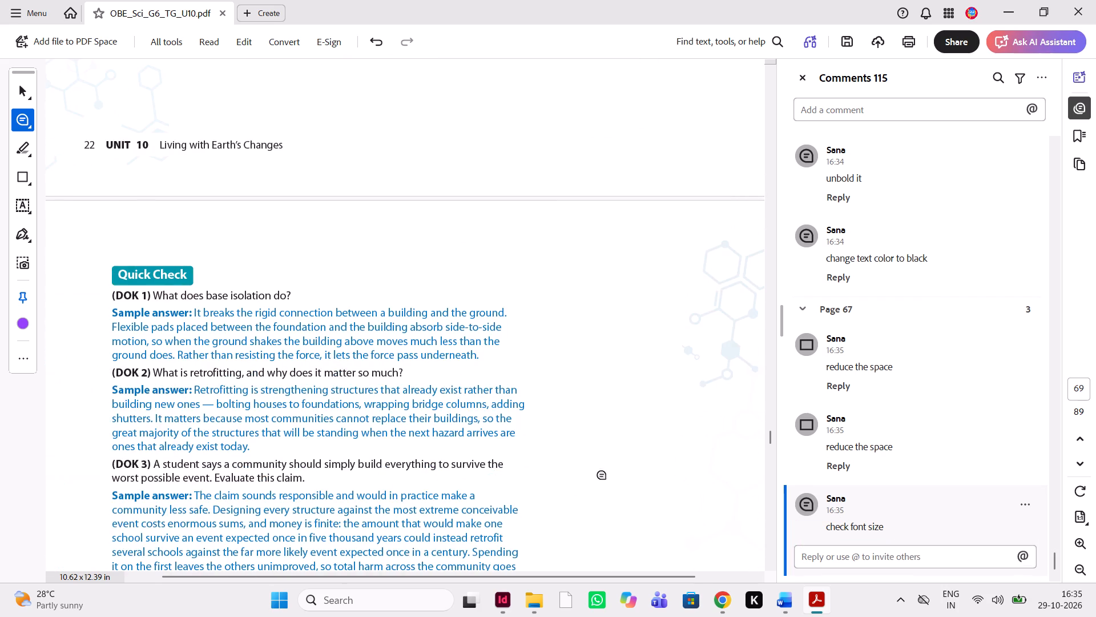
left_click(793, 602)
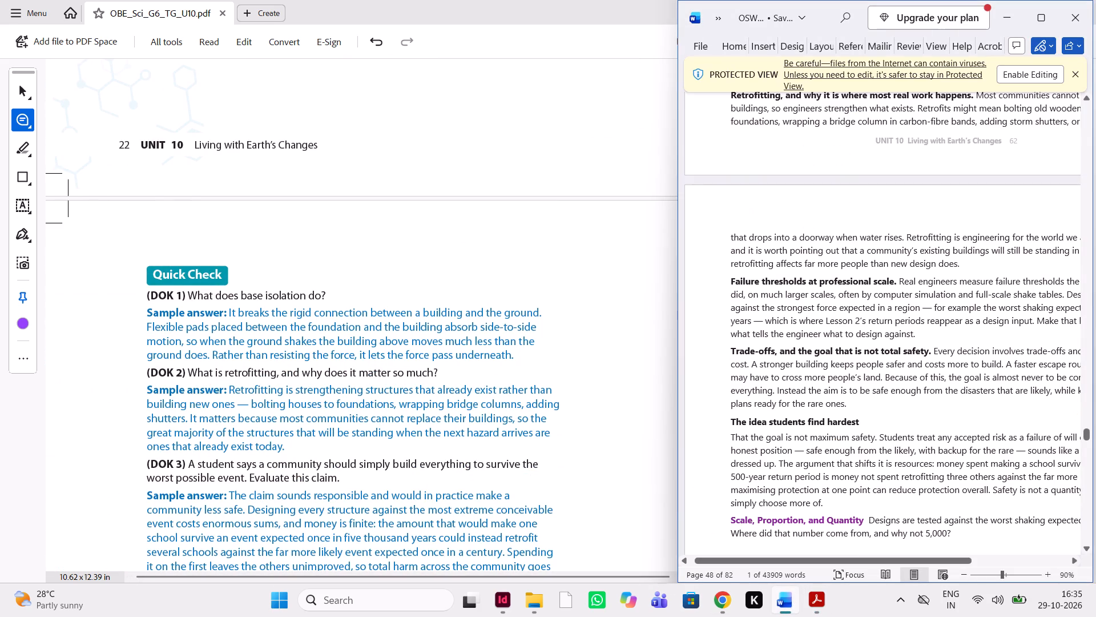
scroll(880, 388, "down", 2)
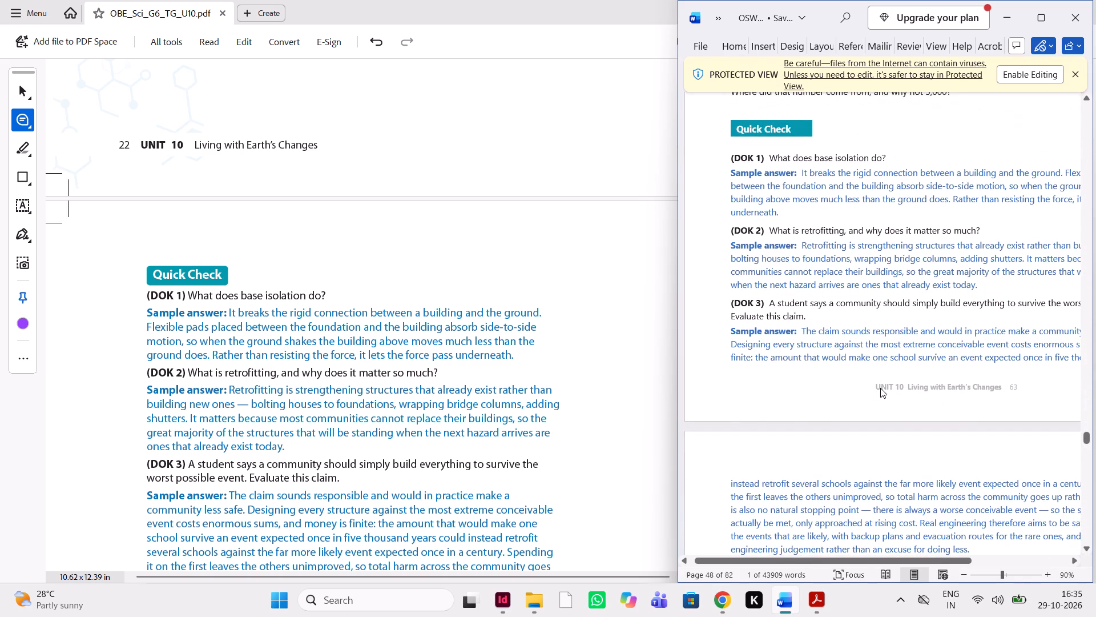
scroll(880, 388, "down", 1)
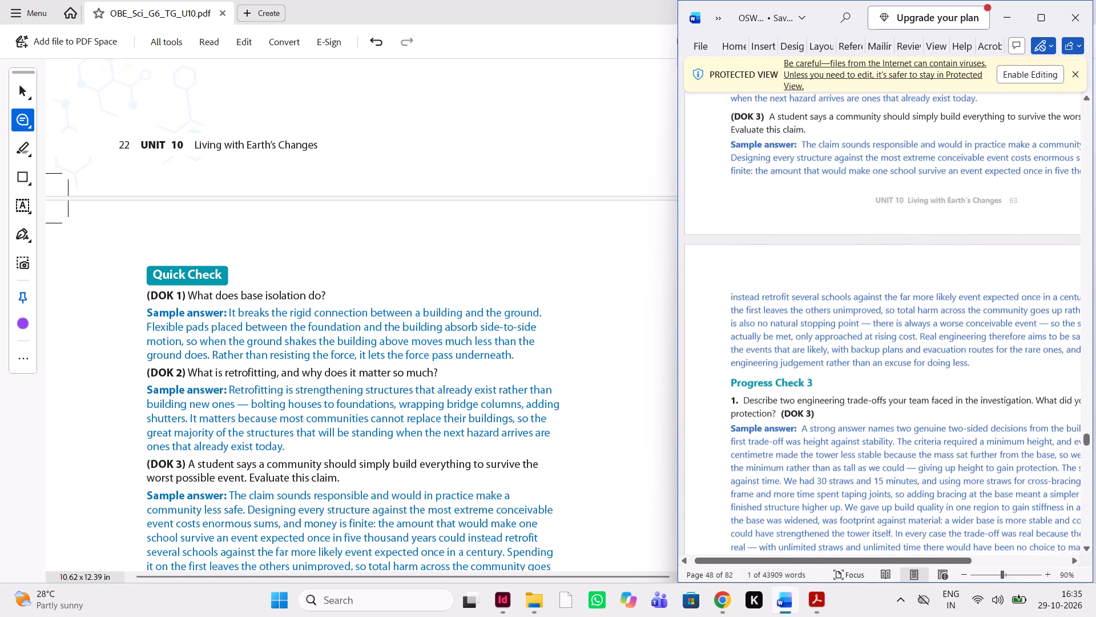
scroll(566, 414, "down", 3)
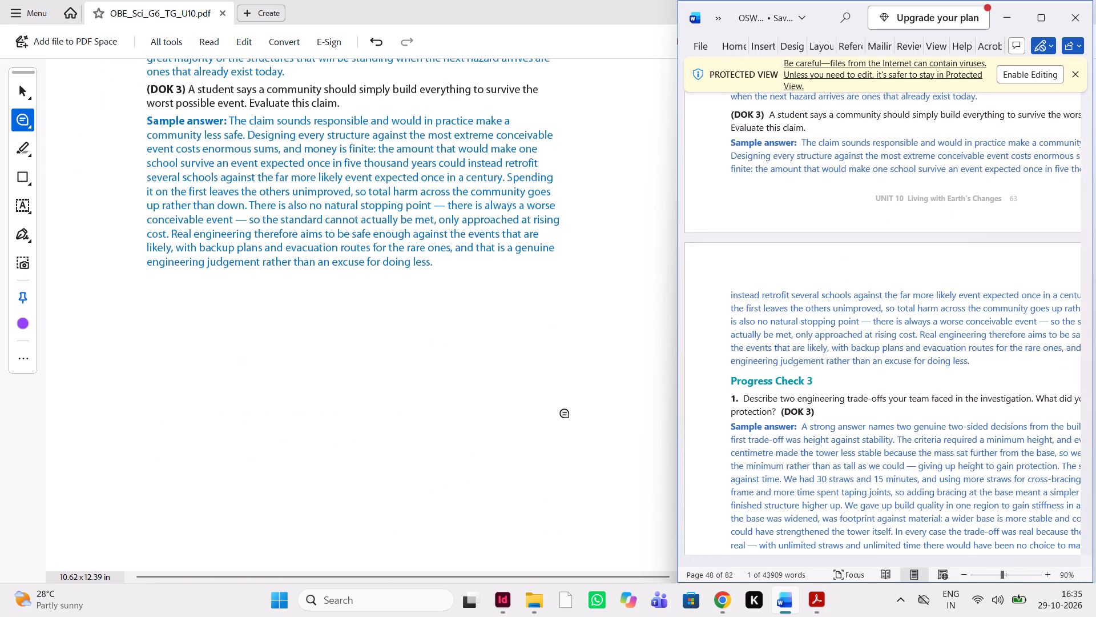
Compare both Progress Check 3 questions, their sample answers and "Look for" notes between the PDF and the manuscript.
scroll(566, 414, "down", 2)
scroll(566, 414, "left", 1)
scroll(566, 414, "down", 1)
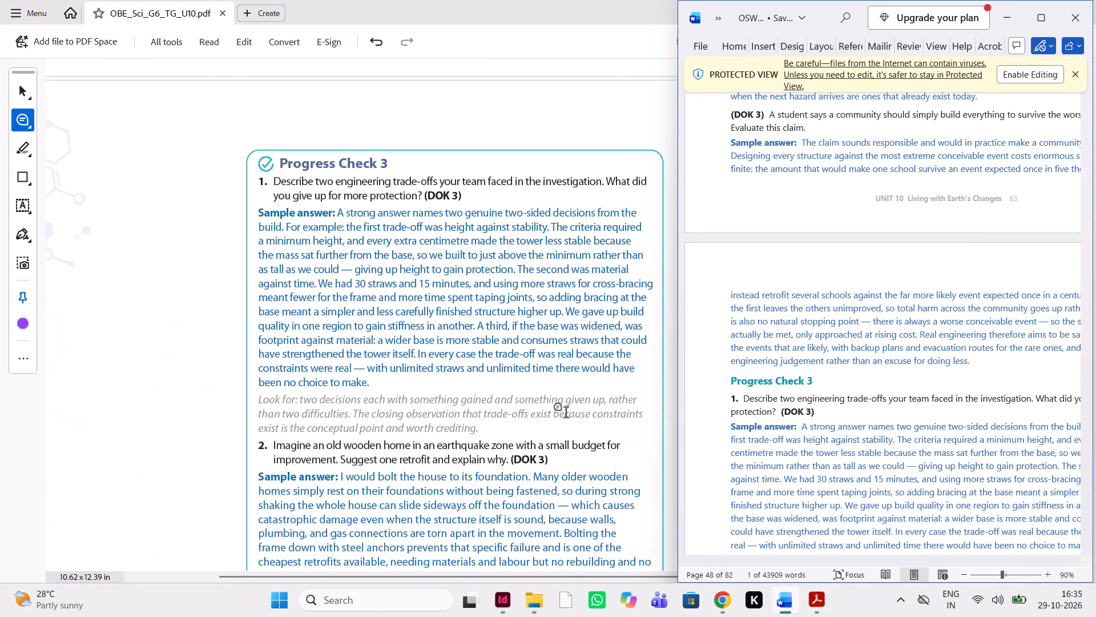
scroll(872, 414, "down", 1)
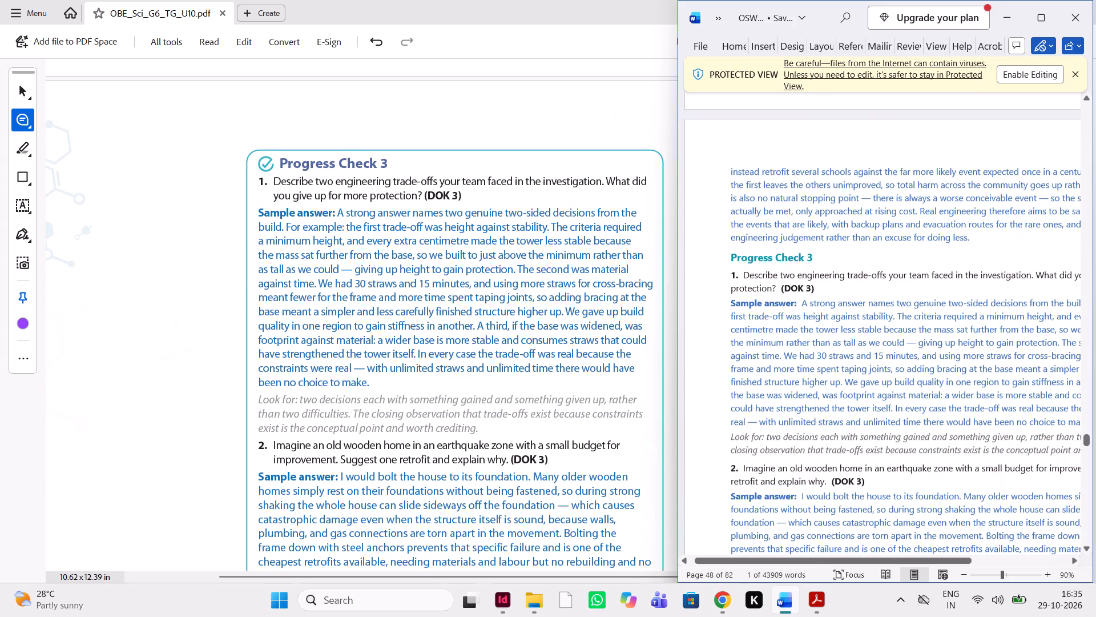
scroll(872, 414, "left", 1)
scroll(872, 414, "right", 1)
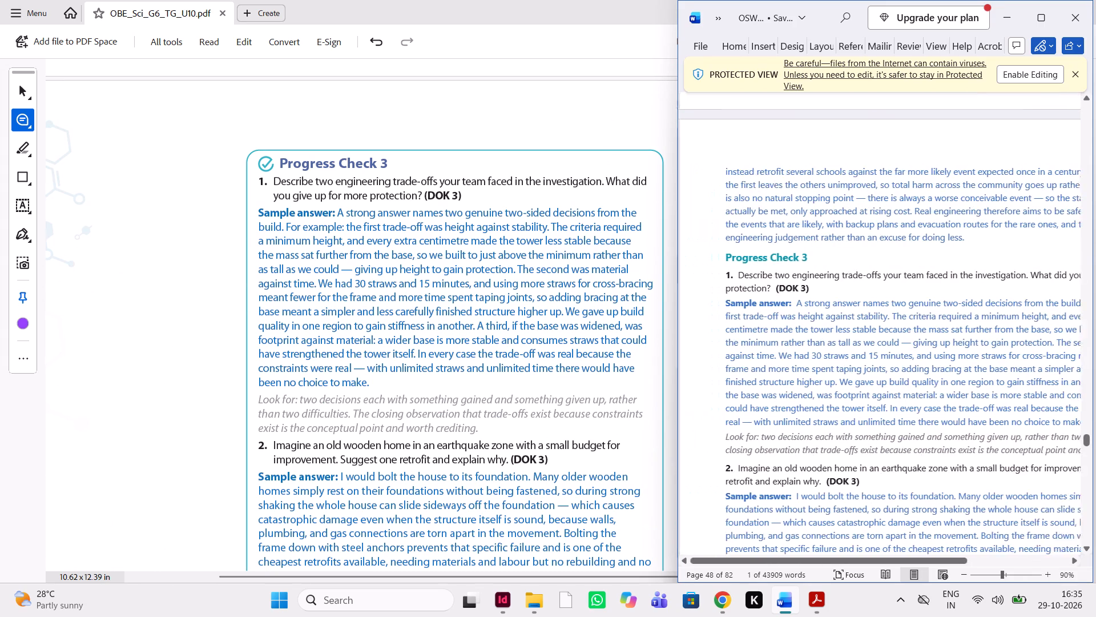
scroll(872, 414, "left", 1)
scroll(872, 414, "down", 1)
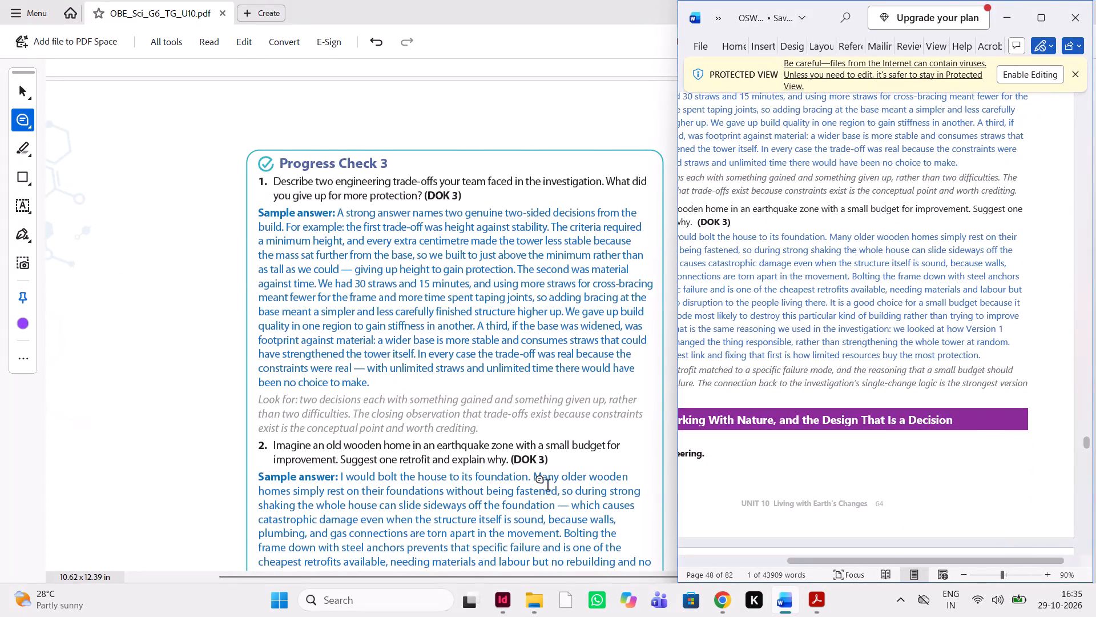
scroll(547, 486, "down", 1)
scroll(868, 424, "right", 1)
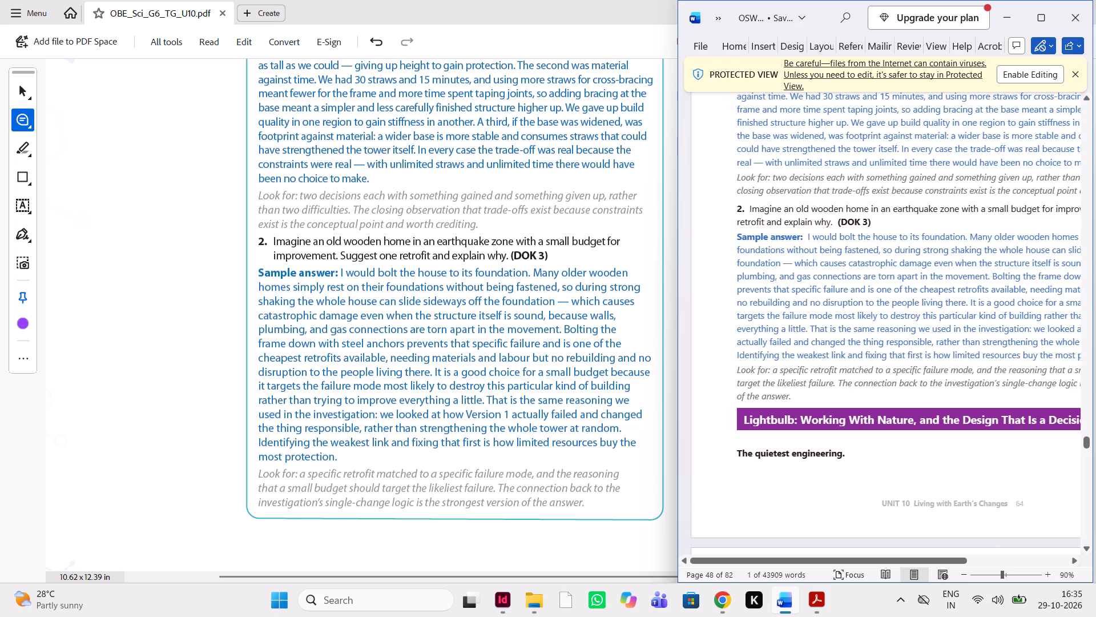
scroll(868, 424, "left", 1)
scroll(868, 424, "right", 1)
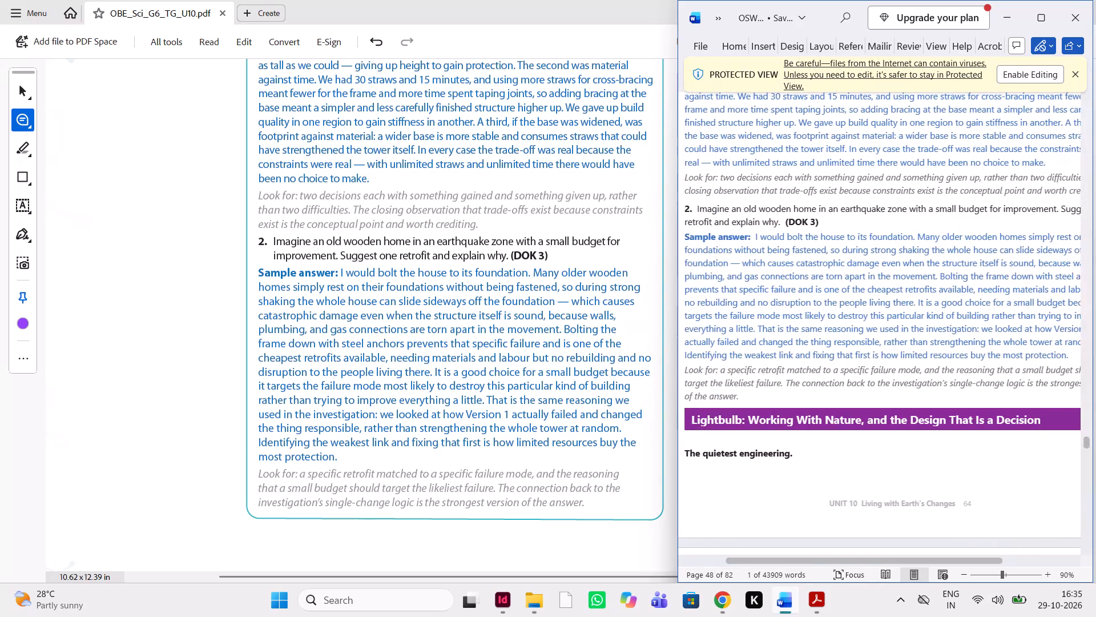
scroll(868, 424, "right", 1)
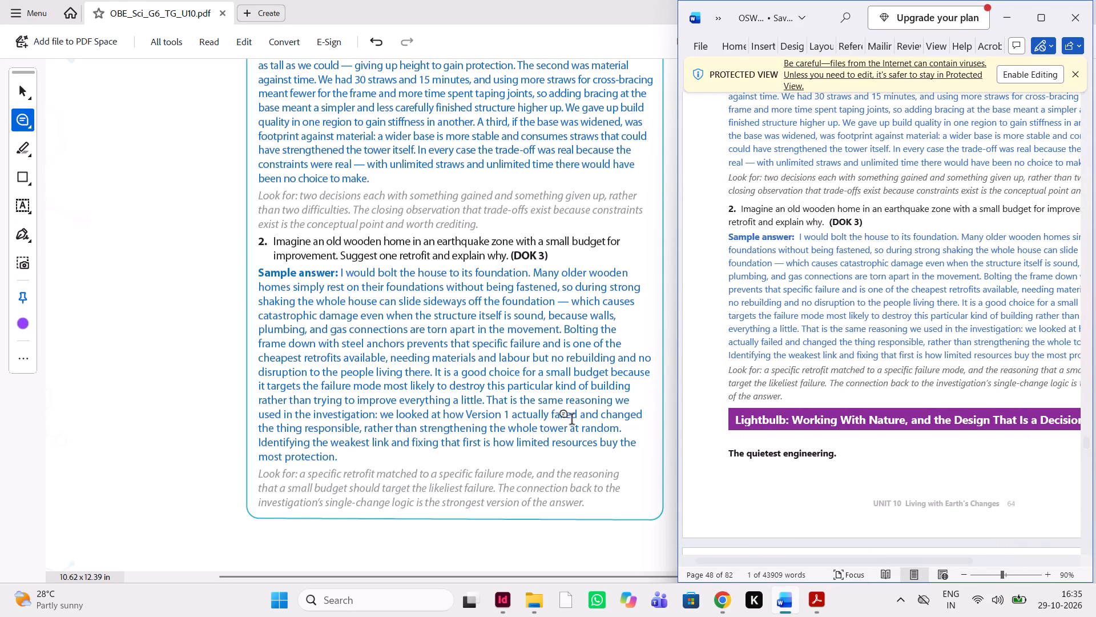
Draw a small rectangle below "The quietest engineering." in the PDF's Working With Nature section and comment "reduce the space".
scroll(571, 420, "down", 4)
scroll(571, 420, "right", 1)
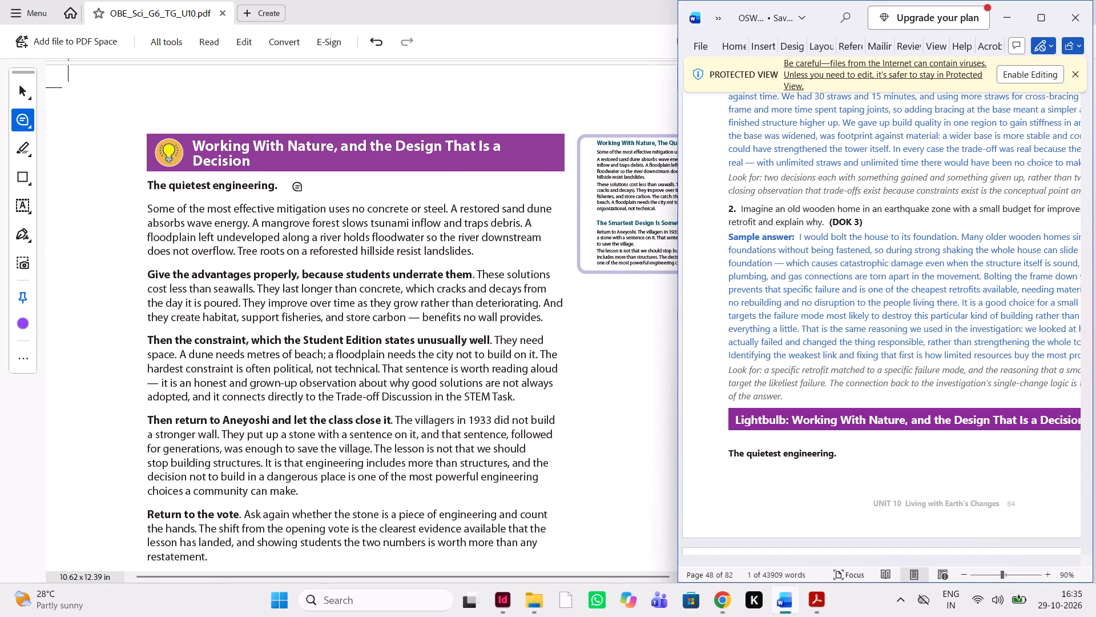
left_click(21, 182)
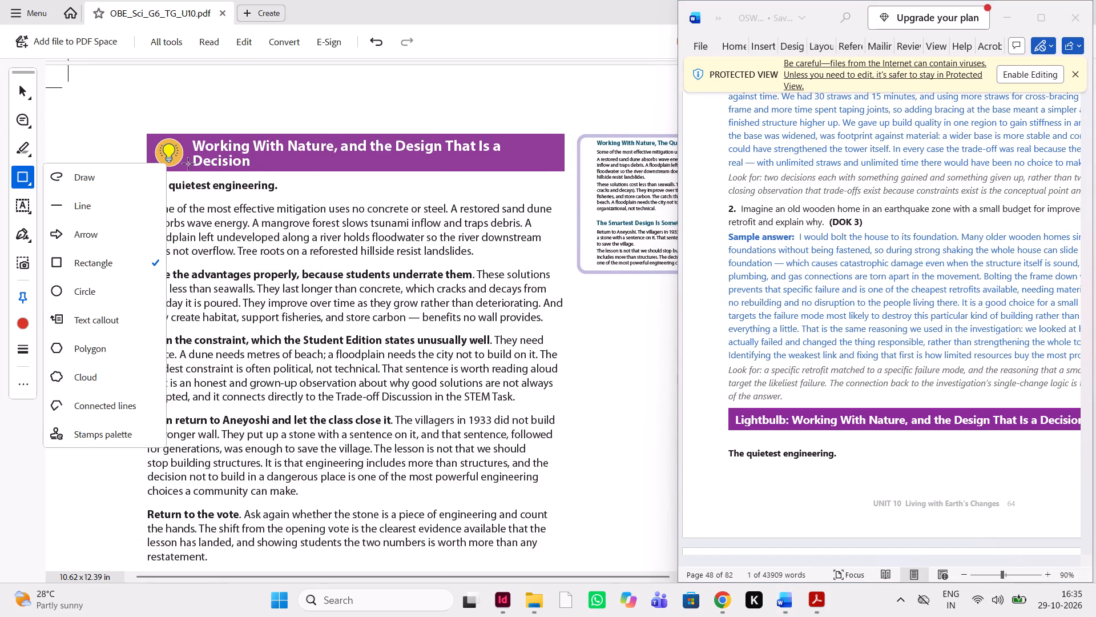
left_click_drag(192, 189, 241, 206)
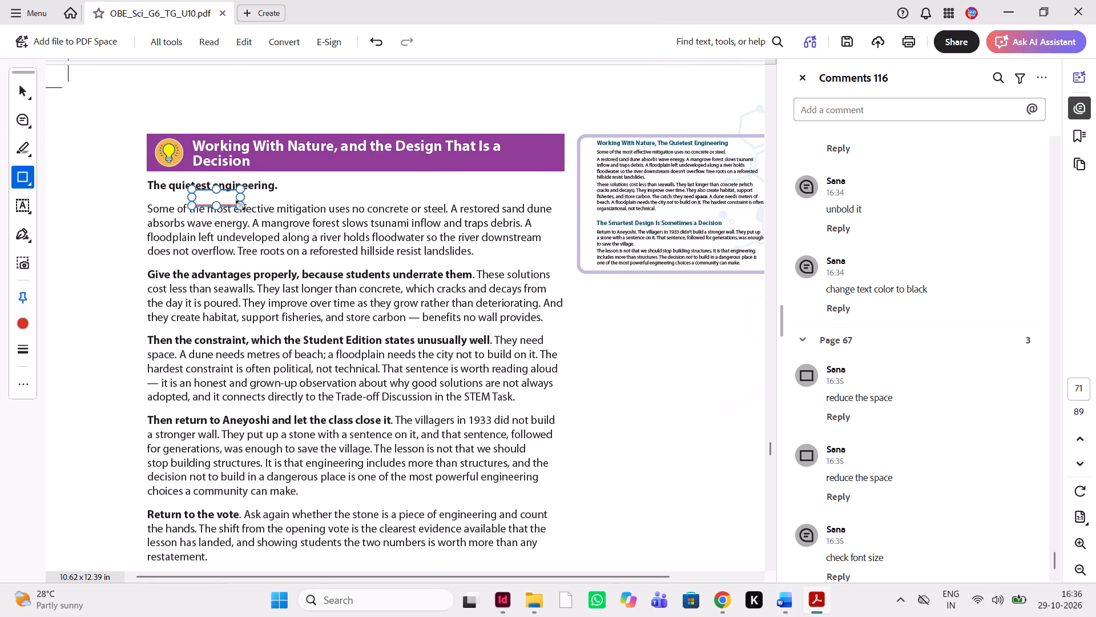
type("reduce the space")
key("space")
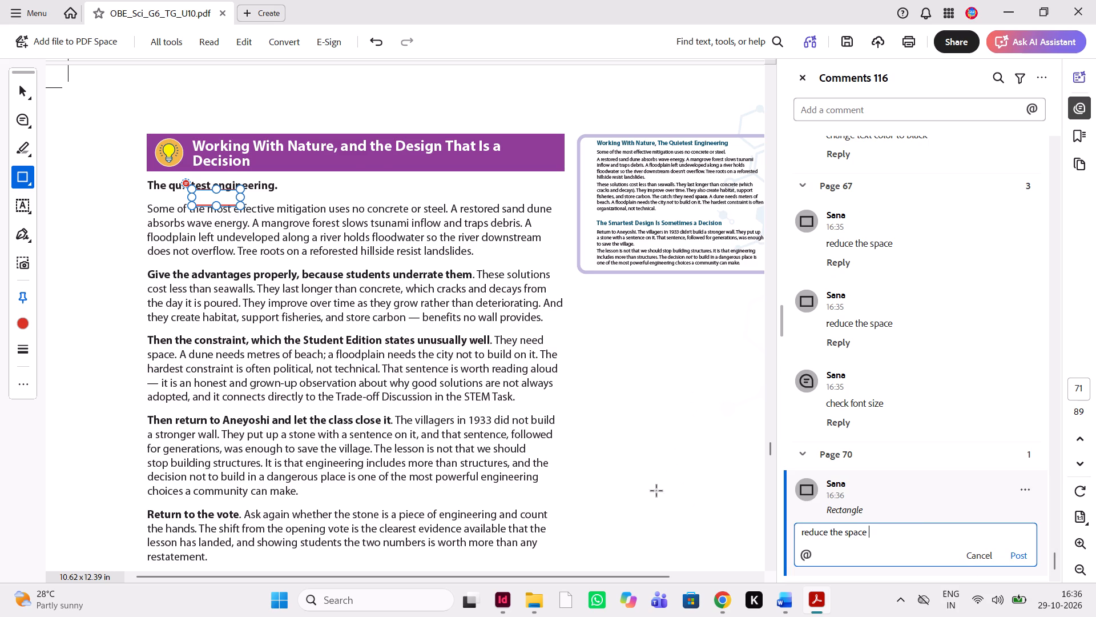
Compare the Working With Nature paragraphs, through Stability and Change, between the PDF and the Word manuscript.
scroll(294, 434, "down", 1)
scroll(294, 434, "up", 1)
scroll(294, 434, "down", 1)
scroll(294, 434, "up", 1)
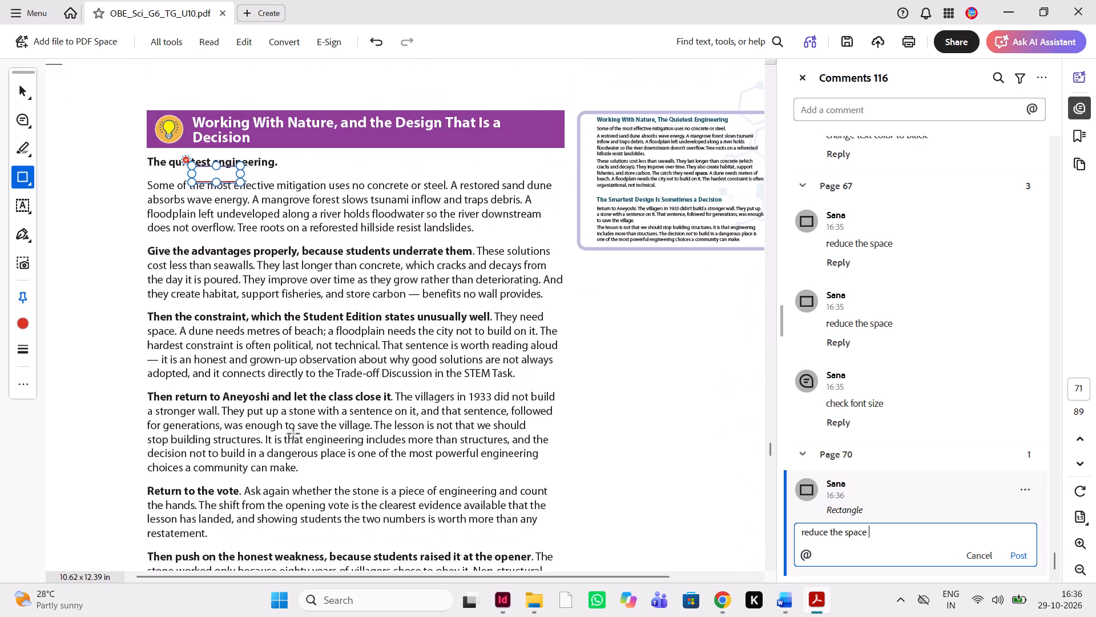
scroll(294, 434, "up", 1)
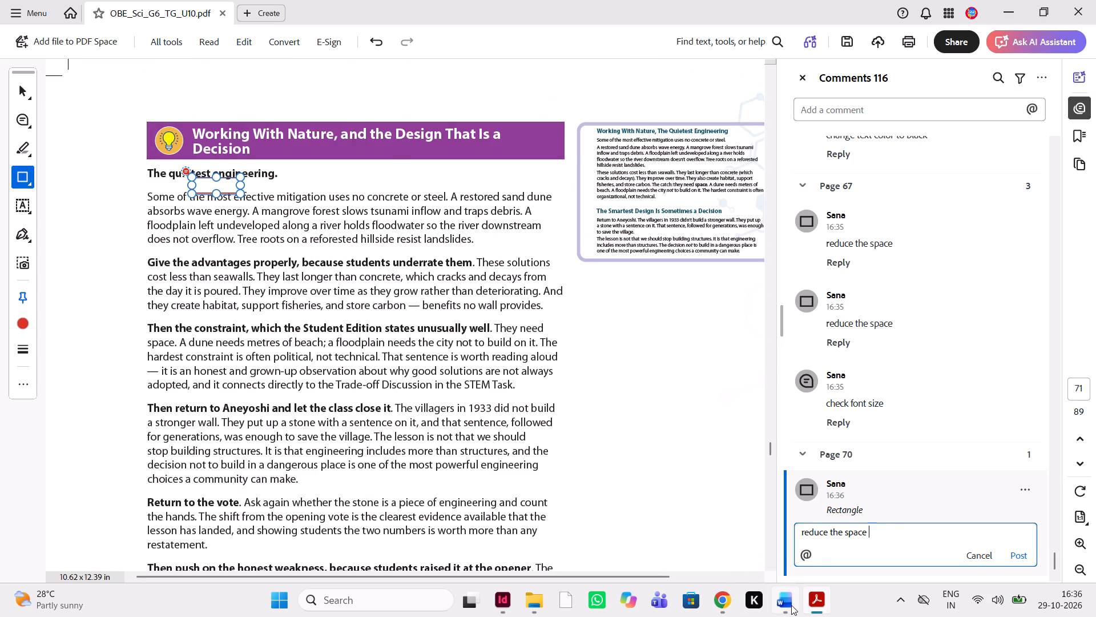
left_click(789, 605)
scroll(872, 502, "down", 2)
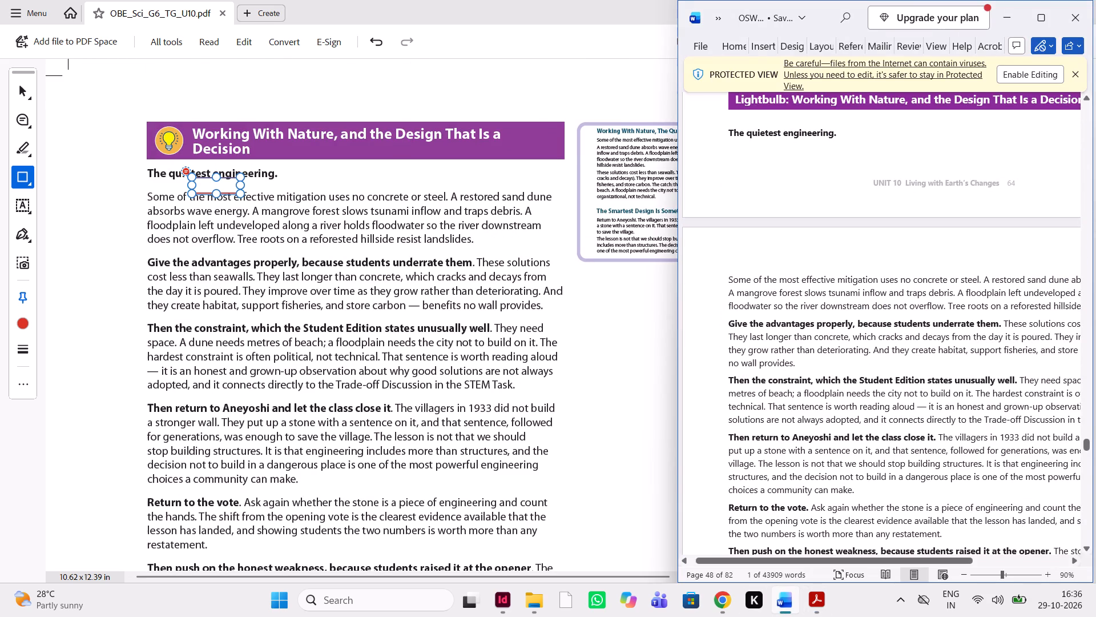
scroll(872, 502, "down", 1)
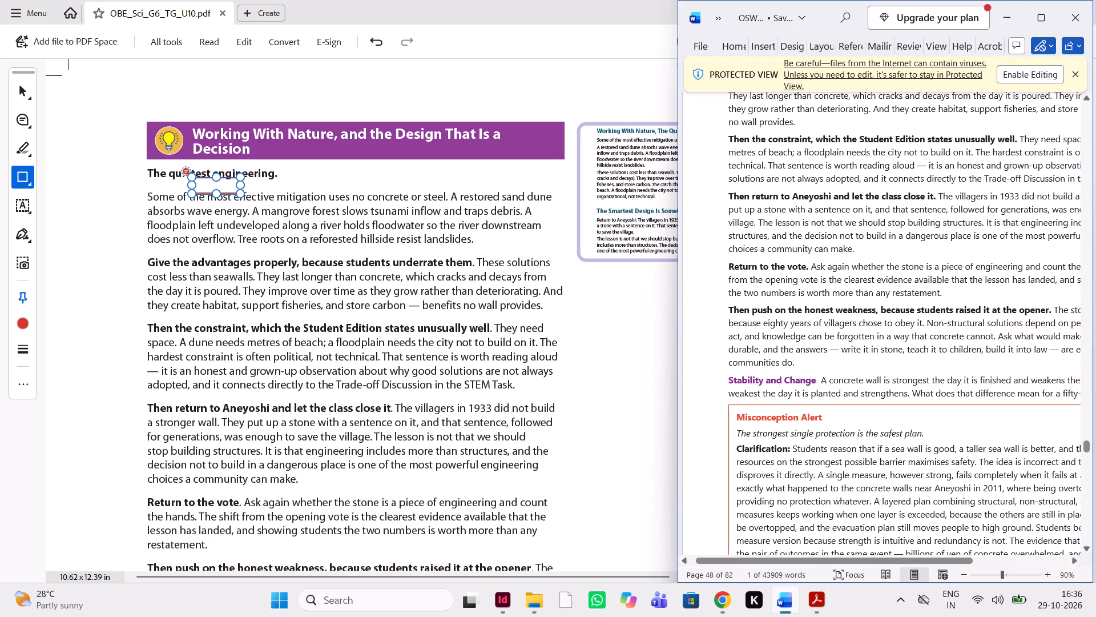
scroll(458, 360, "down", 1)
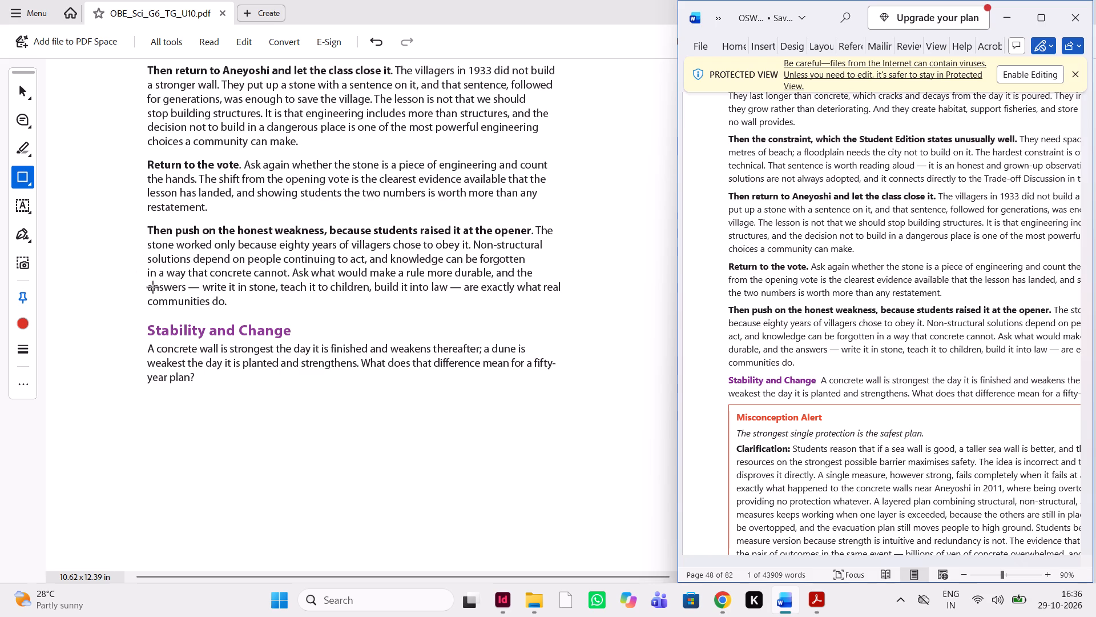
Draw a small rectangle in the gap above the PDF heading "Stability and Change" and comment "reduce the space".
left_click_drag(158, 296, 220, 308)
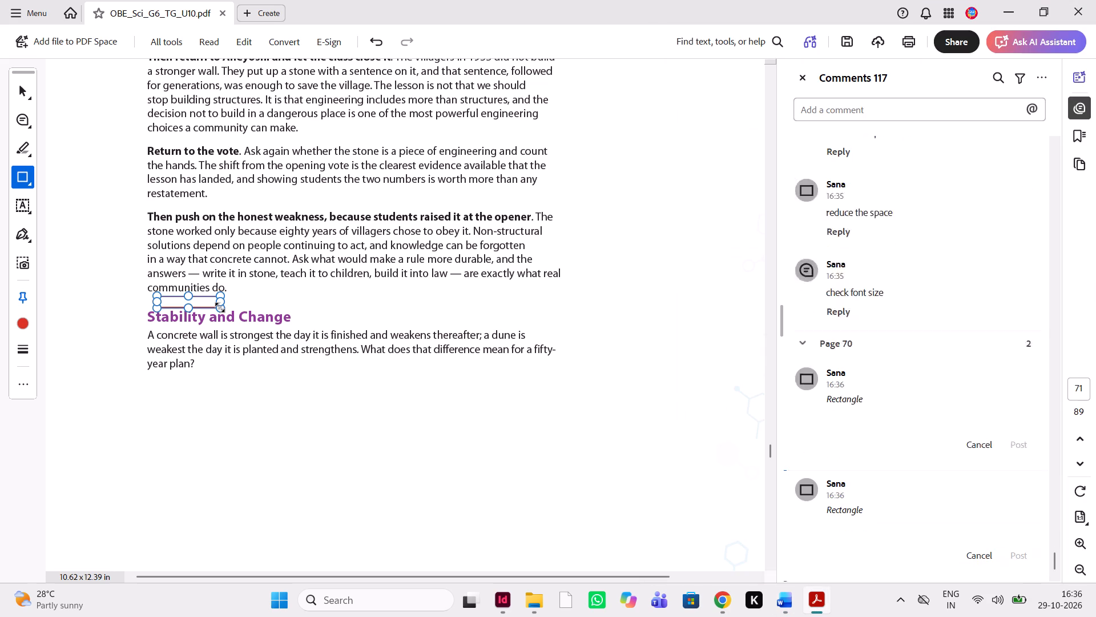
type("reduce the space")
key("space")
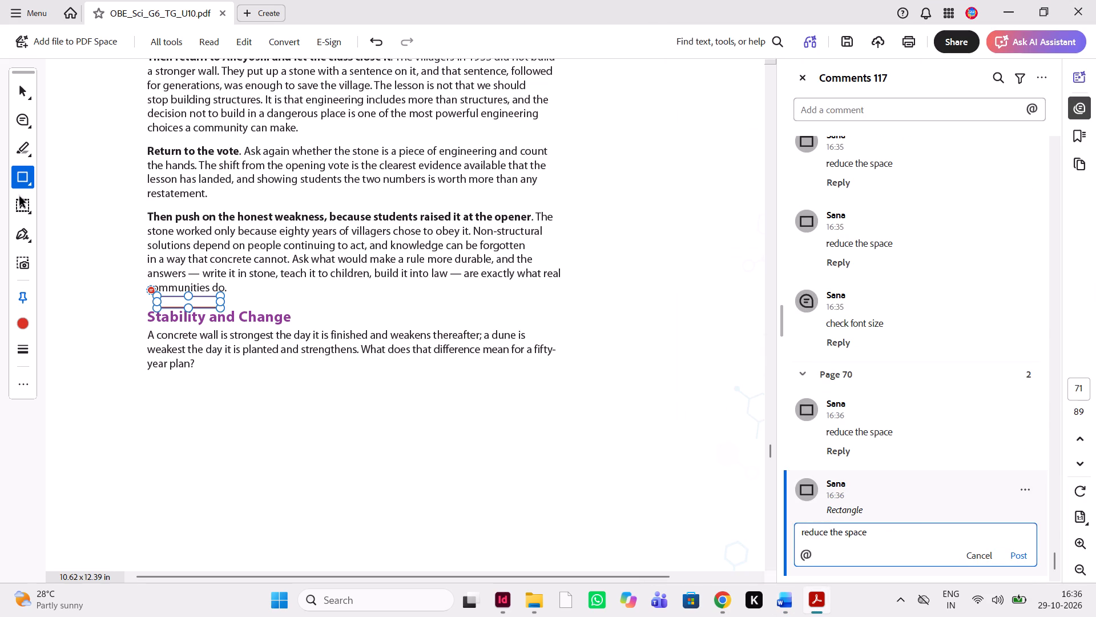
Comment "check font size" on the PDF heading "Stability and Change".
left_click(27, 127)
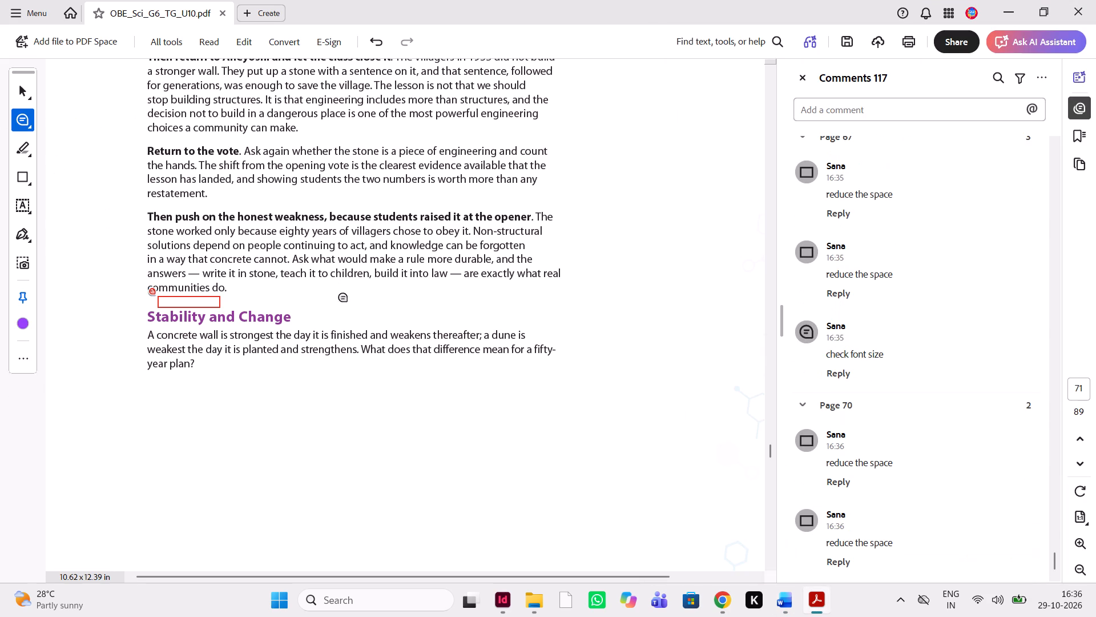
left_click_drag(291, 315, 153, 322)
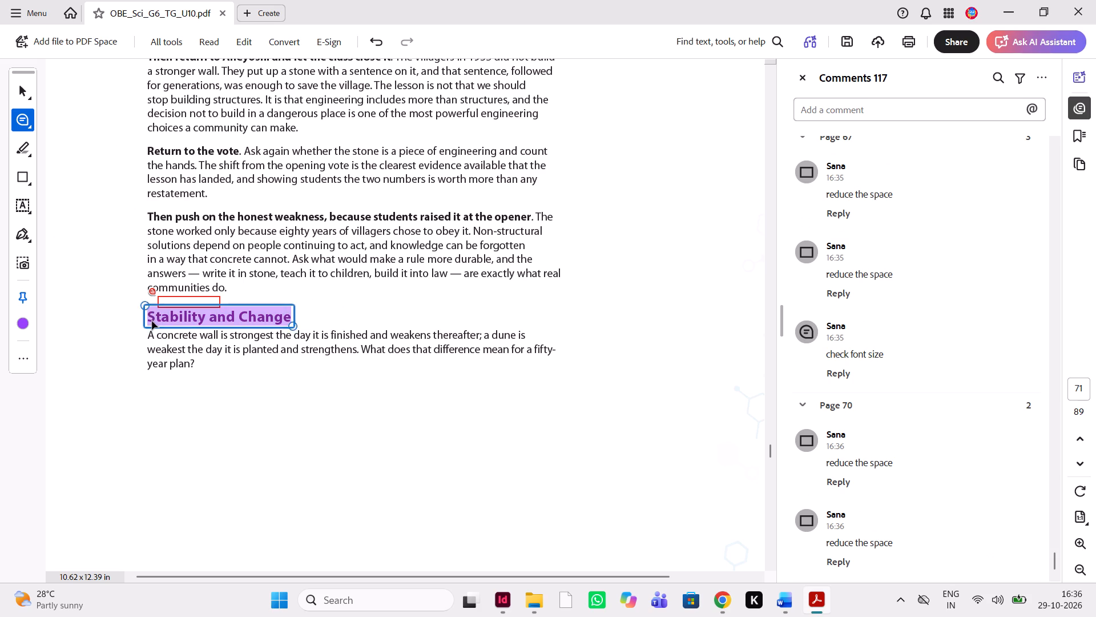
type("checj")
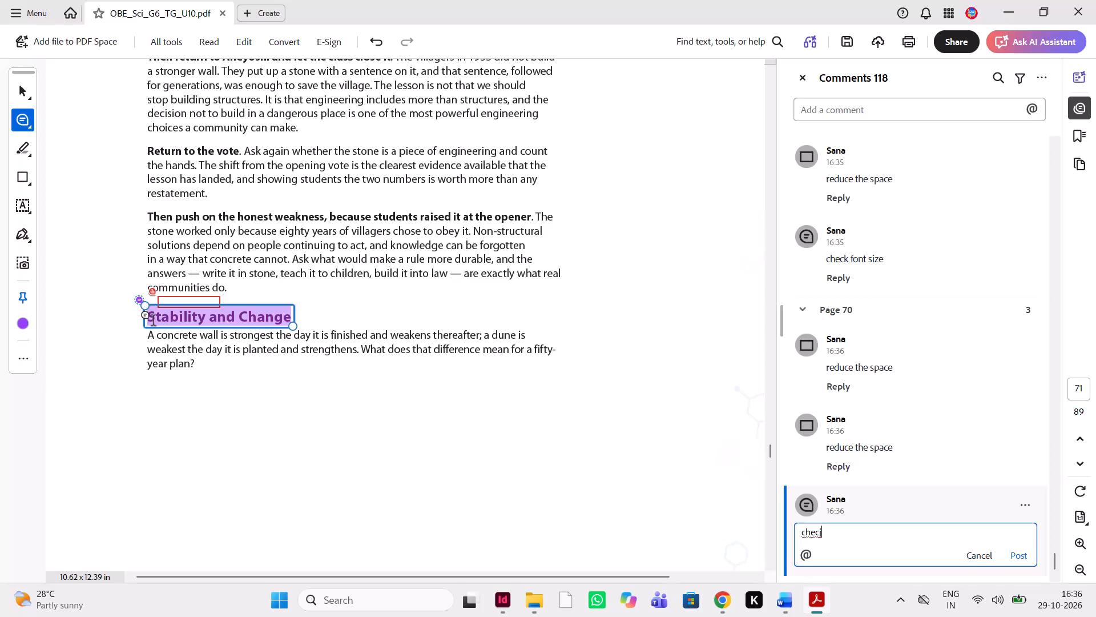
key("BackSpace")
type("k")
key("space")
type("font size")
key("space")
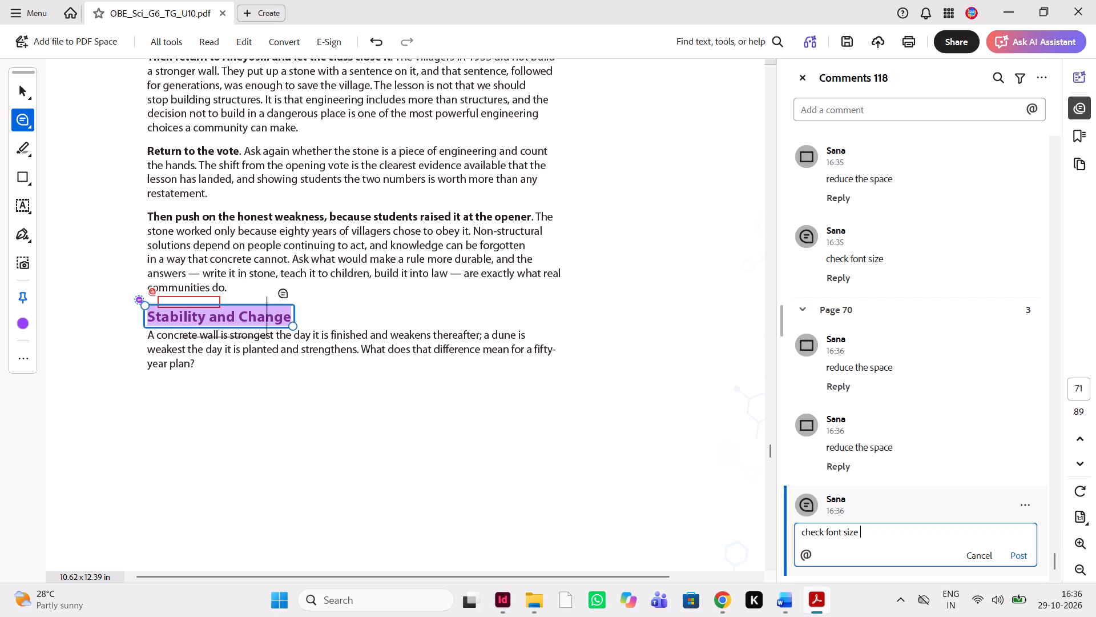
left_click(1016, 559)
Compare the Misconception Alert box and the DOK 1 and DOK 2 Quick Check items between the PDF and the Word manuscript.
scroll(602, 484, "down", 1)
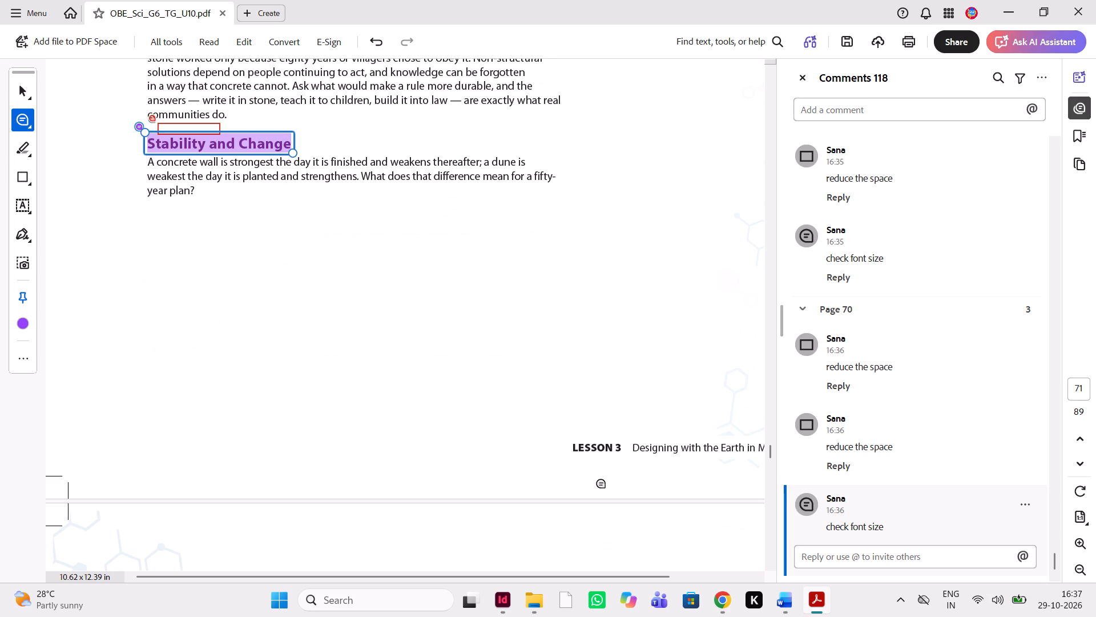
scroll(616, 392, "down", 2)
scroll(616, 392, "left", 1)
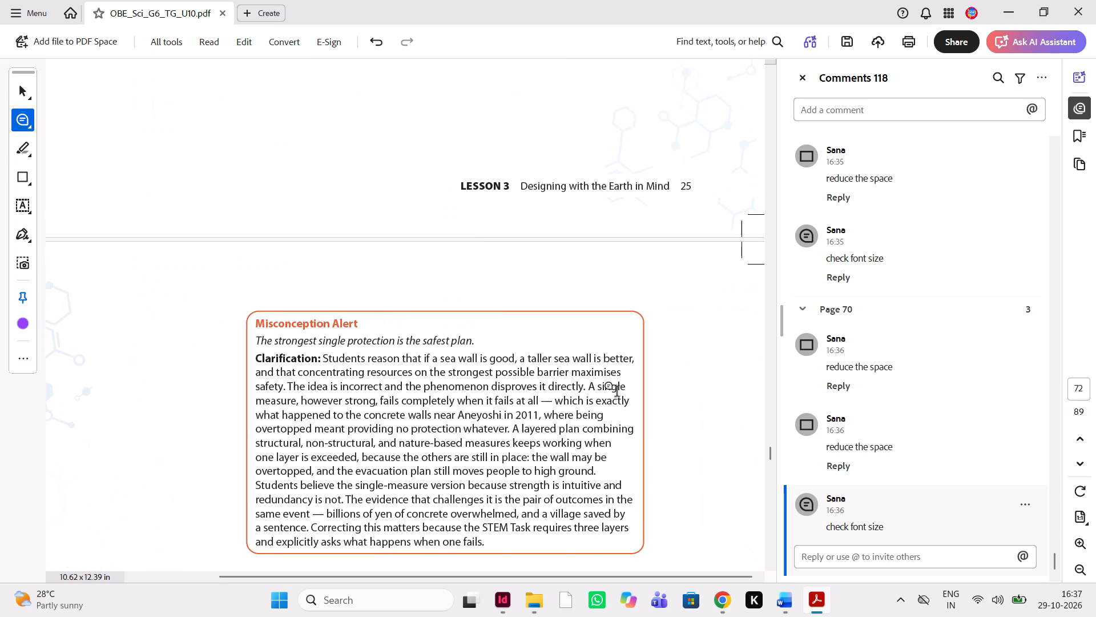
scroll(616, 392, "down", 1)
scroll(616, 392, "up", 1)
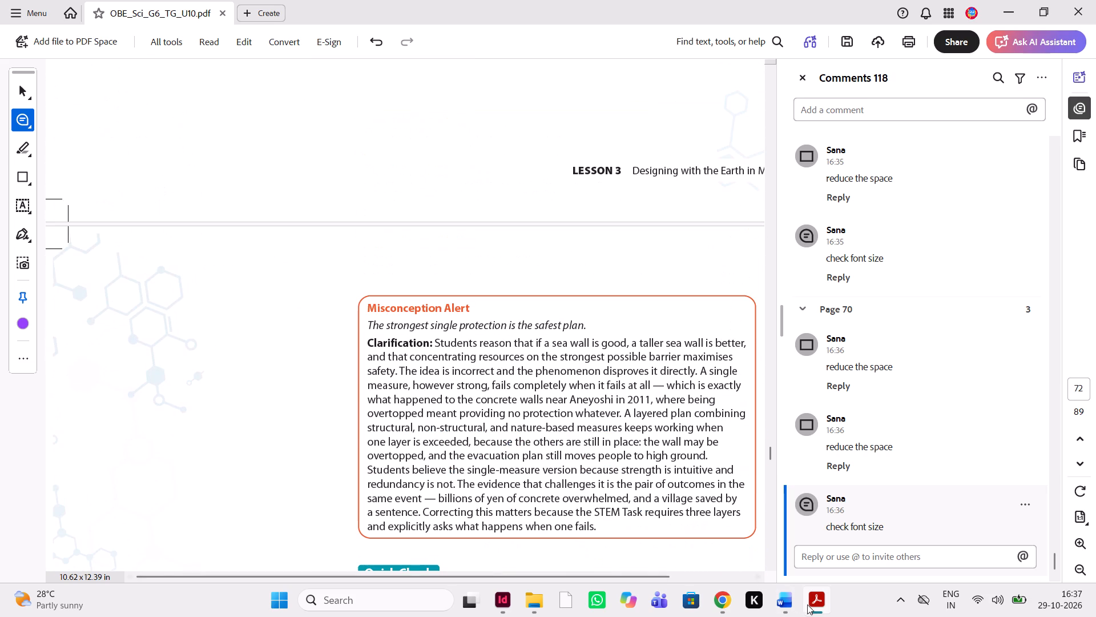
left_click(790, 608)
scroll(867, 472, "down", 1)
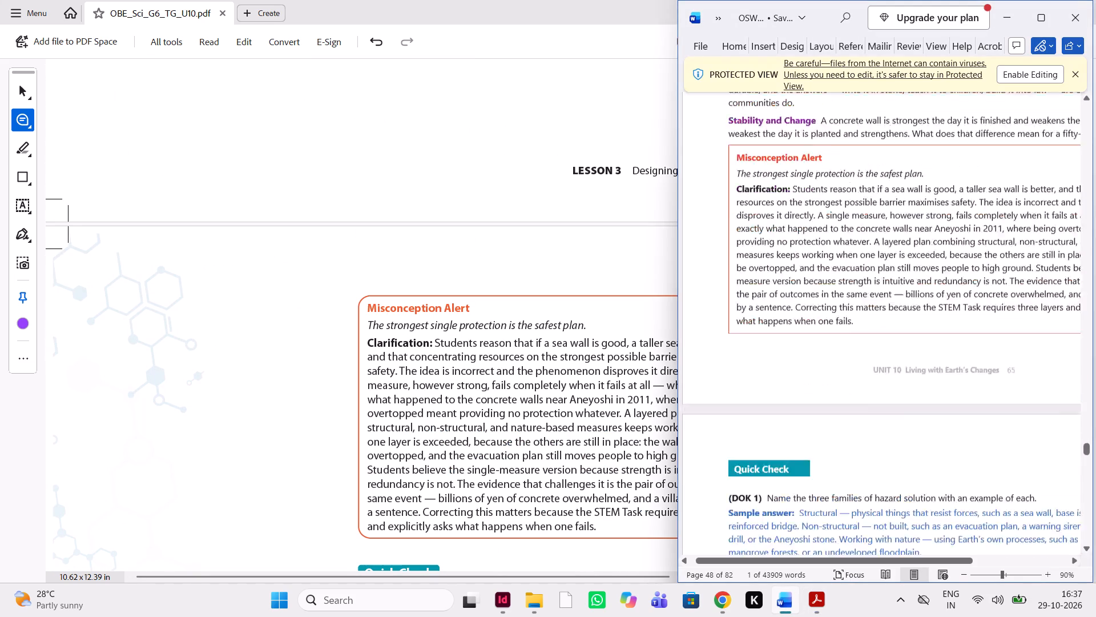
scroll(867, 472, "down", 1)
scroll(487, 506, "down", 1)
scroll(487, 506, "left", 2)
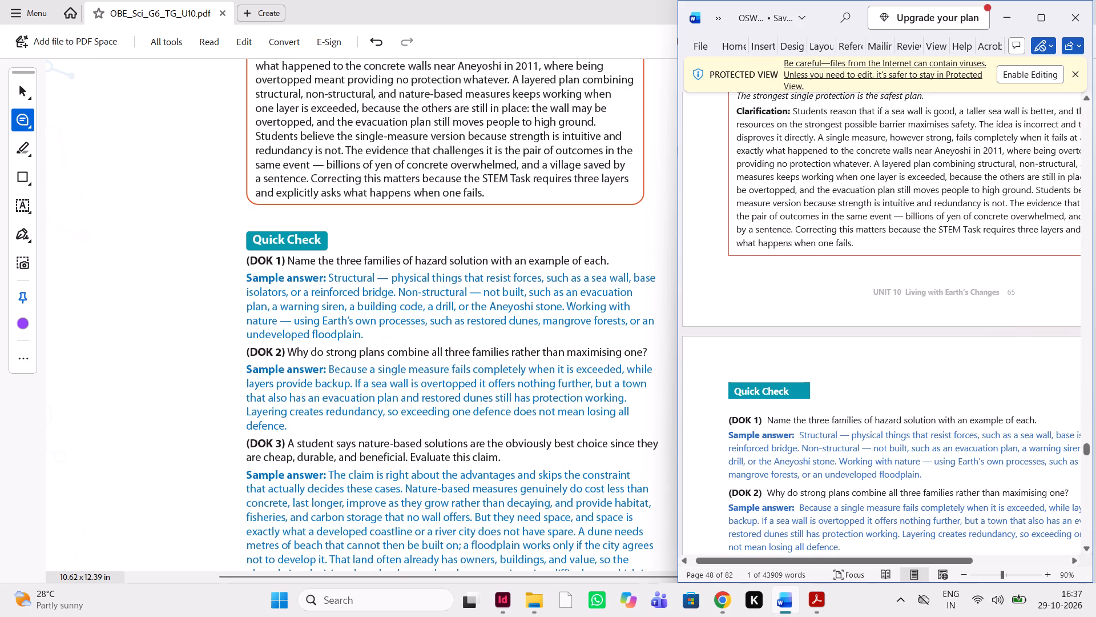
scroll(873, 506, "down", 1)
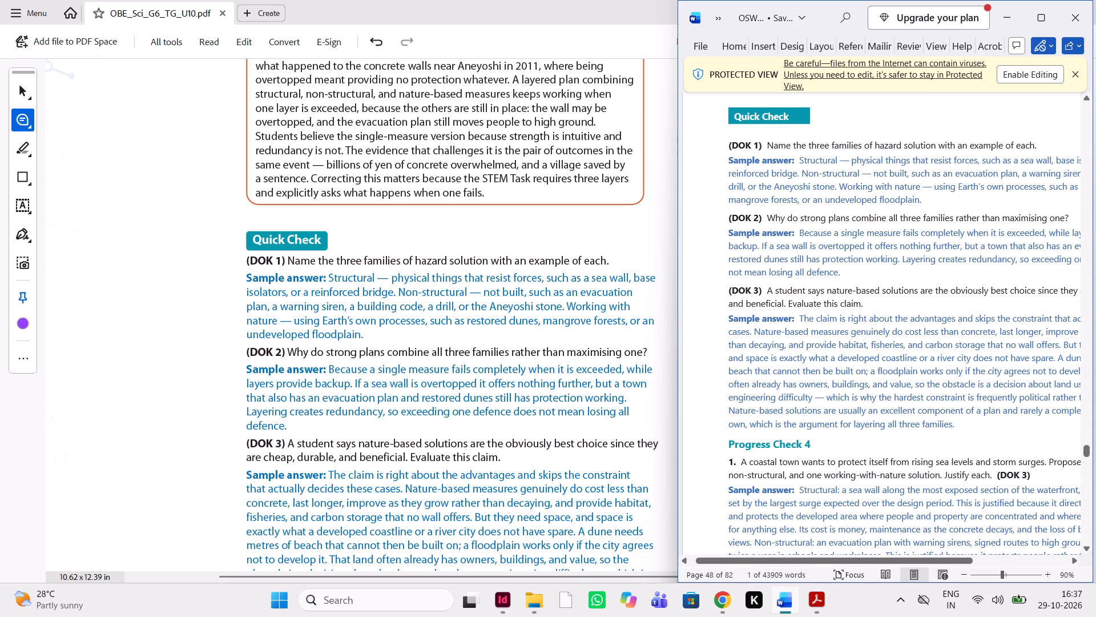
Comment "adjust in previous line" on the stray last word "defence." of the PDF's DOK 2 Quick Check sample answer.
scroll(578, 470, "down", 1)
scroll(578, 470, "up", 1)
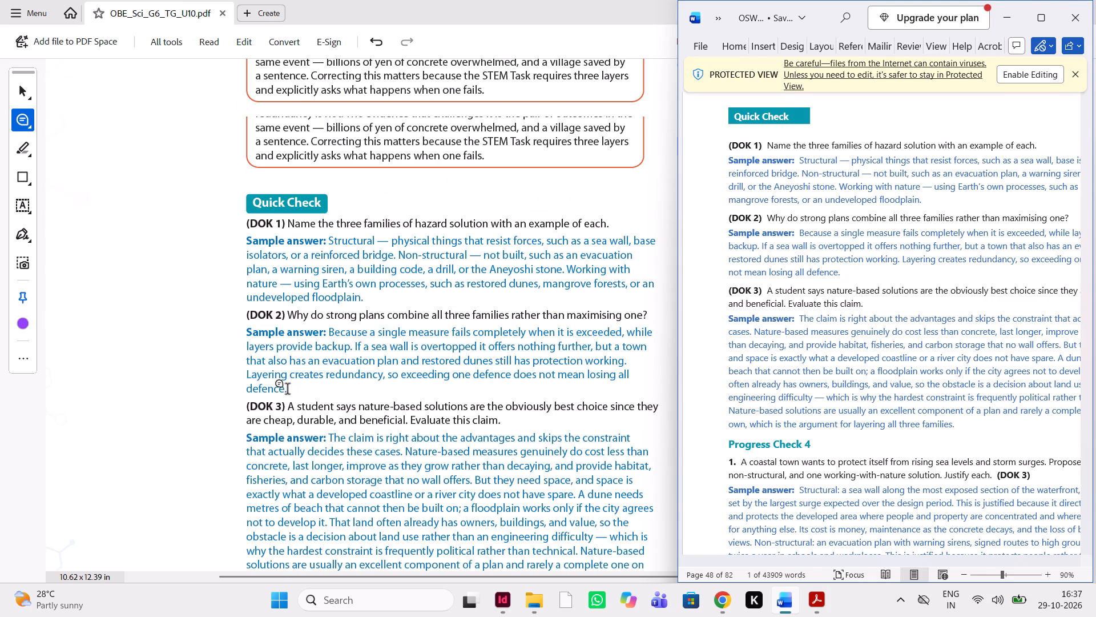
left_click_drag(287, 390, 245, 391)
type("adjust in previous line")
key("space")
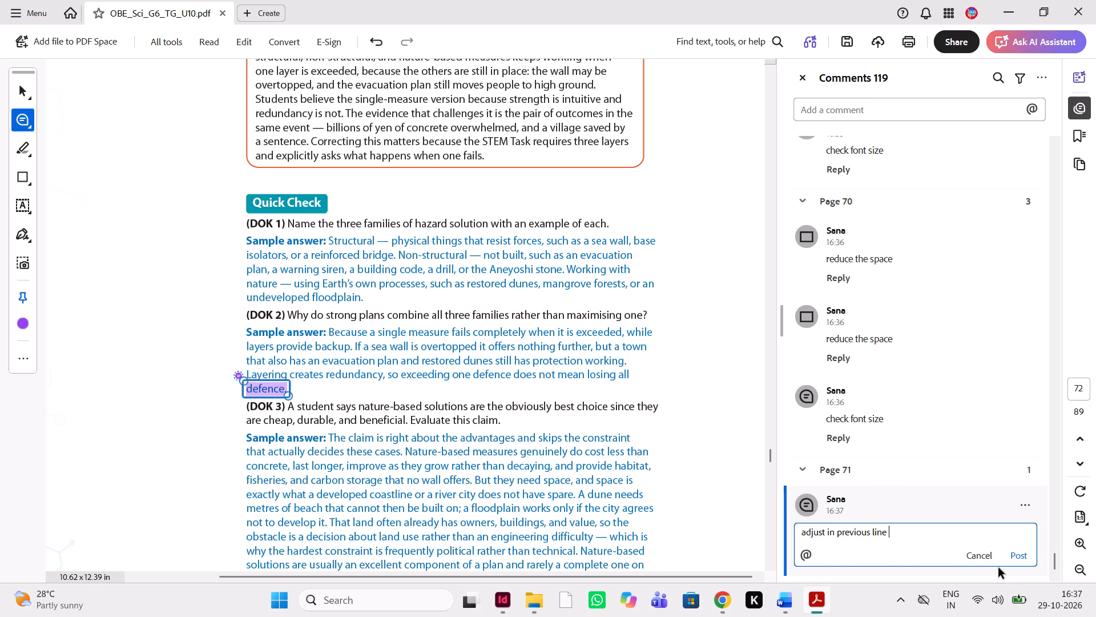
left_click(1026, 553)
Compare the Quick Check DOK 3 answer and Progress Check 4 question 1, including its sample answer, between the PDF and the manuscript.
scroll(714, 516, "down", 1)
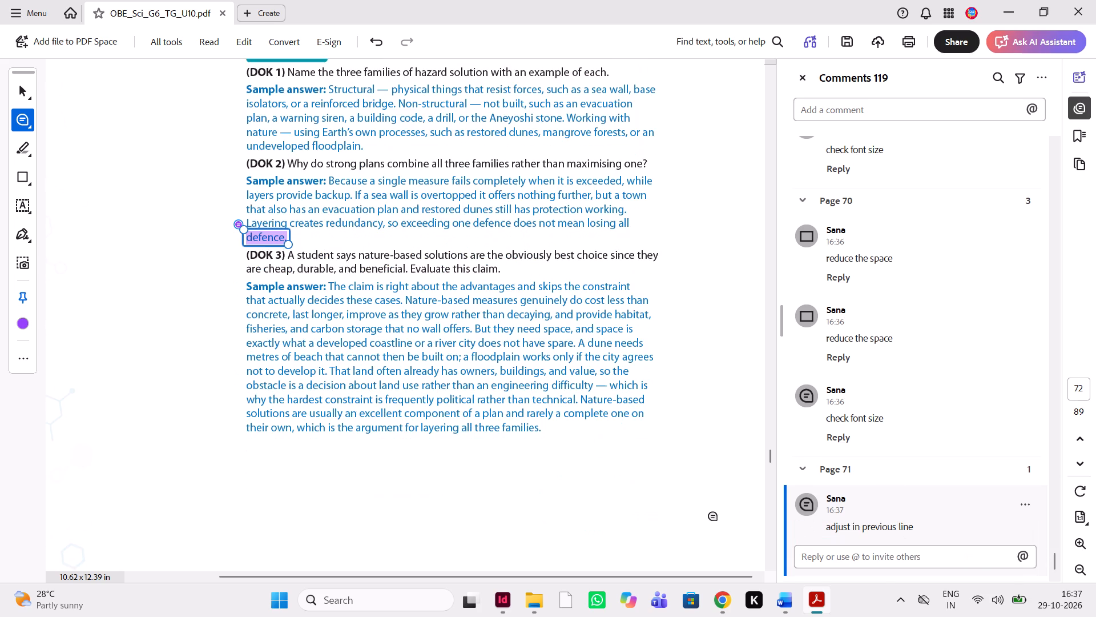
scroll(714, 516, "down", 1)
left_click(787, 601)
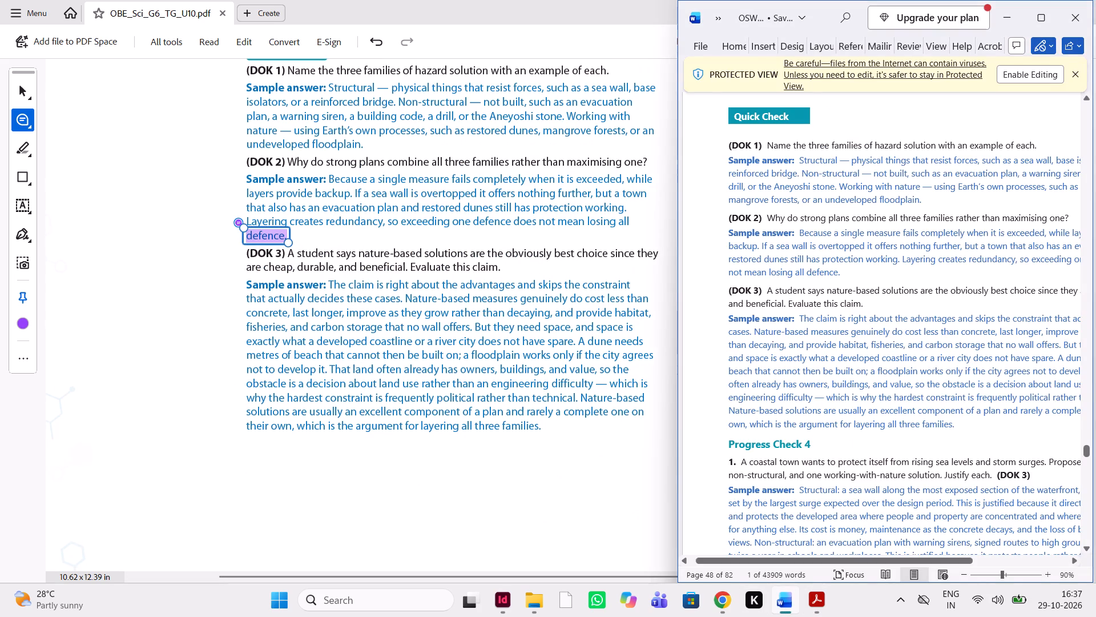
scroll(836, 486, "down", 1)
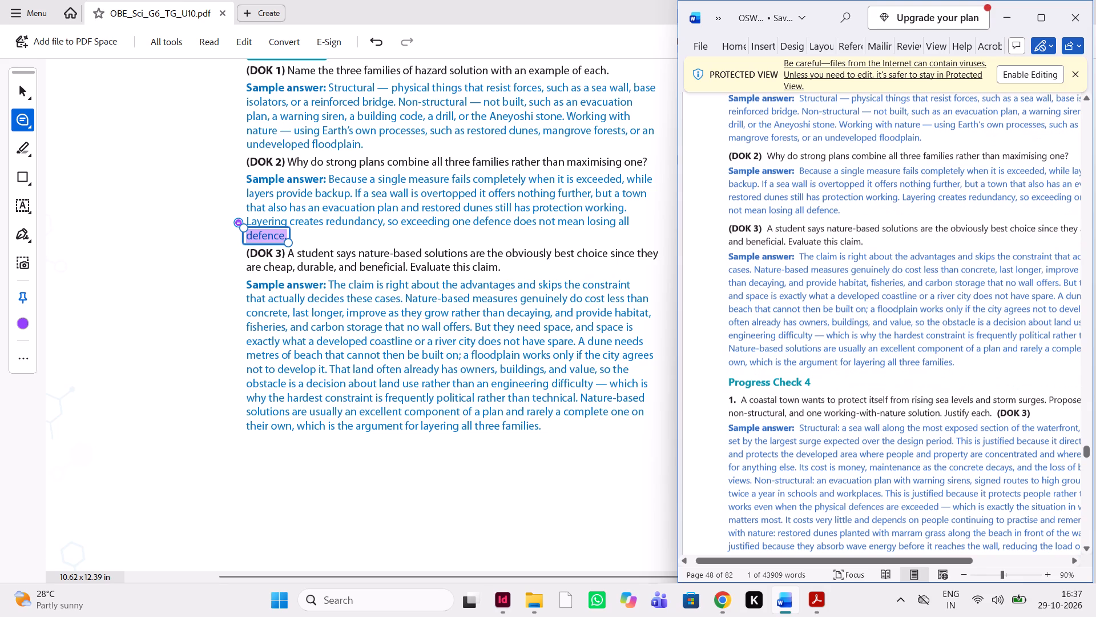
scroll(836, 486, "left", 1)
scroll(836, 486, "right", 1)
scroll(766, 467, "down", 1)
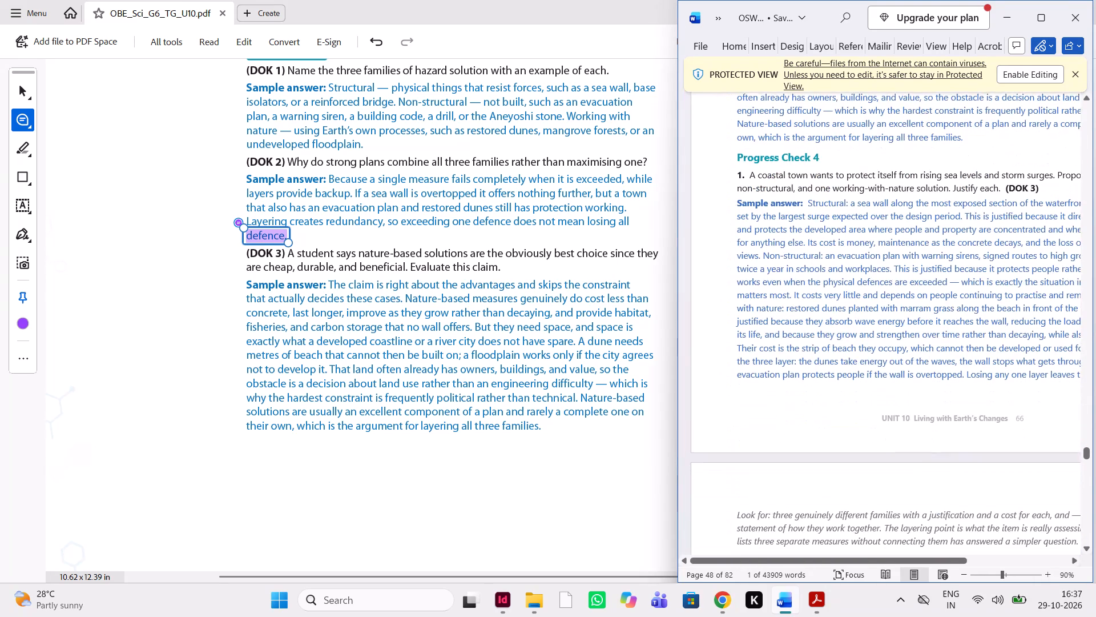
scroll(514, 446, "down", 2)
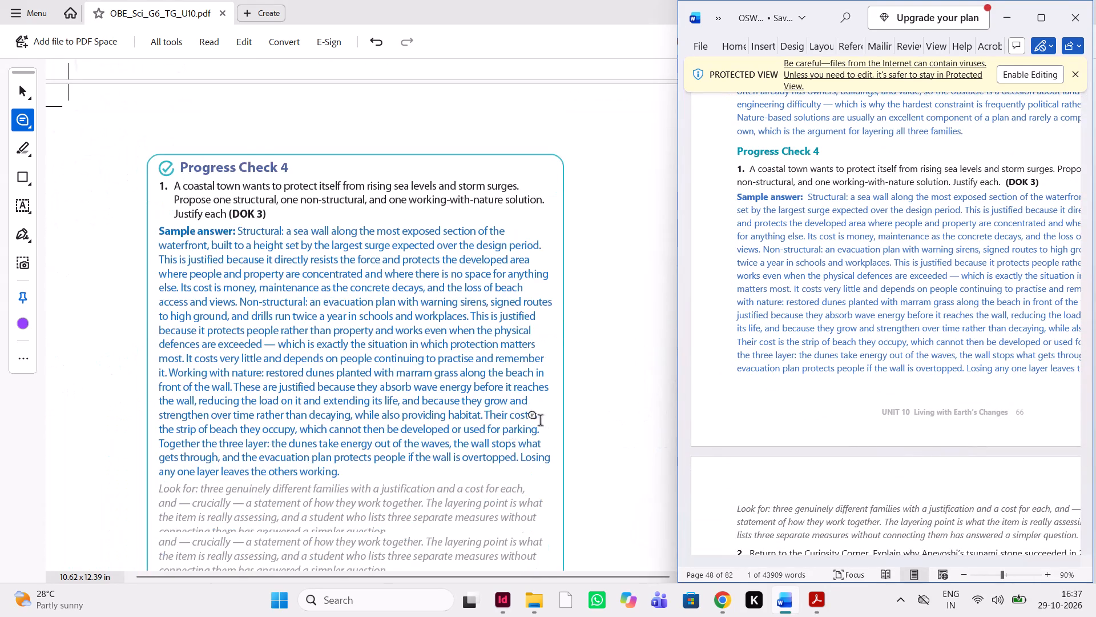
scroll(857, 355, "left", 1)
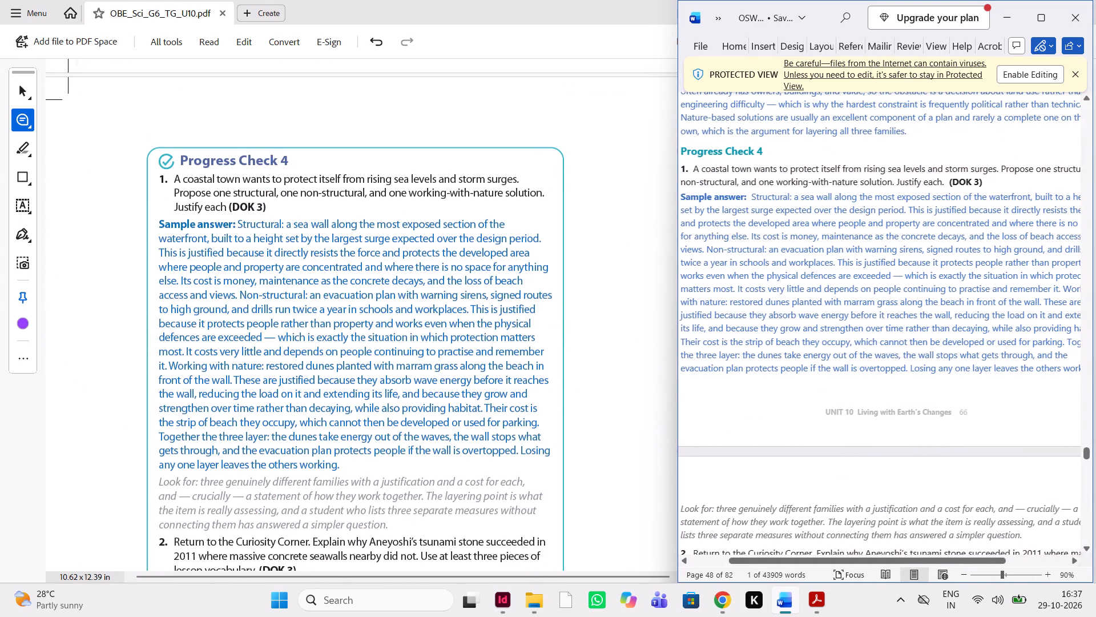
scroll(857, 355, "left", 1)
scroll(857, 355, "down", 2)
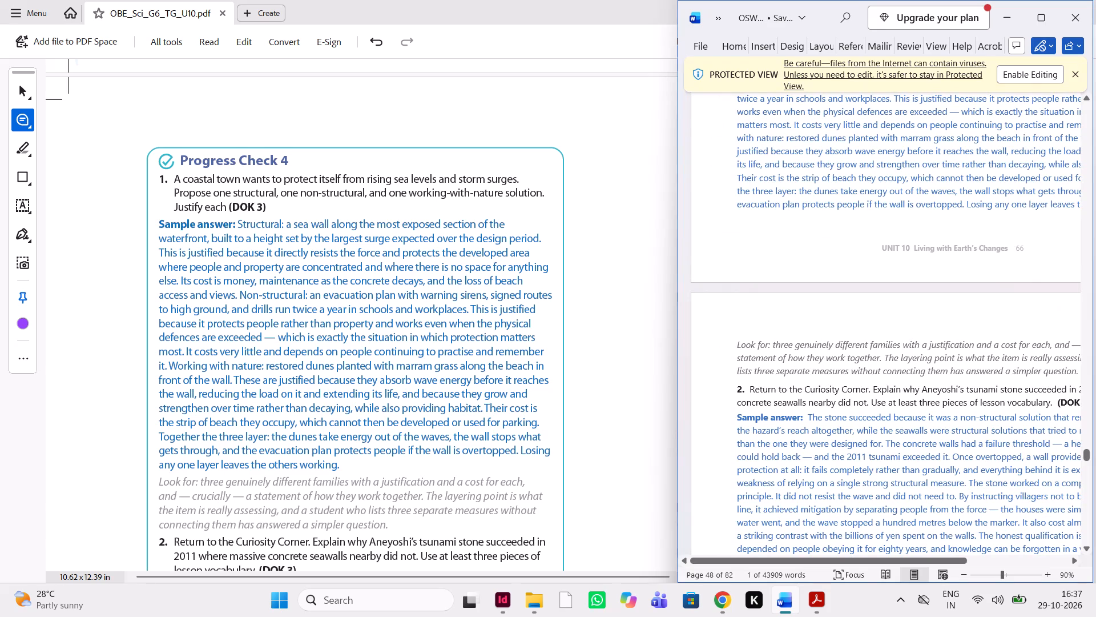
scroll(940, 406, "left", 2)
scroll(940, 406, "down", 1)
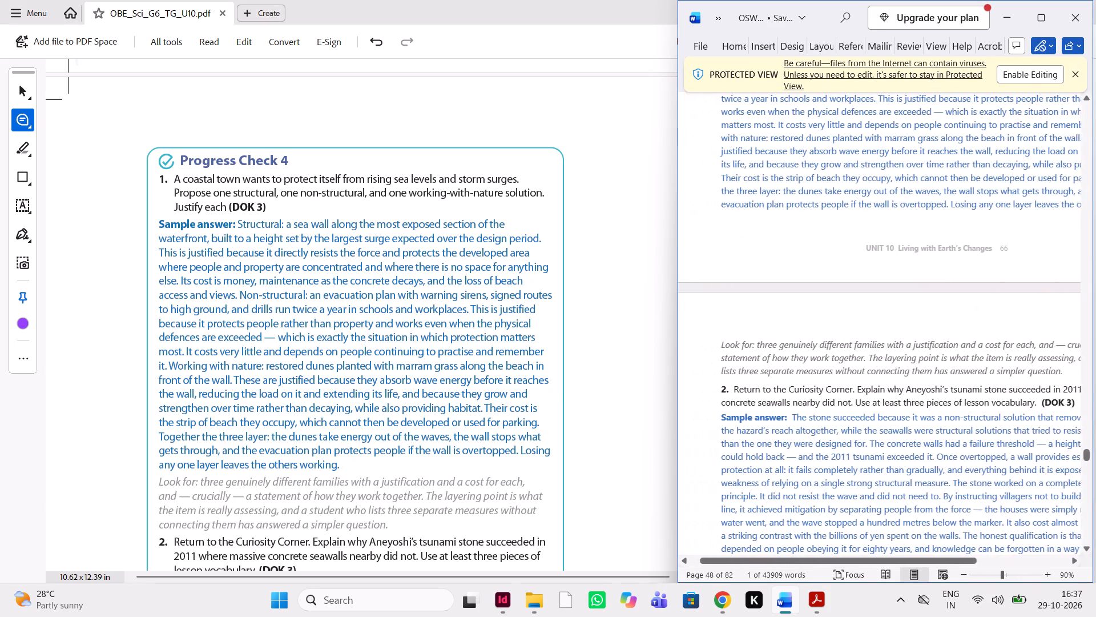
Compare Progress Check 4 question 2, its sample answer and the "Look for" notes between the PDF and the manuscript.
scroll(940, 406, "down", 1)
scroll(612, 428, "down", 1)
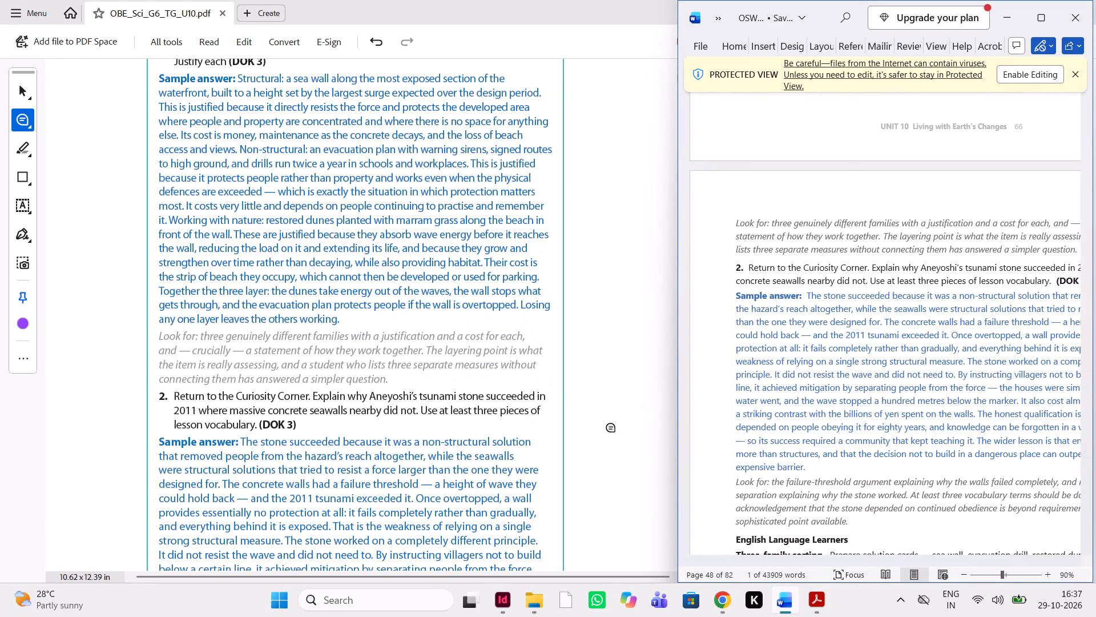
scroll(819, 410, "left", 1)
scroll(819, 410, "down", 1)
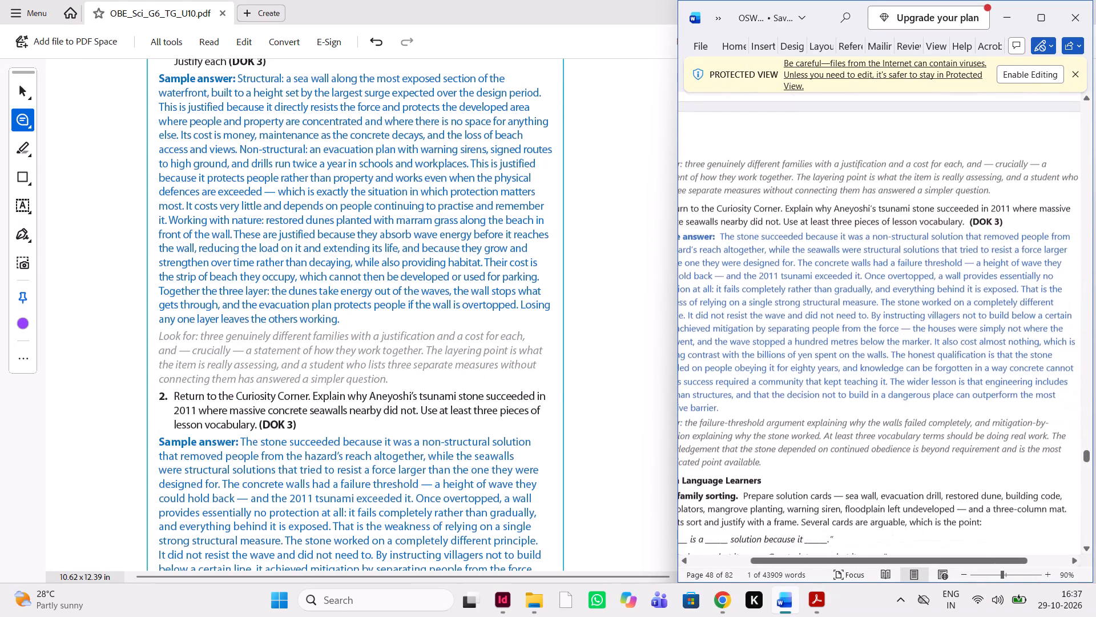
scroll(819, 410, "down", 1)
scroll(534, 448, "down", 1)
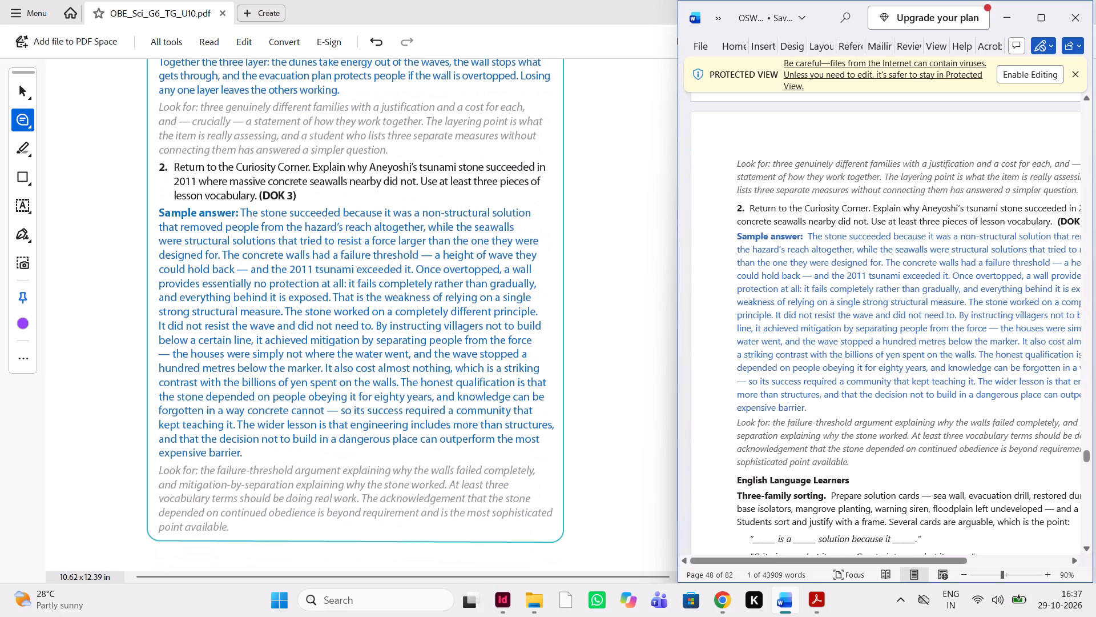
scroll(876, 410, "left", 1)
scroll(876, 410, "right", 1)
scroll(514, 432, "down", 1)
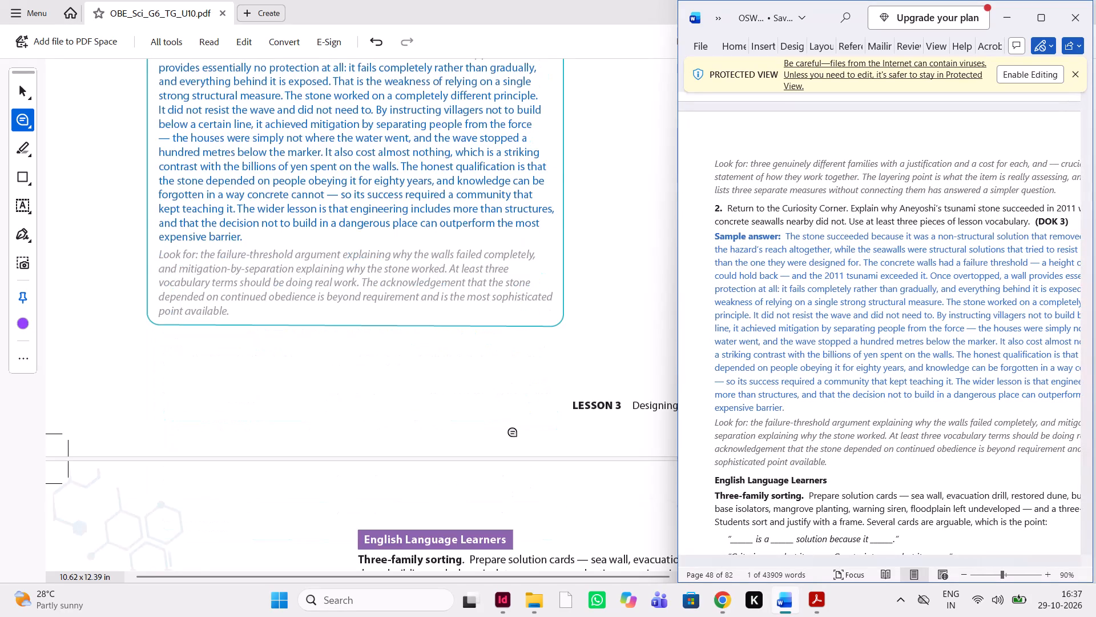
Compare the English Language Learners section, up to the Differentiated Instruction heading, between the PDF and the manuscript.
scroll(514, 432, "down", 1)
scroll(526, 477, "down", 1)
scroll(526, 477, "left", 1)
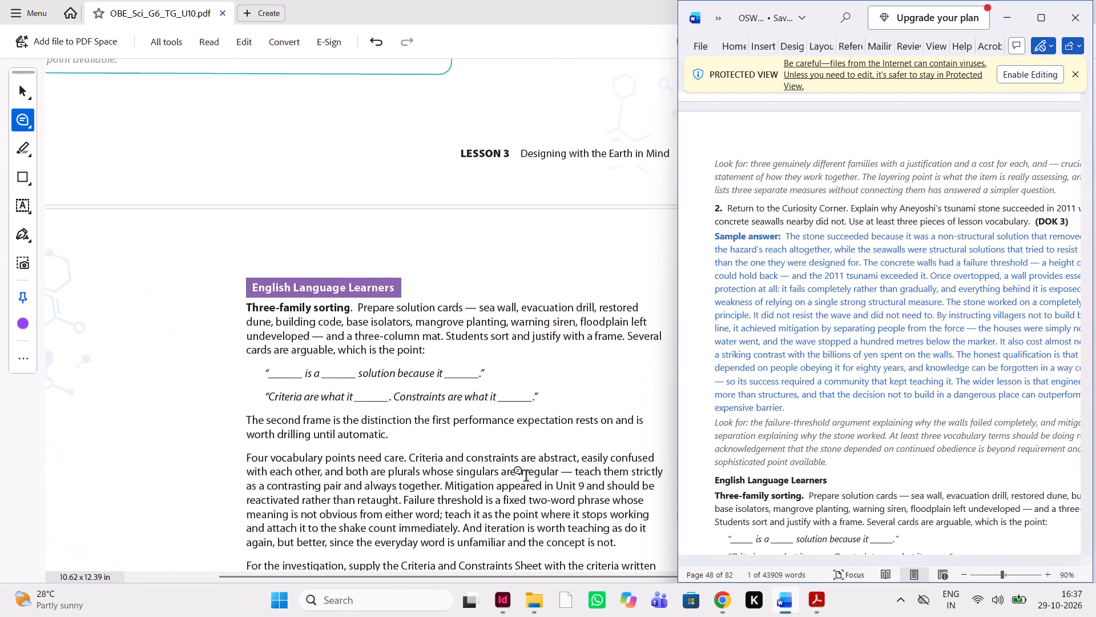
scroll(526, 477, "left", 1)
scroll(820, 457, "down", 1)
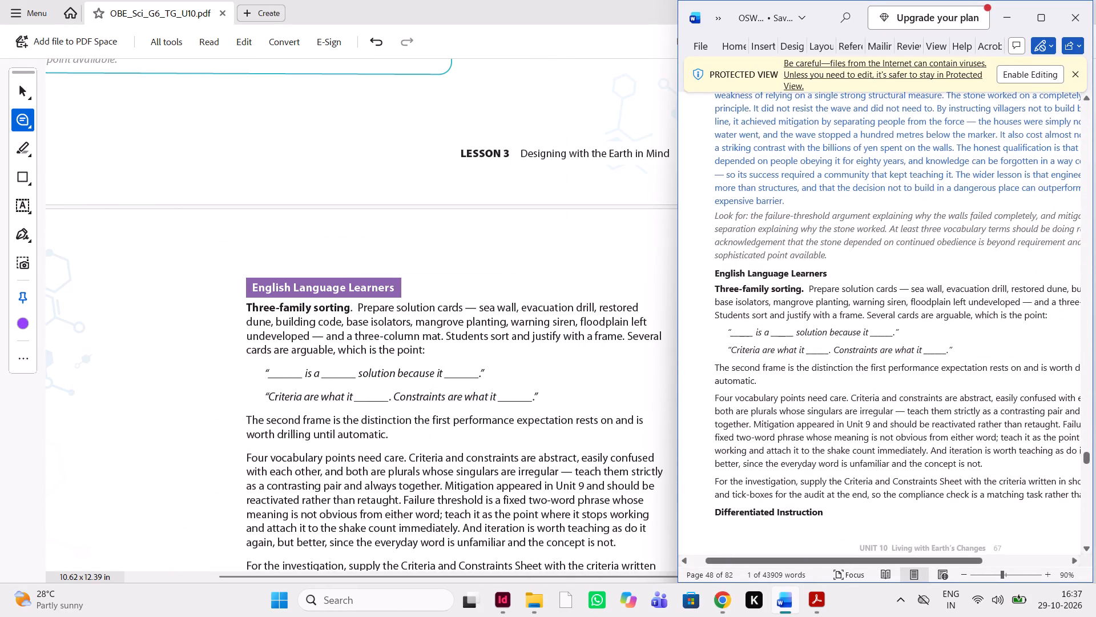
scroll(820, 457, "down", 1)
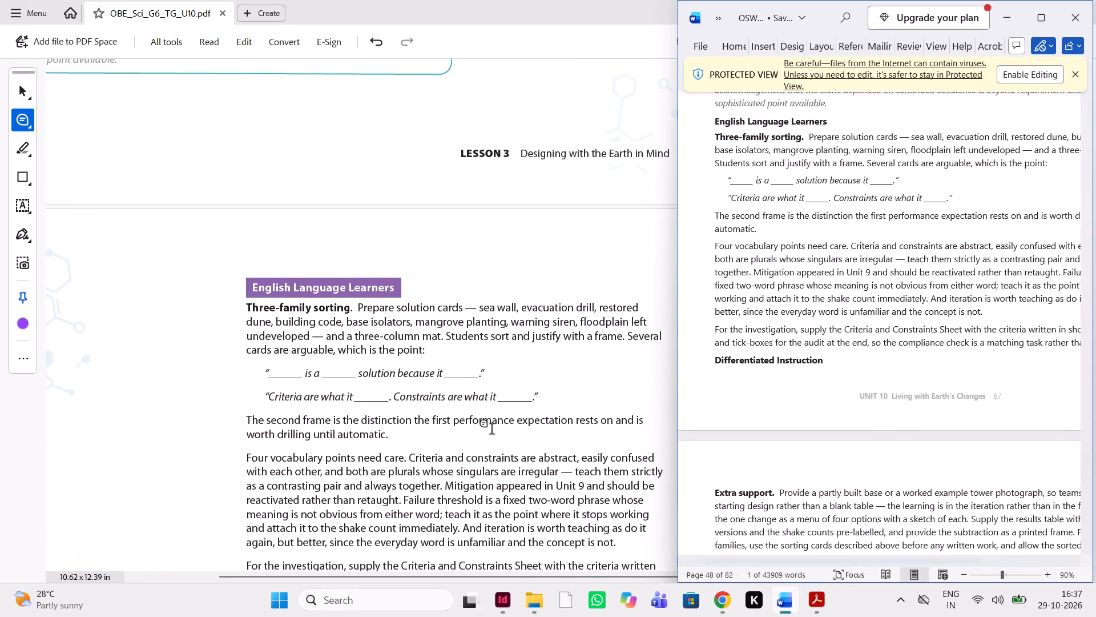
scroll(491, 430, "down", 1)
scroll(825, 421, "left", 1)
scroll(825, 421, "right", 2)
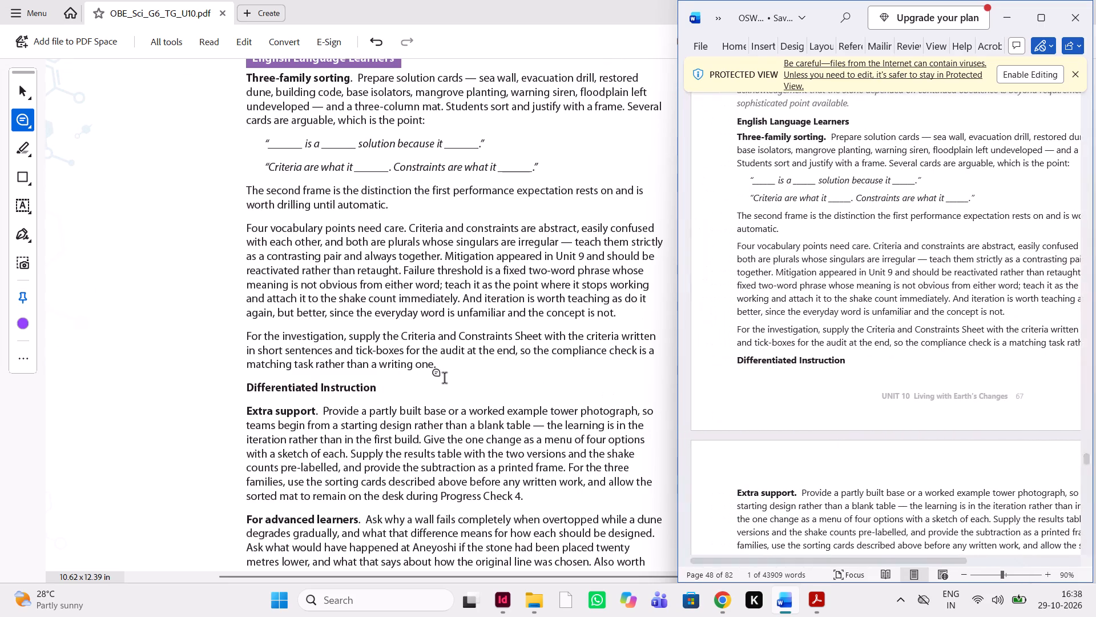
Comment "add green frame" on the PDF heading "Differentiated Instruction".
left_click_drag(382, 387, 263, 387)
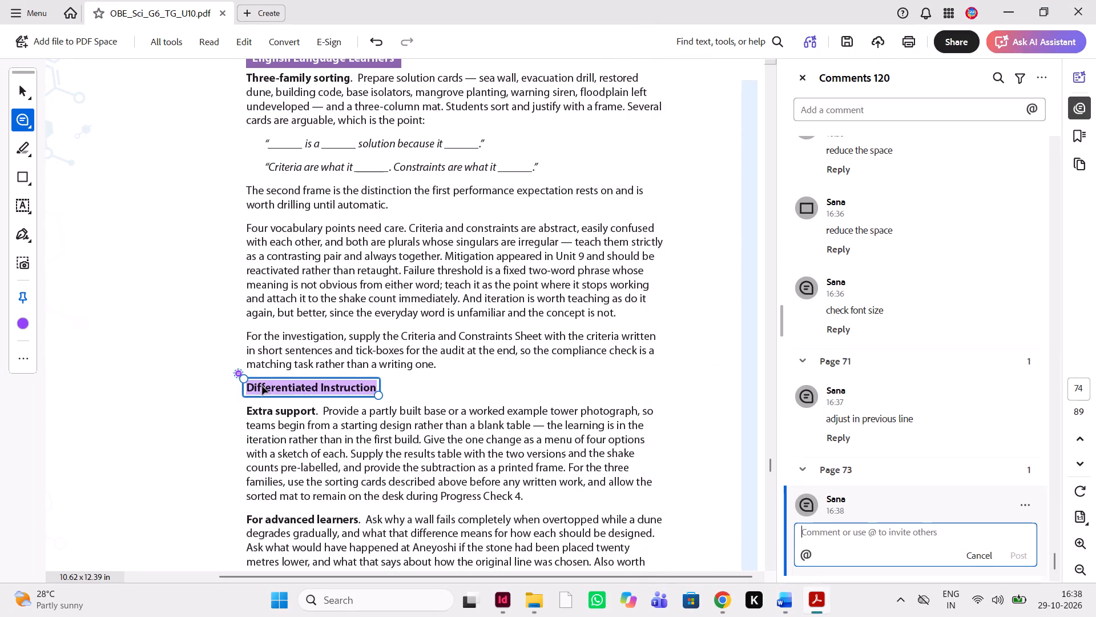
type("add green frame")
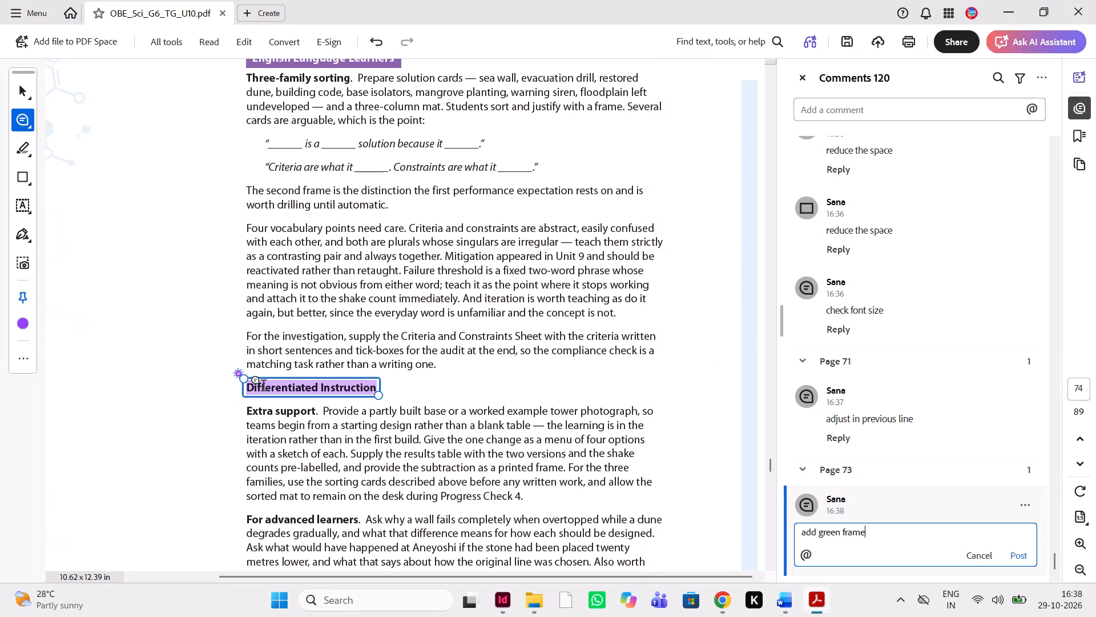
left_click(1021, 554)
Compare the Differentiated Instruction paragraphs and the "Power Up: Concrete That Heals Itself" introduction between the PDF and the manuscript.
scroll(493, 416, "down", 1)
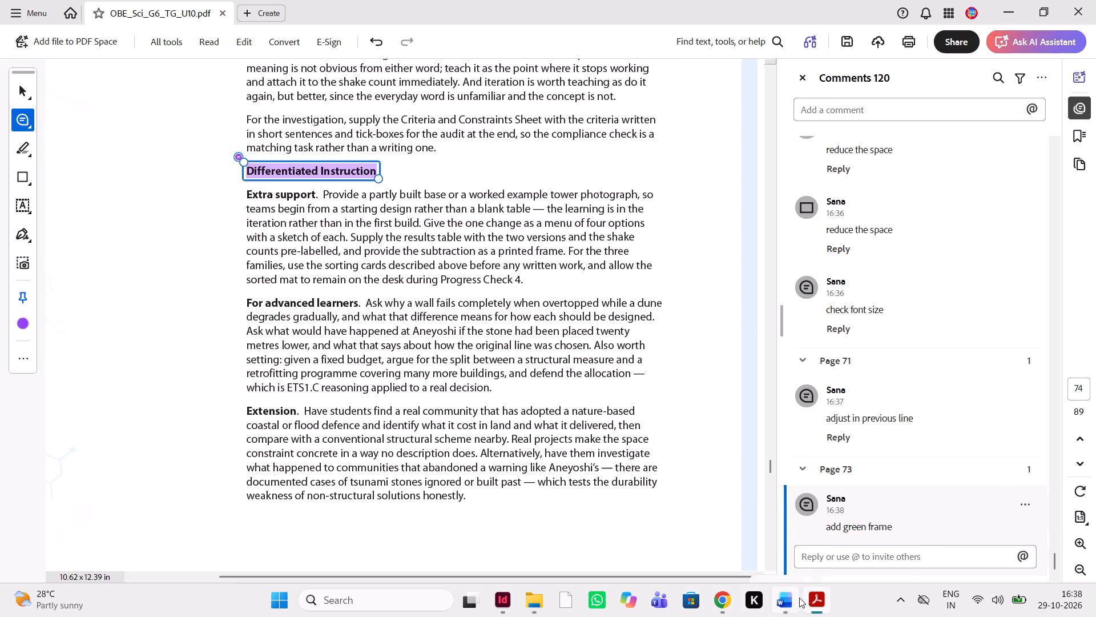
left_click(790, 605)
scroll(868, 512, "down", 2)
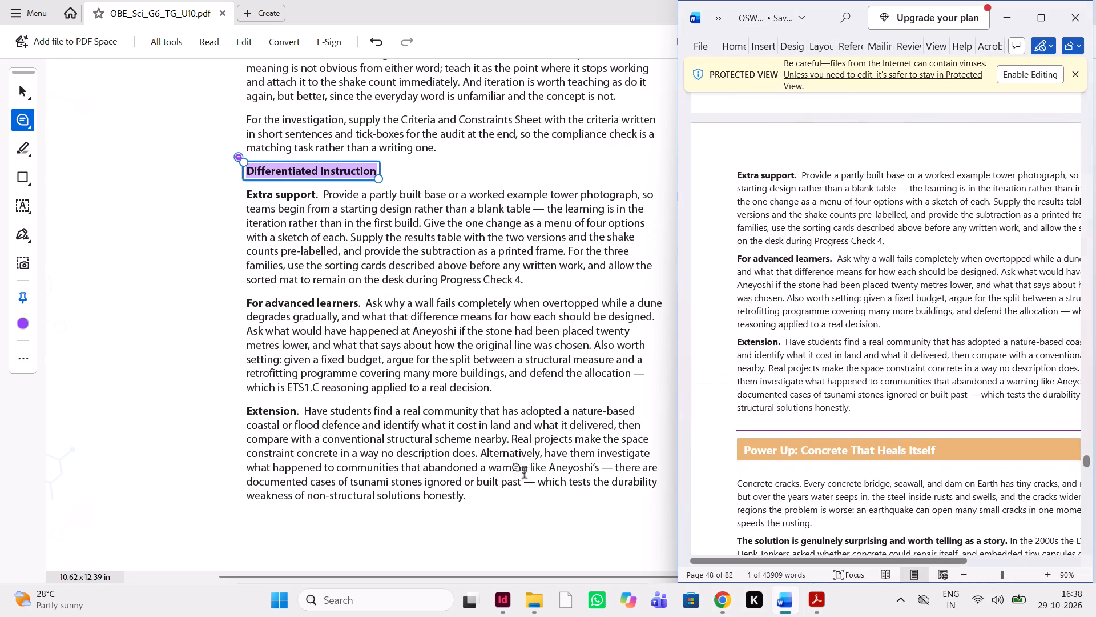
scroll(470, 506, "down", 2)
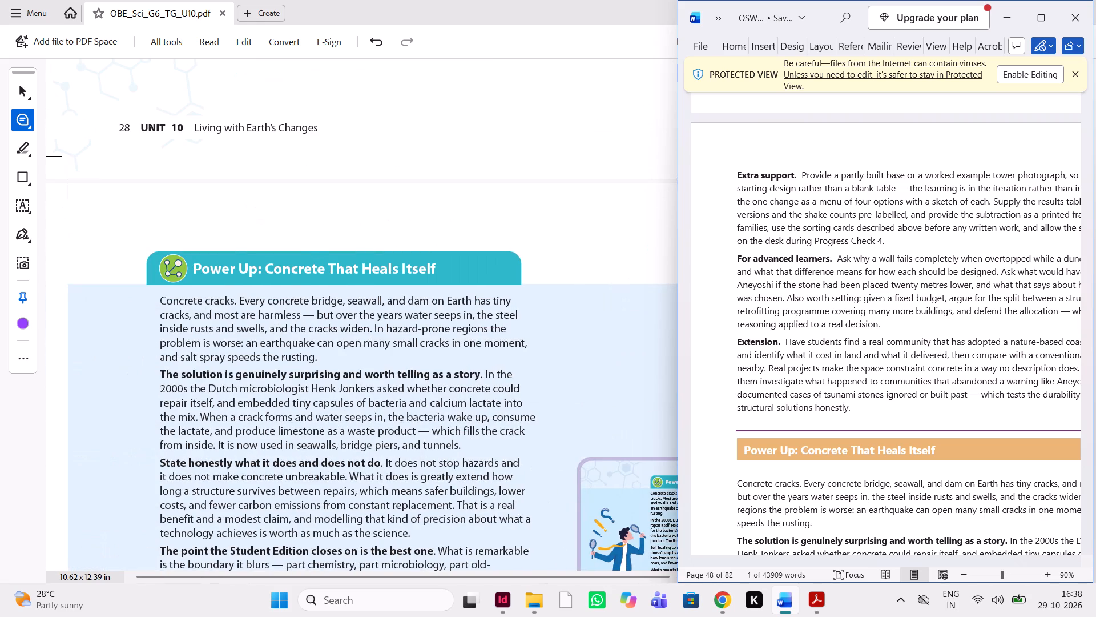
scroll(746, 490, "down", 2)
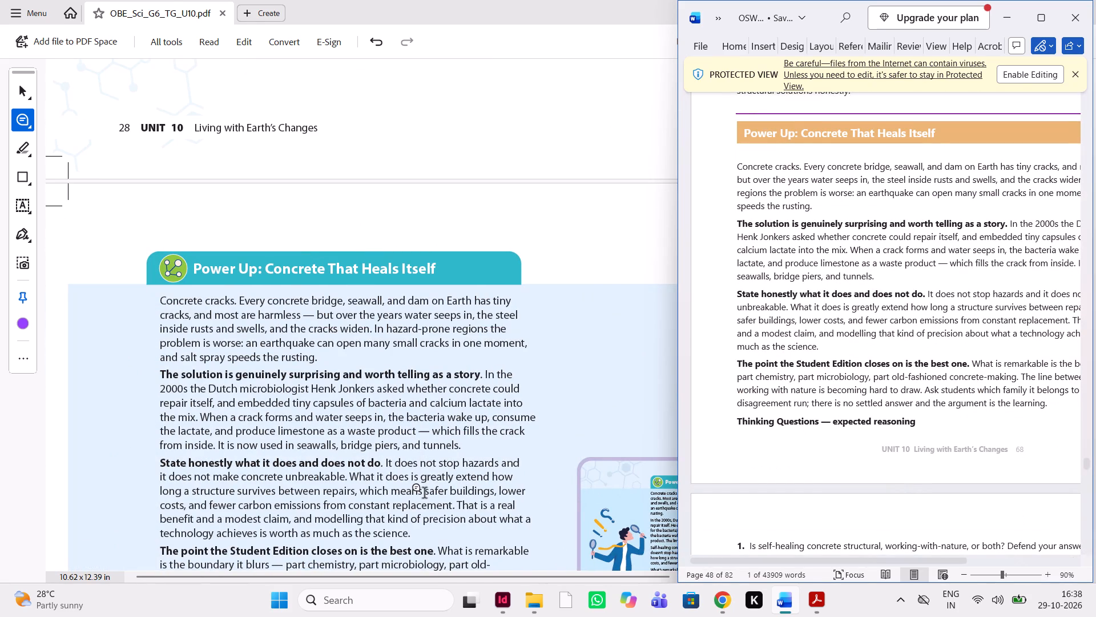
scroll(410, 398, "down", 1)
scroll(410, 398, "up", 1)
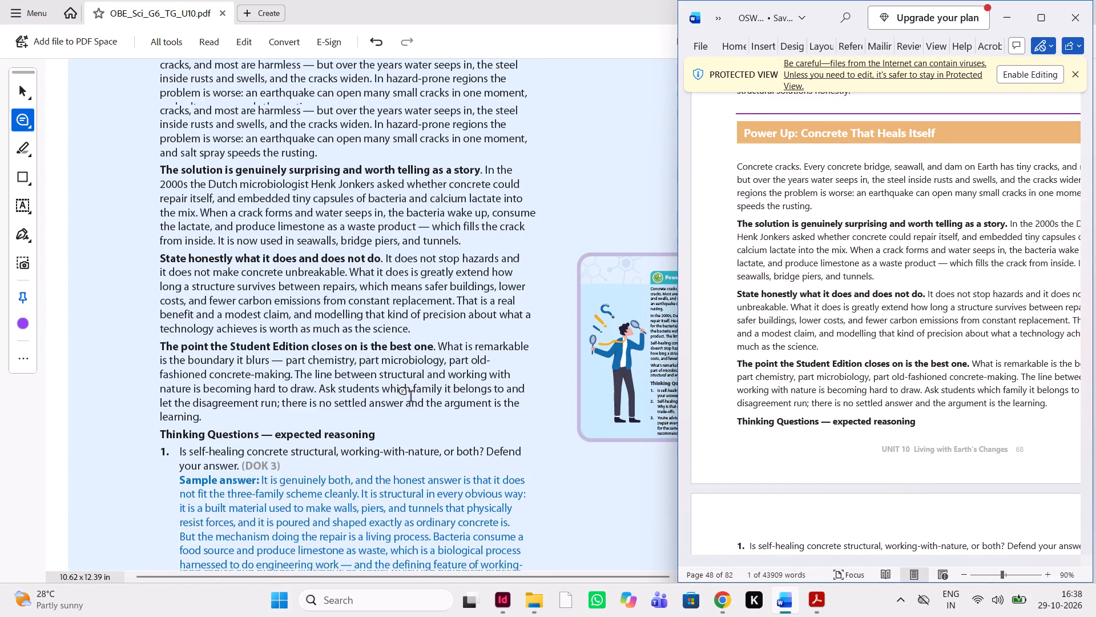
scroll(410, 398, "up", 1)
scroll(701, 331, "up", 1)
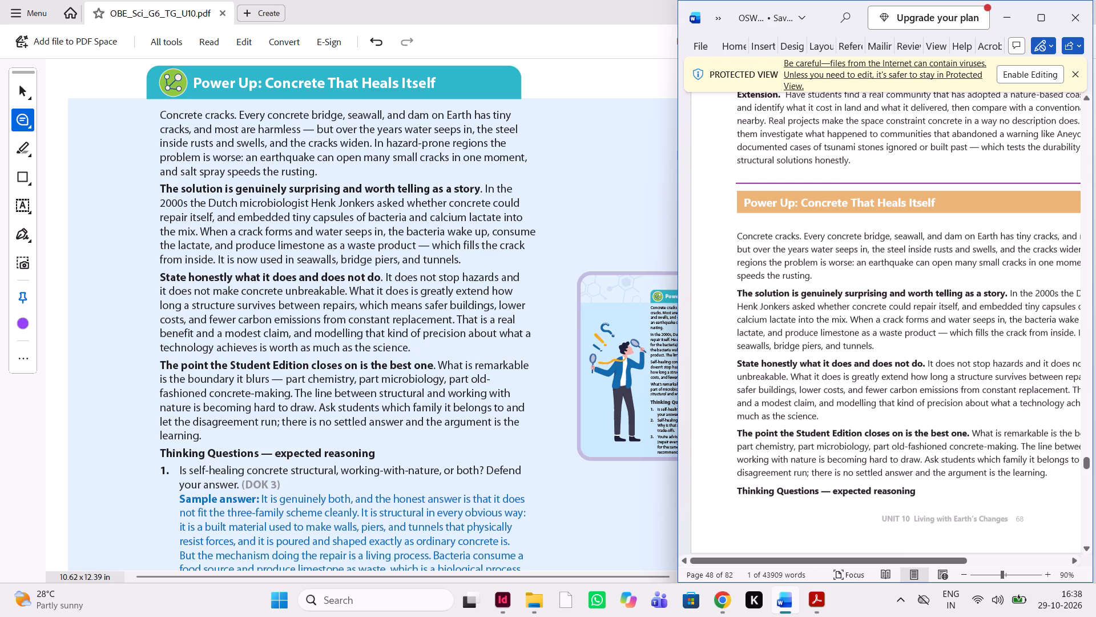
scroll(487, 285, "down", 1)
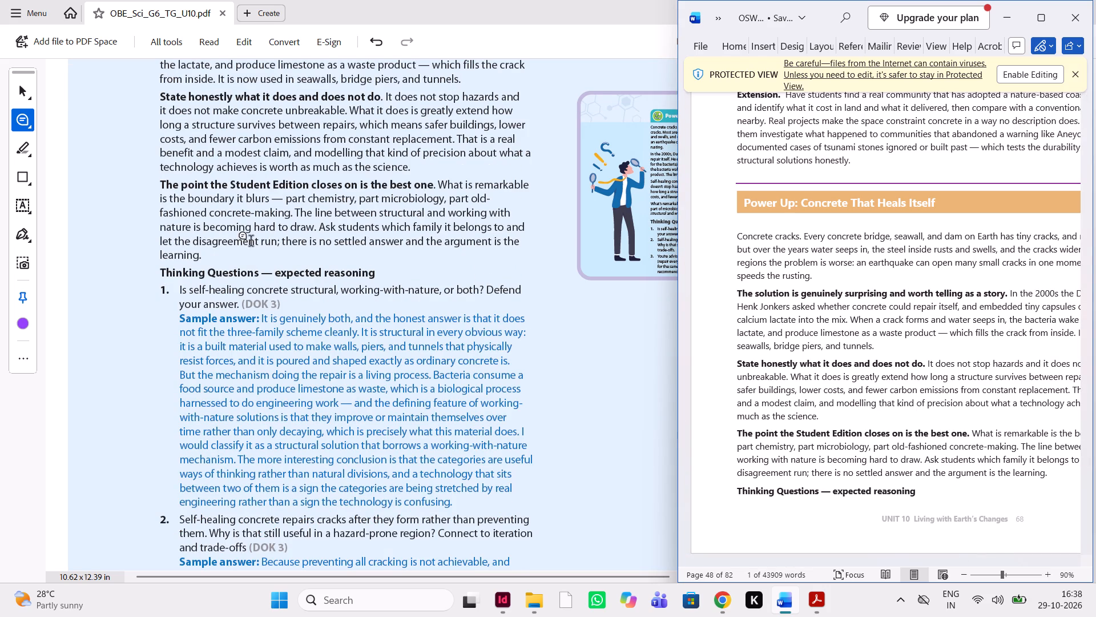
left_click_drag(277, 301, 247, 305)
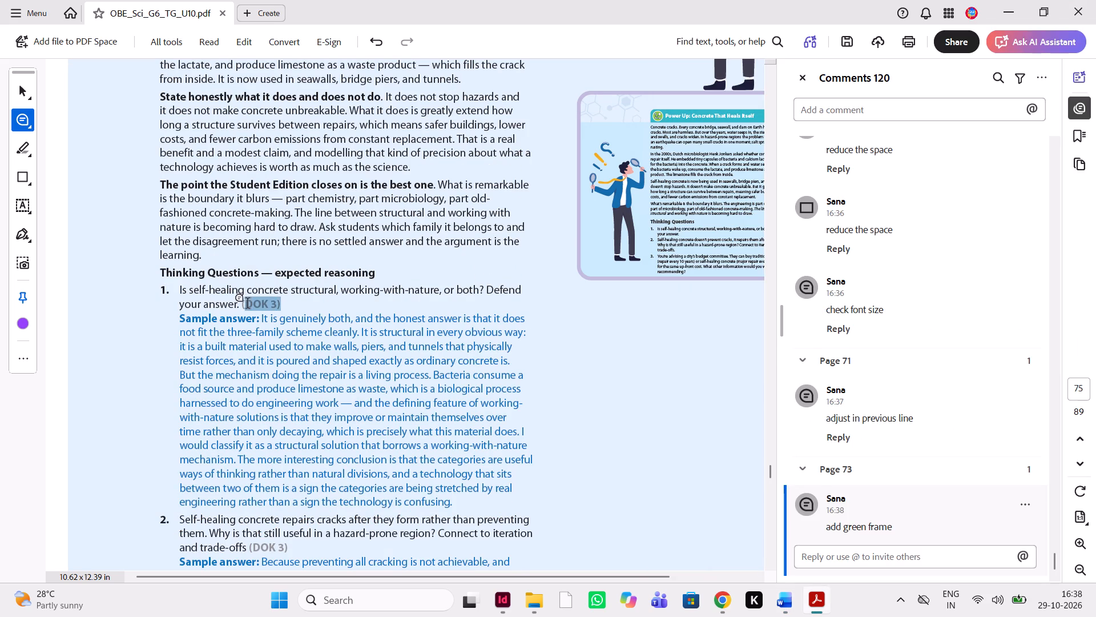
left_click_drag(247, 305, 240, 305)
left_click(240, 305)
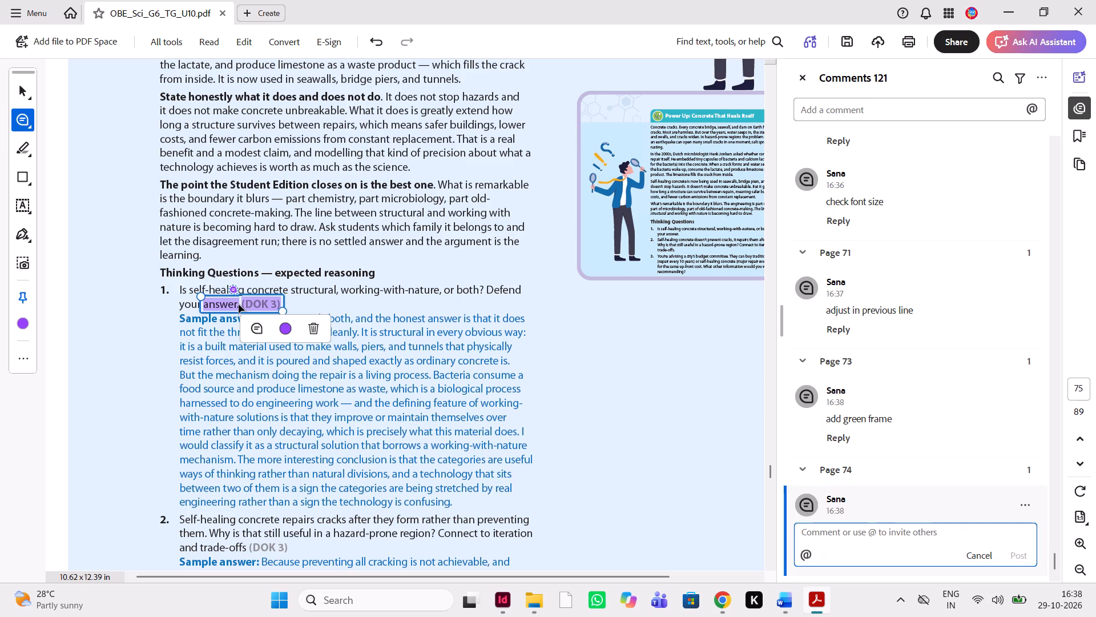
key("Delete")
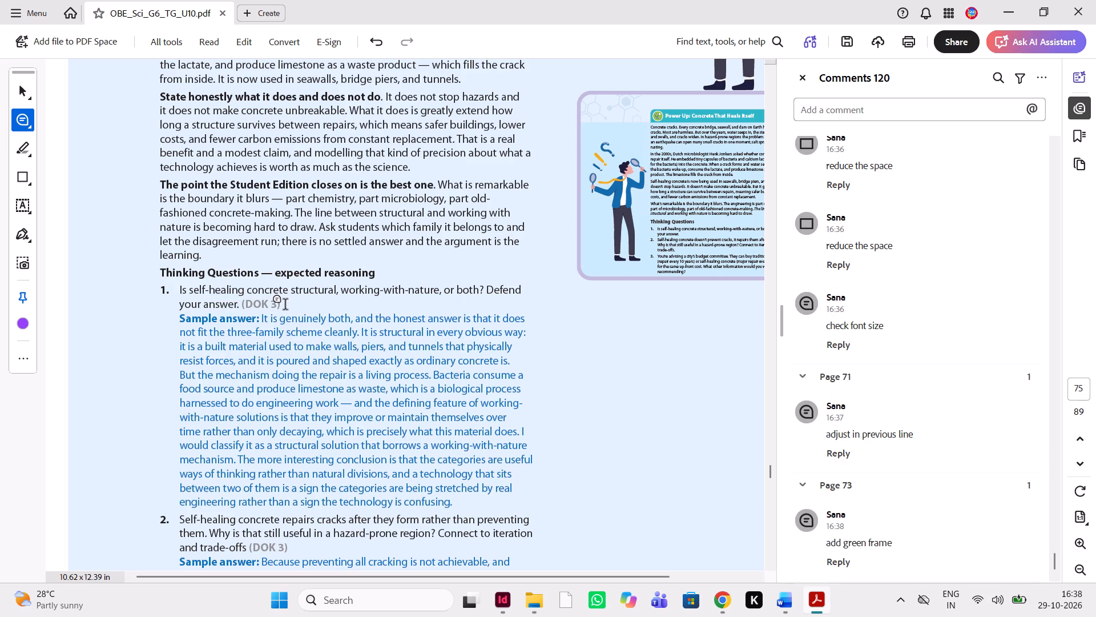
Comment "change text color to black" on the "(DOK 3)" label of Power Up Thinking Question 1 in the PDF.
left_click_drag(283, 306, 251, 305)
type("chnage te")
key("BackSpace")
key("BackSpace")
key("BackSpace")
key("BackSpace")
key("BackSpace")
key("BackSpace")
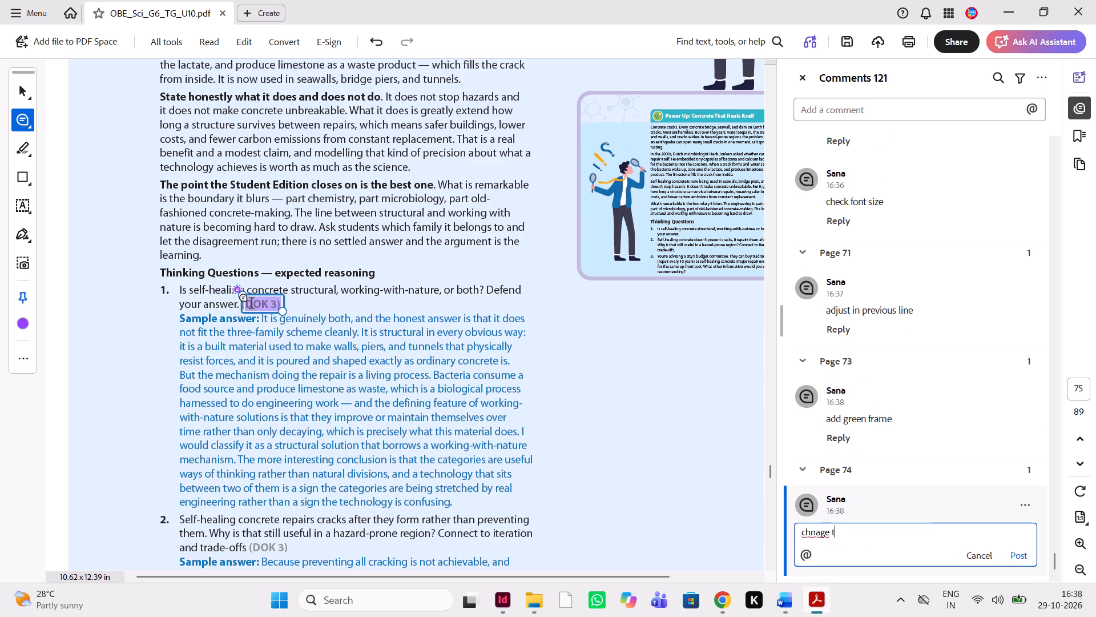
key("BackSpace")
type("ange etxt")
key("space")
key("BackSpace")
key("BackSpace")
key("BackSpace")
key("BackSpace")
key("BackSpace")
type("text color to v")
key("BackSpace")
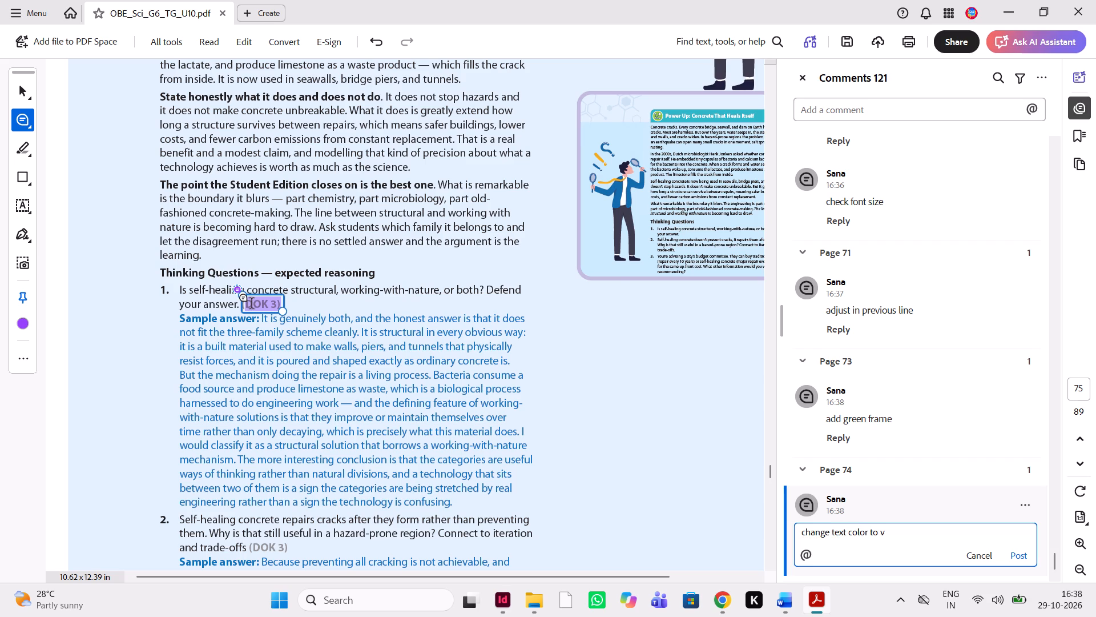
type("black")
key("space")
Compare Power Up Thinking Questions 1 and 2 and their sample answers between the PDF and the manuscript.
scroll(368, 471, "down", 1)
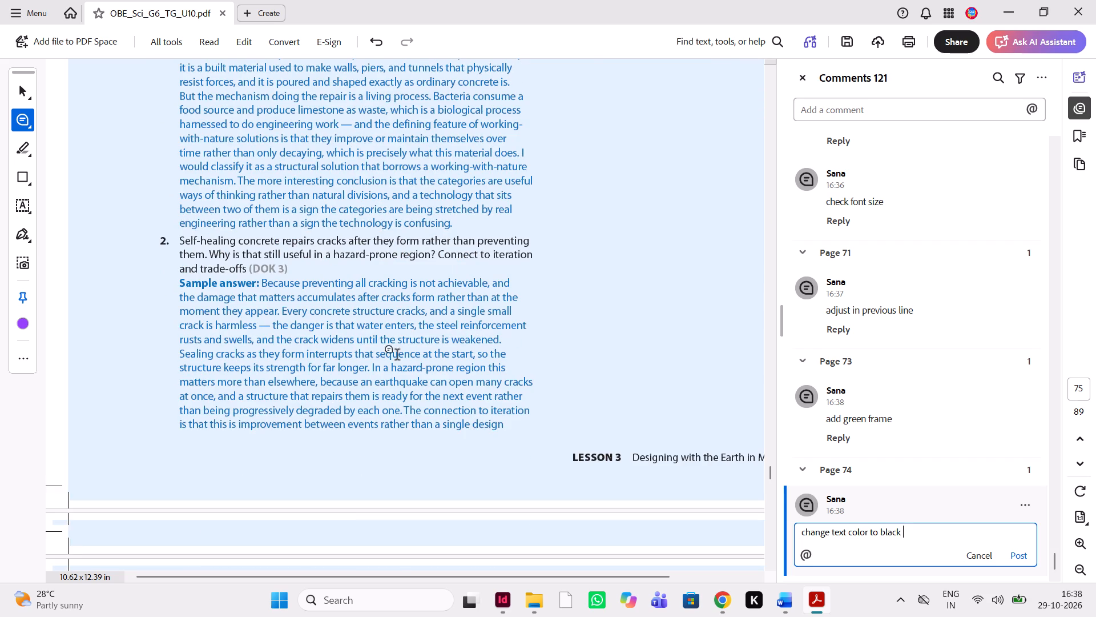
scroll(399, 434, "up", 1)
left_click(787, 600)
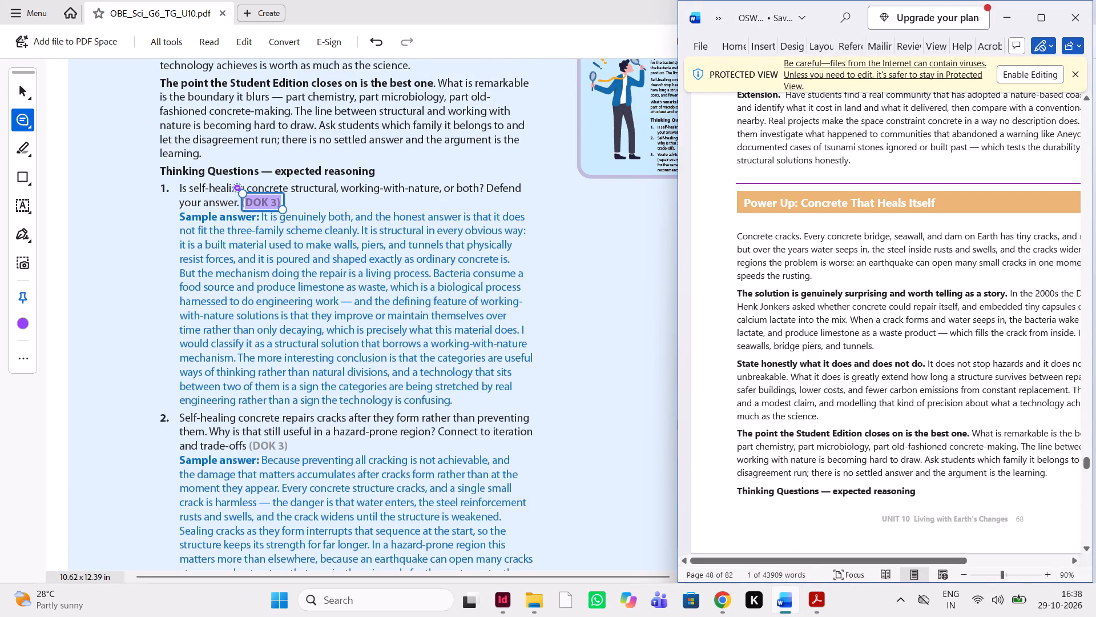
scroll(947, 309, "down", 1)
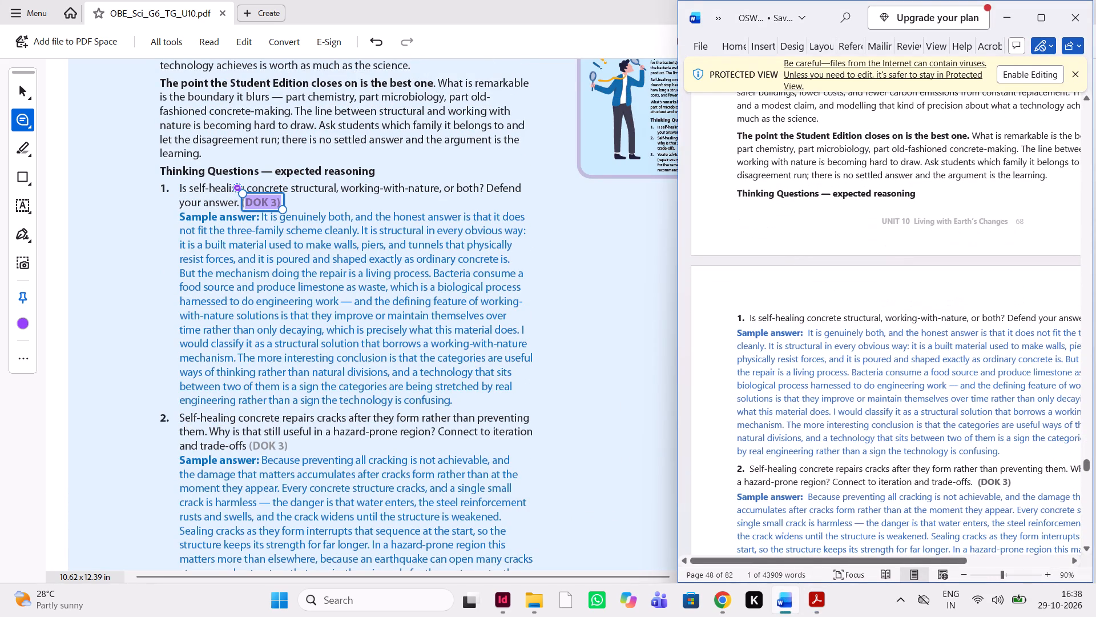
scroll(947, 309, "down", 1)
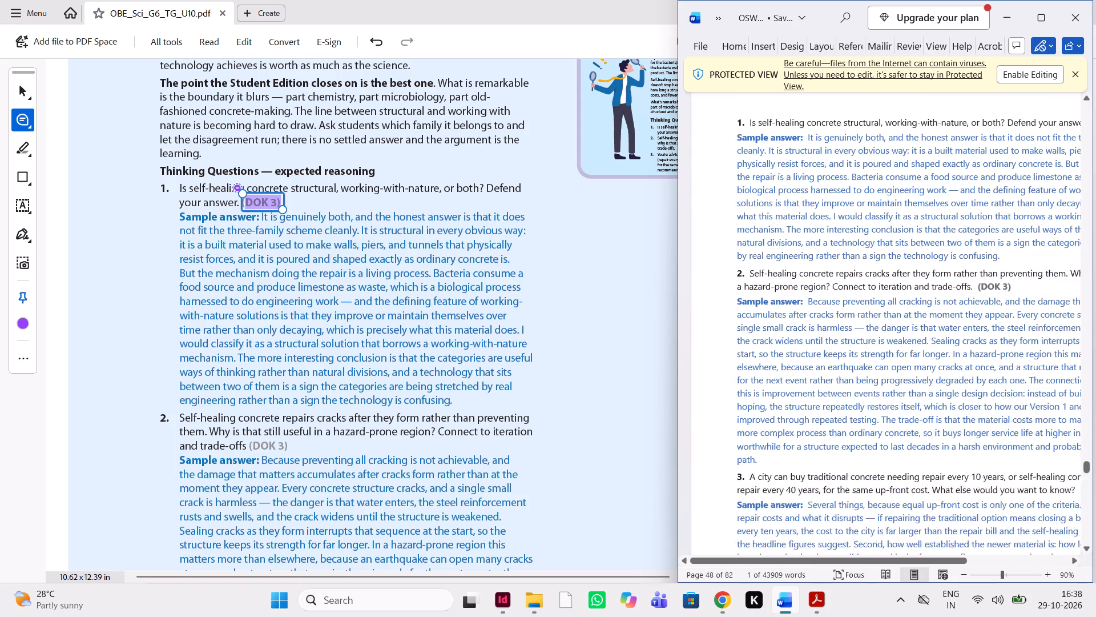
scroll(947, 309, "down", 2)
scroll(555, 322, "down", 4)
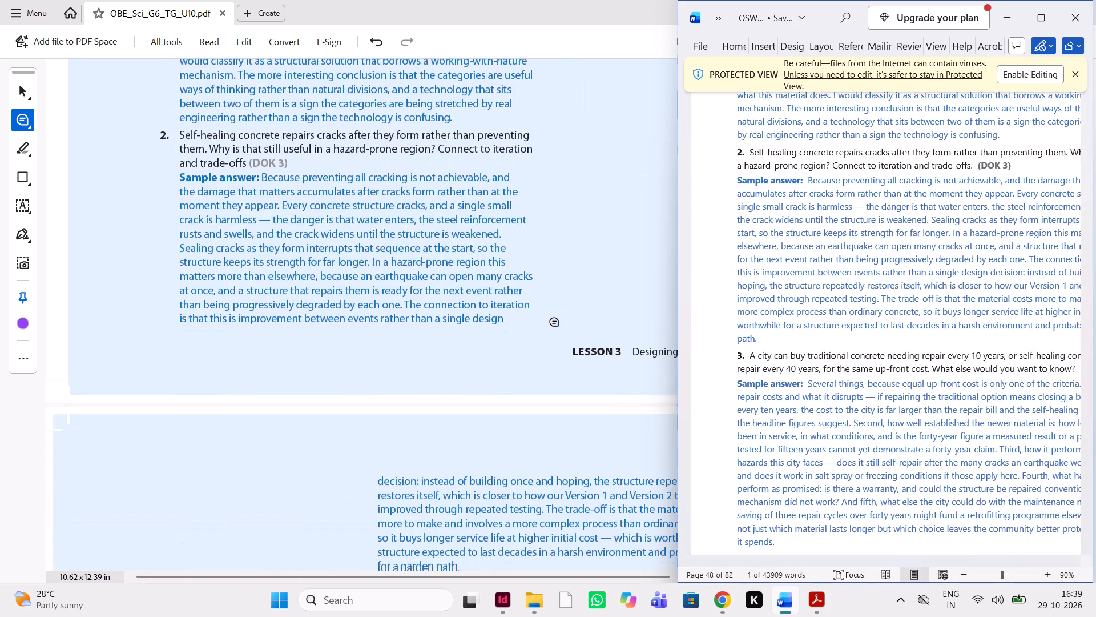
Annotate the "(DOK 3)" label of Thinking Question 2 with "change text color to black", copied from the Question 1 comment.
scroll(555, 322, "up", 1)
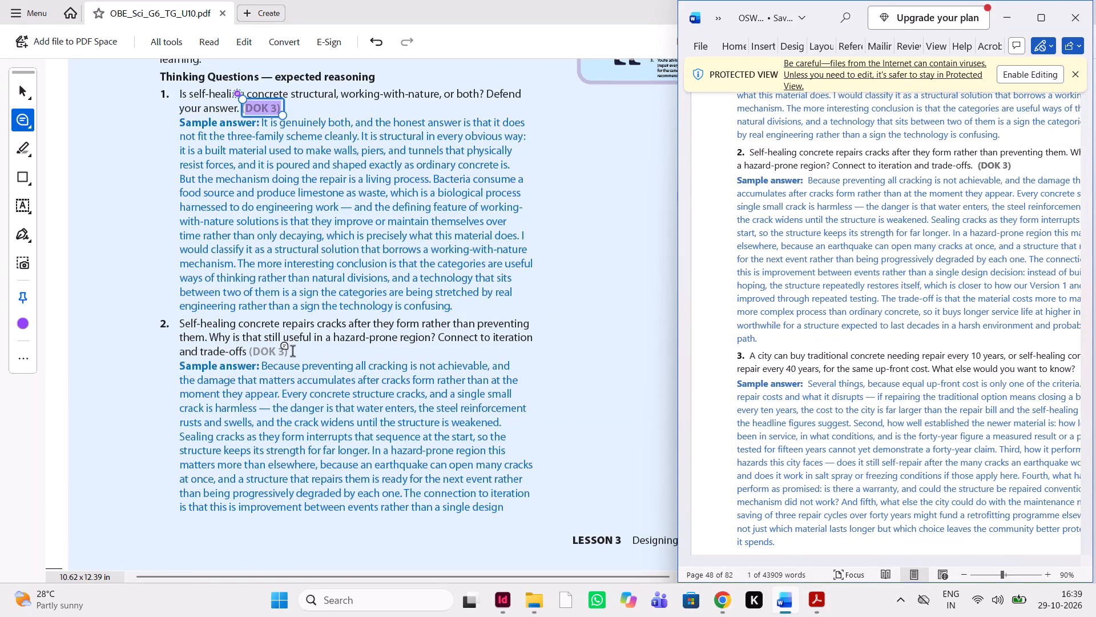
left_click_drag(292, 352, 253, 356)
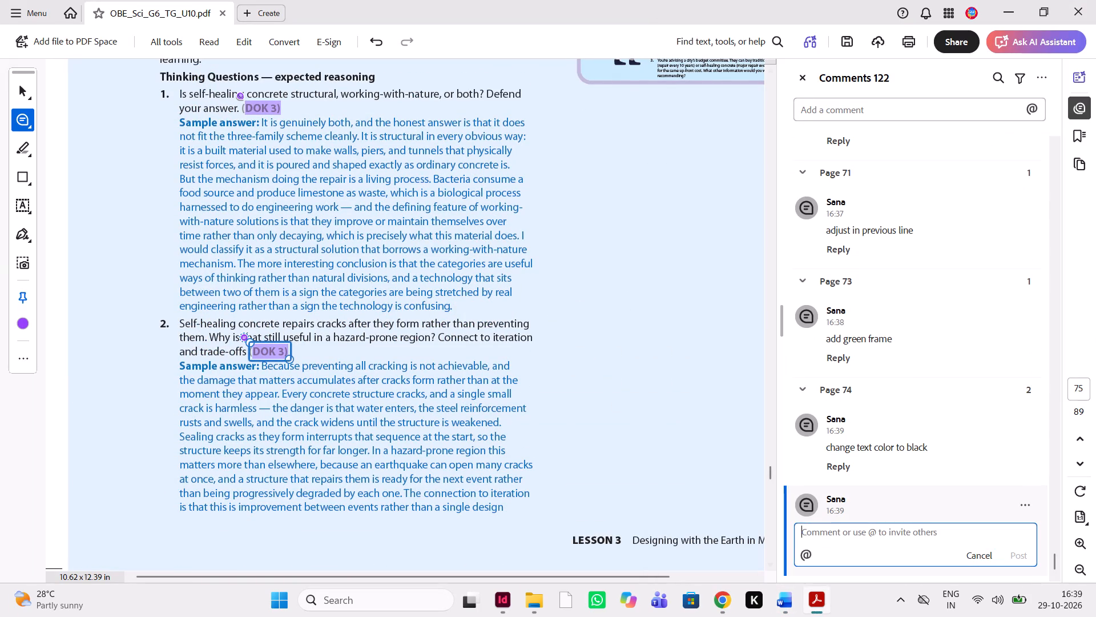
left_click(828, 534)
key("ctrl+v")
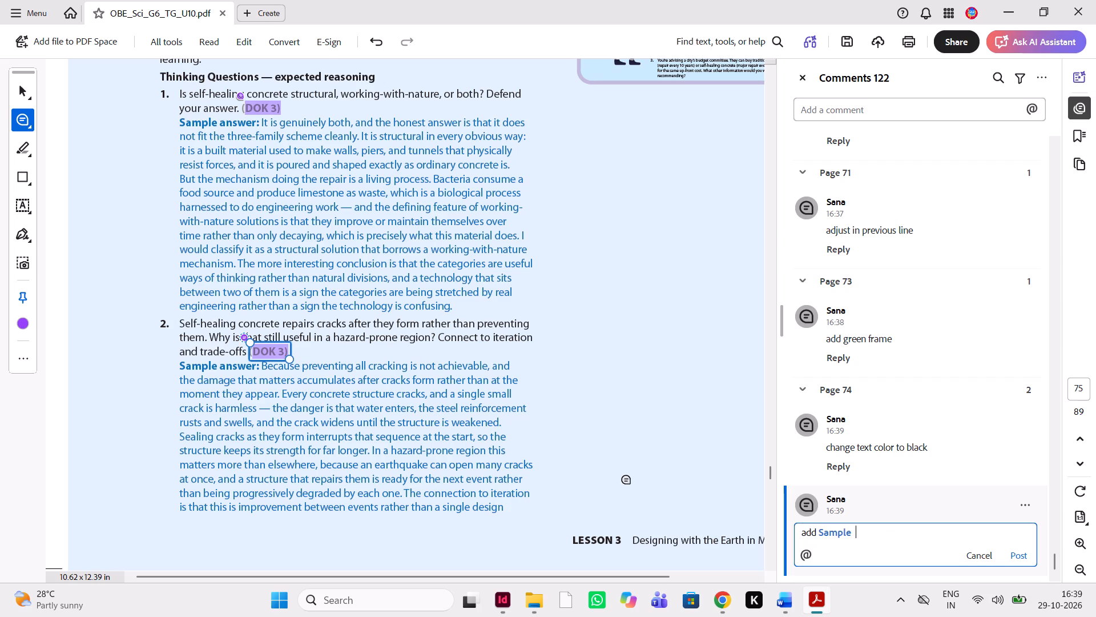
left_click_drag(870, 526, 731, 526)
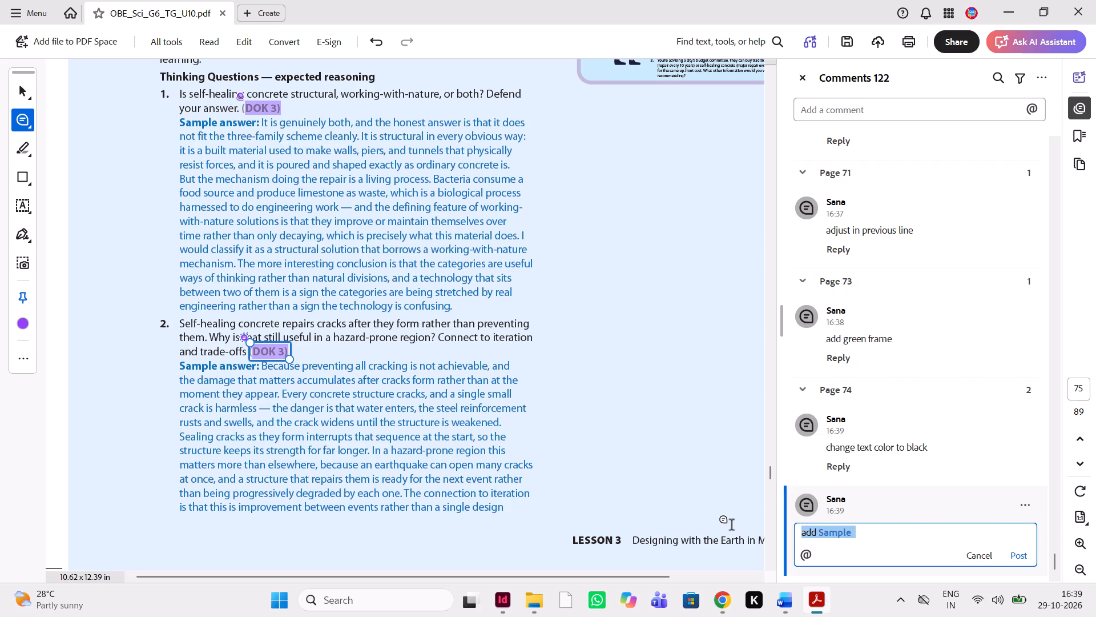
key("BackSpace")
left_click_drag(926, 441, 903, 449)
left_click(913, 458)
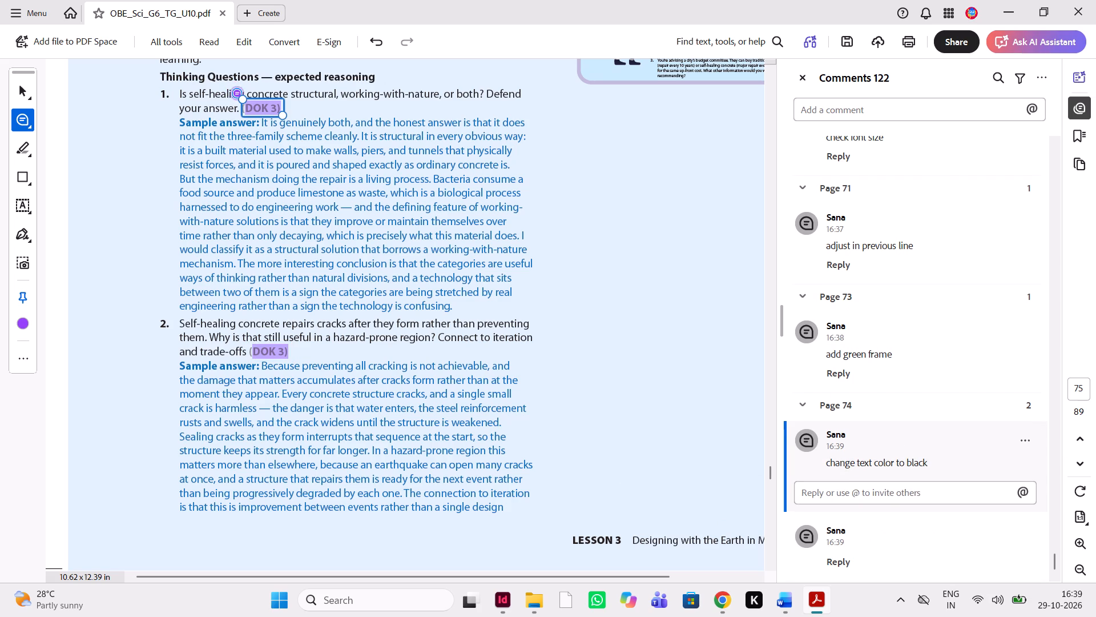
left_click_drag(935, 461, 817, 463)
key("ctrl+c")
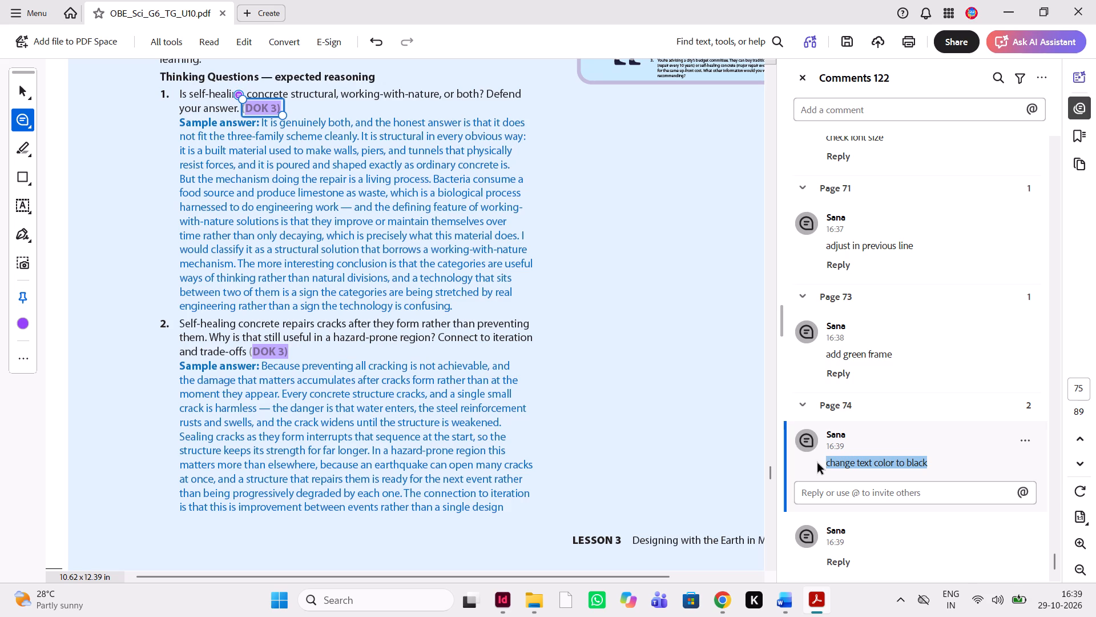
left_click(918, 539)
left_click(888, 560)
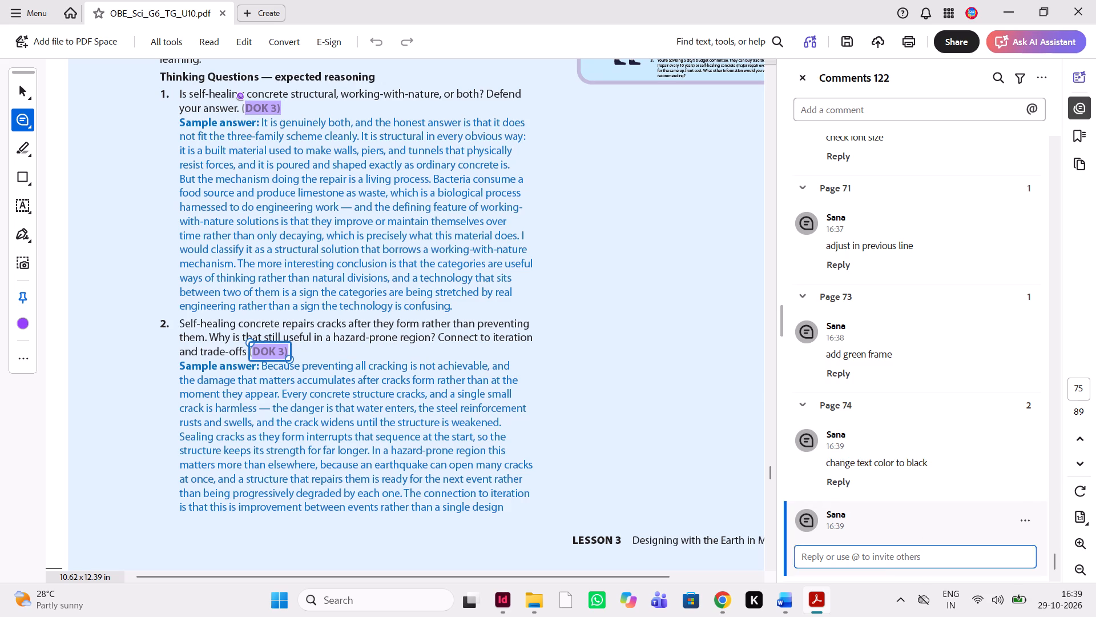
key("ctrl+v")
left_click(1021, 561)
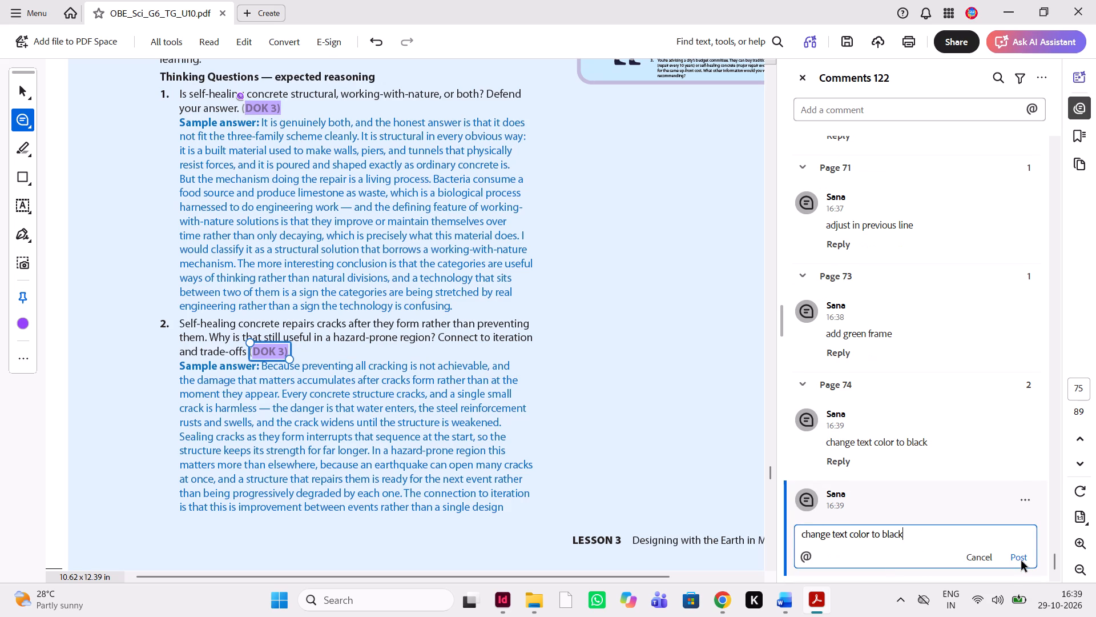
Comment "change text color to black" on the "(DOK 3)" label of Thinking Question 3 in the PDF.
scroll(662, 472, "down", 2)
scroll(662, 472, "left", 1)
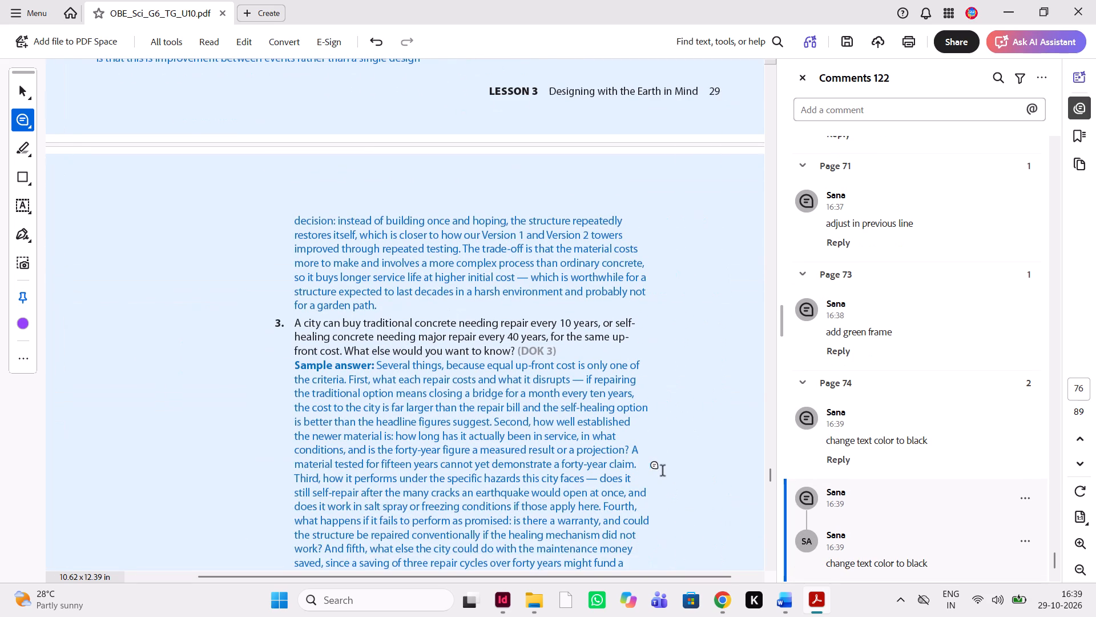
scroll(662, 472, "left", 1)
left_click(787, 607)
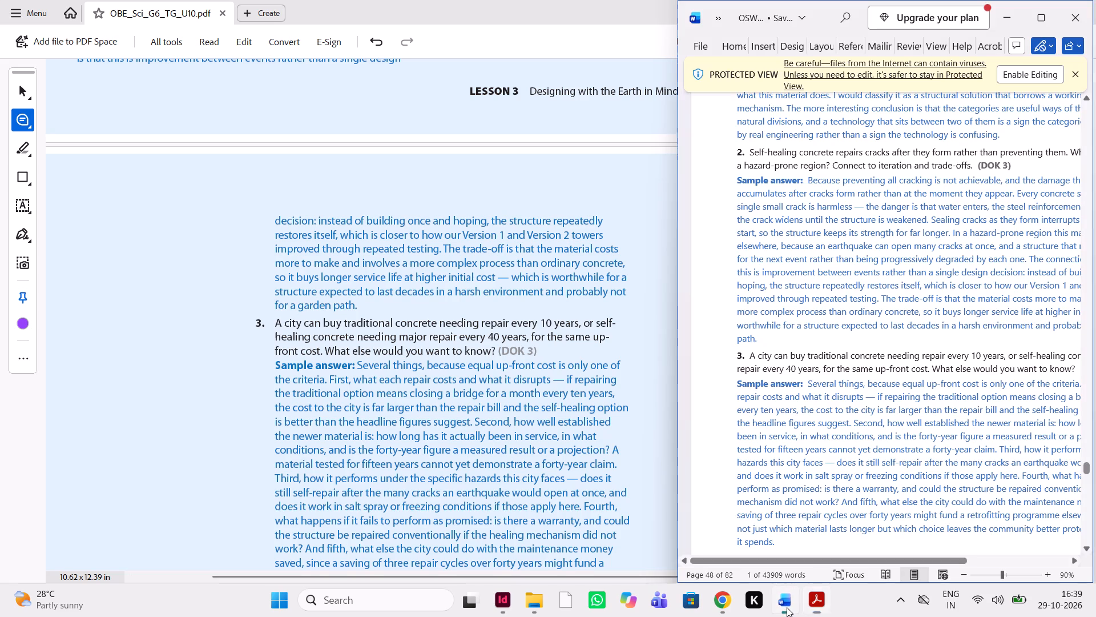
left_click_drag(539, 351, 507, 352)
key("ctrl+v")
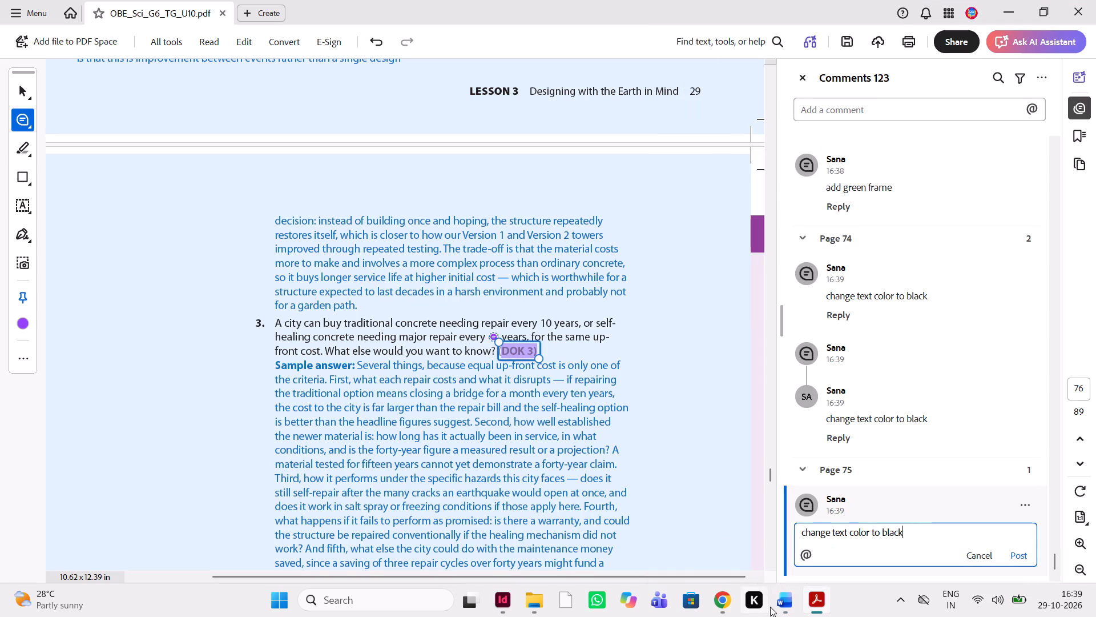
Compare Power Up Thinking Question 3 and its sample answer with the Word manuscript, and look over the following Lesson Check answers in the PDF.
left_click(783, 616)
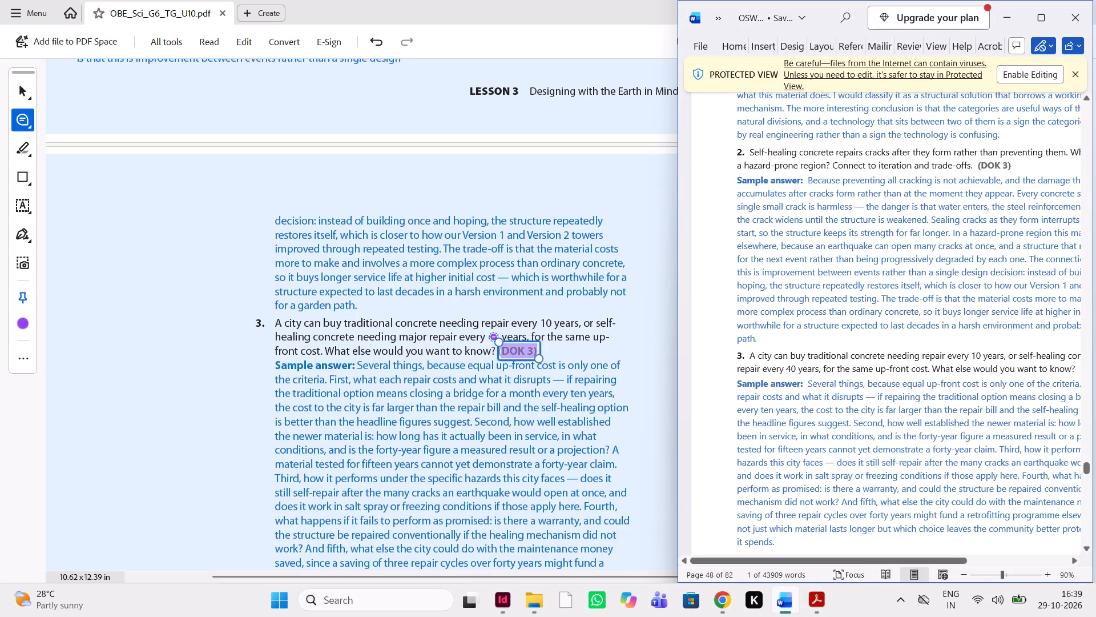
scroll(866, 518, "down", 1)
scroll(866, 518, "left", 2)
scroll(866, 518, "right", 1)
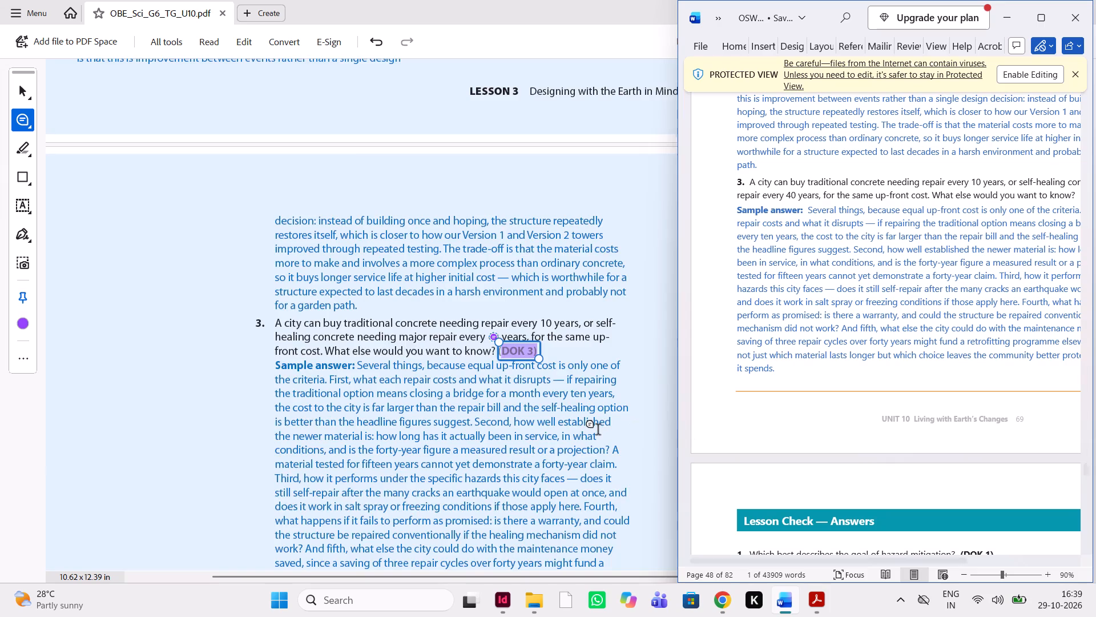
scroll(598, 431, "down", 3)
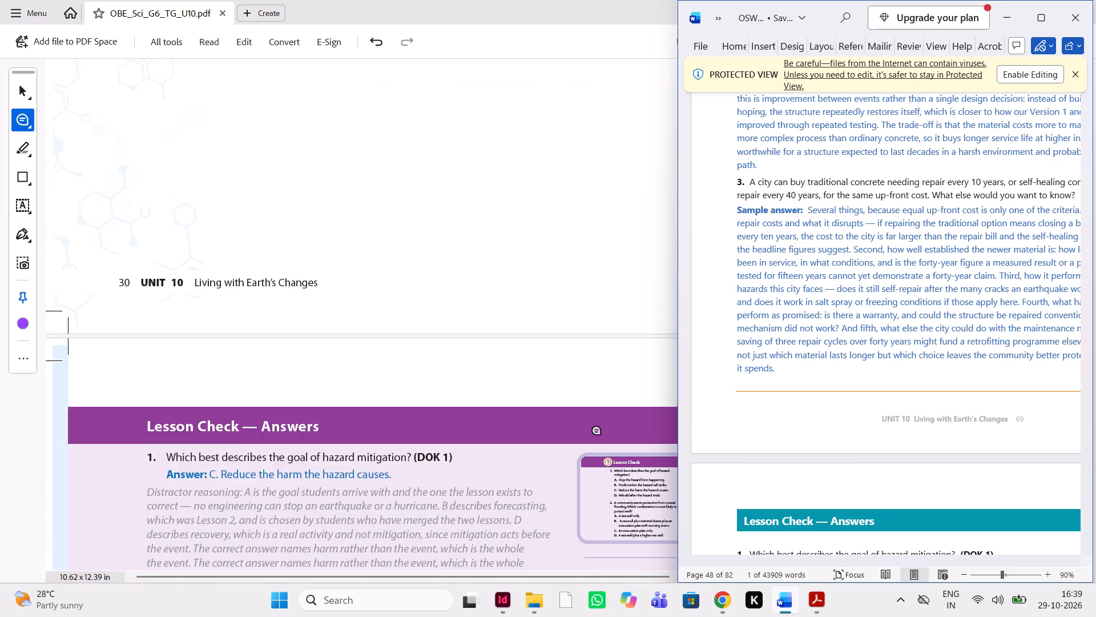
scroll(598, 431, "down", 1)
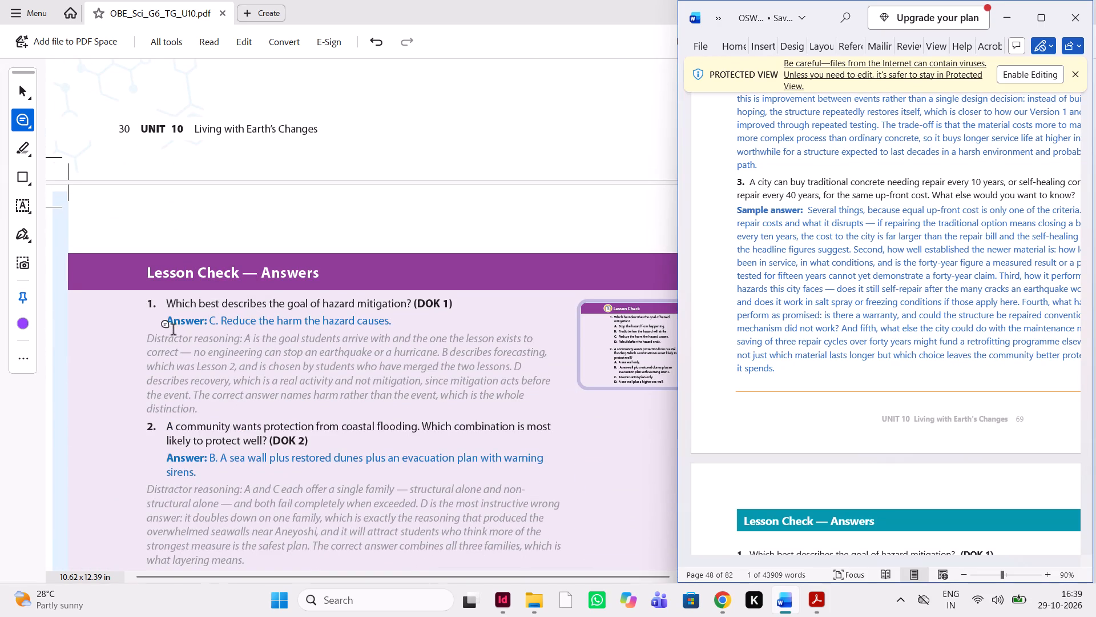
scroll(303, 389, "left", 1)
scroll(303, 389, "right", 2)
scroll(303, 389, "up", 5)
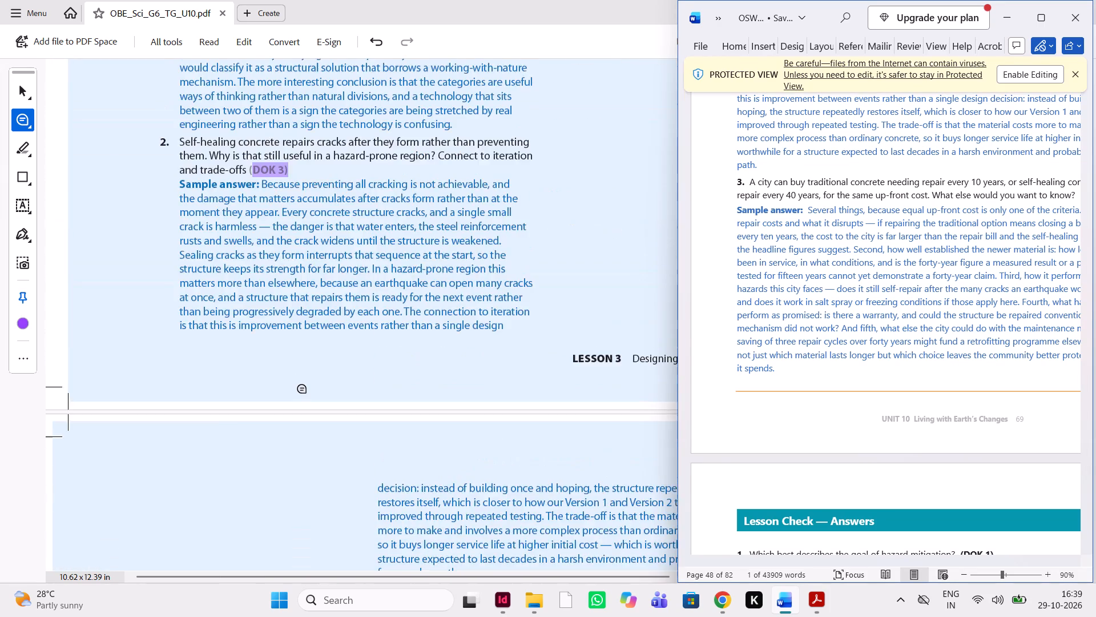
scroll(303, 389, "up", 2)
scroll(303, 389, "down", 10)
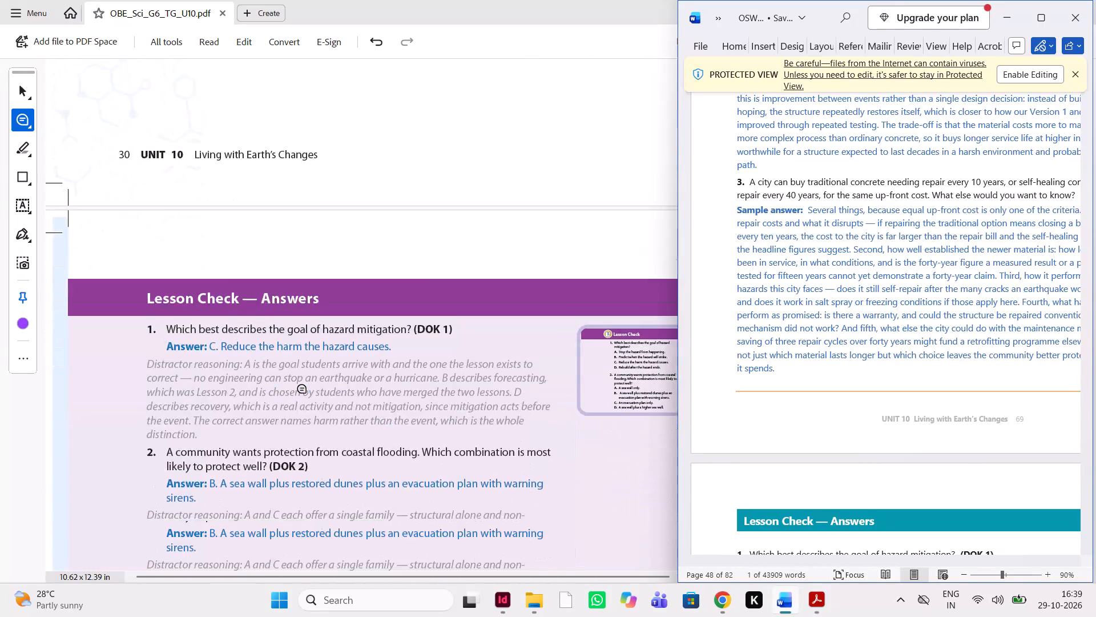
scroll(303, 389, "down", 2)
left_click(1005, 10)
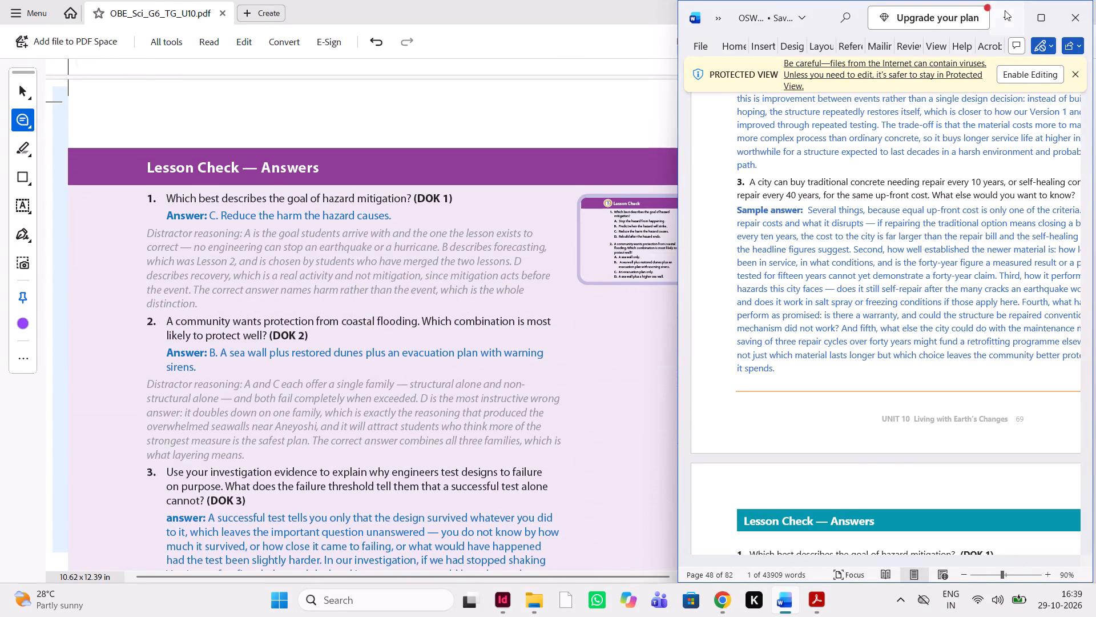
Annotate the "Answer:" label of Lesson Check Question 1 with "add Sample", copied from an existing page 52 comment in the PDF.
scroll(925, 428, "up", 1)
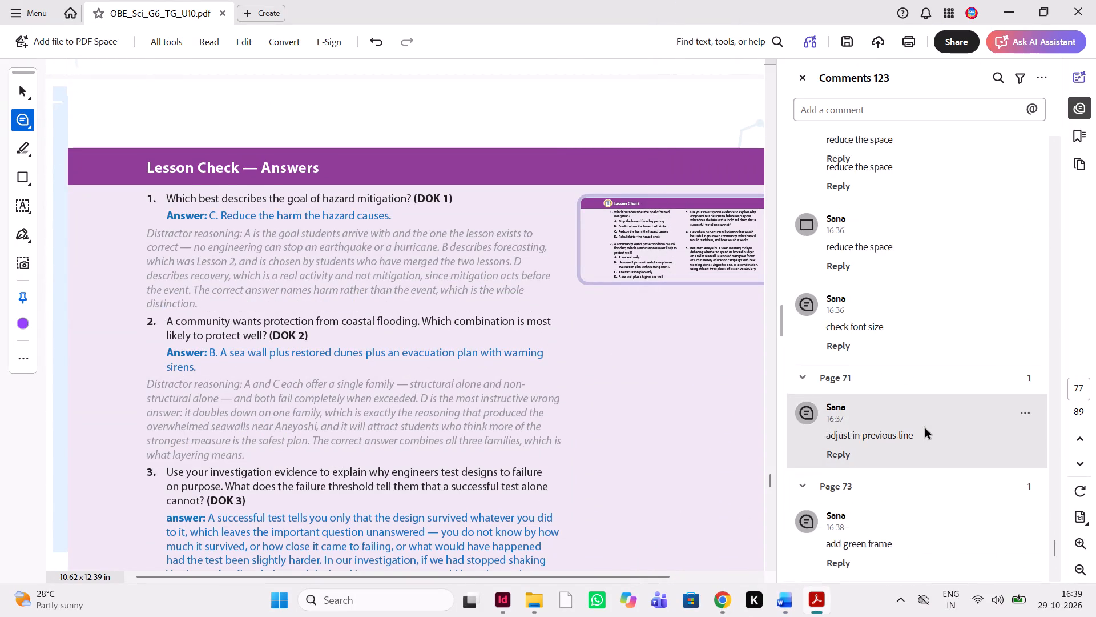
scroll(925, 428, "up", 9)
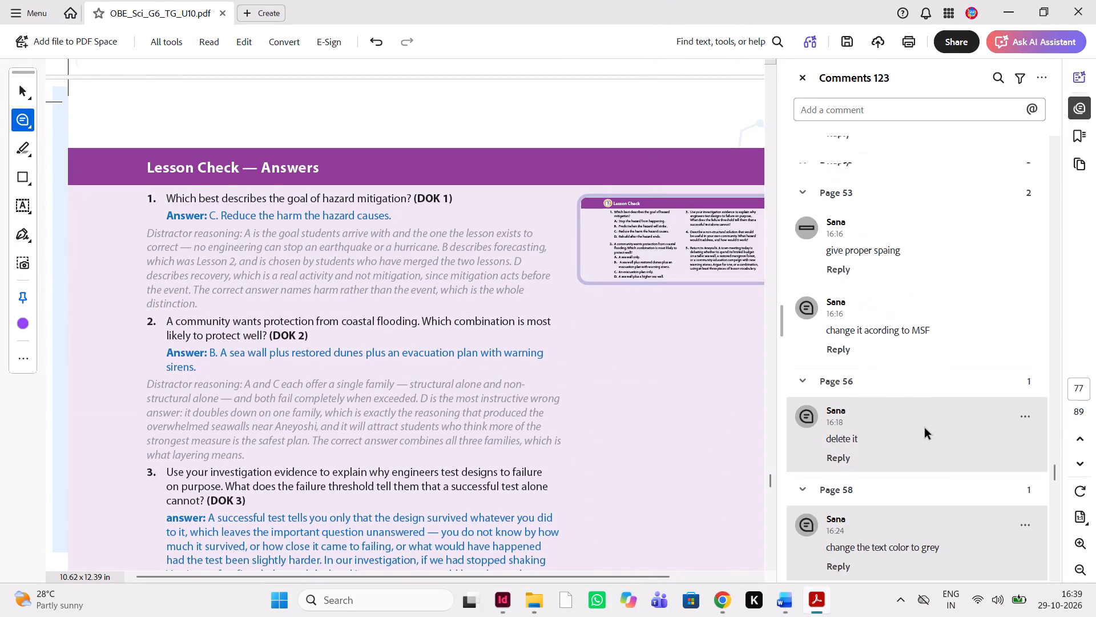
scroll(925, 428, "up", 2)
left_click(879, 320)
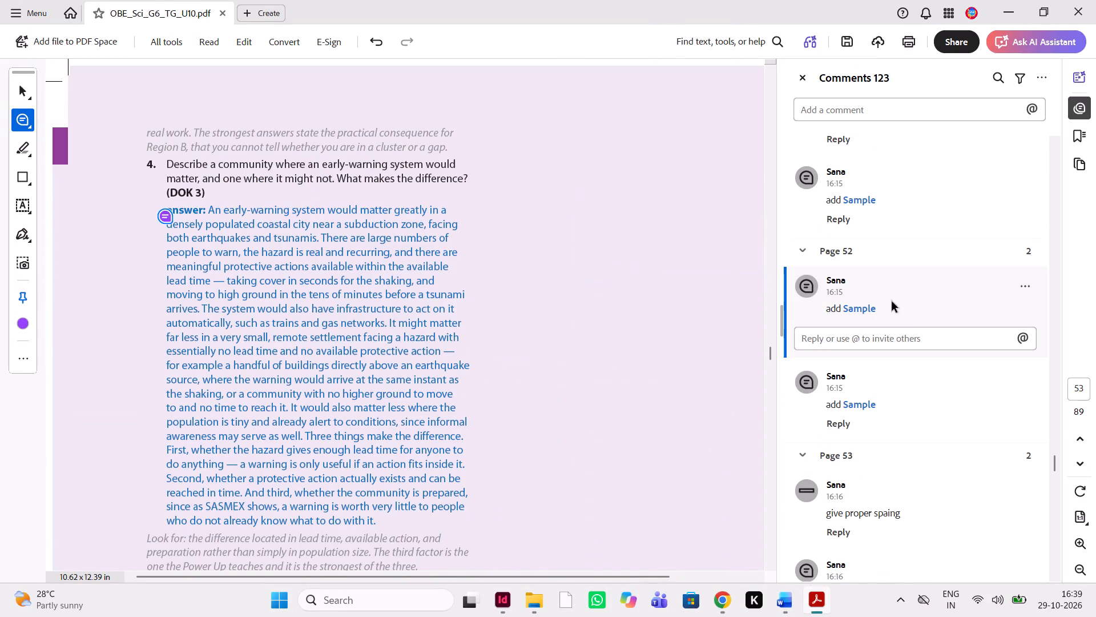
left_click_drag(883, 303, 821, 307)
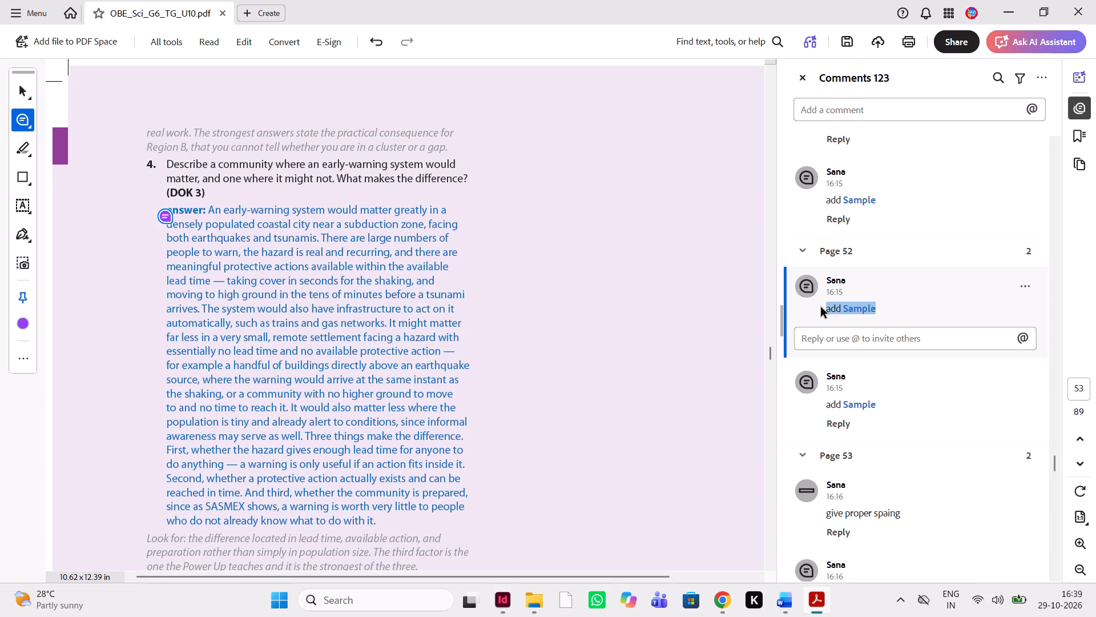
key("ctrl+c")
scroll(647, 360, "down", 13)
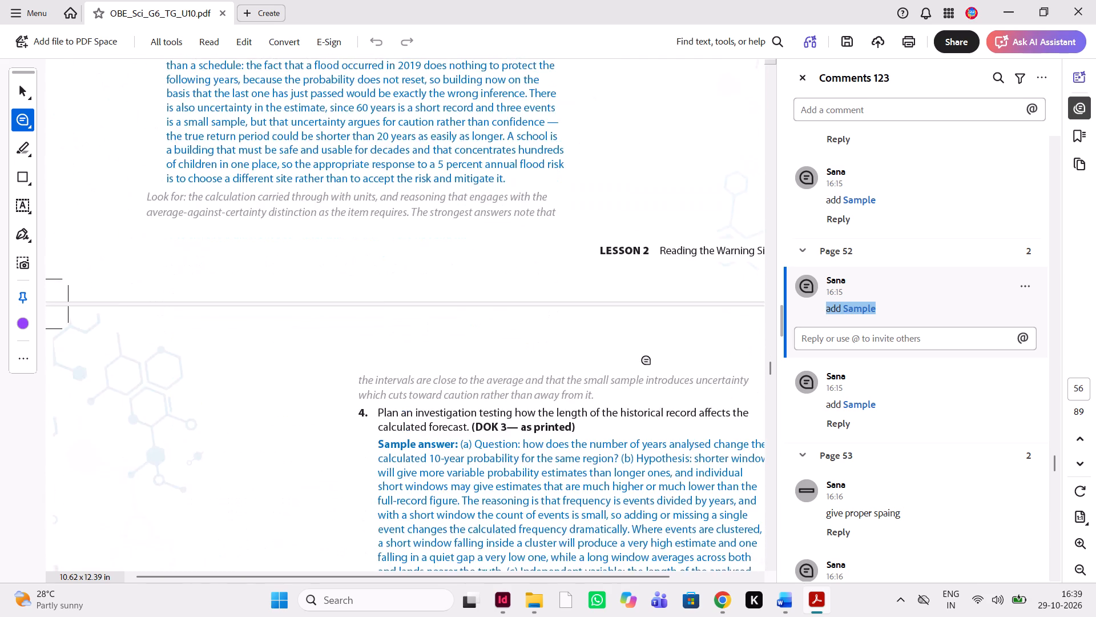
scroll(647, 360, "down", 20)
scroll(647, 360, "down", 5)
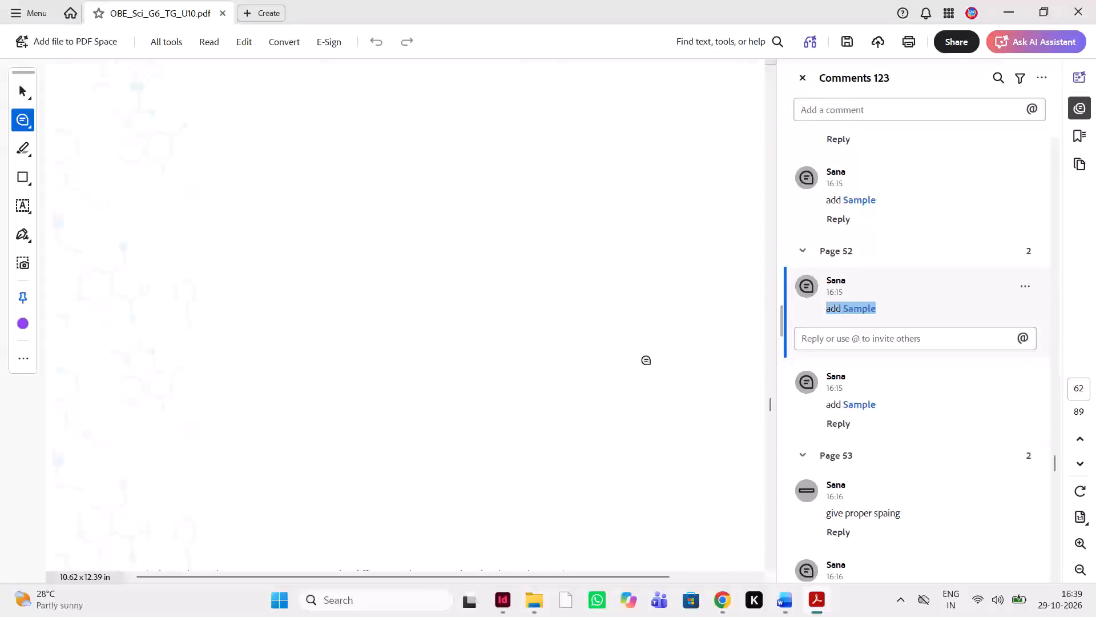
scroll(647, 360, "down", 20)
scroll(647, 360, "down", 4)
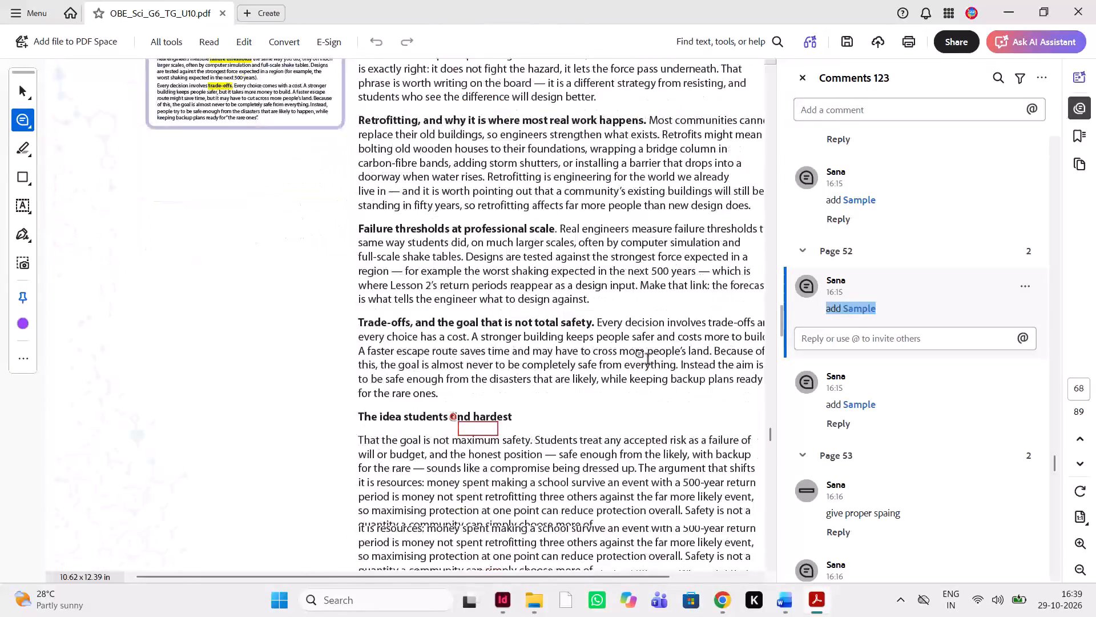
scroll(647, 360, "down", 12)
scroll(647, 360, "up", 4)
scroll(647, 360, "down", 2)
scroll(647, 360, "right", 1)
scroll(647, 360, "down", 1)
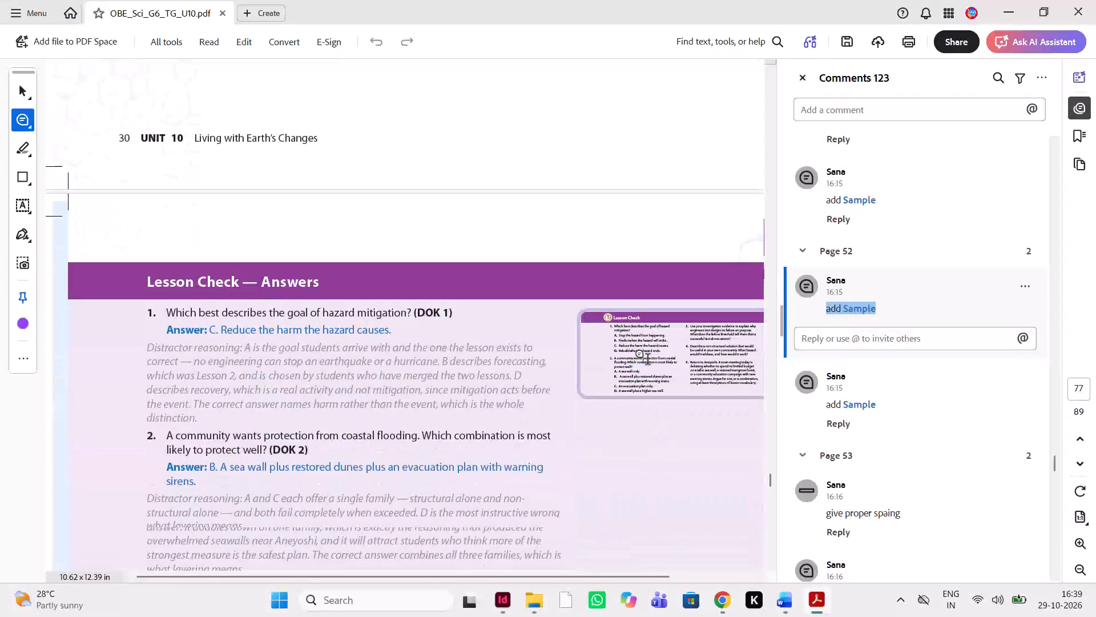
left_click(167, 287)
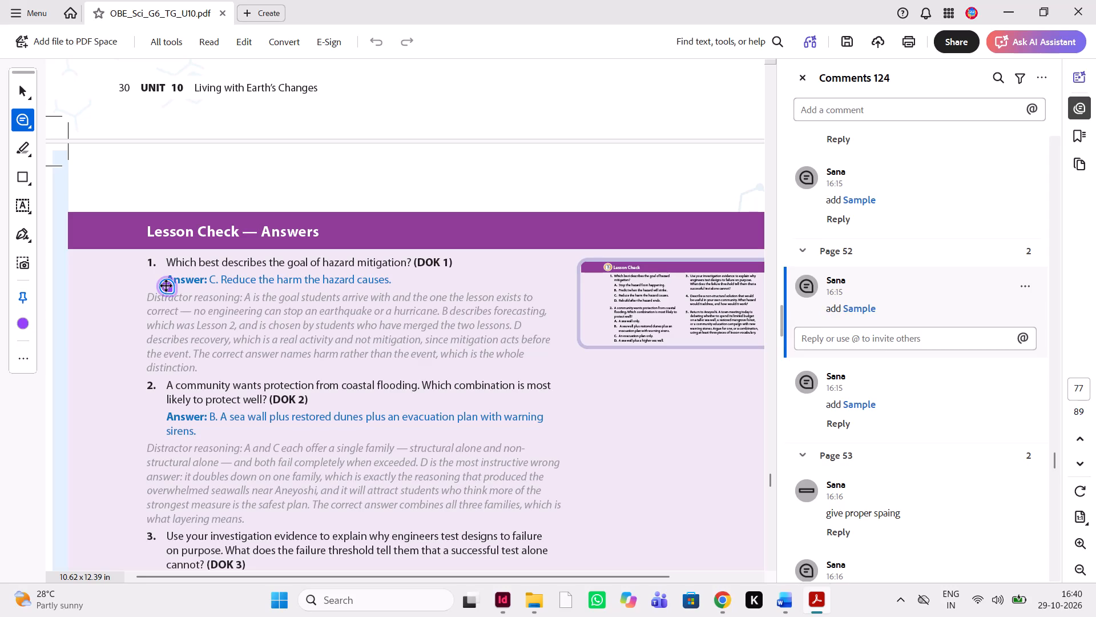
left_click_drag(167, 287, 155, 278)
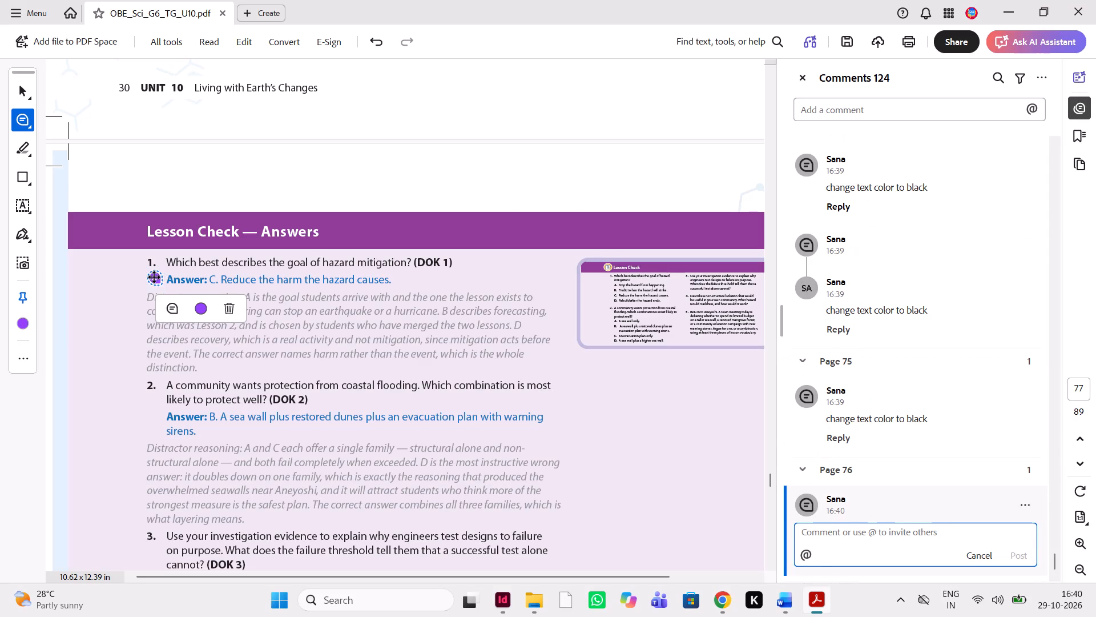
key("ctrl+v")
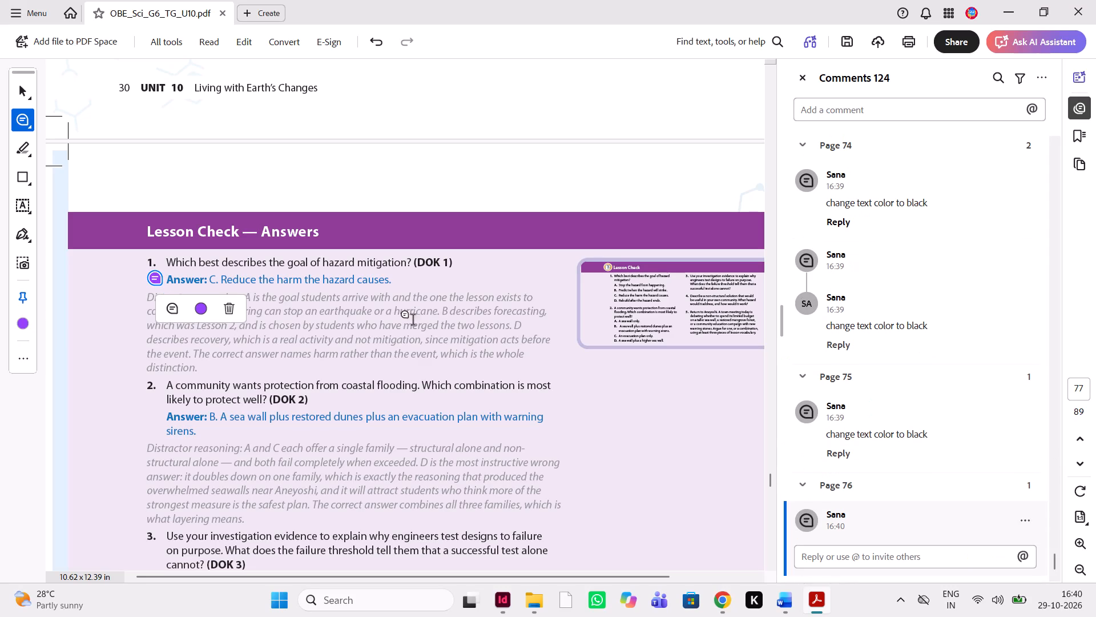
left_click(806, 553)
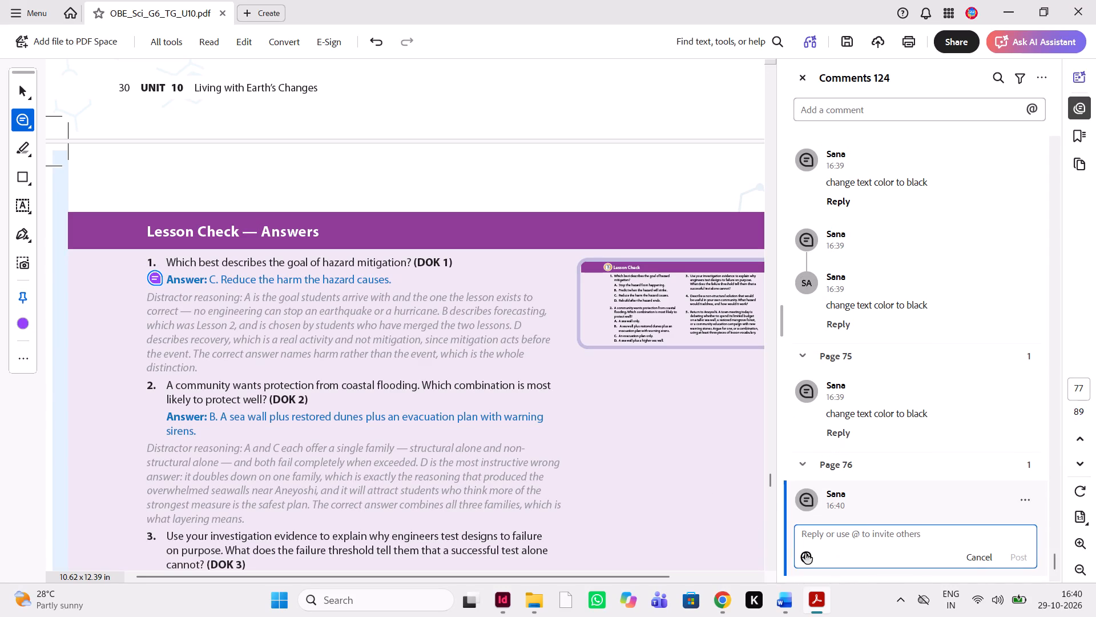
key("ctrl+v")
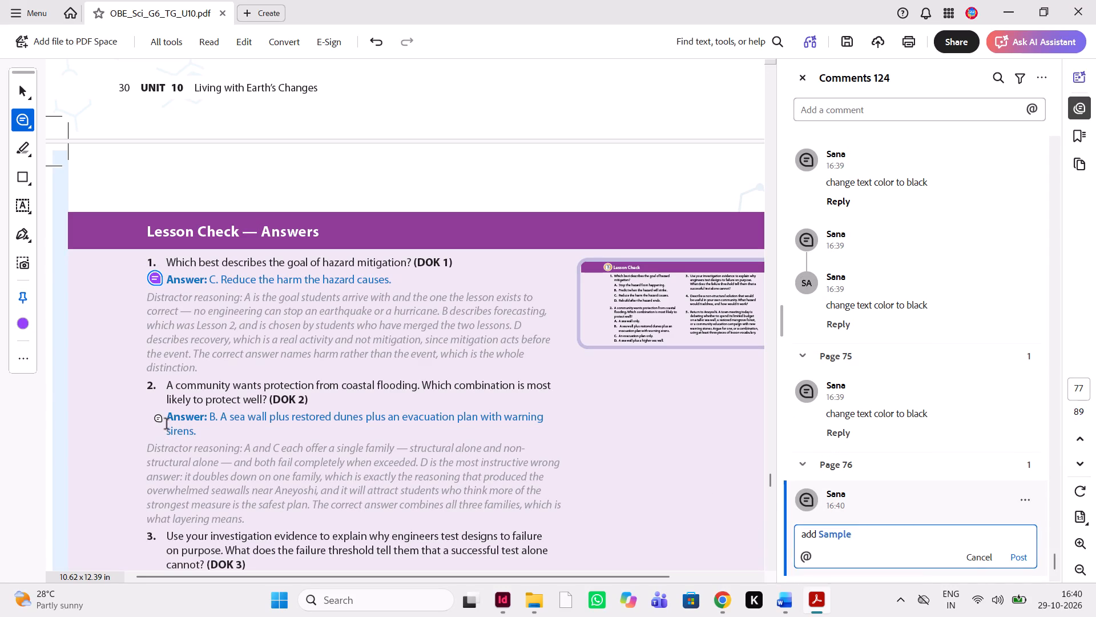
Comment "add Sample" at the "Answer:" label of Lesson Check Question 2 in the PDF.
left_click(166, 420)
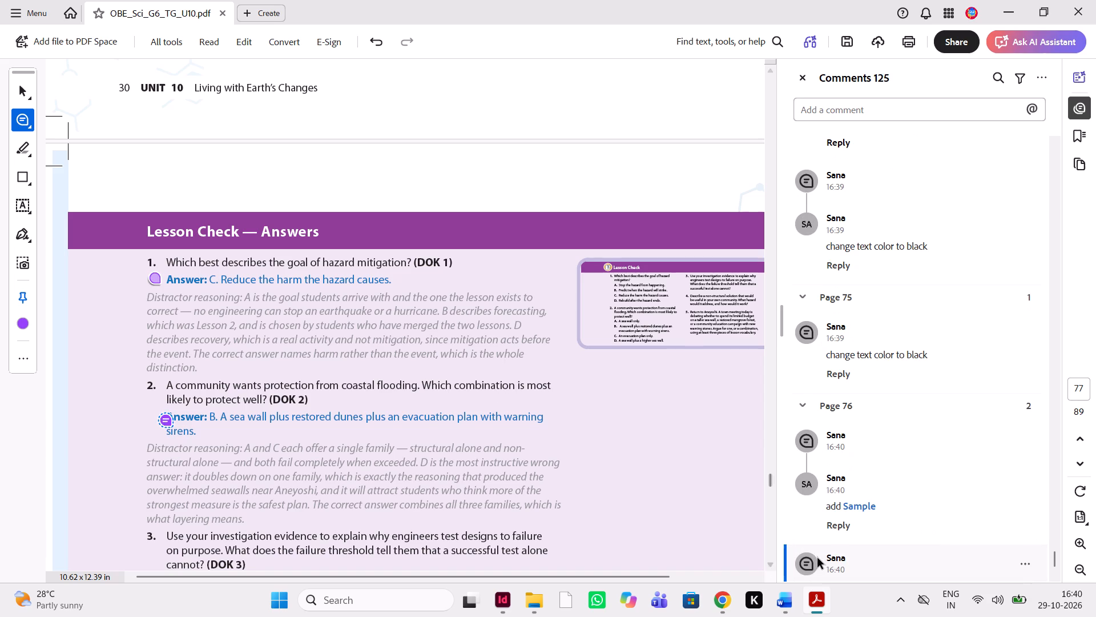
scroll(817, 558, "down", 1)
key("ctrl+v")
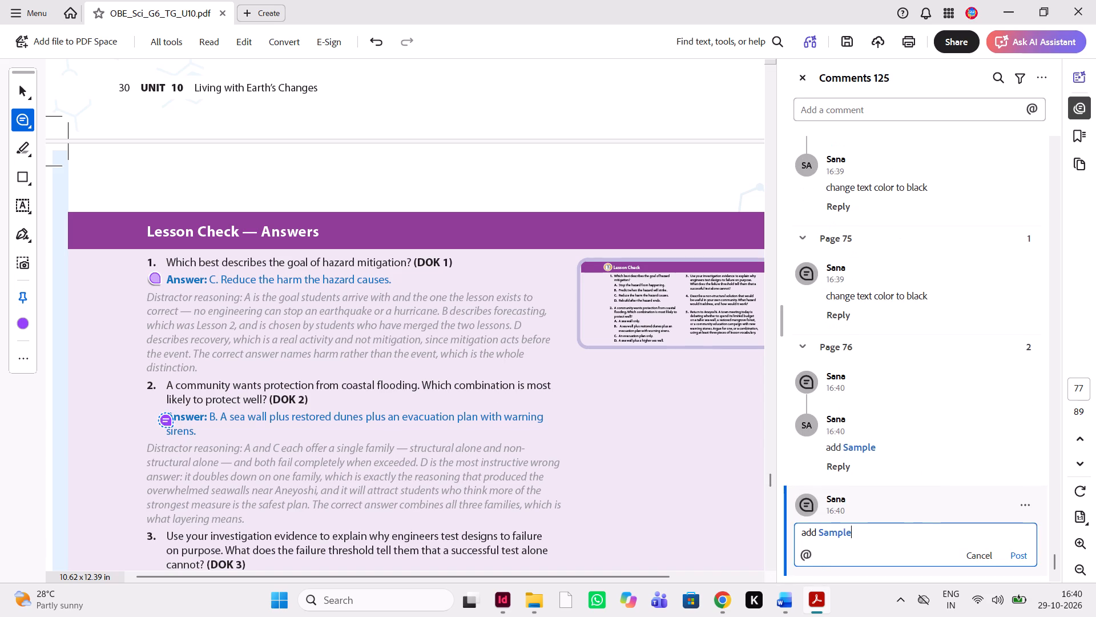
Compare Lesson Check Questions 1 to 3 and the start of Question 4, with their answers, between the PDF and the Word manuscript.
scroll(831, 539, "down", 2)
scroll(421, 500, "down", 1)
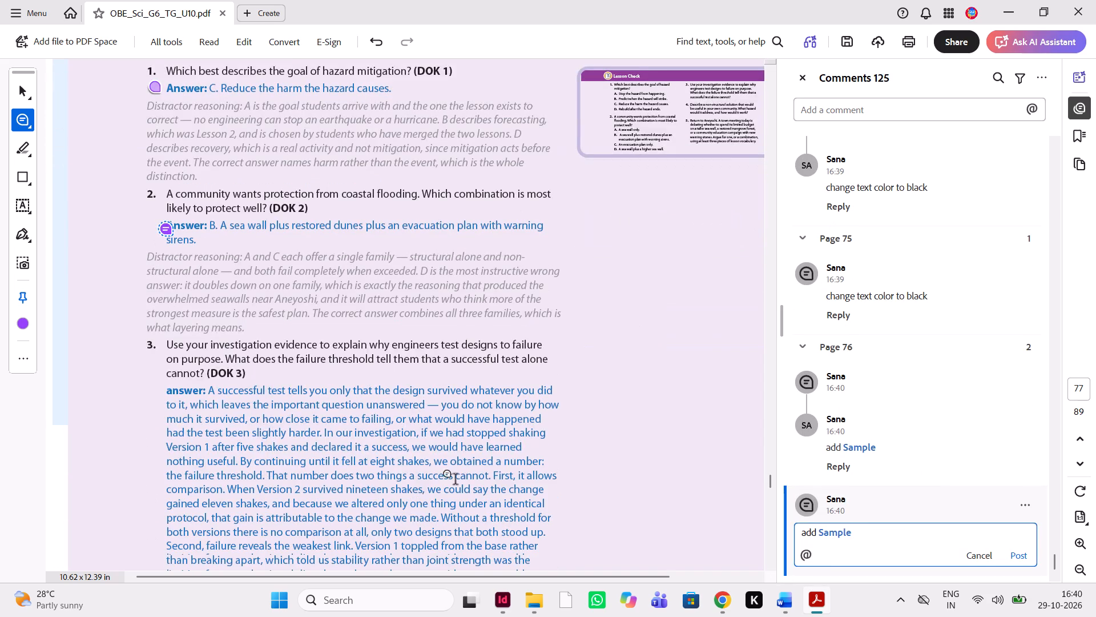
left_click(783, 608)
scroll(852, 460, "down", 1)
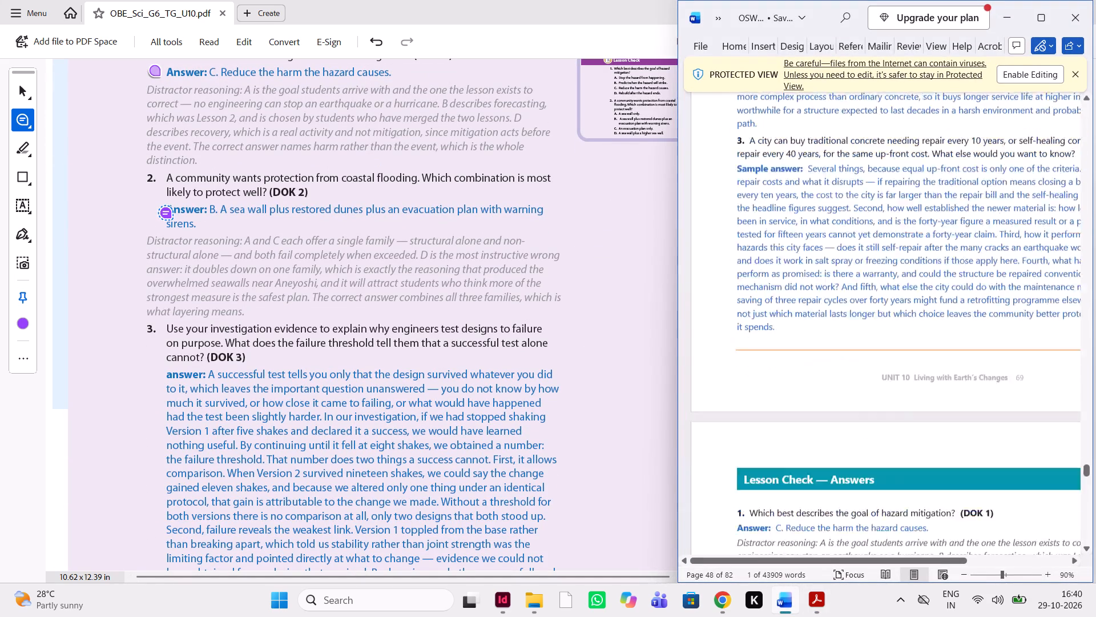
scroll(852, 460, "down", 2)
scroll(852, 460, "up", 1)
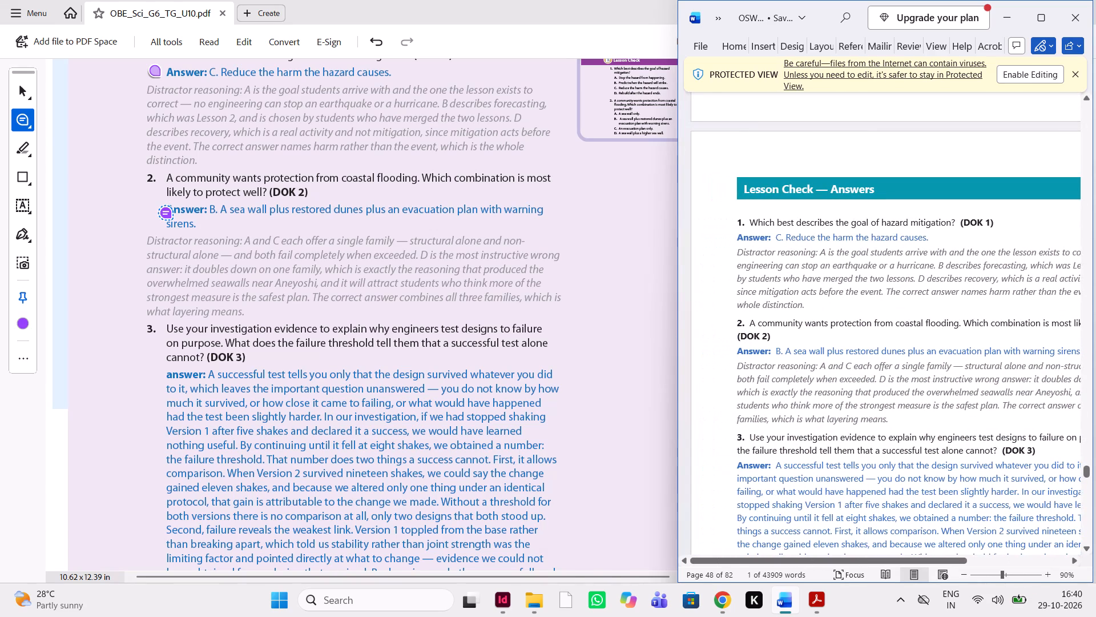
scroll(852, 460, "down", 1)
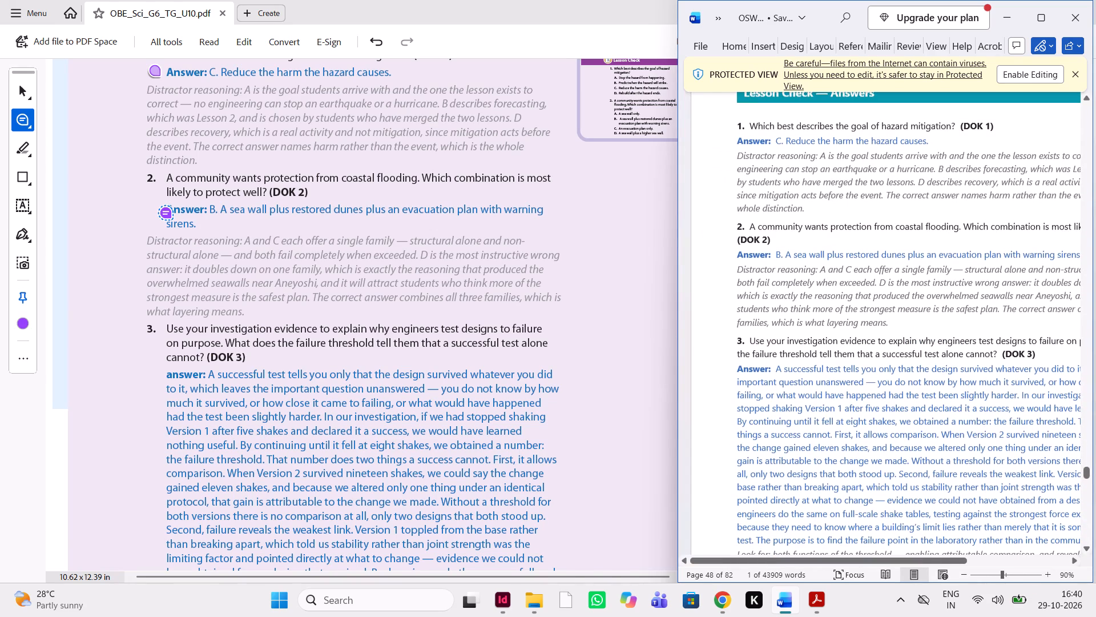
scroll(852, 460, "down", 1)
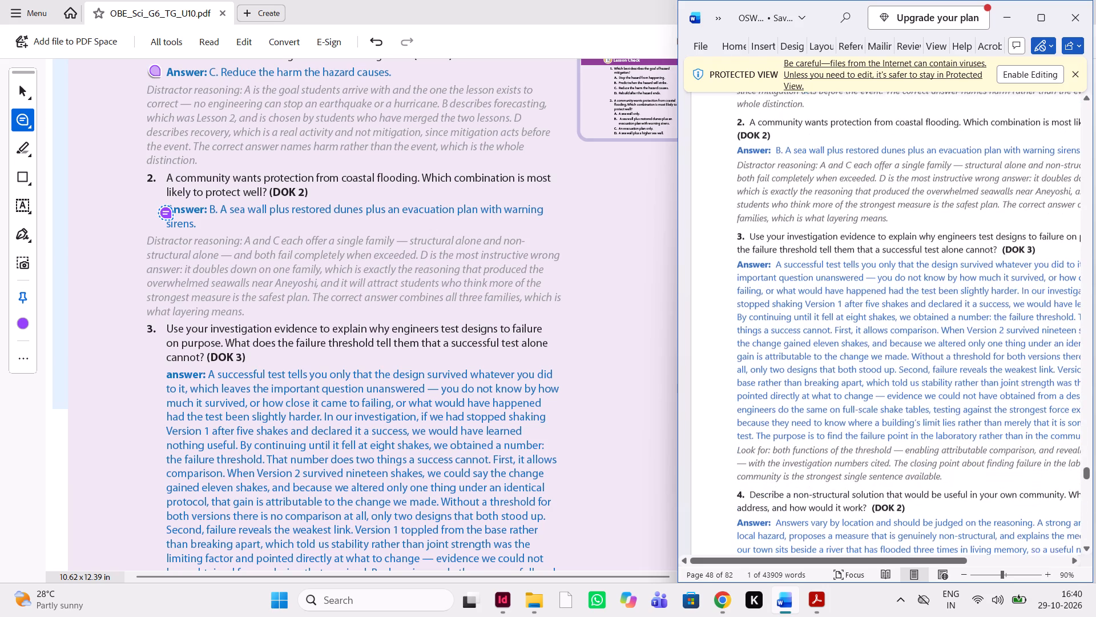
scroll(852, 460, "down", 1)
scroll(573, 410, "down", 1)
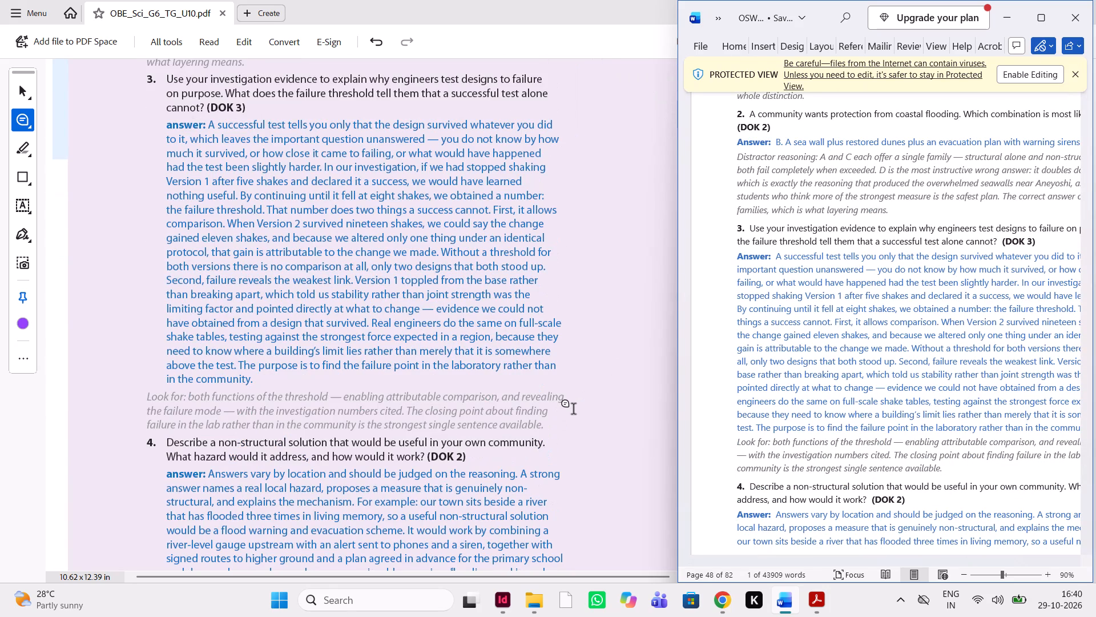
scroll(876, 399, "left", 1)
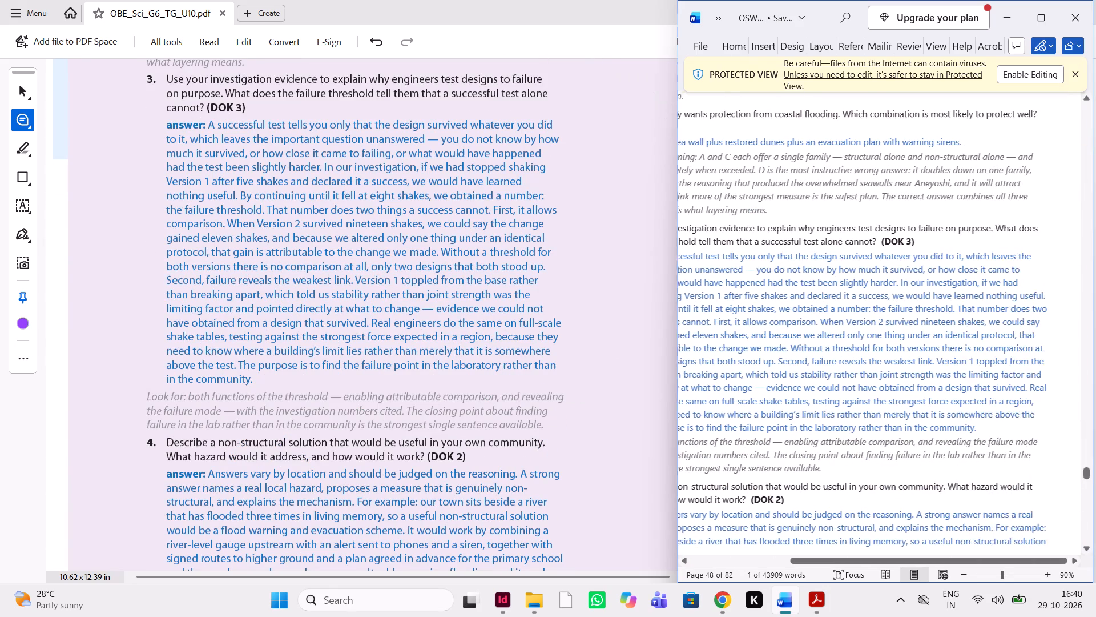
scroll(876, 399, "left", 1)
scroll(876, 399, "right", 1)
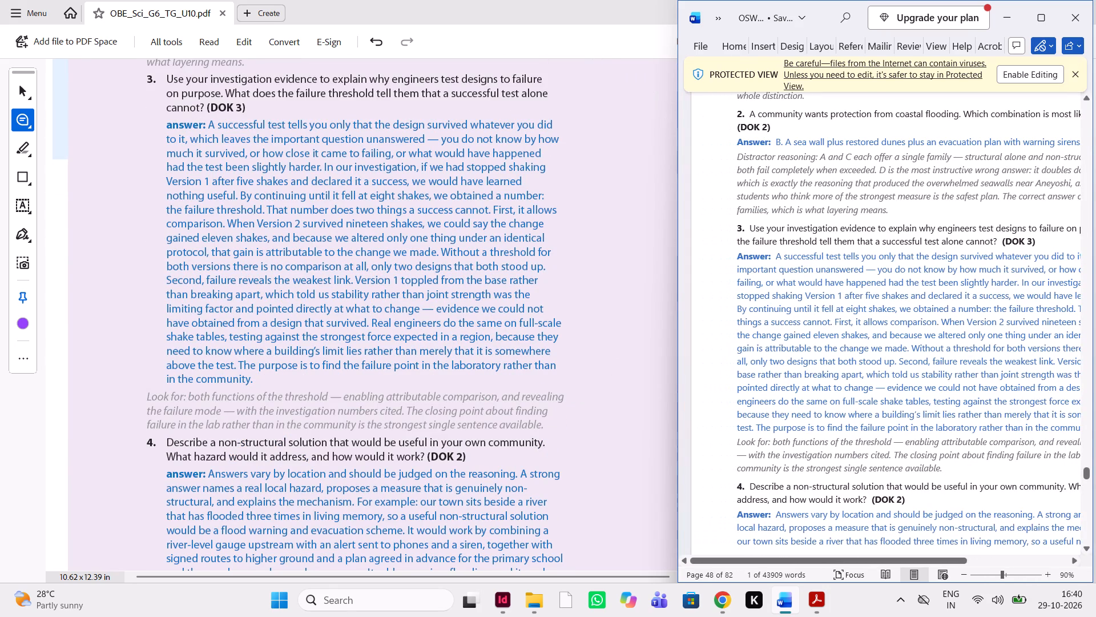
scroll(876, 399, "left", 1)
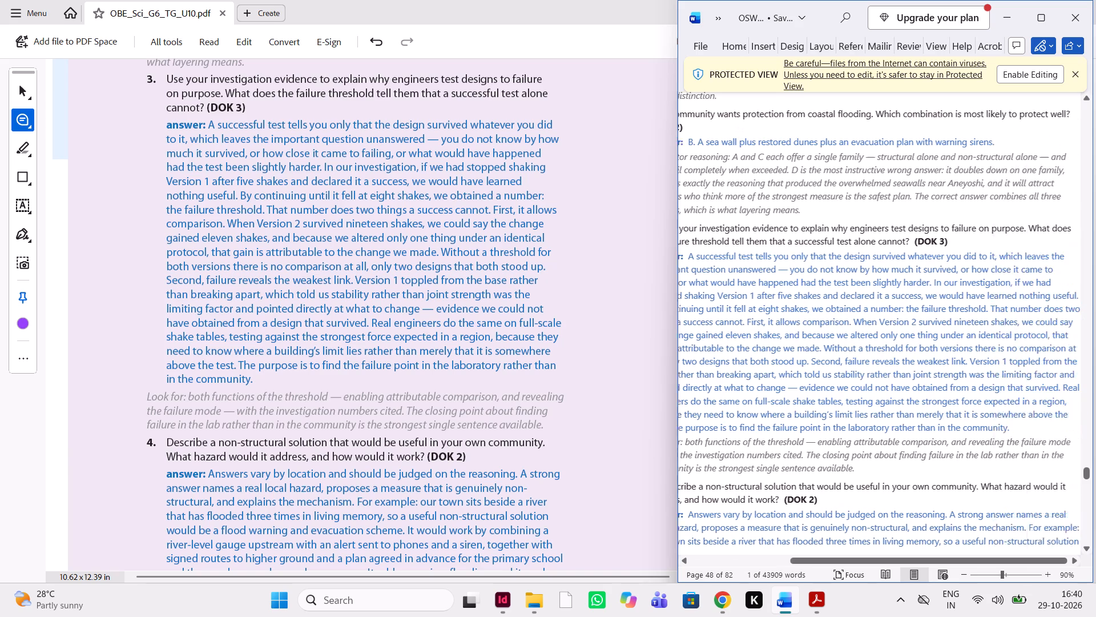
scroll(876, 399, "left", 1)
scroll(876, 399, "right", 1)
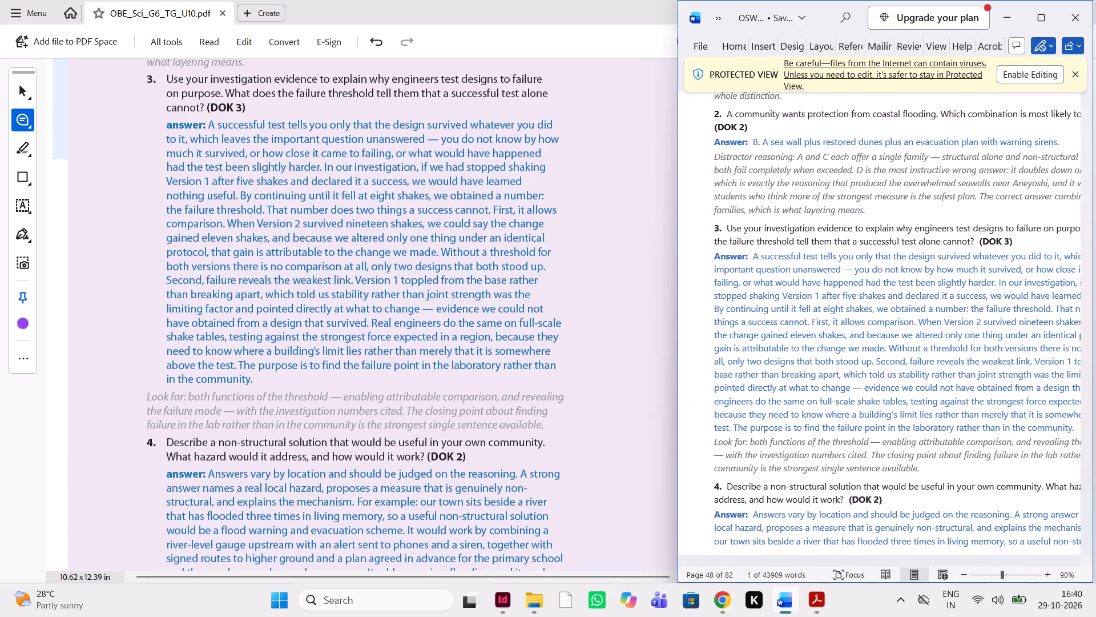
Comment "add Sample" at the "answer:" label of Lesson Check Question 3 in the PDF.
scroll(166, 131, "up", 1)
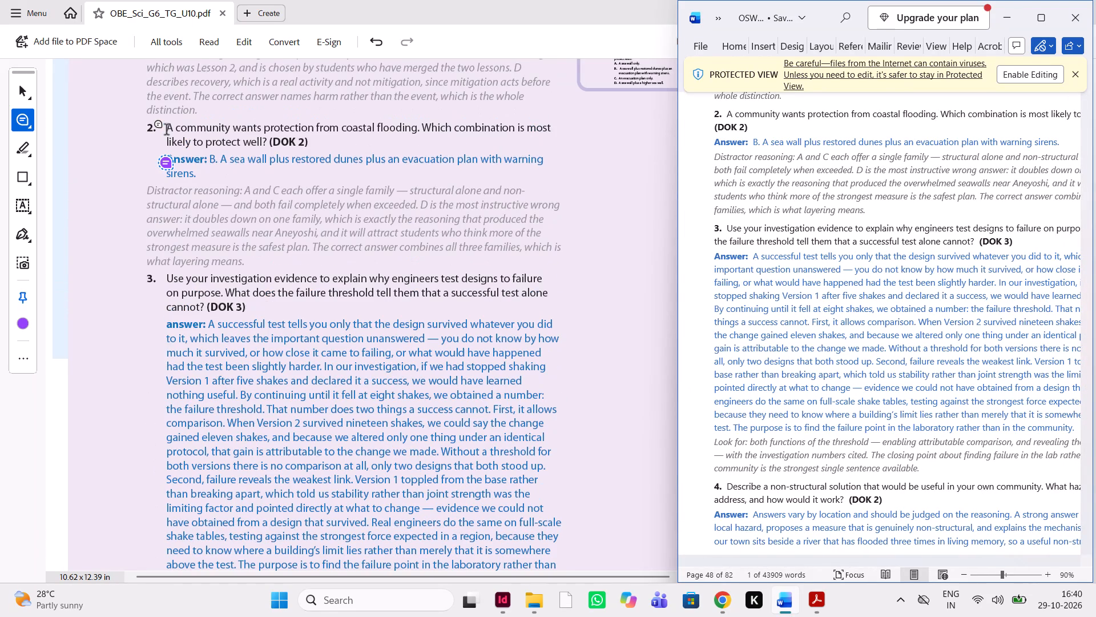
left_click(166, 332)
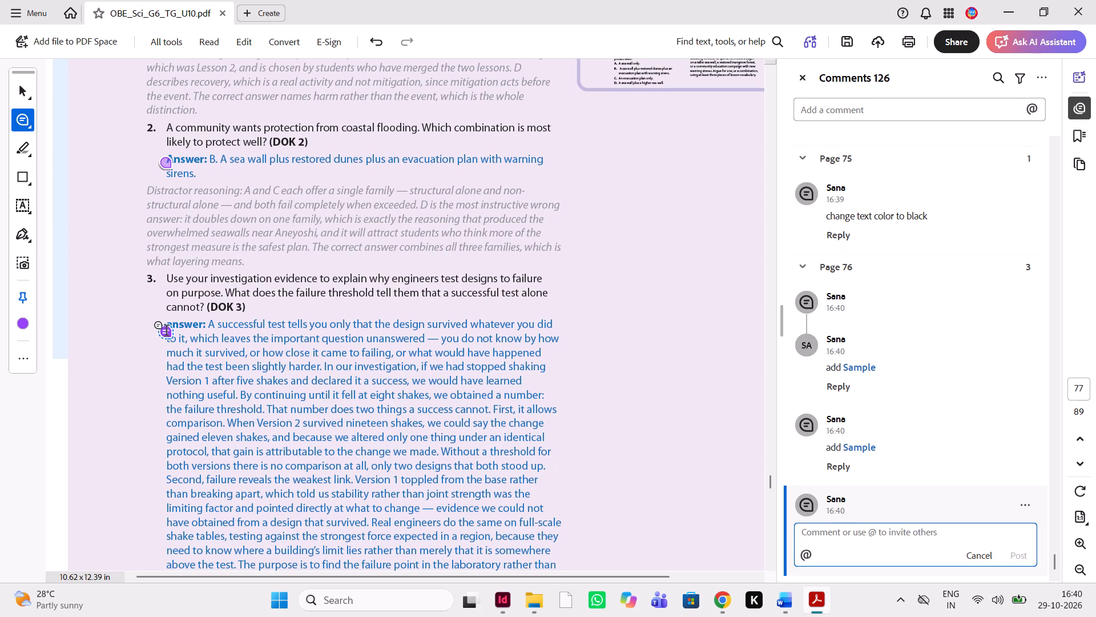
key("ctrl+v")
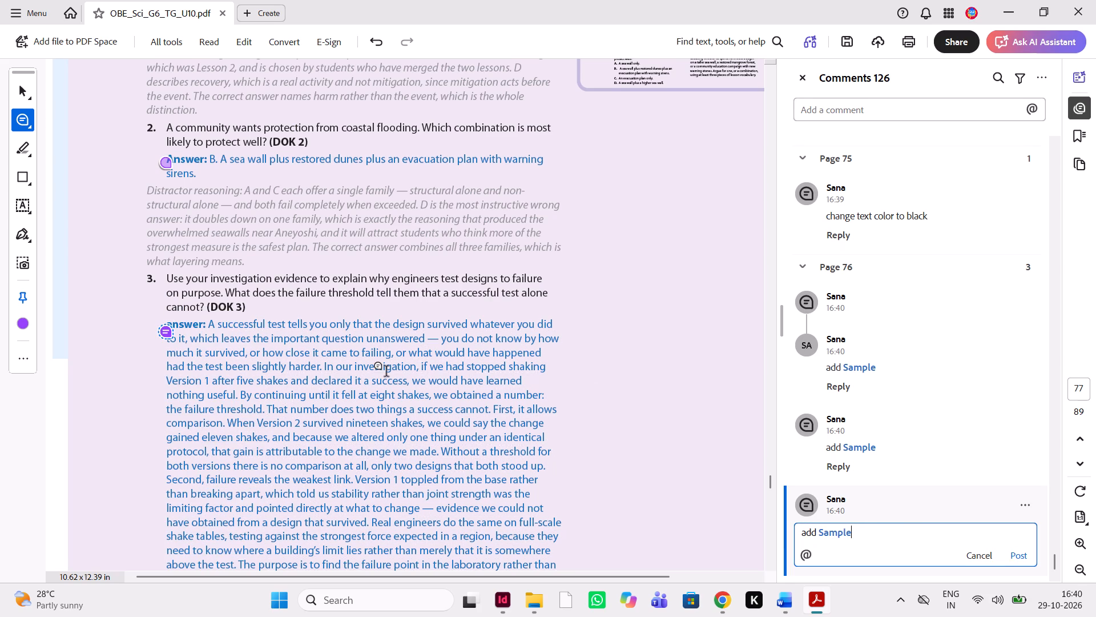
Comment "add Sample" at the "answer:" label of Lesson Check Question 4 in the PDF.
scroll(386, 372, "down", 3)
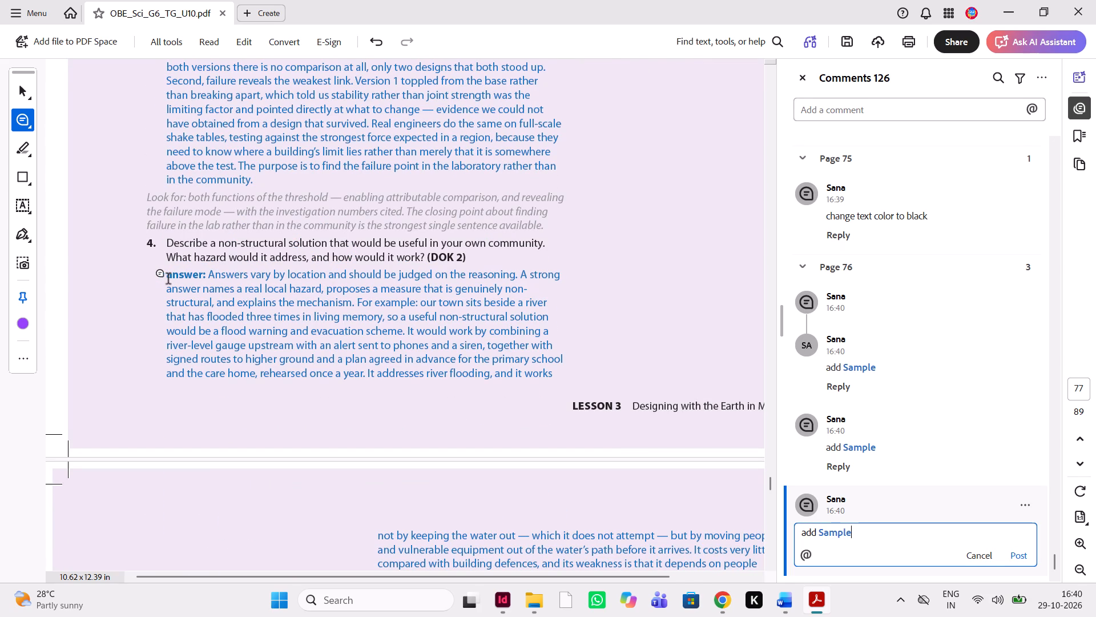
left_click(168, 280)
key("ctrl+v")
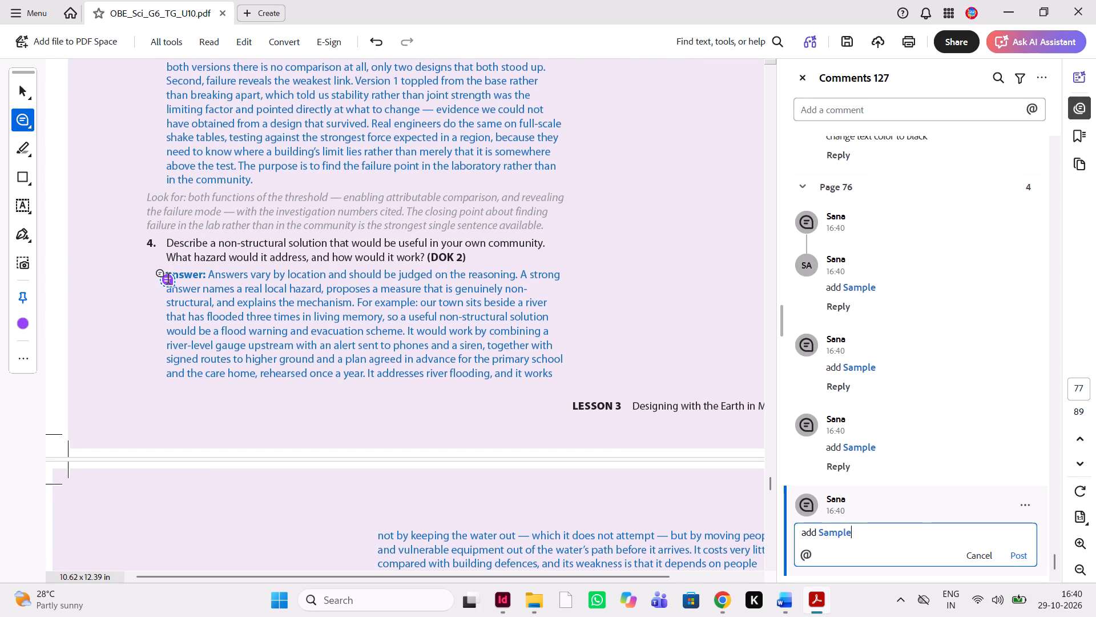
Comment "add Sample" at the "Answer:" label of Lesson Check Question 5 in the PDF.
scroll(478, 277, "down", 2)
scroll(478, 277, "up", 1)
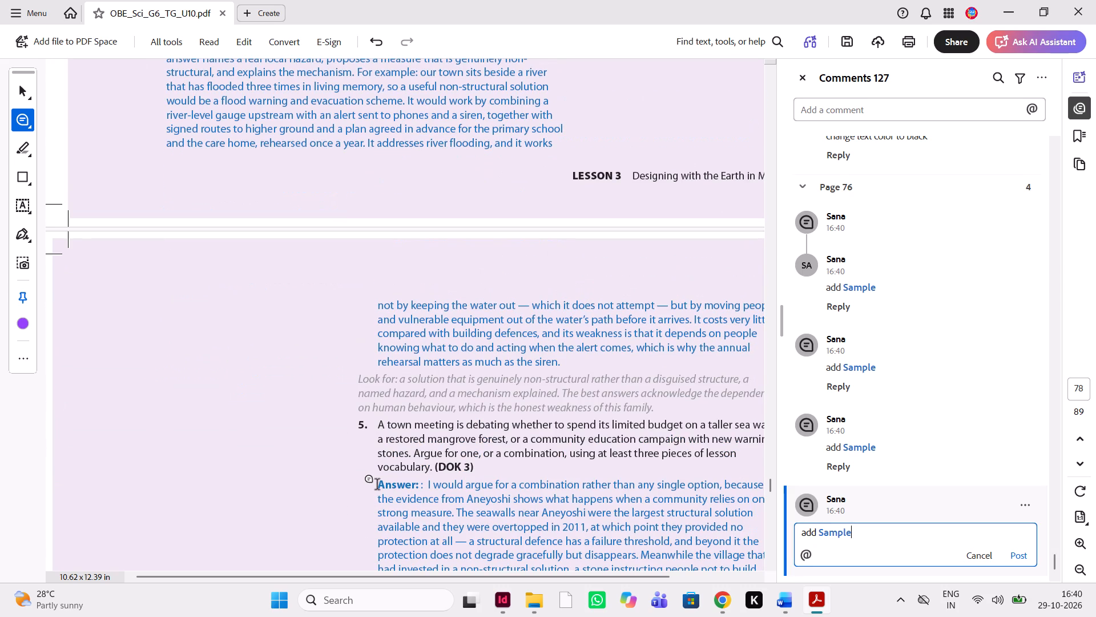
left_click(376, 489)
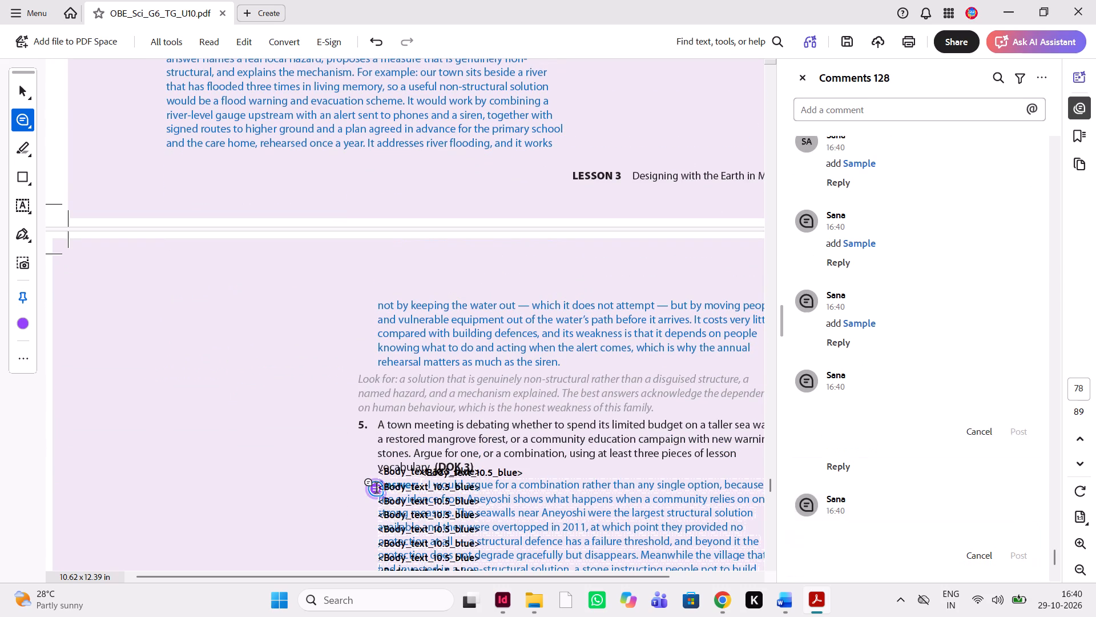
key("ctrl+v")
Compare Lesson Check Questions 4 and 5, with their answers and look-for notes, between the PDF and the Word manuscript.
scroll(584, 404, "up", 2)
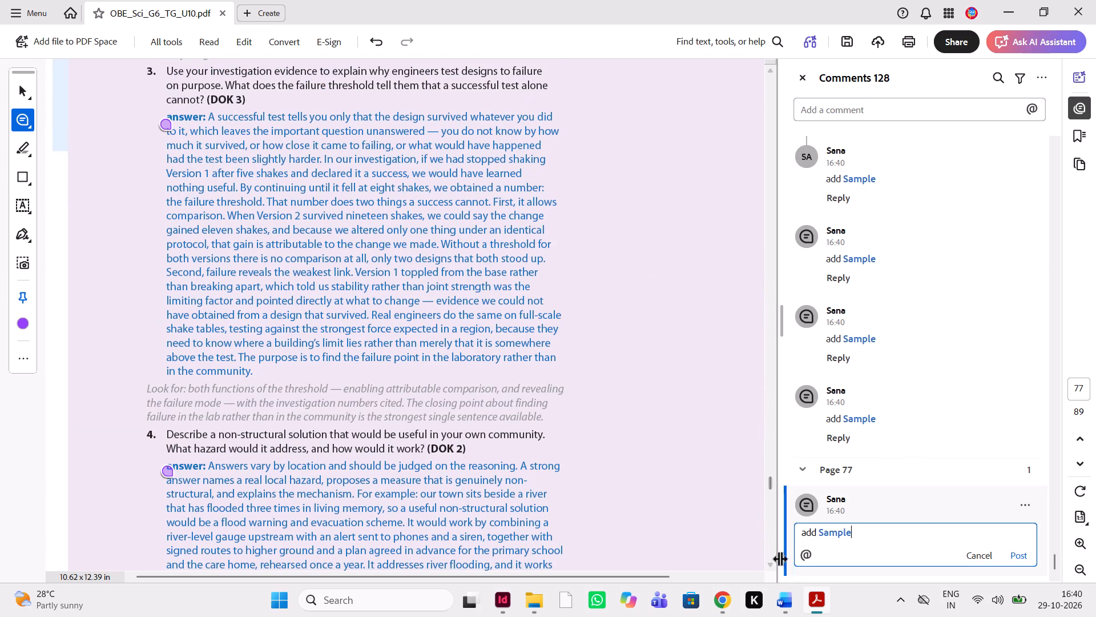
left_click(798, 602)
scroll(932, 407, "right", 1)
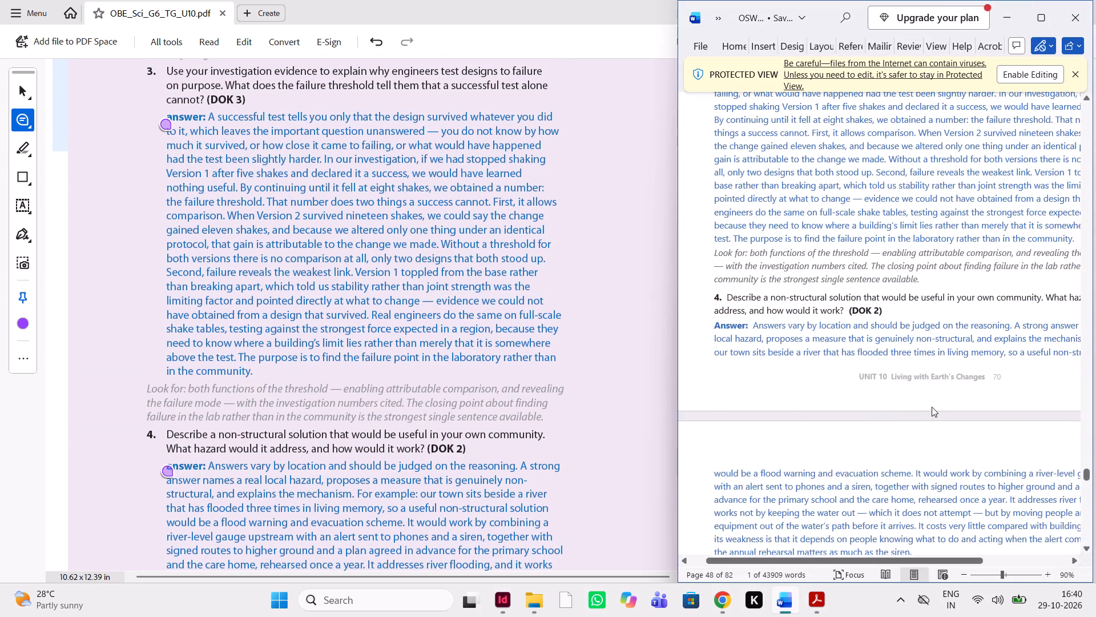
scroll(932, 407, "right", 1)
scroll(932, 407, "left", 1)
scroll(932, 407, "right", 1)
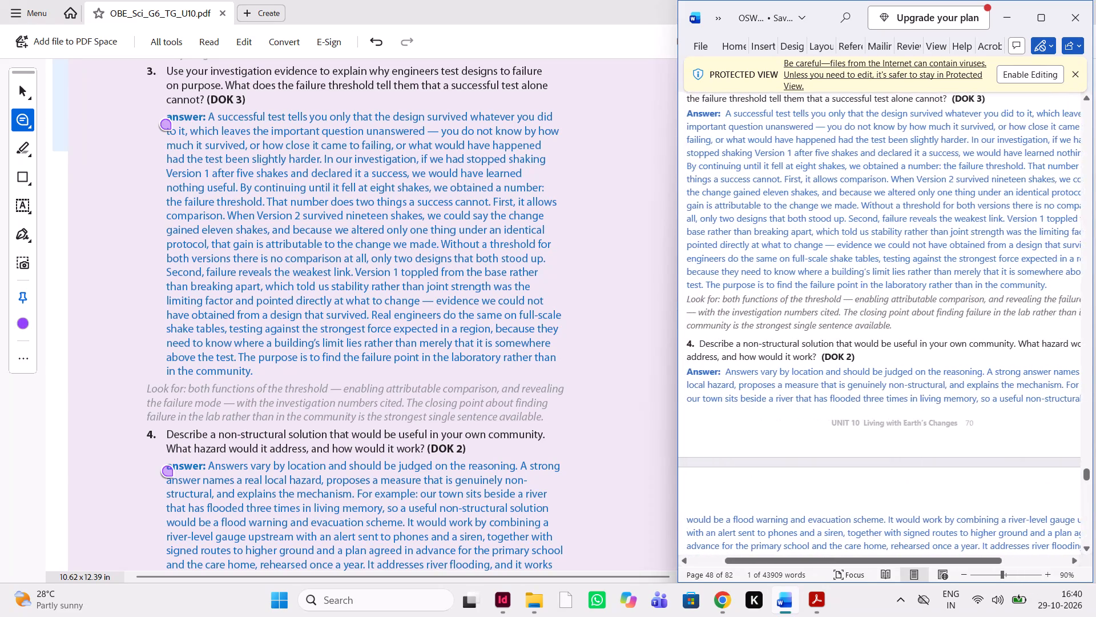
scroll(932, 407, "down", 1)
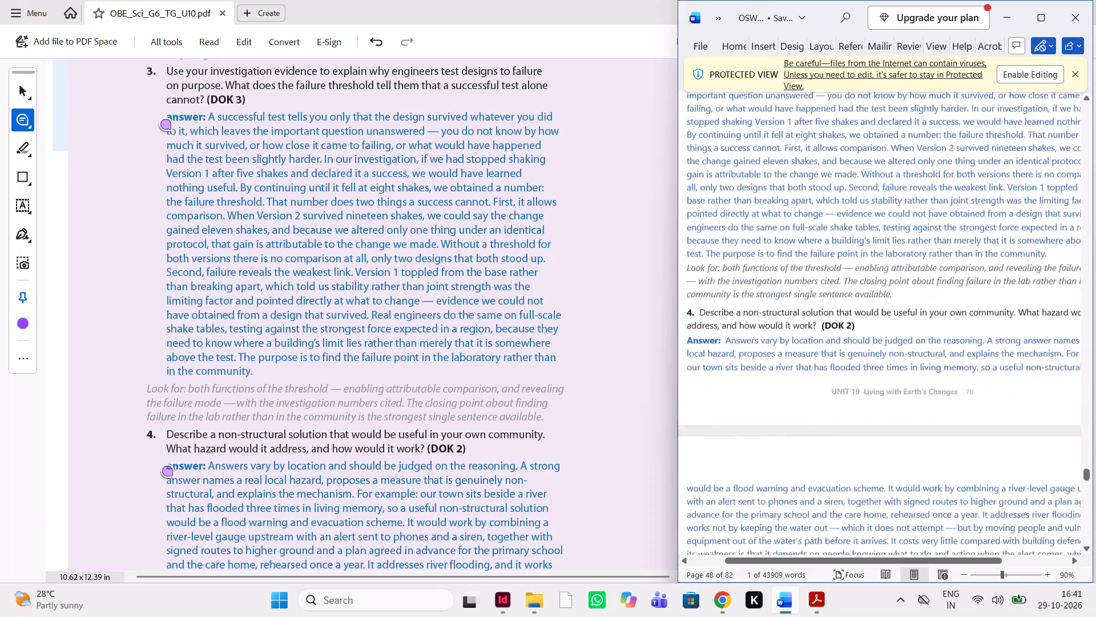
scroll(932, 407, "down", 1)
scroll(547, 420, "down", 1)
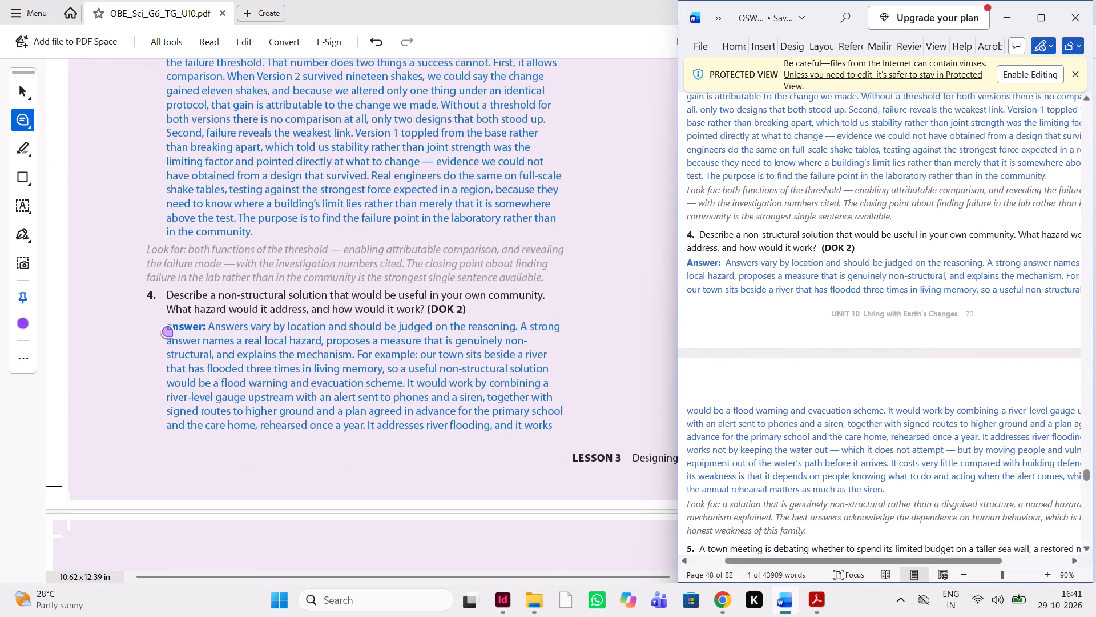
scroll(820, 379, "down", 2)
scroll(569, 440, "down", 1)
scroll(569, 440, "left", 1)
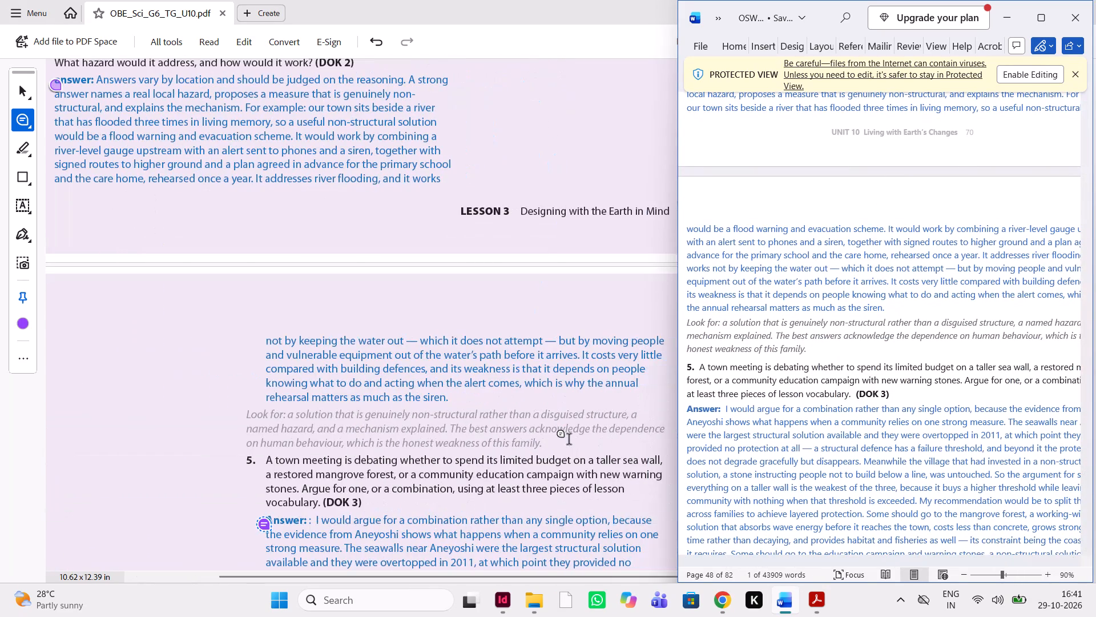
scroll(722, 460, "down", 1)
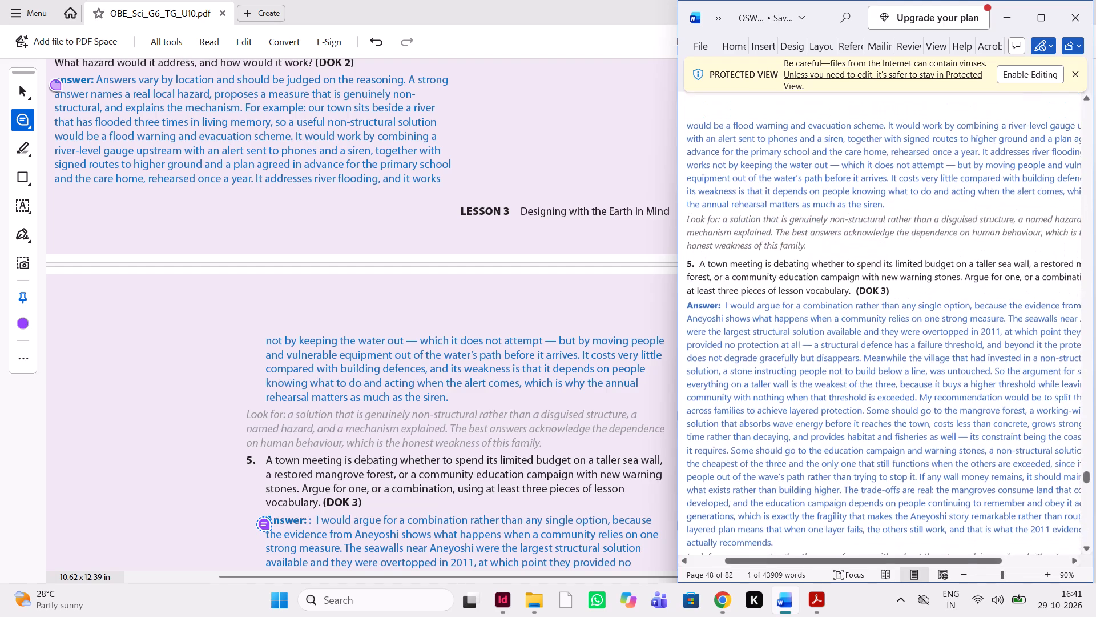
scroll(386, 471, "down", 1)
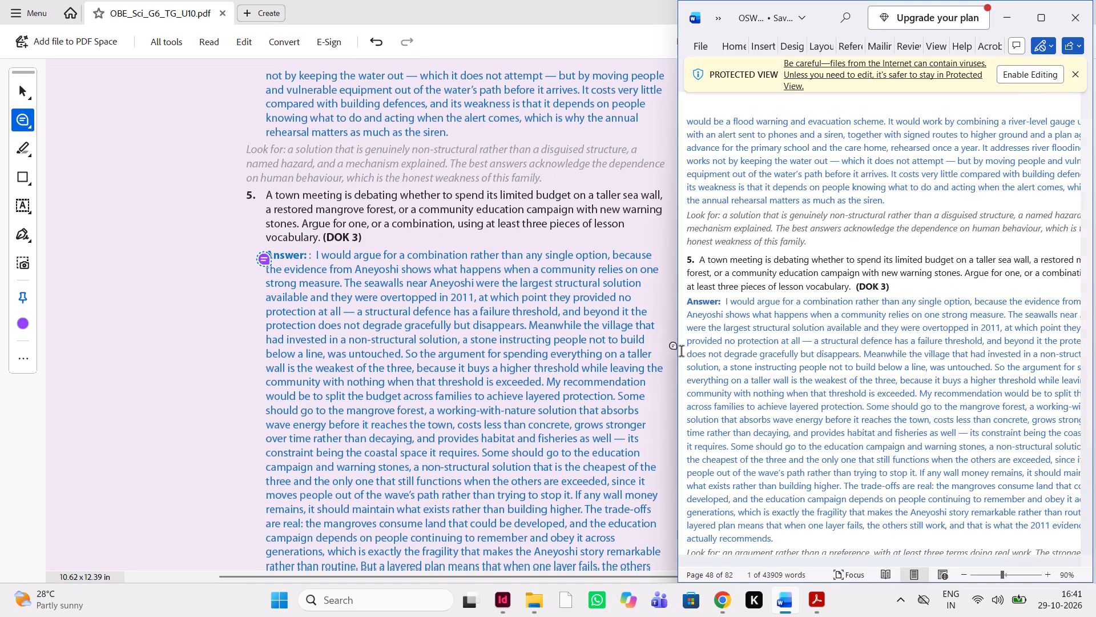
scroll(790, 451, "down", 1)
scroll(578, 466, "down", 11)
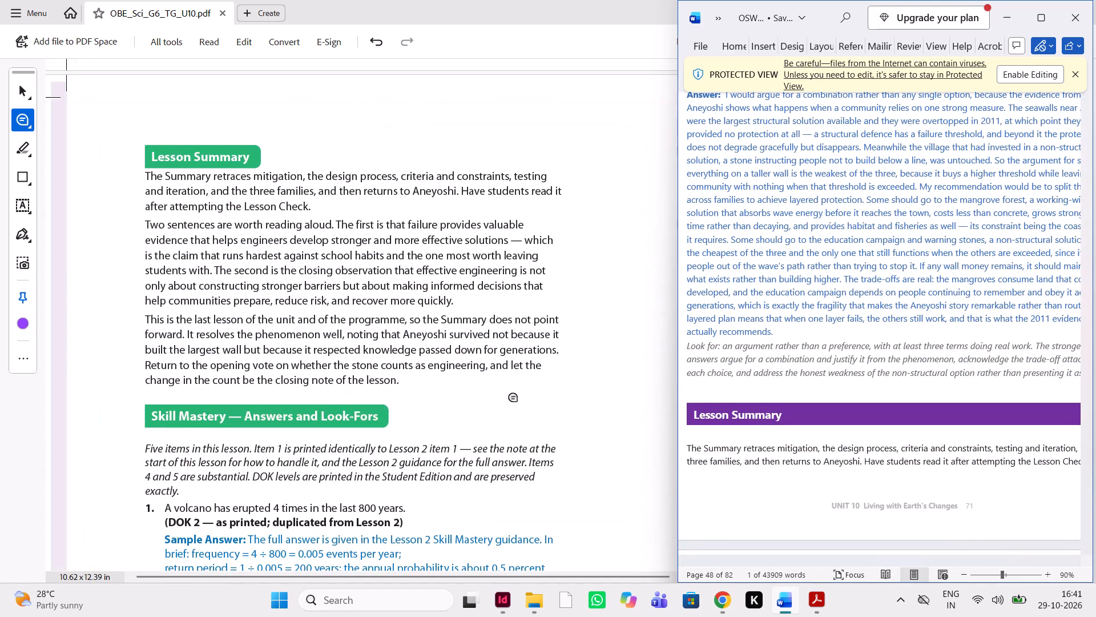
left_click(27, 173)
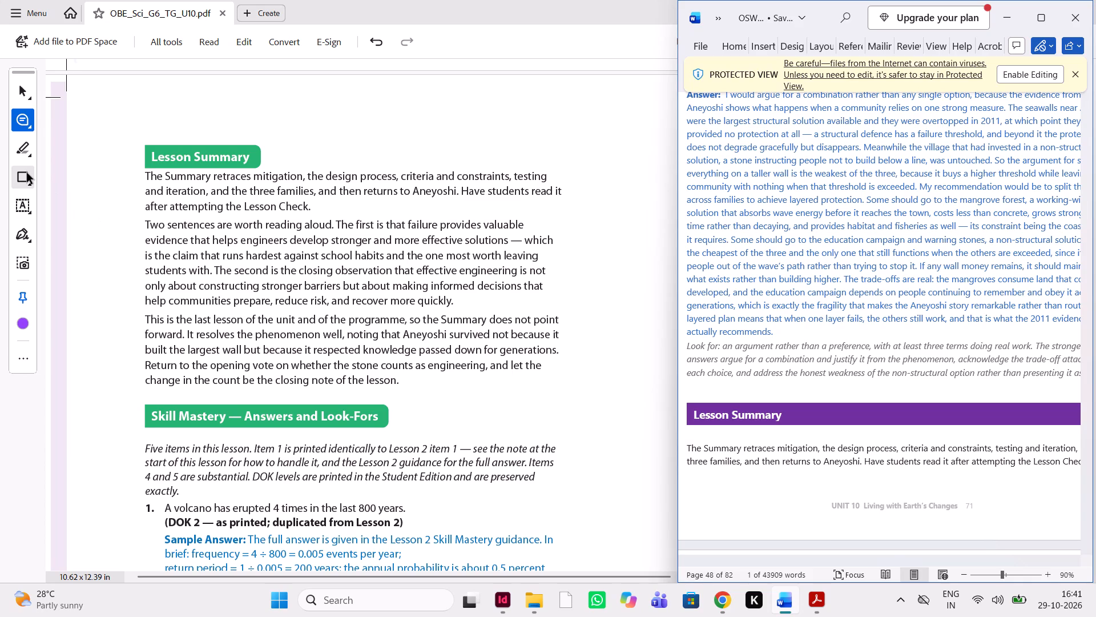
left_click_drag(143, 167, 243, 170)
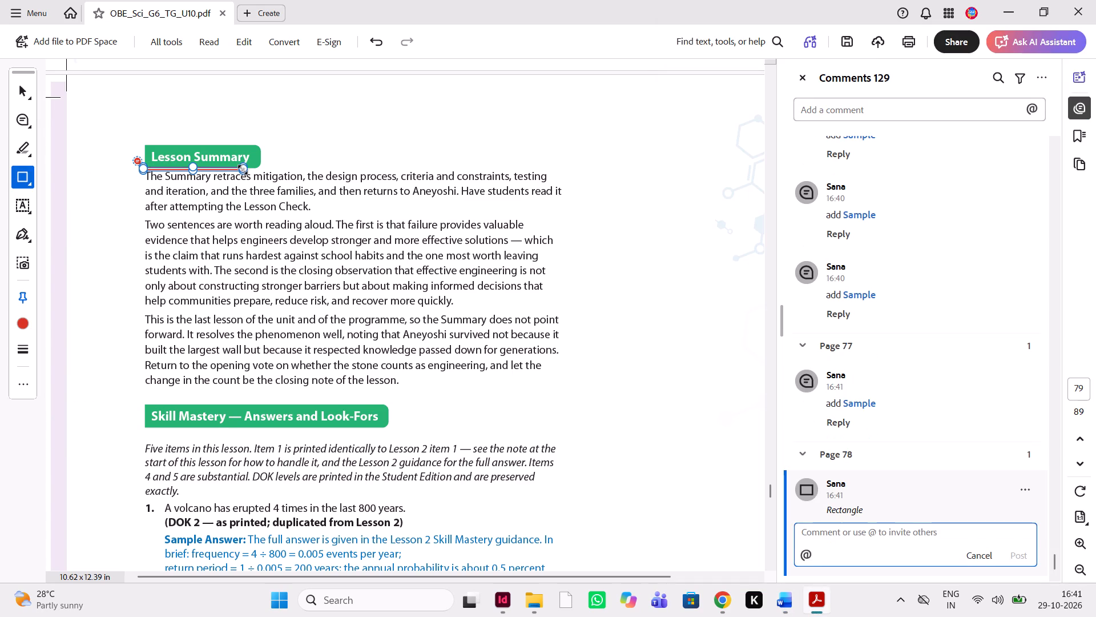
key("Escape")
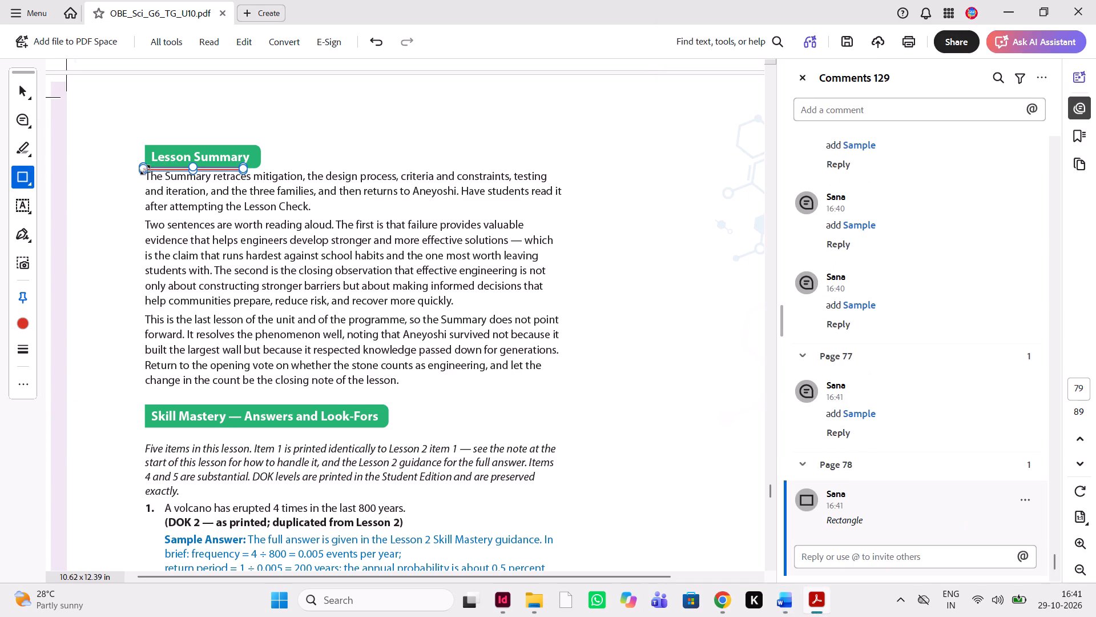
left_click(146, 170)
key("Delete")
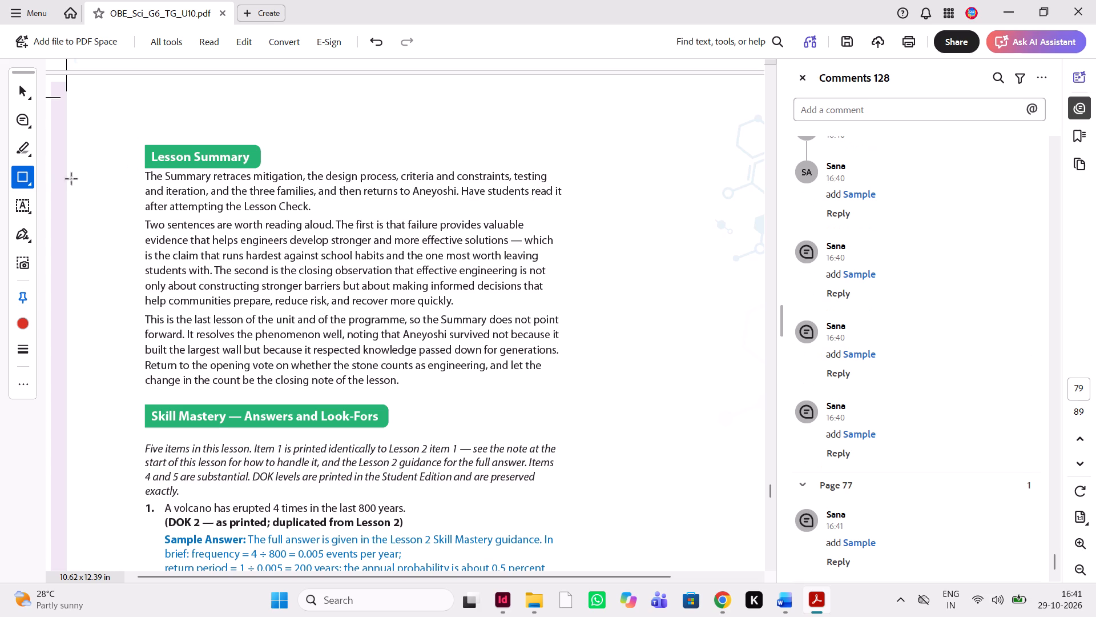
Draw a line between the Lesson Summary heading and its first paragraph in the PDF, commented "give proper spacing".
left_click(28, 178)
left_click(70, 202)
left_click_drag(140, 171, 297, 170)
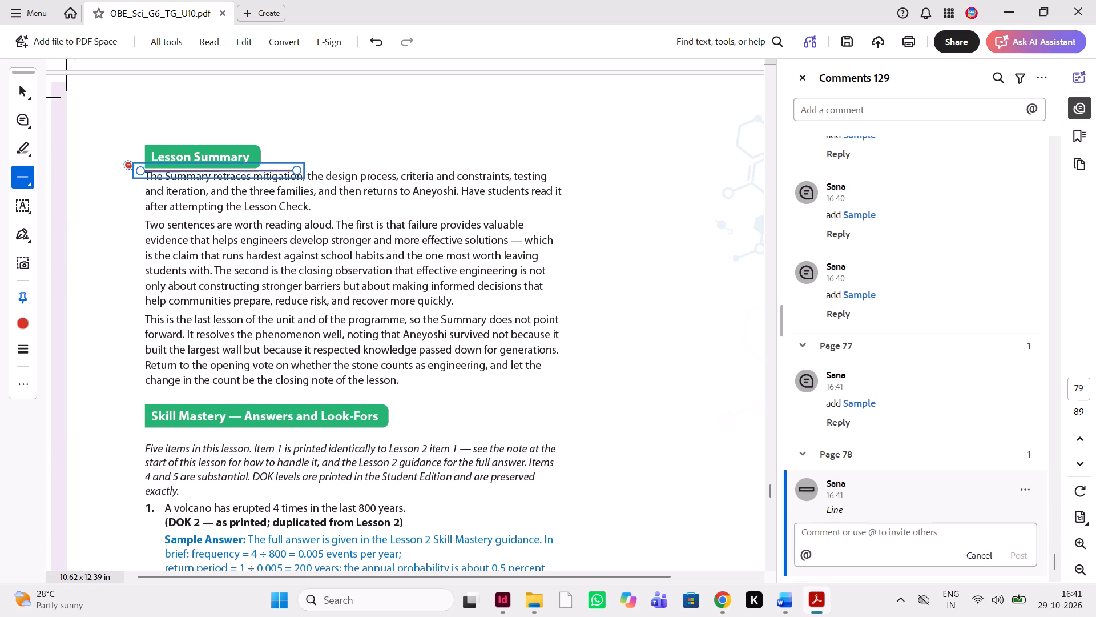
type("give proper spacing")
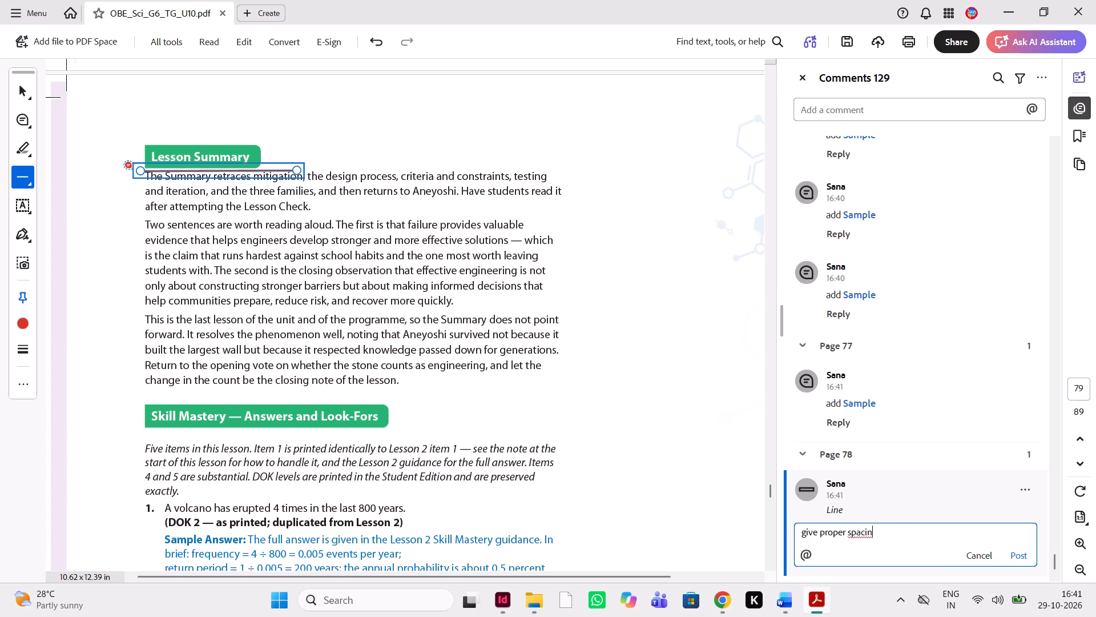
key("space")
left_click(1024, 551)
Compare the Lesson Summary paragraphs and the start of Skill Mastery between the PDF and the Word manuscript.
scroll(1024, 551, "up", 1)
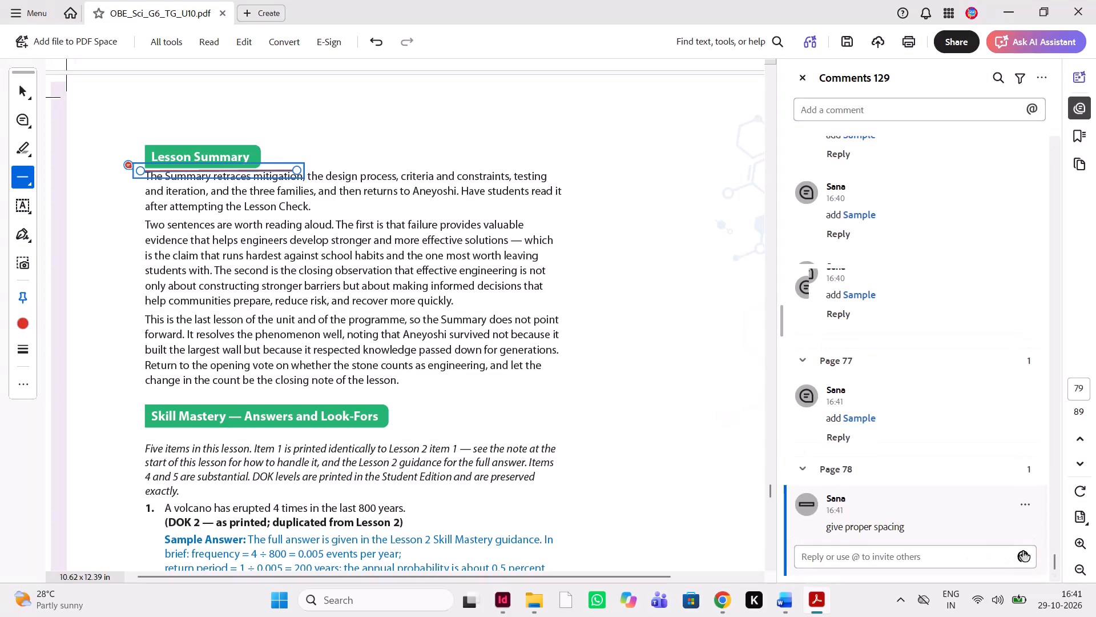
scroll(530, 450, "down", 1)
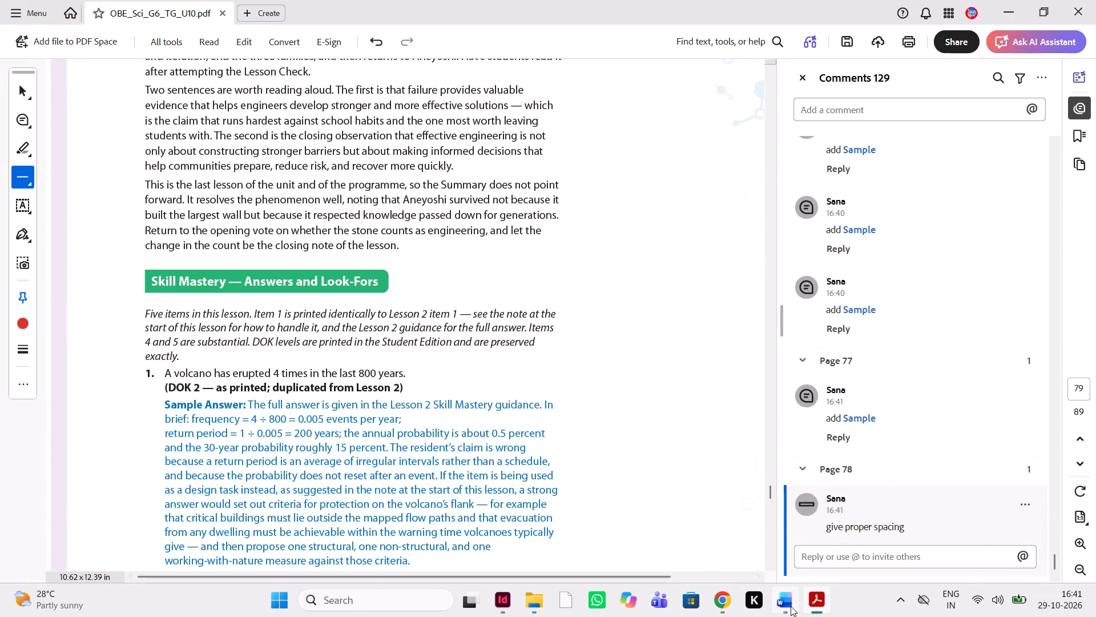
left_click(791, 606)
scroll(851, 396, "down", 1)
scroll(851, 396, "right", 1)
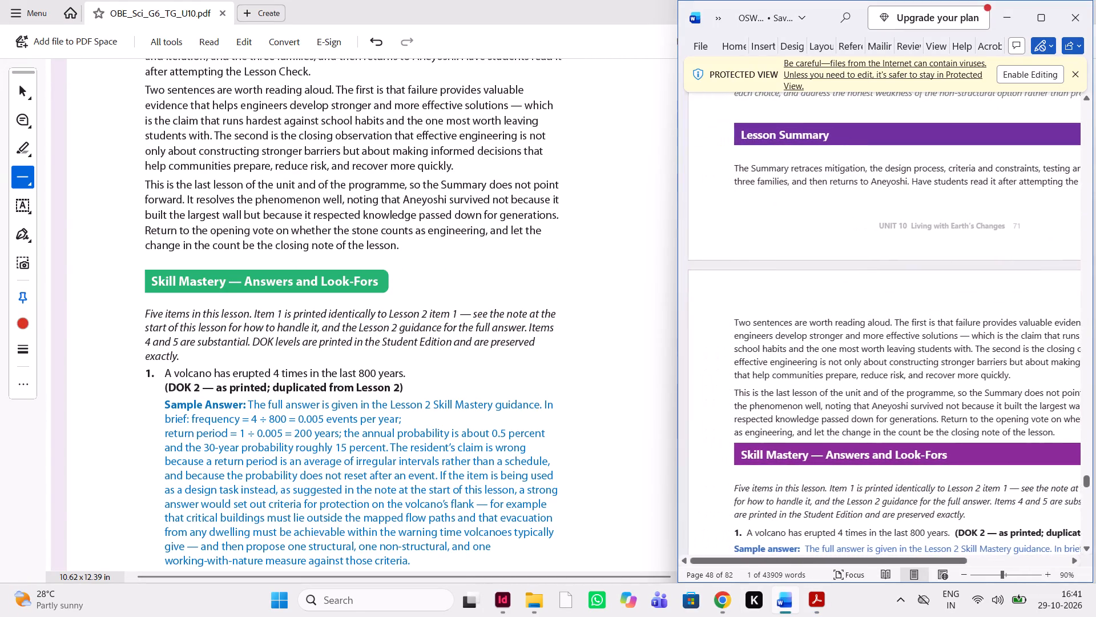
scroll(851, 396, "left", 1)
scroll(851, 396, "down", 1)
scroll(851, 396, "right", 1)
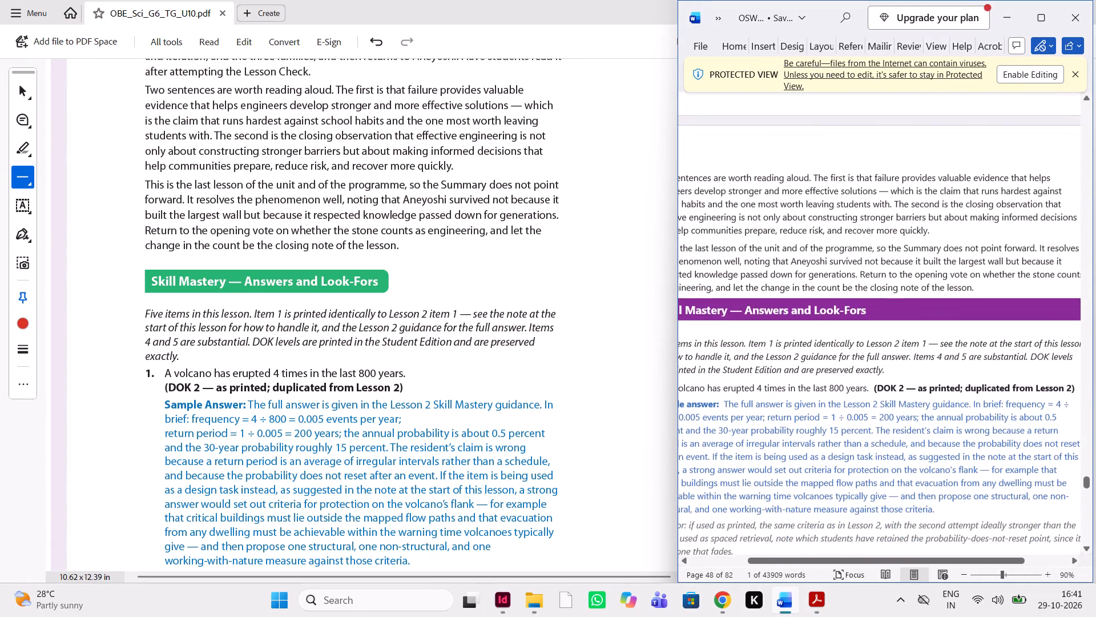
scroll(851, 396, "right", 1)
scroll(851, 396, "down", 1)
scroll(851, 396, "right", 1)
scroll(851, 396, "left", 1)
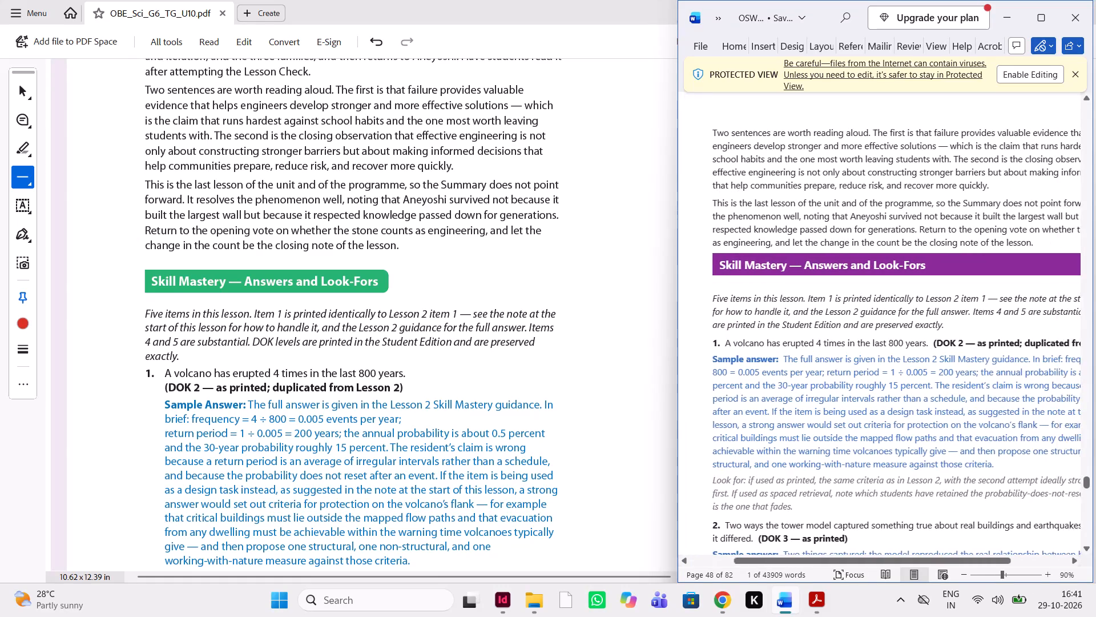
Compare Skill Mastery items 1 and 2, with their sample answers and look-for notes, between the PDF and the Word manuscript.
scroll(851, 396, "left", 1)
scroll(851, 396, "down", 1)
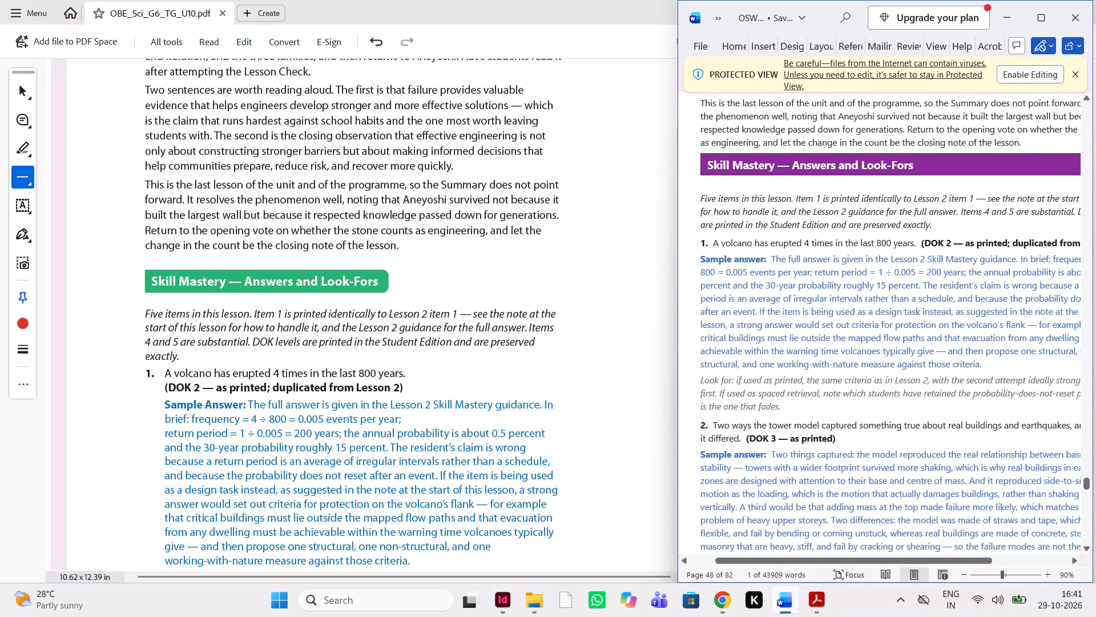
scroll(851, 396, "left", 1)
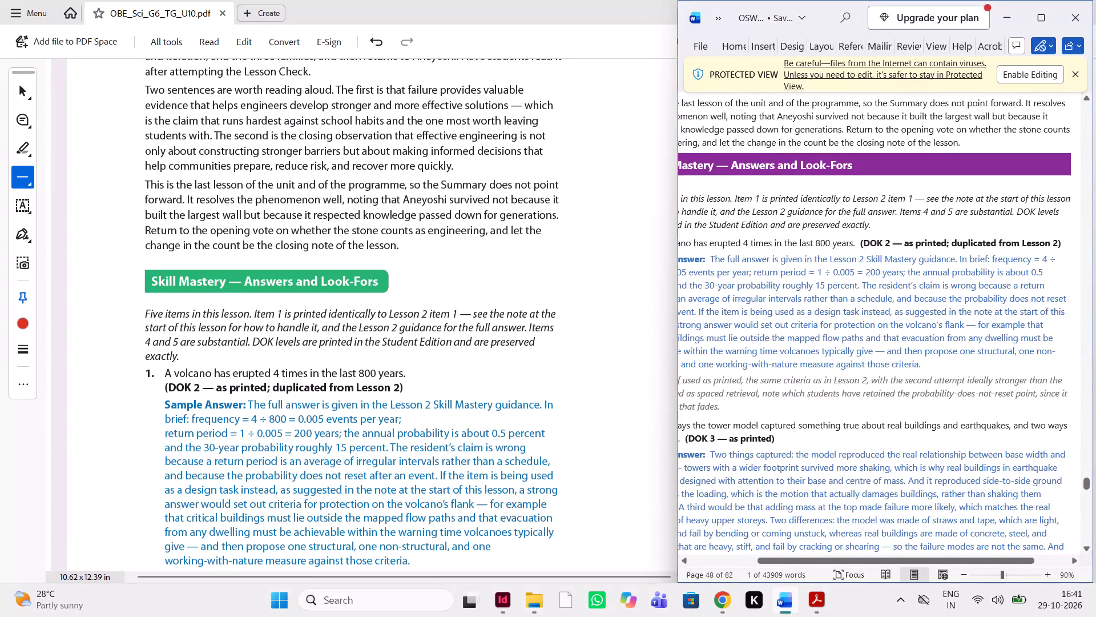
scroll(851, 396, "right", 1)
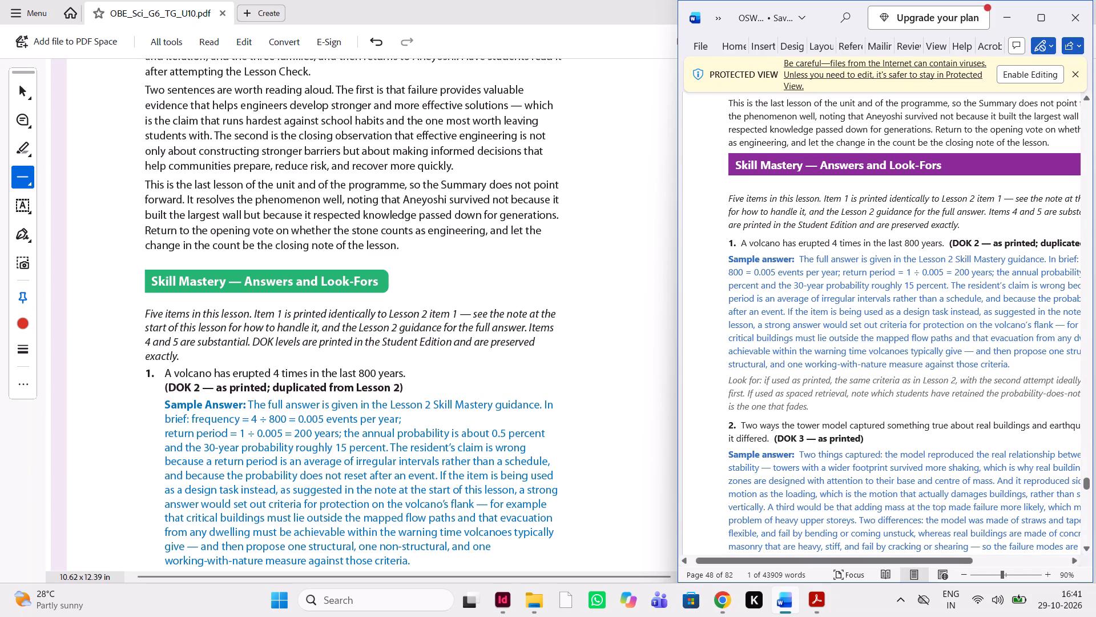
scroll(822, 346, "left", 1)
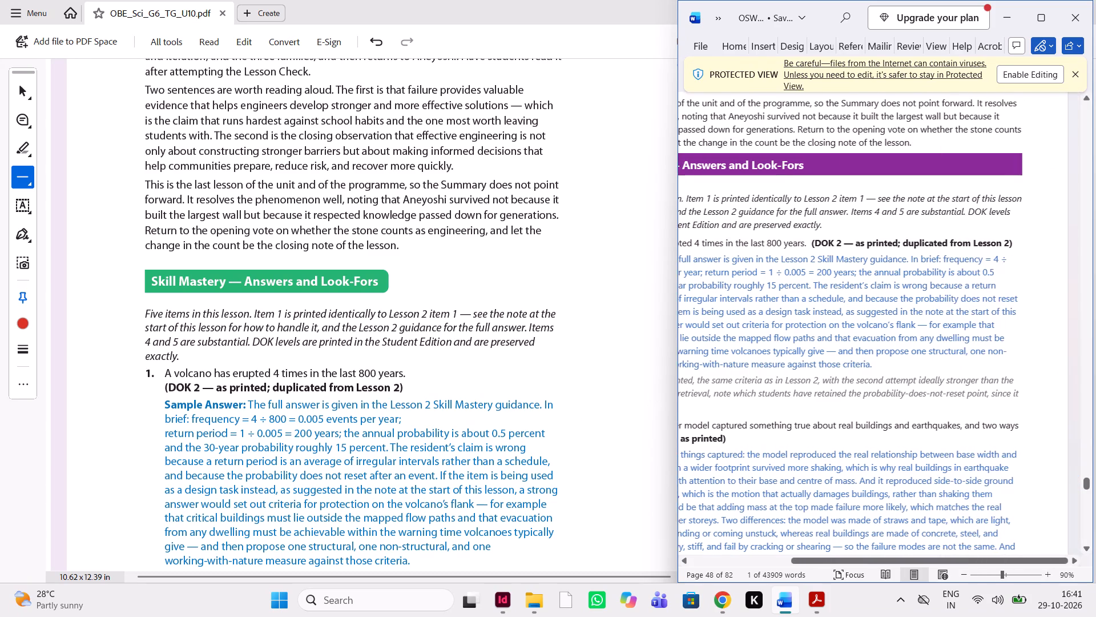
scroll(822, 346, "right", 1)
scroll(582, 336, "left", 1)
scroll(582, 336, "down", 2)
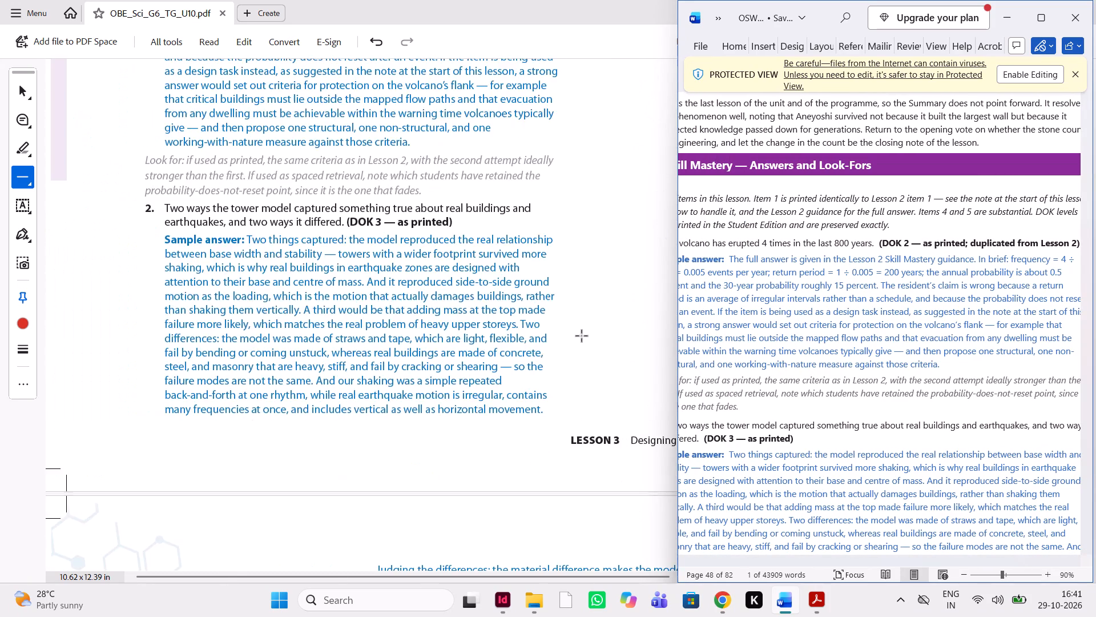
scroll(582, 336, "up", 1)
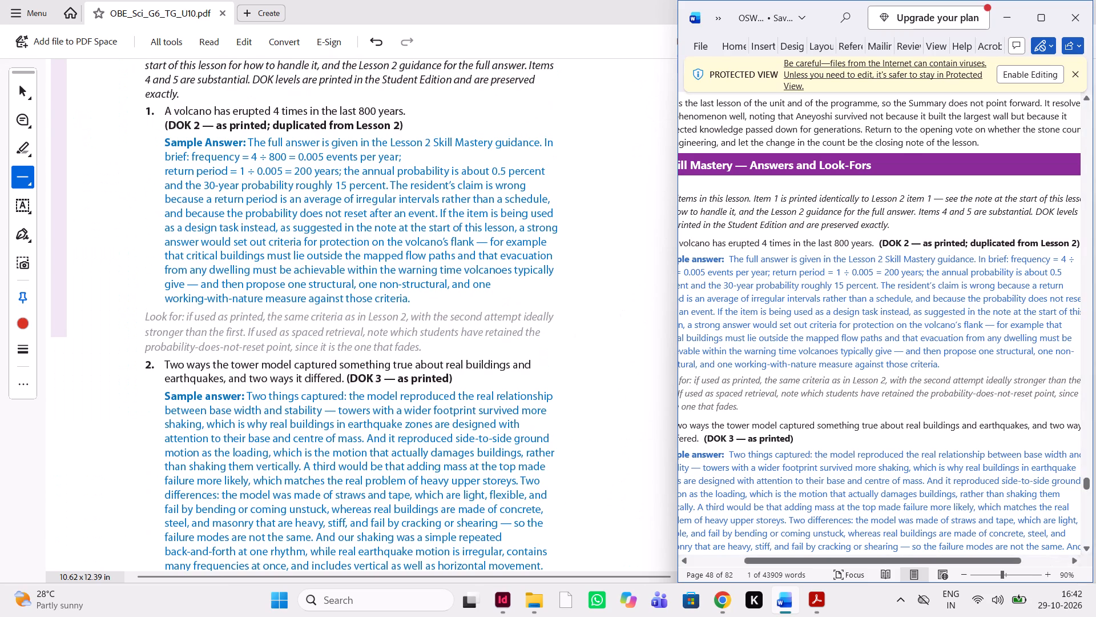
scroll(946, 317, "up", 1)
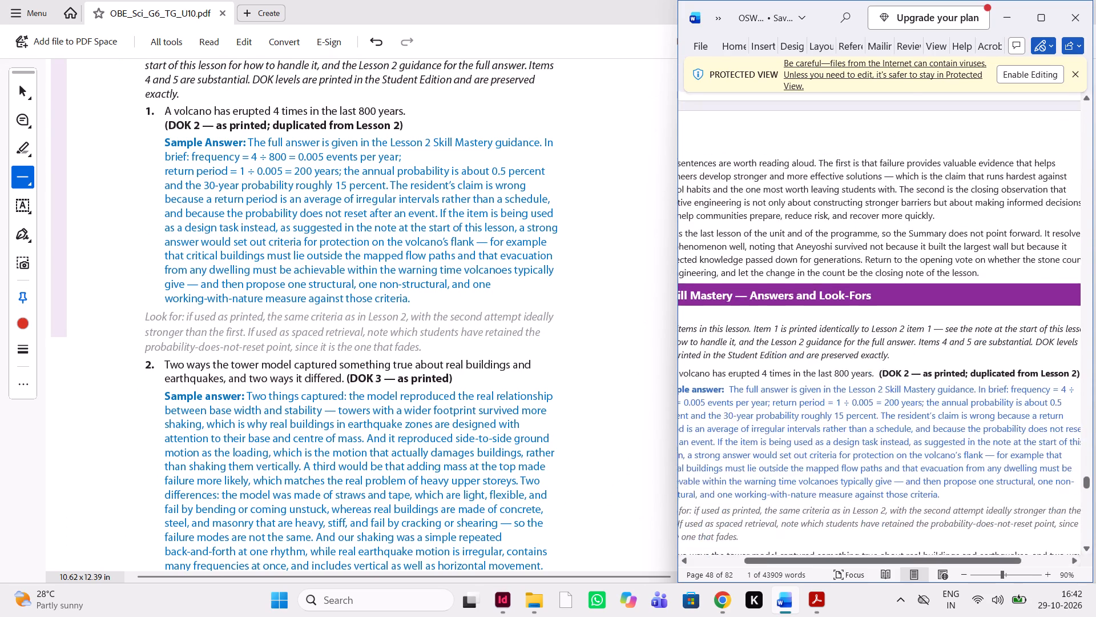
scroll(946, 317, "down", 1)
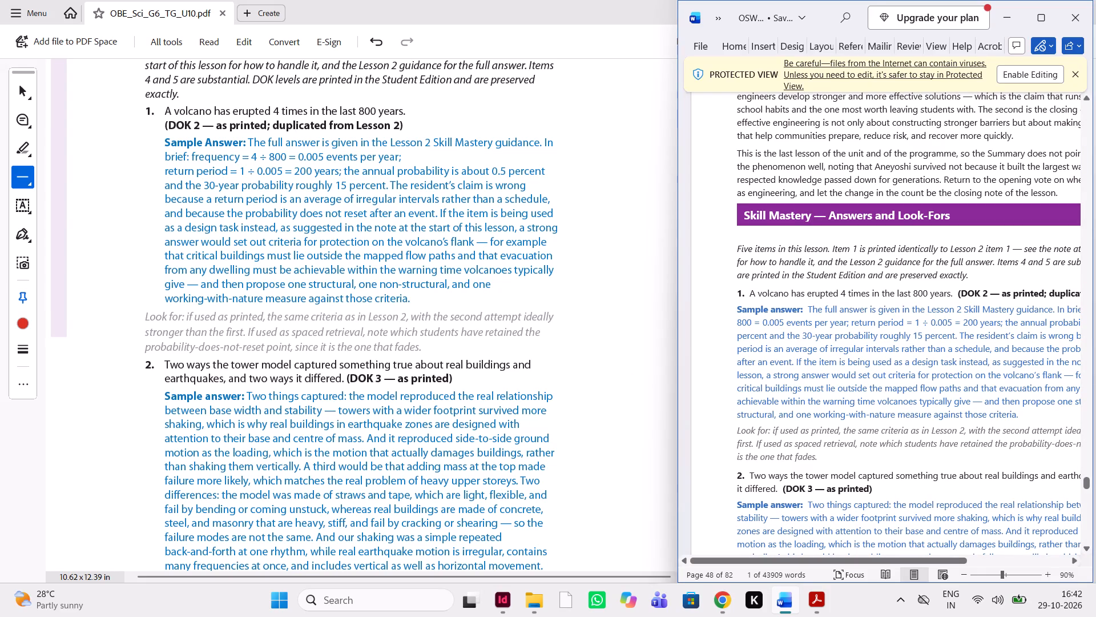
scroll(654, 492, "down", 1)
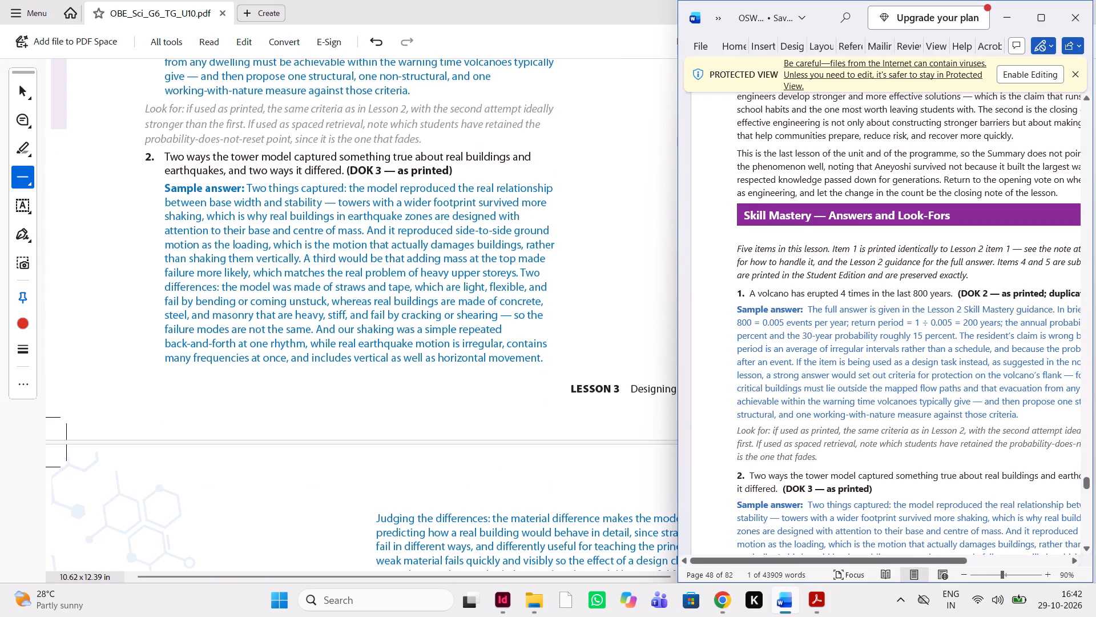
scroll(909, 414, "down", 2)
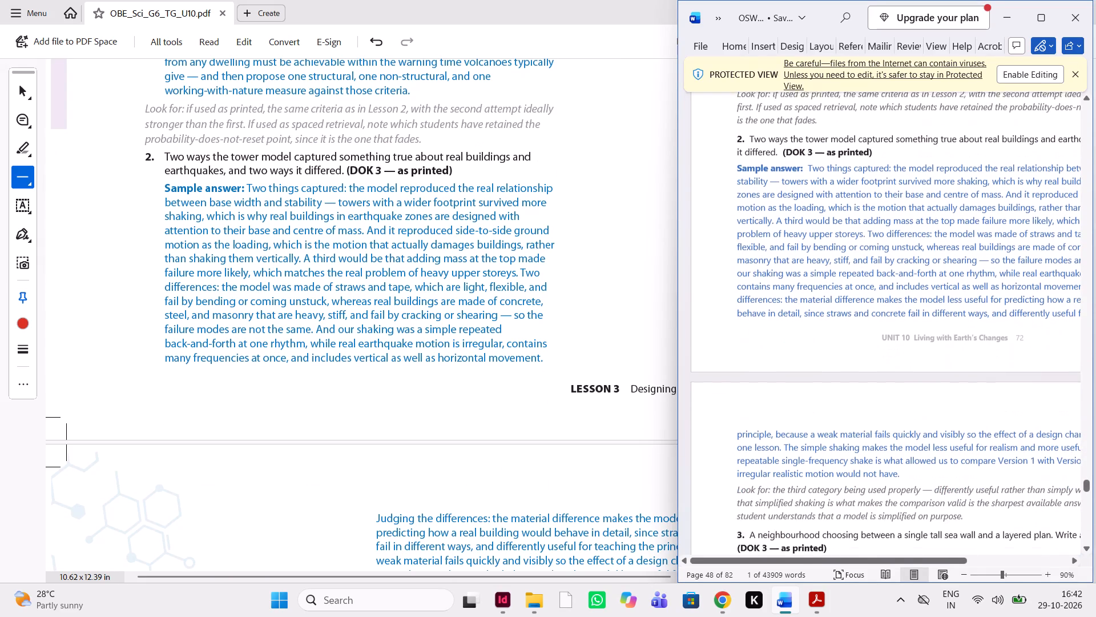
scroll(909, 414, "down", 1)
scroll(666, 440, "down", 1)
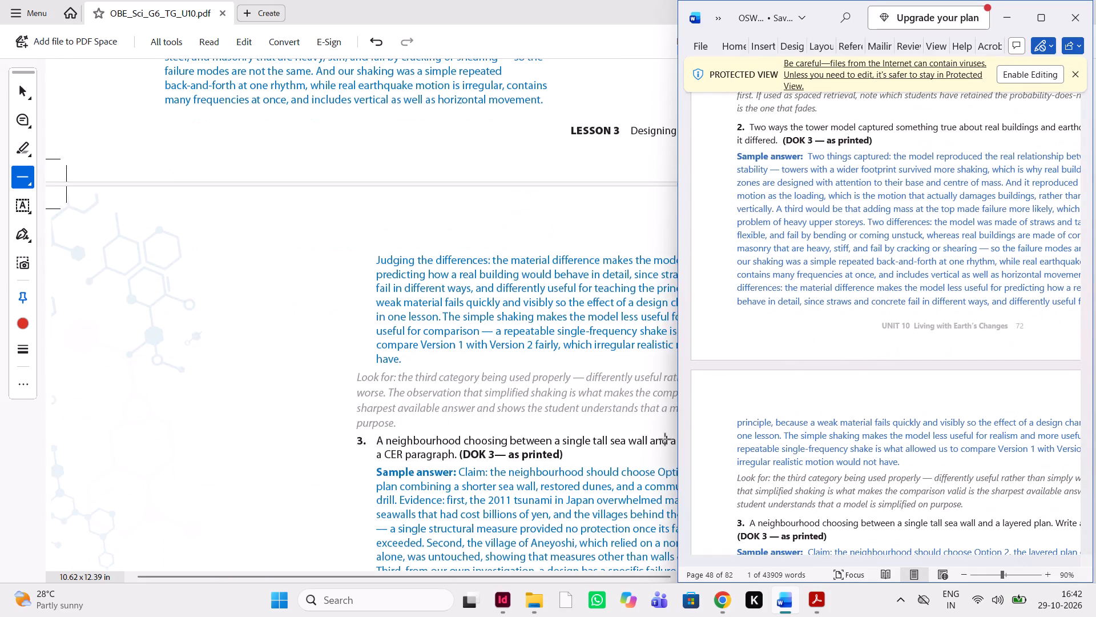
Comment "adjust in previous line" on the stray last word "have." of the Skill Mastery item 2 sample answer in the PDF.
scroll(666, 440, "left", 1)
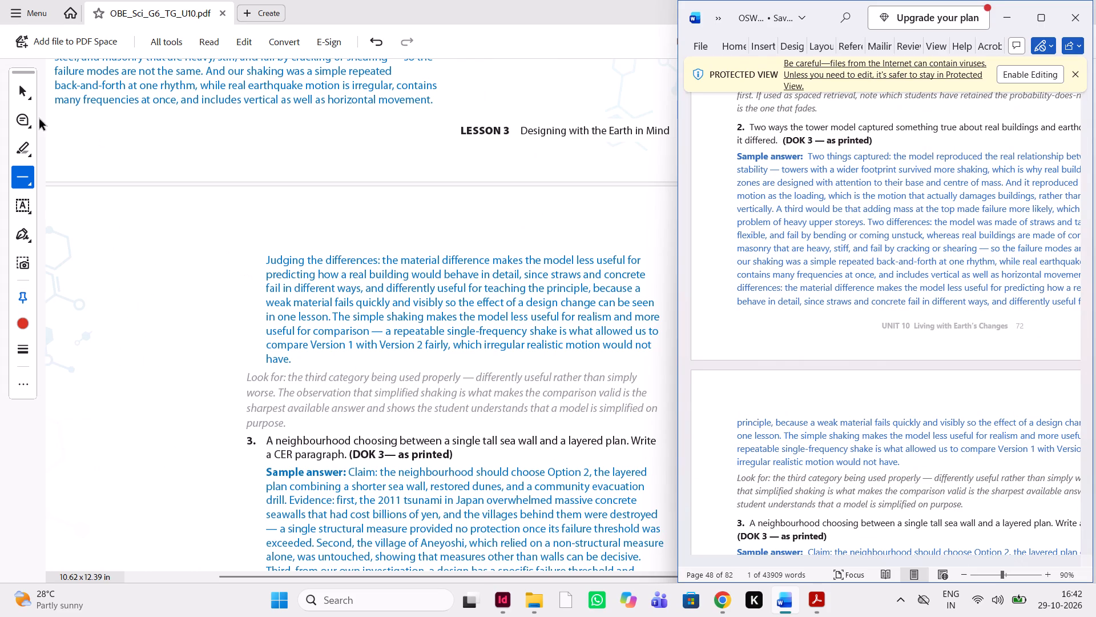
left_click(24, 113)
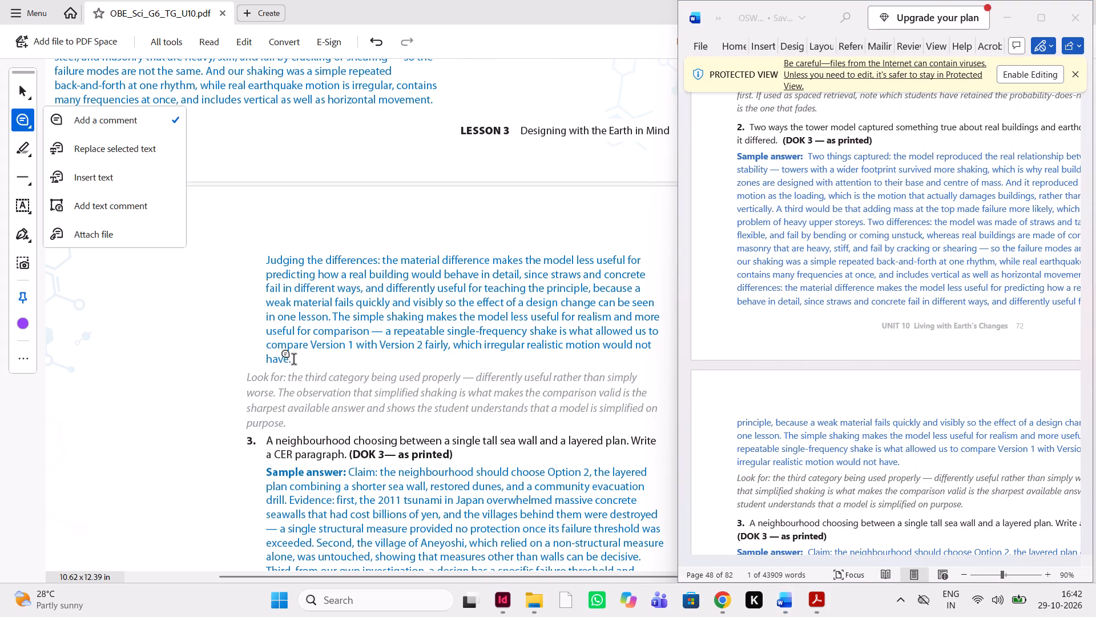
left_click_drag(293, 360, 264, 360)
type("adk")
key("BackSpace")
type("just")
key("space")
type("in previous line")
key("space")
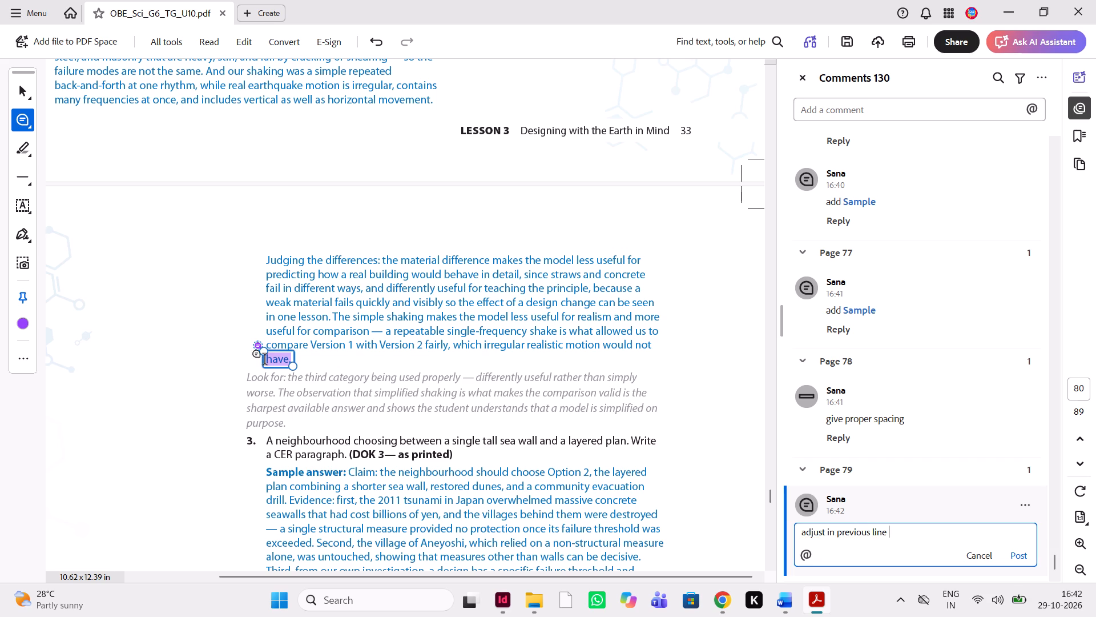
left_click(1020, 558)
Compare Skill Mastery item 3, with its sample answer and look-for note, between the Word manuscript and the PDF.
left_click(796, 606)
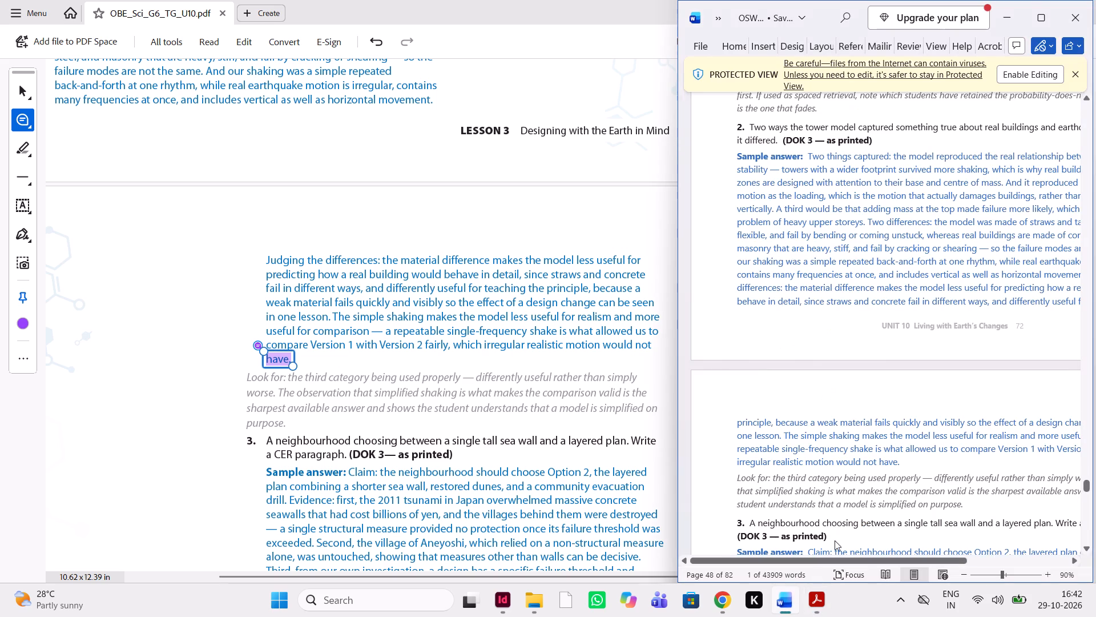
scroll(901, 466, "down", 1)
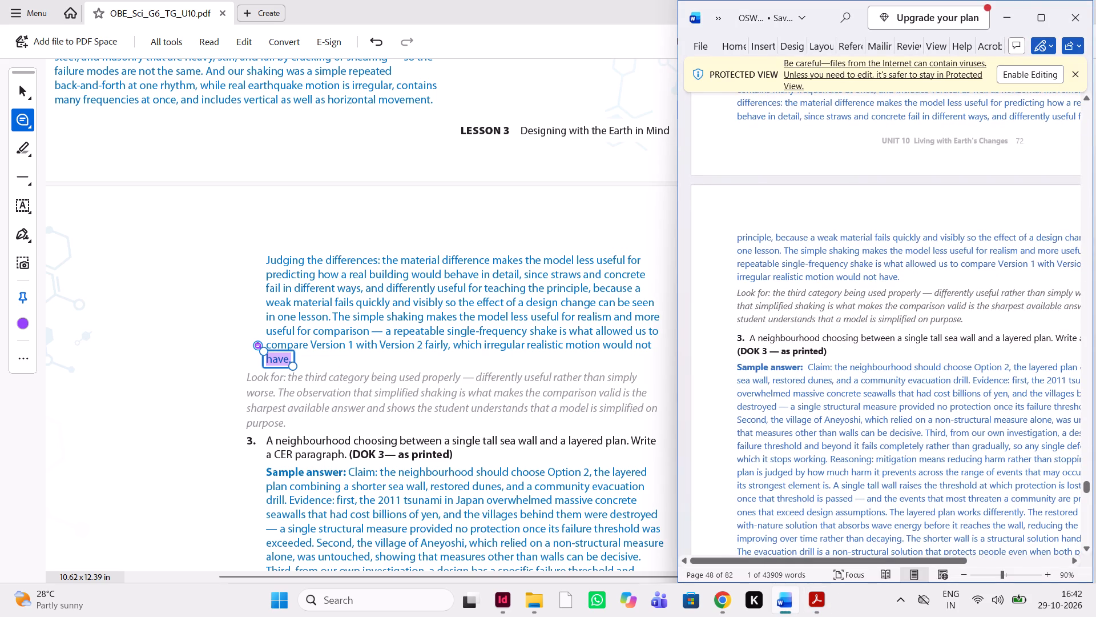
scroll(901, 466, "down", 1)
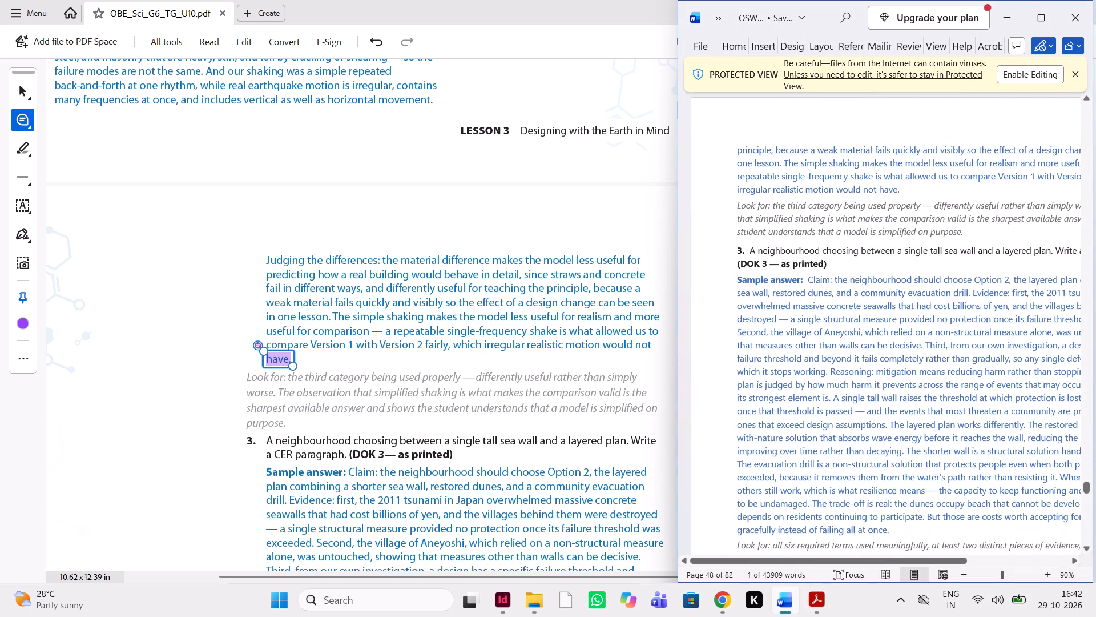
scroll(901, 466, "left", 1)
scroll(901, 466, "right", 1)
scroll(901, 466, "down", 1)
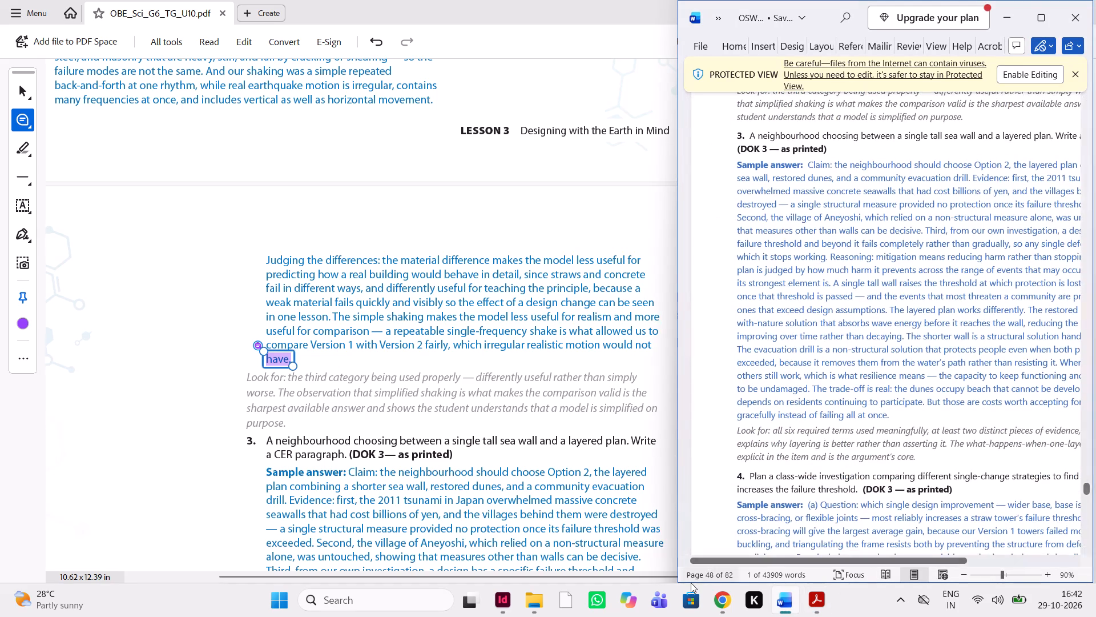
scroll(691, 583, "down", 1)
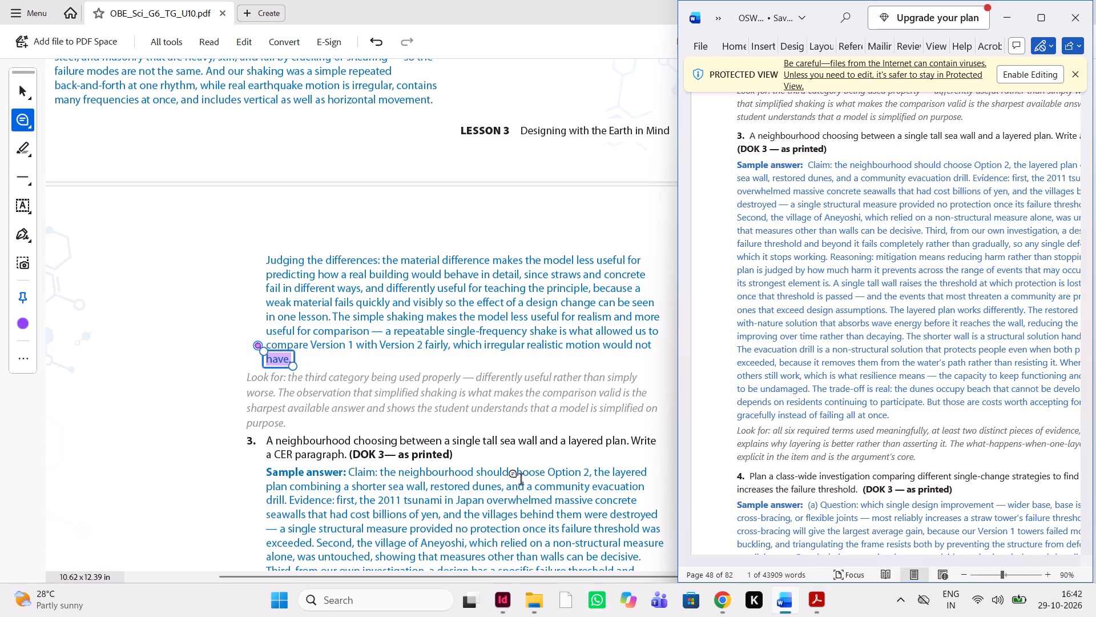
scroll(521, 480, "down", 3)
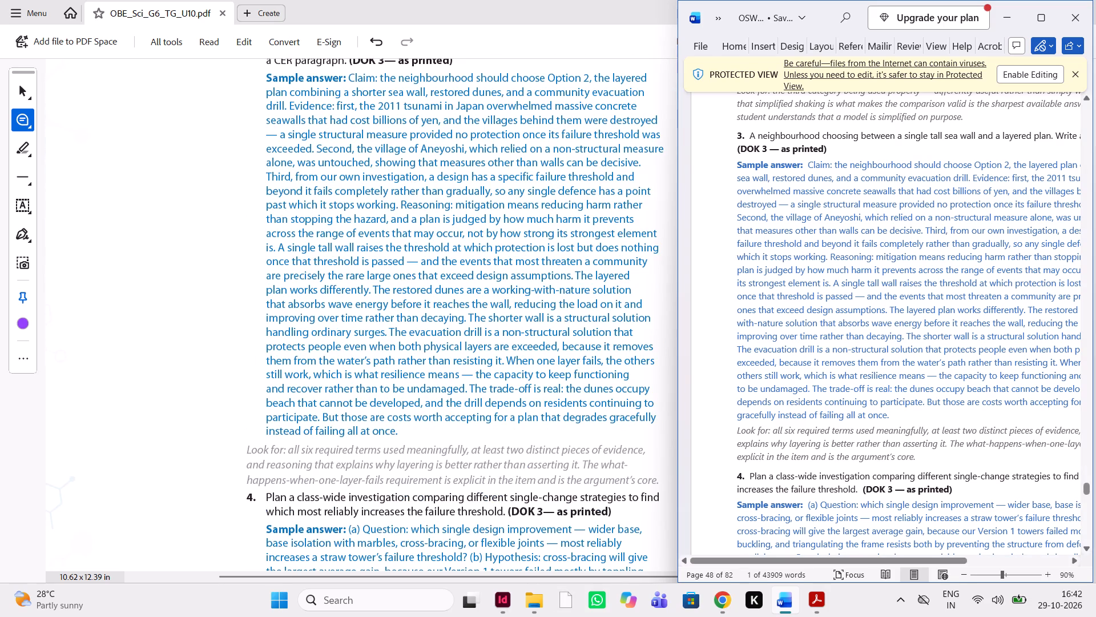
scroll(833, 407, "down", 1)
scroll(502, 419, "down", 1)
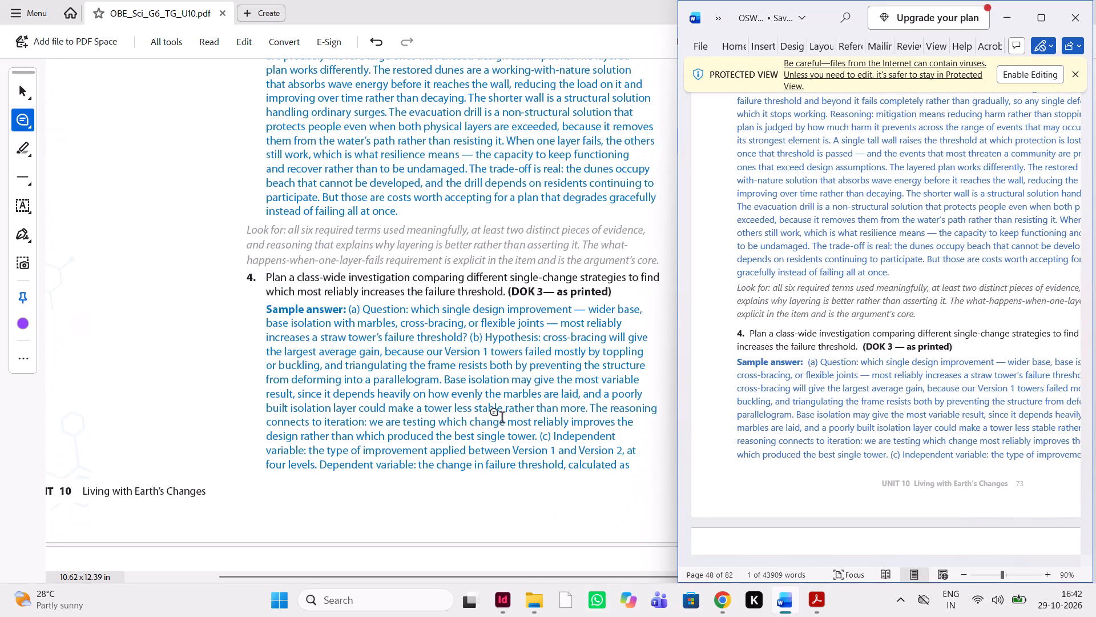
scroll(819, 440, "left", 1)
scroll(819, 440, "right", 1)
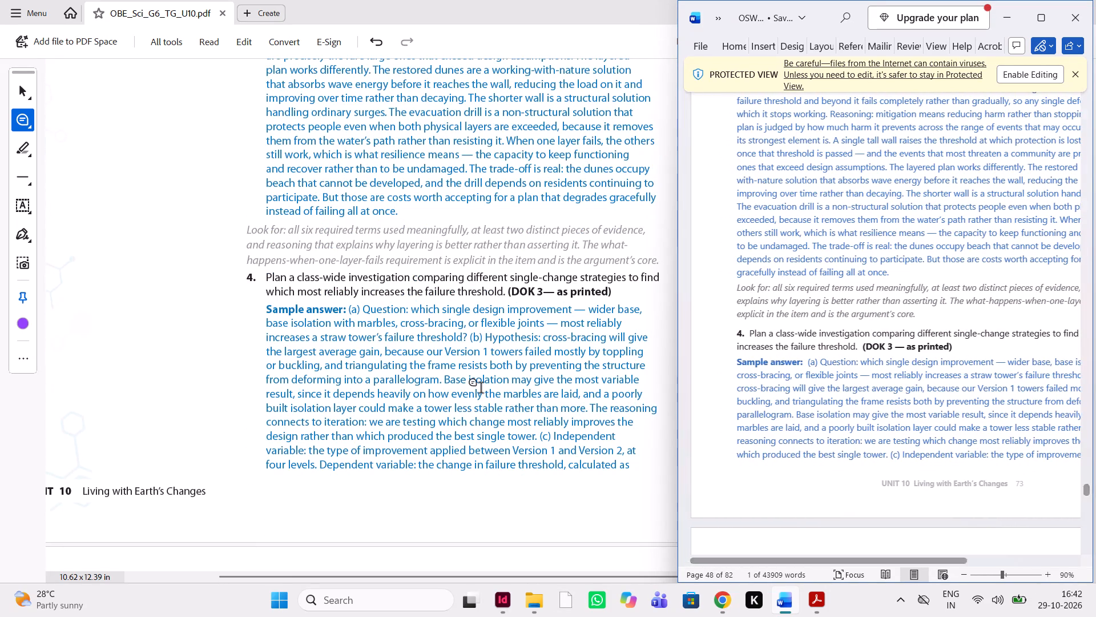
Compare Skill Mastery item 4, with its sample answer and look-for note, between the PDF and the Word manuscript.
scroll(481, 389, "down", 1)
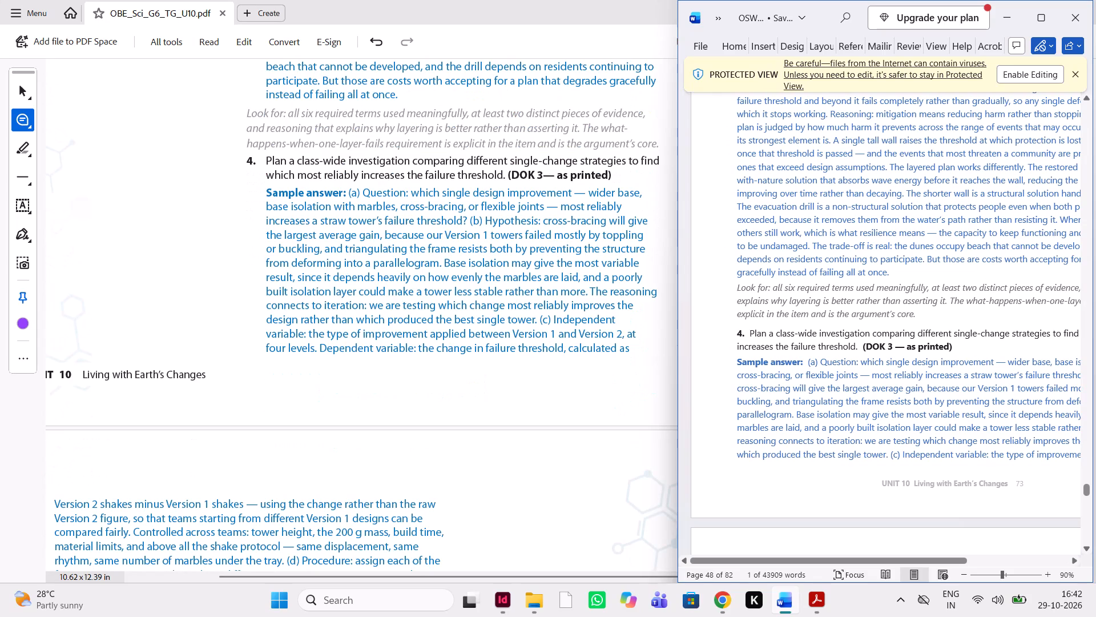
scroll(517, 368, "down", 1)
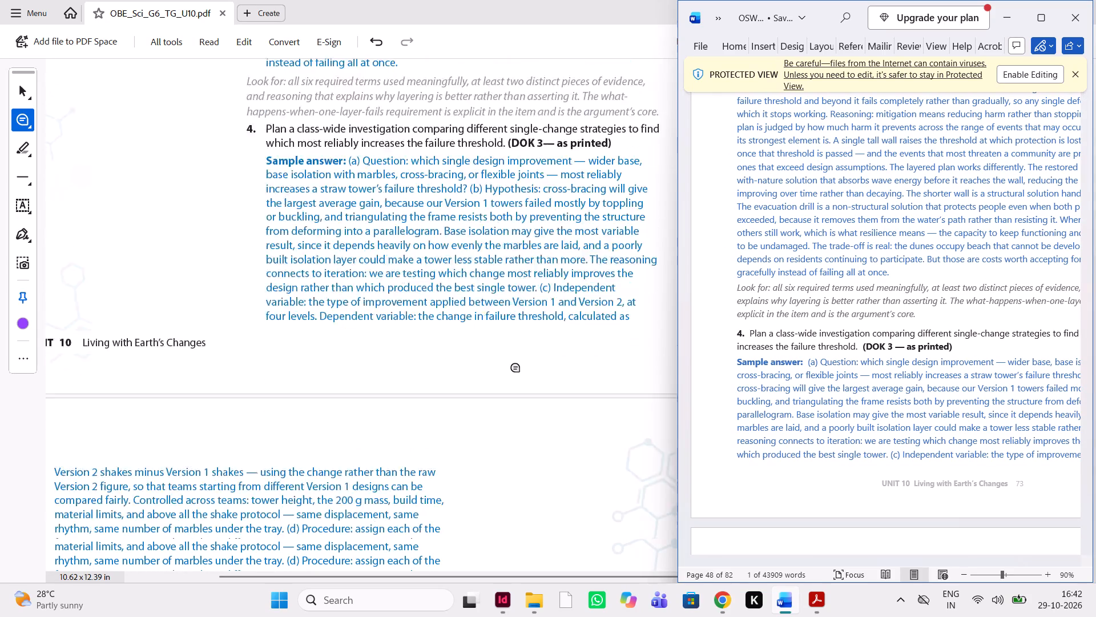
scroll(517, 368, "down", 1)
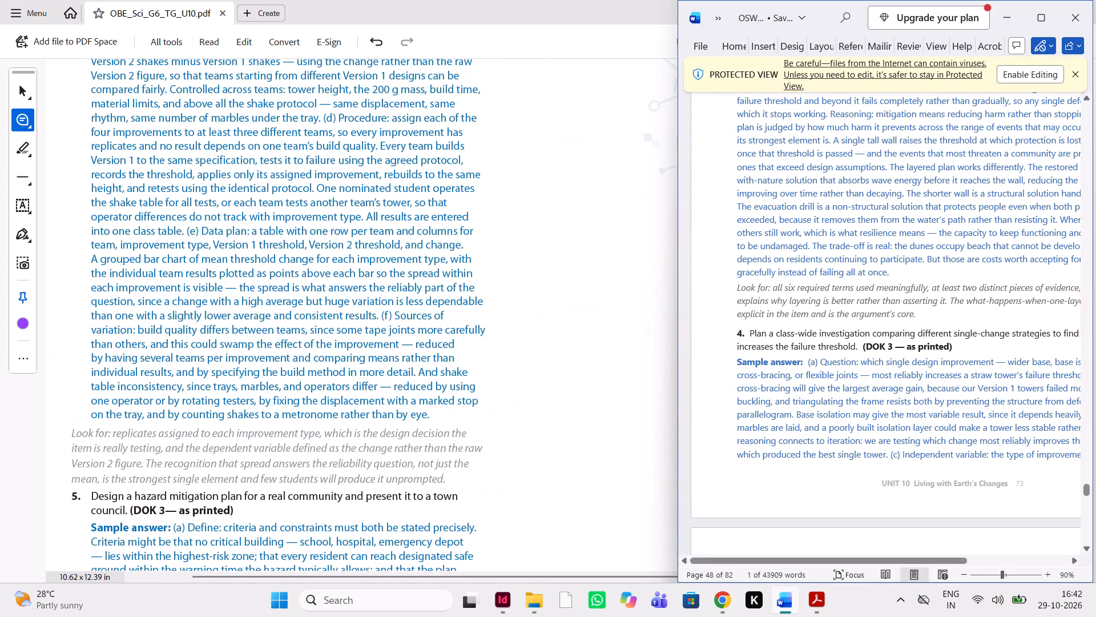
scroll(812, 400, "down", 2)
scroll(812, 400, "left", 1)
scroll(812, 400, "down", 1)
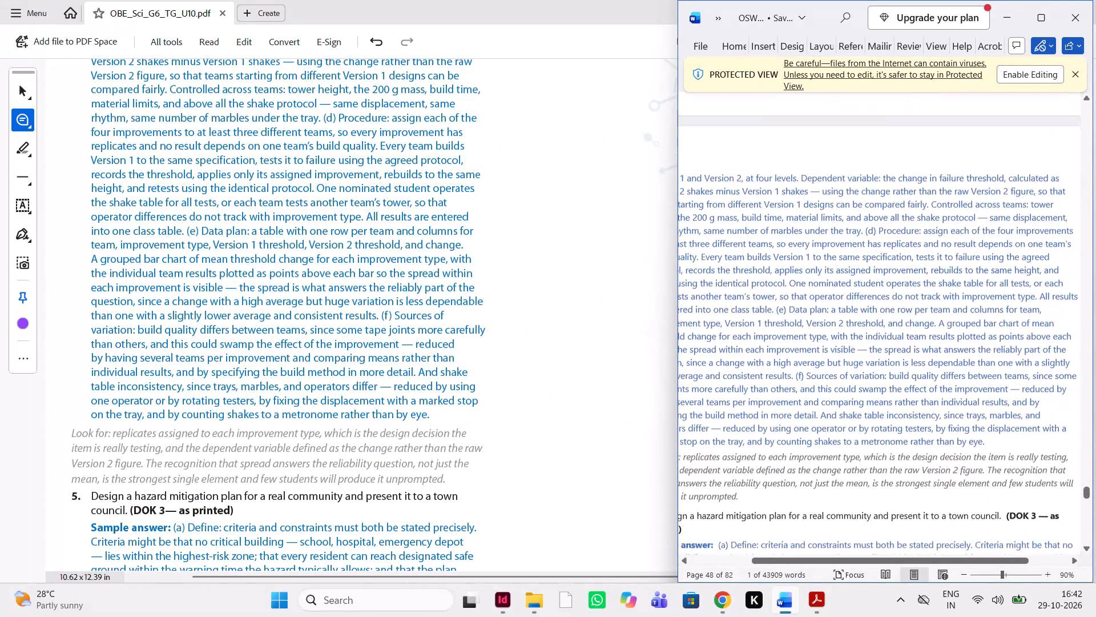
scroll(812, 400, "down", 1)
scroll(477, 435, "down", 1)
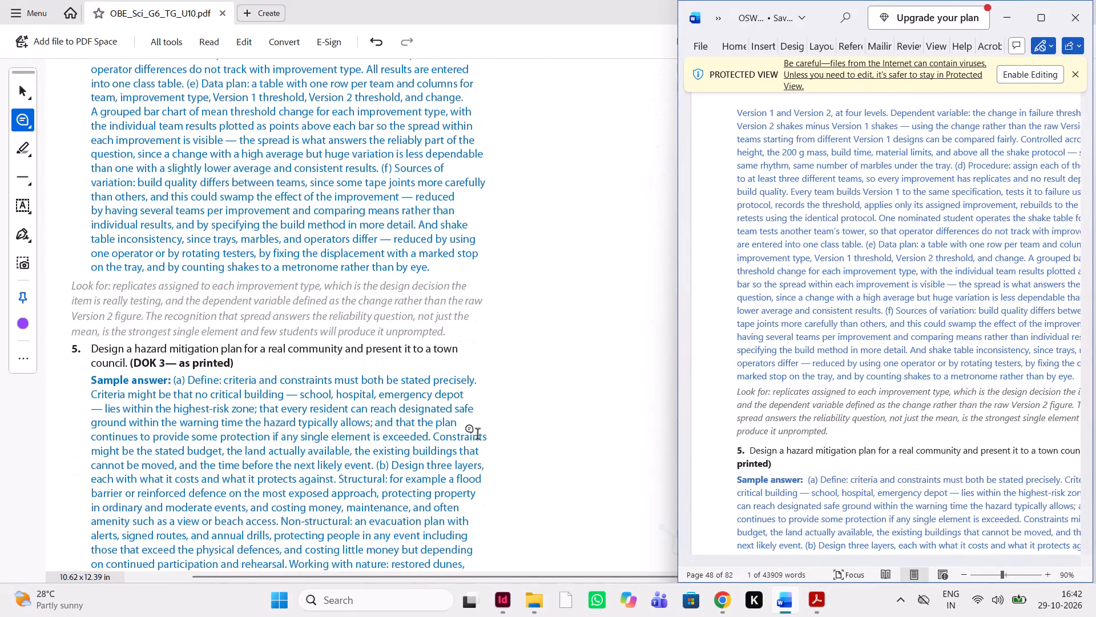
scroll(757, 400, "left", 1)
scroll(757, 400, "down", 1)
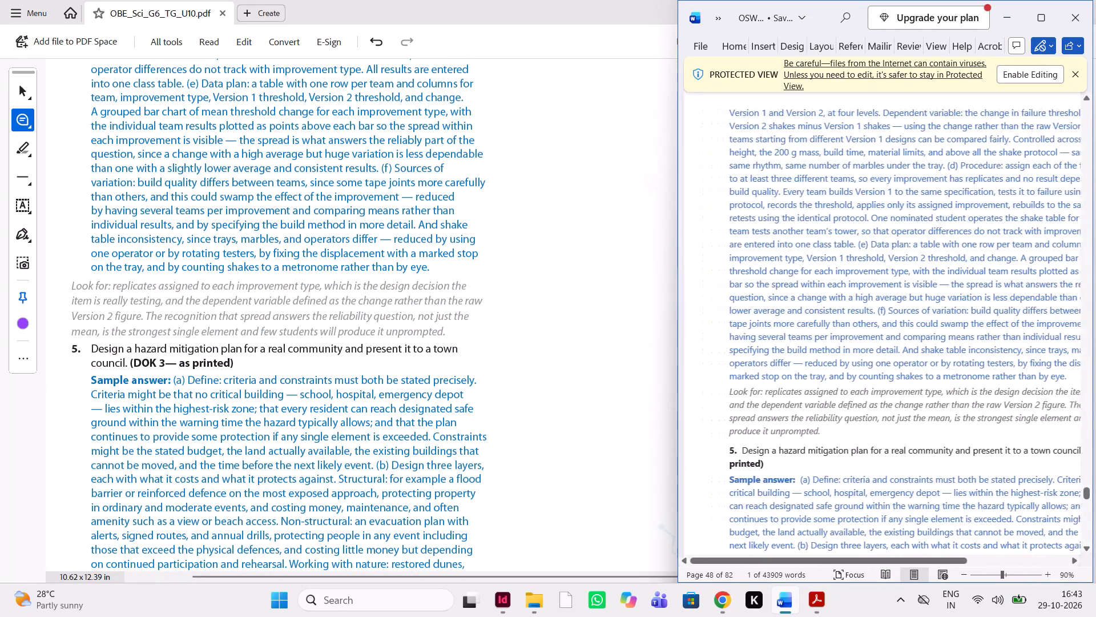
Compare Skill Mastery item 5, its sample answer and look-for note between the PDF and the Word manuscript, up to the Reflection heading.
scroll(757, 400, "down", 1)
scroll(507, 410, "down", 2)
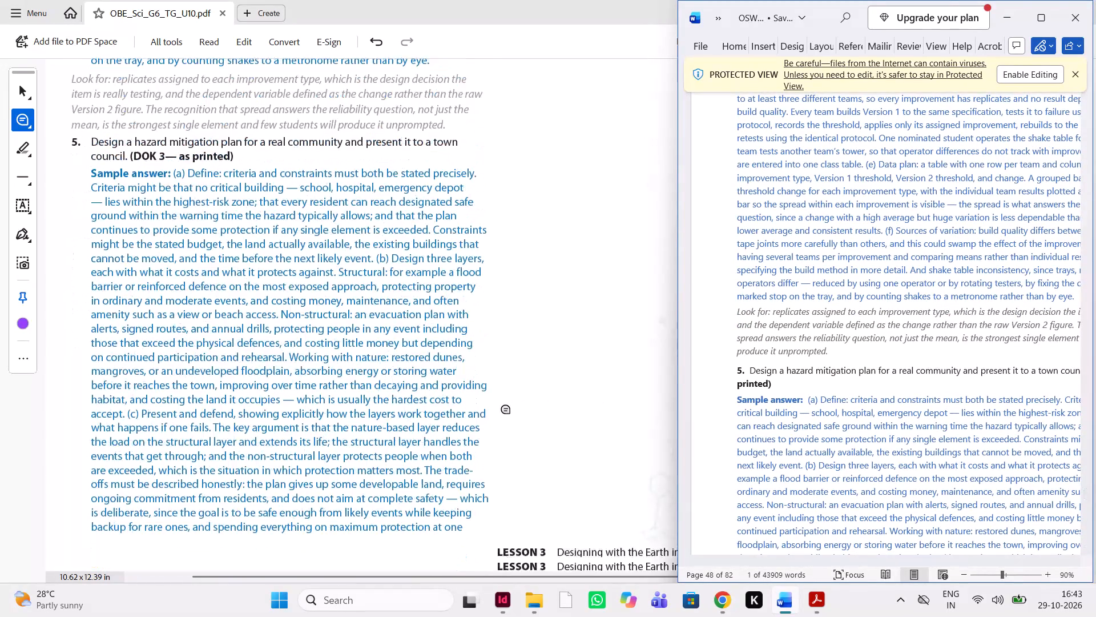
scroll(507, 410, "down", 2)
scroll(507, 410, "left", 1)
scroll(507, 410, "down", 1)
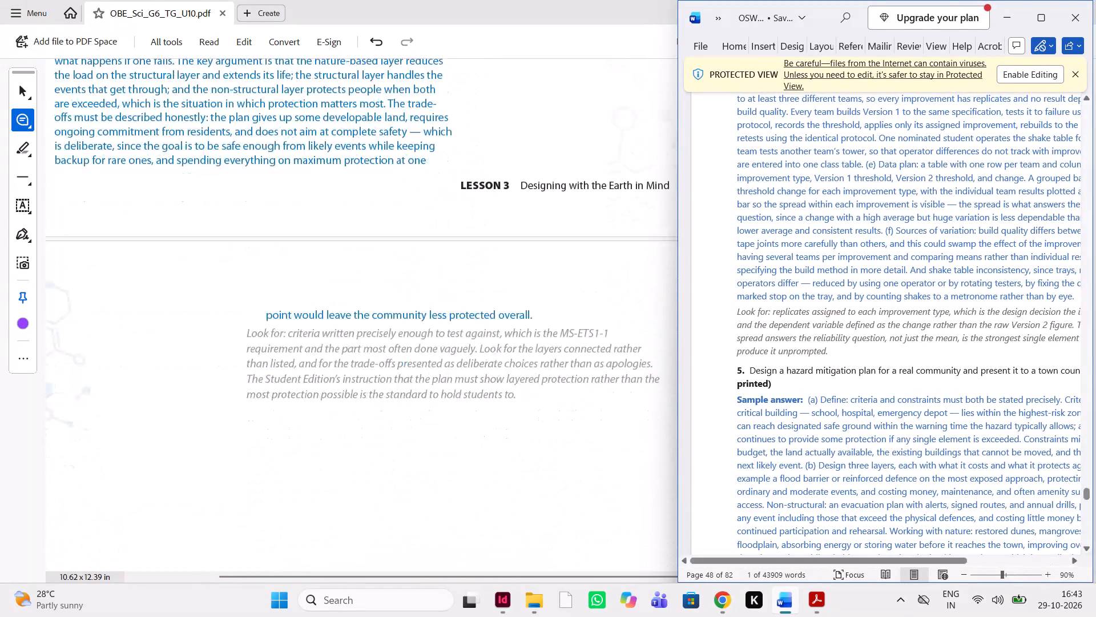
scroll(720, 459, "down", 2)
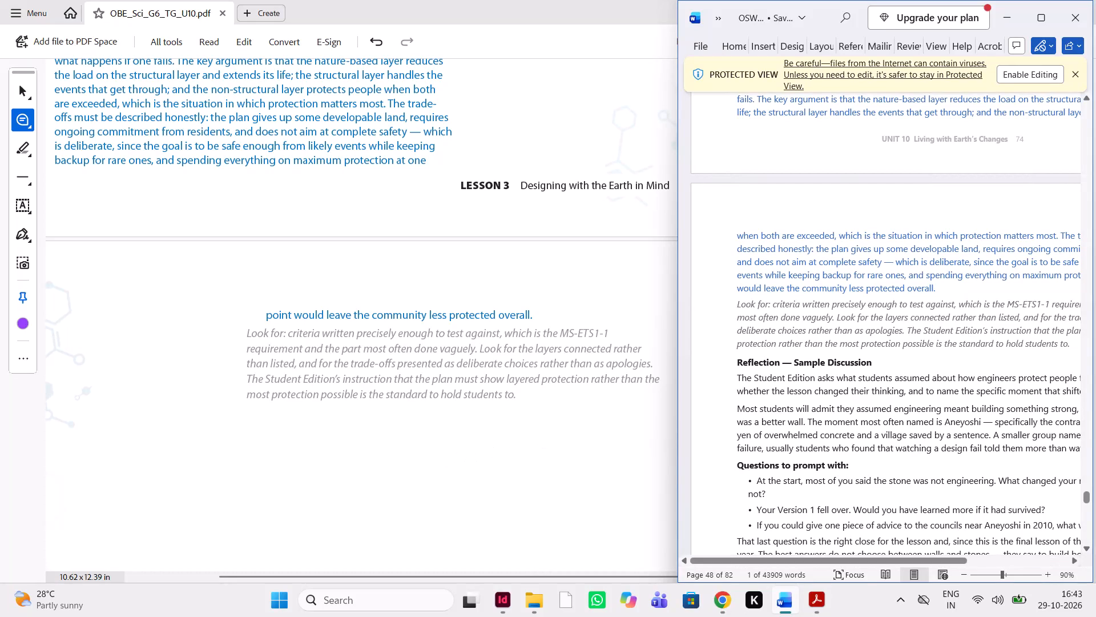
scroll(792, 379, "left", 1)
scroll(792, 379, "right", 1)
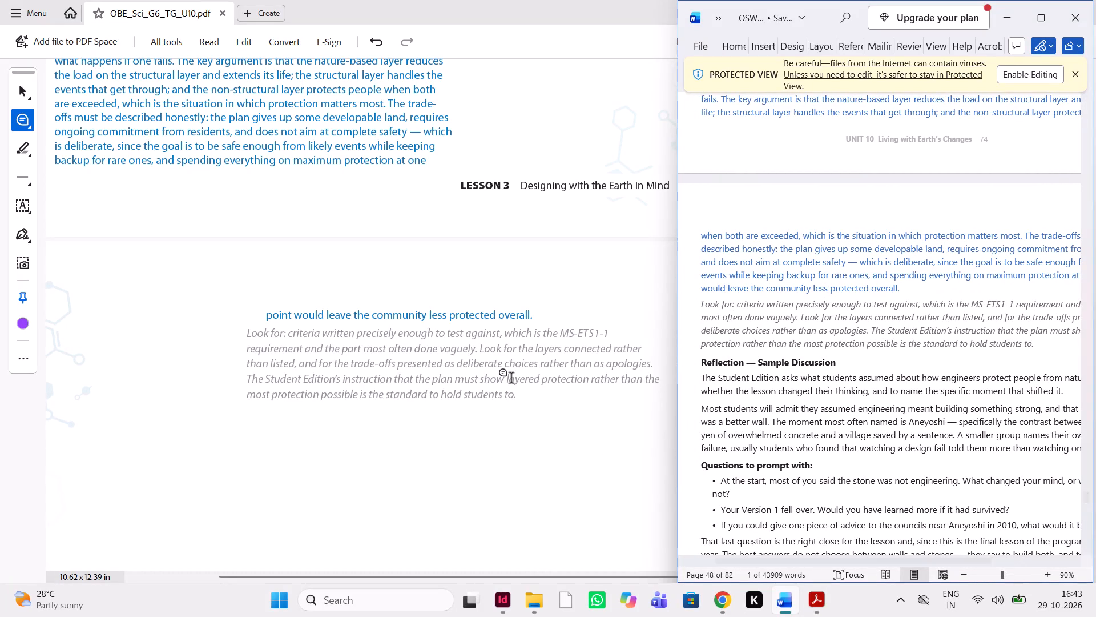
scroll(511, 379, "down", 1)
scroll(511, 379, "up", 1)
scroll(511, 379, "left", 1)
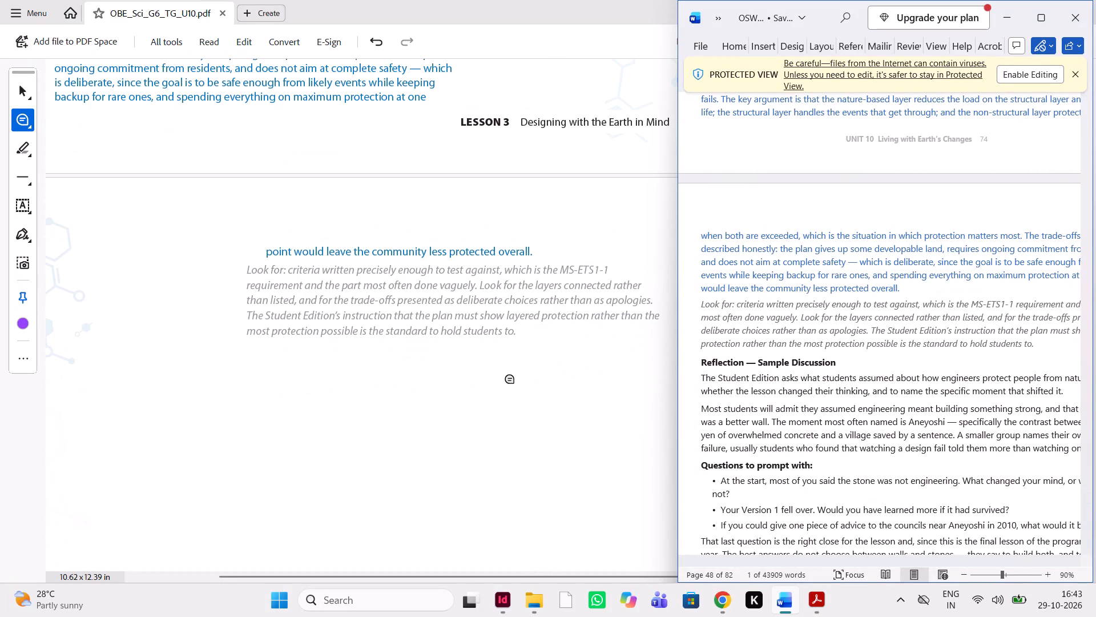
scroll(511, 379, "right", 1)
scroll(511, 379, "down", 3)
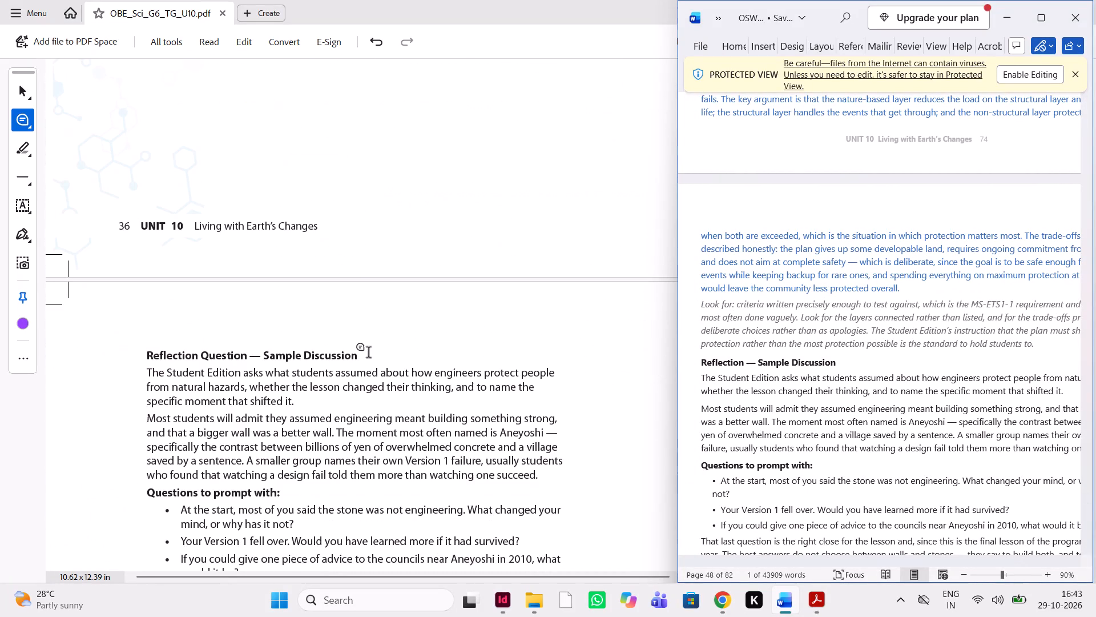
Comment "delete it" on "Question — Sample Discussion" in the Lesson 3 Reflection heading of the PDF.
left_click_drag(361, 352, 223, 354)
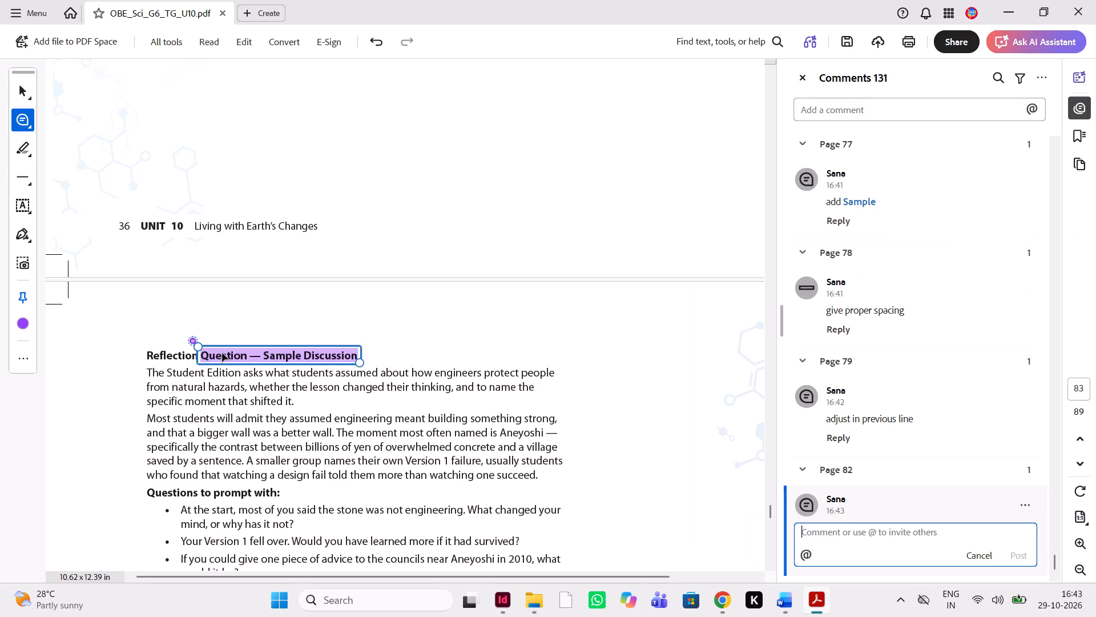
type("dleete")
key("space")
key("BackSpace")
key("BackSpace")
key("BackSpace")
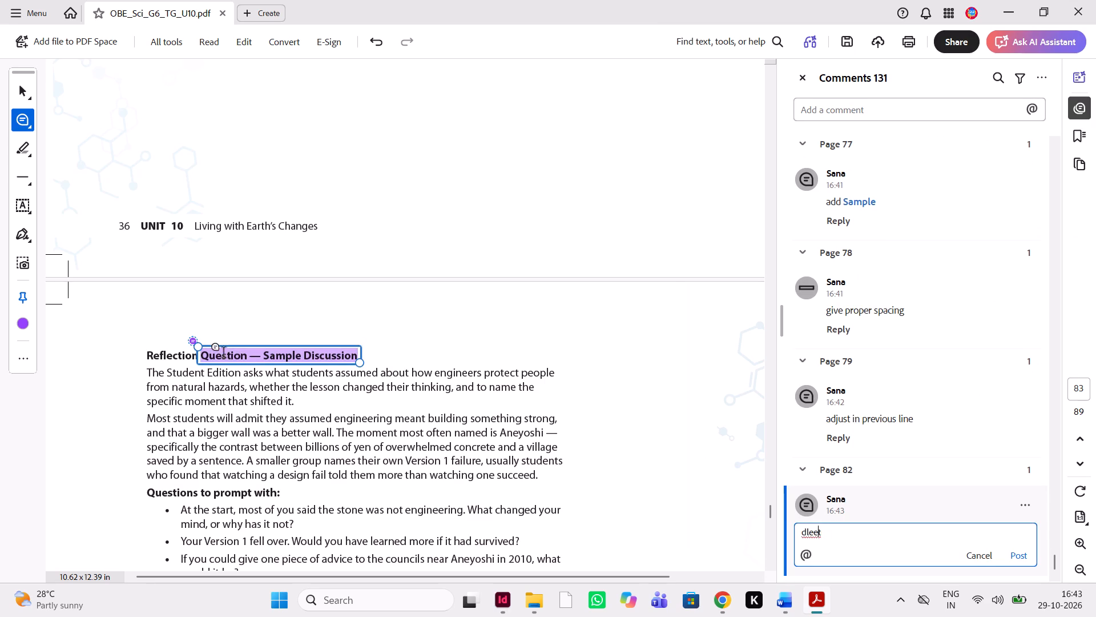
key("BackSpace")
key("BackSpace")
key("BackSpace")
type("elete it")
key("space")
Compare the Lesson 3 Reflection discussion, its prompt questions and the closing paragraph between the PDF and the Word manuscript.
scroll(284, 435, "down", 1)
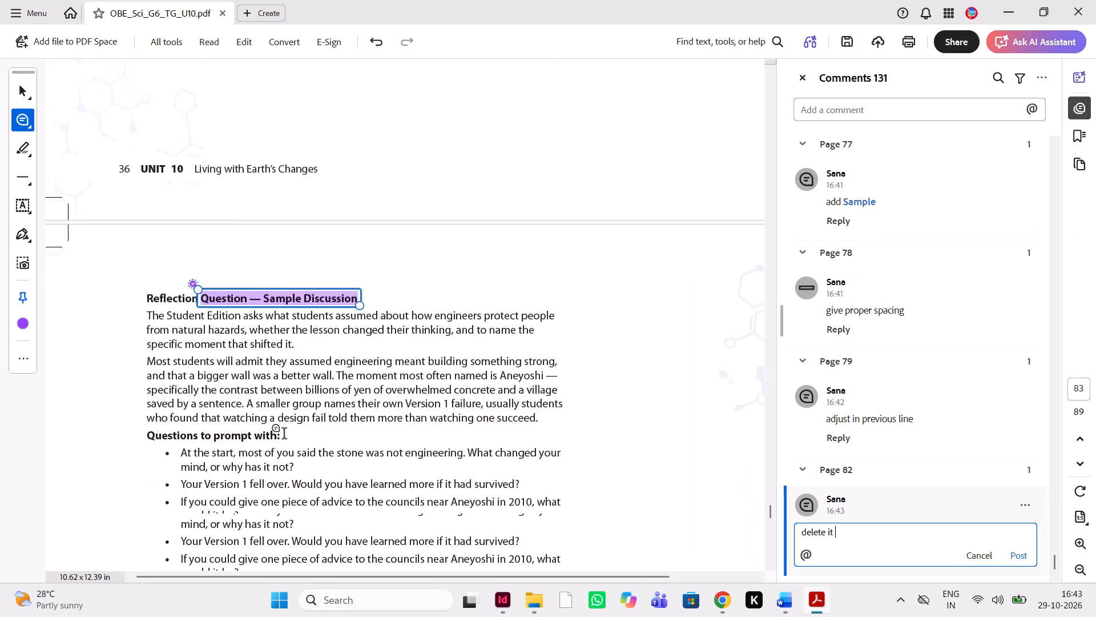
scroll(284, 435, "down", 1)
left_click(799, 612)
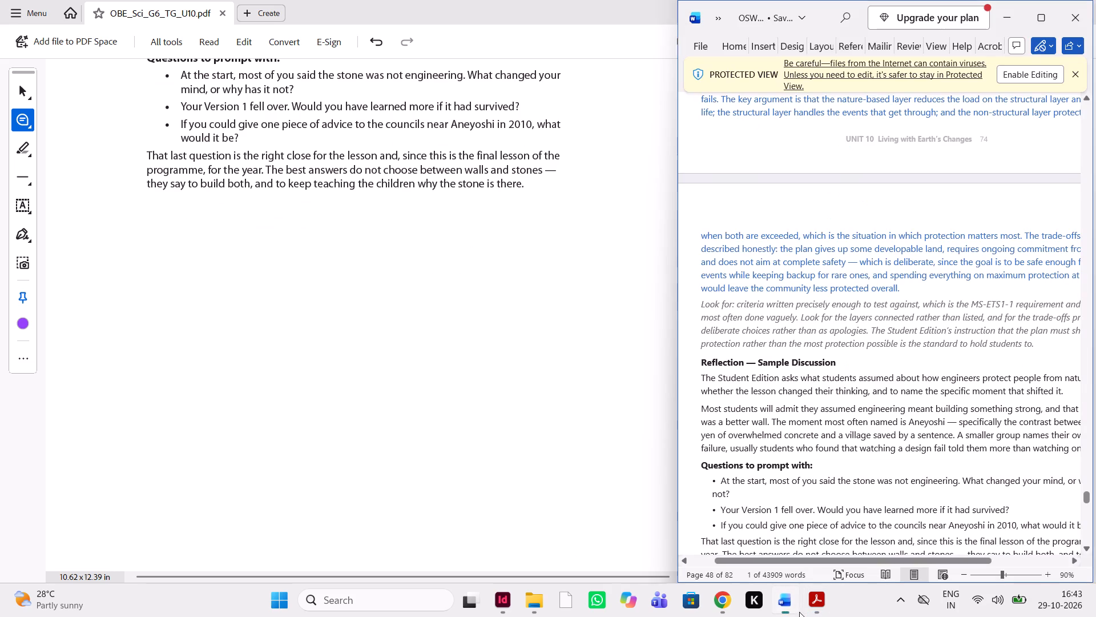
scroll(889, 473, "down", 1)
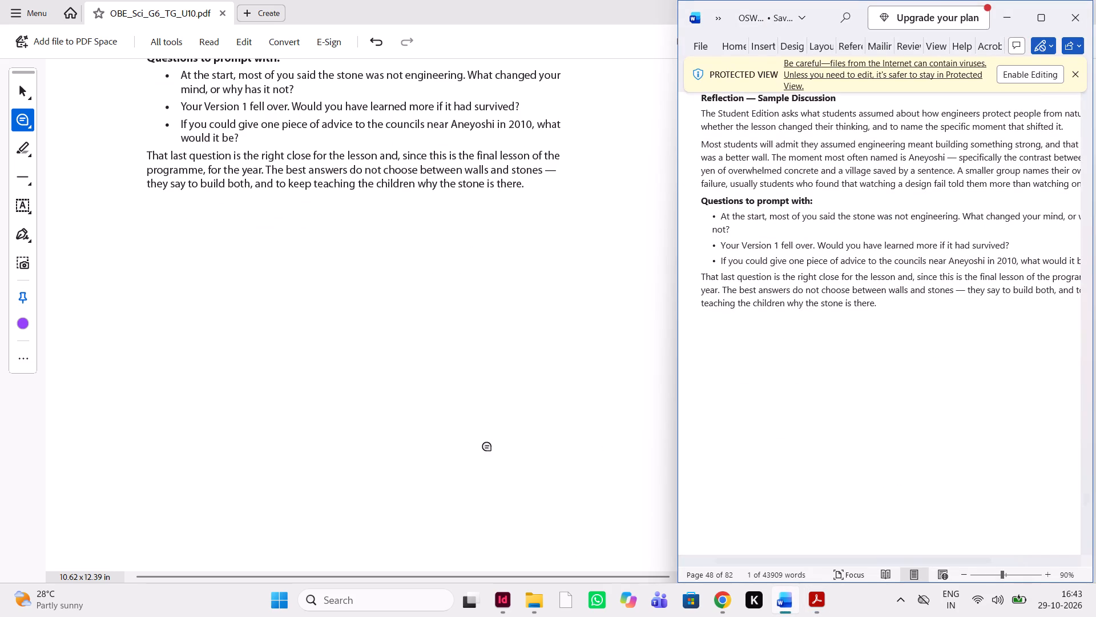
scroll(814, 366, "up", 1)
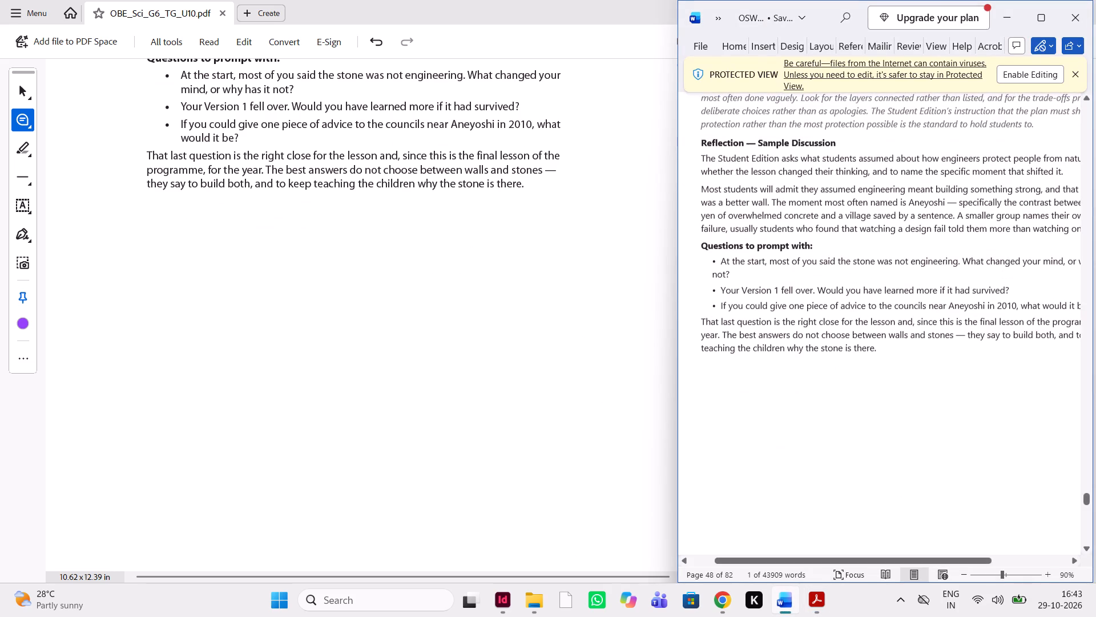
scroll(814, 366, "down", 1)
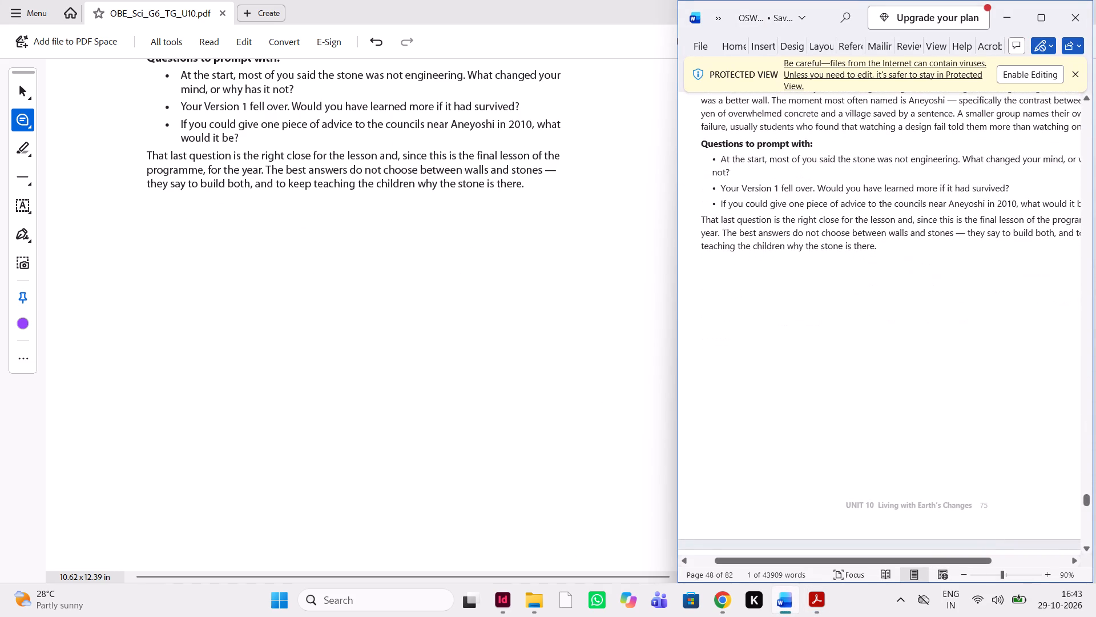
scroll(814, 366, "down", 1)
scroll(814, 366, "up", 2)
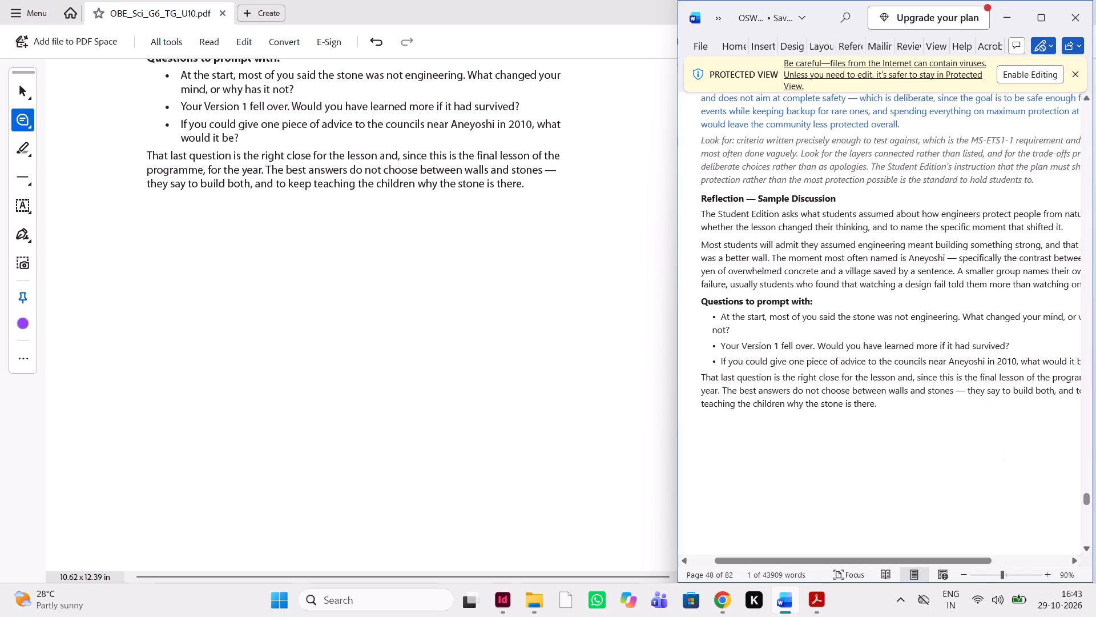
scroll(978, 461, "left", 2)
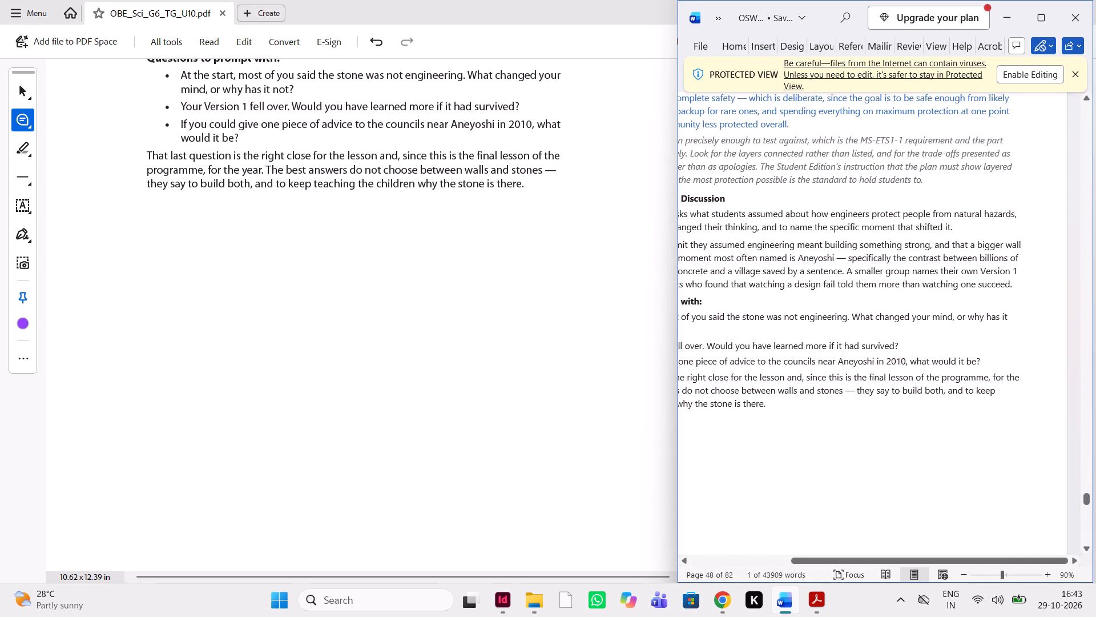
scroll(978, 461, "right", 1)
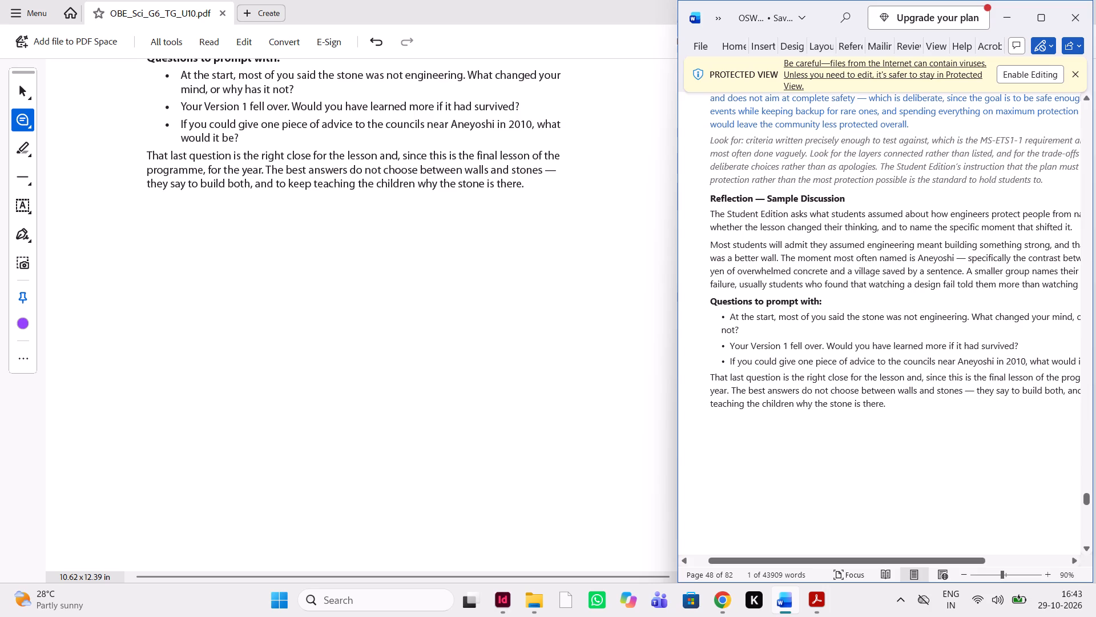
Compare the Unit 10 Wrap-up section "Using the Unit Summary", including its through-line and idea-most-likely-to-be-lost paragraphs, between the PDF and the Word manuscript.
scroll(629, 484, "down", 3)
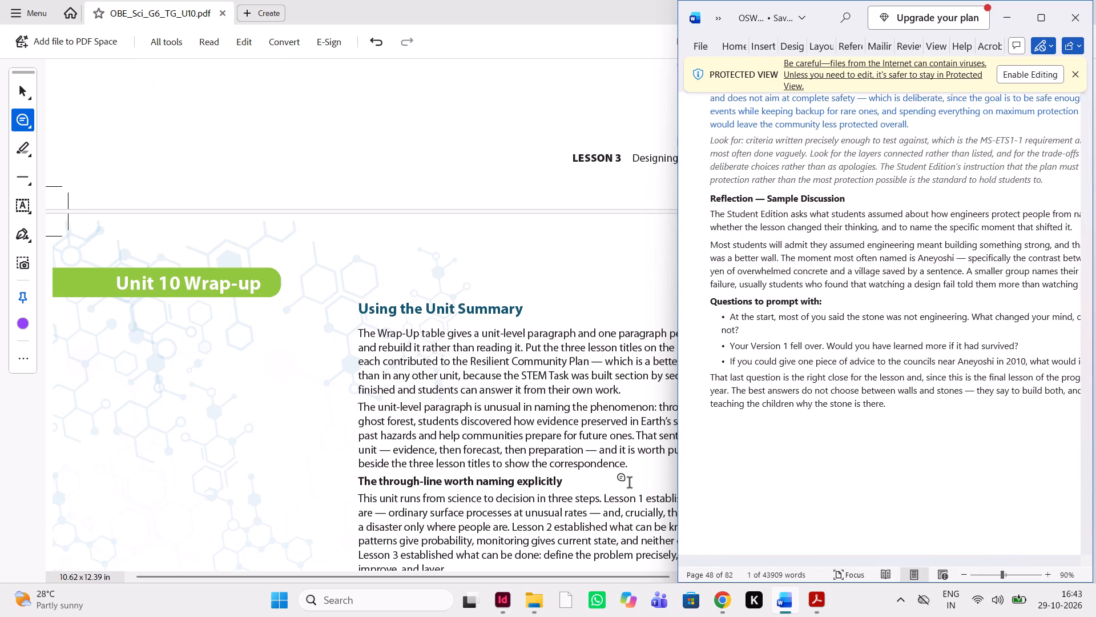
left_click(779, 602)
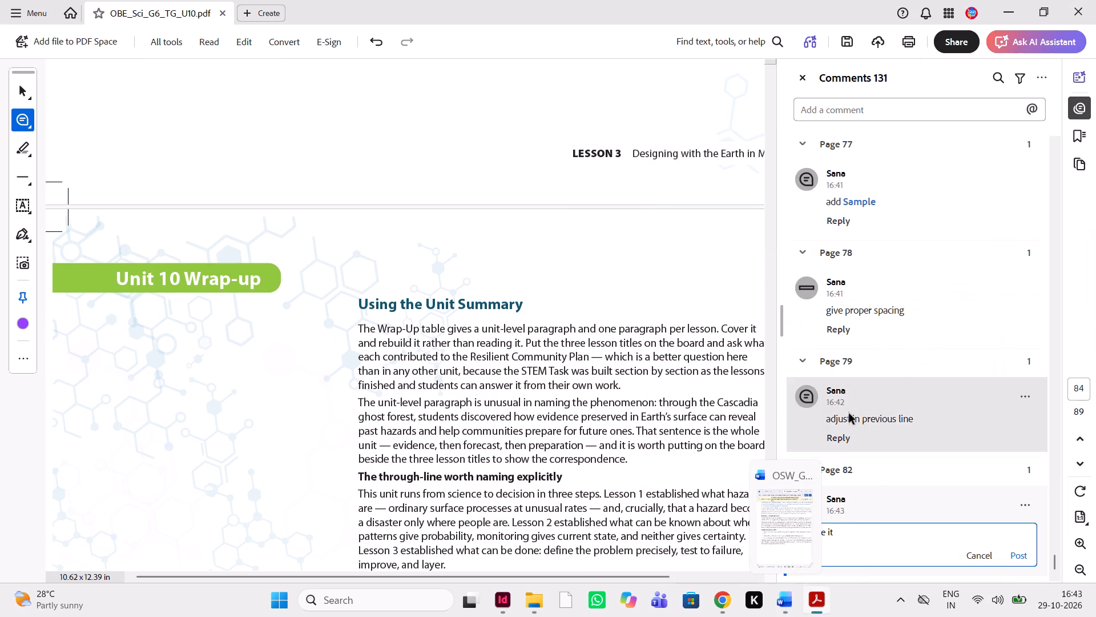
left_click(799, 616)
scroll(836, 242, "down", 4)
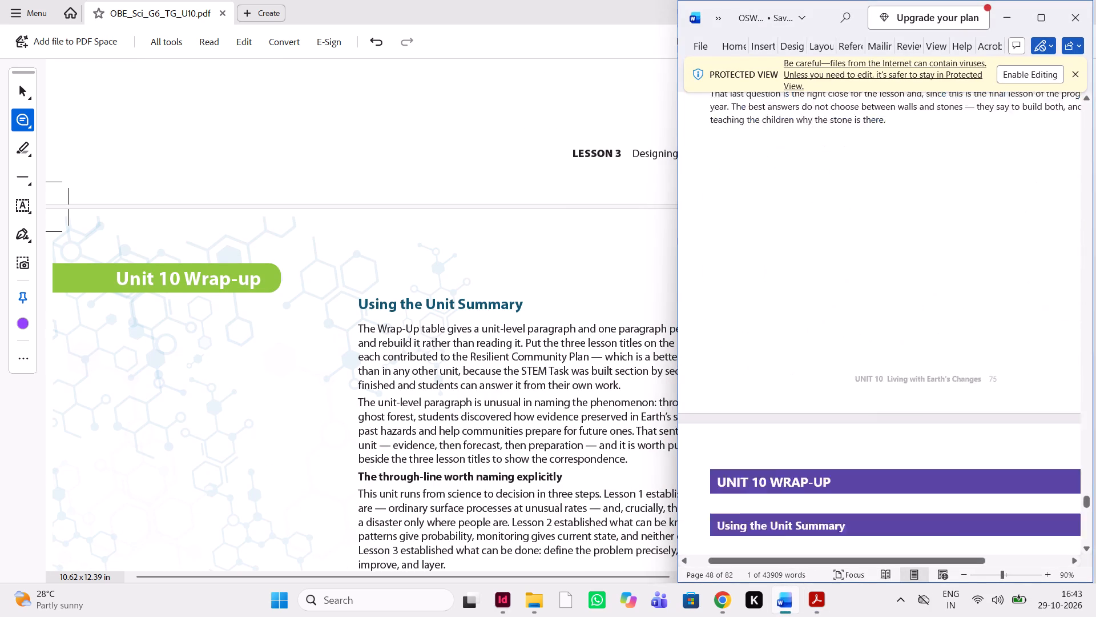
scroll(836, 242, "down", 1)
scroll(836, 242, "up", 1)
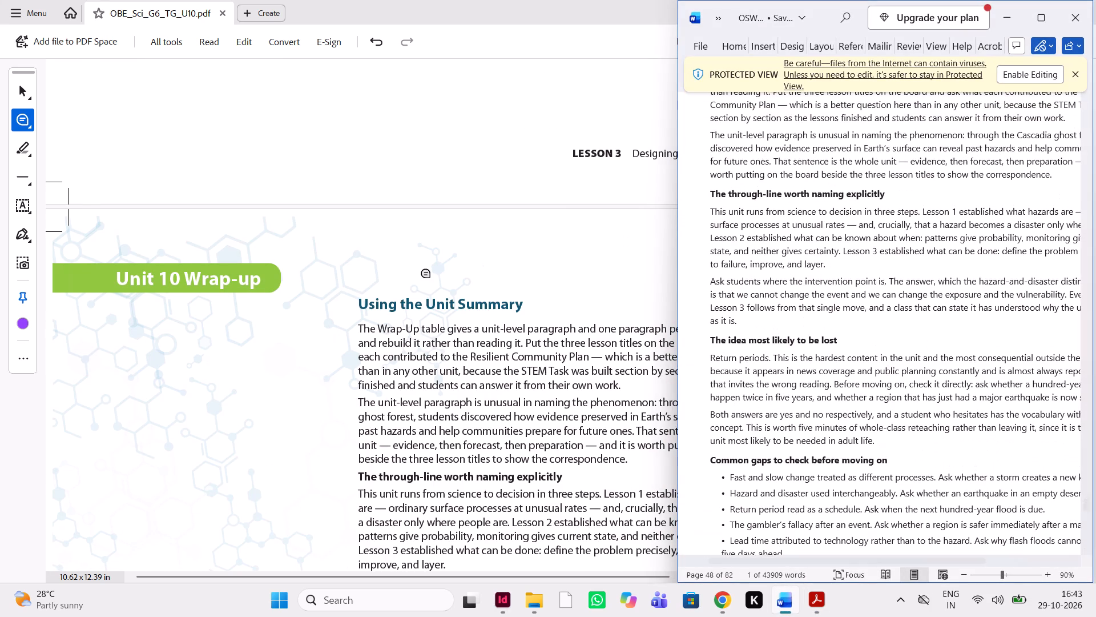
scroll(427, 274, "left", 1)
scroll(735, 280, "up", 1)
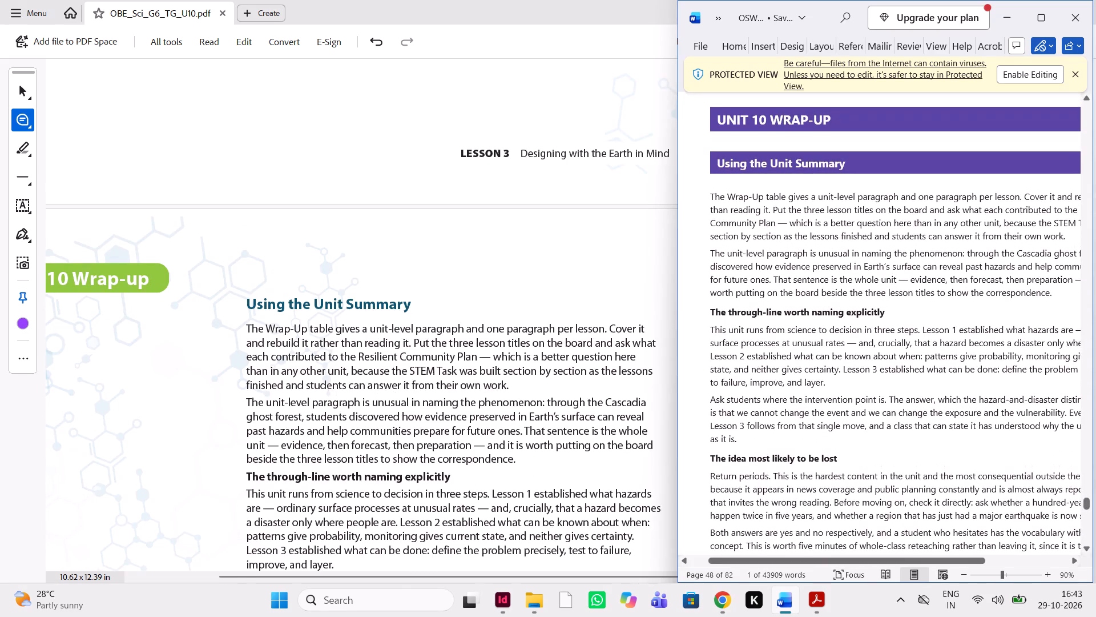
scroll(735, 280, "down", 1)
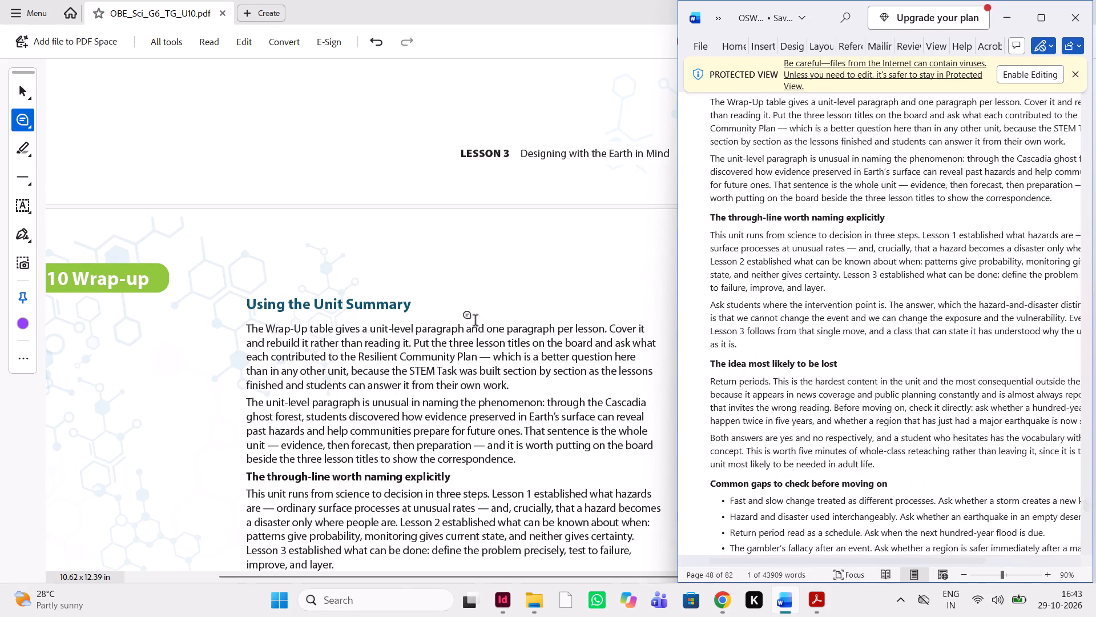
scroll(475, 322, "down", 1)
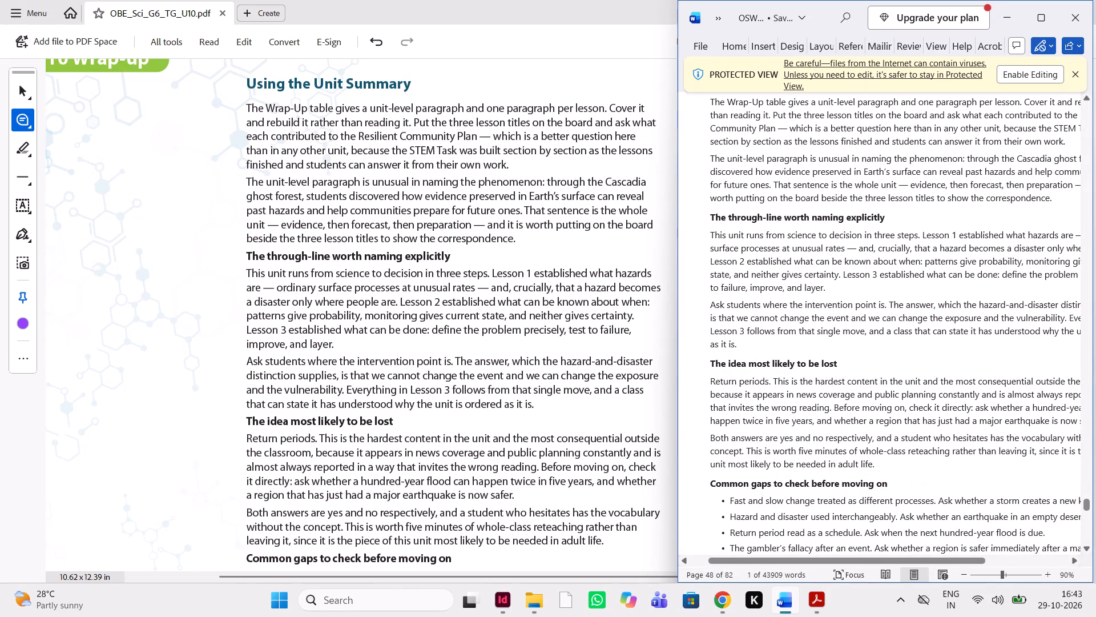
scroll(780, 428, "down", 1)
scroll(486, 483, "down", 1)
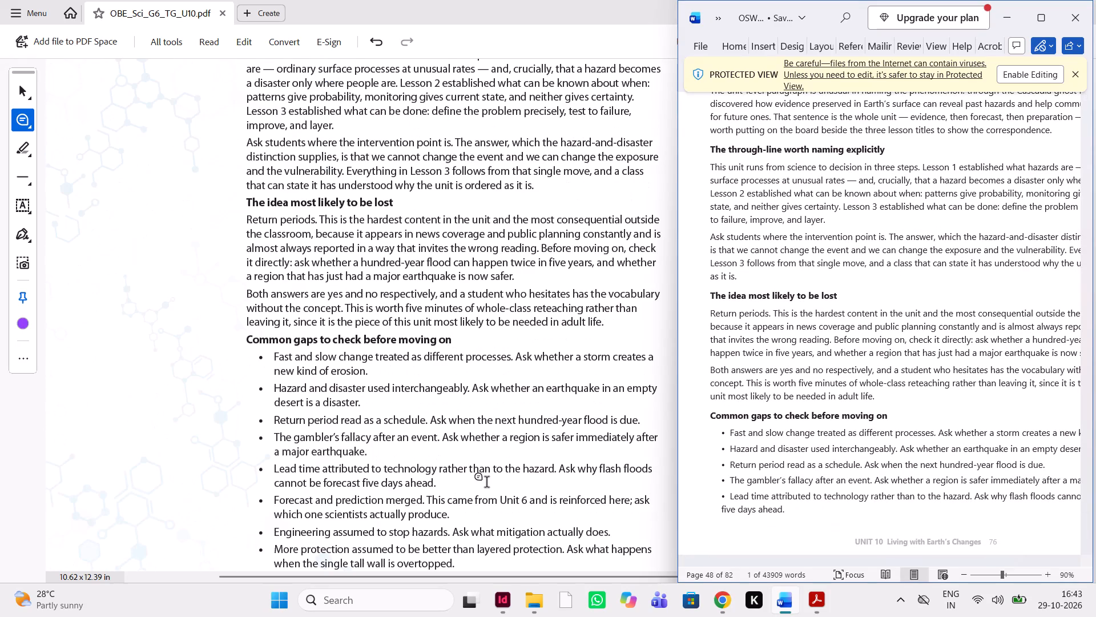
Compare the bullets under "Common gaps to check before moving on" between the PDF and the Word manuscript.
scroll(486, 483, "down", 1)
scroll(845, 426, "left", 1)
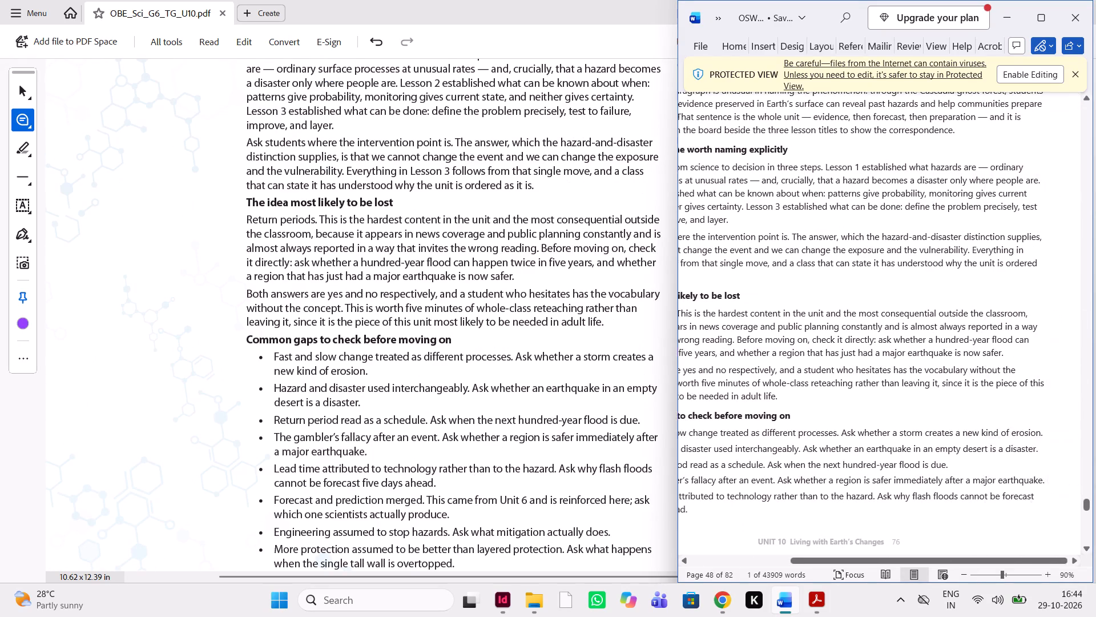
scroll(845, 426, "left", 1)
scroll(845, 426, "right", 2)
scroll(845, 426, "down", 1)
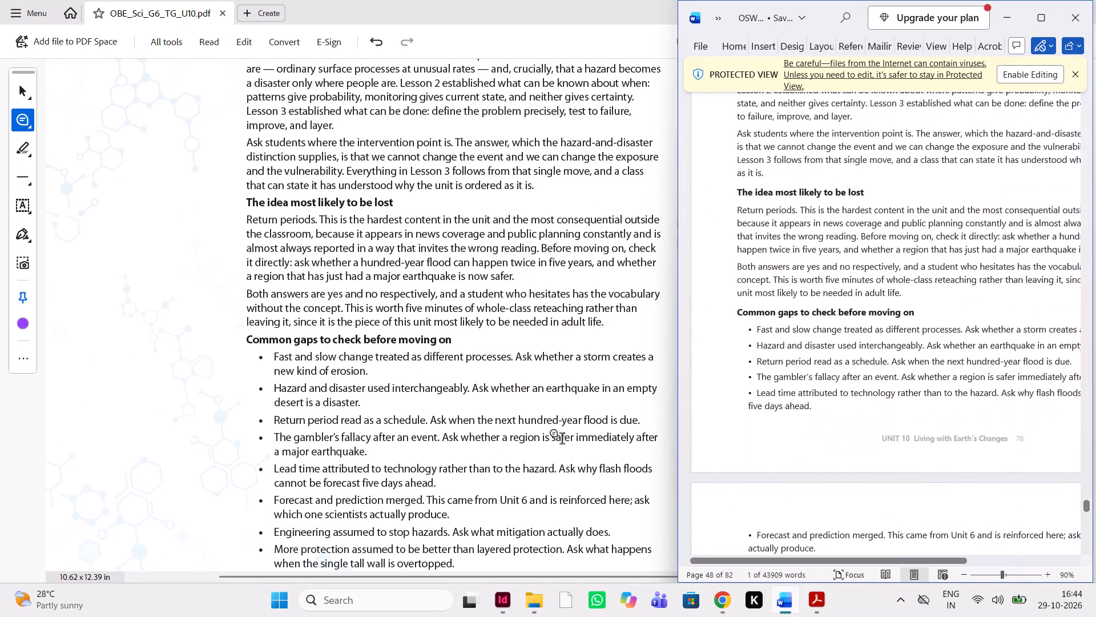
scroll(542, 451, "down", 1)
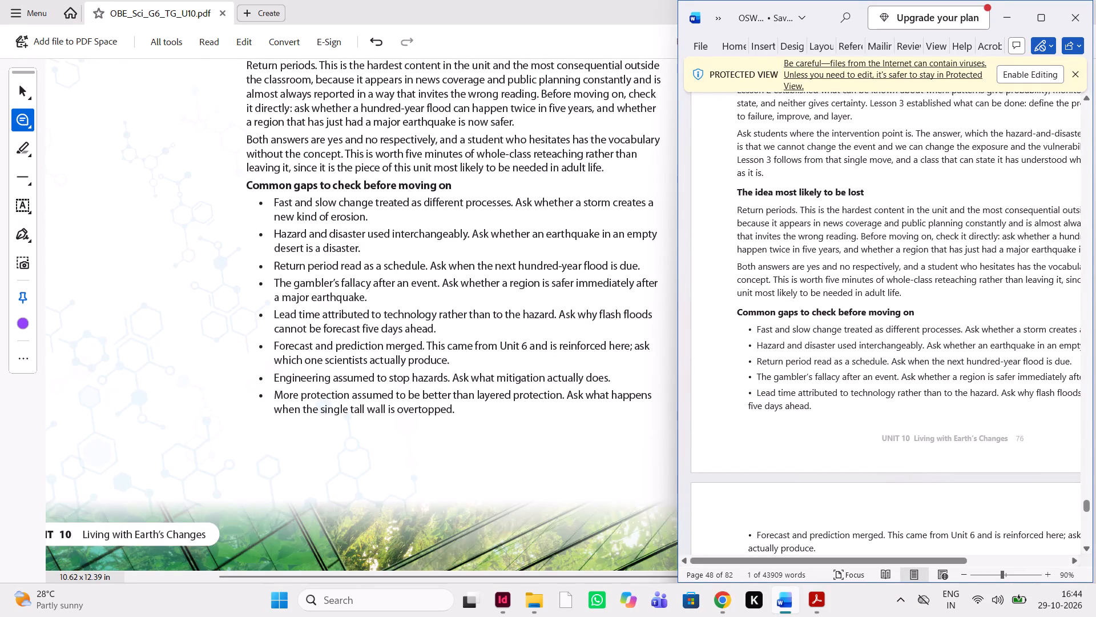
scroll(831, 395, "left", 1)
scroll(831, 395, "right", 1)
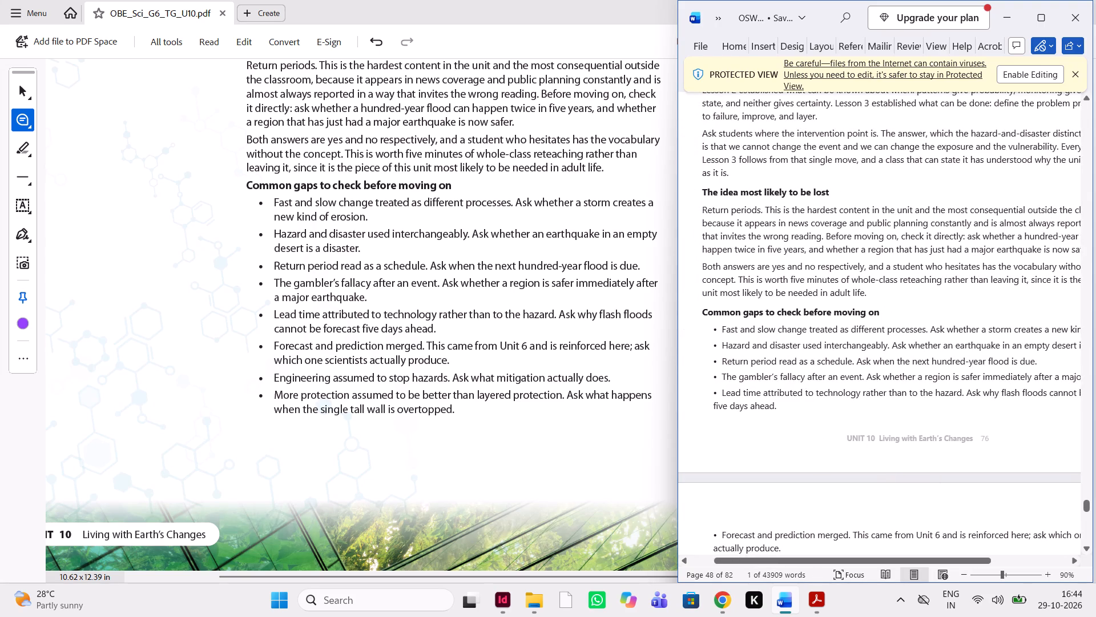
scroll(831, 395, "down", 1)
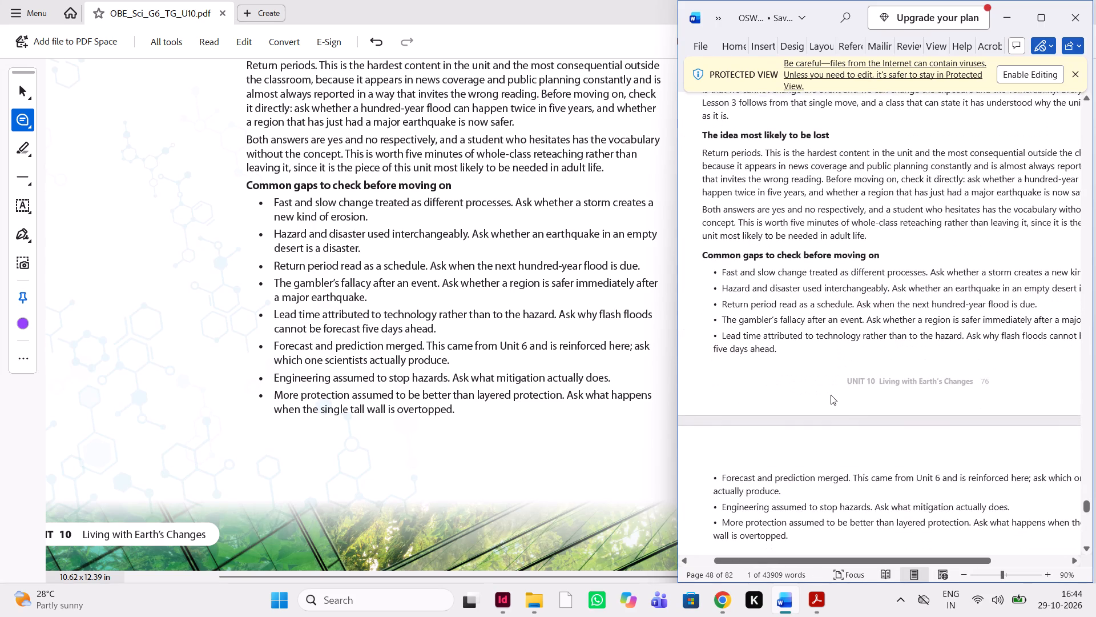
scroll(831, 395, "left", 1)
scroll(831, 395, "right", 1)
scroll(831, 395, "down", 1)
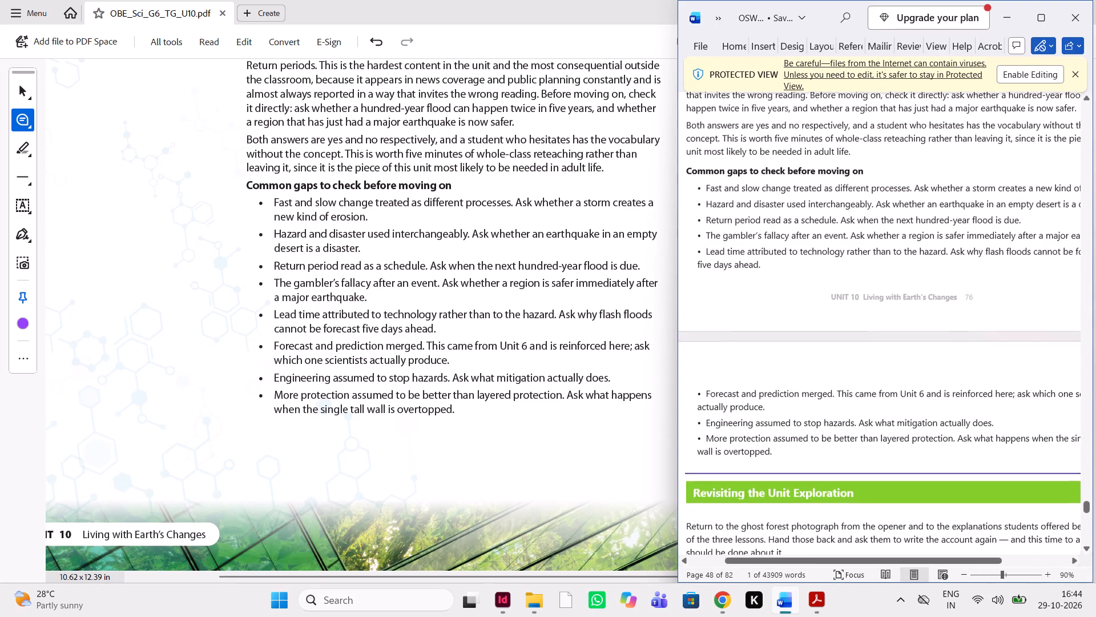
scroll(831, 395, "right", 1)
scroll(831, 395, "down", 1)
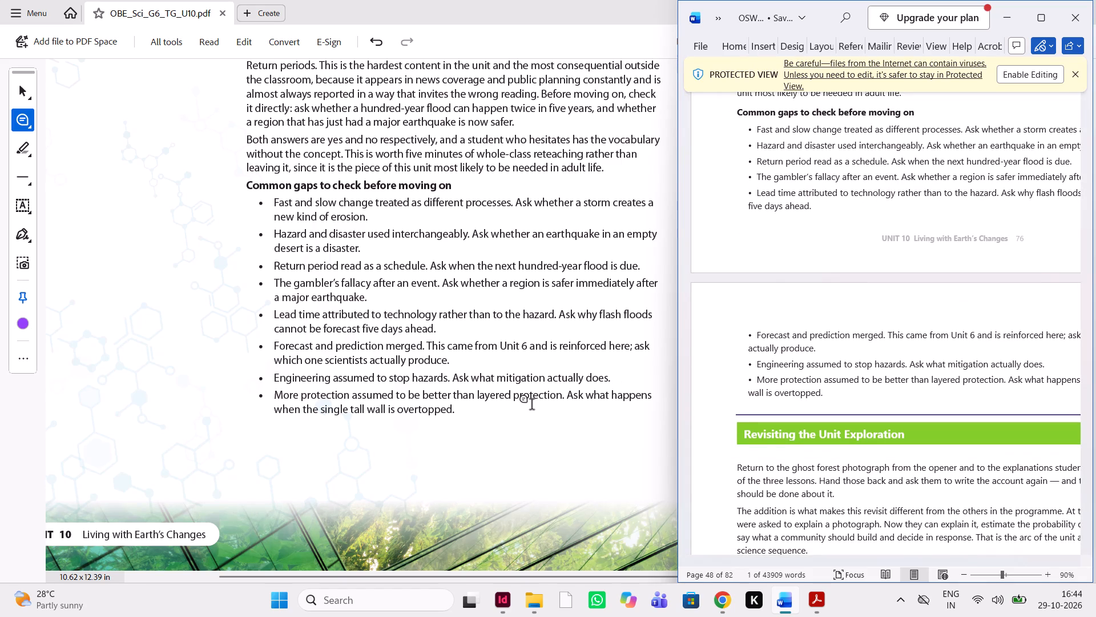
Compare "Revisiting the Unit Exploration", including the sample complete account and its look-for paragraph, between the PDF and the Word manuscript.
scroll(531, 406, "down", 1)
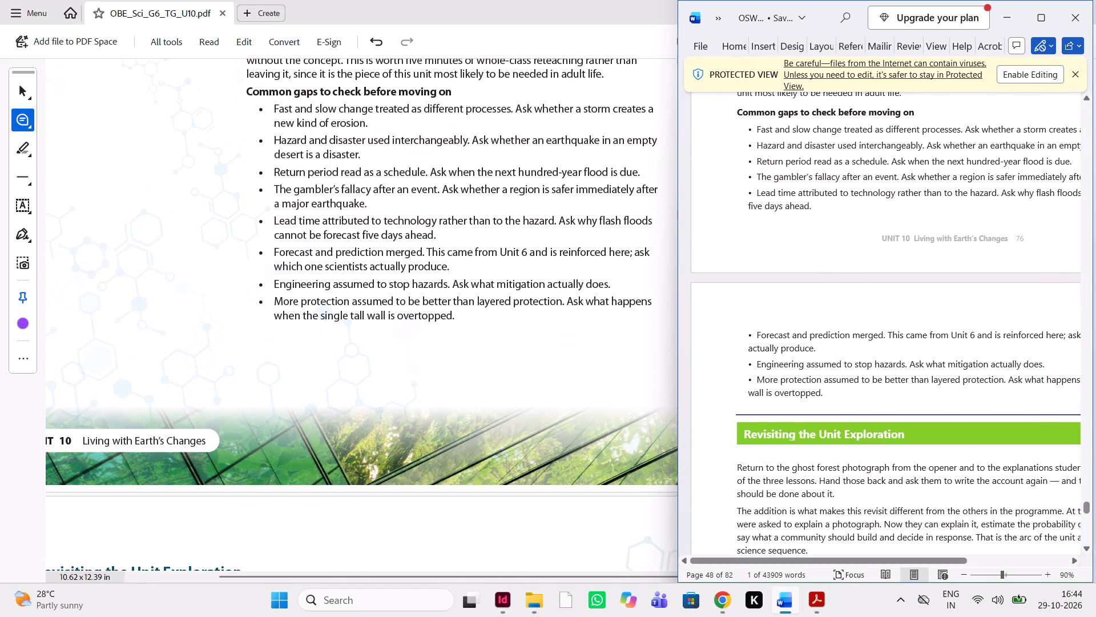
scroll(709, 379, "down", 1)
scroll(486, 427, "down", 3)
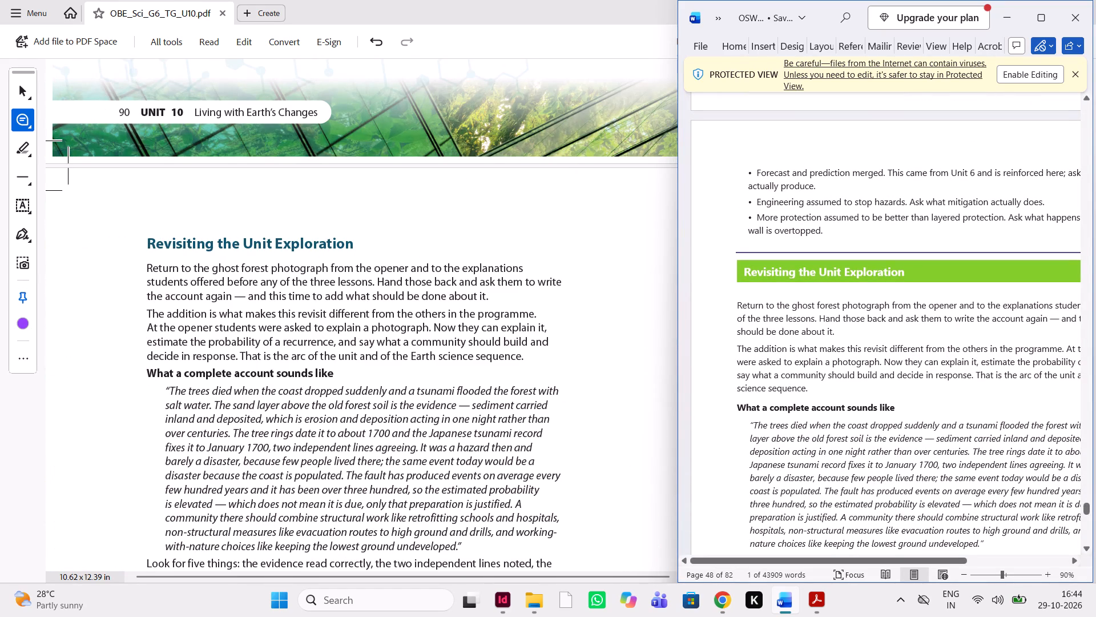
scroll(543, 481, "down", 1)
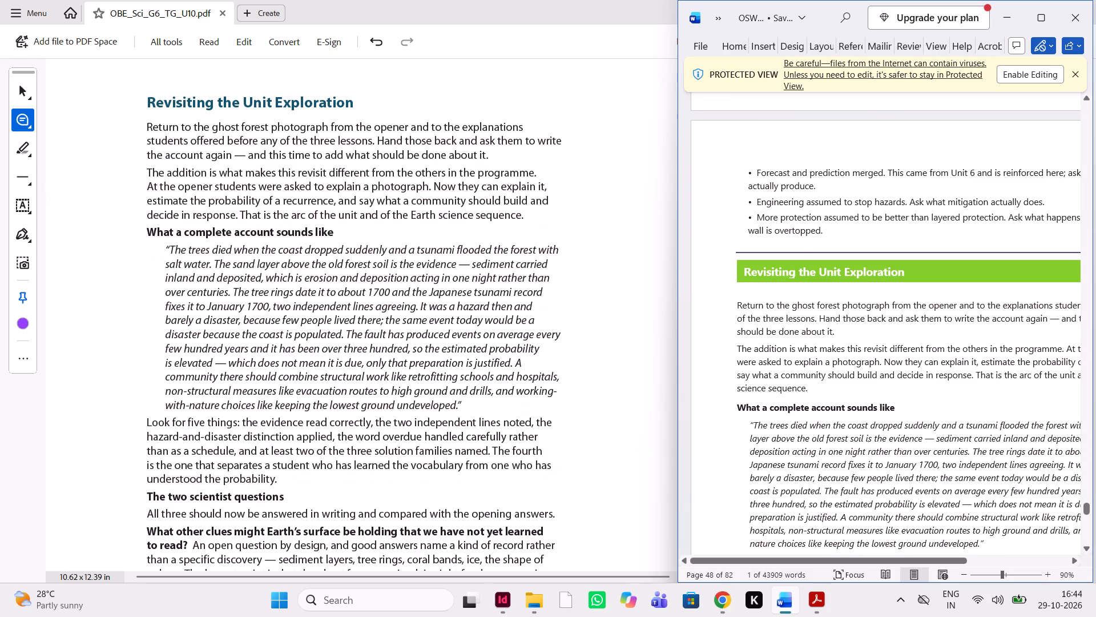
scroll(824, 496, "down", 1)
scroll(824, 496, "left", 1)
scroll(824, 496, "right", 1)
scroll(824, 496, "down", 1)
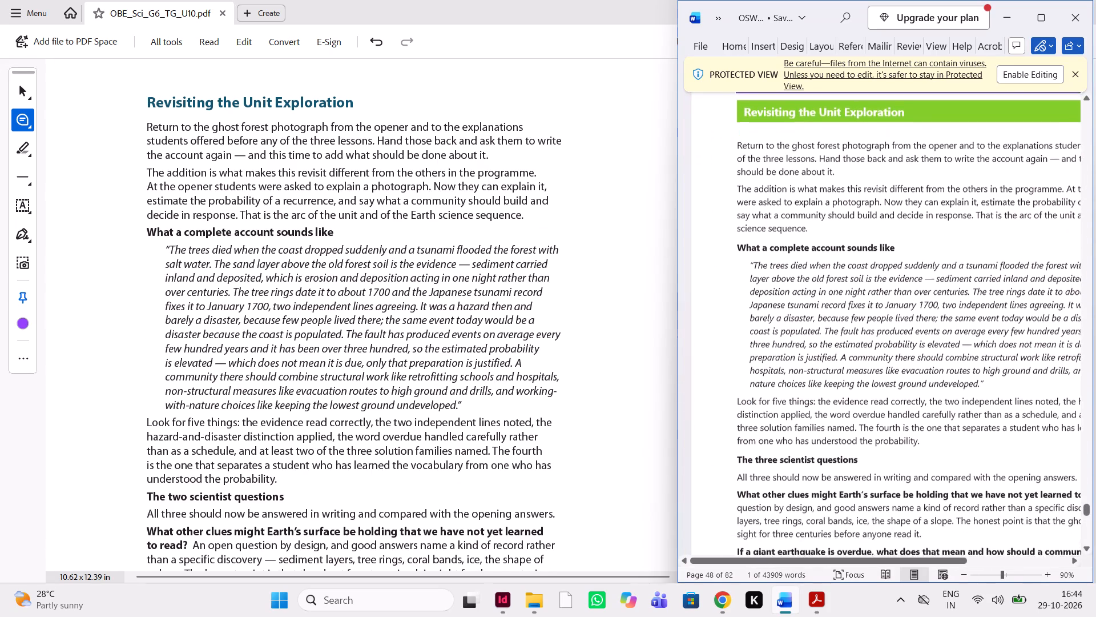
Compare the scientist questions heading and its three questions with their answers between the PDF and the Word manuscript.
scroll(824, 496, "down", 1)
scroll(474, 488, "down", 1)
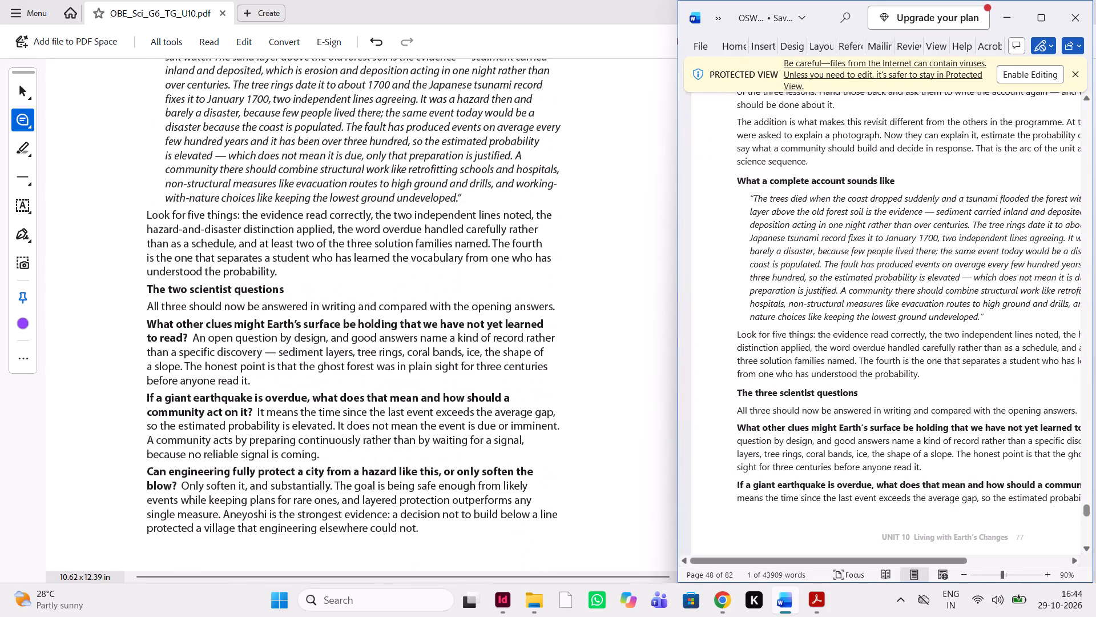
scroll(687, 516, "left", 1)
scroll(687, 516, "right", 1)
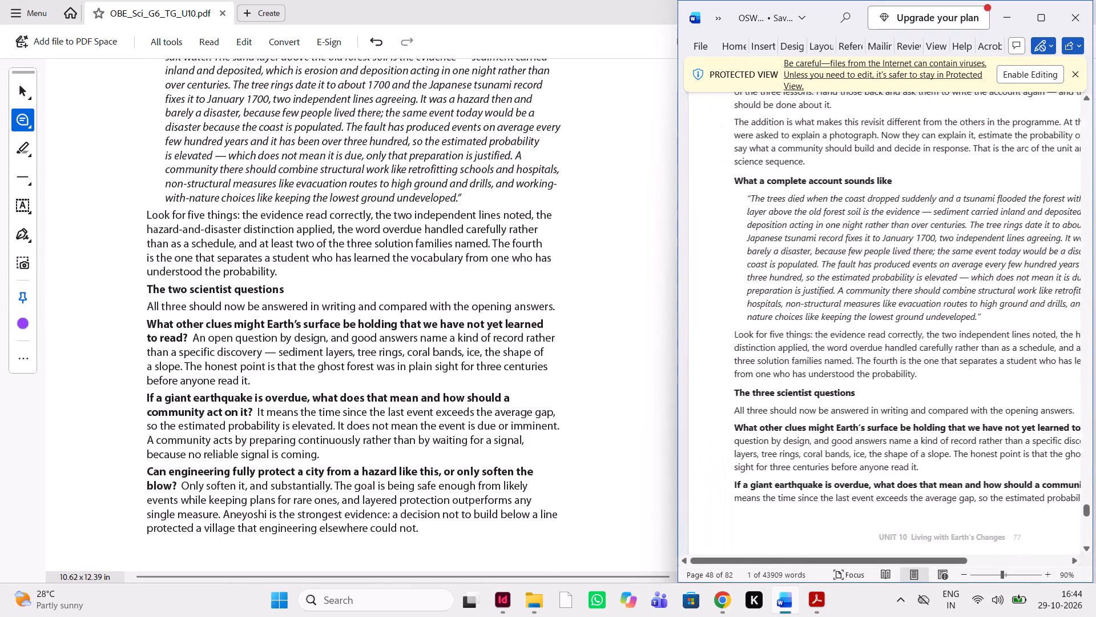
scroll(687, 516, "down", 1)
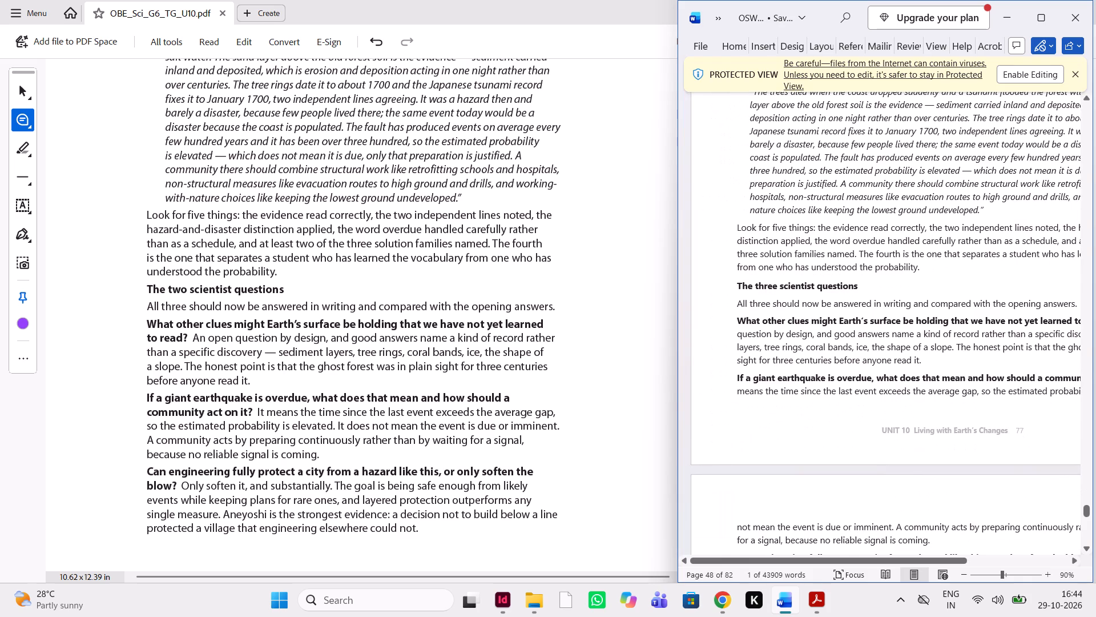
scroll(687, 516, "left", 1)
scroll(687, 516, "down", 1)
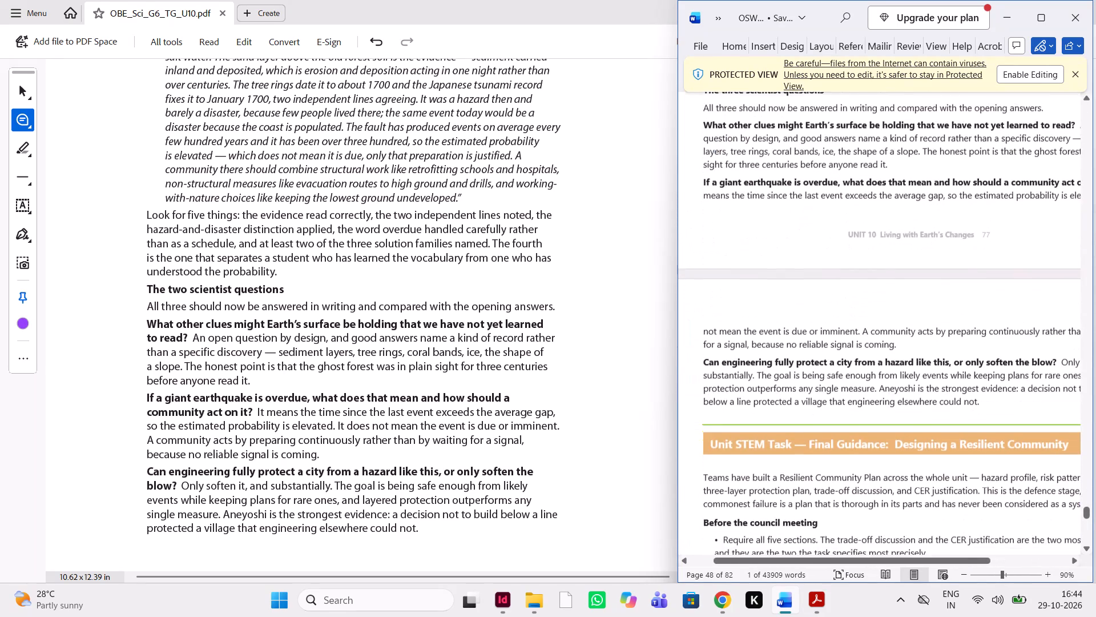
Compare the Unit STEM Task final guidance, from its introduction through "Before the council meeting" to the next heading, between the PDF and the Word manuscript.
scroll(434, 516, "down", 1)
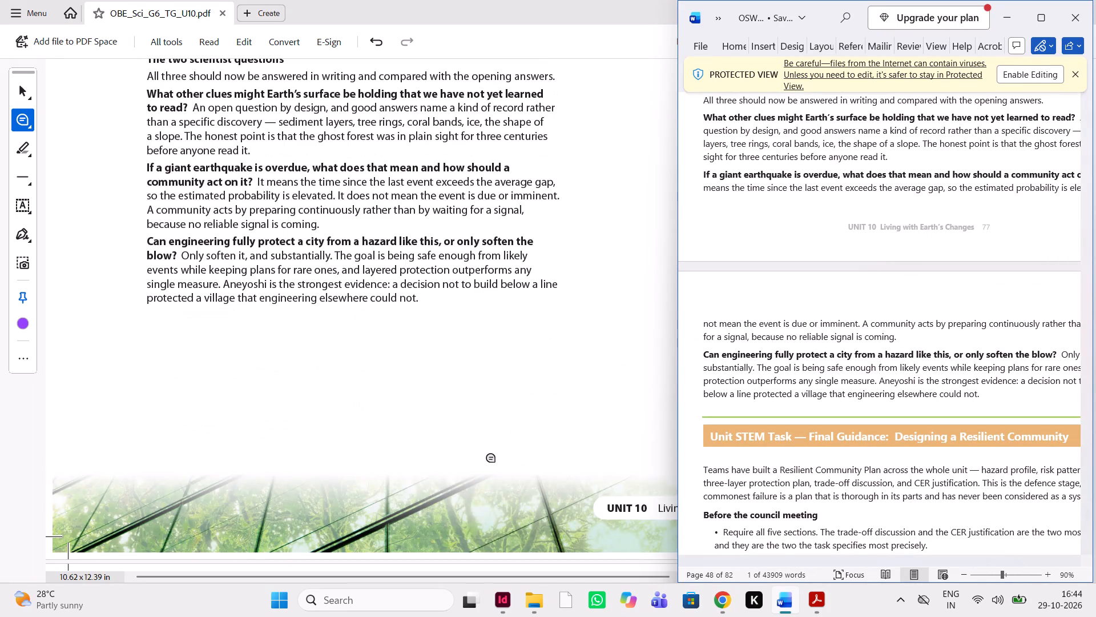
scroll(480, 462, "down", 2)
scroll(480, 462, "left", 1)
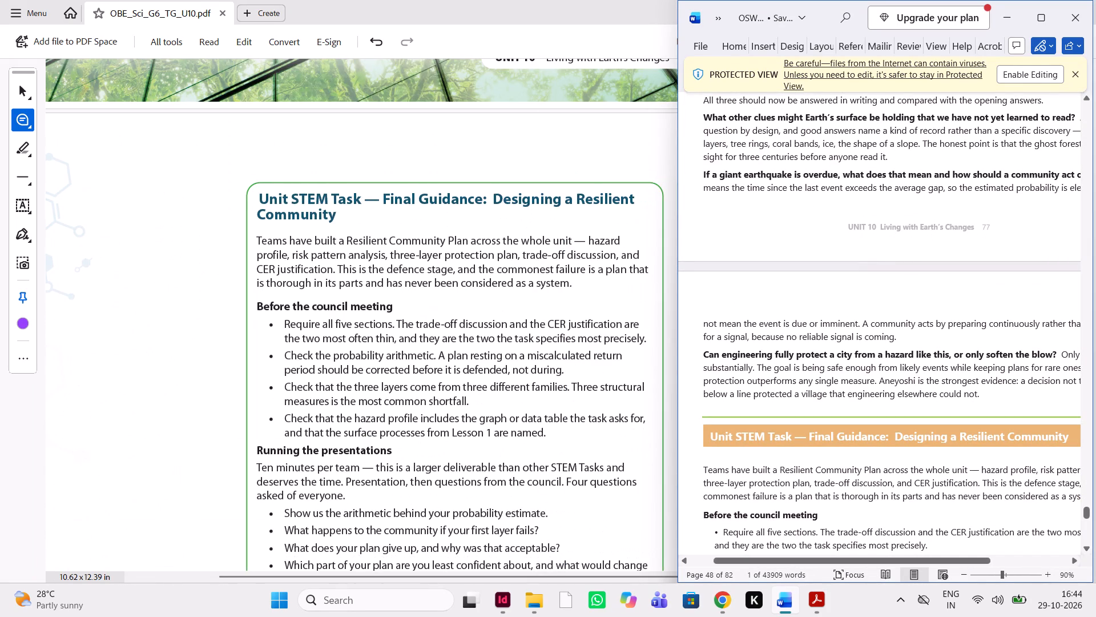
scroll(917, 452, "down", 1)
scroll(917, 452, "left", 1)
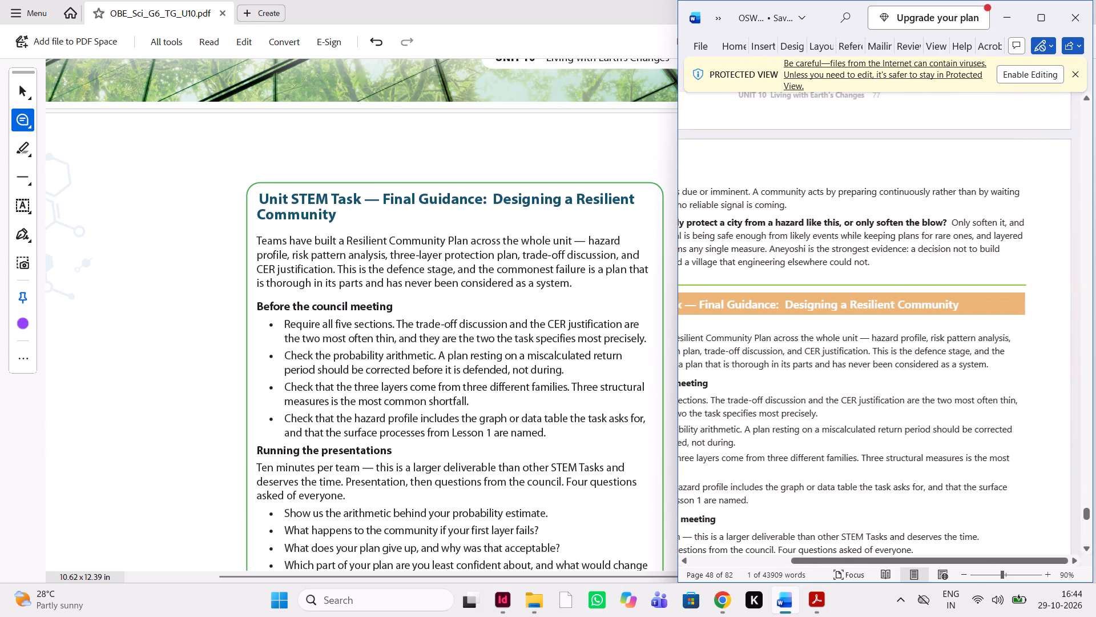
scroll(917, 452, "right", 1)
scroll(470, 342, "up", 14)
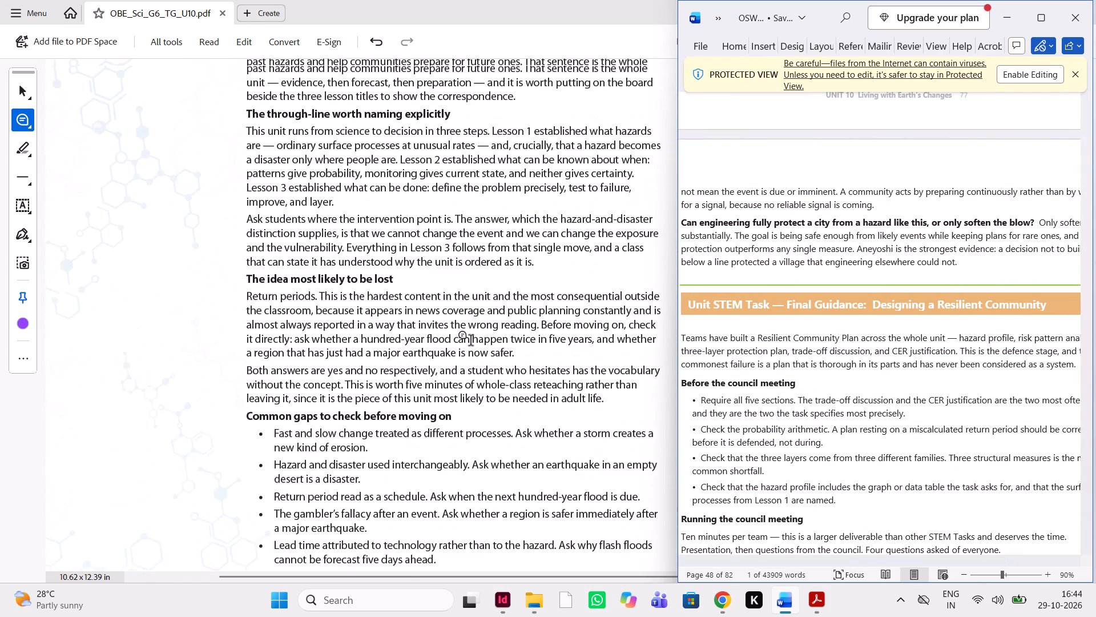
scroll(470, 342, "up", 7)
scroll(470, 342, "down", 7)
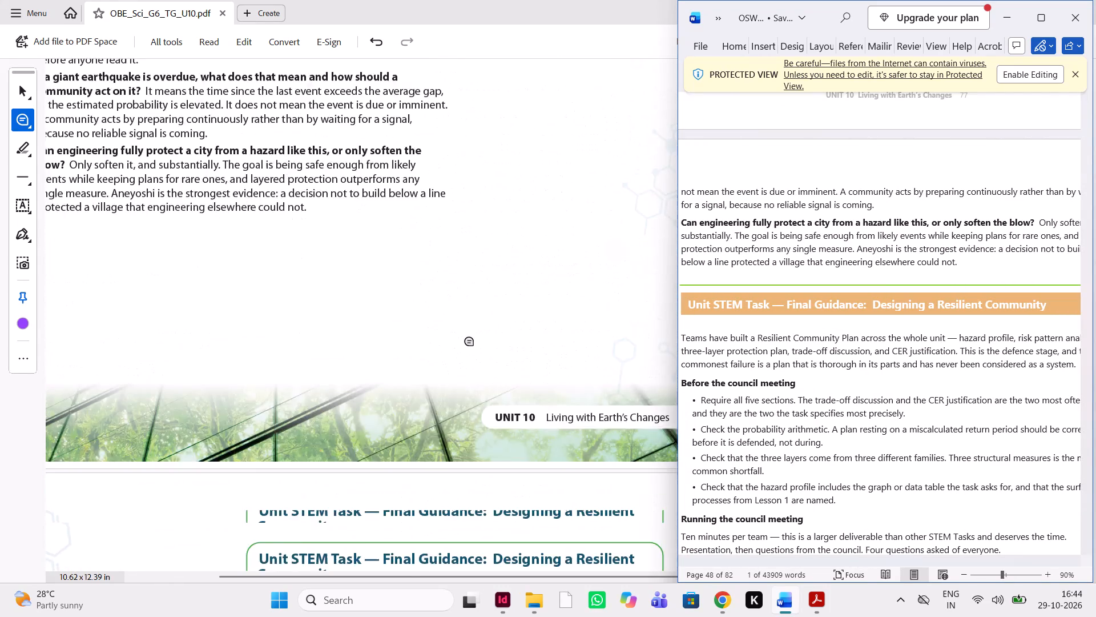
scroll(470, 342, "down", 5)
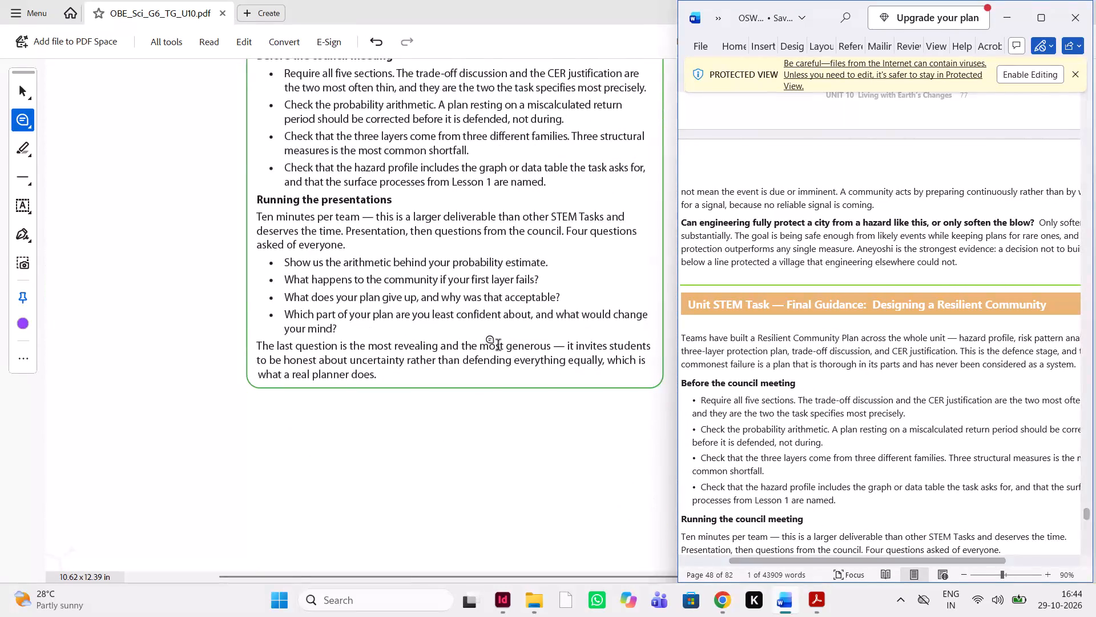
scroll(498, 346, "up", 1)
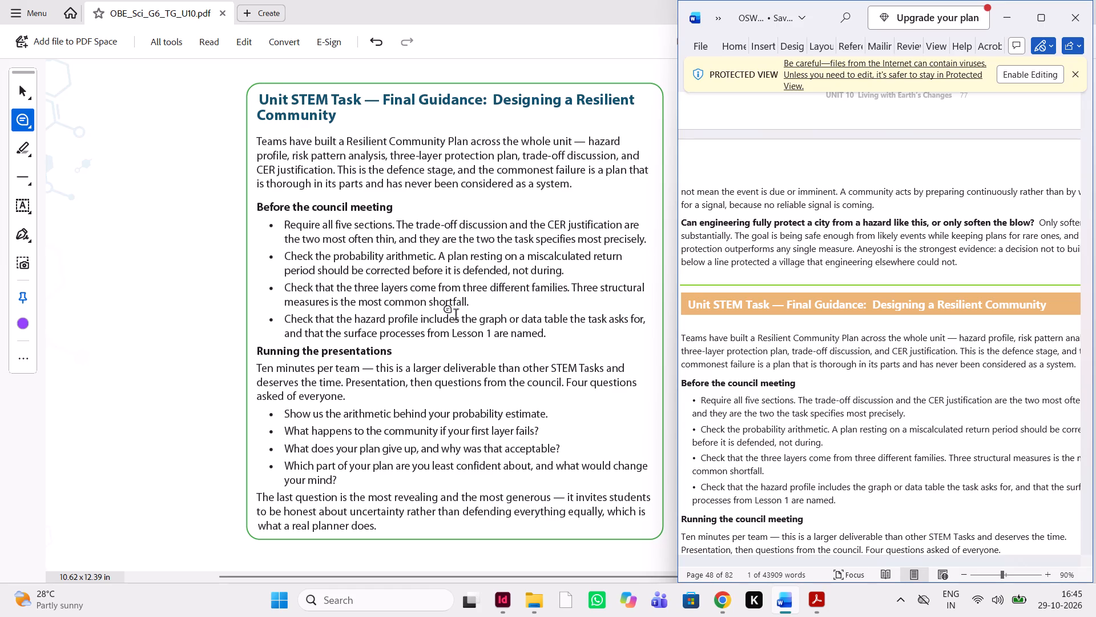
scroll(812, 401, "down", 1)
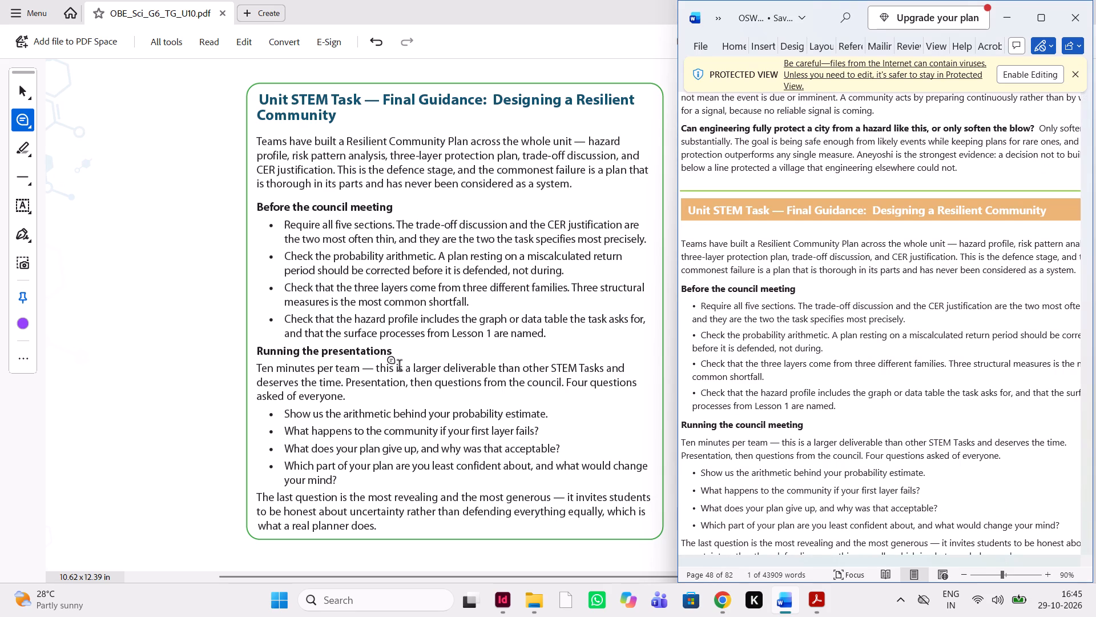
Comment "change it according to MSF" on "presentations" in the PDF heading "Running the presentations", and return to the Word manuscript.
left_click_drag(398, 355, 367, 354)
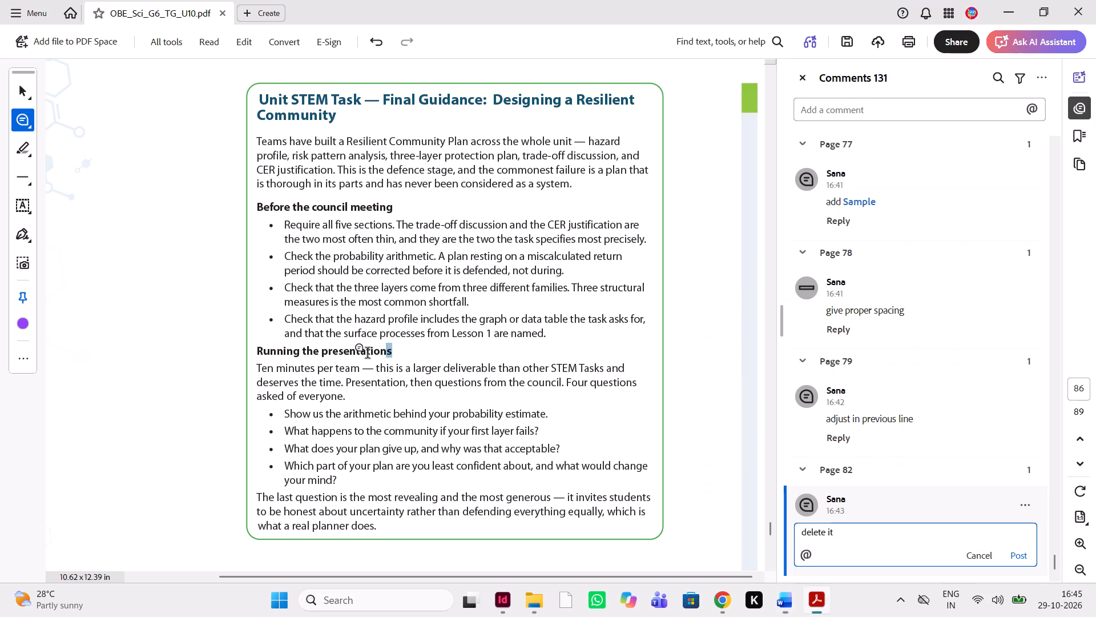
left_click_drag(367, 354, 308, 354)
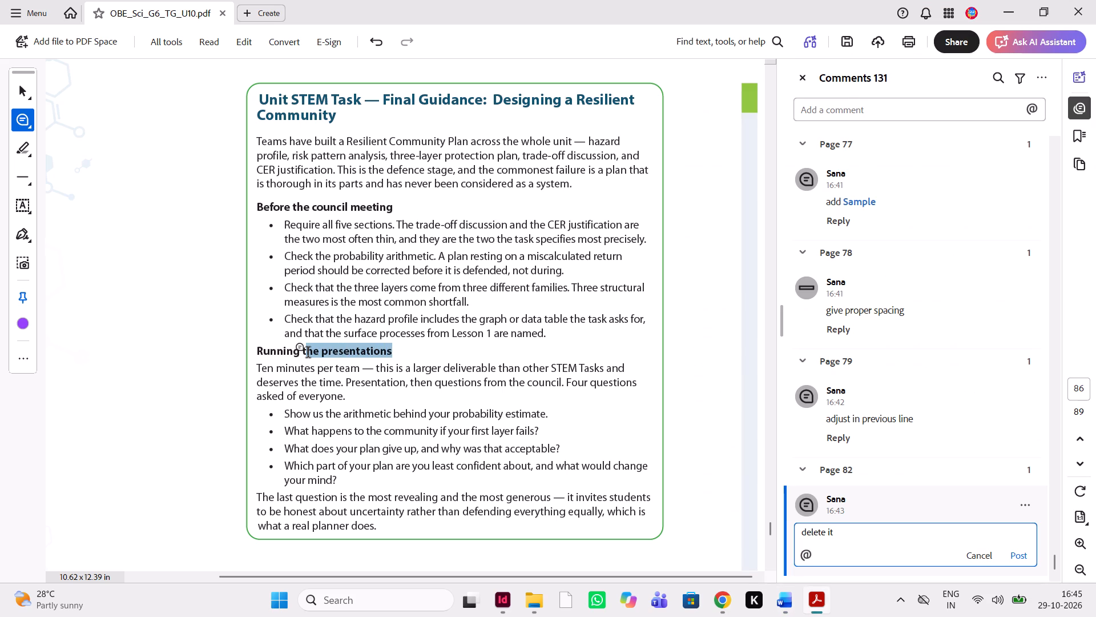
left_click_drag(308, 354, 320, 354)
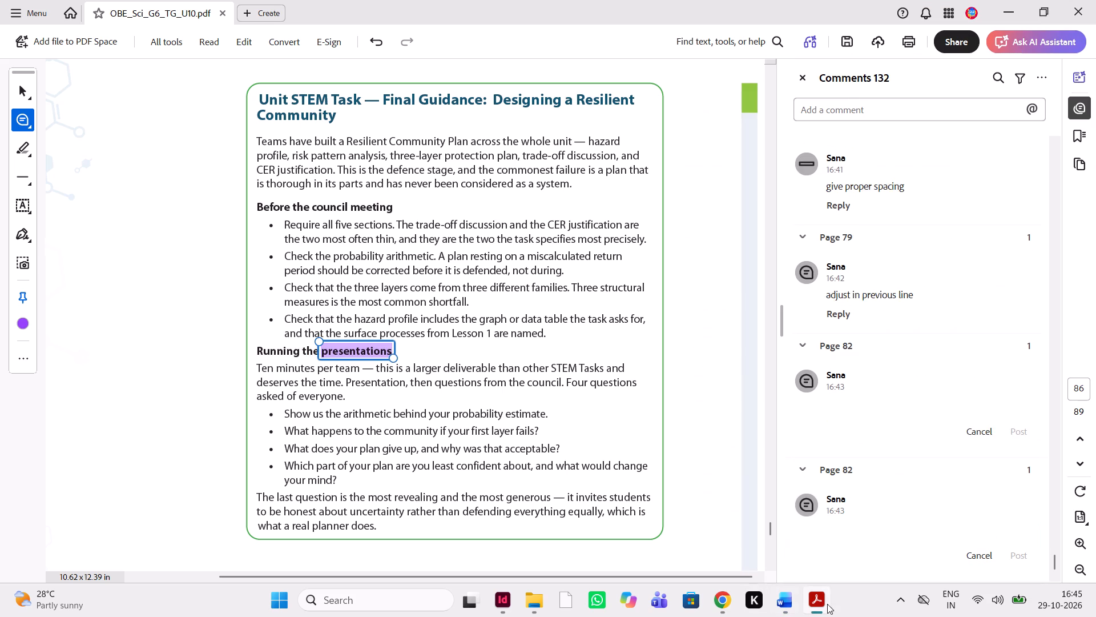
left_click(786, 608)
left_click(786, 608)
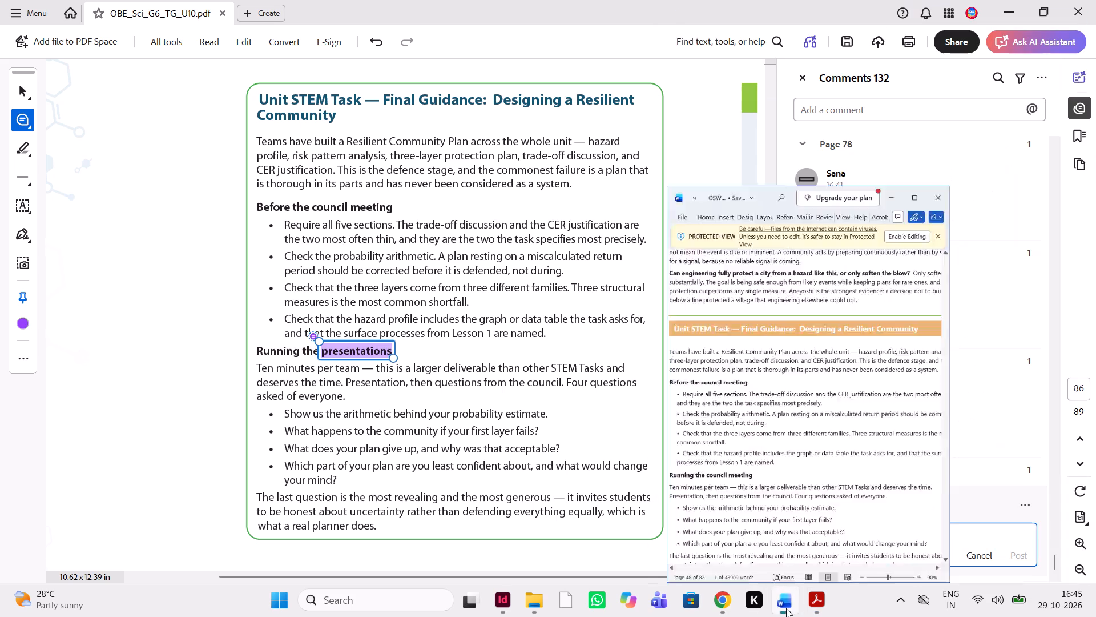
left_click_drag(823, 524, 962, 549)
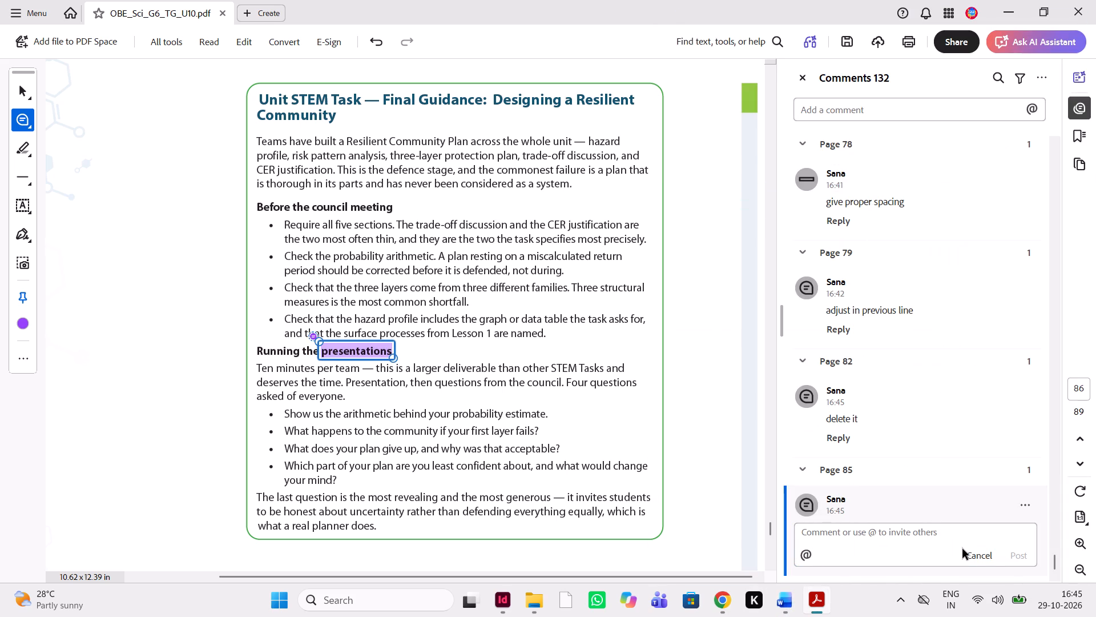
left_click(962, 549)
left_click(873, 537)
type("chnaging")
key("space")
key("BackSpace")
key("BackSpace")
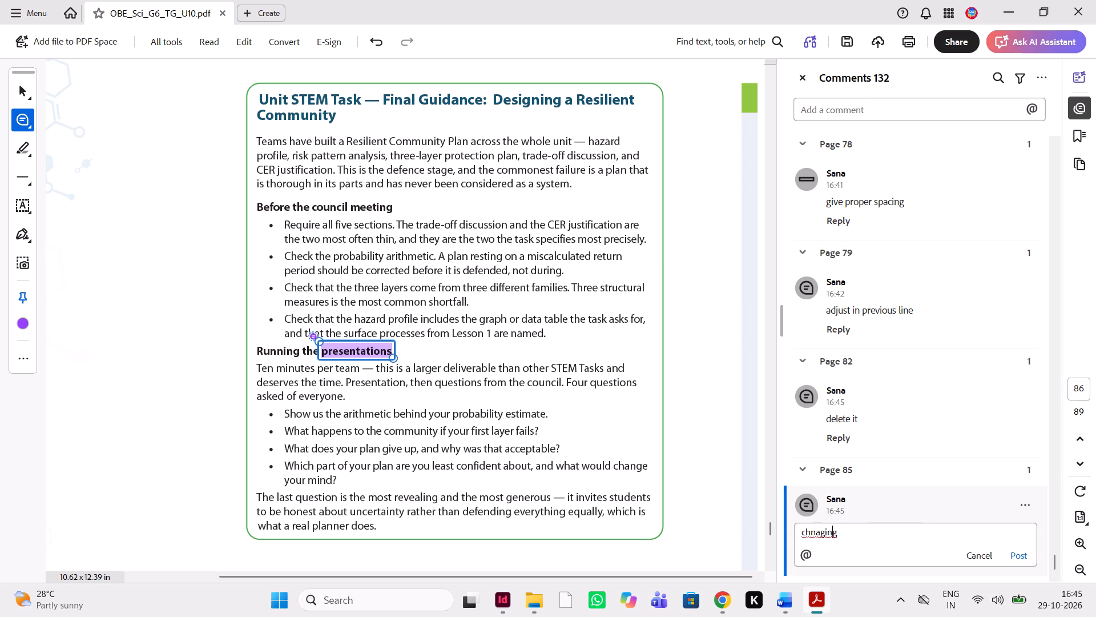
key("BackSpace")
key("BackSpace")
key("BackSpace")
key("BackSpace")
key("BackSpace")
type("ange it according to")
key("space")
type("MSF")
key("space")
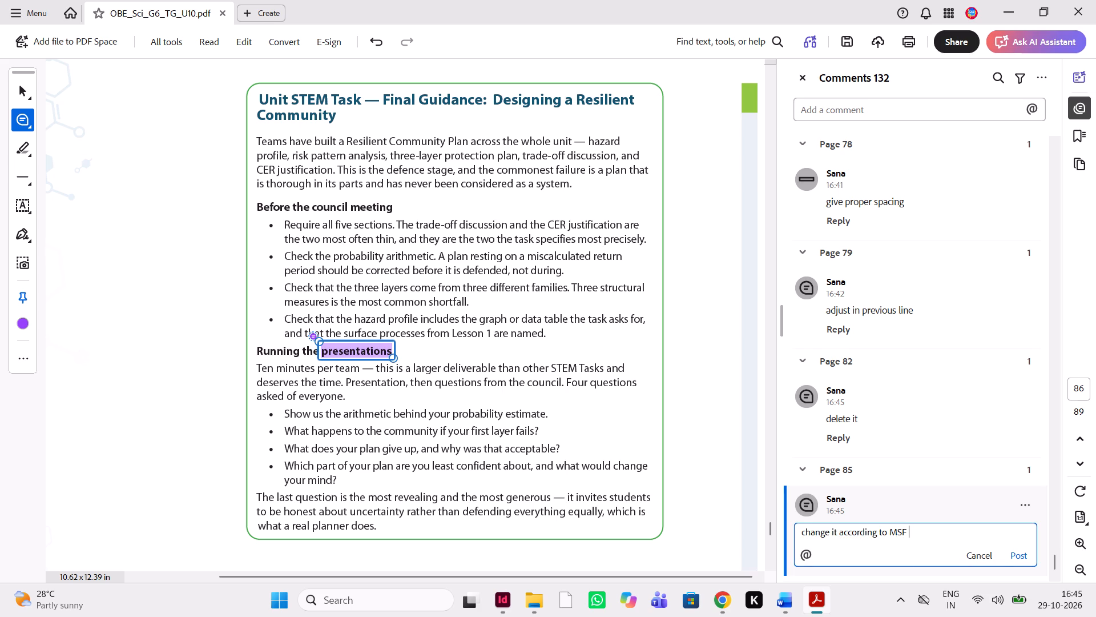
left_click(1020, 554)
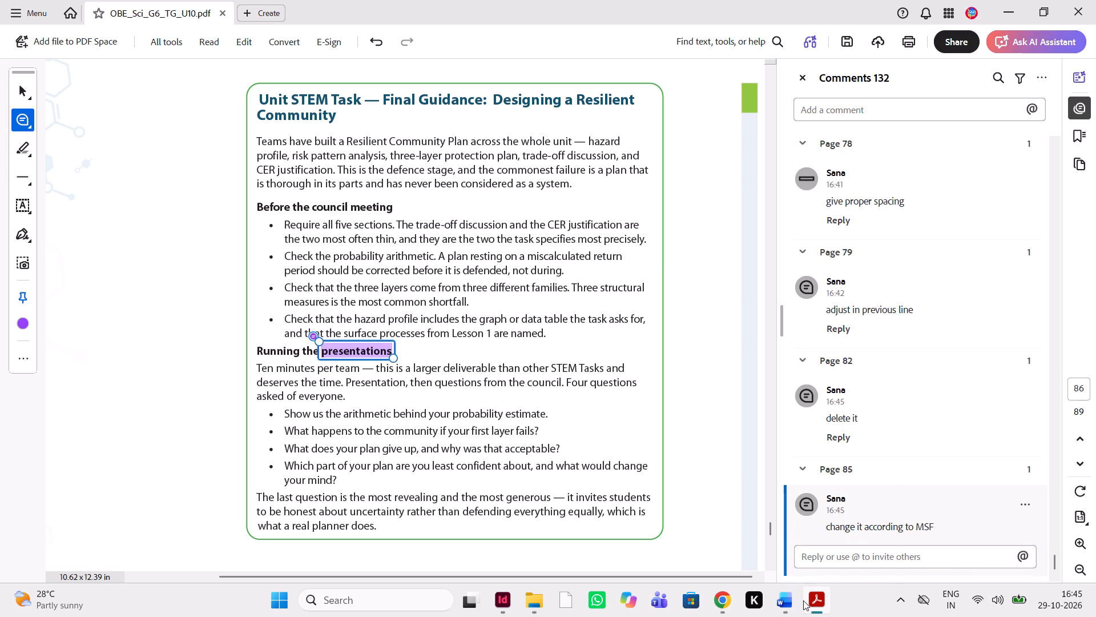
left_click(793, 602)
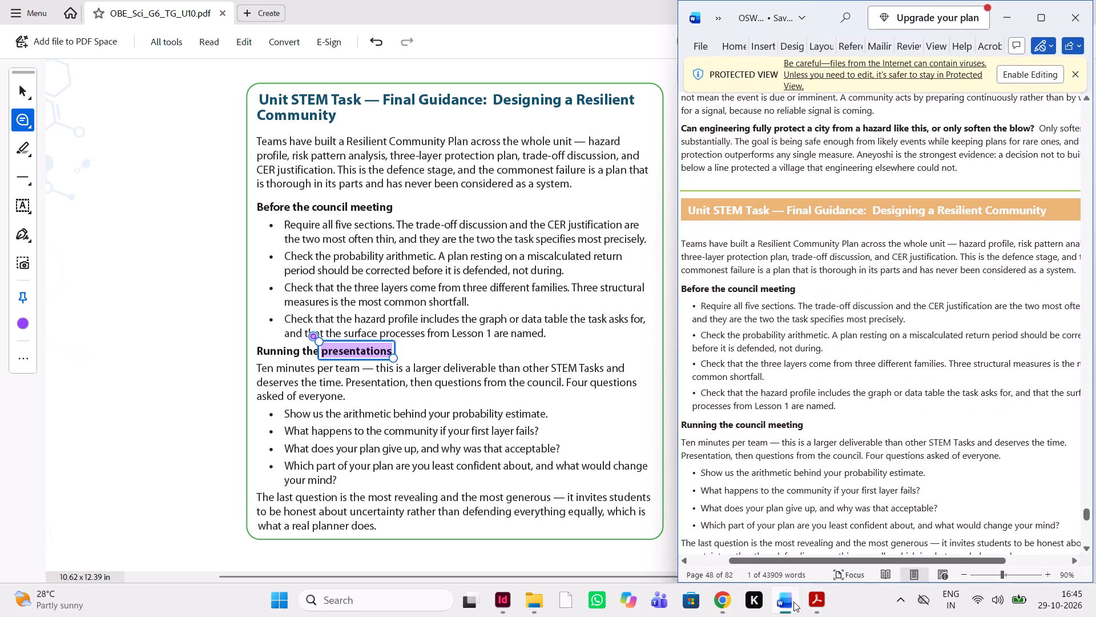
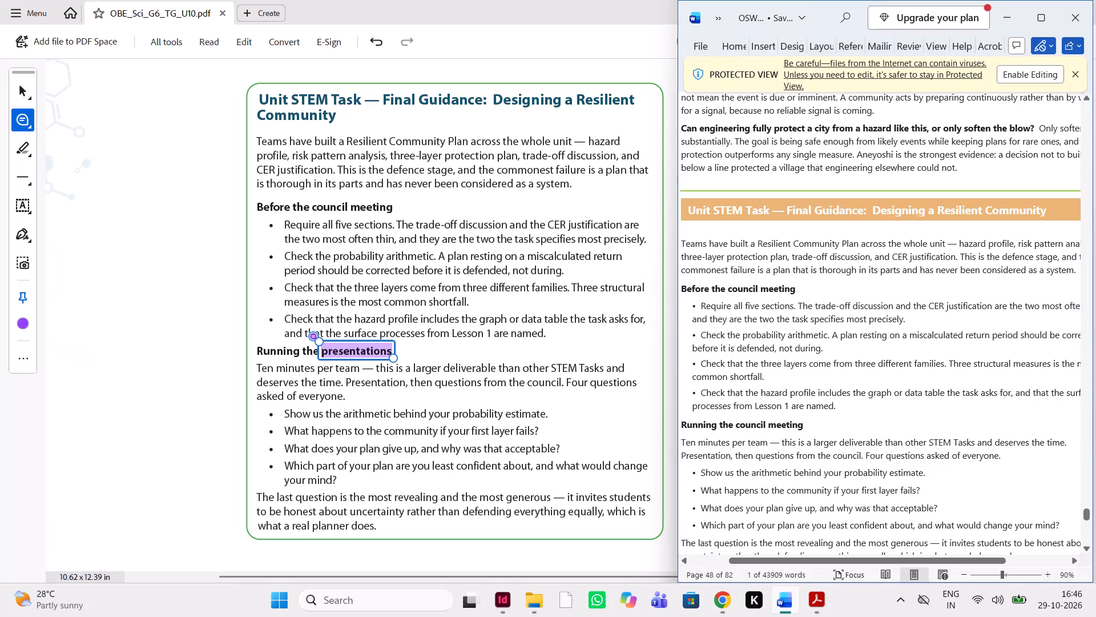
Compare the Unit STEM Task final guidance on designing a resilient community in the PDF with the Word manuscript.
scroll(904, 477, "down", 1)
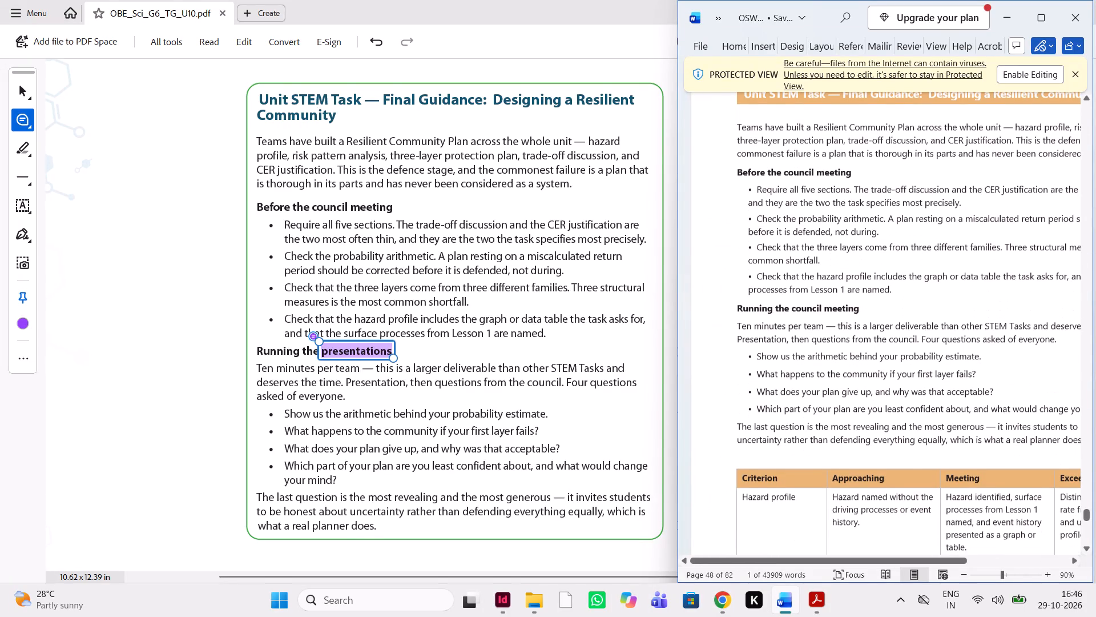
scroll(551, 411, "down", 1)
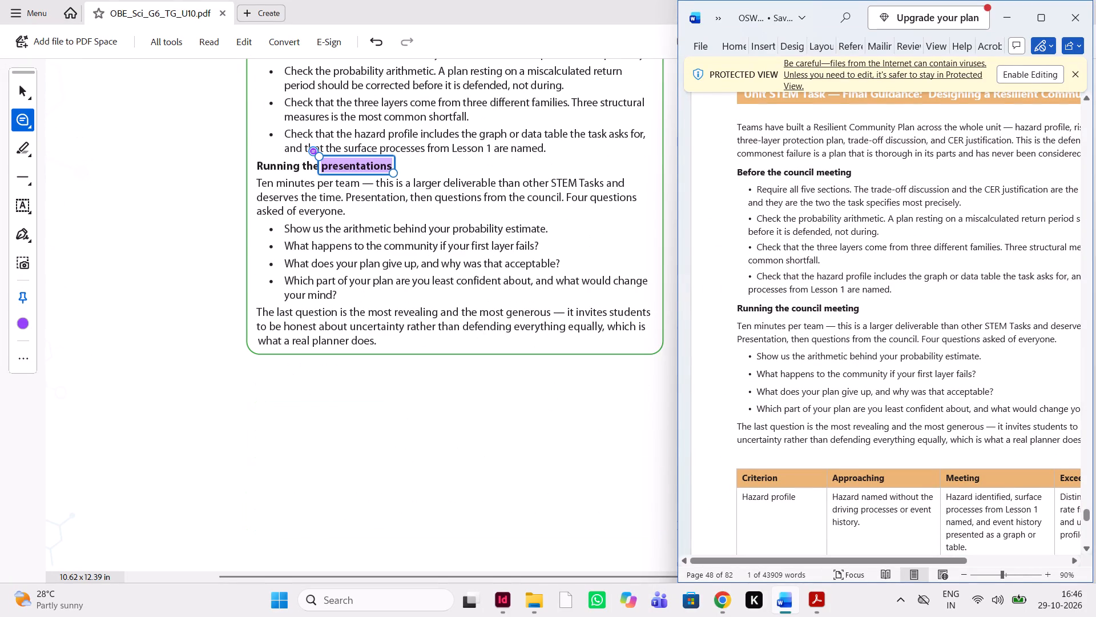
scroll(950, 376, "left", 1)
scroll(950, 376, "right", 1)
scroll(950, 376, "down", 1)
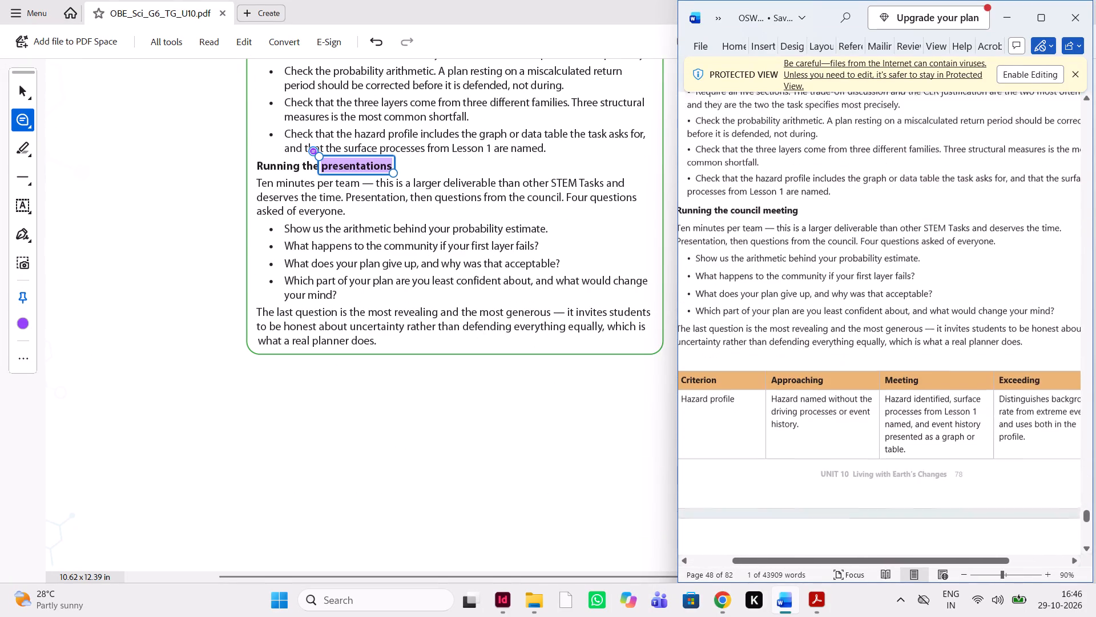
scroll(950, 376, "down", 1)
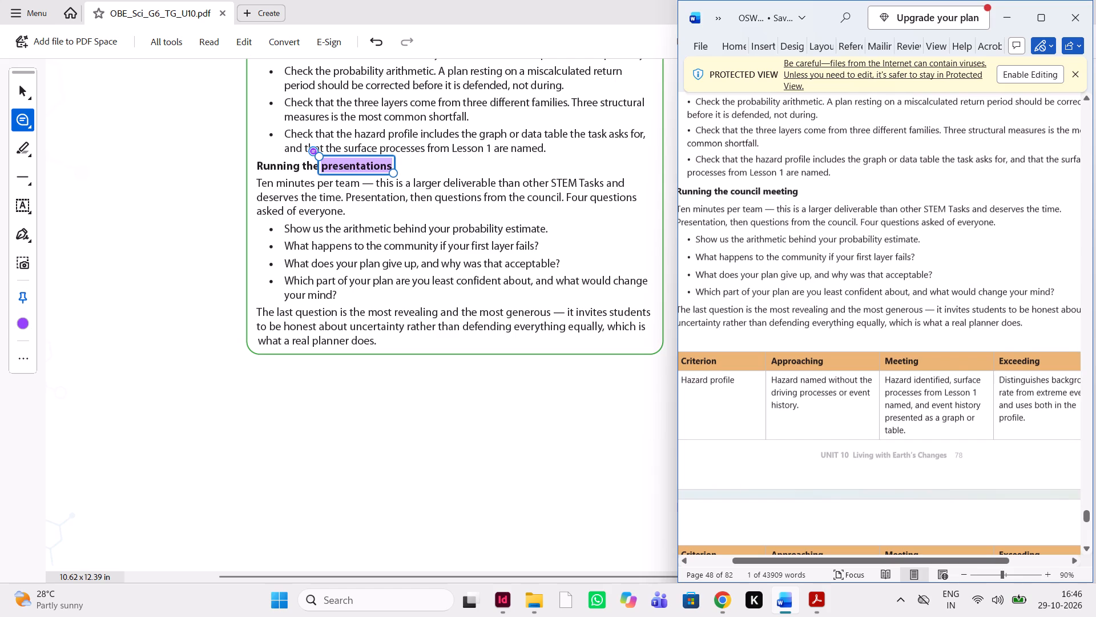
scroll(939, 297, "down", 1)
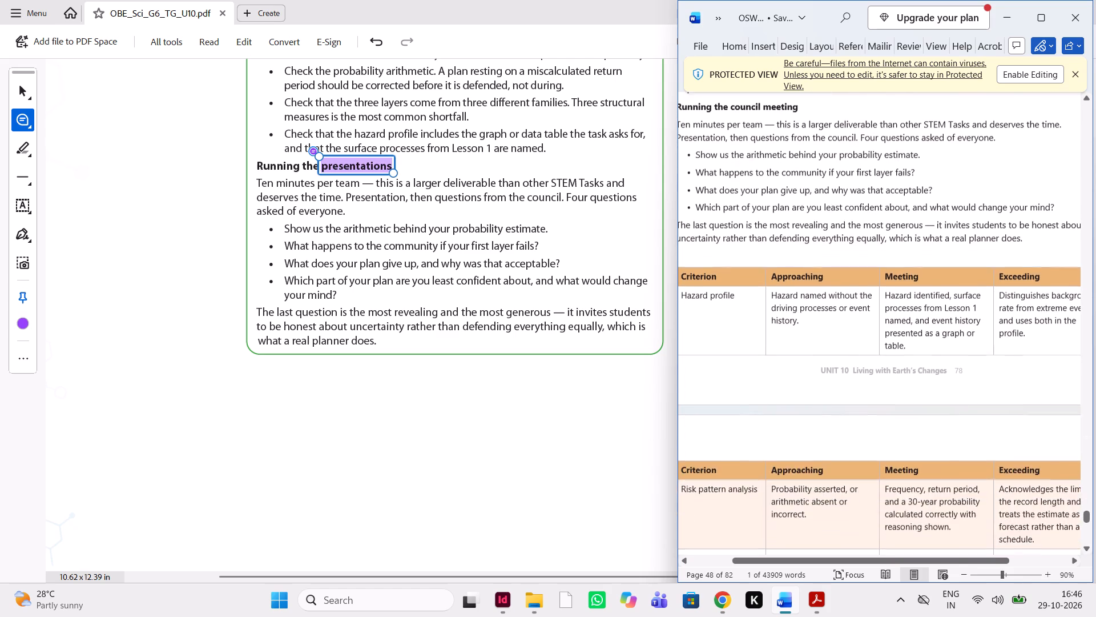
scroll(939, 297, "right", 1)
scroll(939, 297, "left", 1)
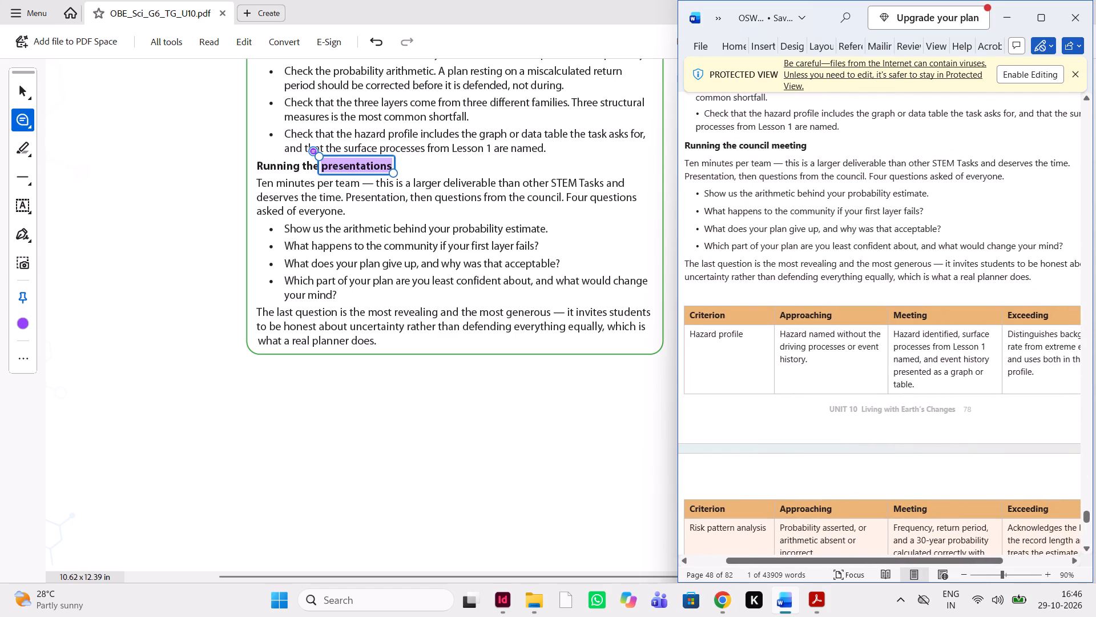
scroll(667, 415, "down", 1)
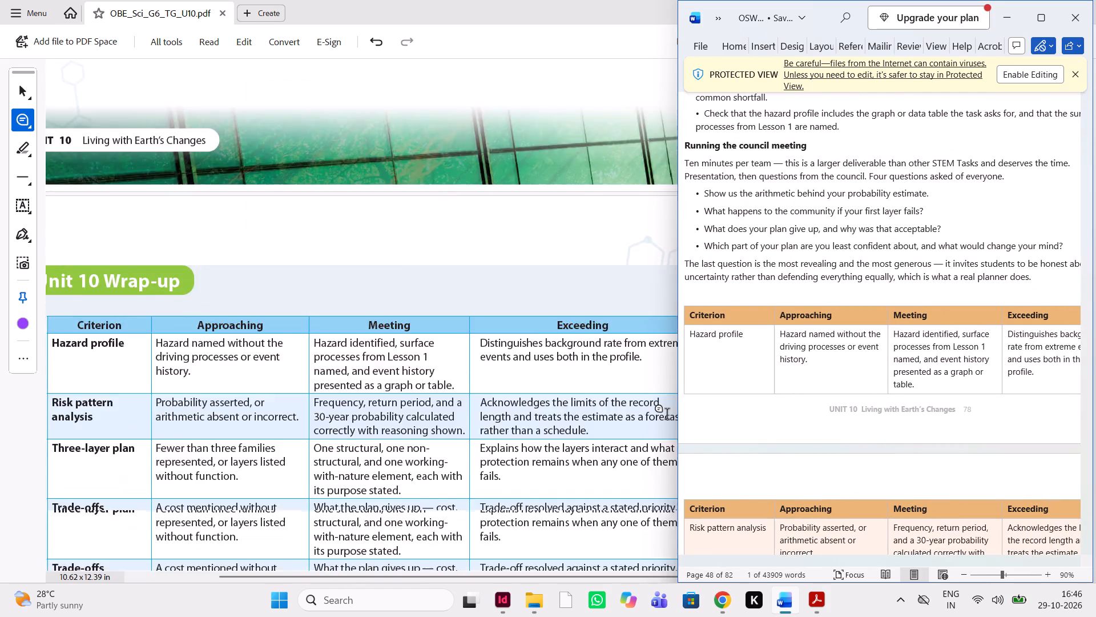
scroll(667, 415, "down", 1)
scroll(667, 415, "up", 2)
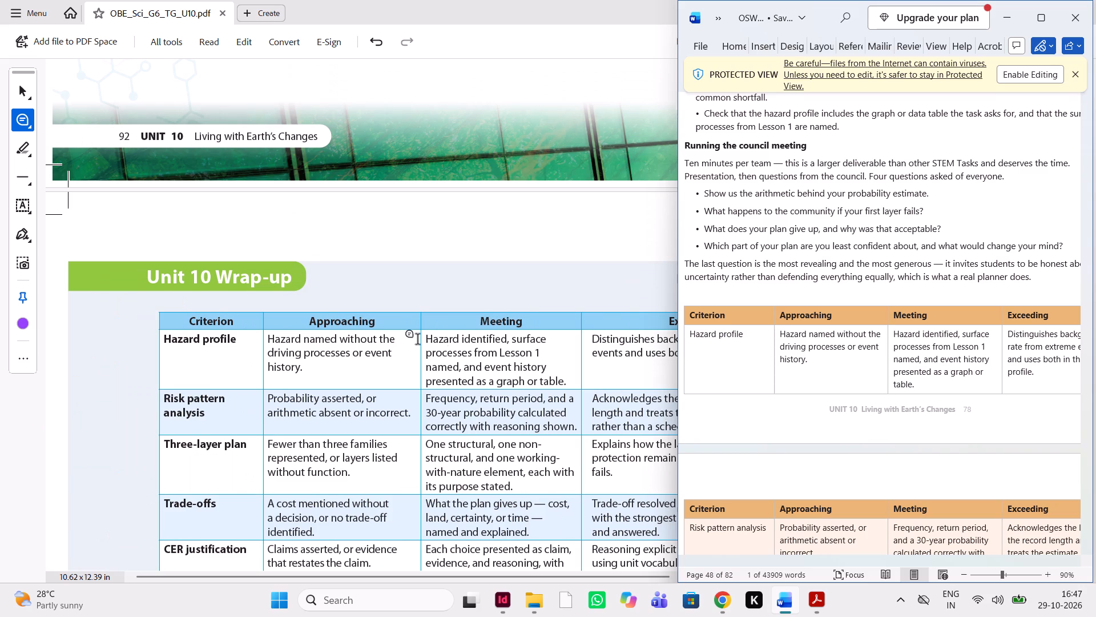
scroll(417, 340, "up", 5)
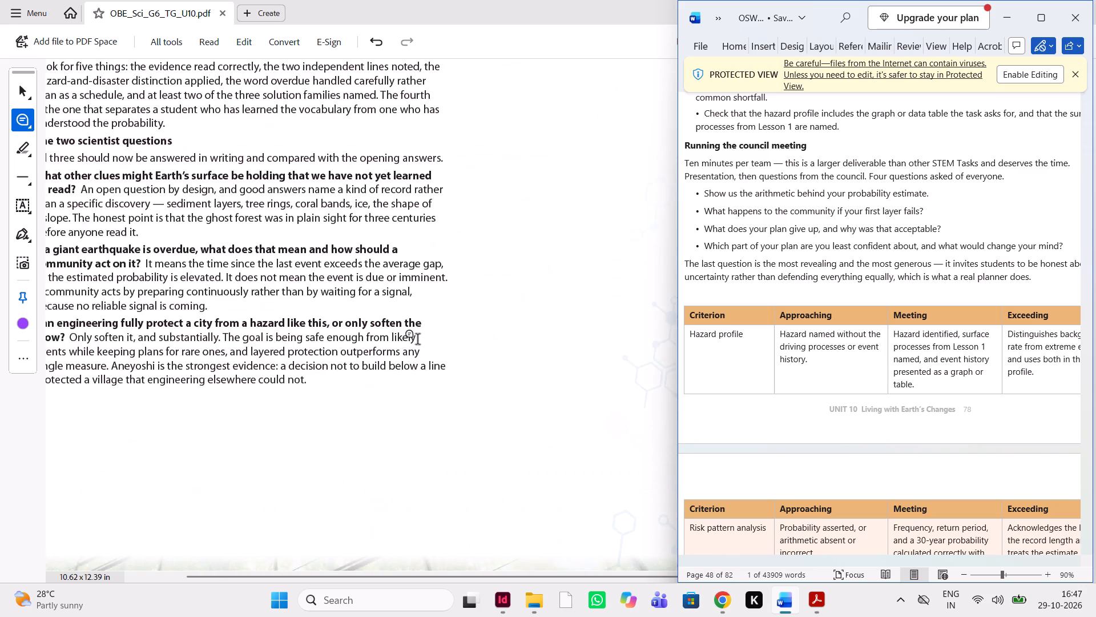
scroll(417, 340, "down", 6)
scroll(417, 340, "up", 7)
scroll(417, 340, "right", 1)
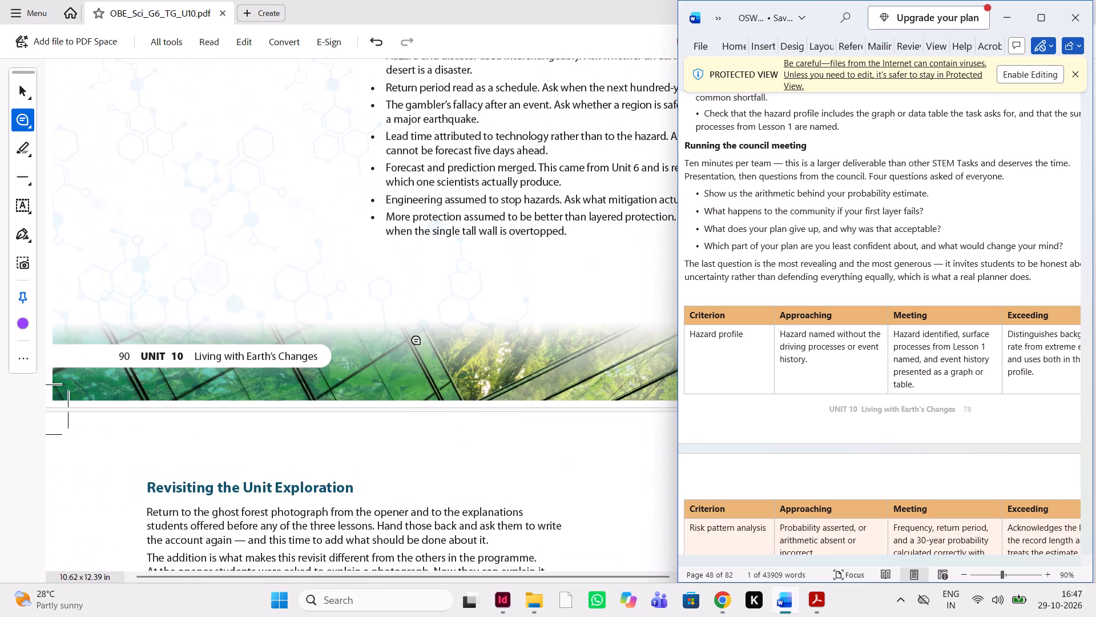
scroll(417, 340, "down", 14)
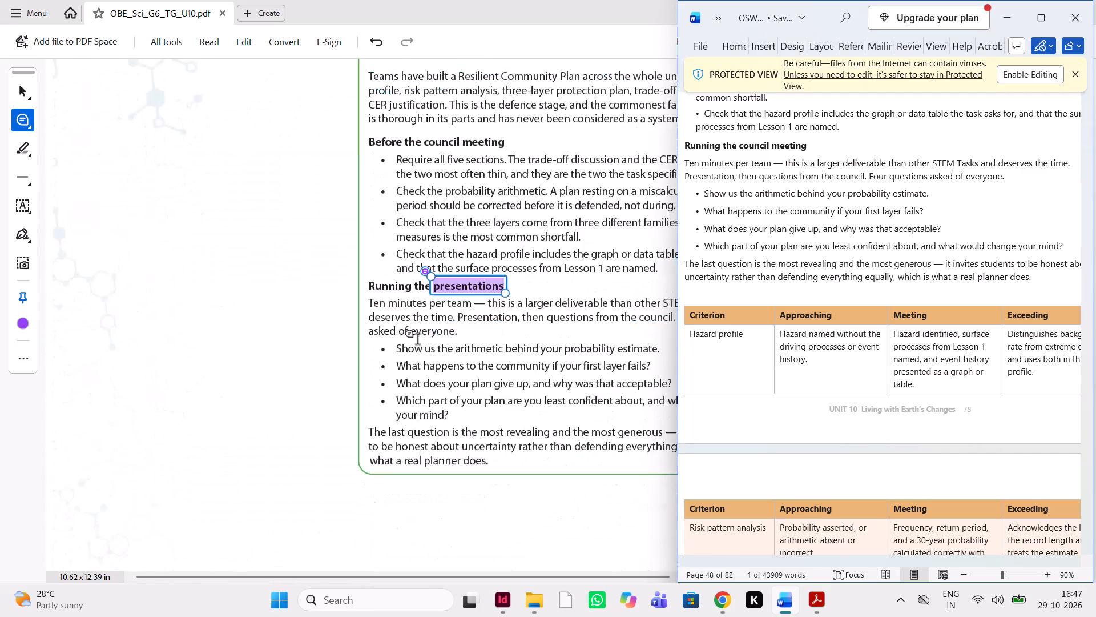
Compare the Unit 10 Wrap-up criteria table and its italic note in the PDF with the rubric in the Word manuscript.
scroll(417, 340, "down", 4)
scroll(417, 340, "left", 1)
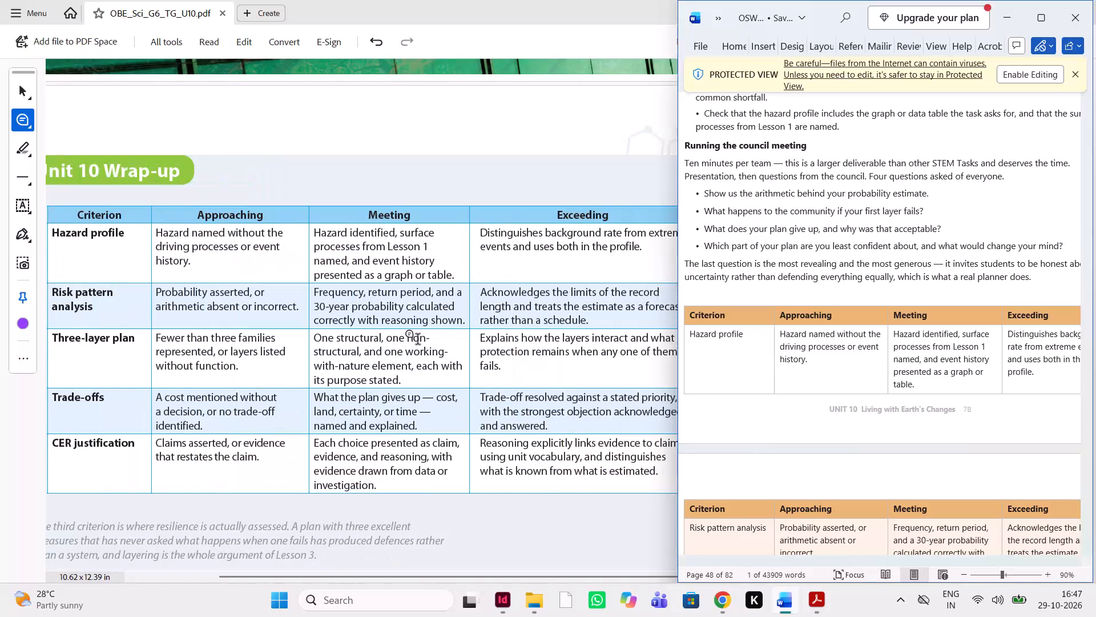
scroll(789, 352, "left", 1)
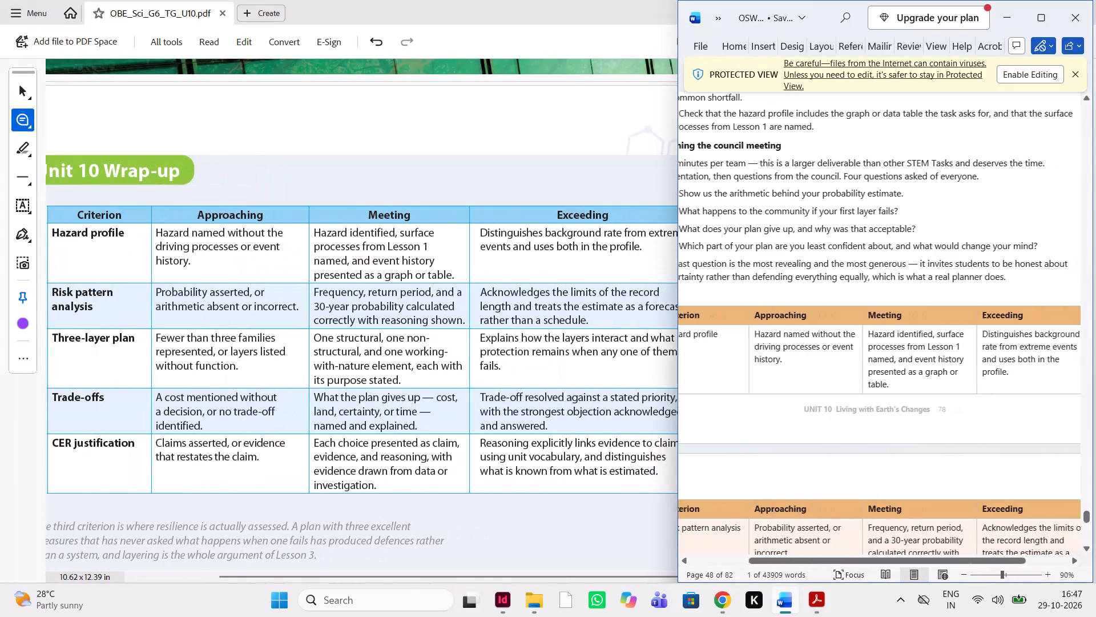
scroll(789, 352, "right", 1)
scroll(789, 352, "down", 1)
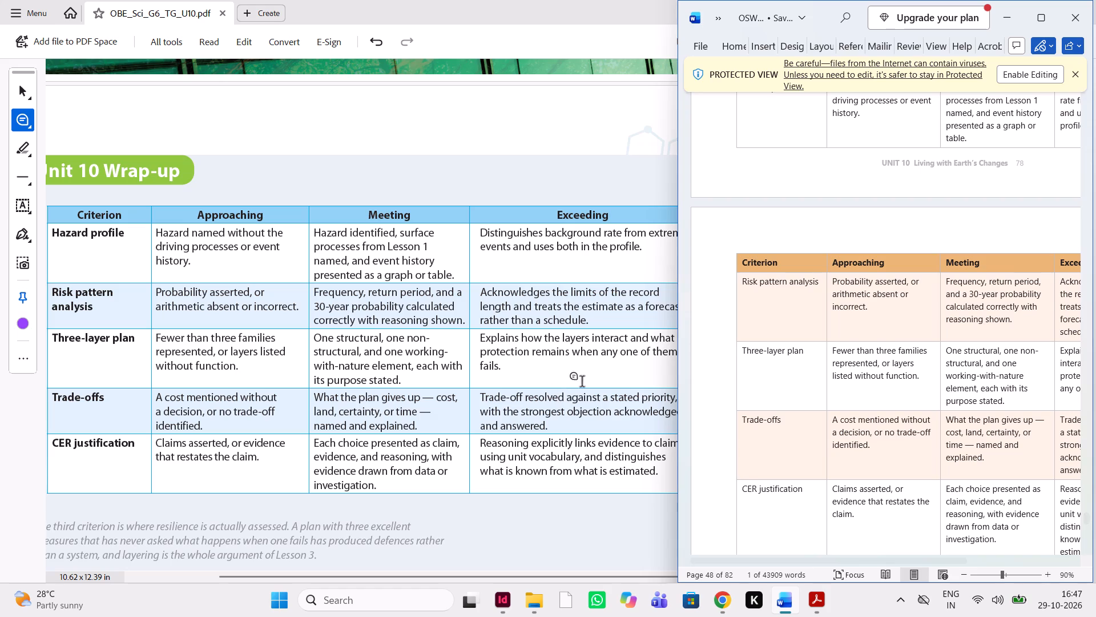
scroll(960, 415, "left", 1)
scroll(960, 415, "right", 1)
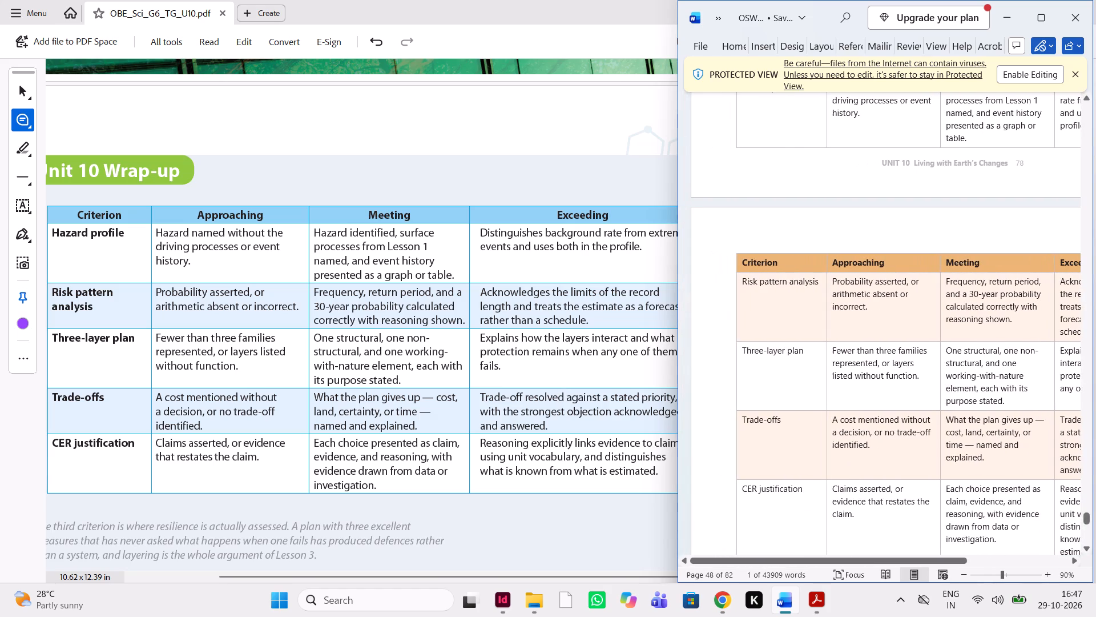
scroll(881, 424, "left", 1)
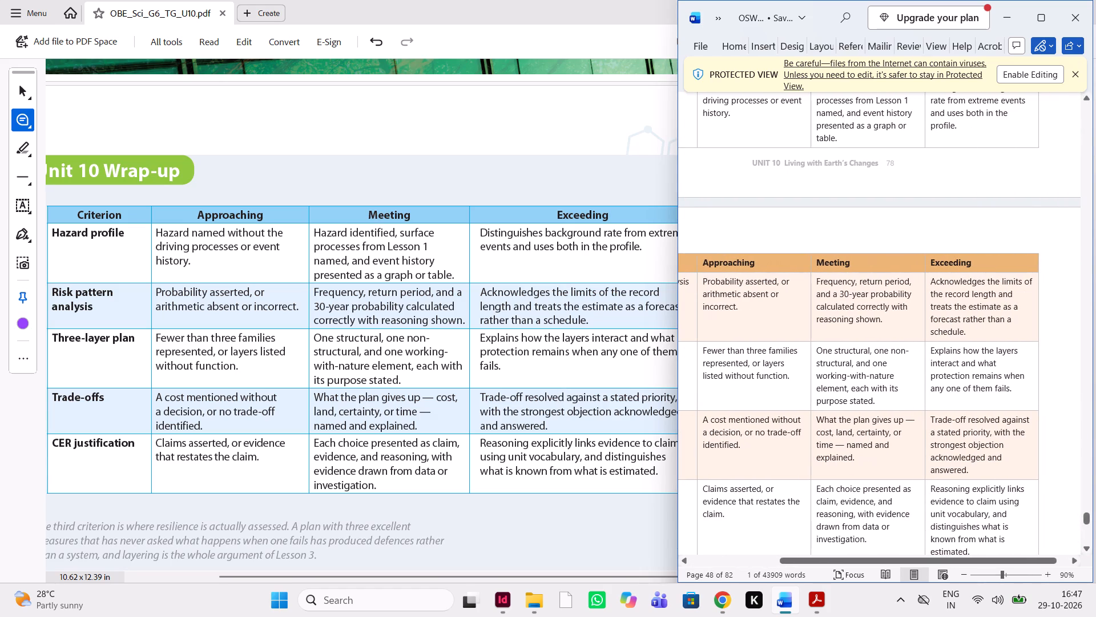
scroll(924, 424, "down", 1)
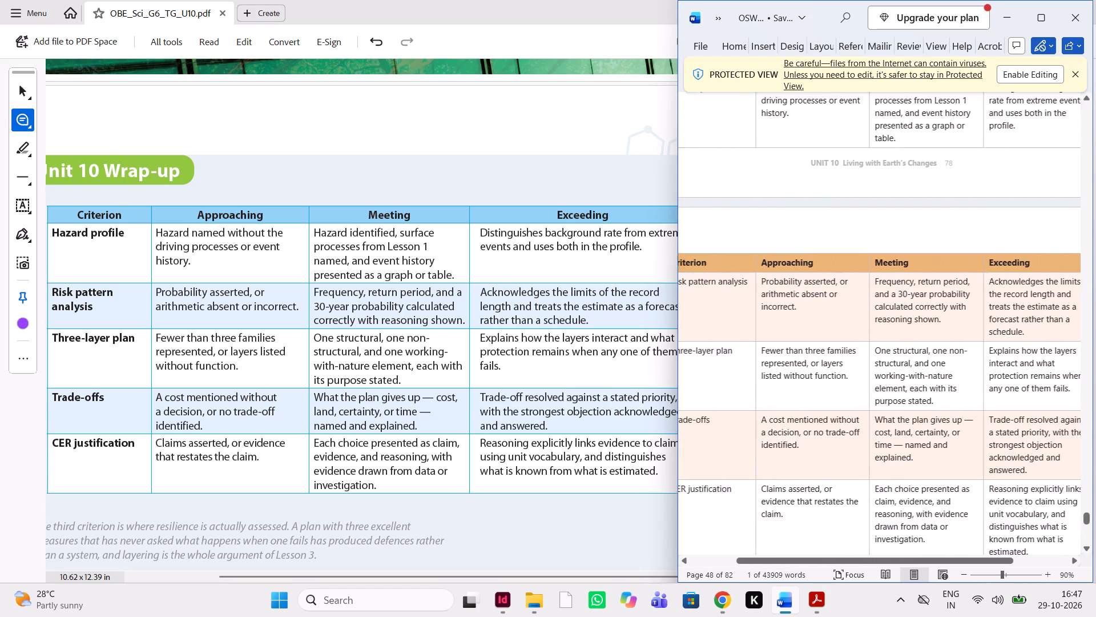
scroll(924, 424, "down", 1)
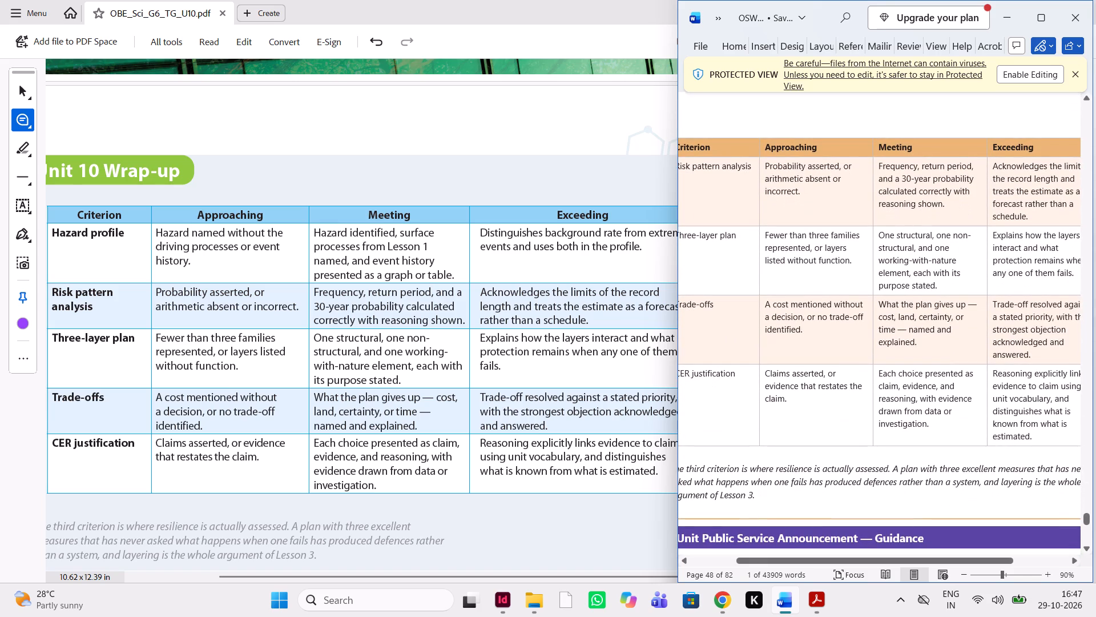
scroll(924, 424, "down", 2)
scroll(647, 403, "down", 1)
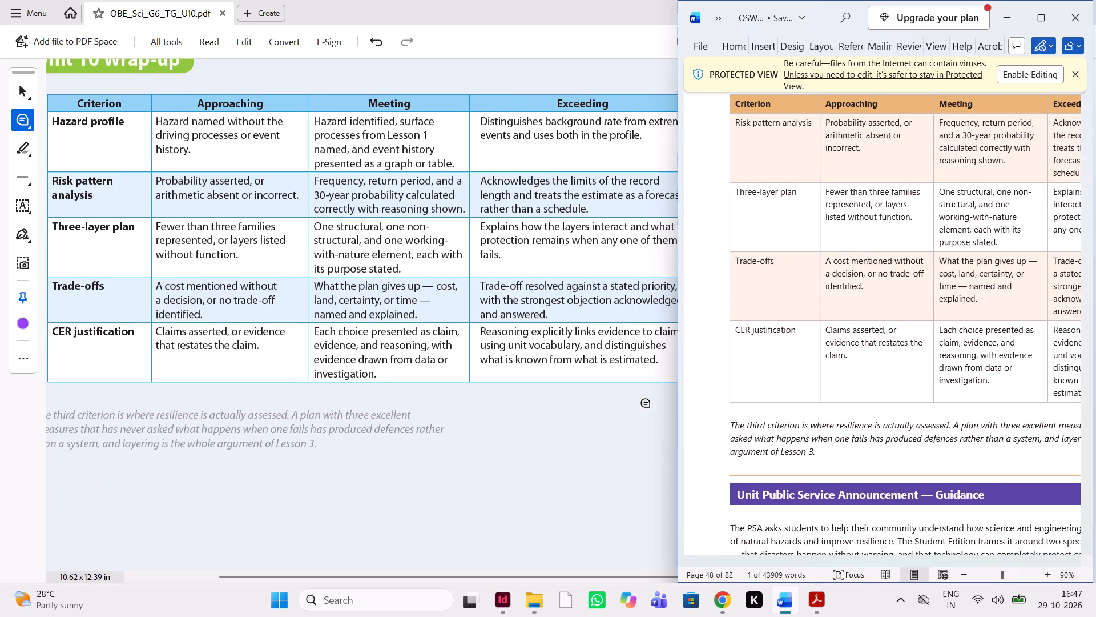
scroll(909, 396, "left", 1)
scroll(909, 396, "down", 1)
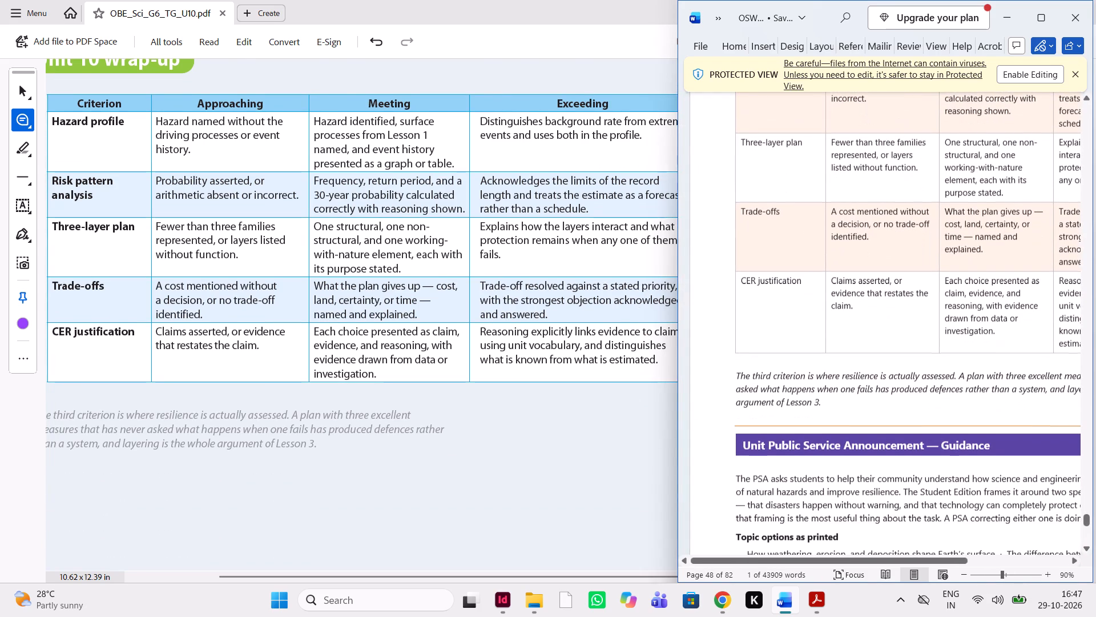
scroll(586, 418, "down", 2)
In the Acrobat PDF, mark a vertical line from the criteria table's left edge down past the italic note, with the comment "align text in line".
scroll(586, 418, "up", 1)
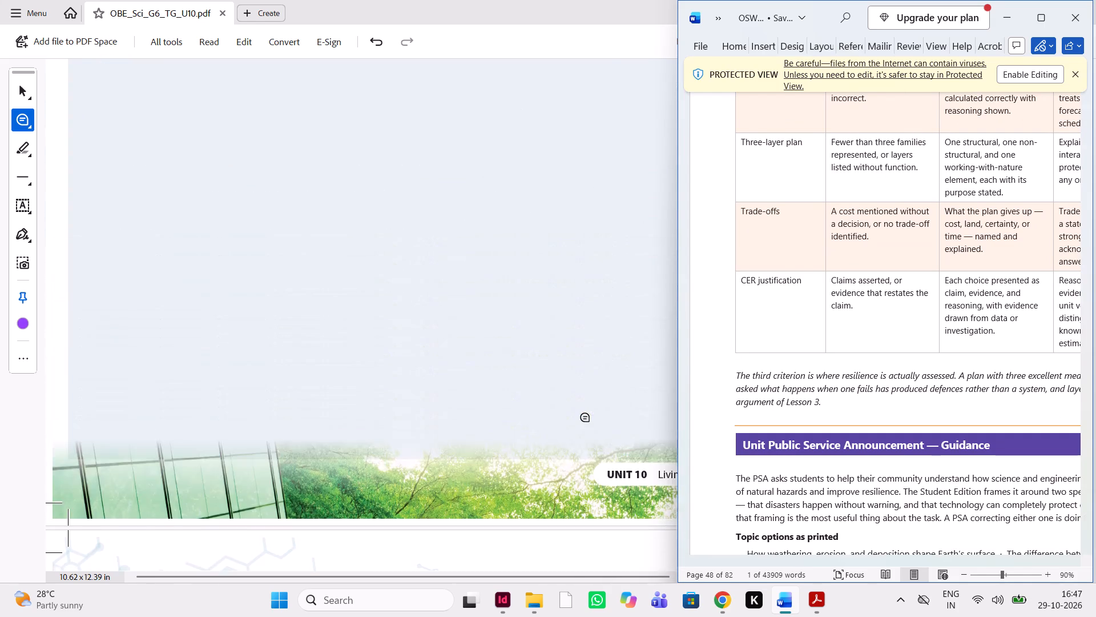
scroll(586, 418, "up", 1)
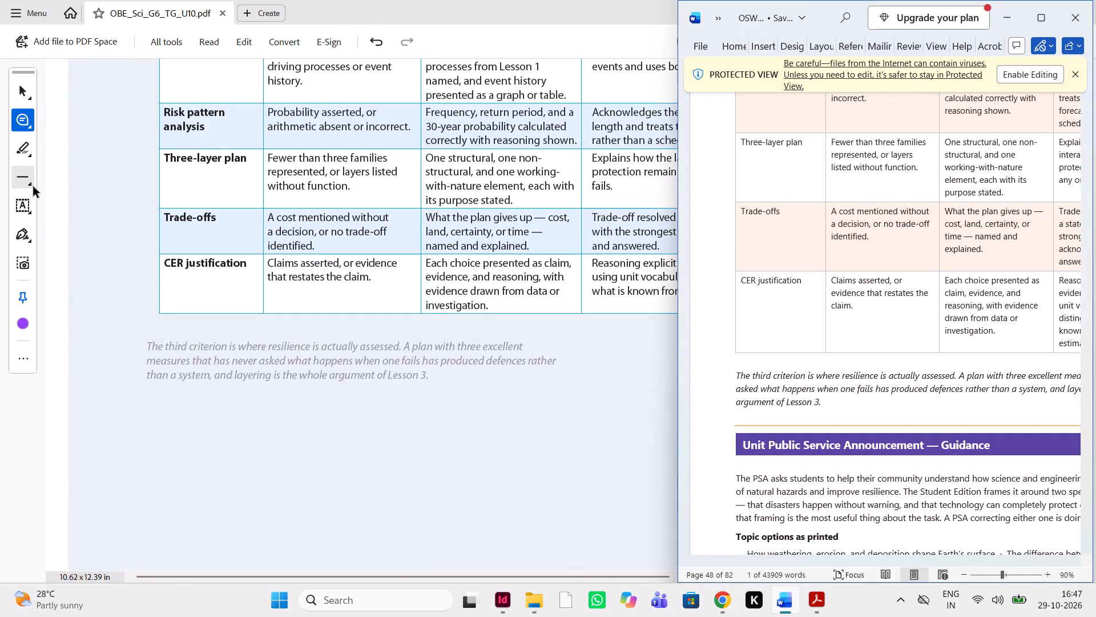
left_click(23, 178)
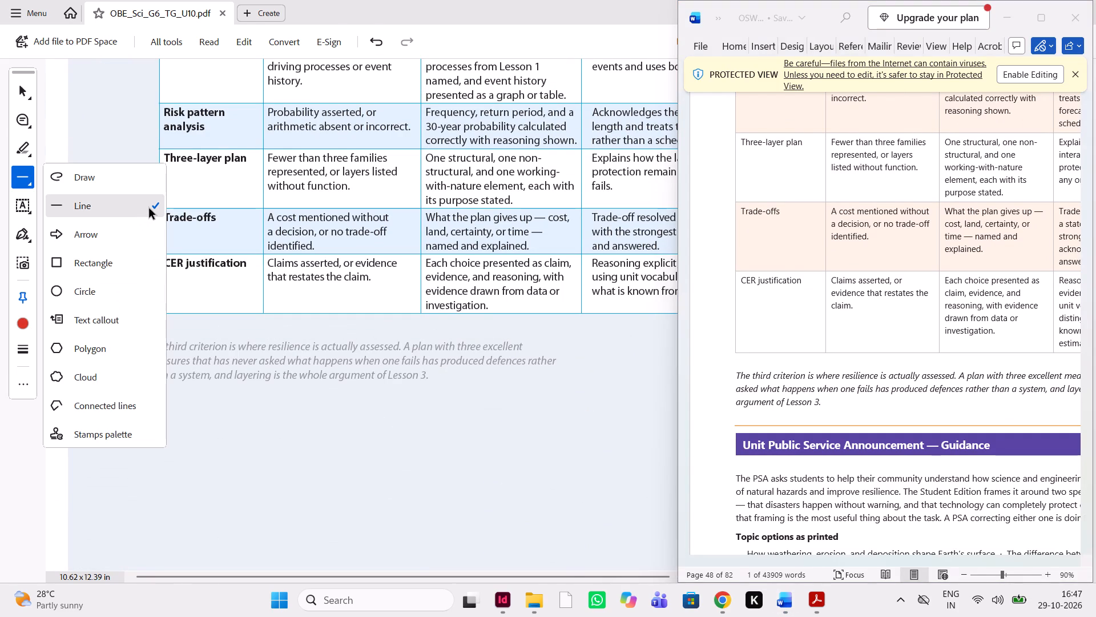
left_click(149, 209)
left_click_drag(158, 300, 158, 319)
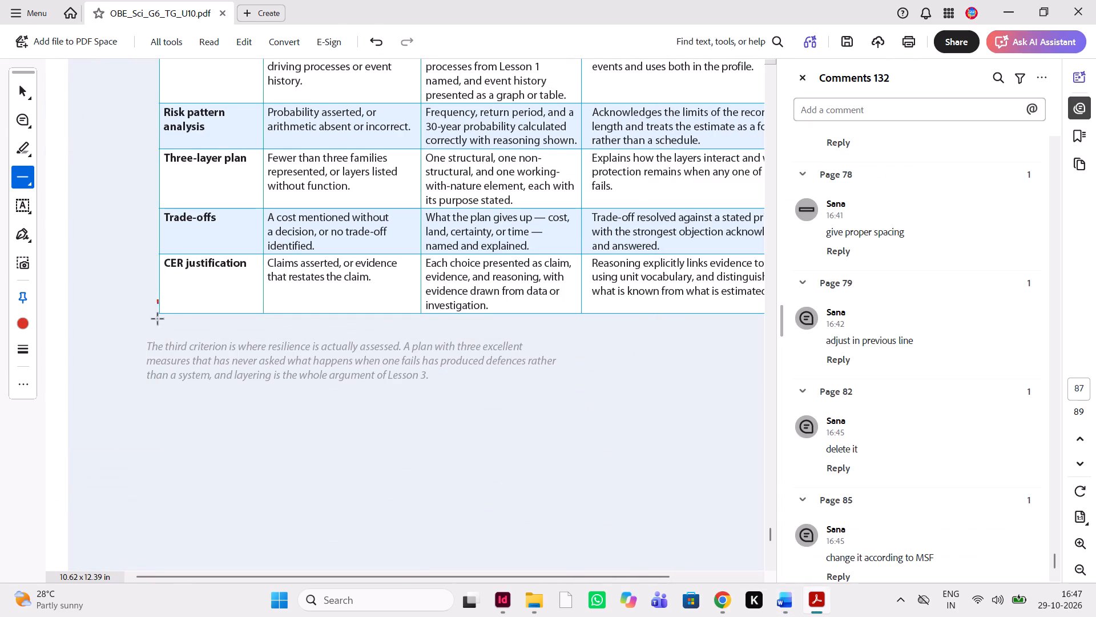
left_click_drag(158, 319, 160, 438)
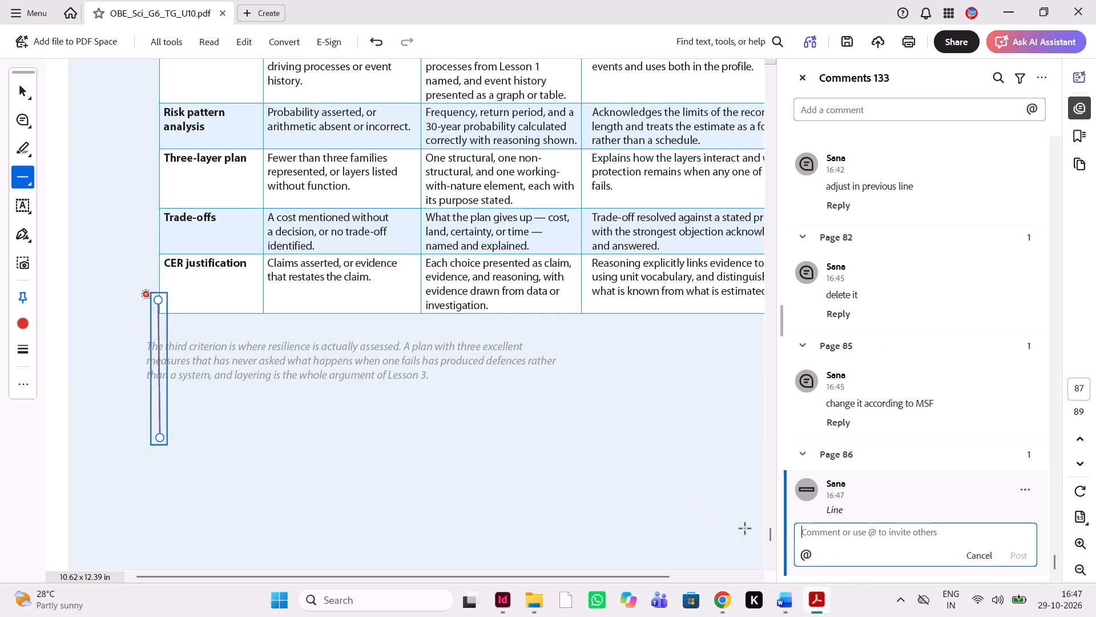
type("align text in line")
key("space")
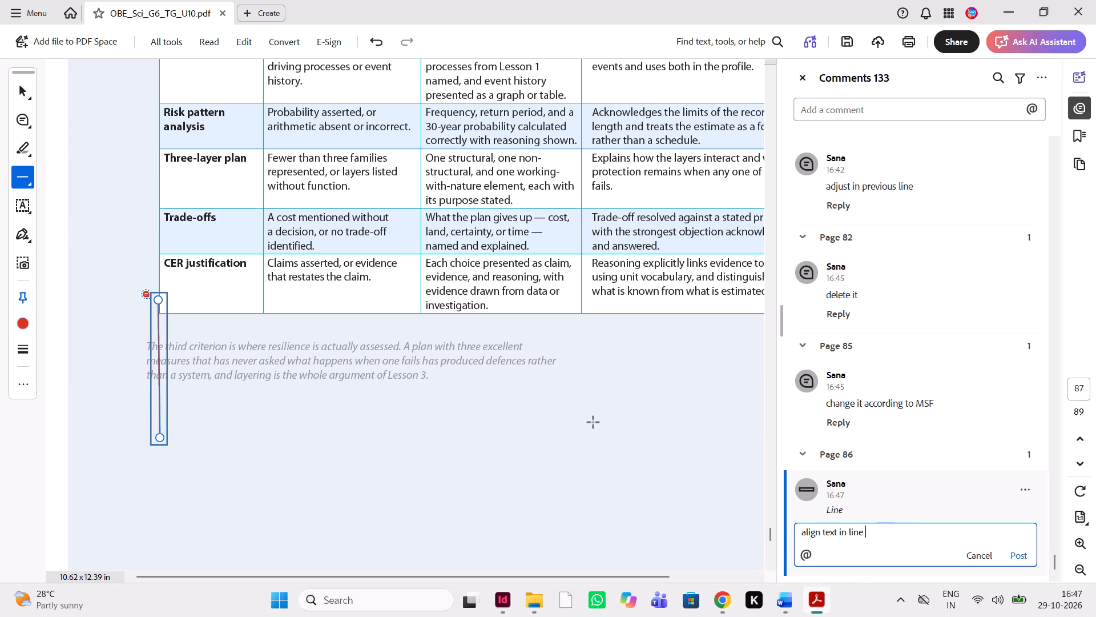
Compare the Unit Public Service Announcement guidance in the PDF with the Word manuscript, from topic options through the pitfalls section.
scroll(594, 423, "down", 3)
scroll(594, 423, "left", 1)
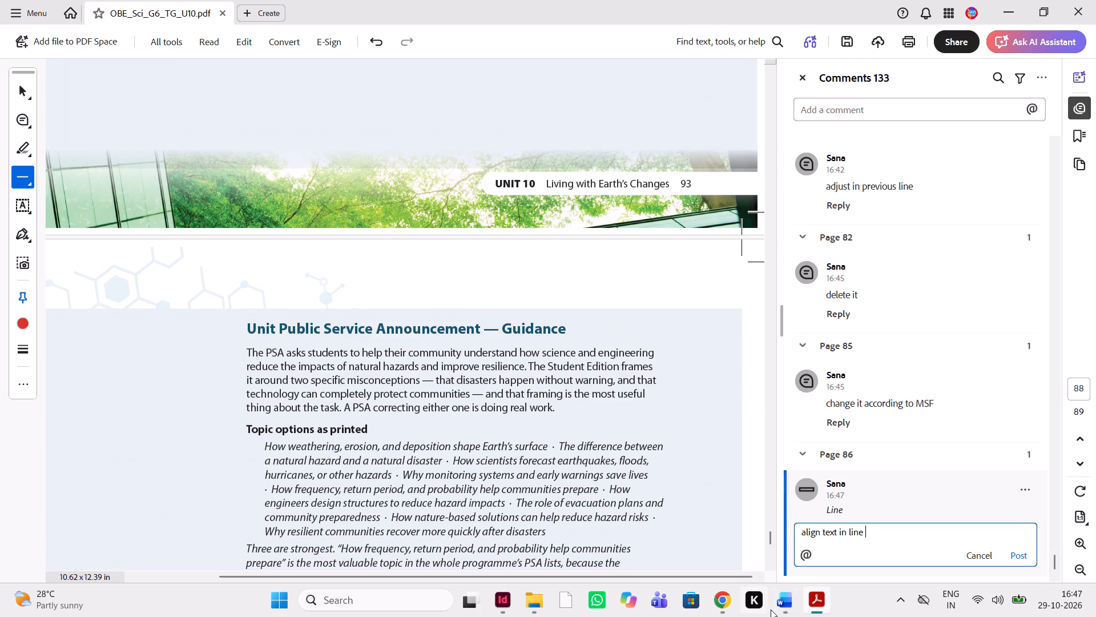
left_click(784, 611)
scroll(833, 482, "down", 2)
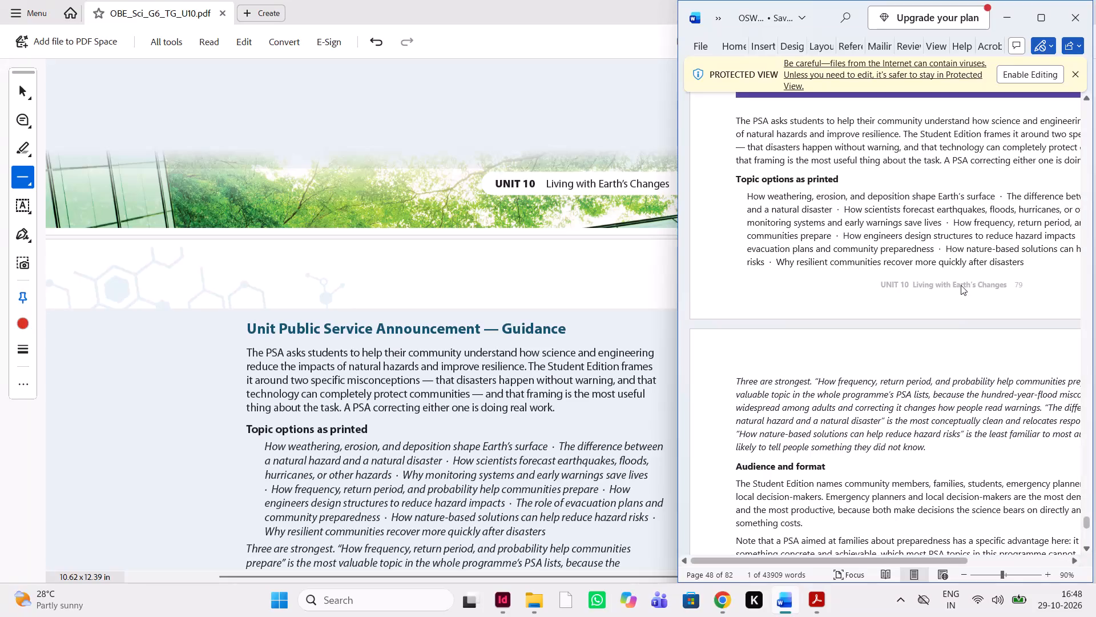
scroll(961, 285, "up", 1)
scroll(961, 285, "down", 1)
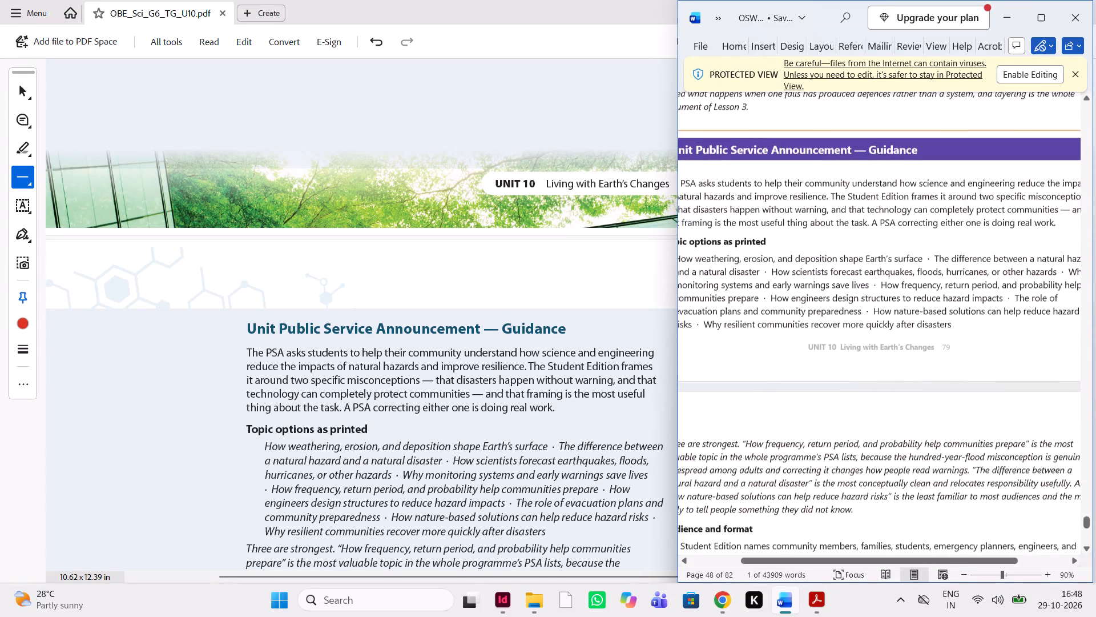
scroll(585, 457, "down", 1)
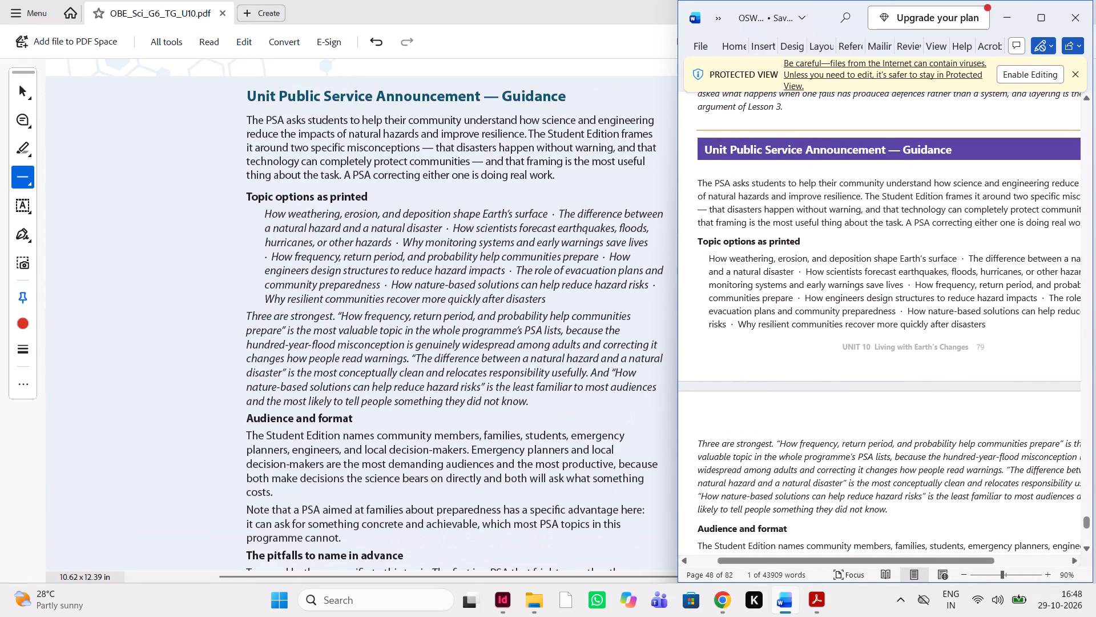
scroll(864, 414, "down", 1)
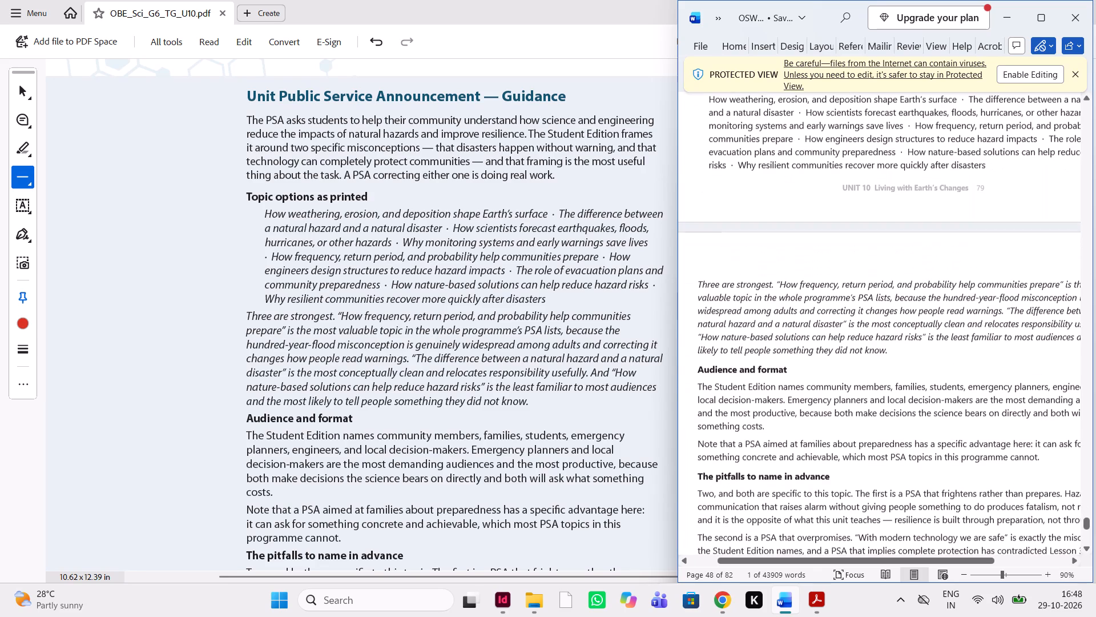
scroll(566, 486, "down", 1)
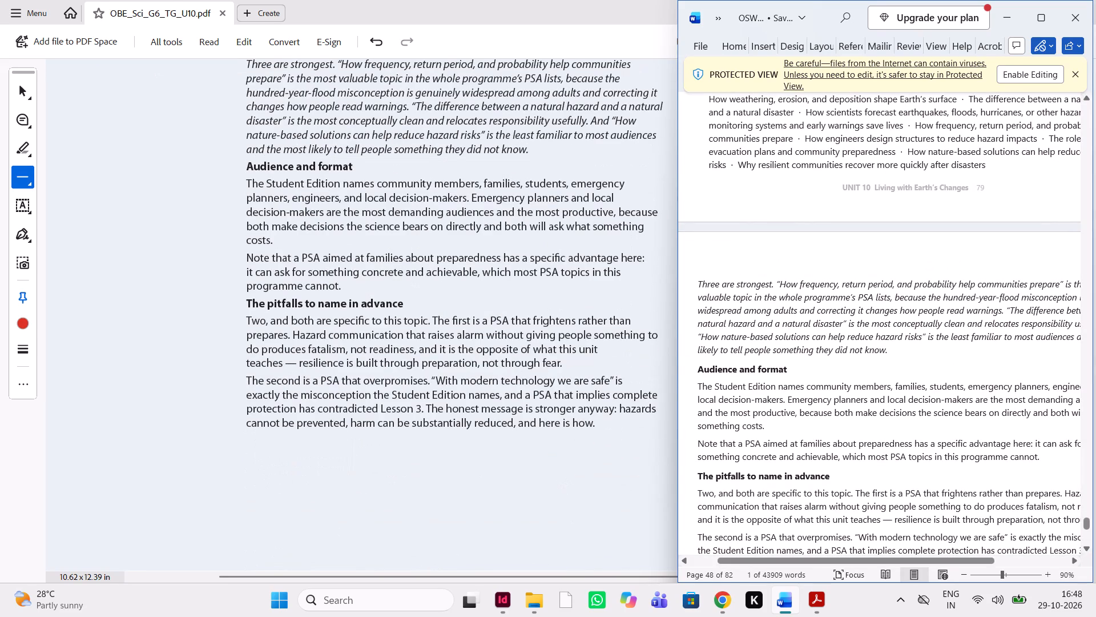
scroll(747, 374, "down", 1)
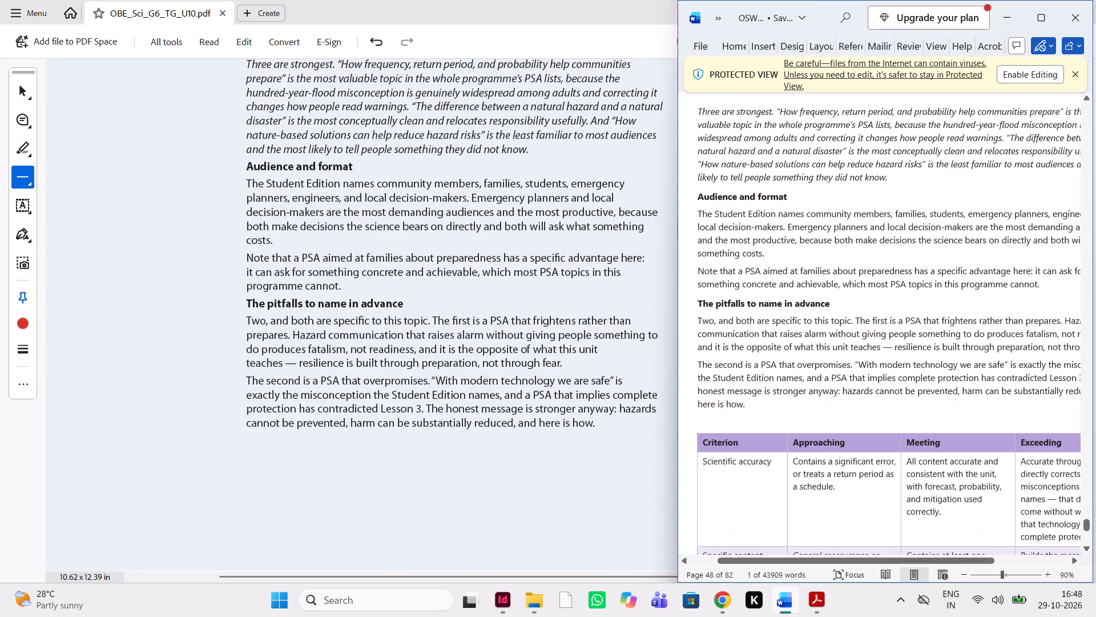
scroll(747, 374, "down", 1)
scroll(507, 376, "down", 1)
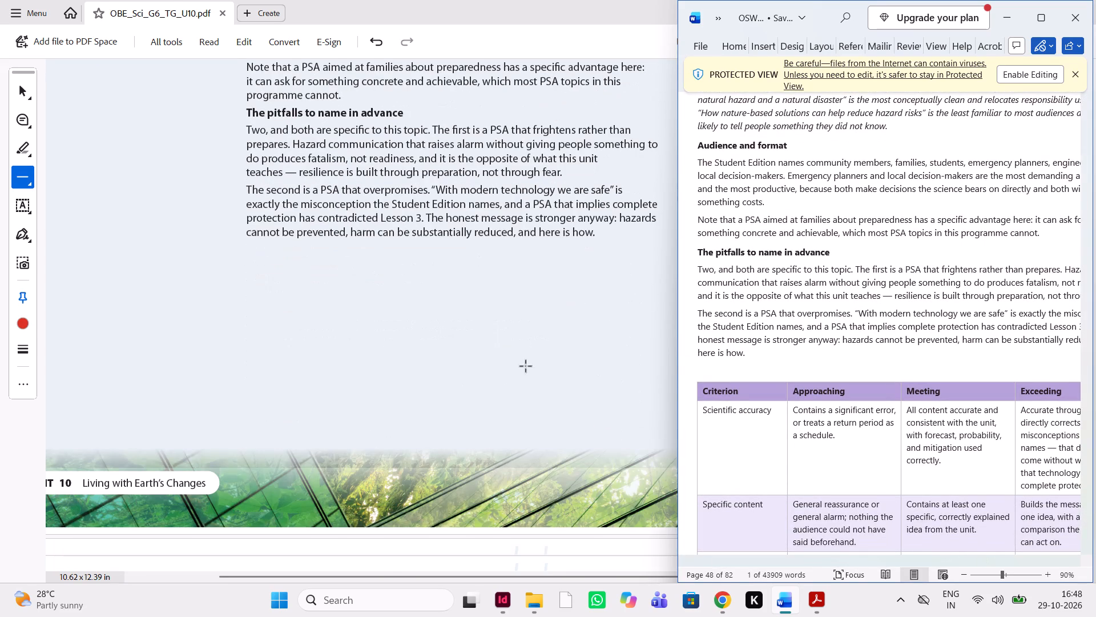
Compare the Unit Public Service Announcement criteria table in the PDF with the Word manuscript, from Scientific accuracy to Tone and communication.
scroll(517, 344, "up", 1)
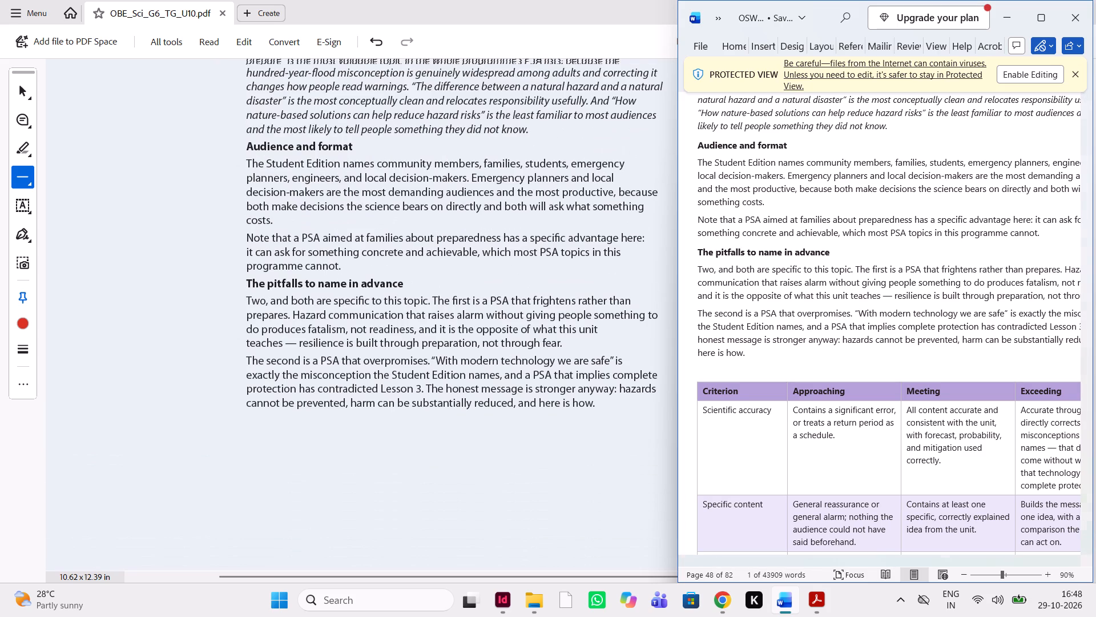
scroll(759, 307, "left", 1)
scroll(759, 307, "right", 1)
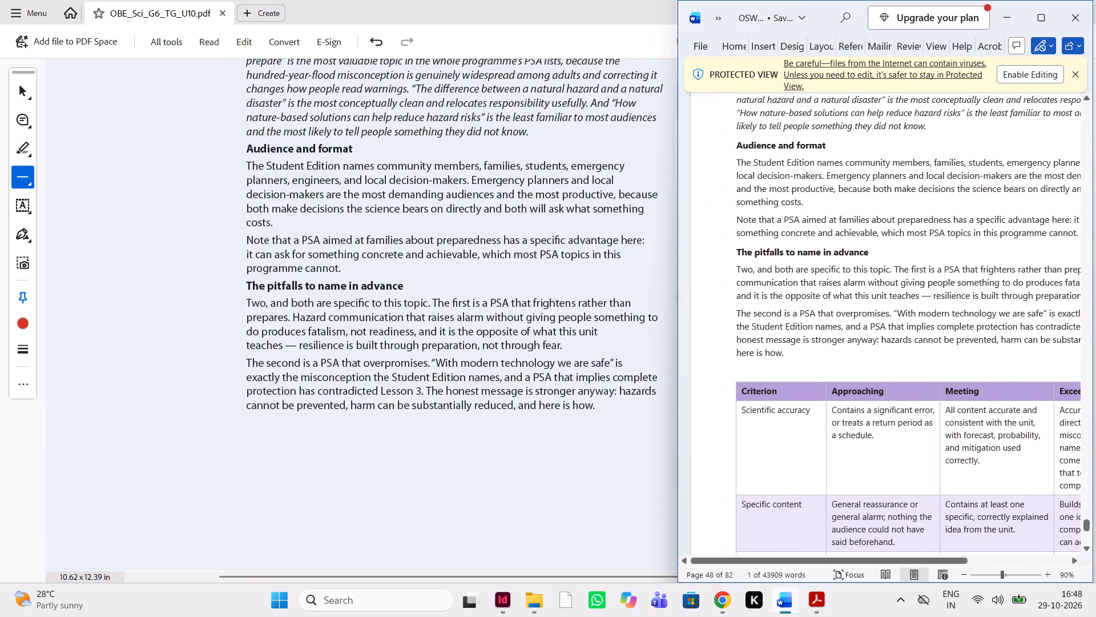
scroll(539, 381, "down", 2)
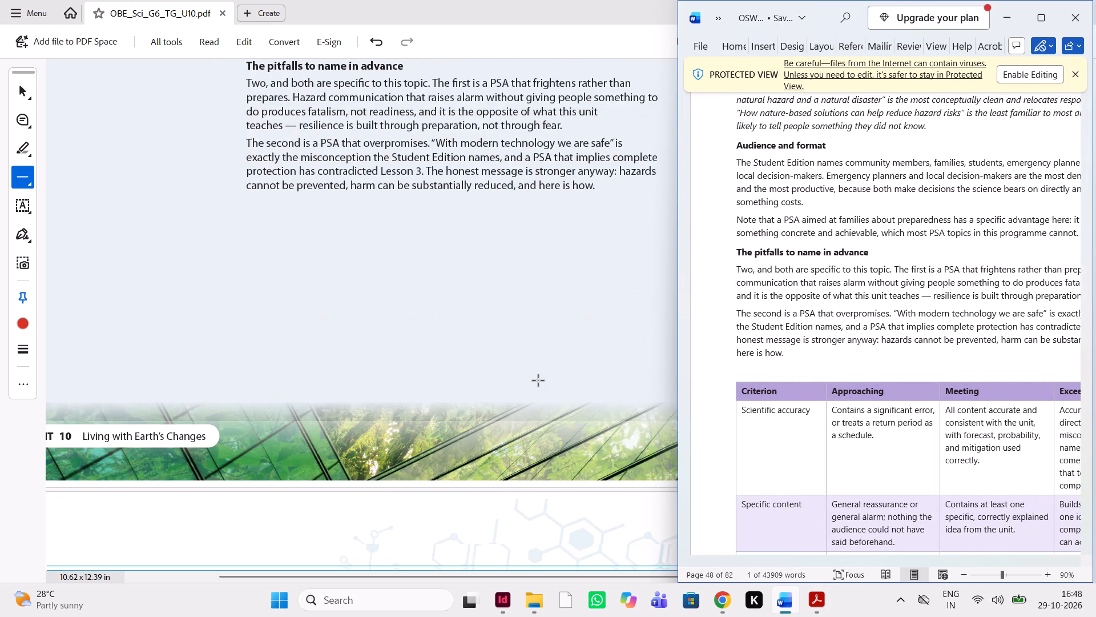
scroll(539, 381, "down", 2)
scroll(834, 346, "down", 1)
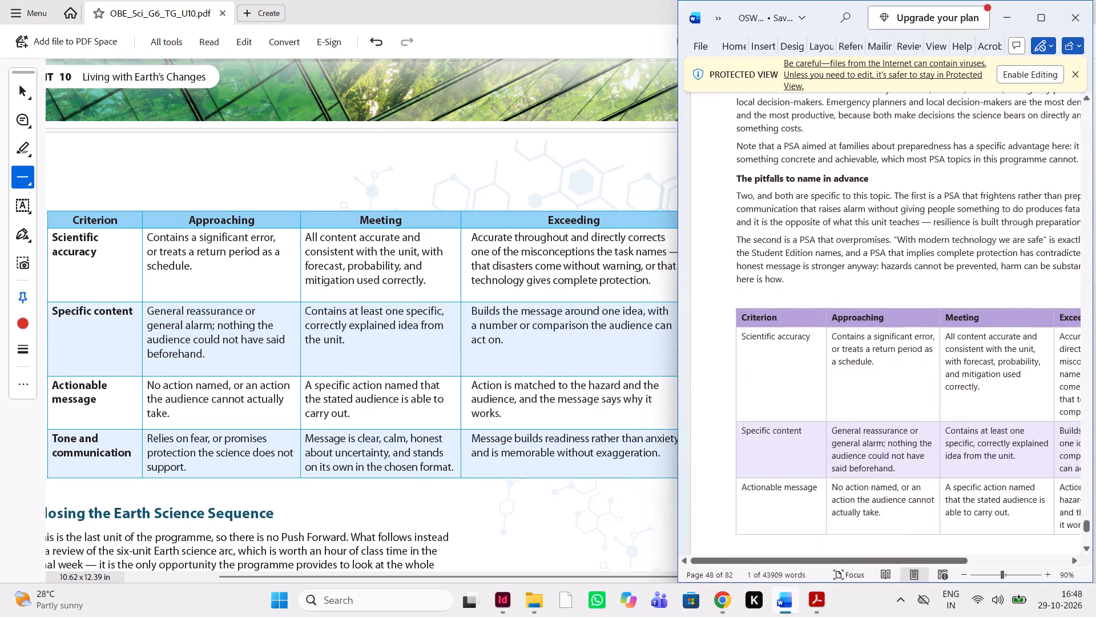
scroll(834, 346, "down", 1)
scroll(501, 381, "down", 1)
scroll(891, 335, "down", 1)
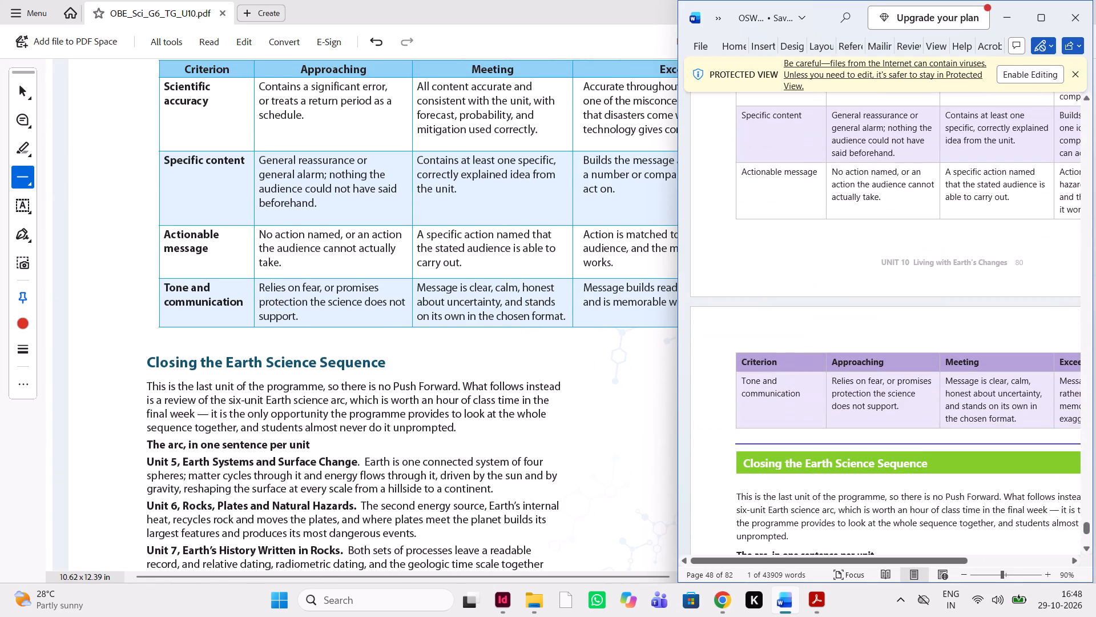
scroll(1001, 307, "up", 1)
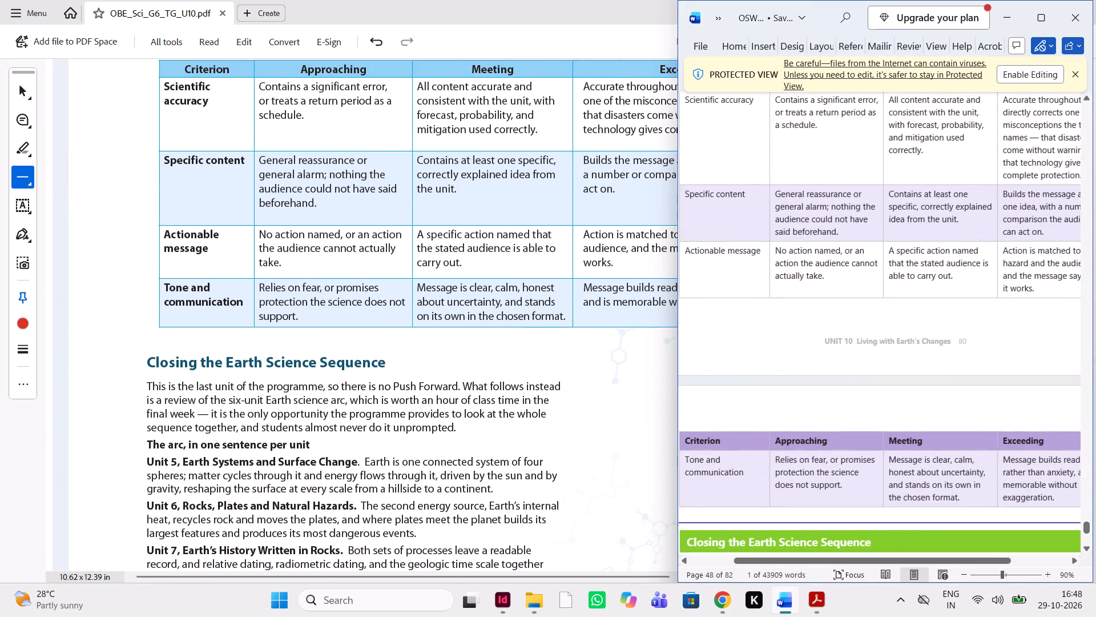
scroll(1001, 307, "up", 1)
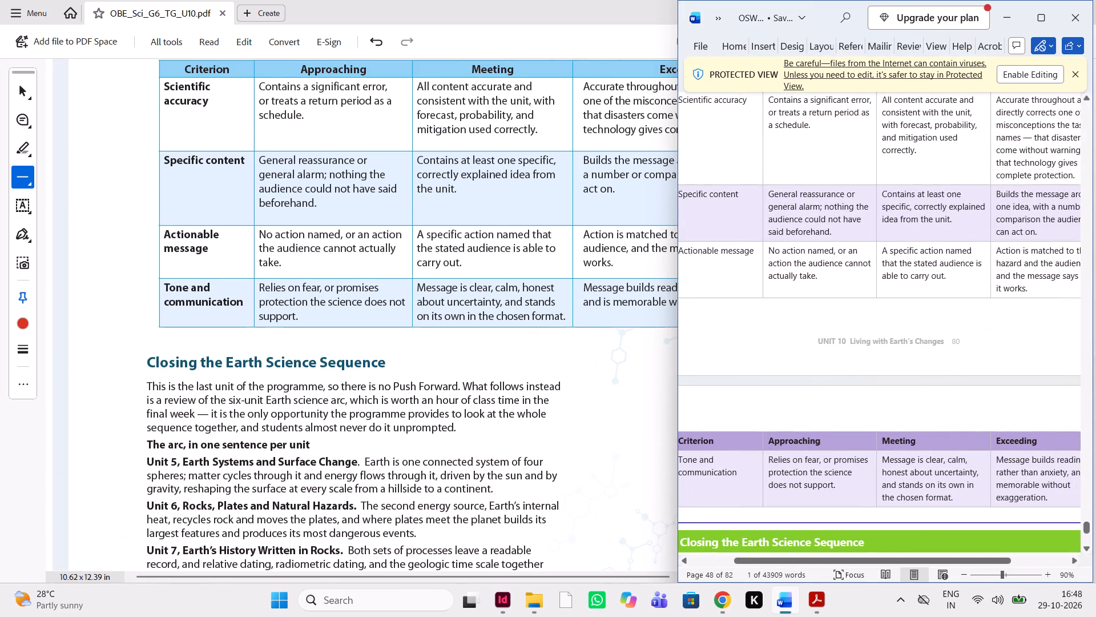
scroll(657, 273, "up", 1)
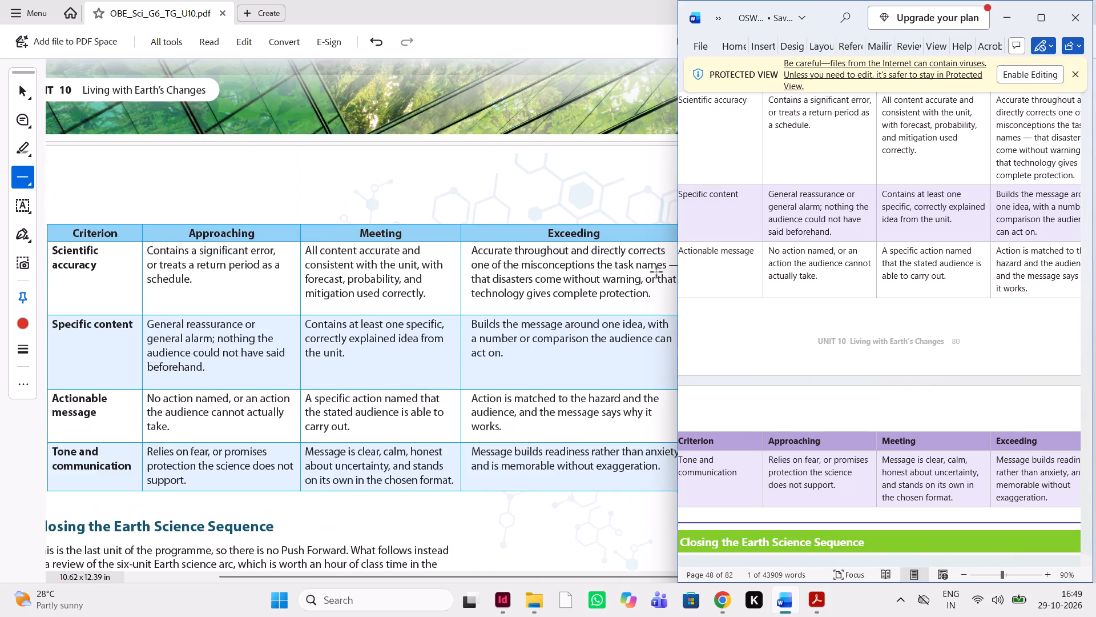
scroll(657, 273, "up", 1)
scroll(657, 273, "right", 1)
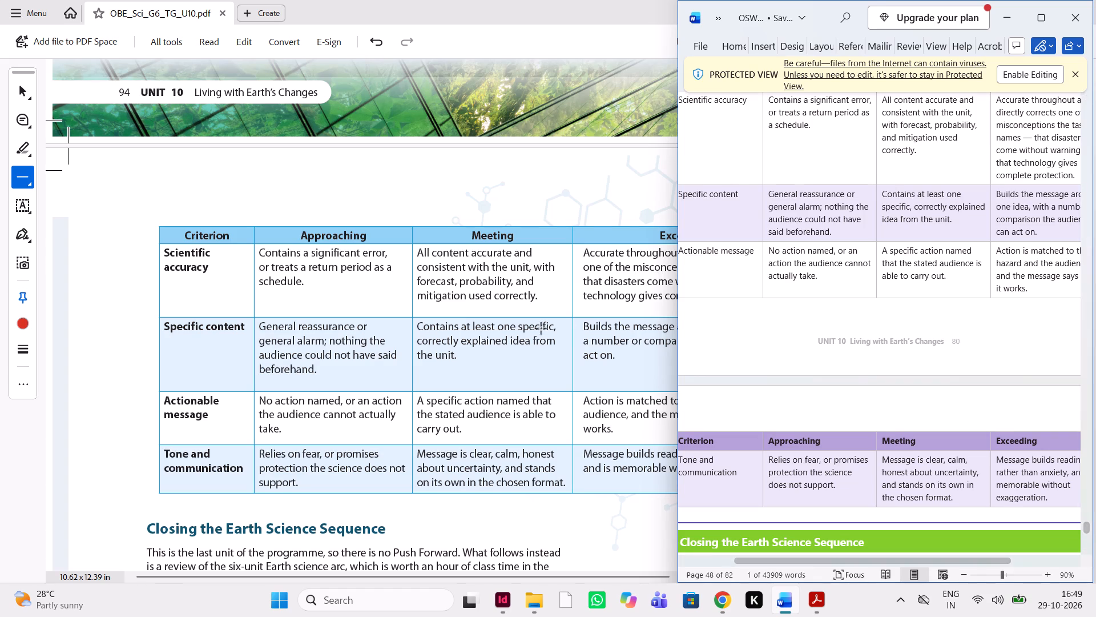
scroll(773, 297, "up", 1)
scroll(773, 297, "right", 1)
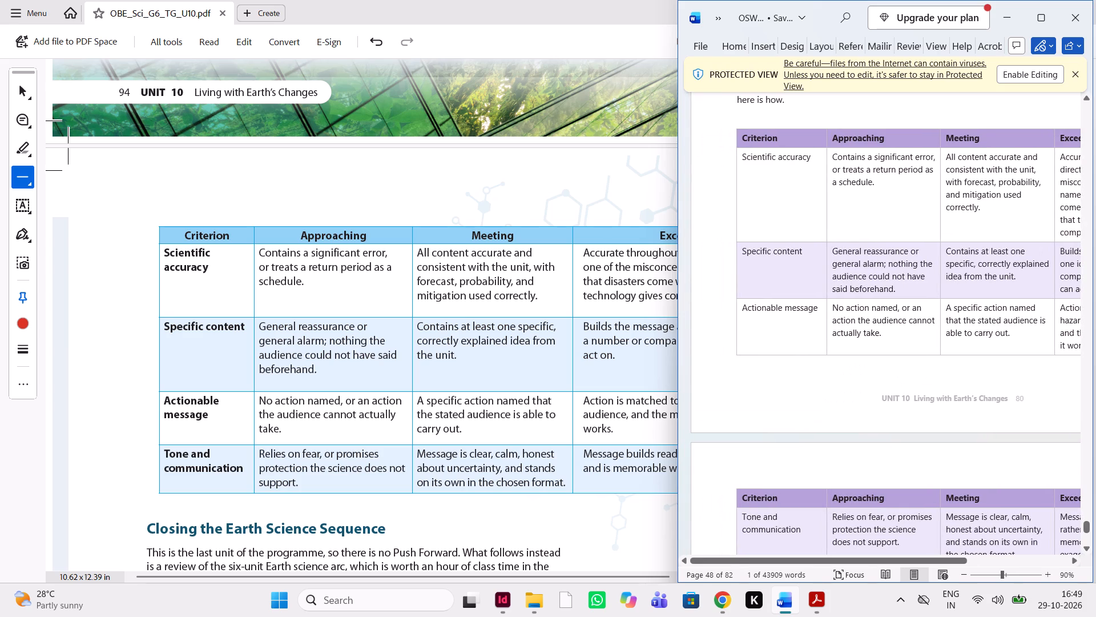
scroll(773, 297, "left", 1)
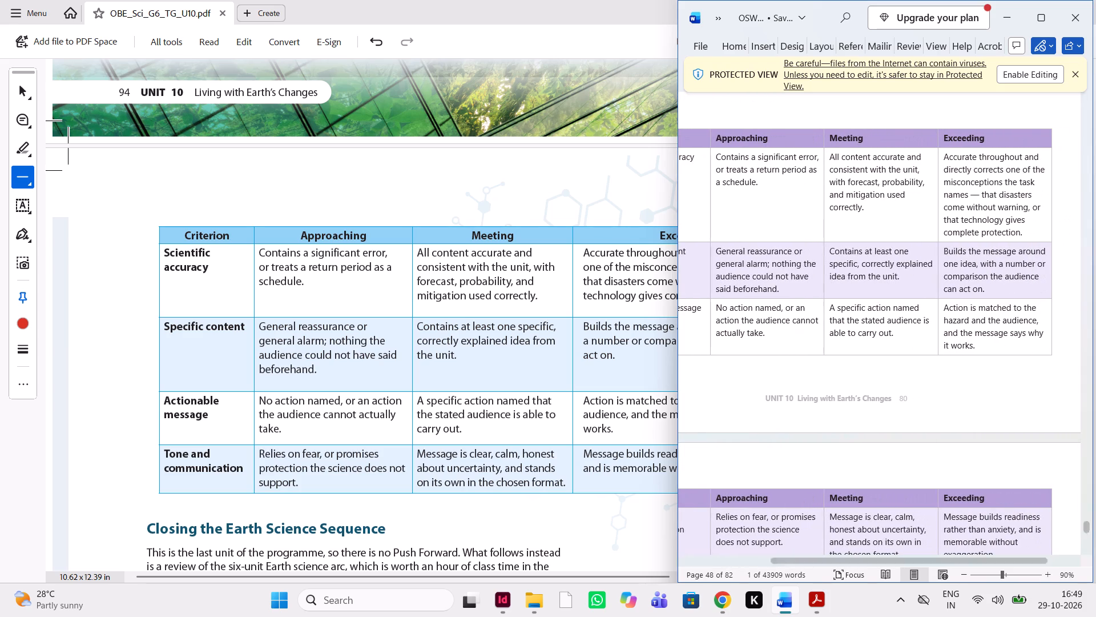
scroll(773, 297, "right", 1)
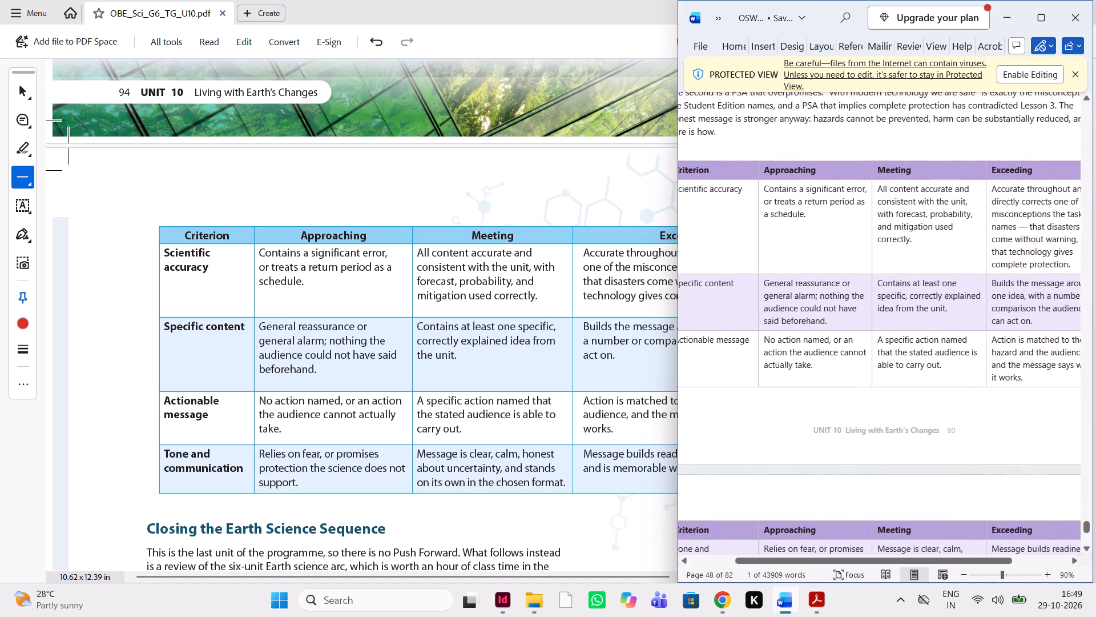
scroll(773, 297, "left", 1)
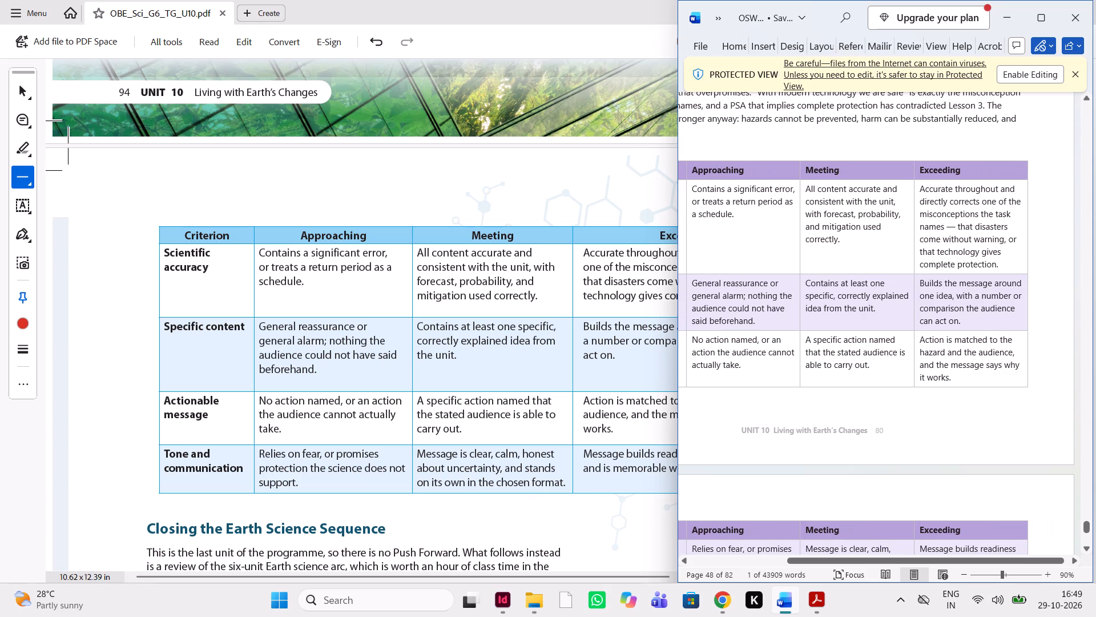
left_click(615, 301)
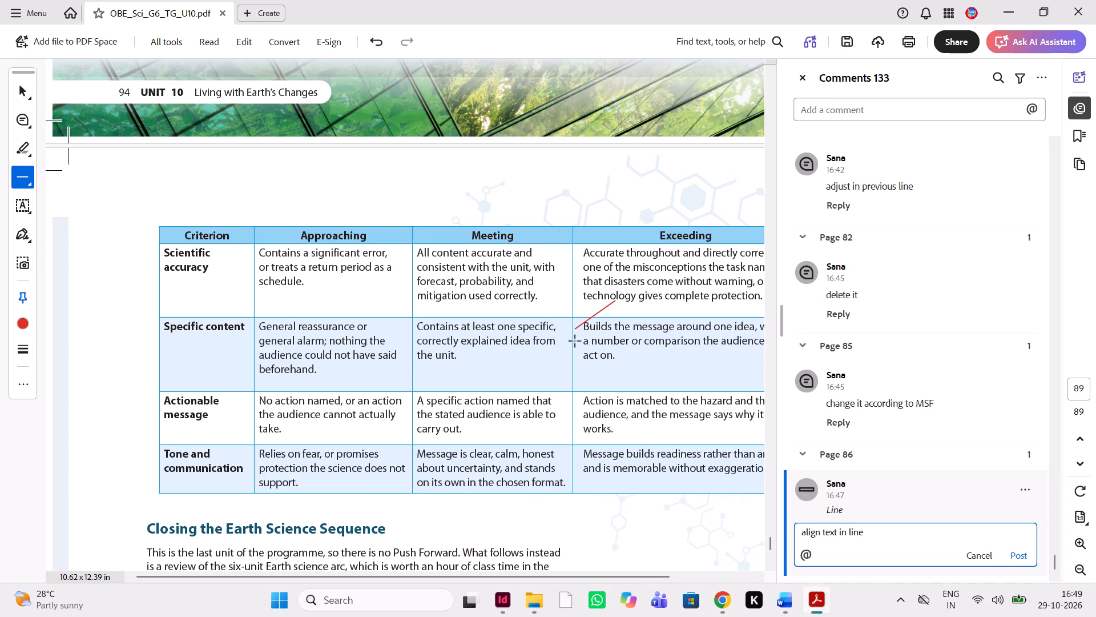
key("Escape")
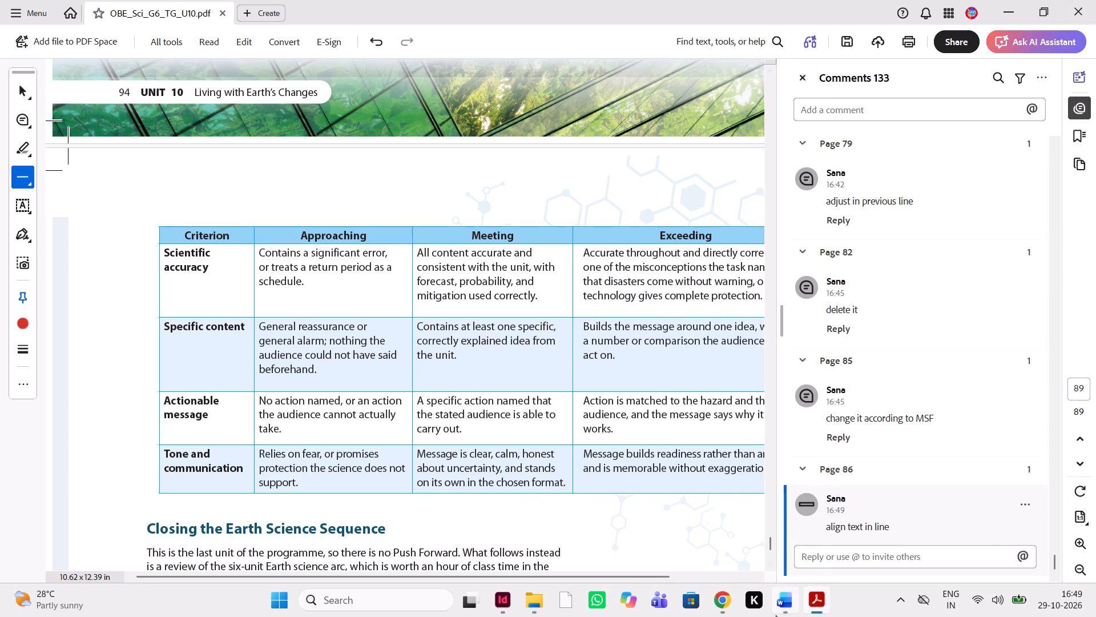
Compare Closing the Earth Science Sequence in the PDF with the Word manuscript, from the introduction and unit summaries to the Convection bullet.
left_click(776, 615)
scroll(821, 431, "down", 2)
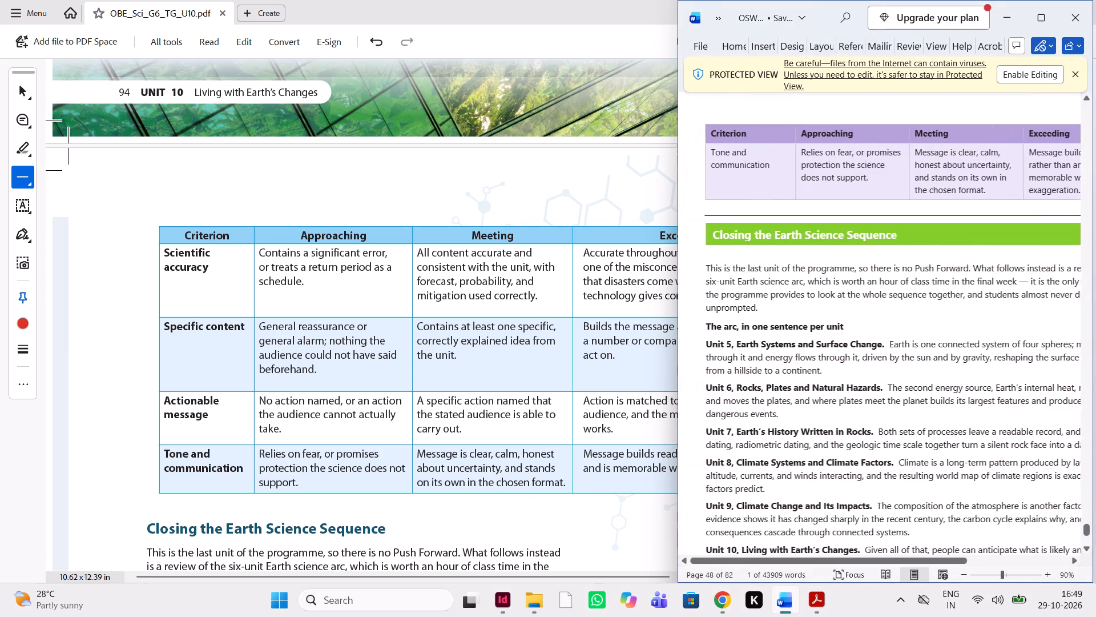
scroll(414, 479, "down", 1)
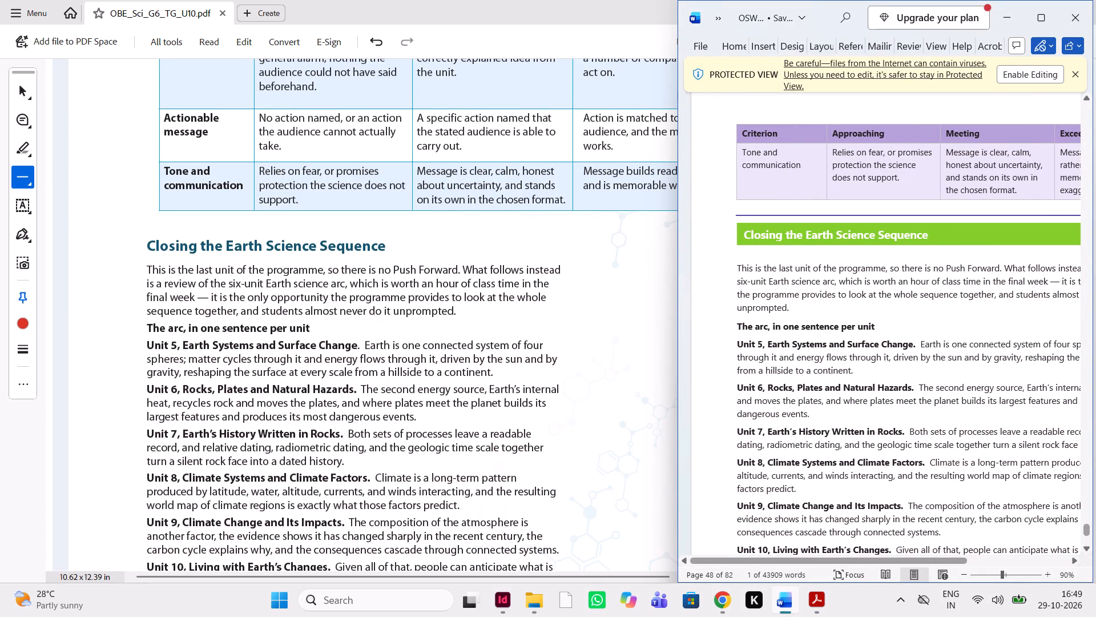
scroll(848, 303, "down", 1)
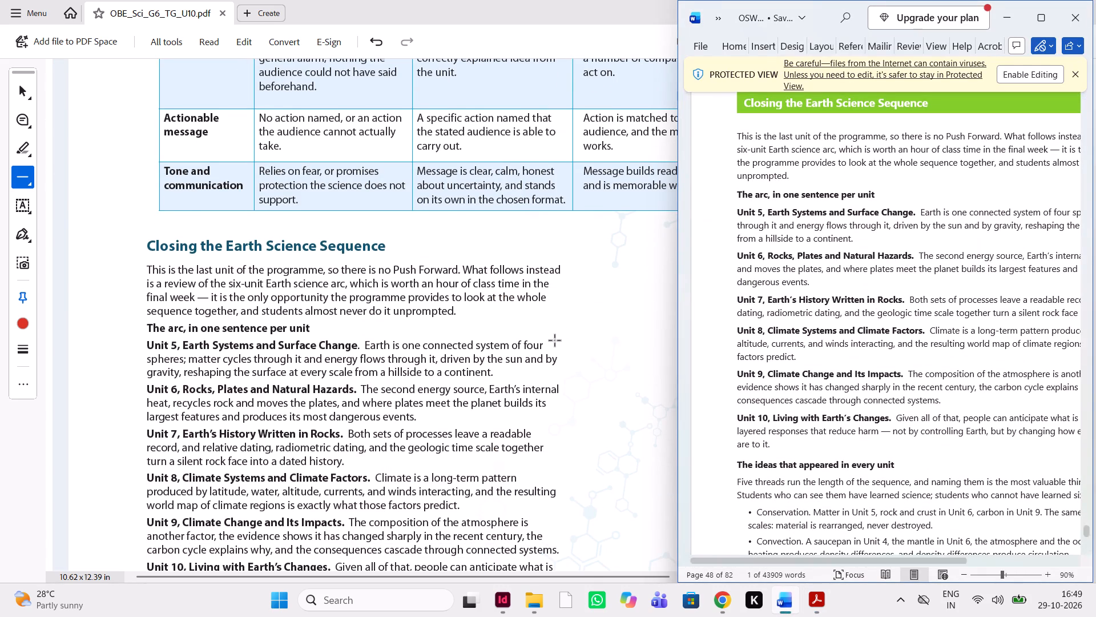
scroll(555, 341, "down", 1)
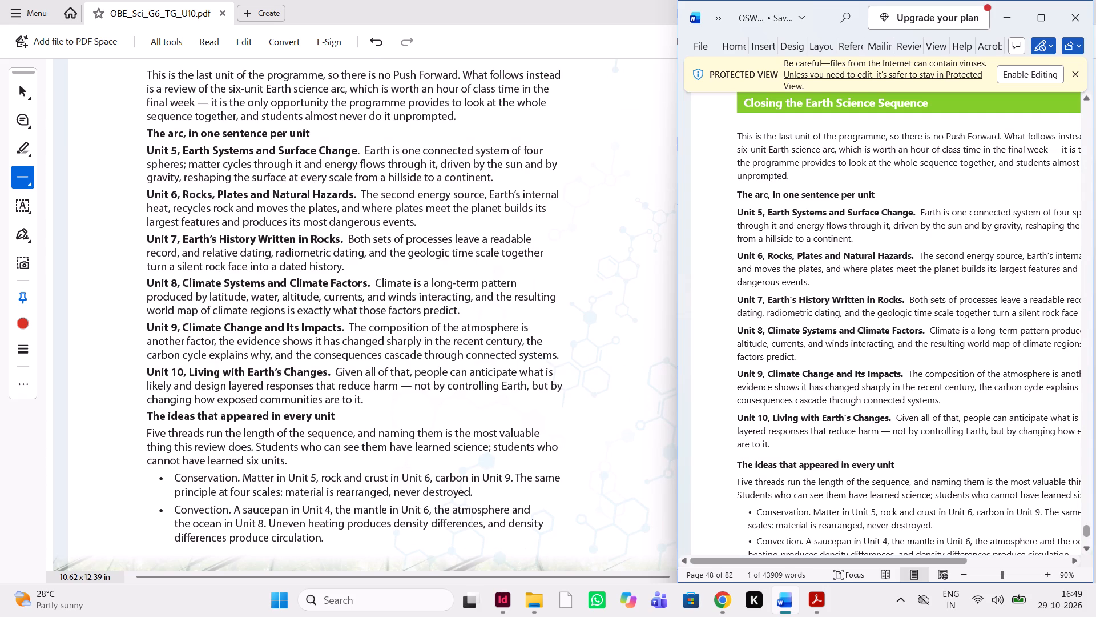
scroll(911, 384, "down", 1)
scroll(543, 411, "down", 1)
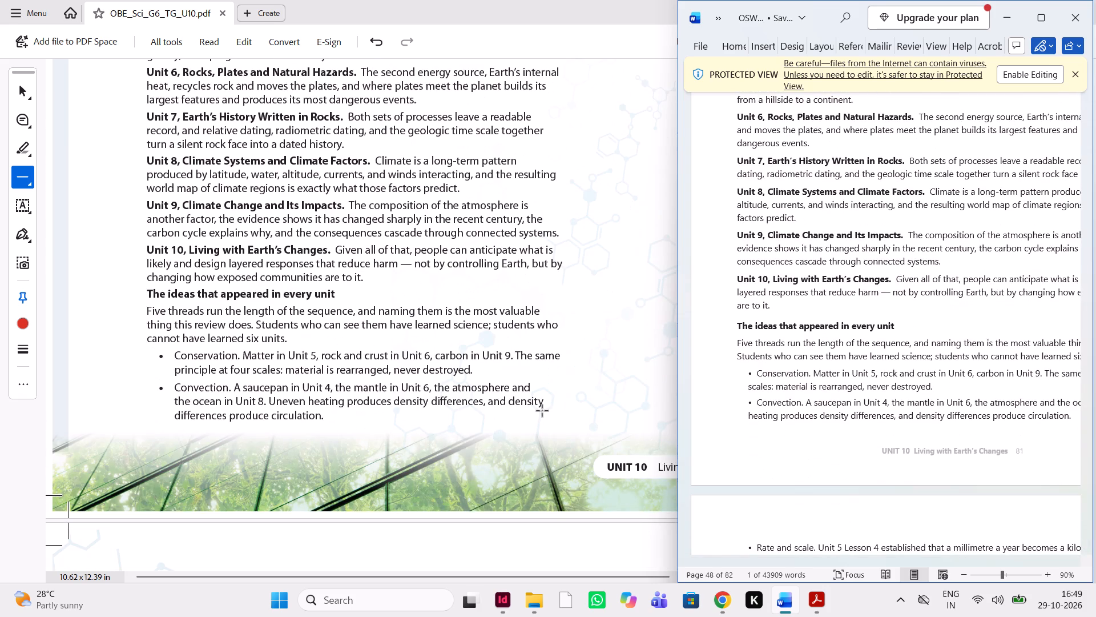
scroll(828, 386, "down", 1)
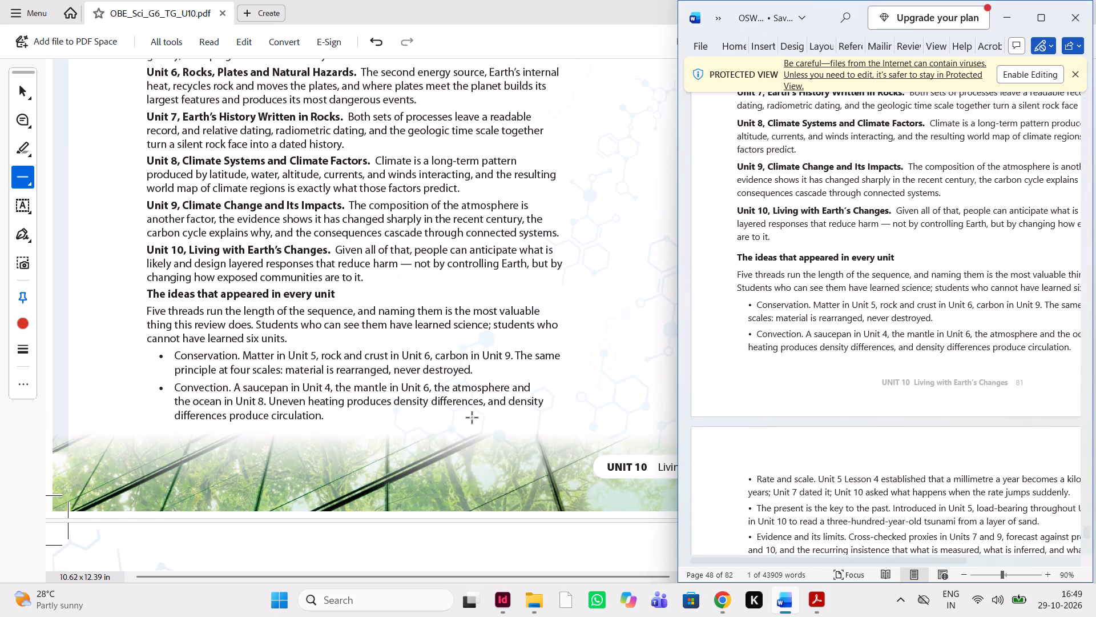
scroll(473, 418, "down", 1)
scroll(473, 418, "up", 1)
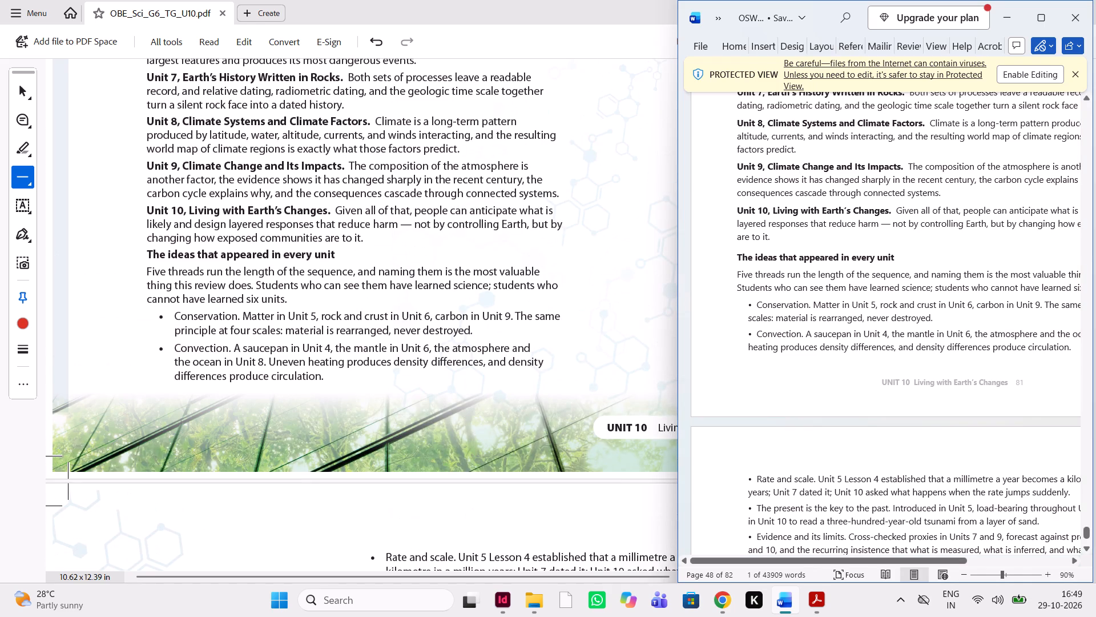
scroll(438, 422, "left", 1)
Compare the Rate and scale bullet through the end of A closing activity worth running in the PDF with the Word manuscript.
scroll(438, 422, "down", 2)
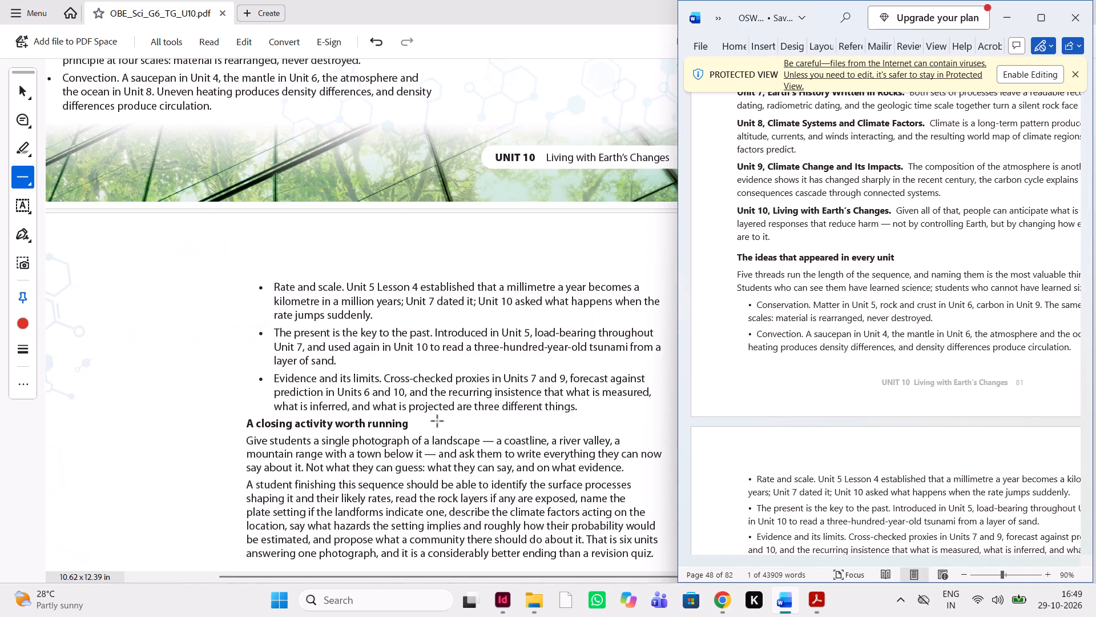
scroll(686, 470, "down", 1)
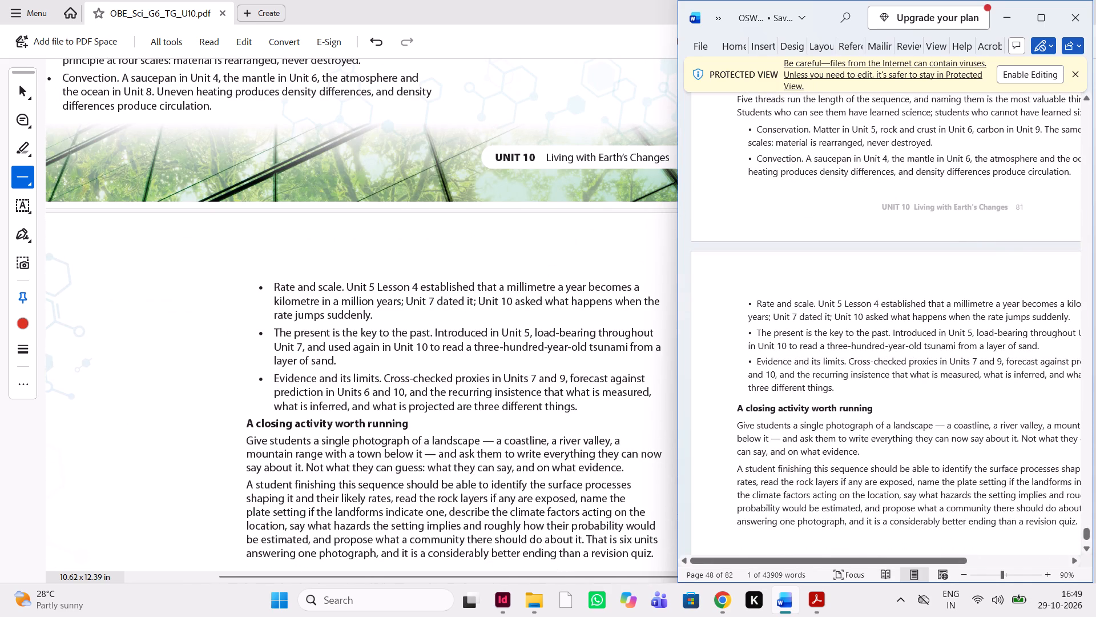
scroll(505, 458, "down", 1)
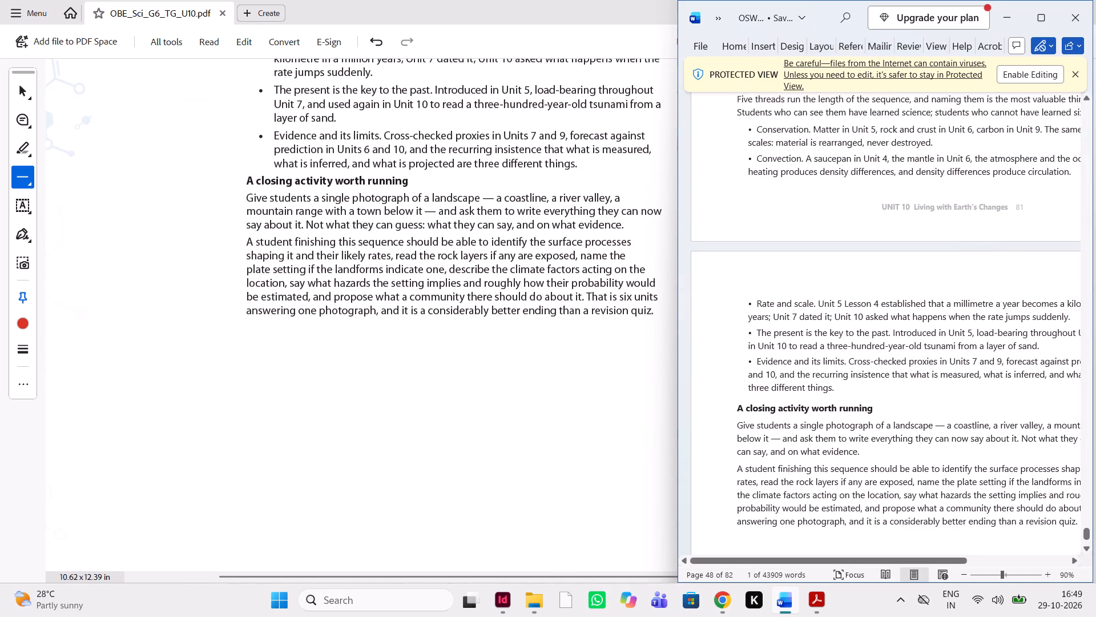
scroll(828, 430, "down", 1)
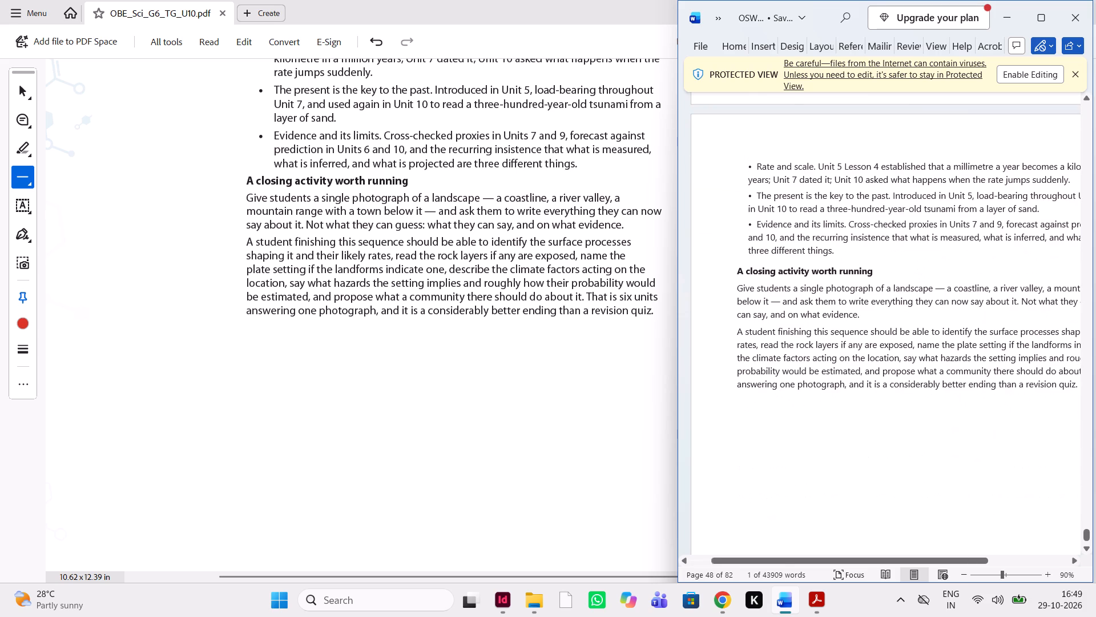
scroll(828, 430, "down", 3)
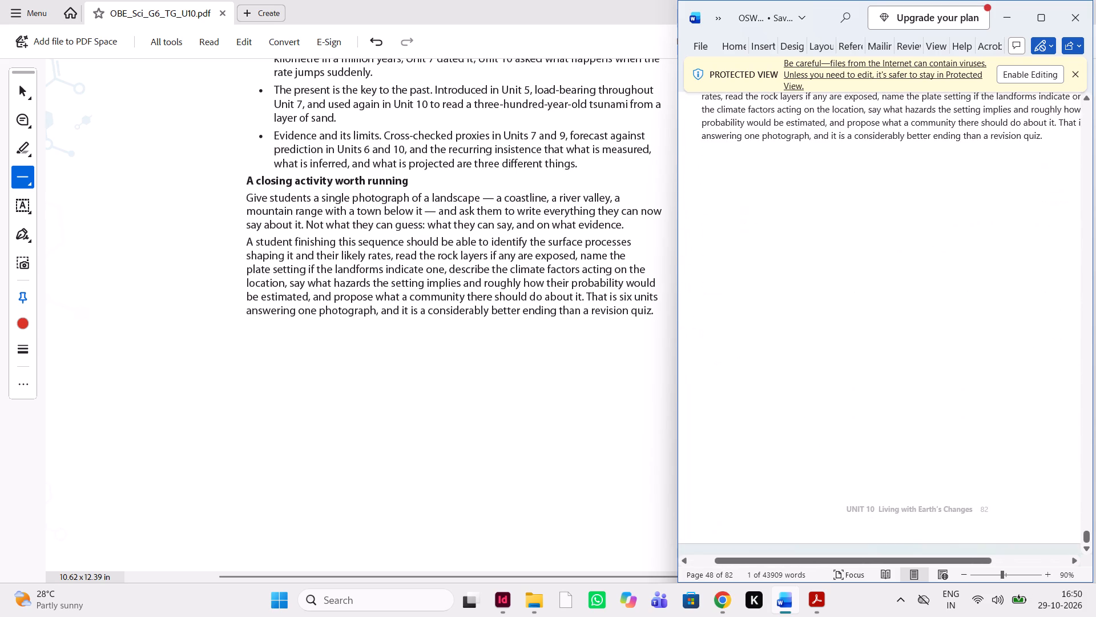
scroll(828, 430, "down", 7)
scroll(546, 431, "down", 20)
scroll(546, 431, "down", 4)
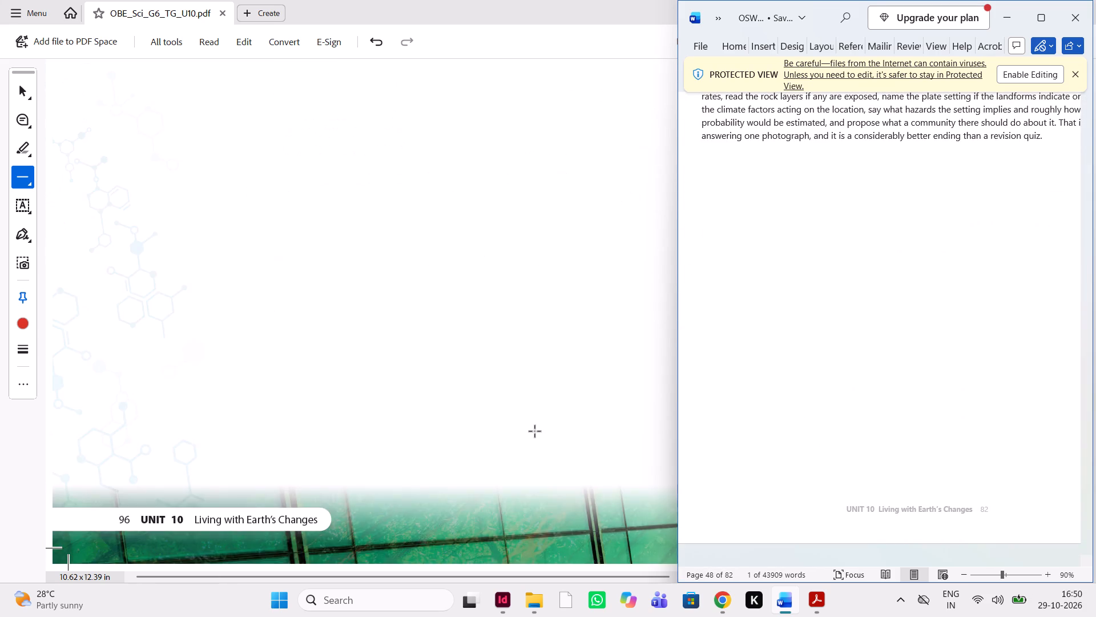
scroll(535, 432, "down", 4)
Look back through the PDF's earlier pages and close the Word manuscript.
scroll(535, 432, "up", 12)
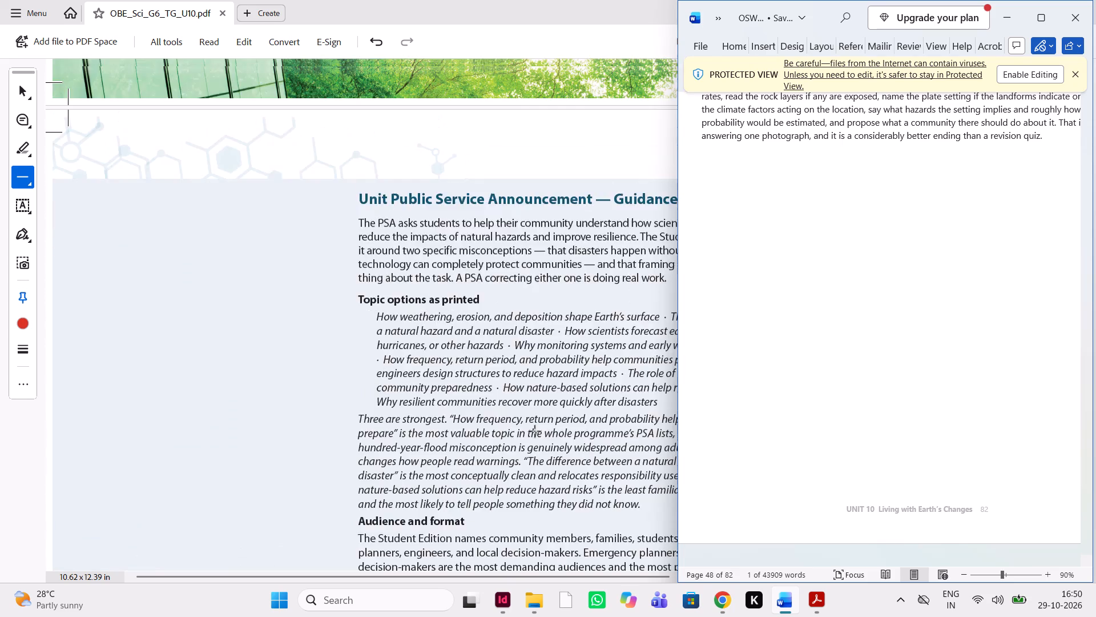
scroll(535, 432, "up", 13)
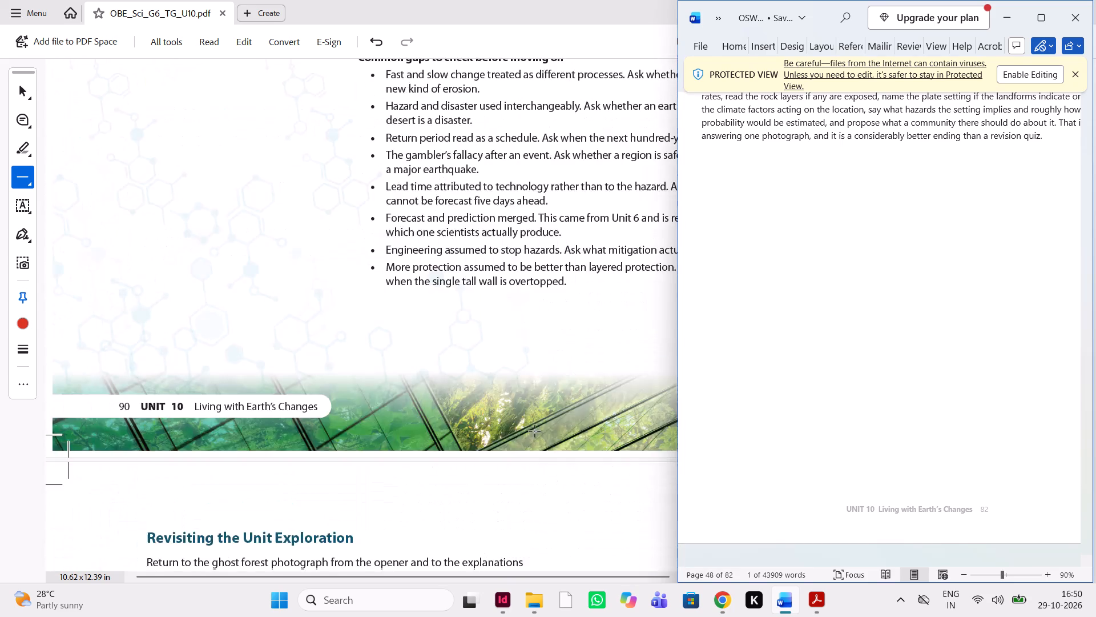
scroll(535, 432, "up", 16)
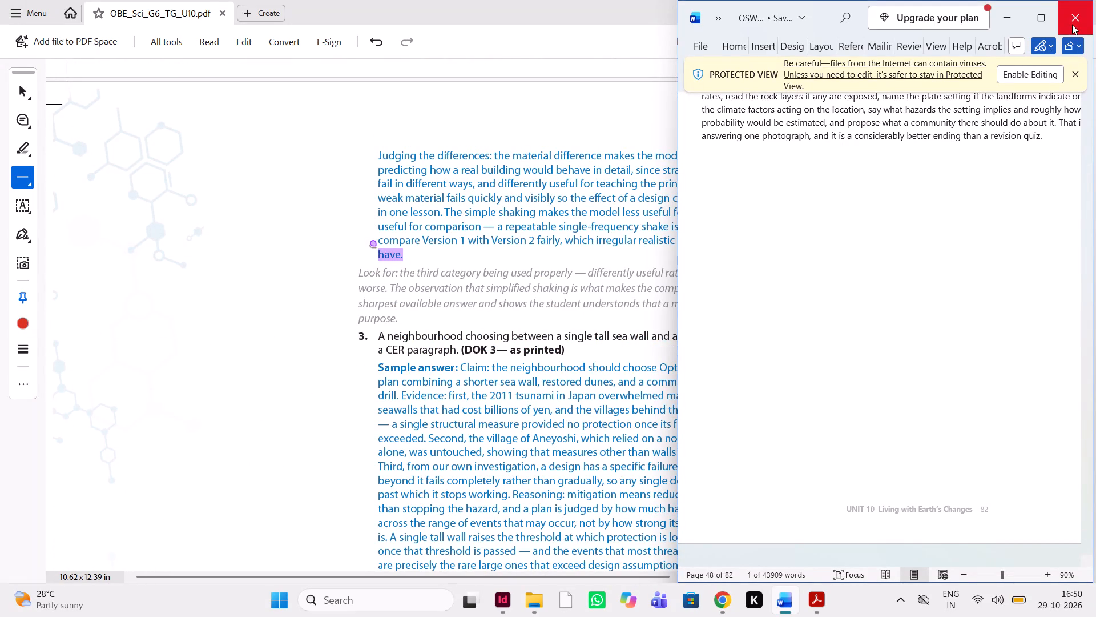
left_click(1075, 23)
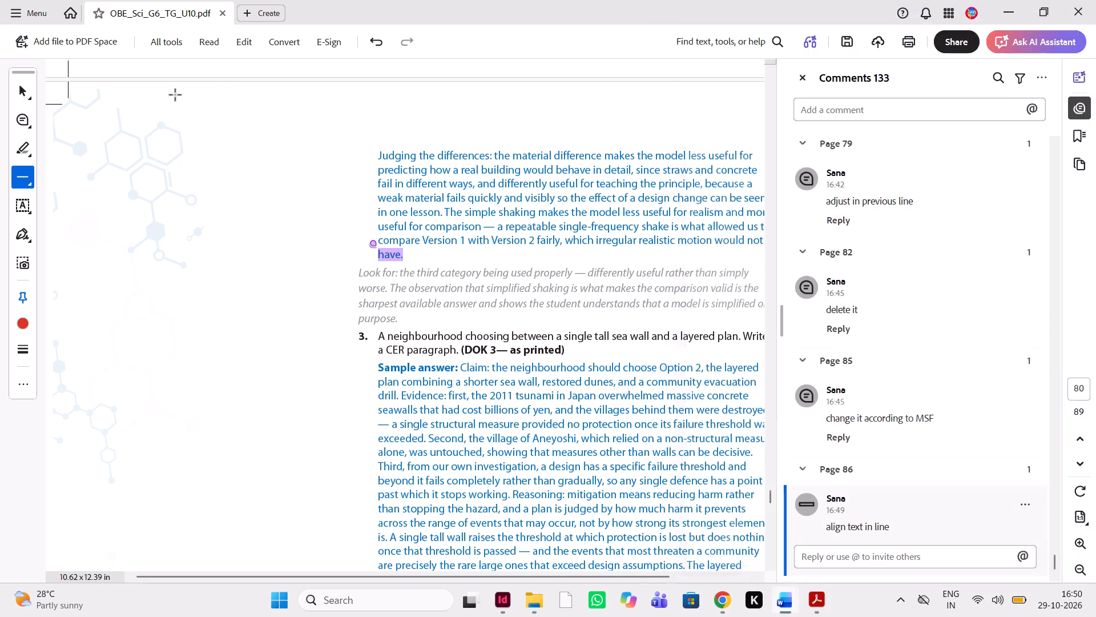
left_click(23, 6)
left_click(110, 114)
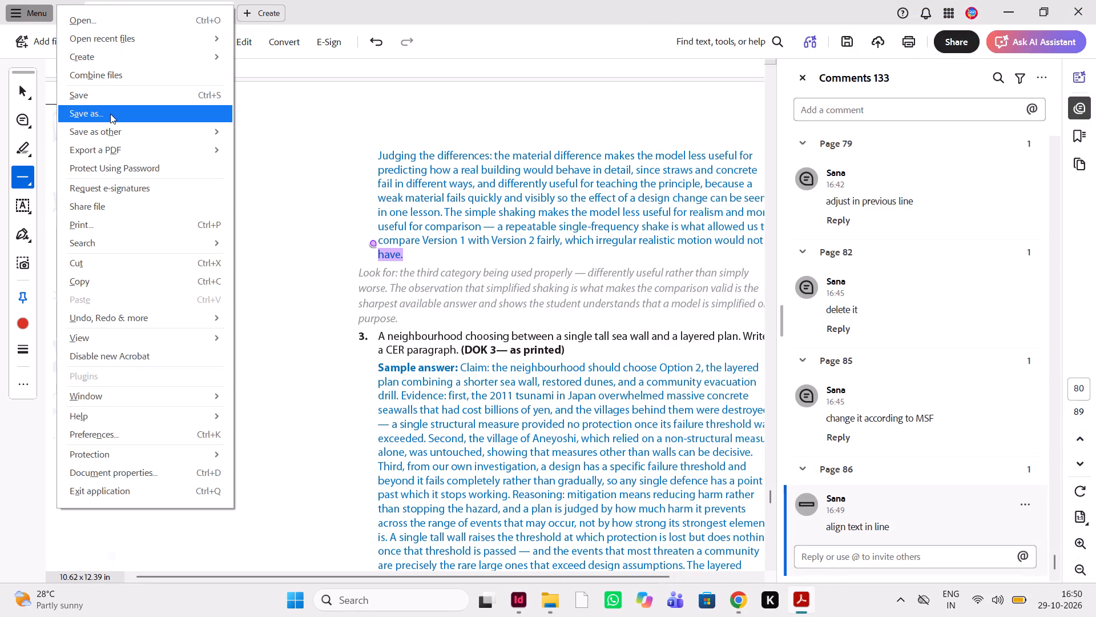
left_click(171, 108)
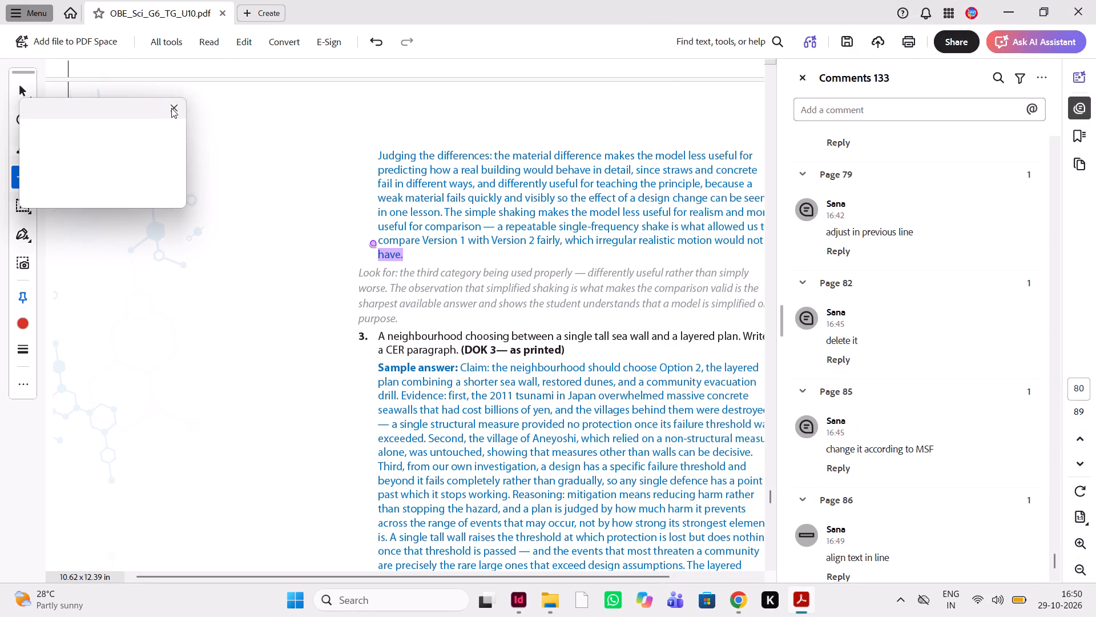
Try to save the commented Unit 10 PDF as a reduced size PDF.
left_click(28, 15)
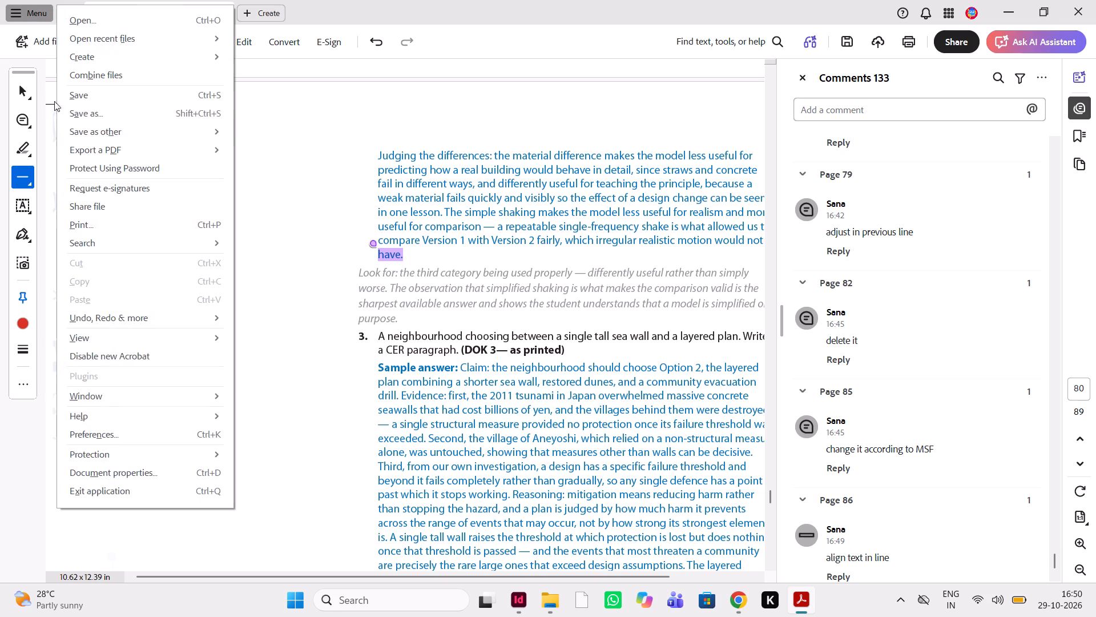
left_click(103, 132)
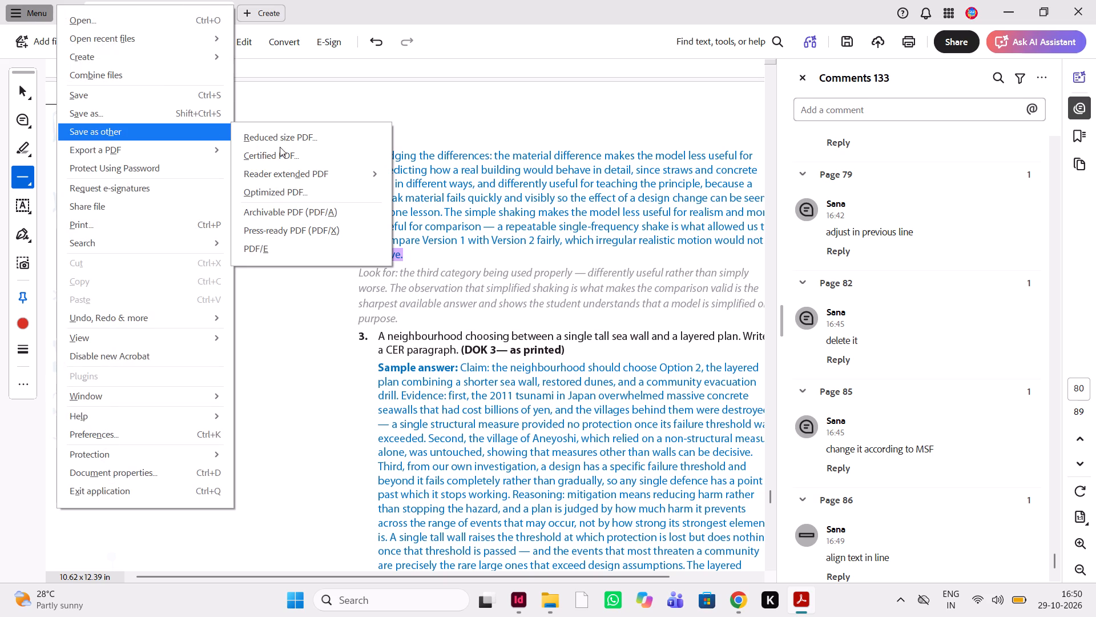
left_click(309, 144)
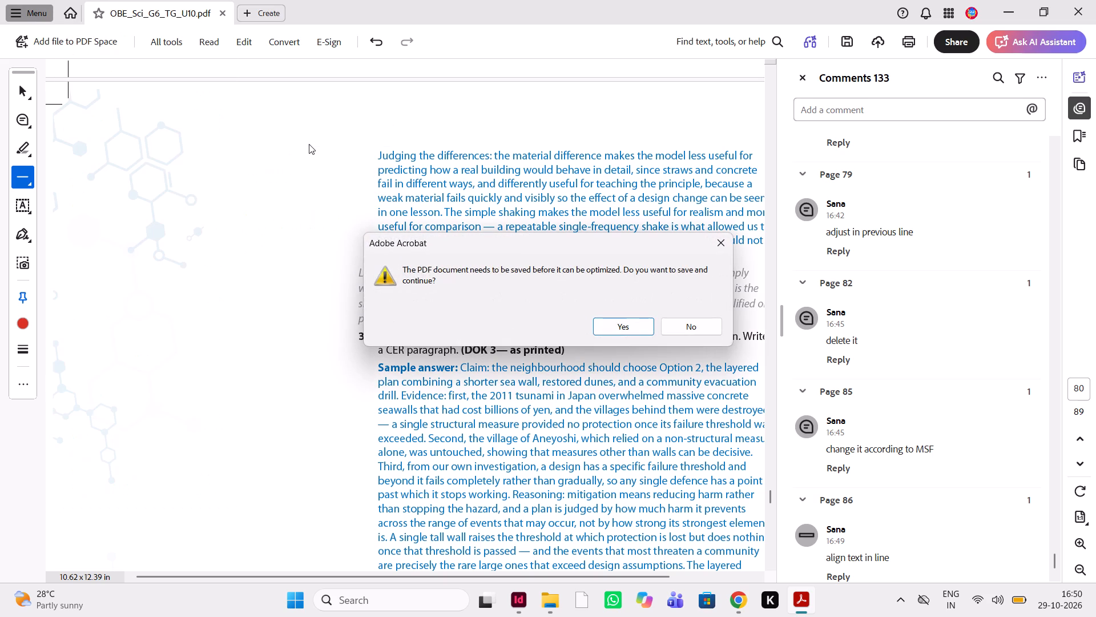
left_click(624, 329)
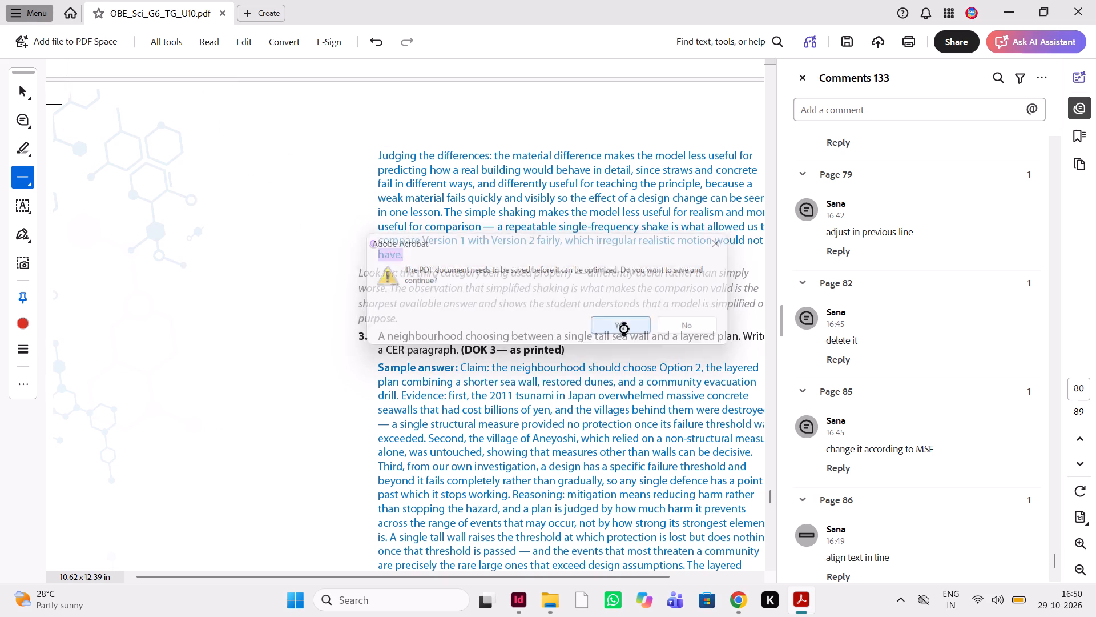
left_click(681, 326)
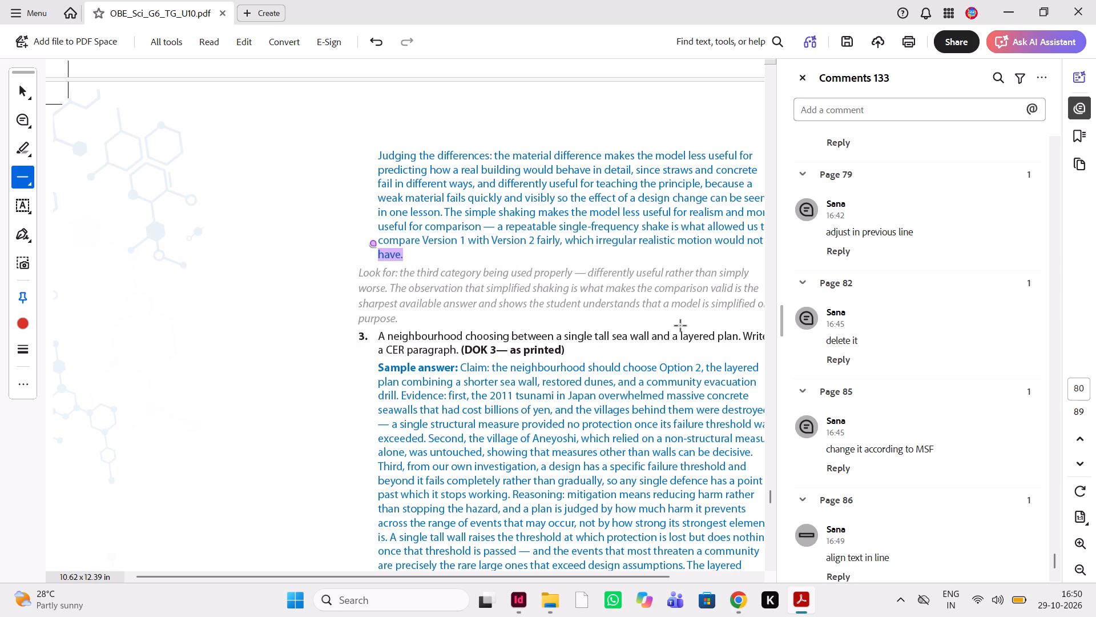
Open the OBE_Sci_KSA_G6_TG_U9_UO PDF from its File Explorer folder and check it for comments.
left_click(559, 607)
left_click(522, 559)
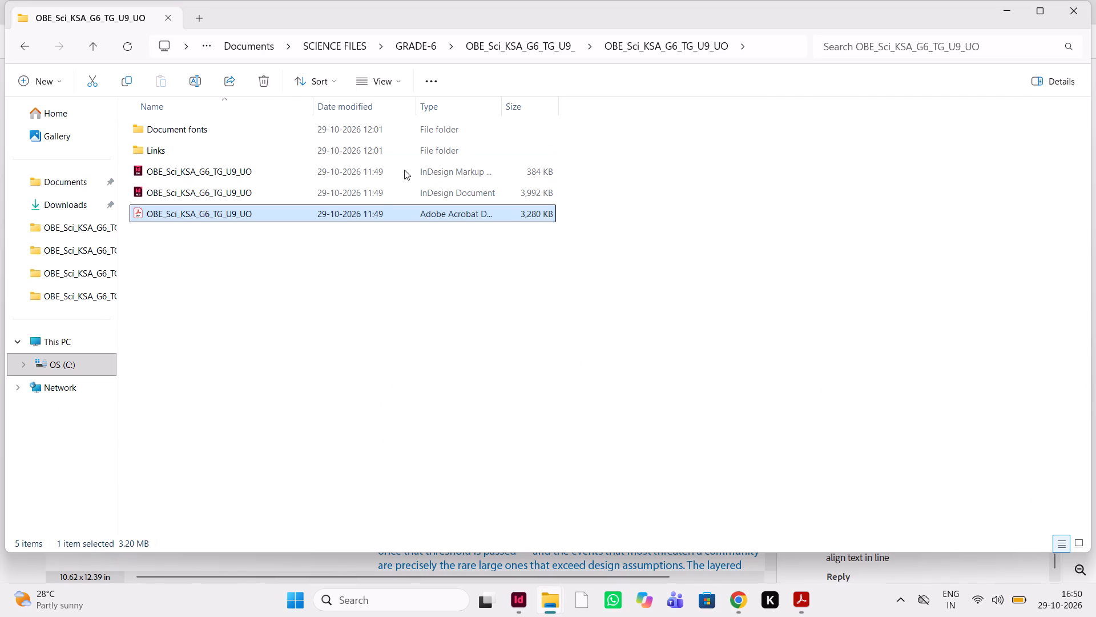
left_click(365, 214)
key("Return")
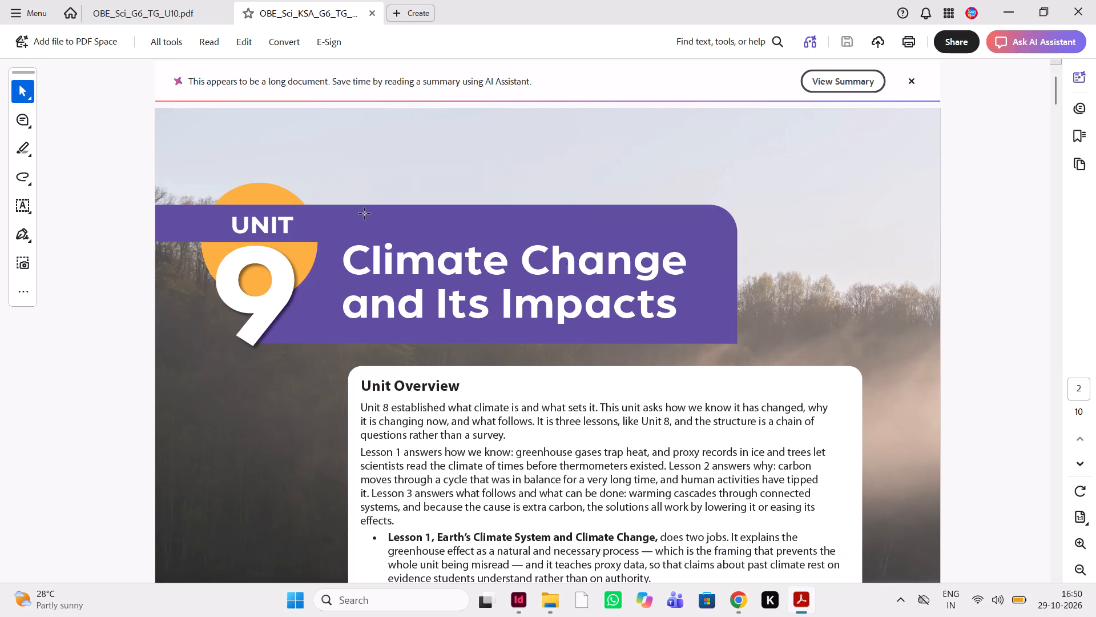
left_click(1085, 107)
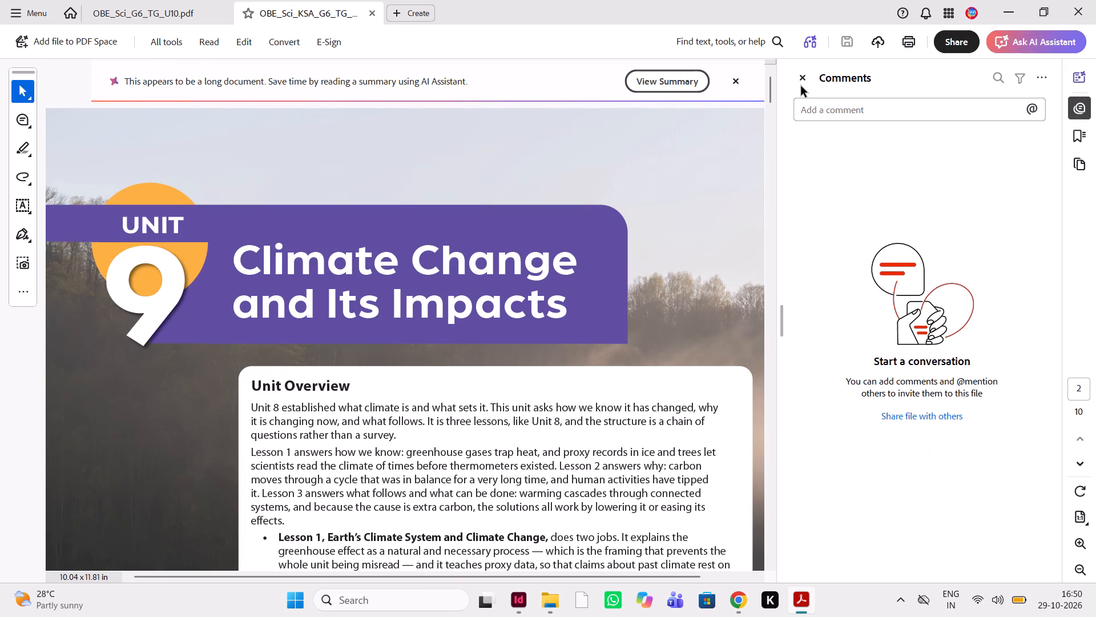
left_click(801, 86)
Save the commented Unit 10 PDF in the Downloads folder as OBE_Sci_G6_TG_U10_QC, without applying the file size reduction.
left_click(184, 9)
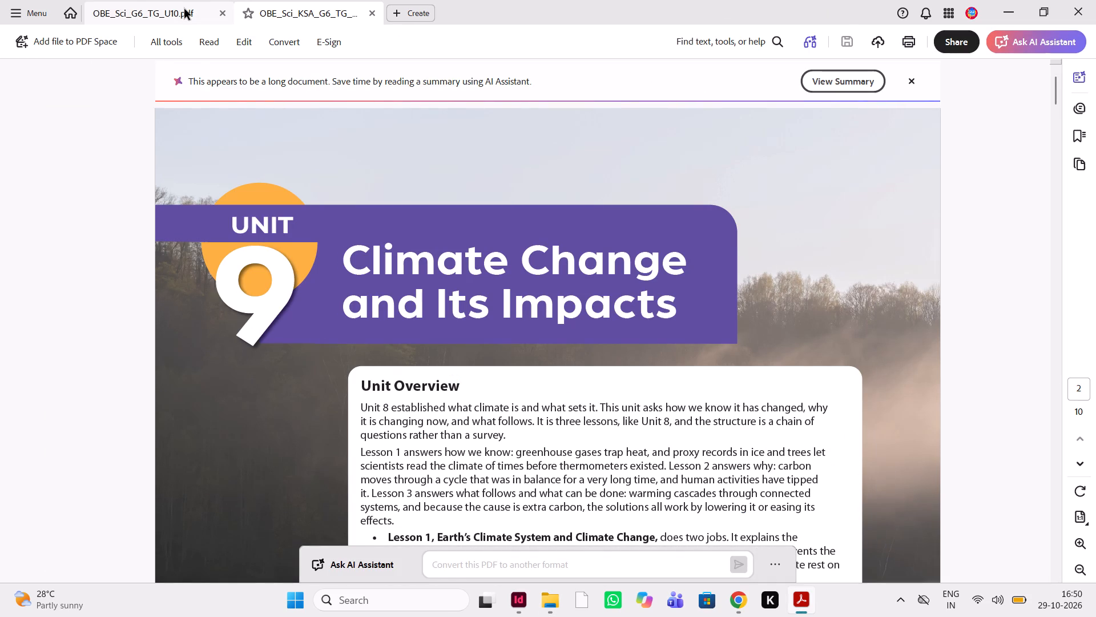
left_click(10, 11)
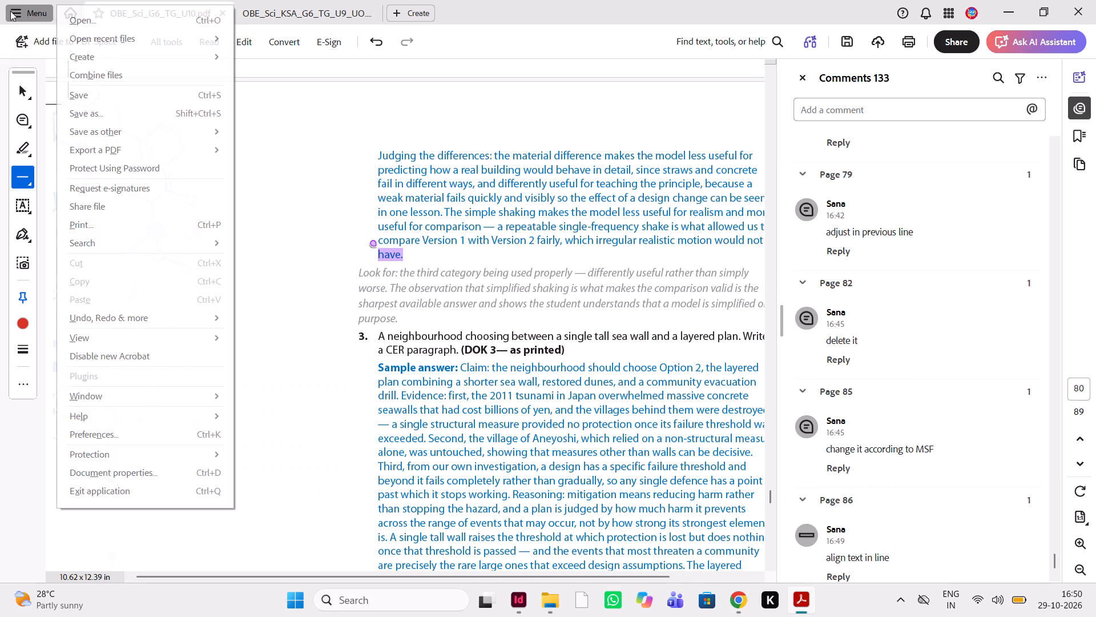
left_click(189, 129)
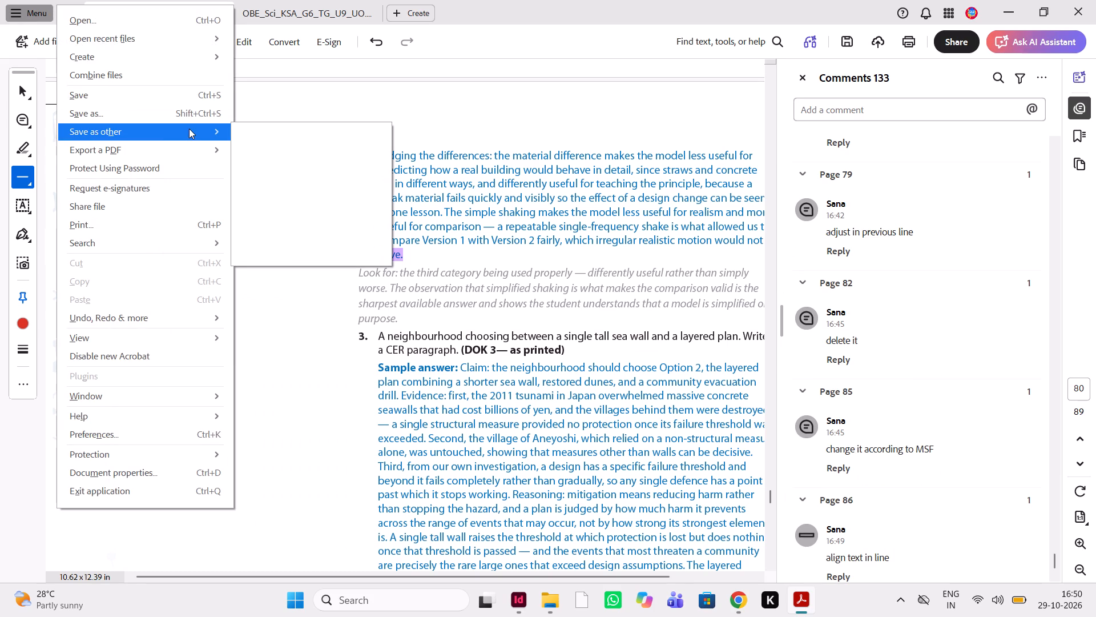
left_click(265, 127)
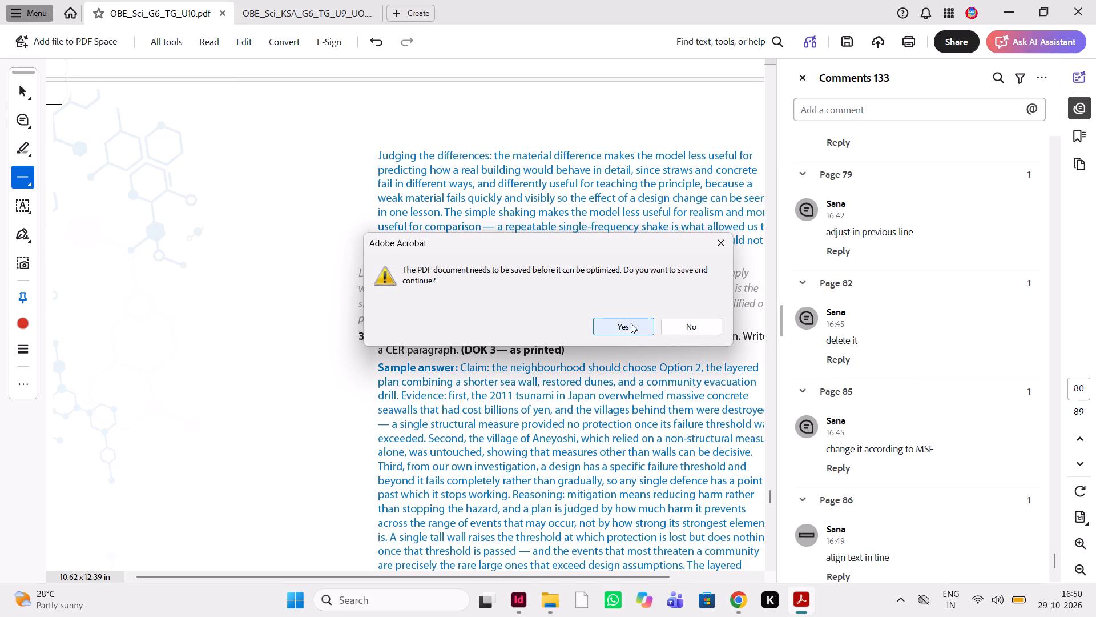
left_click(631, 324)
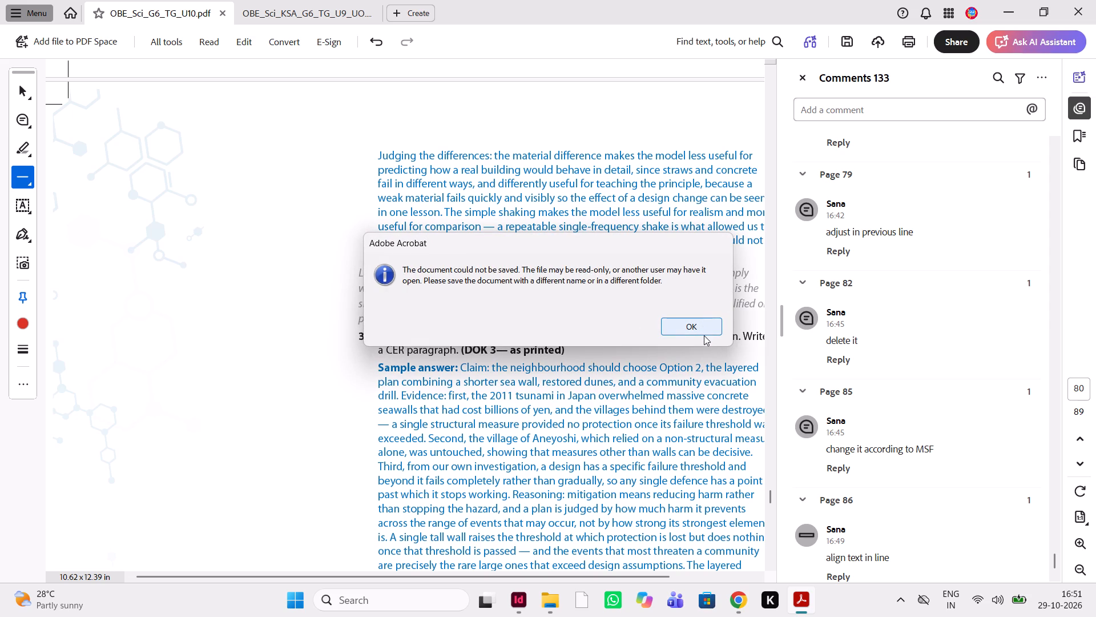
left_click(704, 335)
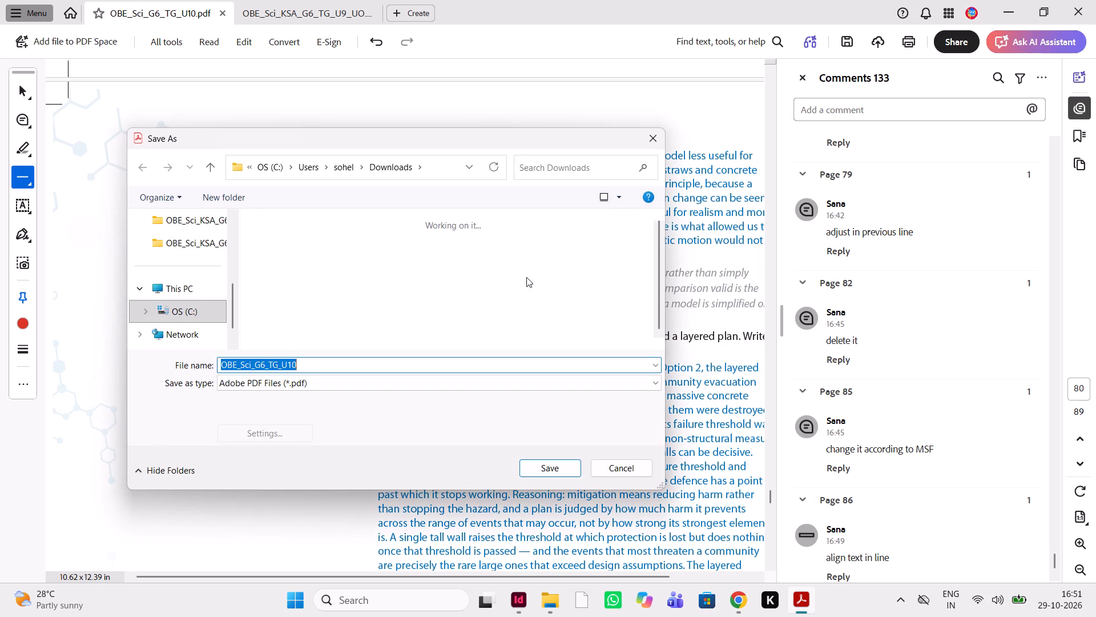
left_click(329, 367)
key("shift+underscore")
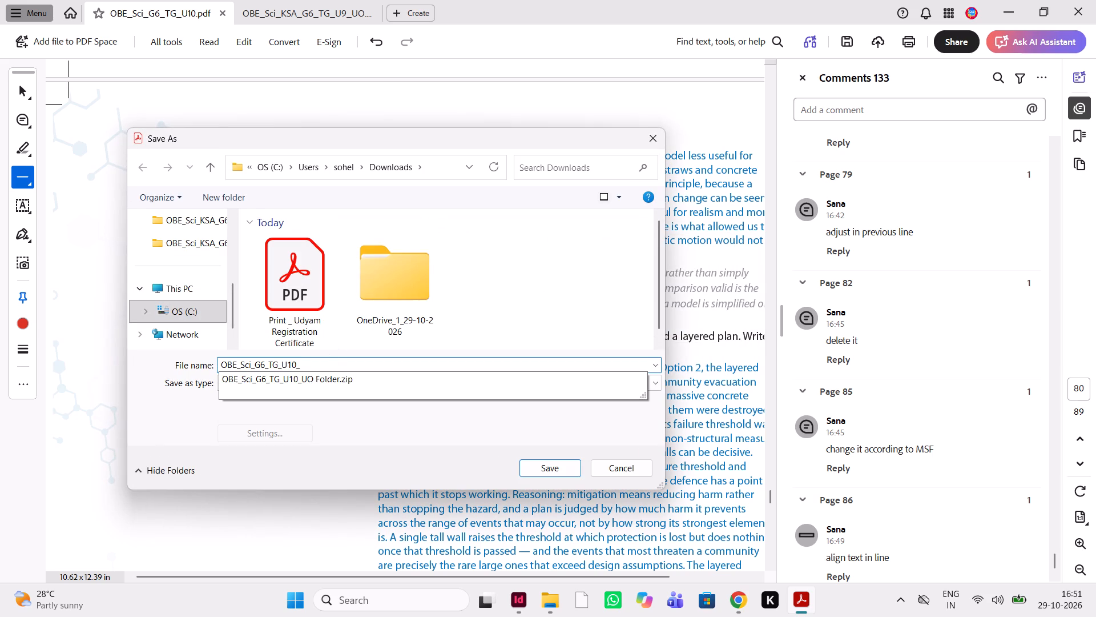
type("QC")
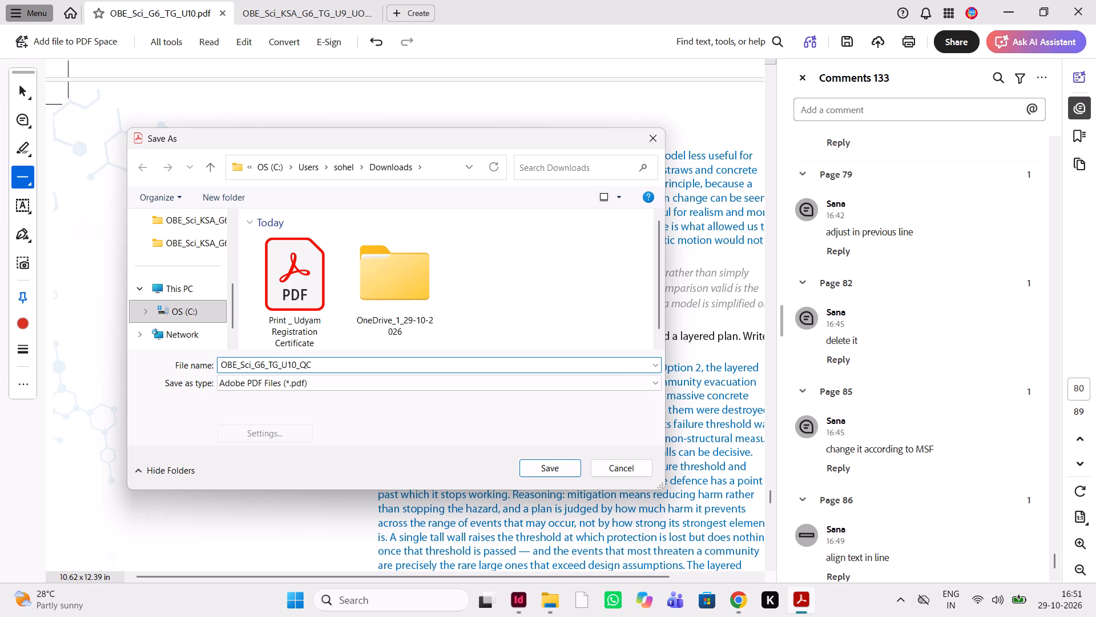
left_click(548, 460)
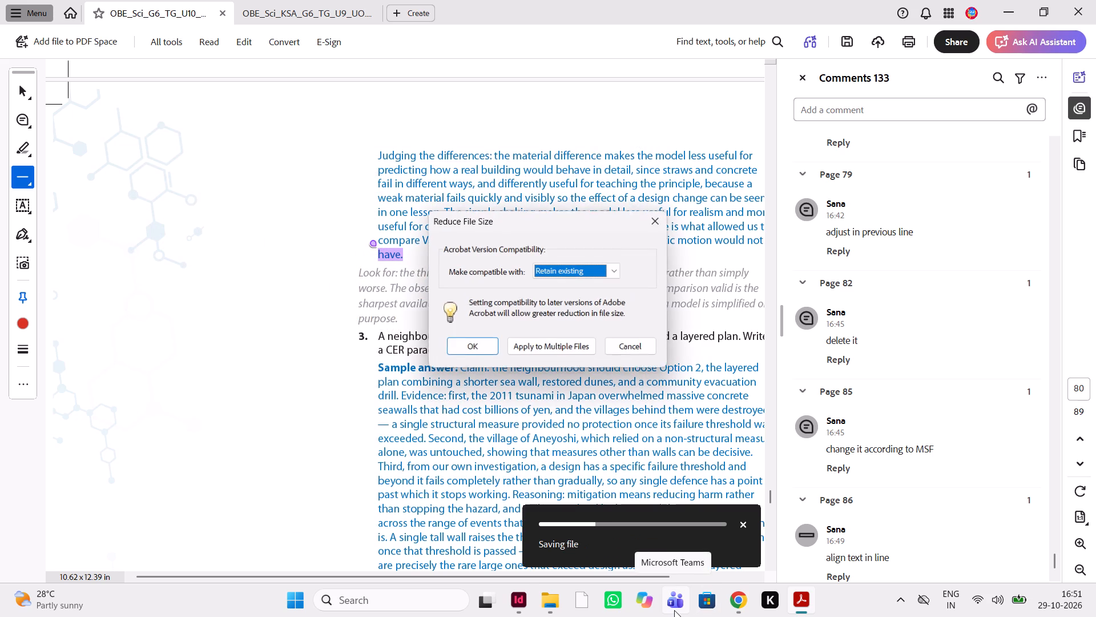
left_click(652, 224)
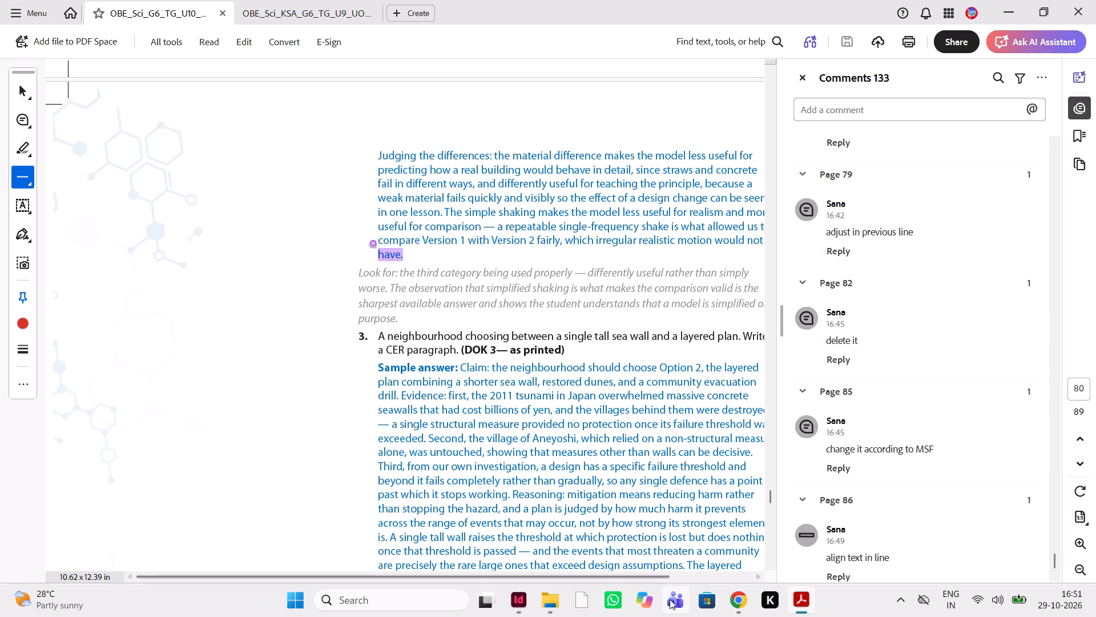
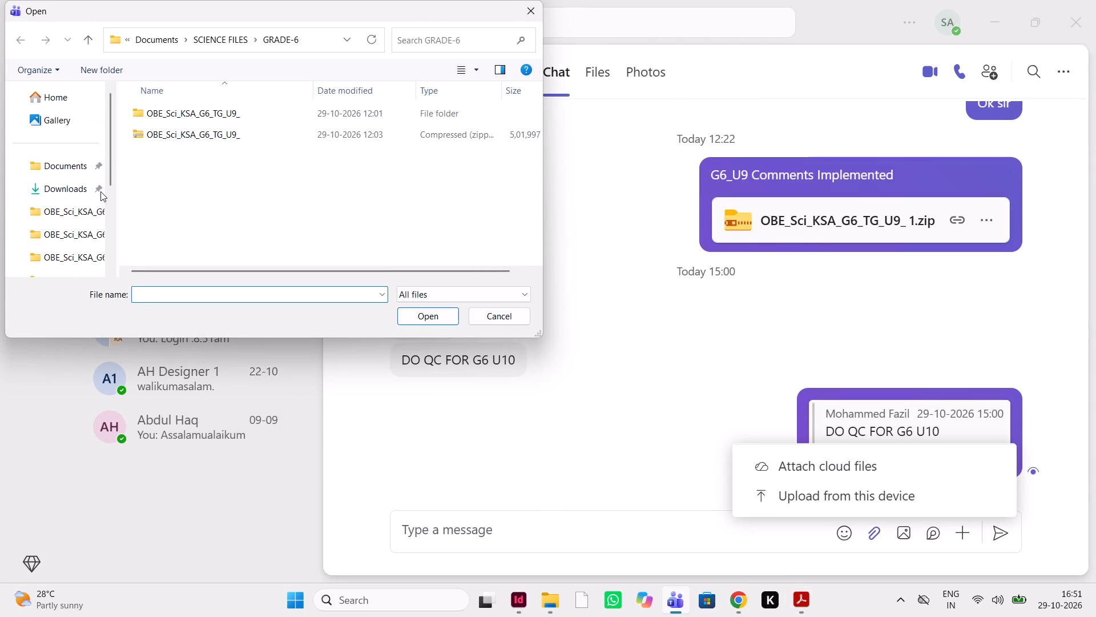
Attach the OBE_Sci_G6_TG_U10_QC PDF from the Downloads folder to the Teams chat that requested the G6 U10 QC.
scroll(100, 191, "up", 2)
left_click(84, 187)
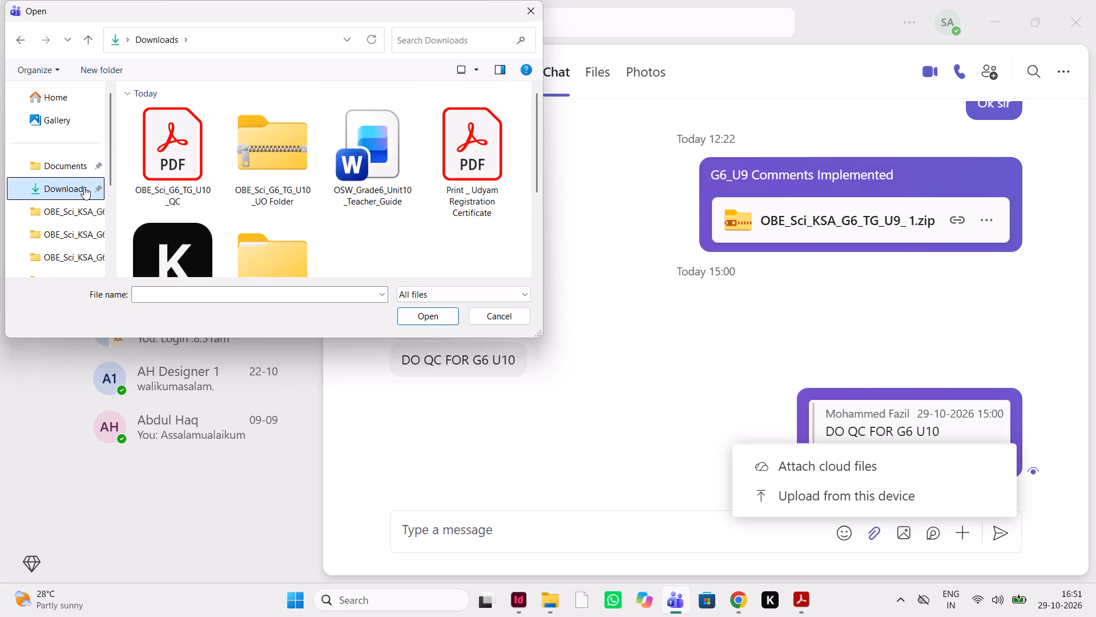
left_click(168, 201)
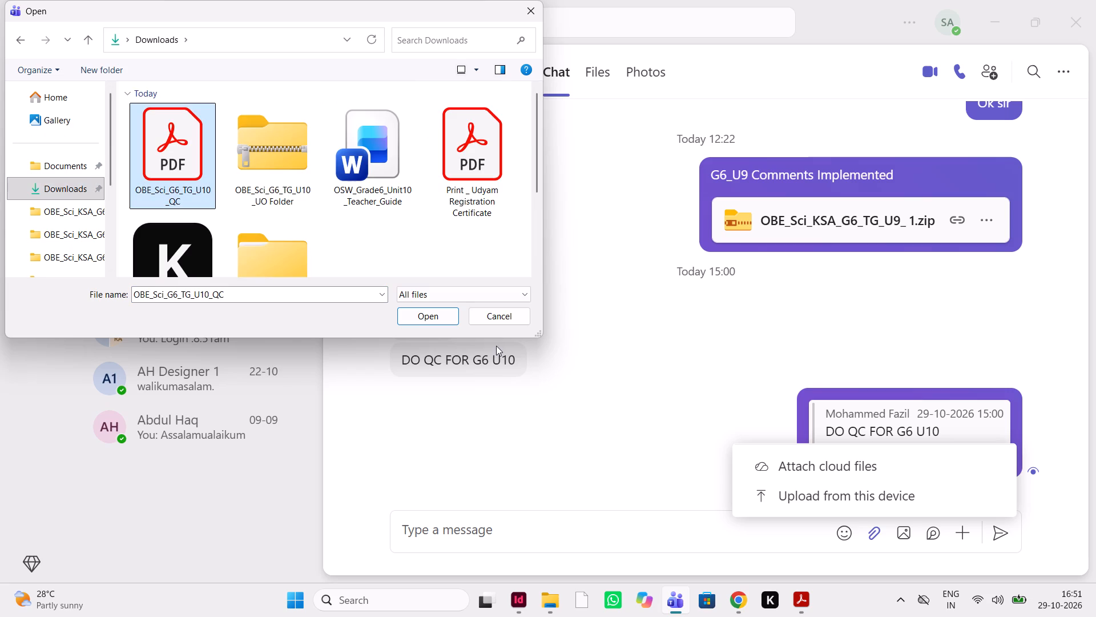
scroll(335, 242, "down", 1)
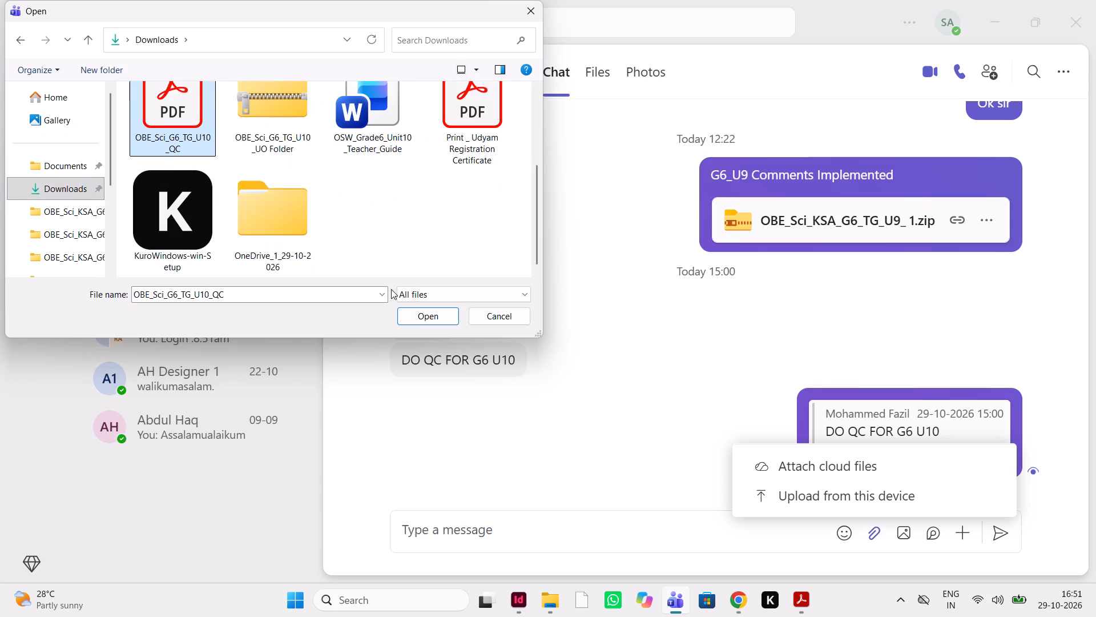
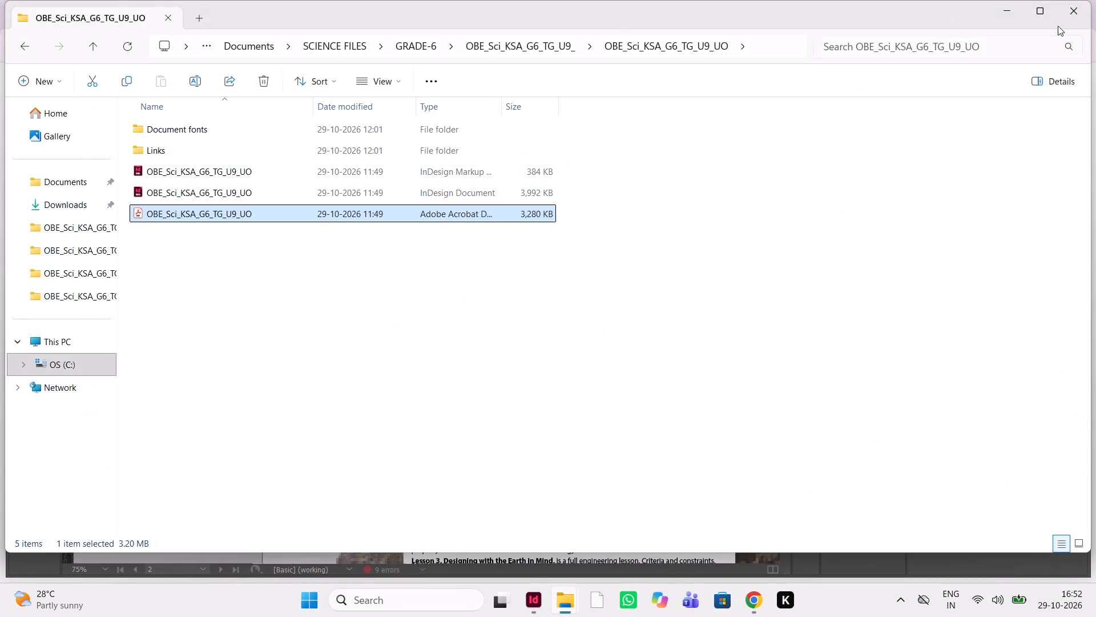
Close the U9_UO folder window and the OBE_Sci_G6_TG_U10_UO InDesign document, discarding its changes.
left_click(1081, 10)
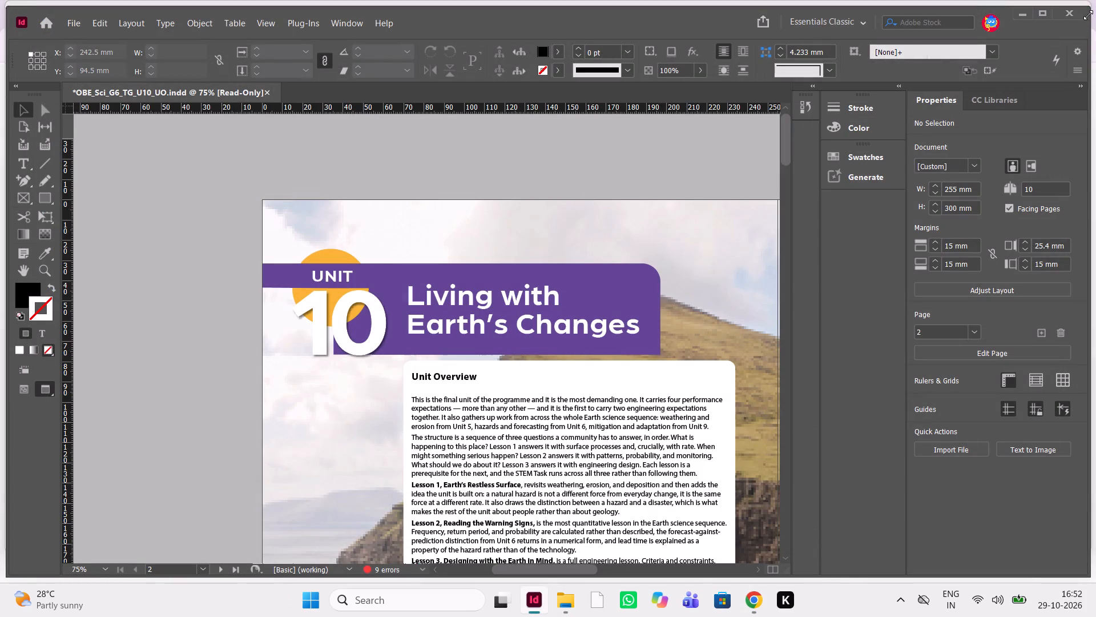
left_click(1068, 13)
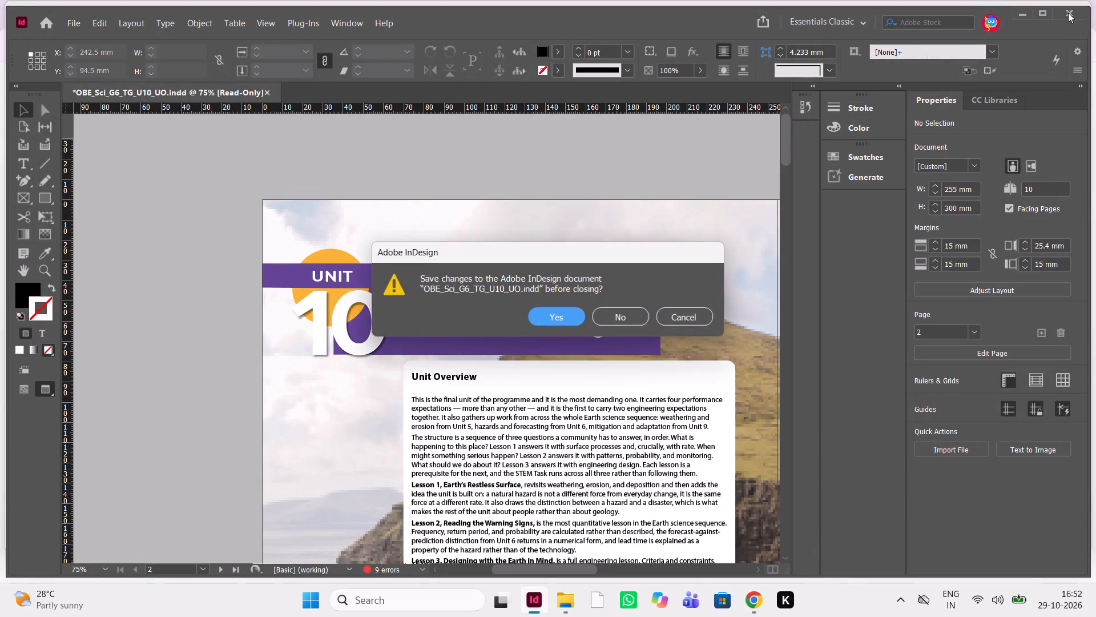
left_click(616, 324)
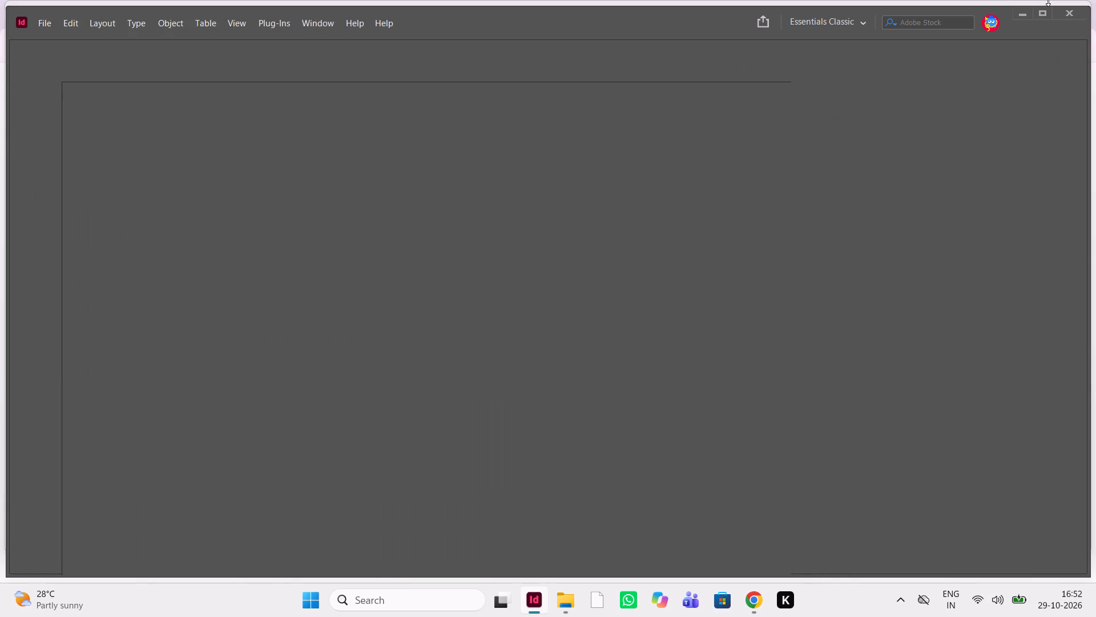
Close all the remaining windows: the U10_UO folder, InDesign and Chrome.
left_click(1073, 11)
left_click(530, 604)
left_click(572, 615)
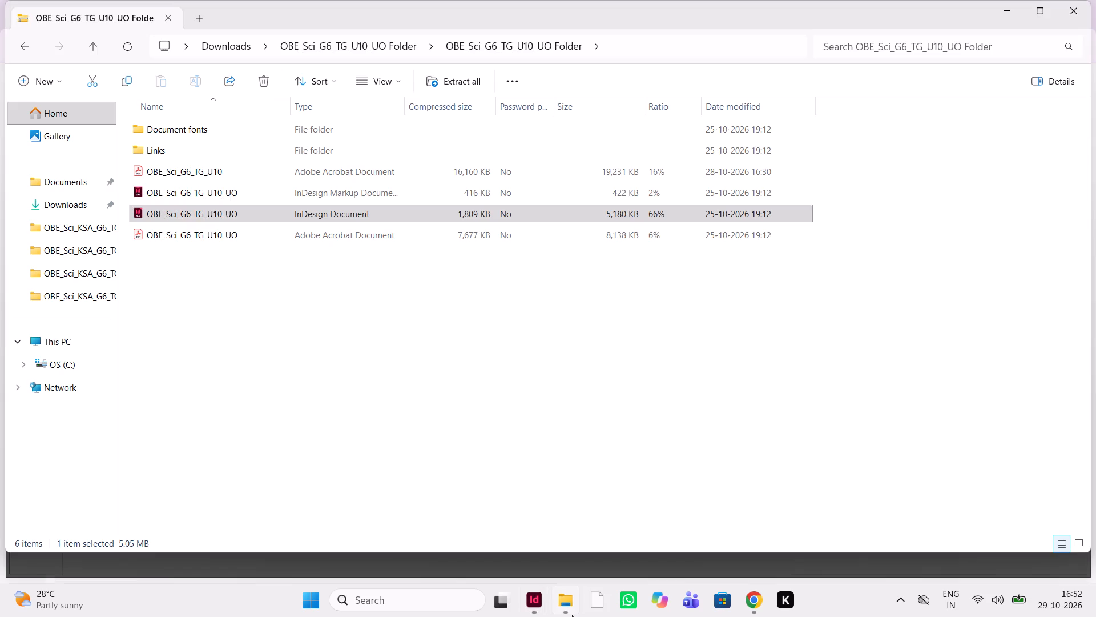
left_click(1082, 5)
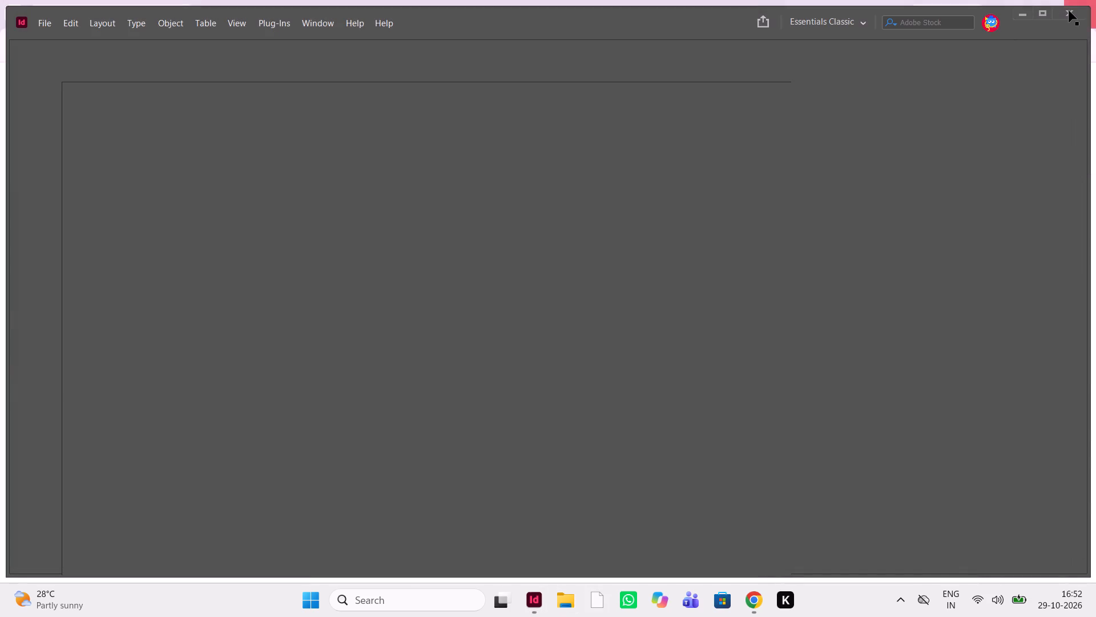
double_click(1069, 11)
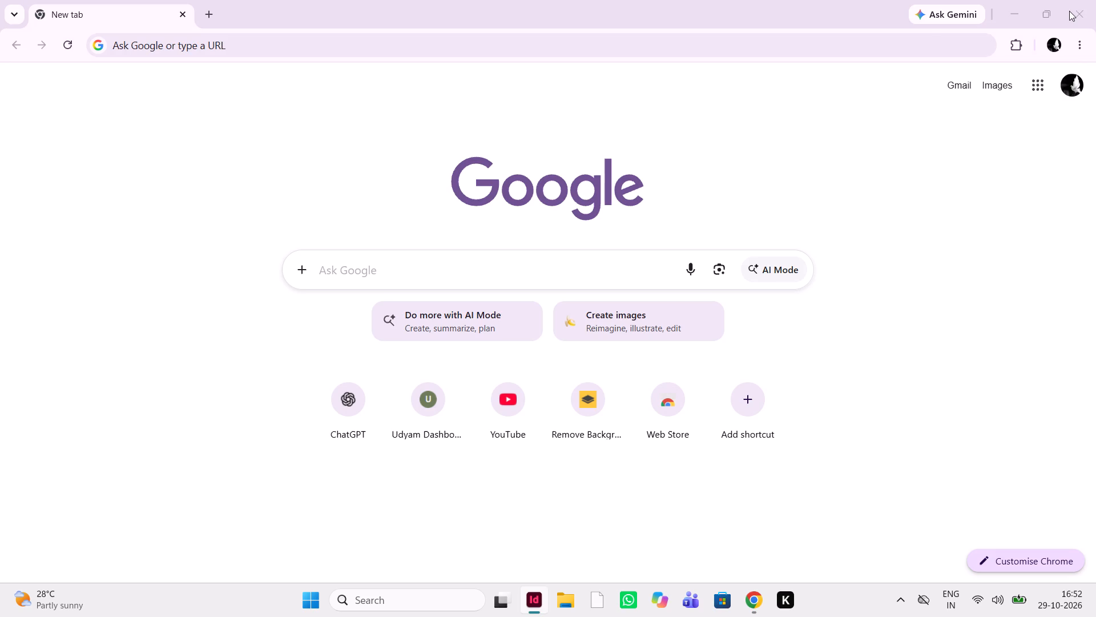
left_click(1069, 11)
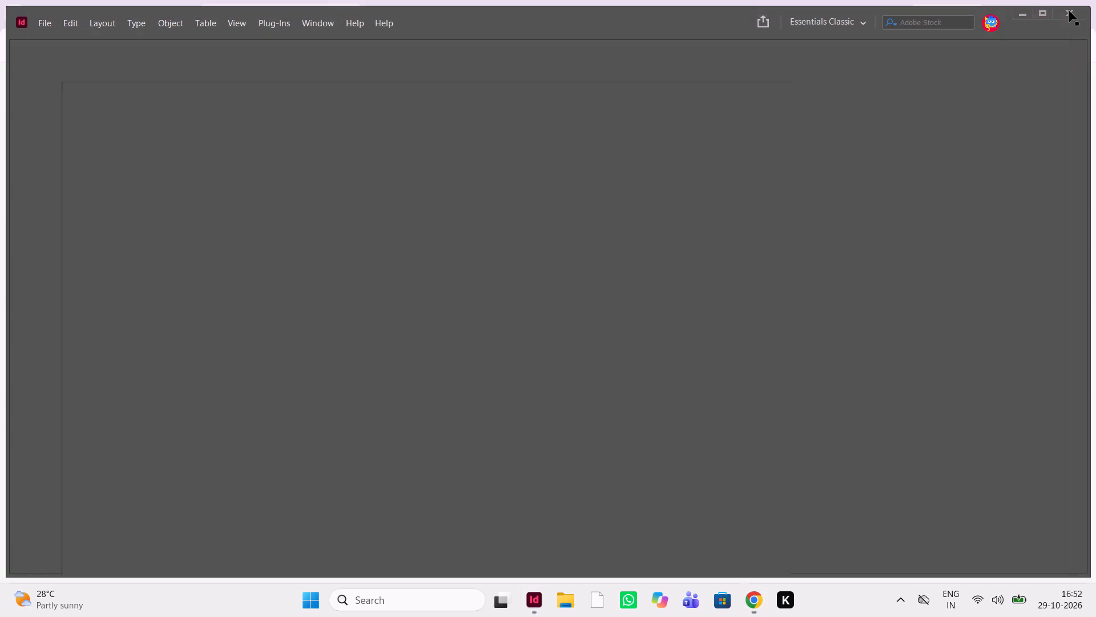
triple_click(1069, 11)
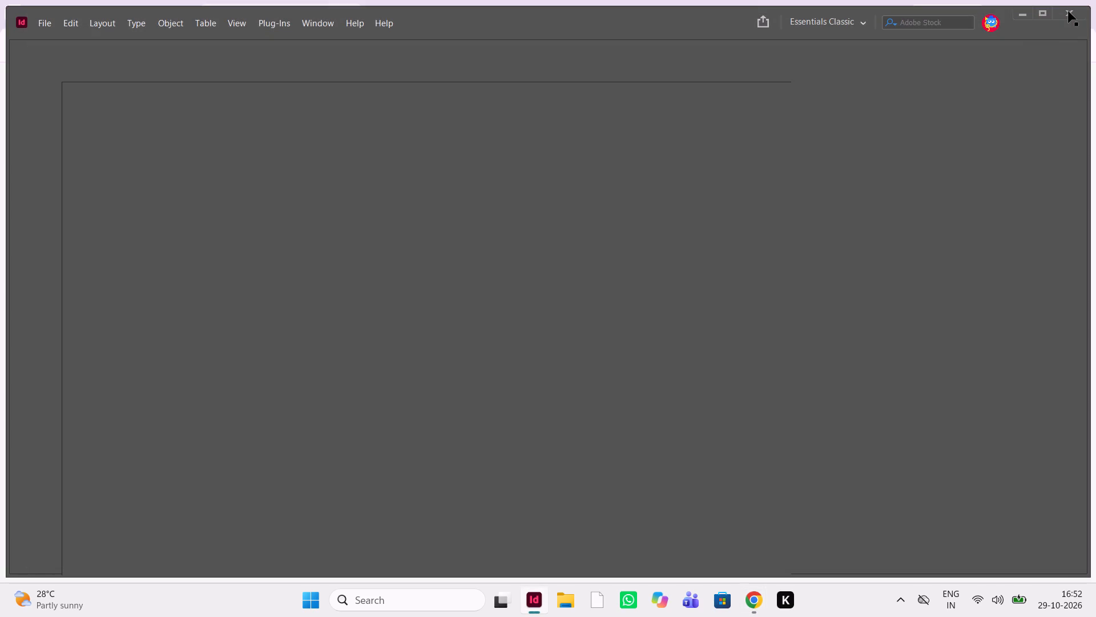
left_click(1069, 11)
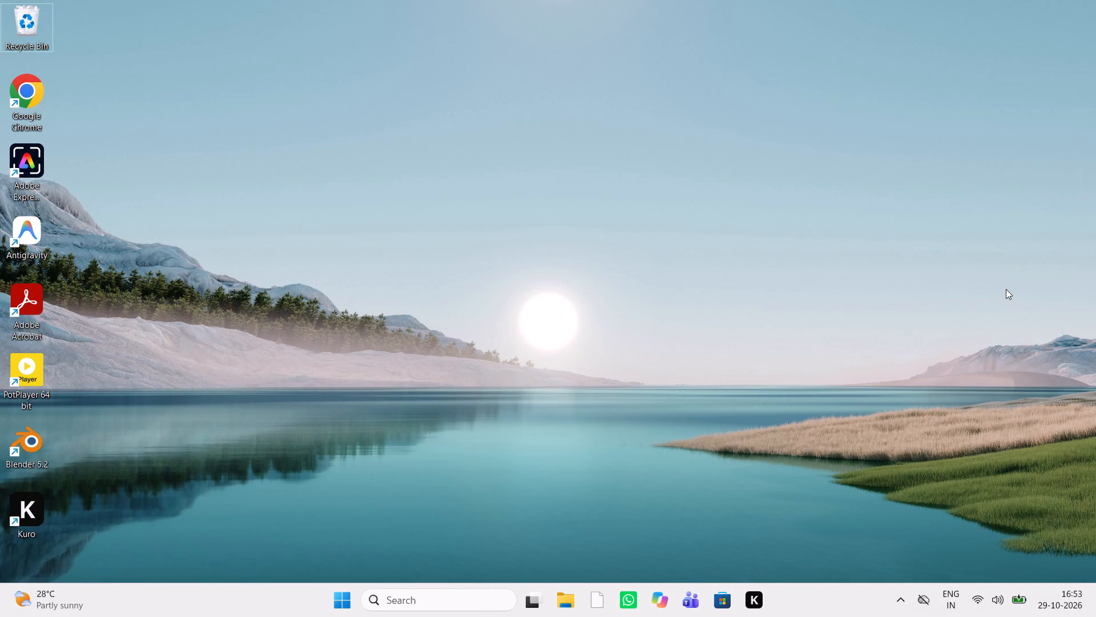
Shut down the computer from the empty desktop, accepting the default power option.
key("alt+F4")
key("Return")
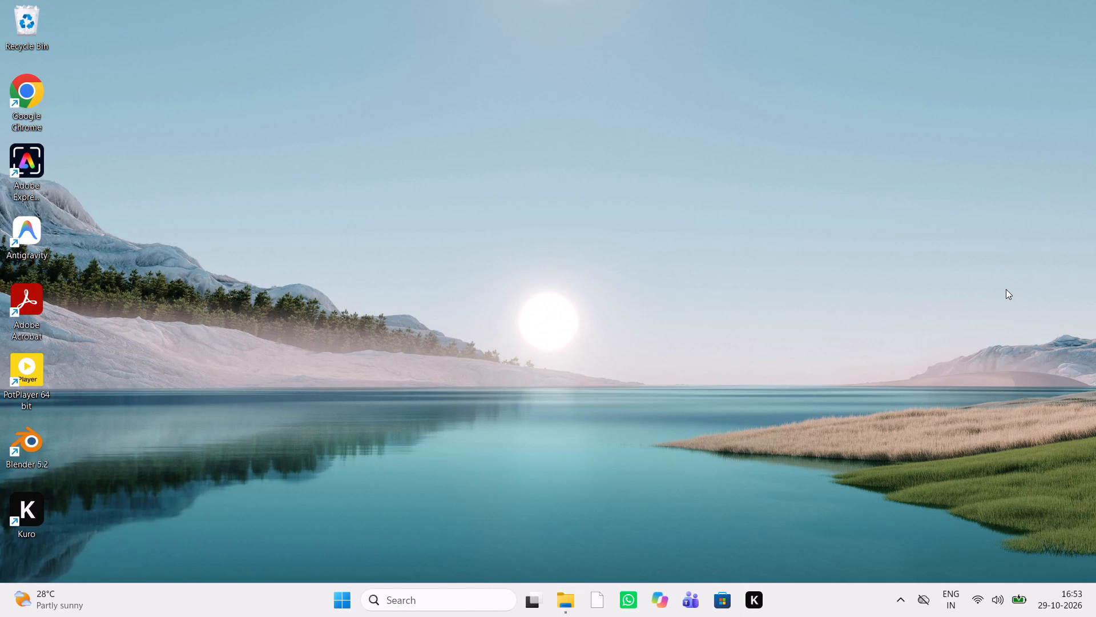